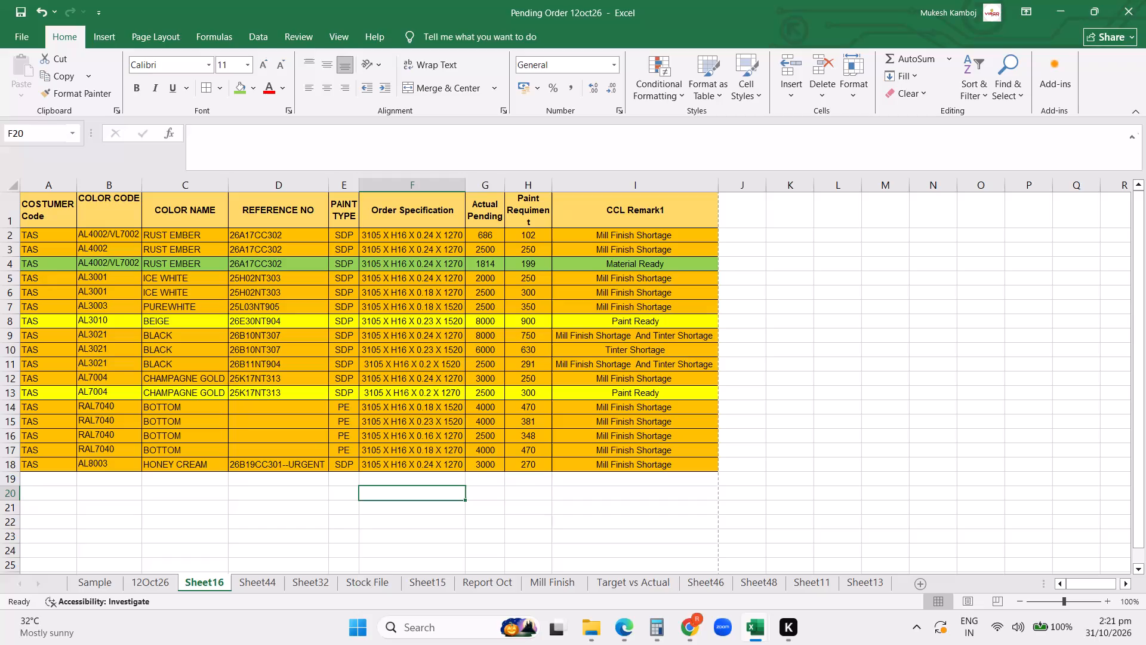
Switch to the CCL ORDER PROCESS 2025 spreadsheet in Chrome and dismiss the row-transfer script message.
{"action": "left_click", "coordinate": [575, 486]}
{"action": "left_click", "coordinate": [697, 632]}
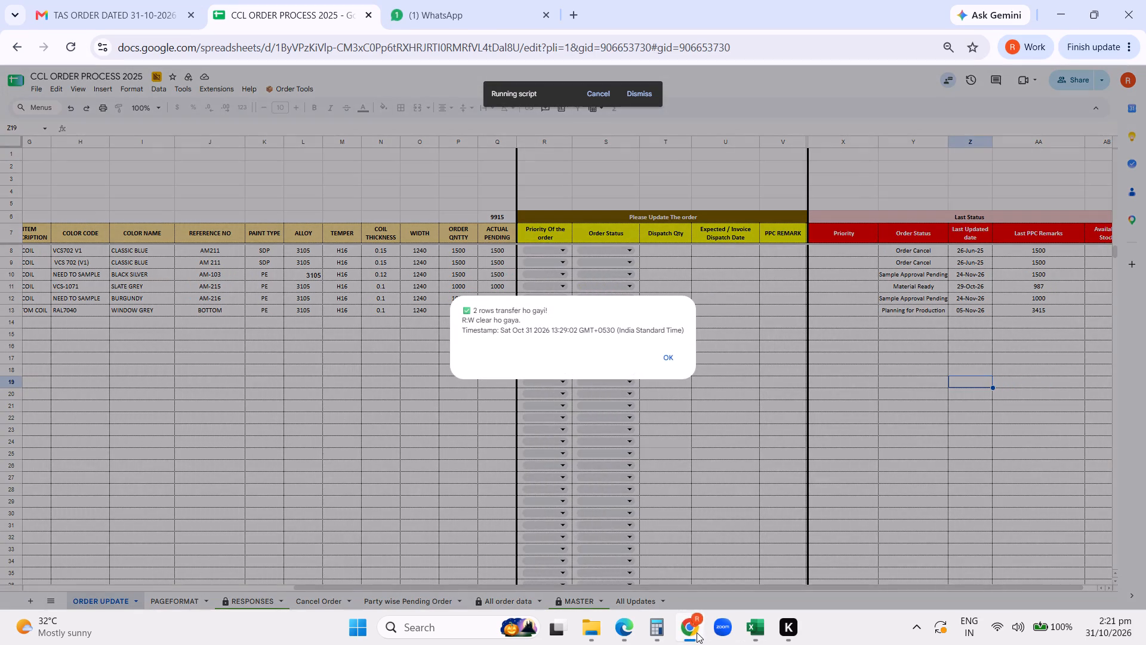
{"action": "left_click", "coordinate": [669, 358]}
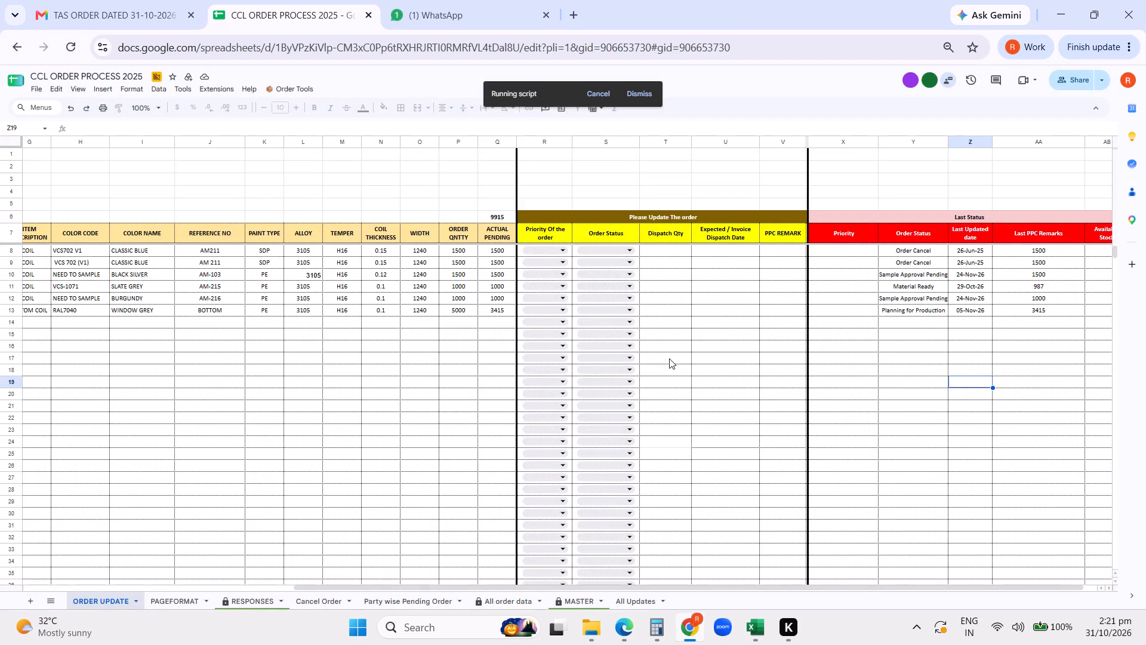
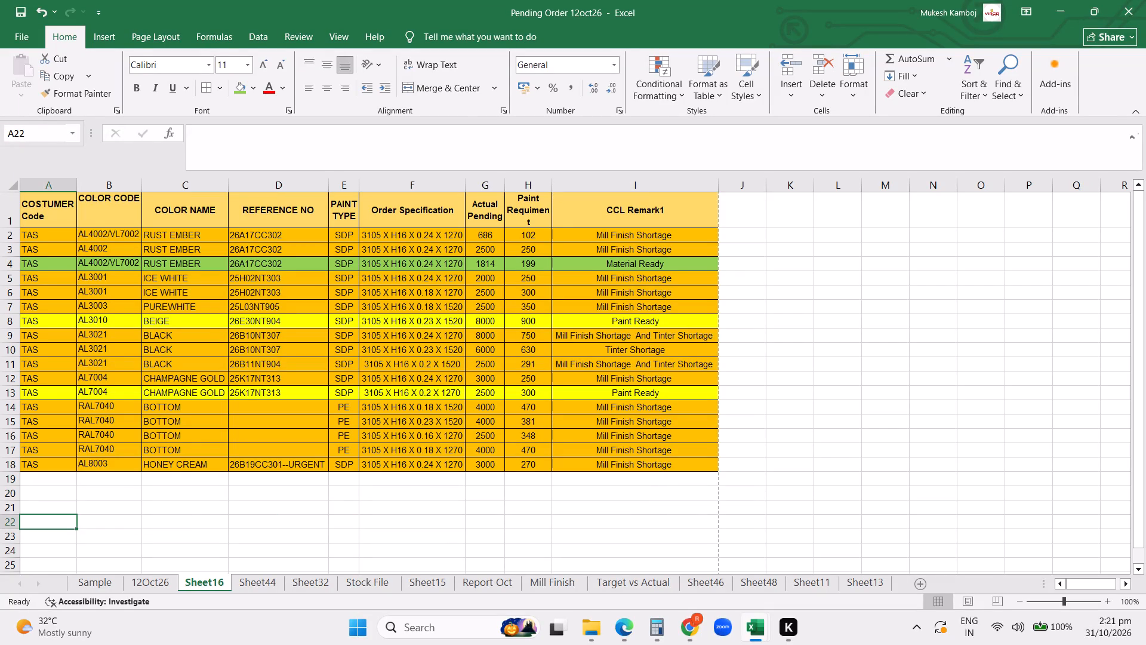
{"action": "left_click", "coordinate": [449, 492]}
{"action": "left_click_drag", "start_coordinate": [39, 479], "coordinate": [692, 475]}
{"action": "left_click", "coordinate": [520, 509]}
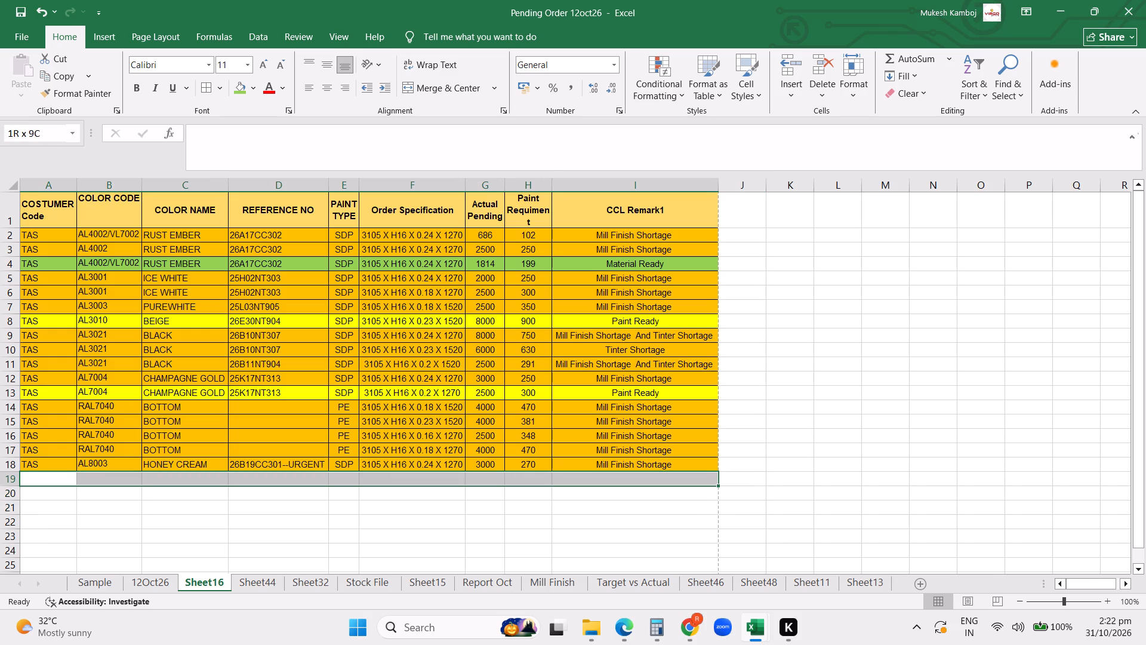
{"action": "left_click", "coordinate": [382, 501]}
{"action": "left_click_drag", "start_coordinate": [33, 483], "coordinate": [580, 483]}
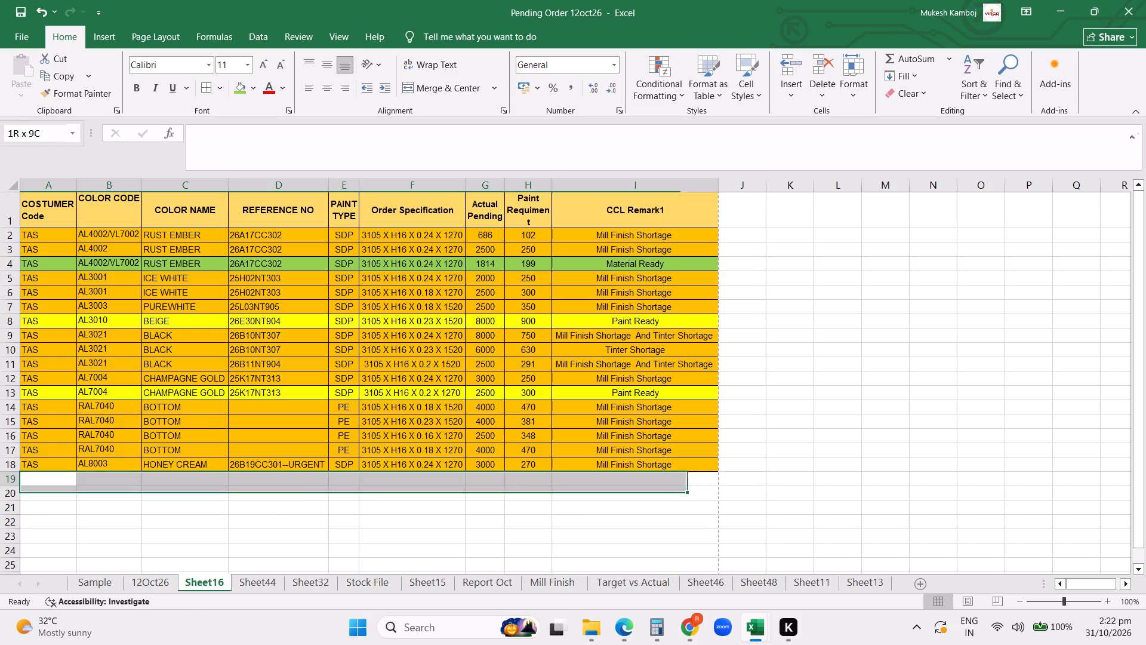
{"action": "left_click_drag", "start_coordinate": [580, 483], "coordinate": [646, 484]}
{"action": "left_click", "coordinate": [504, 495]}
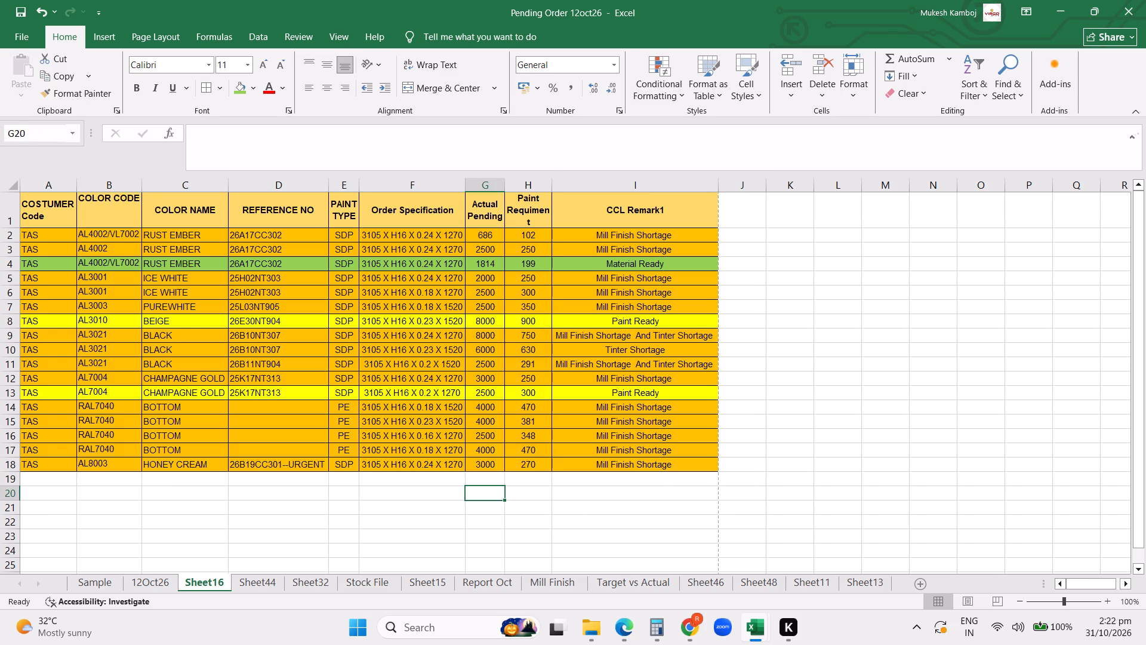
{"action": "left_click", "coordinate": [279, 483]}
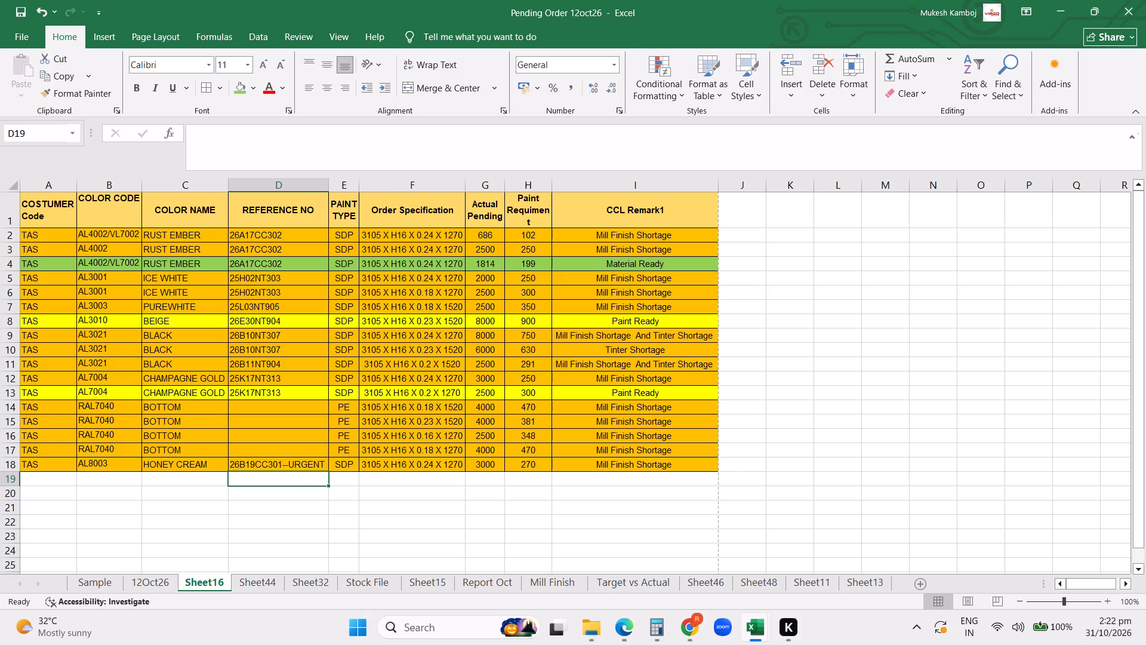
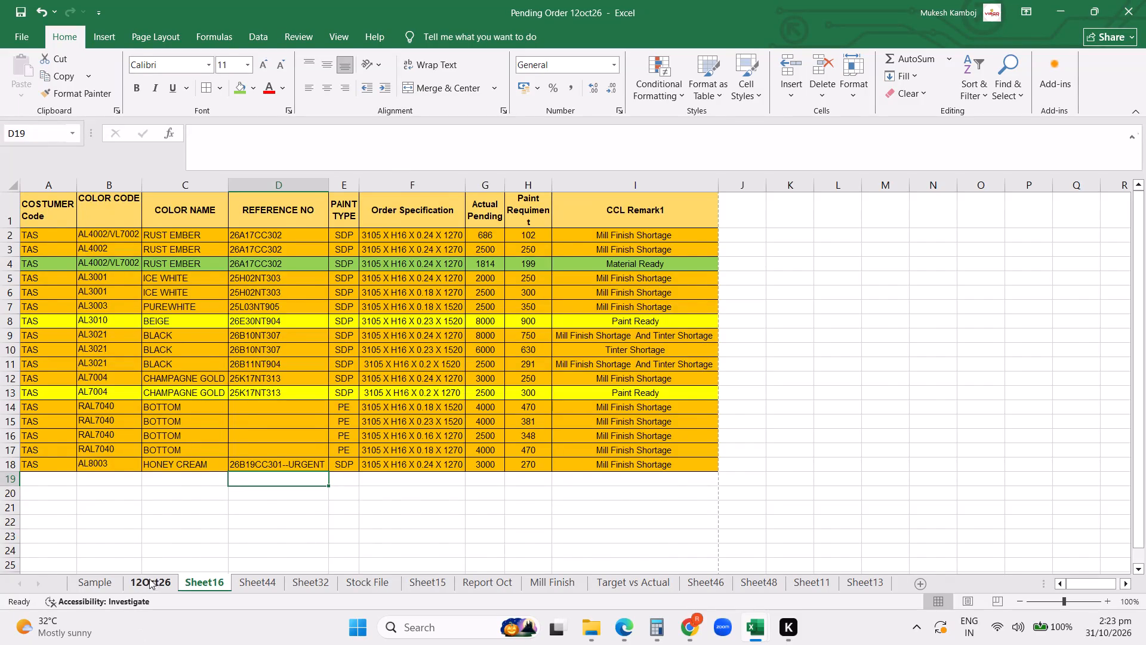
Copy the 12Oct26 sheet into a new workbook, keeping the original in the pending order file.
{"action": "left_click", "coordinate": [155, 579]}
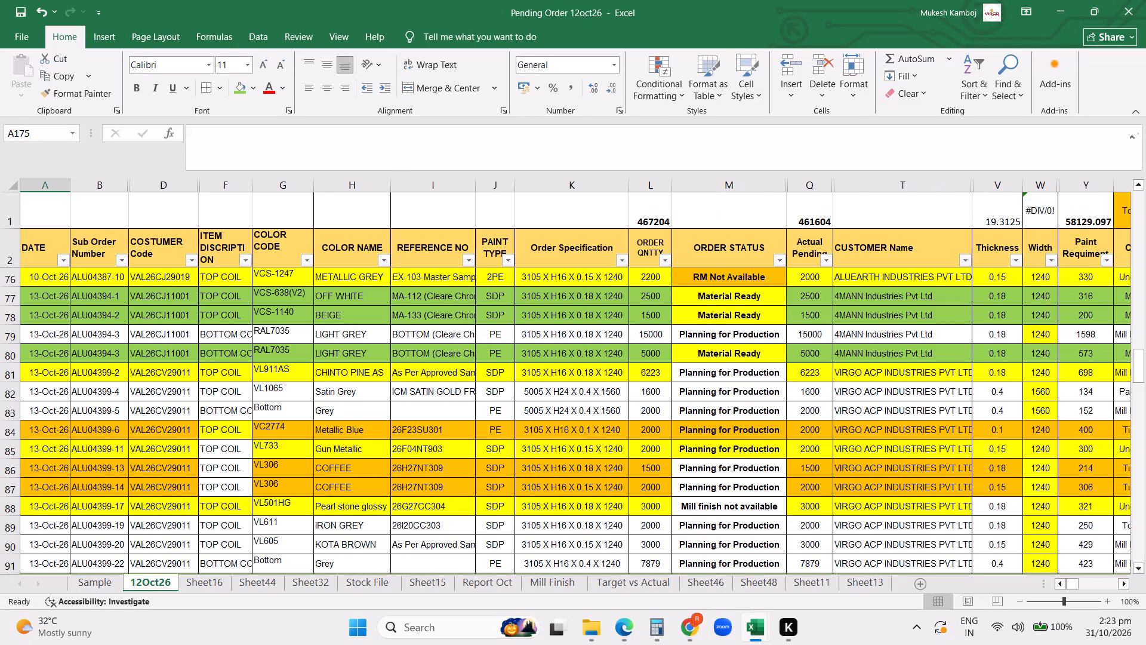
{"action": "left_click", "coordinate": [919, 380]}
{"action": "scroll", "coordinate": [318, 450], "scroll_direction": "down", "scroll_amount": 7}
{"action": "scroll", "coordinate": [281, 542], "scroll_direction": "up", "scroll_amount": 5}
{"action": "right_click", "coordinate": [149, 583]}
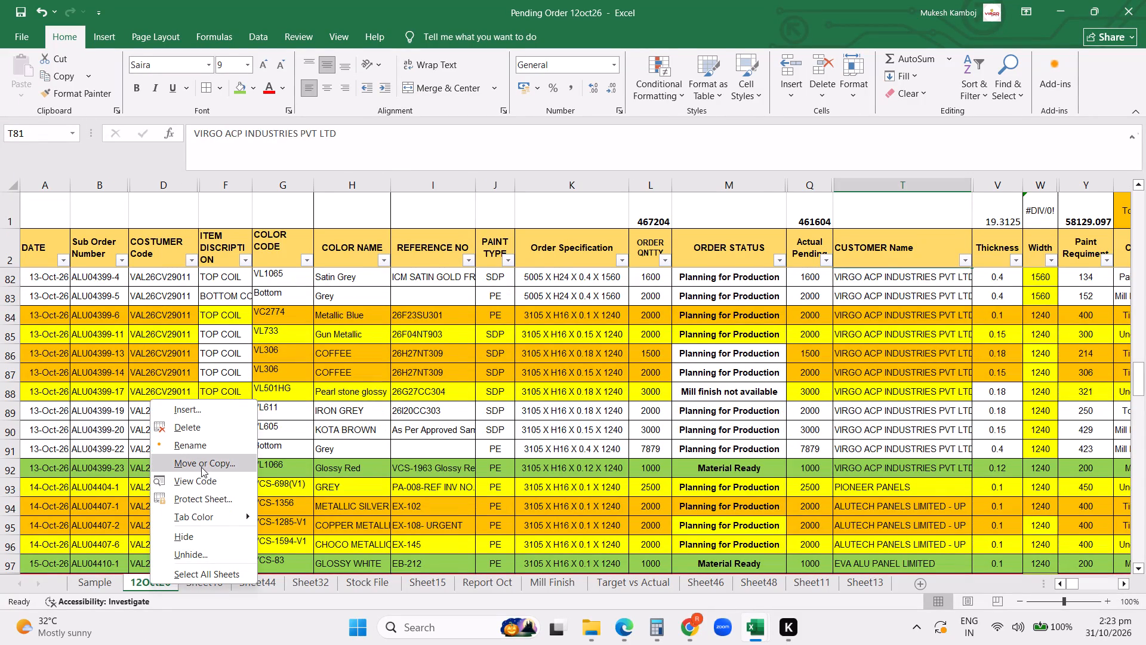
{"action": "left_click", "coordinate": [201, 467]}
{"action": "left_click", "coordinate": [116, 563]}
{"action": "left_click", "coordinate": [161, 421]}
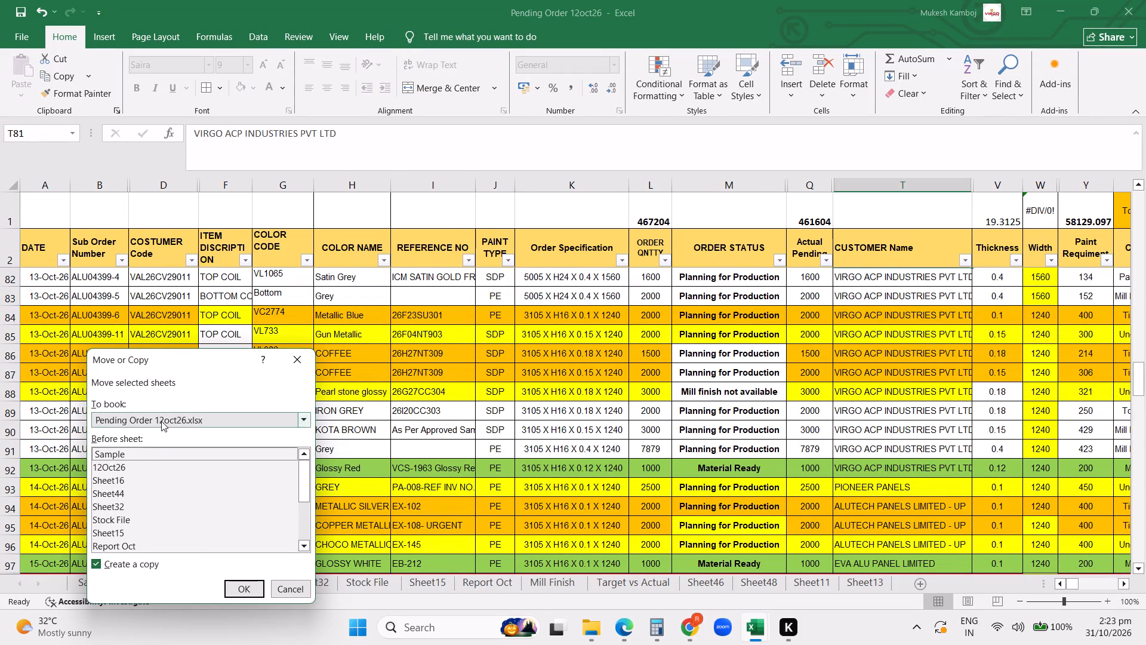
{"action": "left_click", "coordinate": [129, 437]}
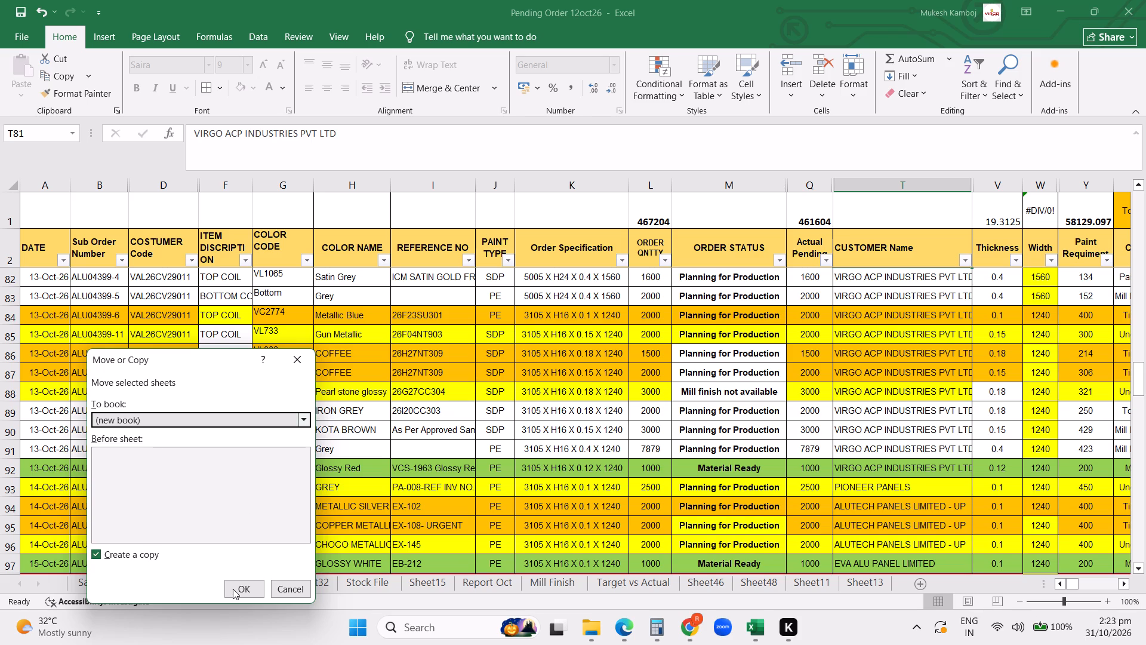
{"action": "left_click", "coordinate": [233, 589]}
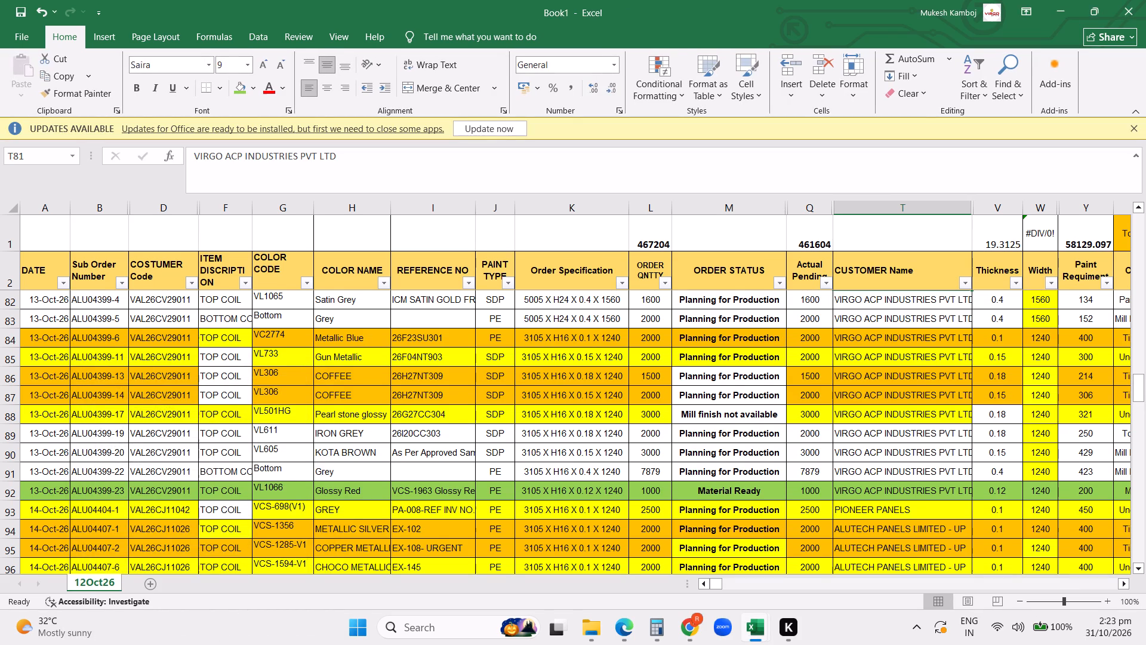
Start installing the available Office updates.
{"action": "right_click", "coordinate": [80, 583]}
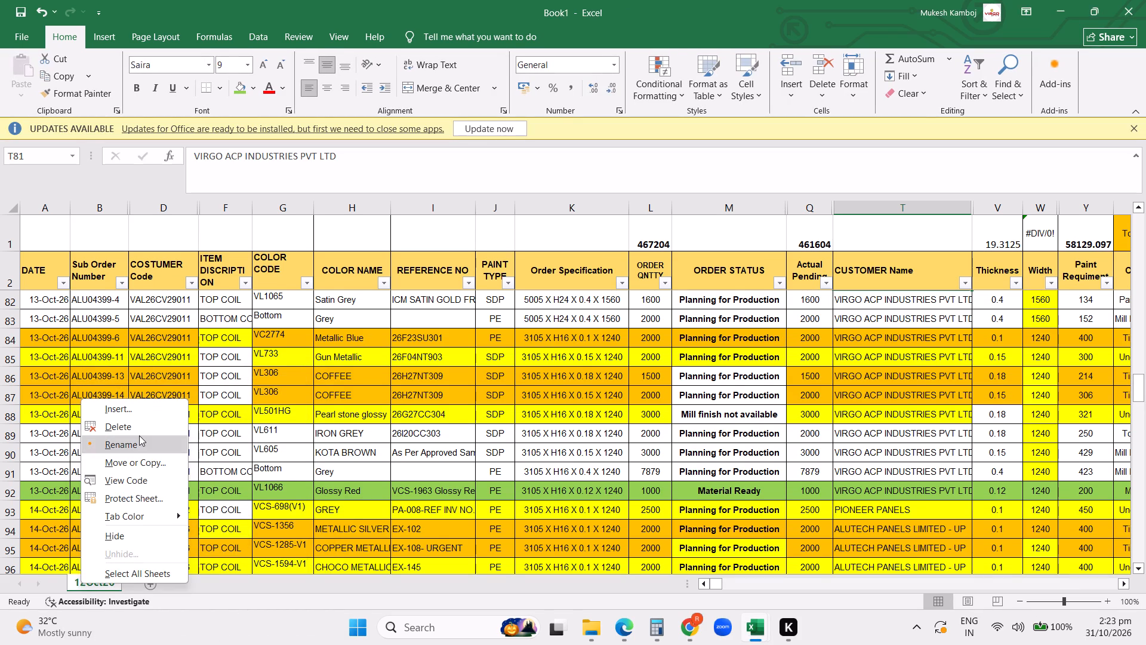
{"action": "left_click", "coordinate": [485, 129]}
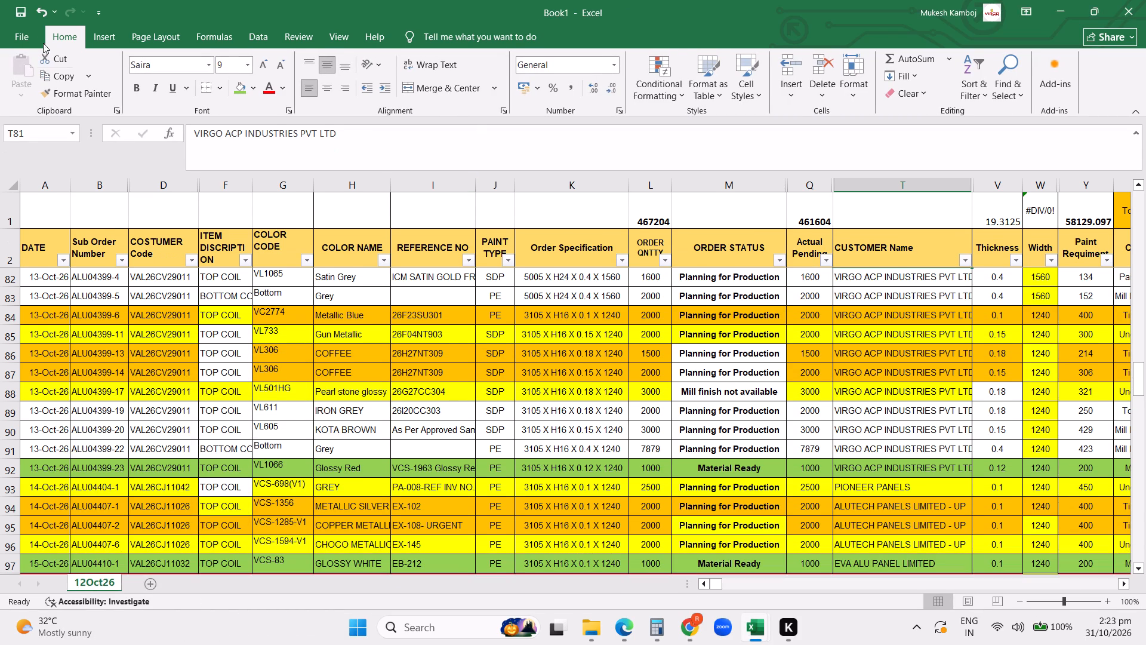
Save the new workbook in today's most recently used folder on drive D, entering the file name inhouse 31oct.
{"action": "left_click", "coordinate": [20, 34]}
{"action": "left_click", "coordinate": [48, 232]}
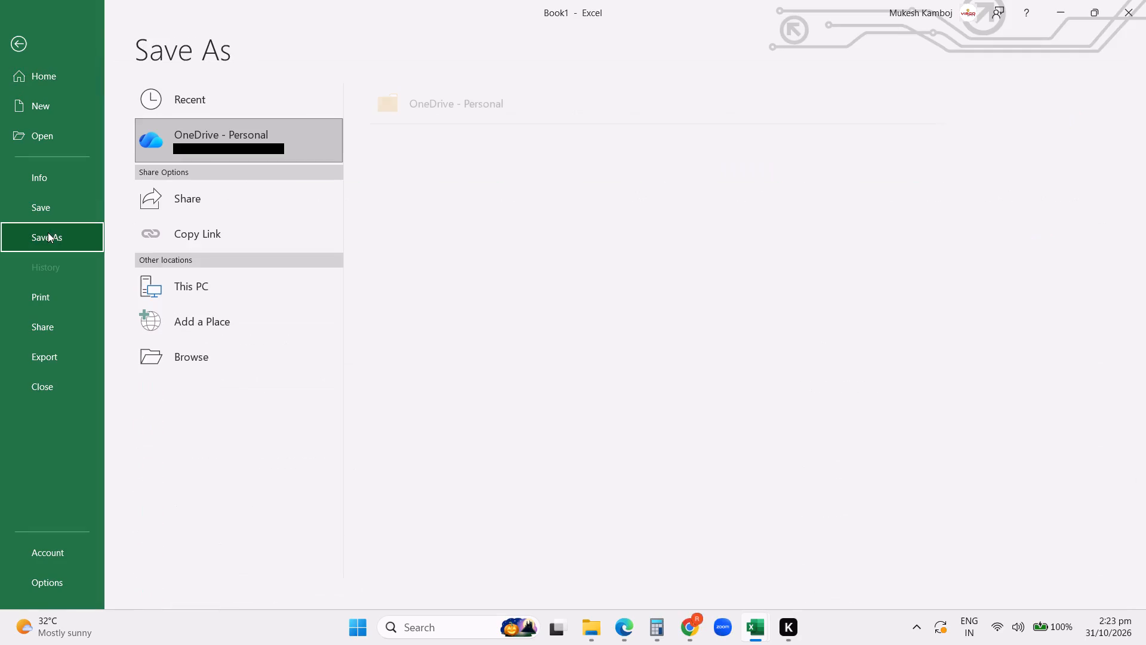
{"action": "left_click", "coordinate": [197, 291]}
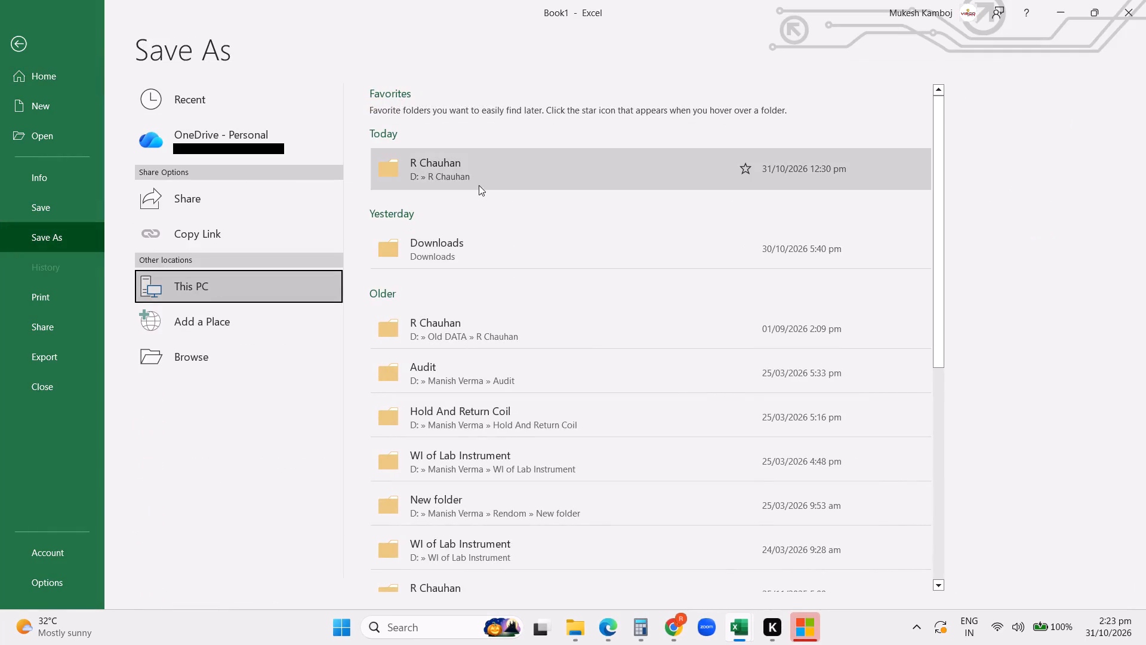
{"action": "left_click", "coordinate": [478, 182]}
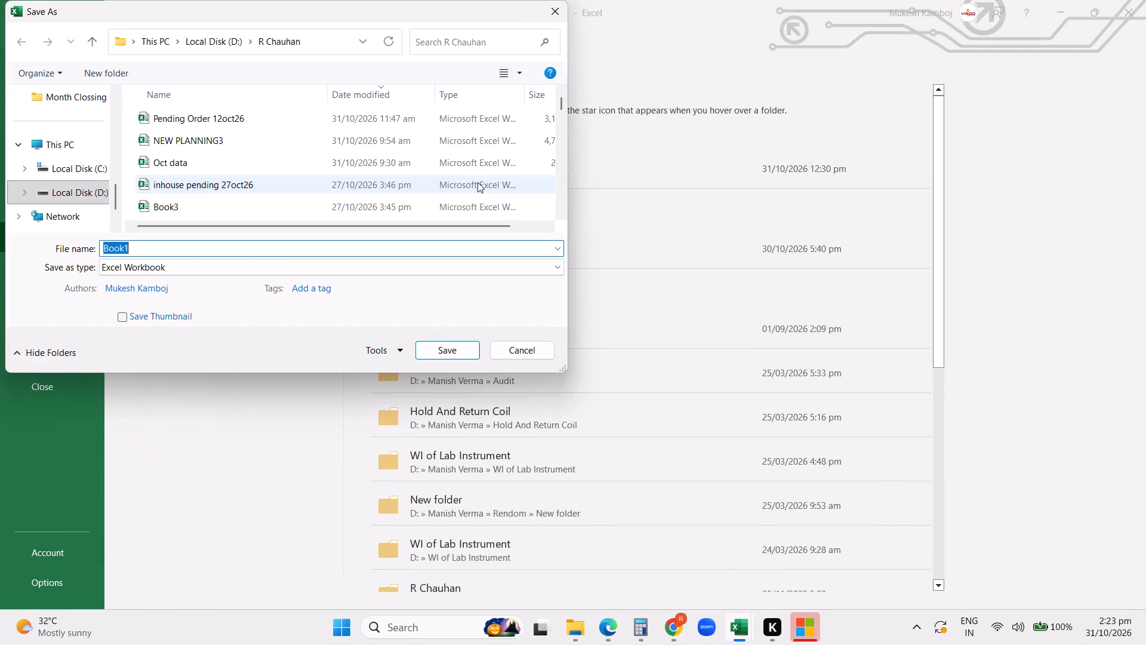
{"action": "left_click", "coordinate": [114, 142]}
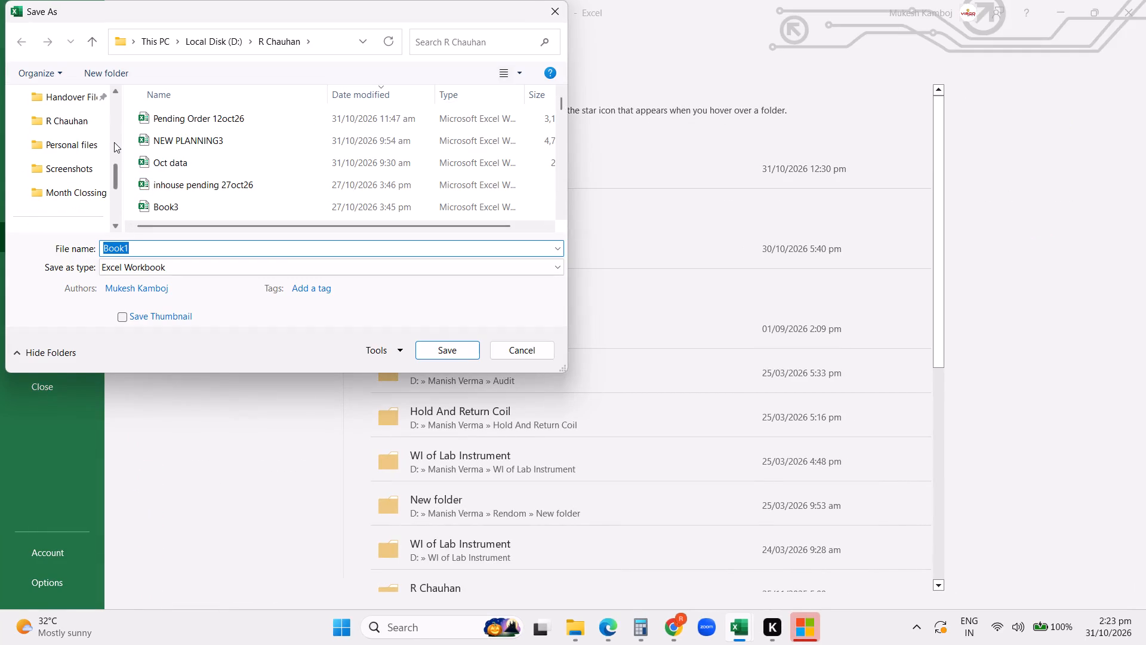
{"action": "left_click", "coordinate": [114, 142]}
{"action": "double_click", "coordinate": [71, 214]}
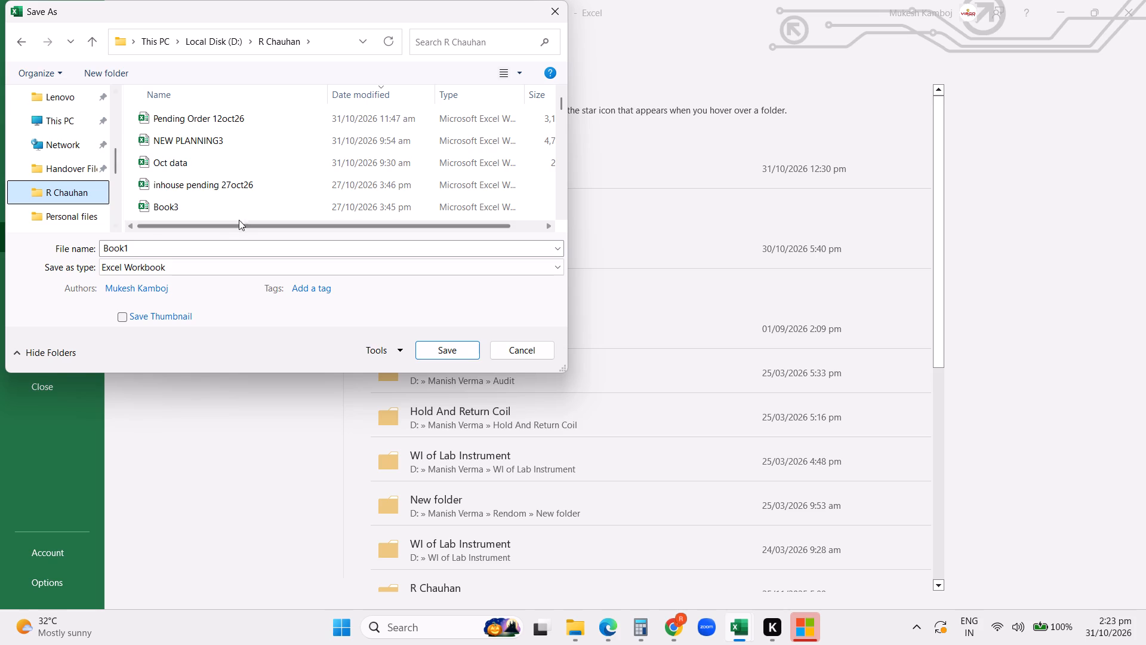
{"action": "left_click", "coordinate": [142, 253]}
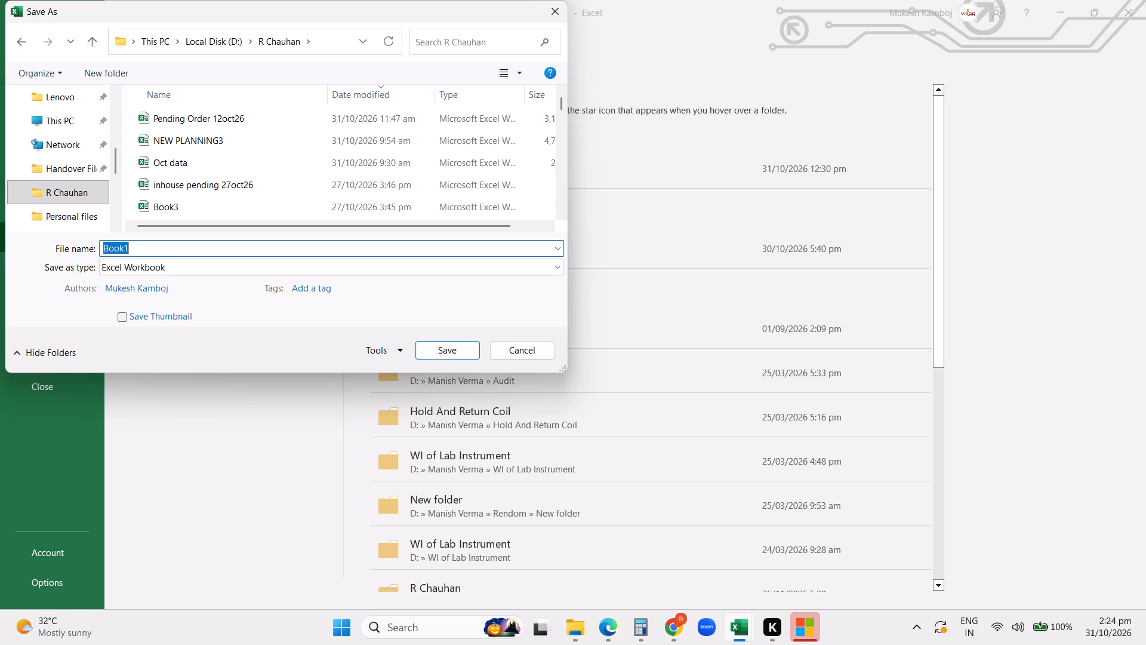
{"action": "type", "text": "inhouse"}
{"action": "key", "text": "space"}
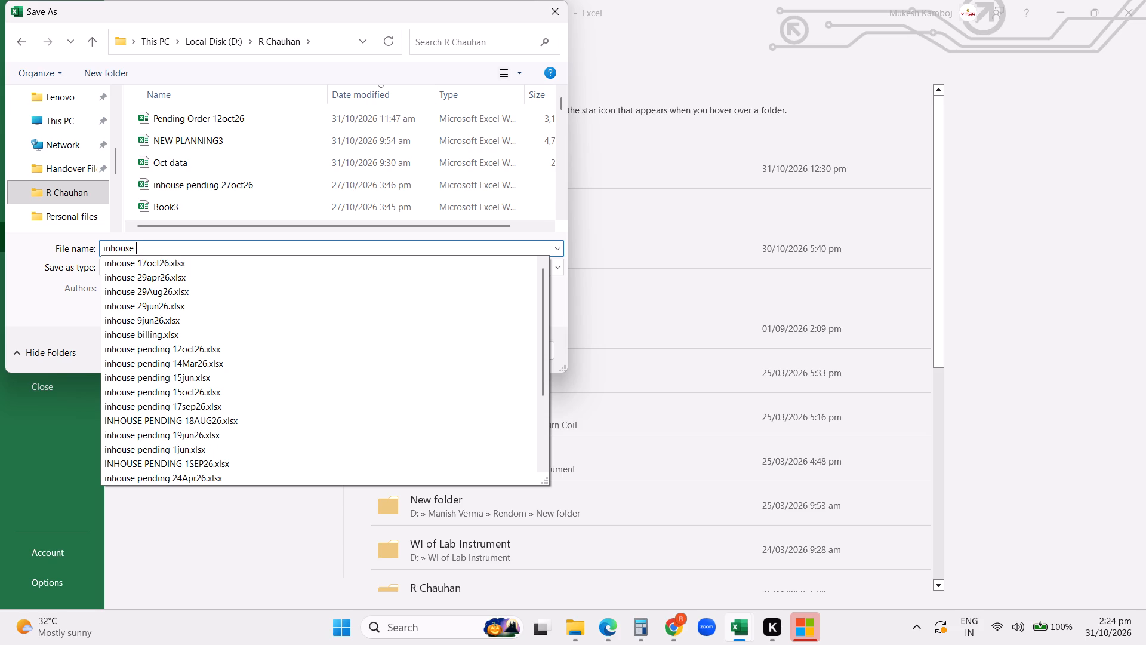
{"action": "type", "text": "31"}
{"action": "type", "text": "oct"}
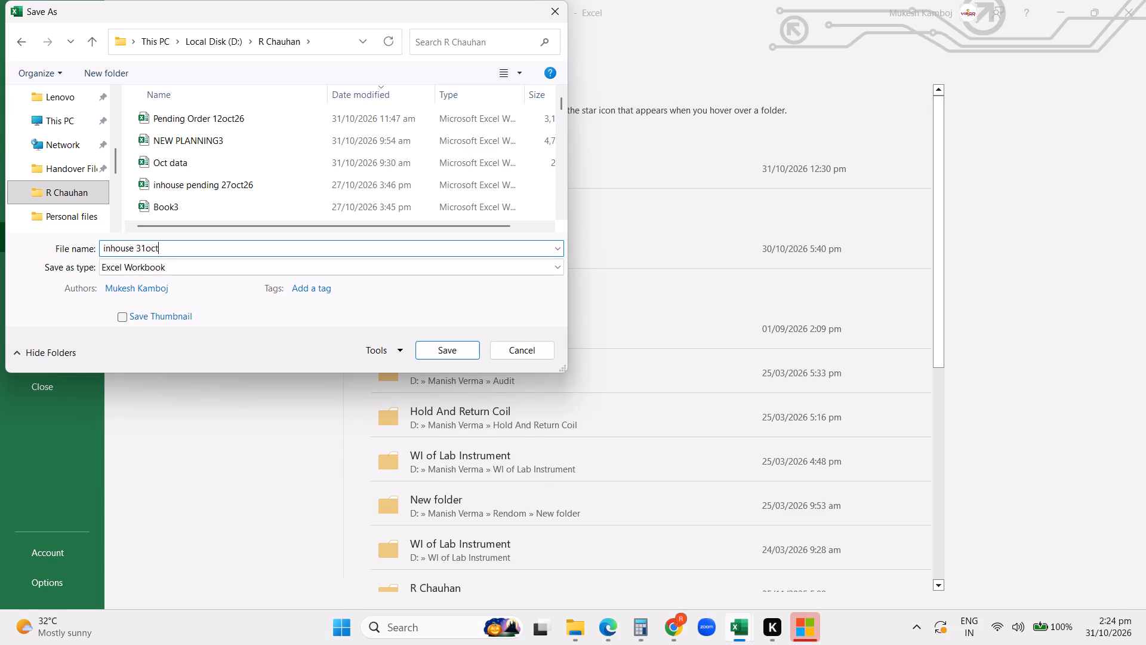
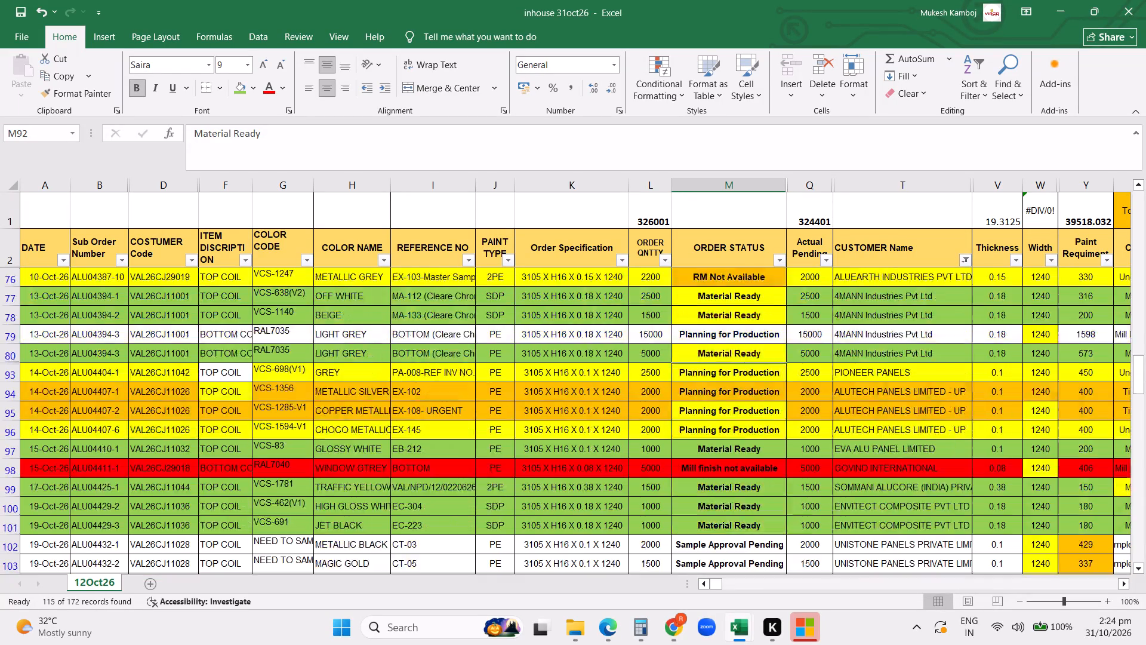
Delete all the filtered order rows of outside customers, from row 4 through row 174.
{"action": "scroll", "coordinate": [445, 395], "scroll_direction": "up", "scroll_amount": 20}
{"action": "scroll", "coordinate": [445, 395], "scroll_direction": "up", "scroll_amount": 12}
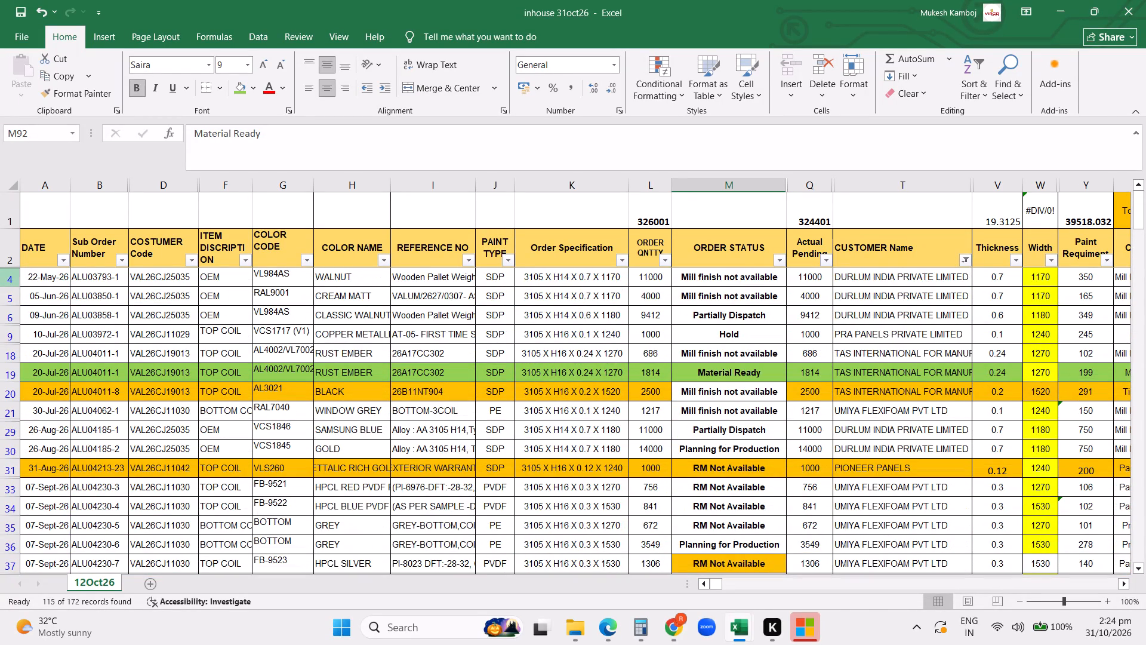
{"action": "left_click", "coordinate": [8, 277]}
{"action": "key", "text": "ctrl+shift+Down"}
{"action": "key", "text": "shift+Down"}
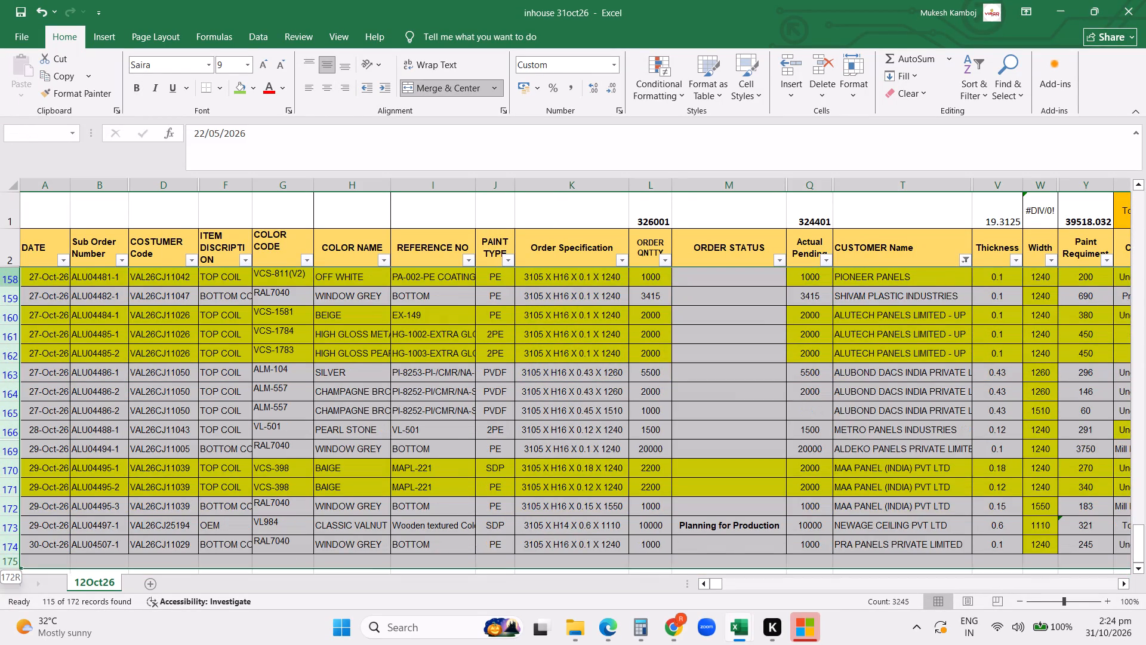
{"action": "key", "text": "shift+Up"}
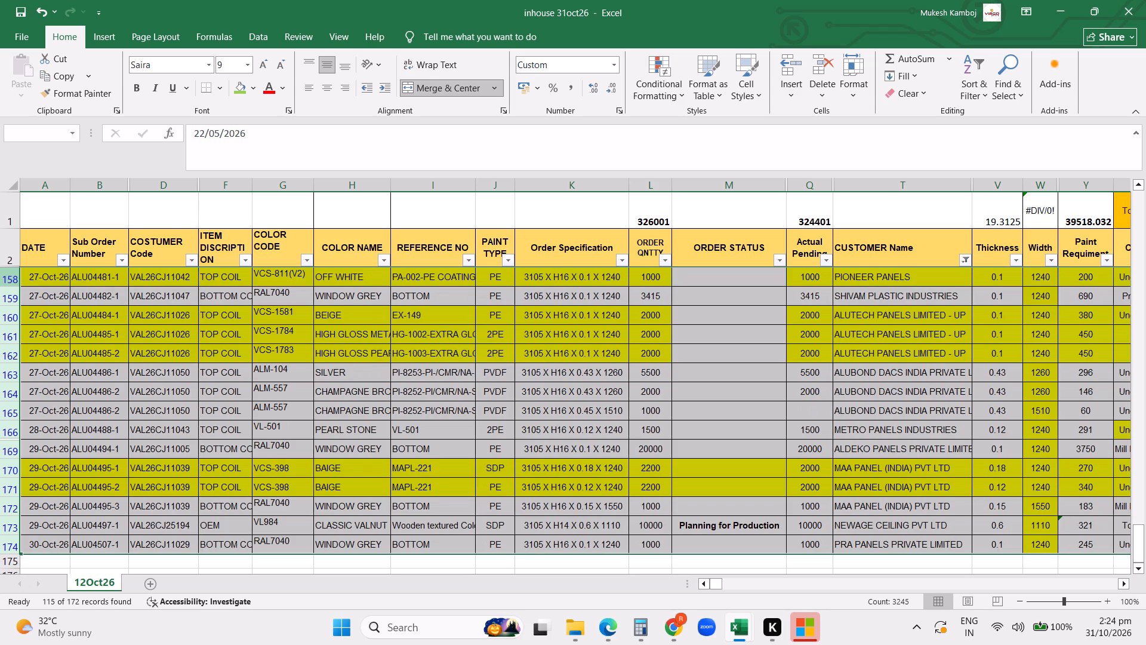
{"action": "key", "text": "ctrl+minus"}
{"action": "scroll", "coordinate": [19, 279], "scroll_direction": "up", "scroll_amount": 1}
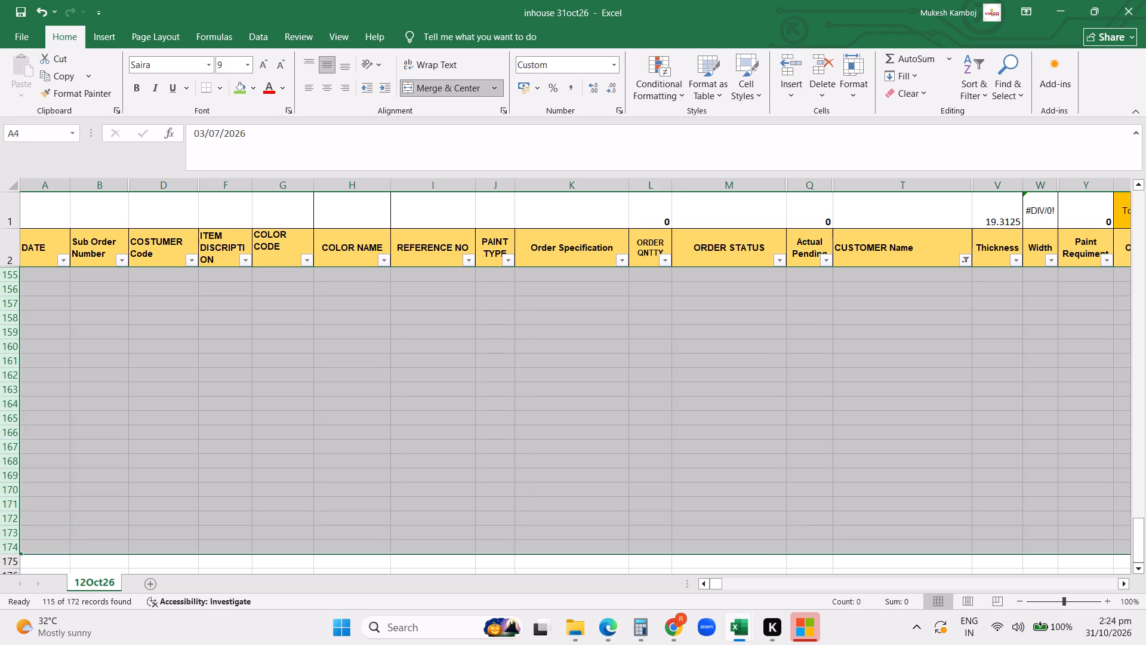
Clear the filter on the CUSTOMER Name column.
{"action": "left_click", "coordinate": [962, 260]}
{"action": "left_click", "coordinate": [870, 355]}
{"action": "left_click", "coordinate": [722, 346]}
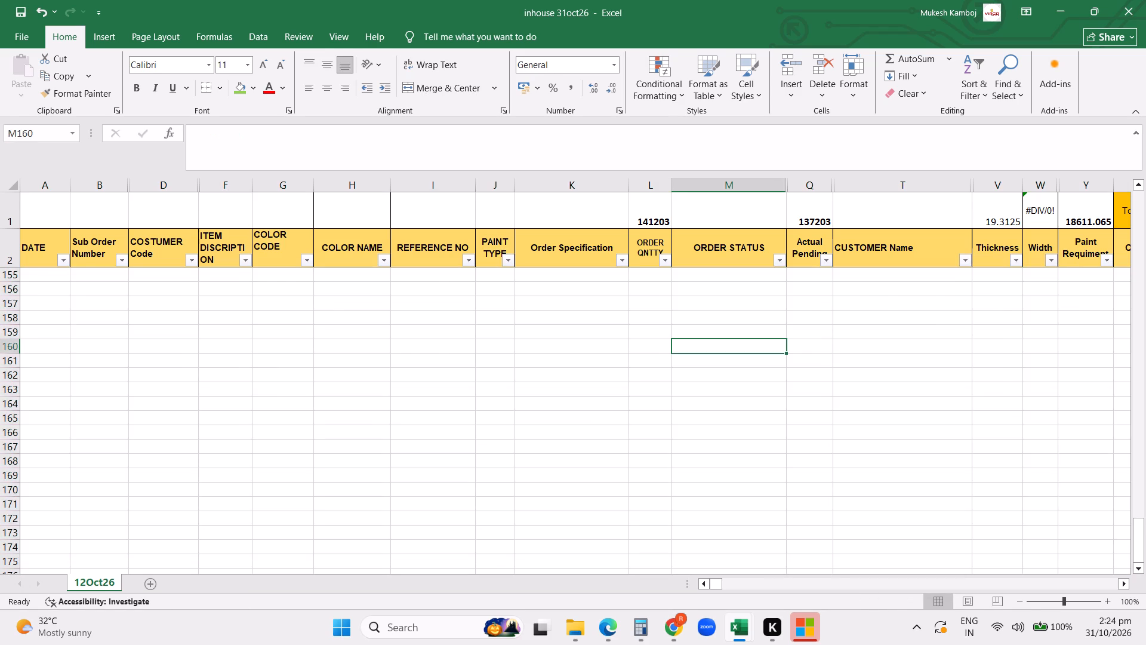
Set both the order quantity and the actual pending quantity of Exotic Silver order ALU04490-2 in row 58 to 1400.
{"action": "key", "text": "ctrl+Up"}
{"action": "key", "text": "ctrl+Up"}
{"action": "key", "text": "ctrl+Up"}
{"action": "key", "text": "ctrl+Down"}
{"action": "key", "text": "ctrl+Down"}
{"action": "key", "text": "Down"}
{"action": "key", "text": "ctrl+Up"}
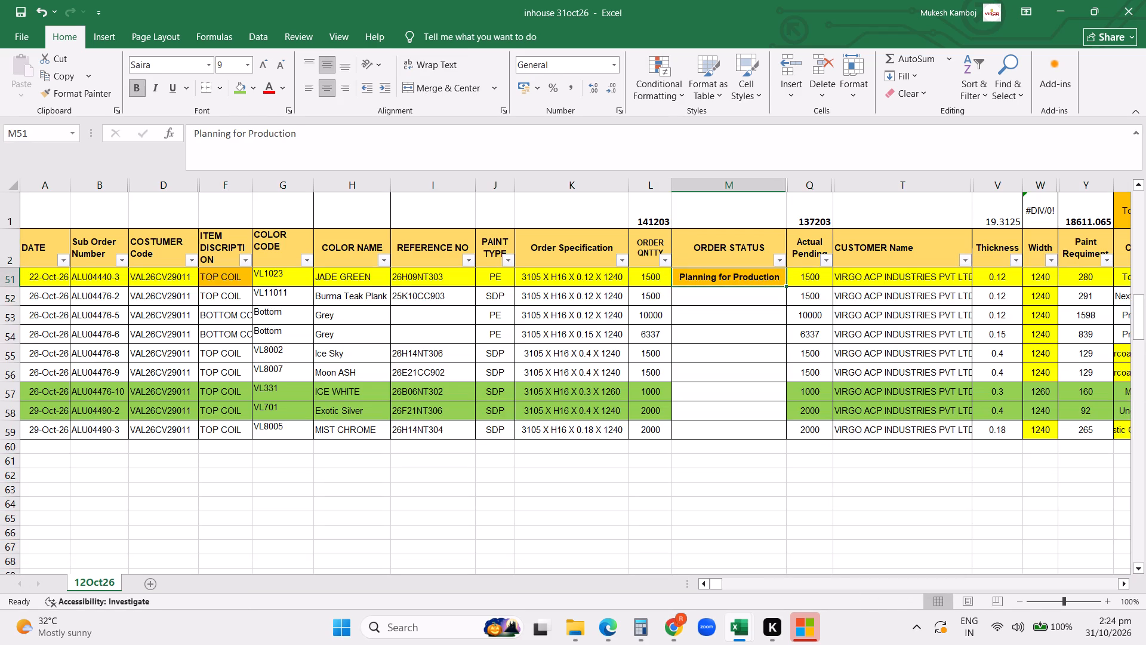
{"action": "key", "text": "Down"}
{"action": "key", "text": "Down"}
{"action": "key", "text": "Down"}
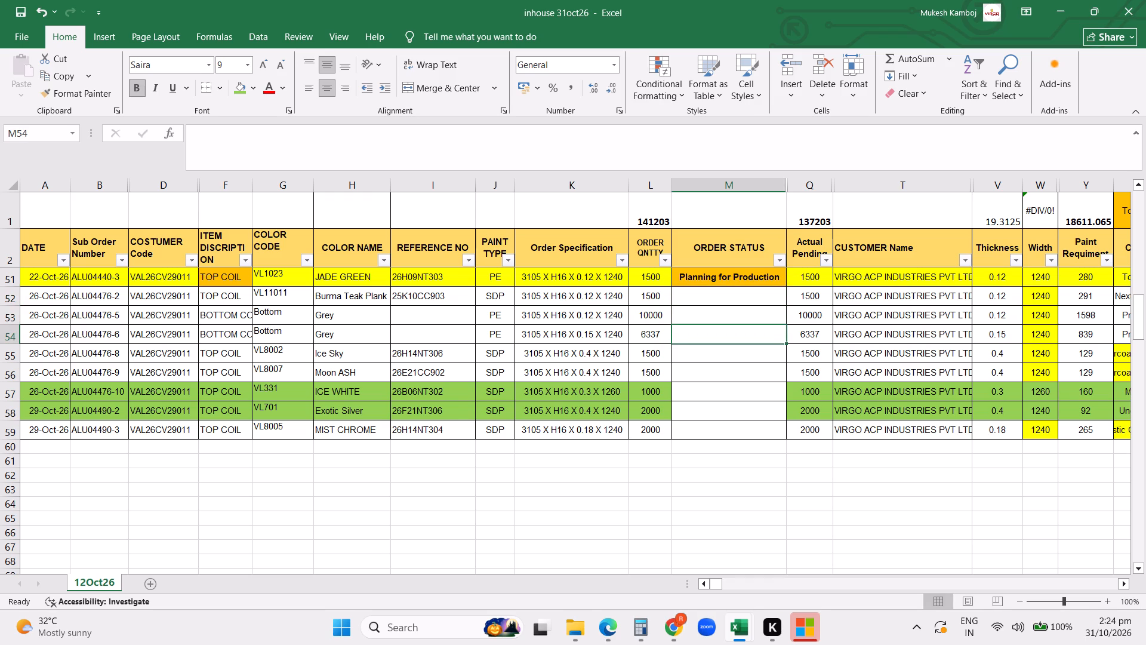
{"action": "left_click", "coordinate": [652, 410]}
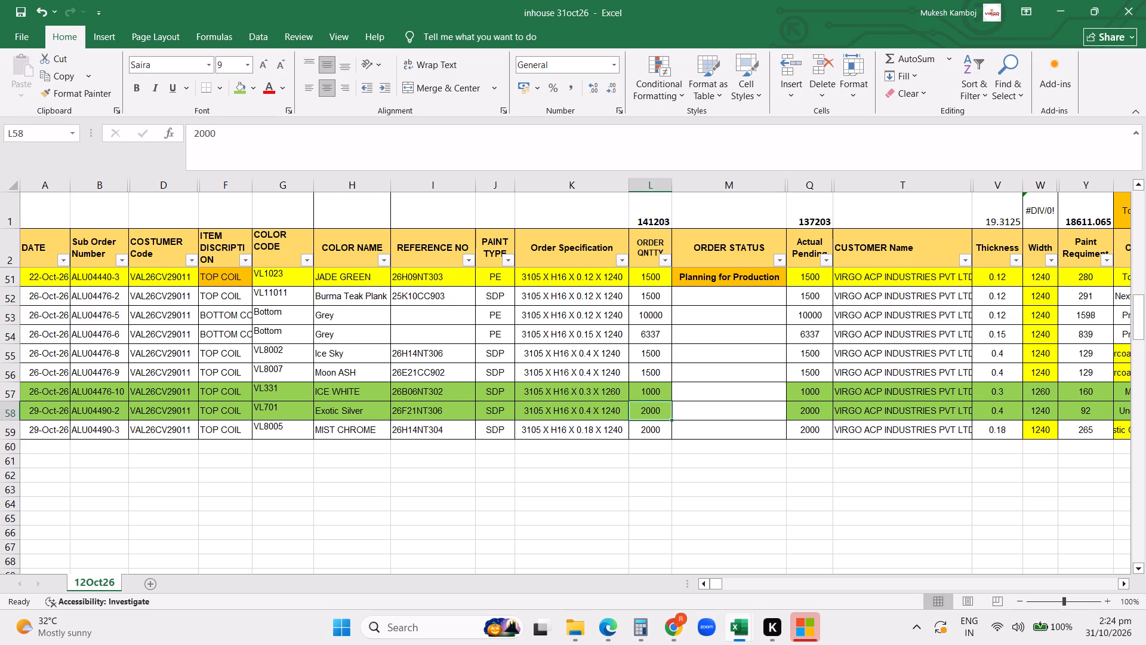
{"action": "type", "text": "1400"}
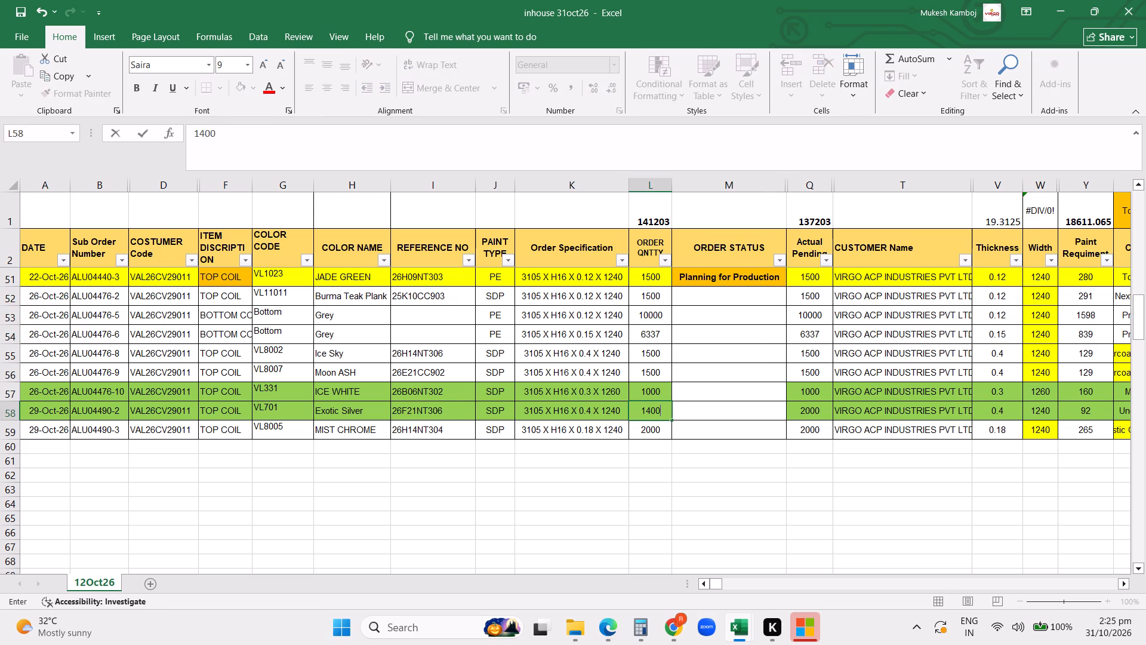
{"action": "key", "text": "Right"}
{"action": "key", "text": "Right"}
{"action": "type", "text": "1400"}
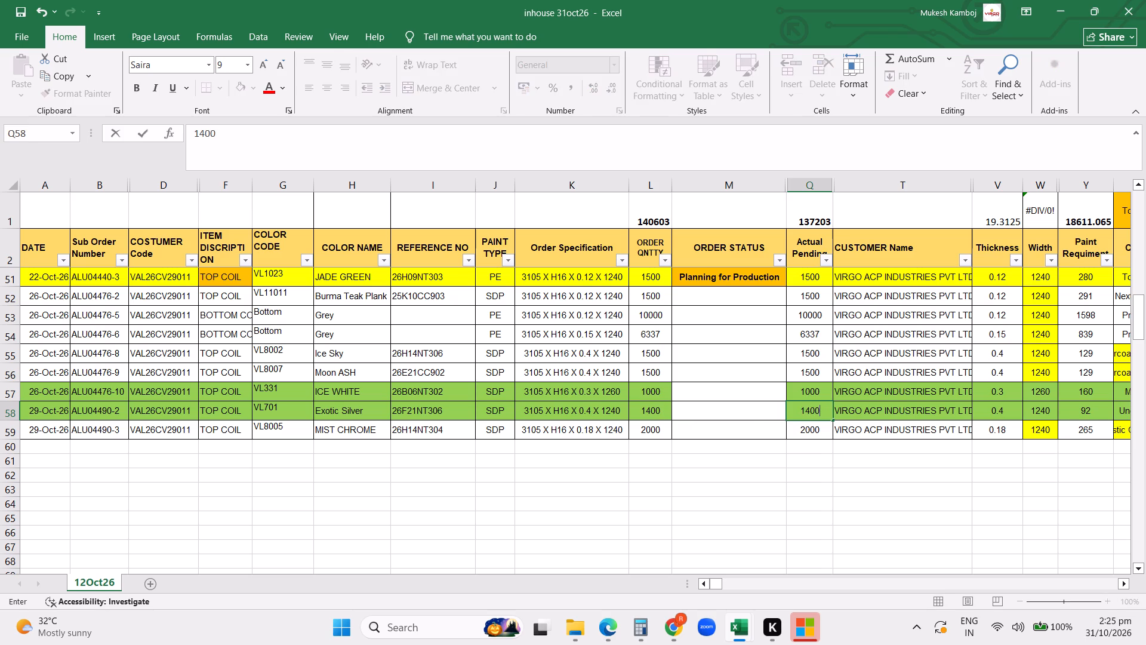
Replace the CCL Remark1 entry of Exotic Silver in row 58 with a copy of the Mill Finish Shortage remark from row 48.
{"action": "key", "text": "Right"}
{"action": "key", "text": "Right"}
{"action": "key", "text": "Right"}
{"action": "key", "text": "Right"}
{"action": "key", "text": "Right"}
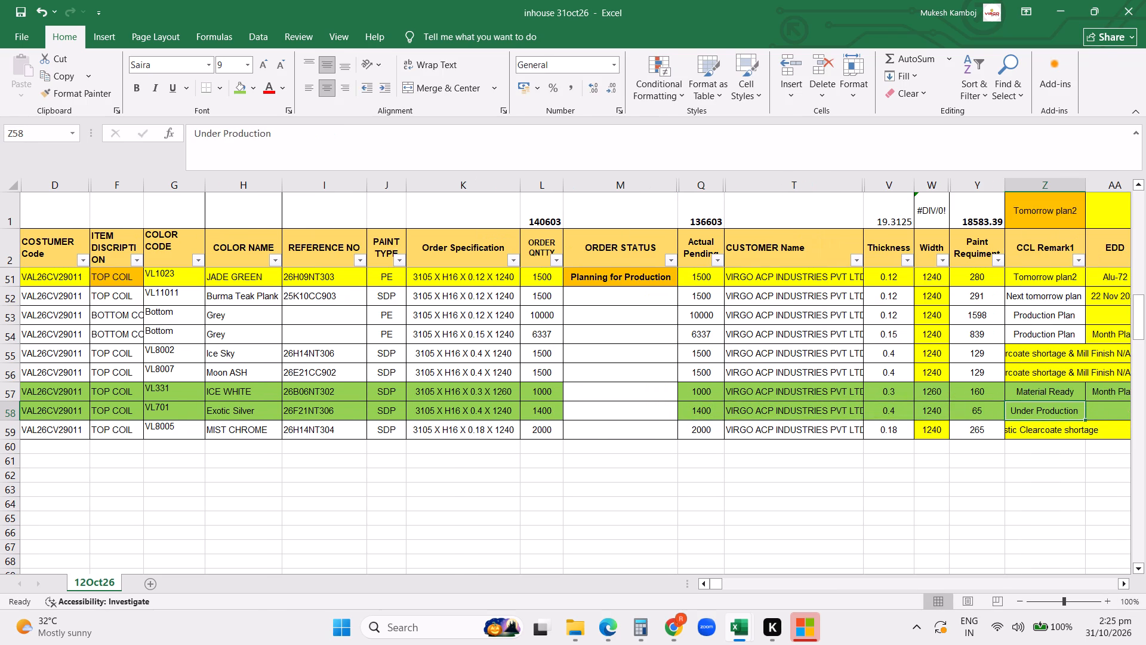
{"action": "scroll", "coordinate": [1040, 338], "scroll_direction": "up", "scroll_amount": 2}
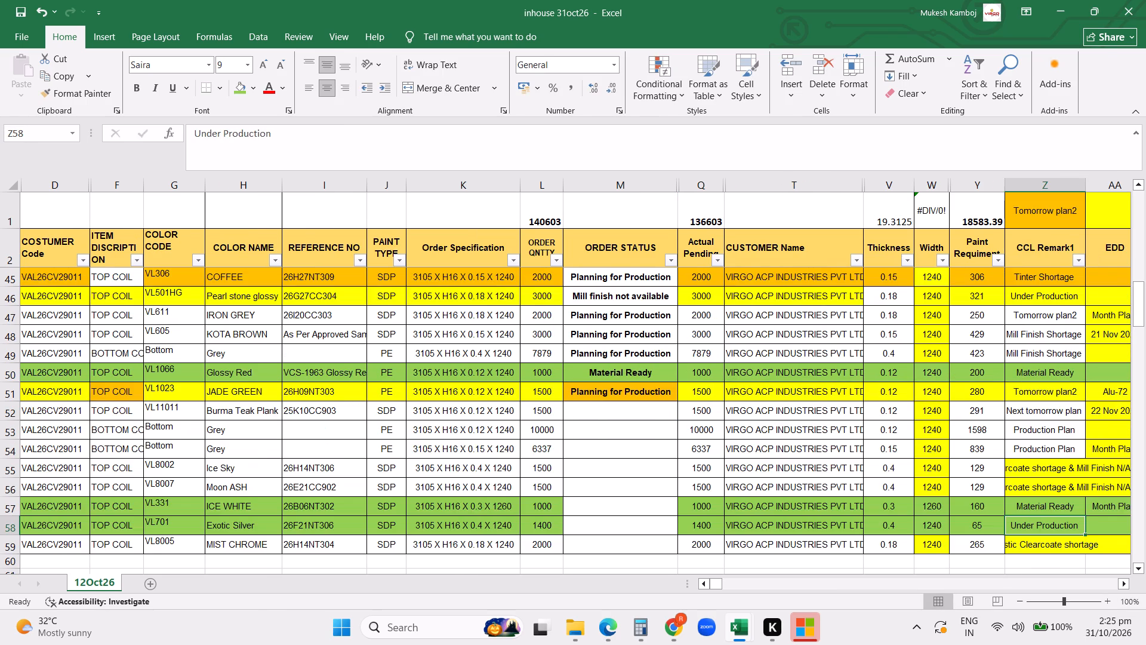
{"action": "left_click", "coordinate": [1040, 334]}
{"action": "key", "text": "ctrl+c"}
{"action": "scroll", "coordinate": [1049, 473], "scroll_direction": "down", "scroll_amount": 3}
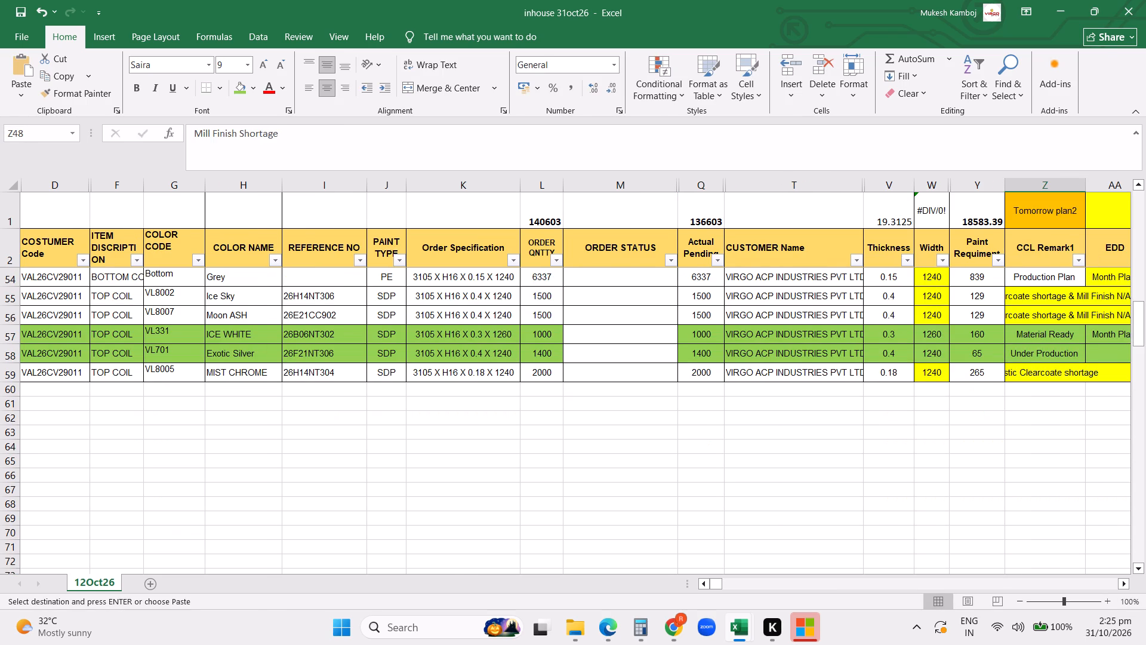
{"action": "left_click", "coordinate": [1028, 348]}
{"action": "key", "text": "ctrl+v"}
{"action": "left_click", "coordinate": [851, 438]}
Save the in-house workbook.
{"action": "scroll", "coordinate": [579, 420], "scroll_direction": "up", "scroll_amount": 3}
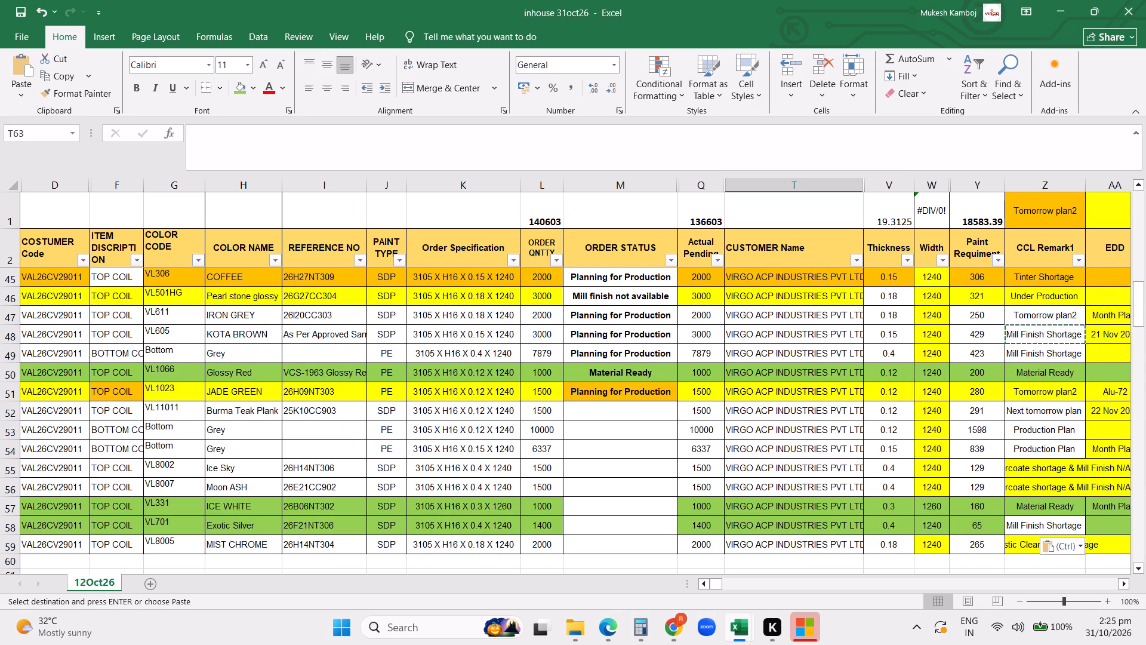
{"action": "scroll", "coordinate": [1056, 419], "scroll_direction": "up", "scroll_amount": 1}
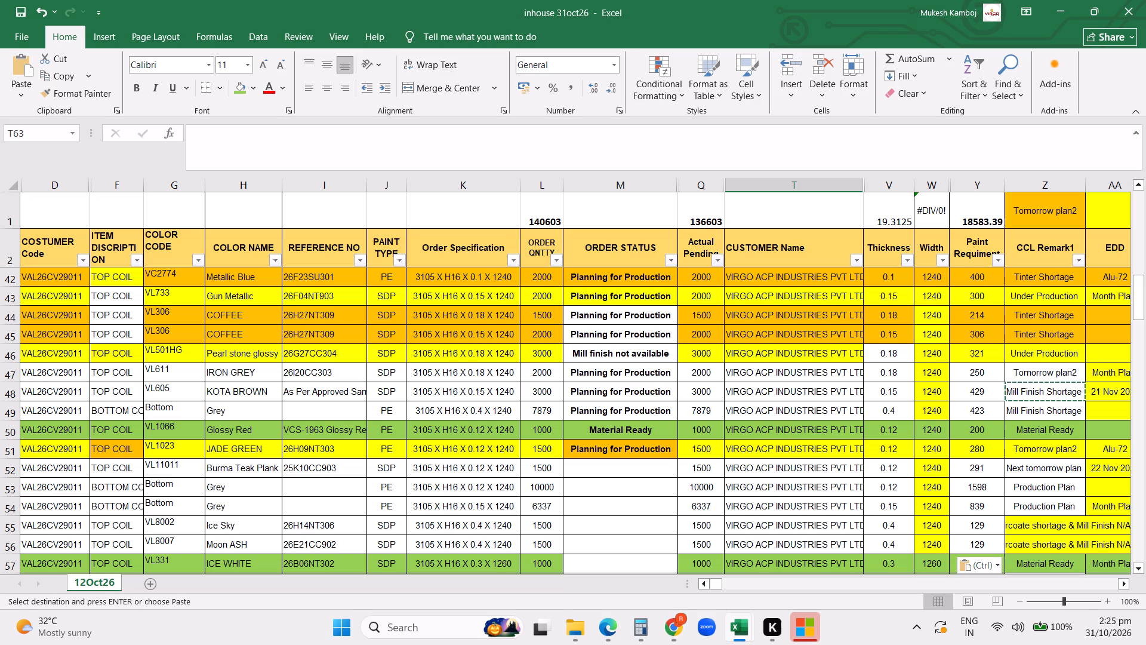
{"action": "scroll", "coordinate": [1056, 419], "scroll_direction": "up", "scroll_amount": 8}
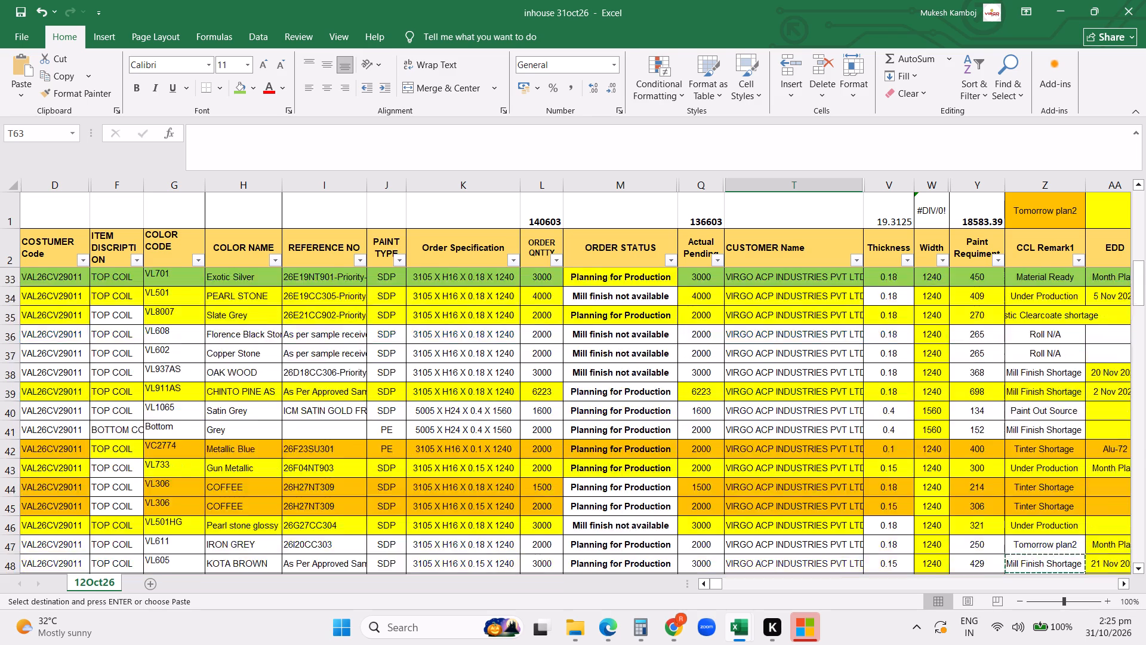
{"action": "scroll", "coordinate": [1056, 419], "scroll_direction": "up", "scroll_amount": 20}
{"action": "scroll", "coordinate": [1056, 419], "scroll_direction": "up", "scroll_amount": 6}
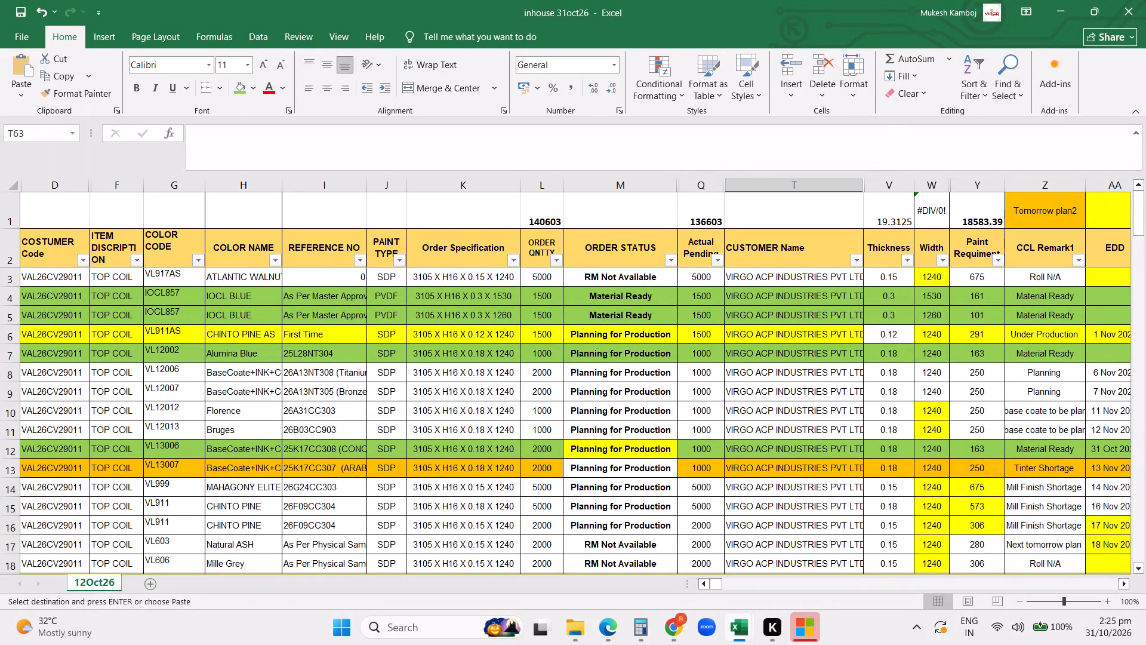
{"action": "key", "text": "ctrl+s"}
{"action": "key", "text": "ctrl+s"}
{"action": "key", "text": "ctrl+s"}
{"action": "key", "text": "ctrl+s"}
{"action": "key", "text": "ctrl+s"}
{"action": "left_click", "coordinate": [877, 437]}
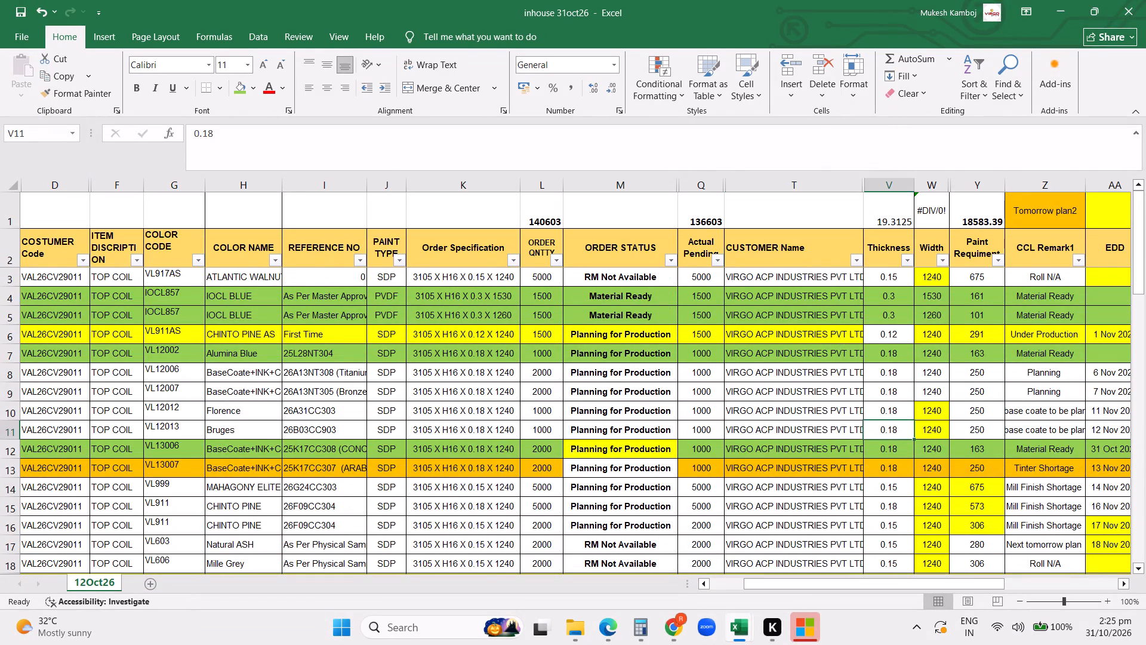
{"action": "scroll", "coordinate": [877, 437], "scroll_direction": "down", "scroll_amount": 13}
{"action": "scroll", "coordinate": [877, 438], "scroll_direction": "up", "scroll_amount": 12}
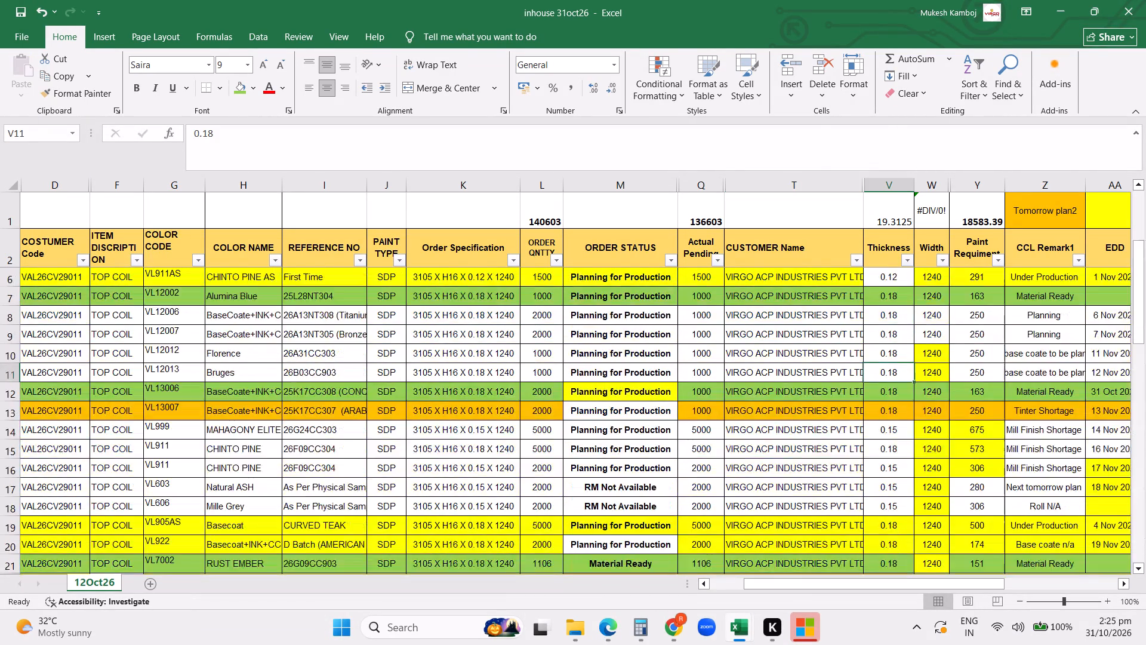
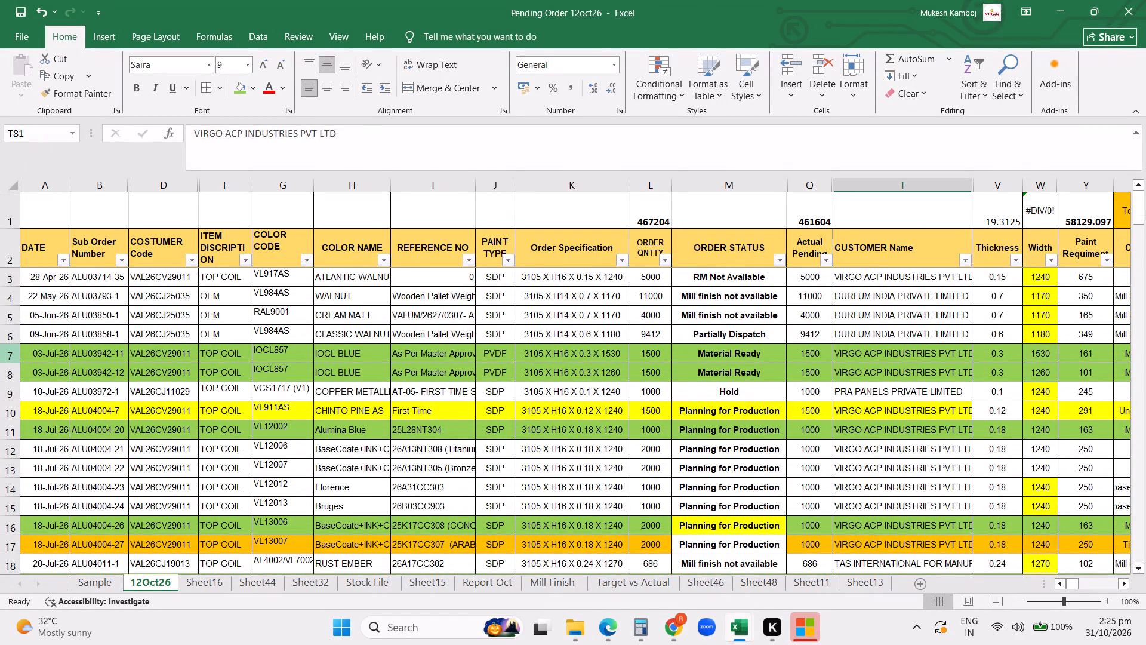
Append the temperature note to the IOCL BLUE color name in row 7 so it reads "IOCL BLUE (254temp) 18".
{"action": "left_click", "coordinate": [334, 351]}
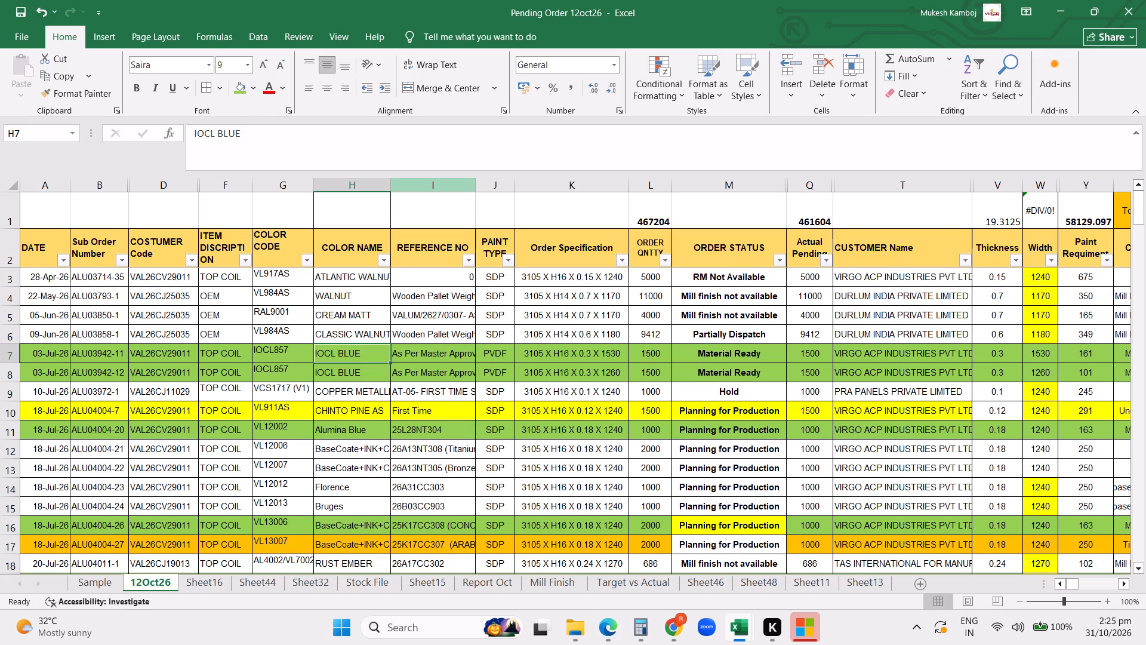
{"action": "left_click", "coordinate": [263, 136]}
{"action": "key", "text": "space"}
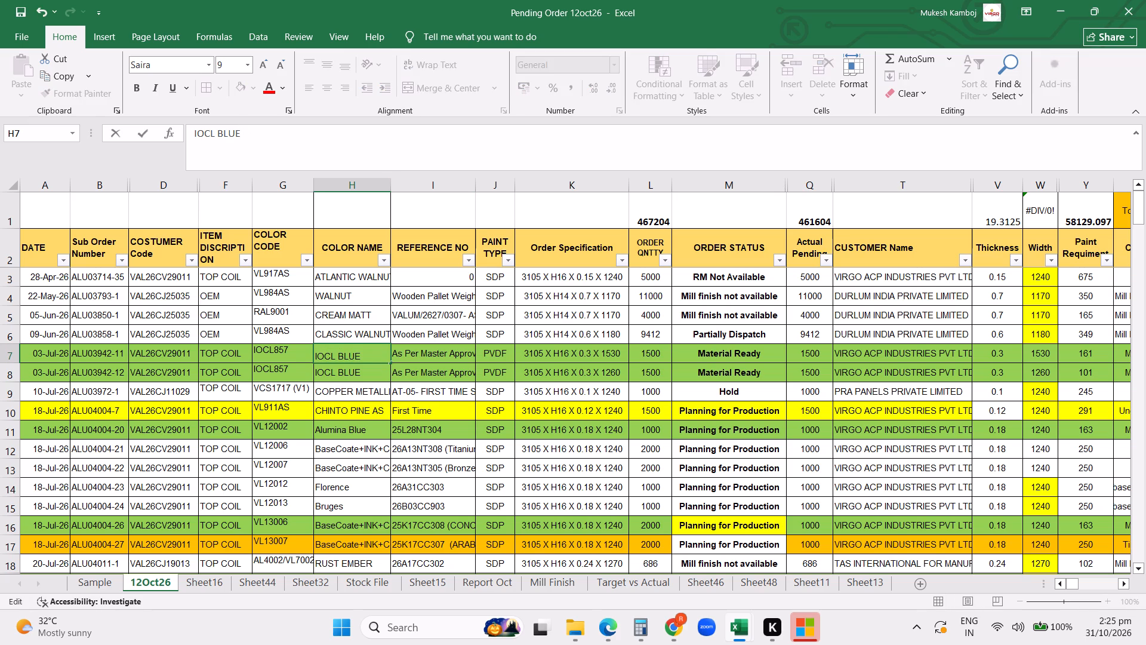
{"action": "key", "text": "shift+parenleft"}
{"action": "type", "text": "254"}
{"action": "key", "text": "space"}
{"action": "key", "text": "BackSpace"}
{"action": "type", "text": "tem"}
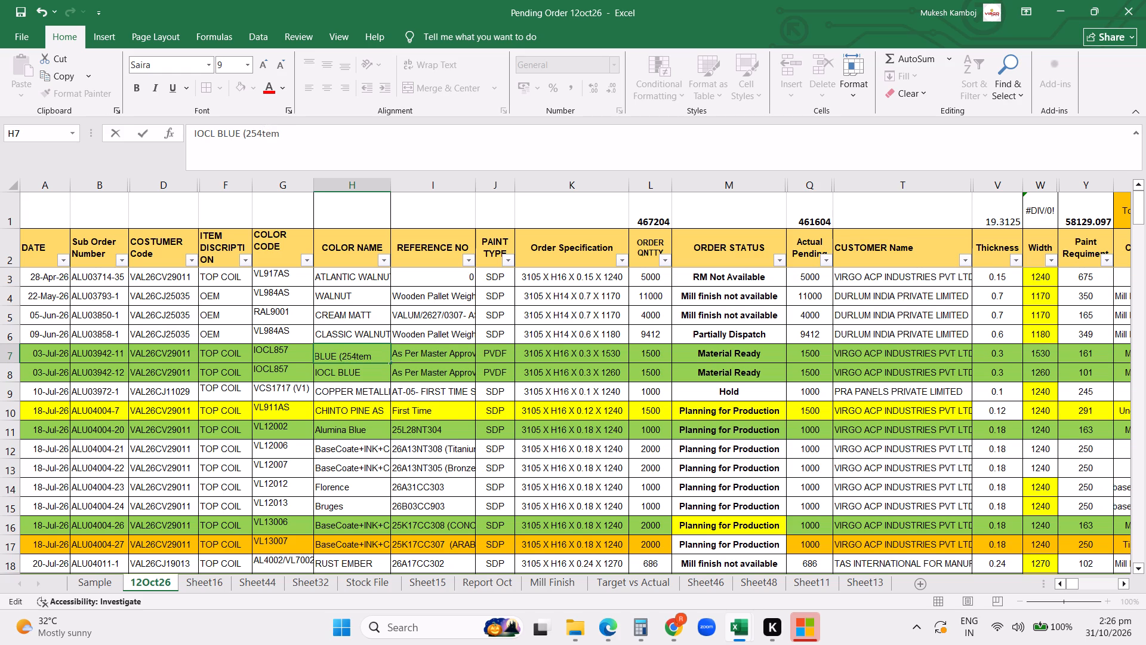
{"action": "key", "text": "p"}
{"action": "key", "text": "shift+parenright"}
{"action": "key", "text": "space"}
{"action": "type", "text": "18"}
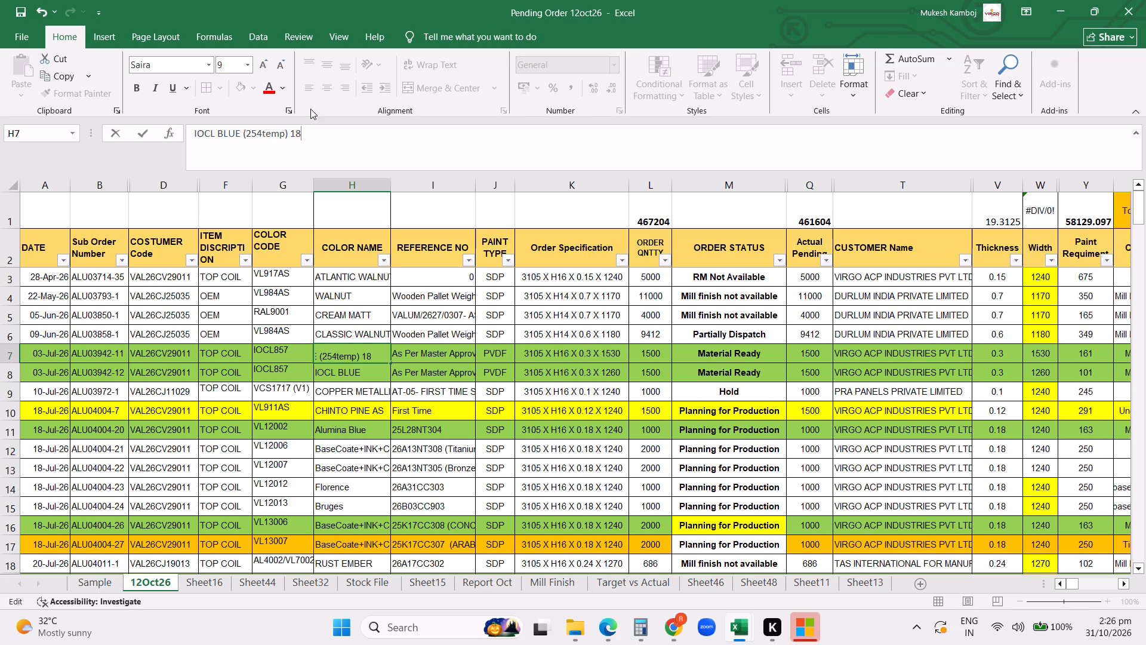
{"action": "left_click", "coordinate": [379, 337]}
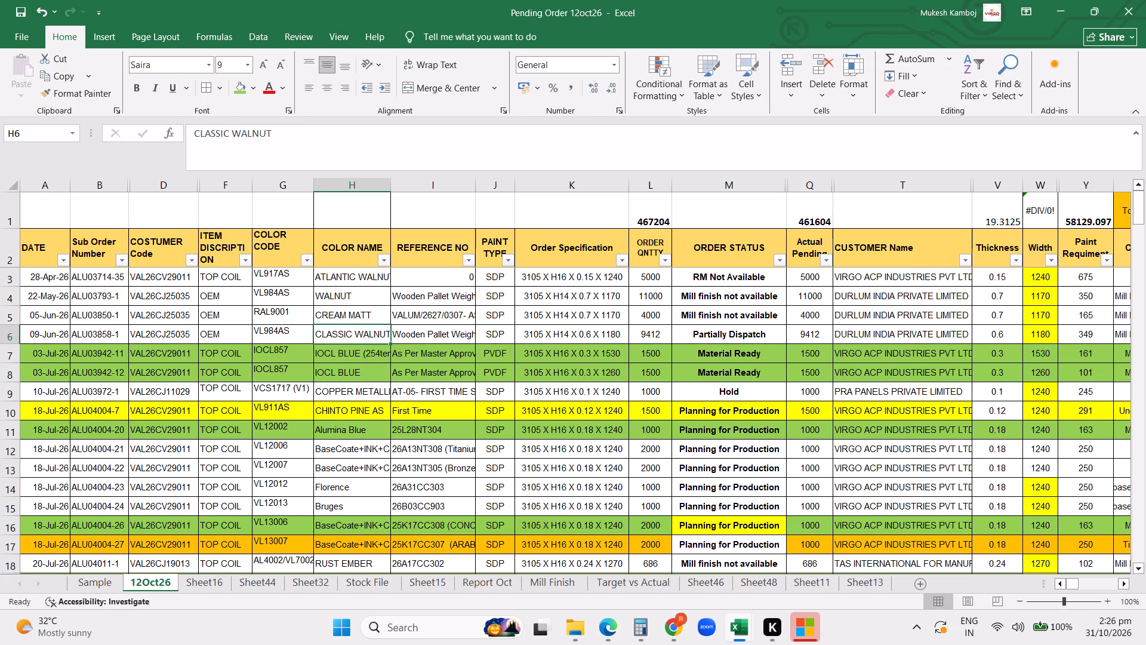
Extend the IOCL BLUE color name in row 8 to read "IOCL BLUE 254temp (18speed".
{"action": "left_click", "coordinate": [362, 373]}
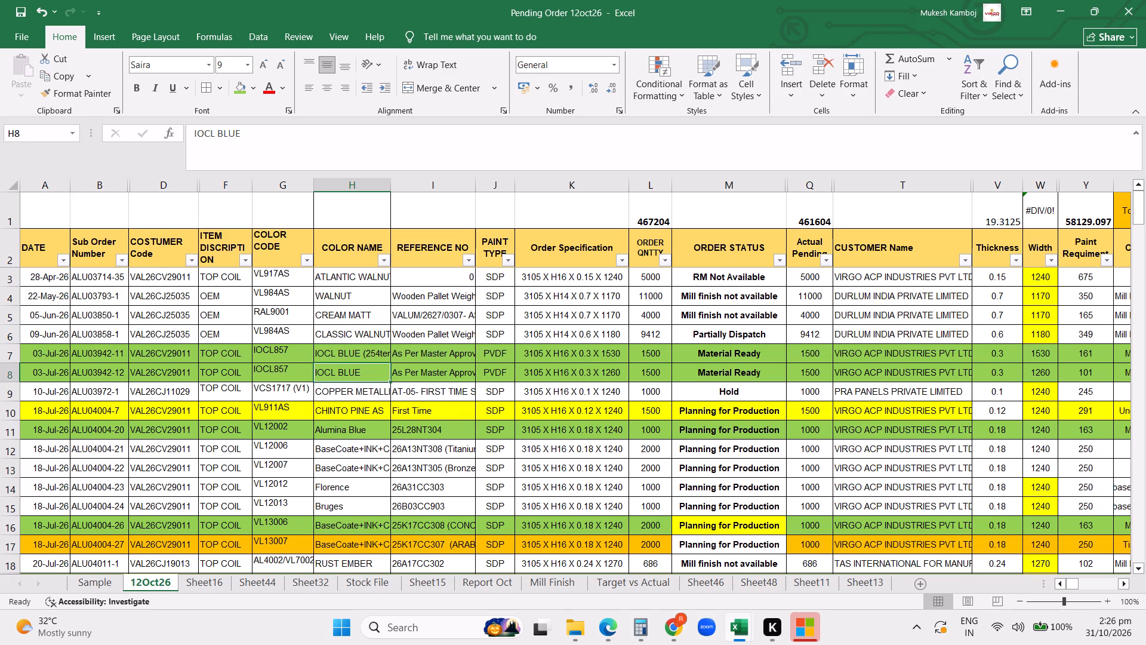
{"action": "left_click", "coordinate": [274, 135]}
{"action": "key", "text": "space"}
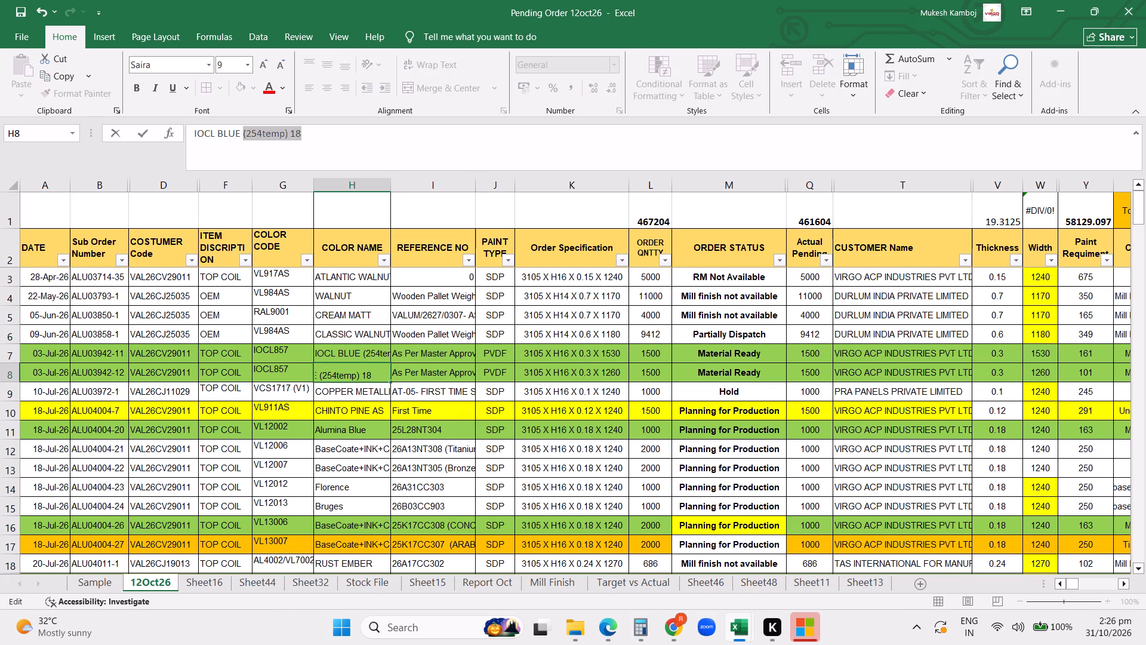
{"action": "type", "text": "254"}
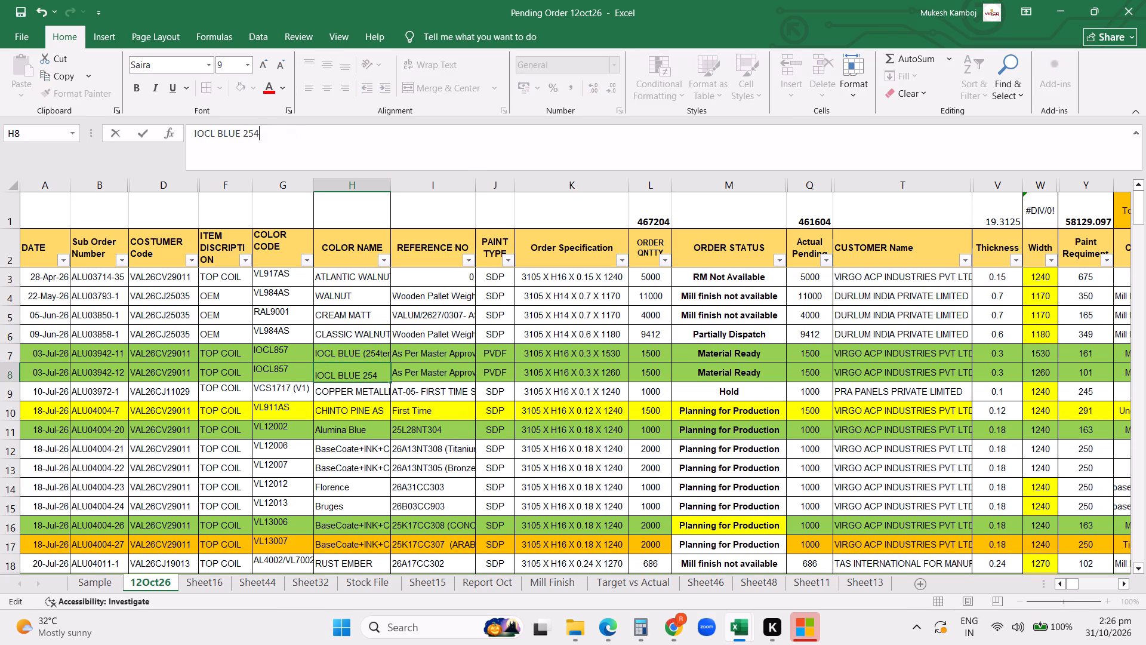
{"action": "type", "text": "temp"}
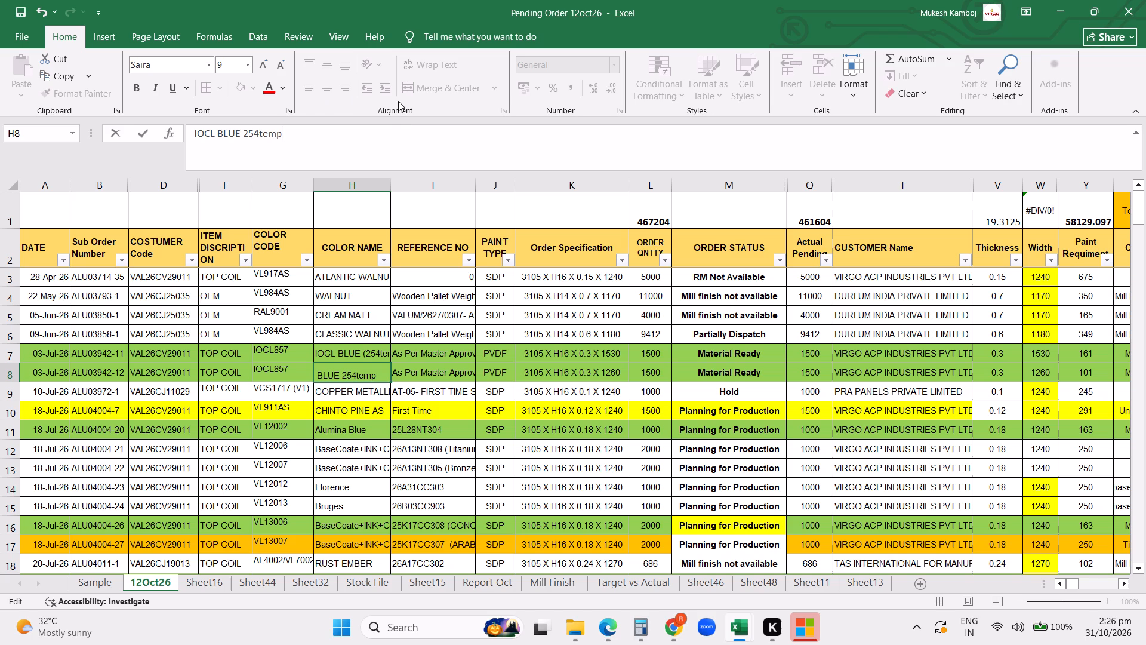
{"action": "key", "text": "space"}
{"action": "key", "text": "shift+parenleft"}
{"action": "type", "text": "18"}
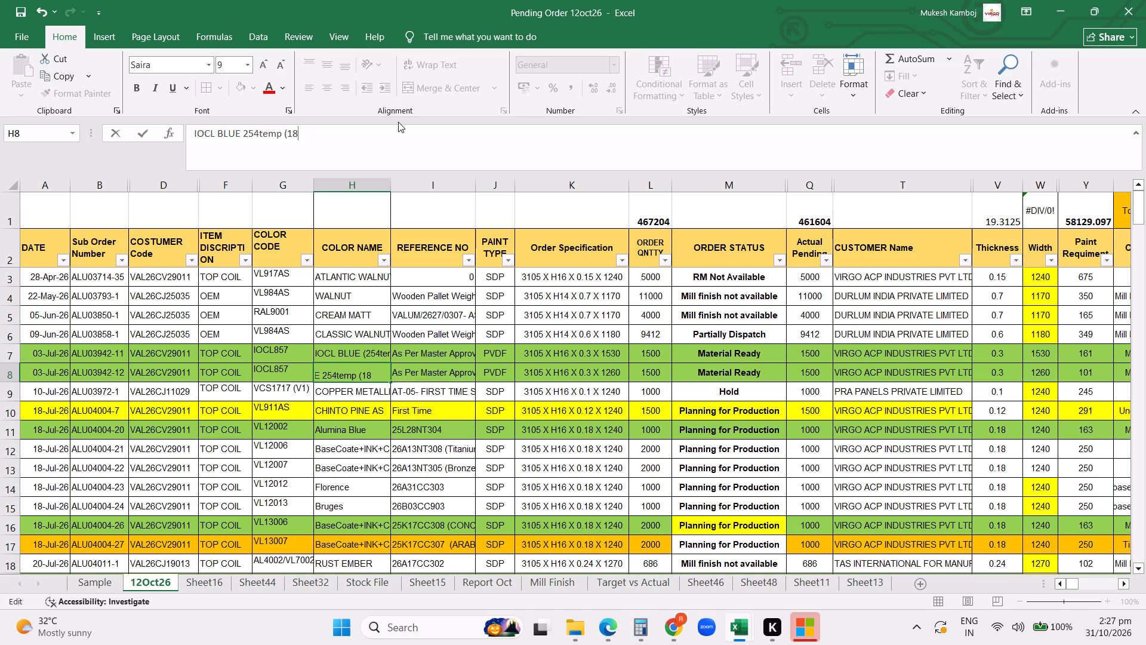
{"action": "type", "text": "speed"}
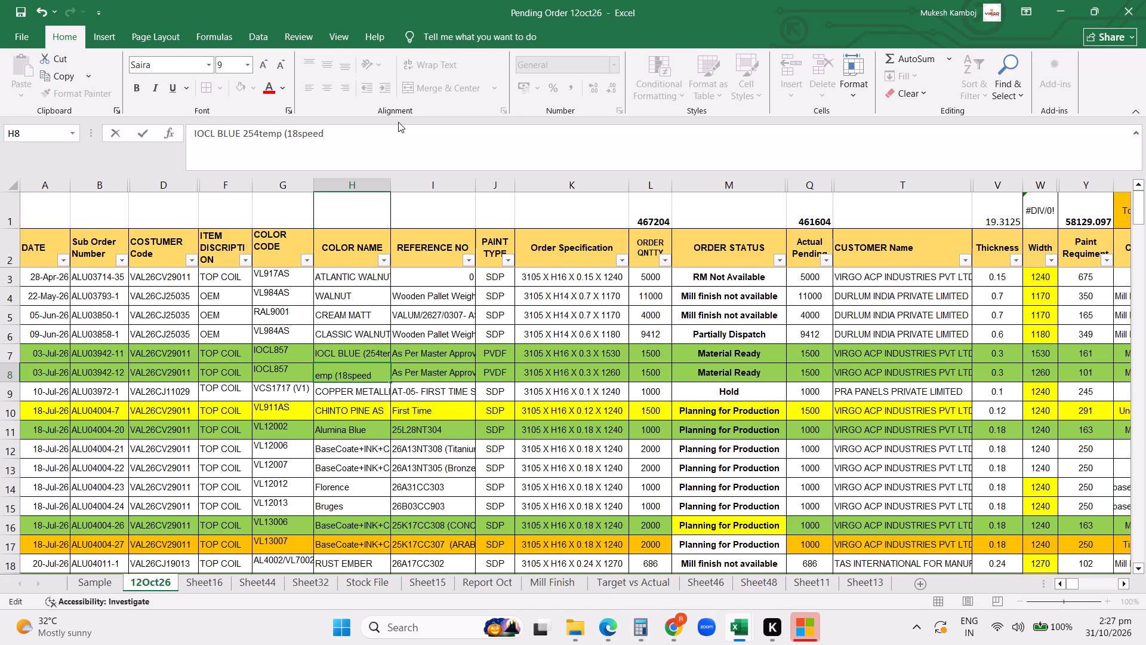
{"action": "key", "text": "Return"}
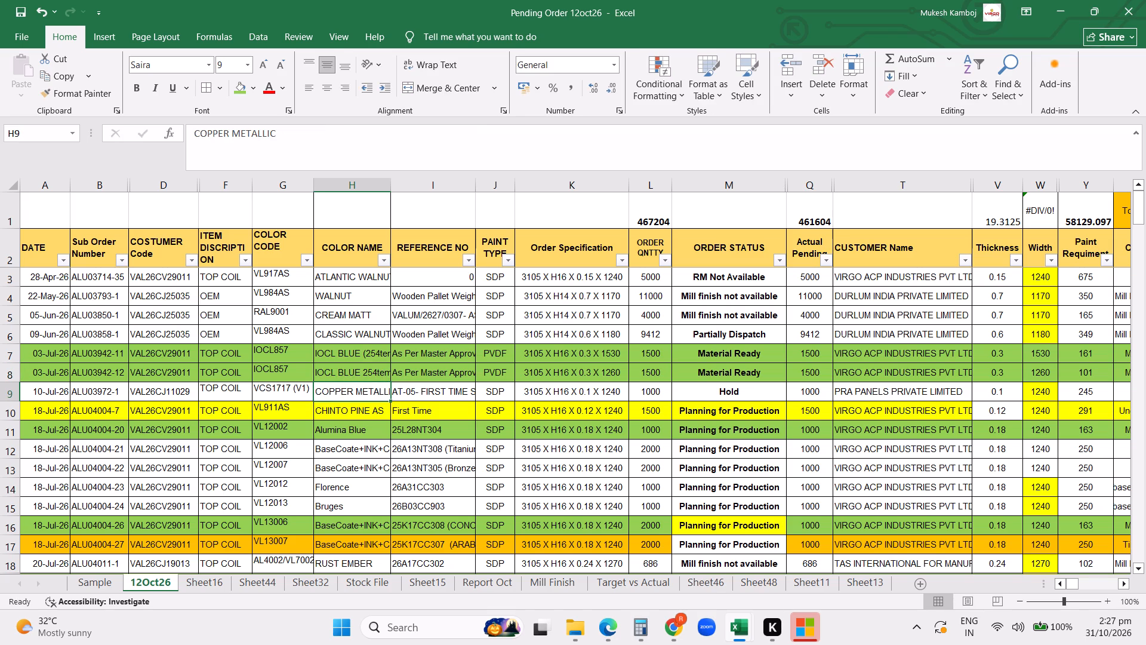
Autofit the width of the COLOR NAME column to its contents.
{"action": "double_click", "coordinate": [389, 188]}
{"action": "left_click", "coordinate": [639, 335]}
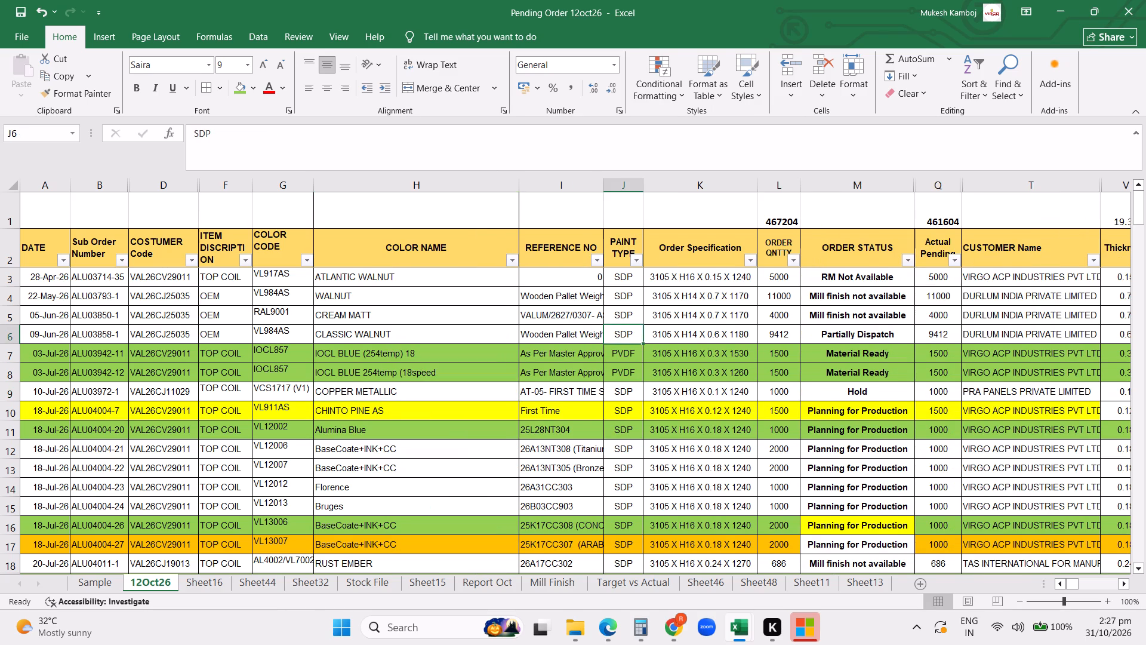
Add "Spee" to the end of the row 7 color name so it reads "IOCL BLUE (254temp) 18 Spee".
{"action": "left_click", "coordinate": [439, 352]}
{"action": "left_click", "coordinate": [314, 143]}
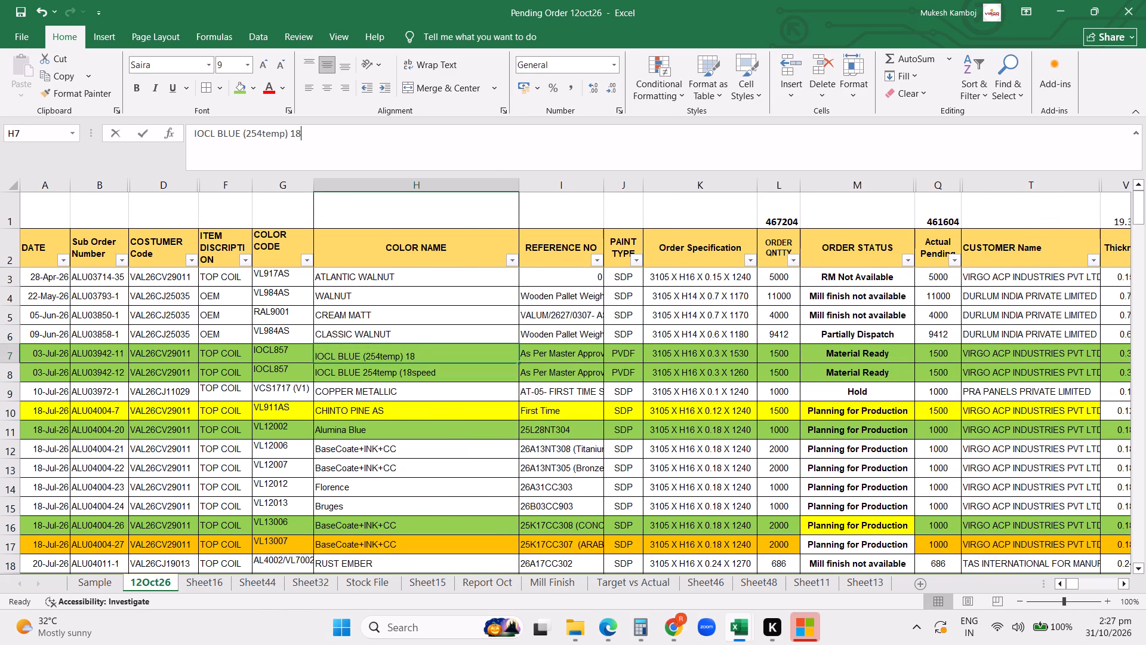
{"action": "key", "text": "space"}
{"action": "type", "text": "Spee"}
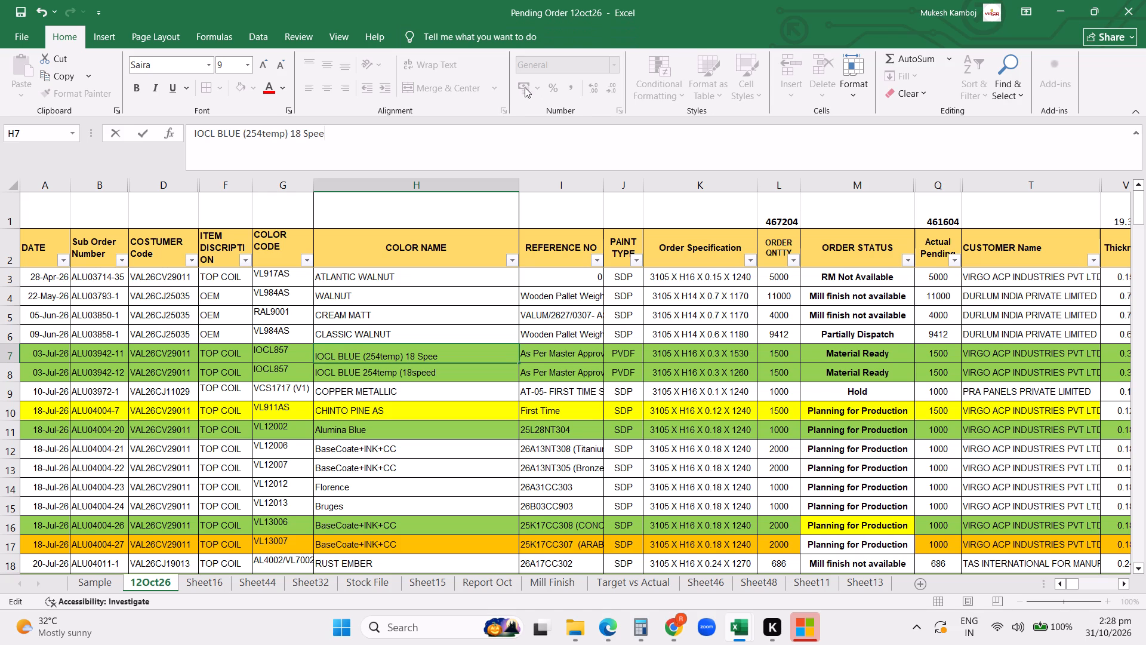
Narrow the ITEM DISCRIPTION column slightly.
{"action": "left_click", "coordinate": [251, 188]}
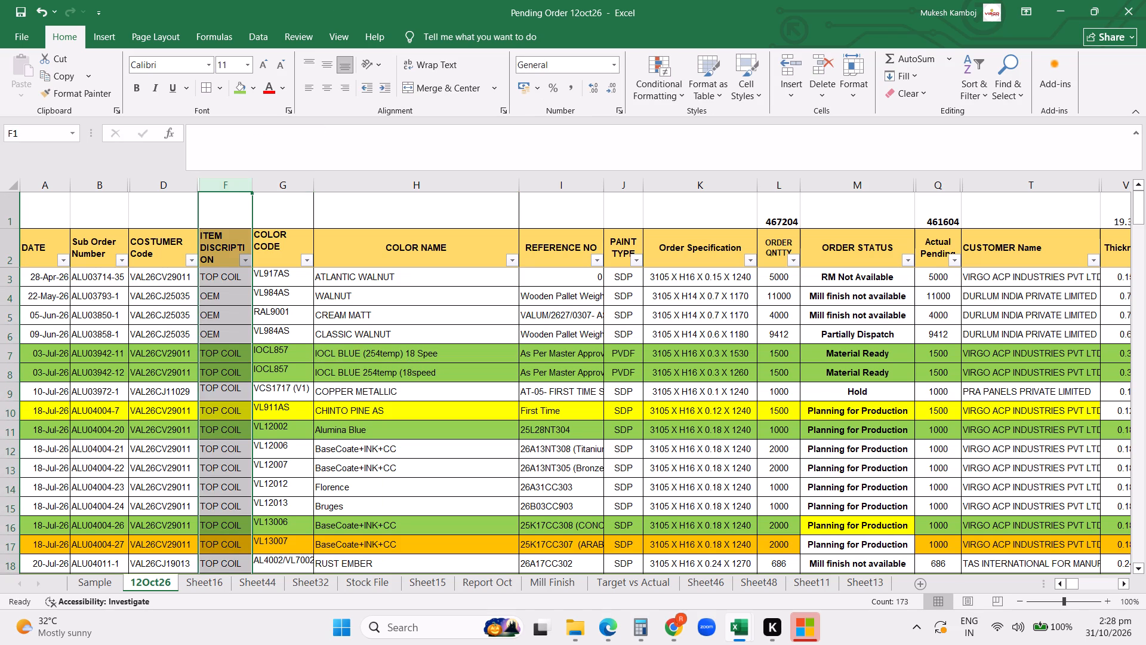
{"action": "left_click_drag", "start_coordinate": [254, 179], "coordinate": [247, 178]}
{"action": "left_click", "coordinate": [367, 318]}
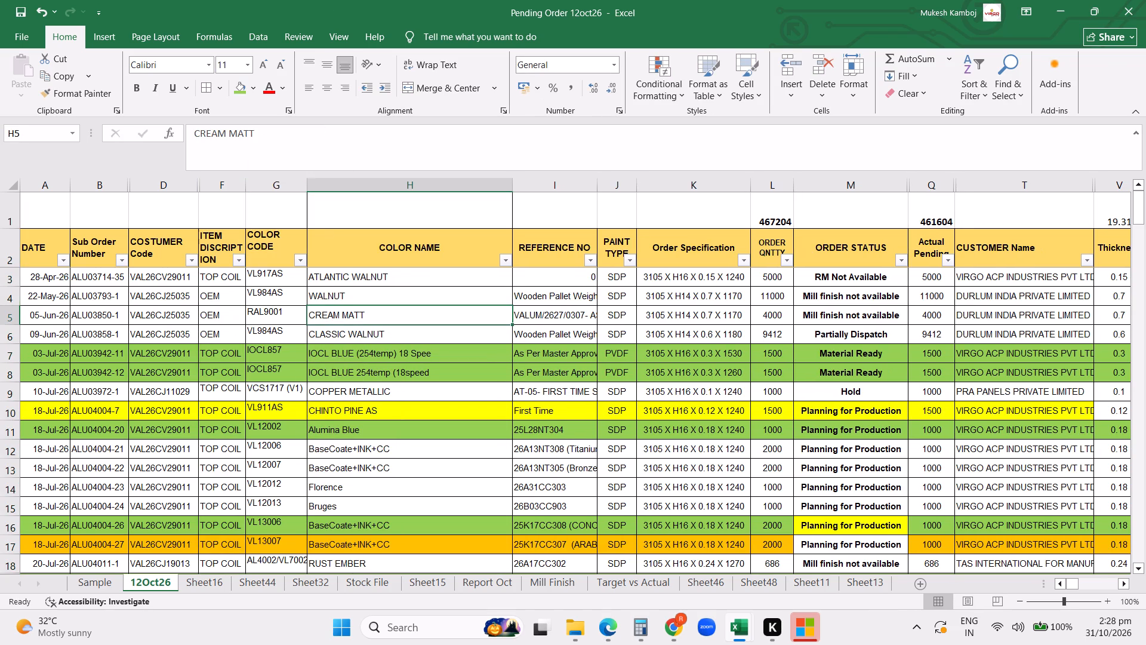
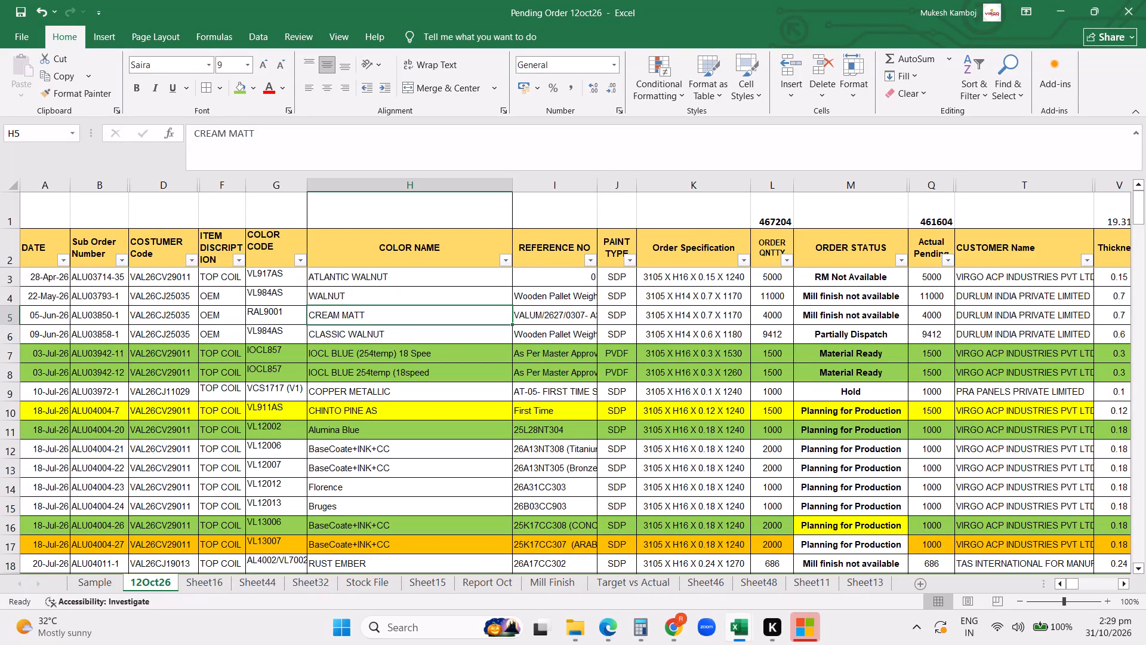
Add a "p" to the end of the row 7 color name so it reads "IOCL BLUE (254temp) 18 Speep".
{"action": "left_click", "coordinate": [458, 346]}
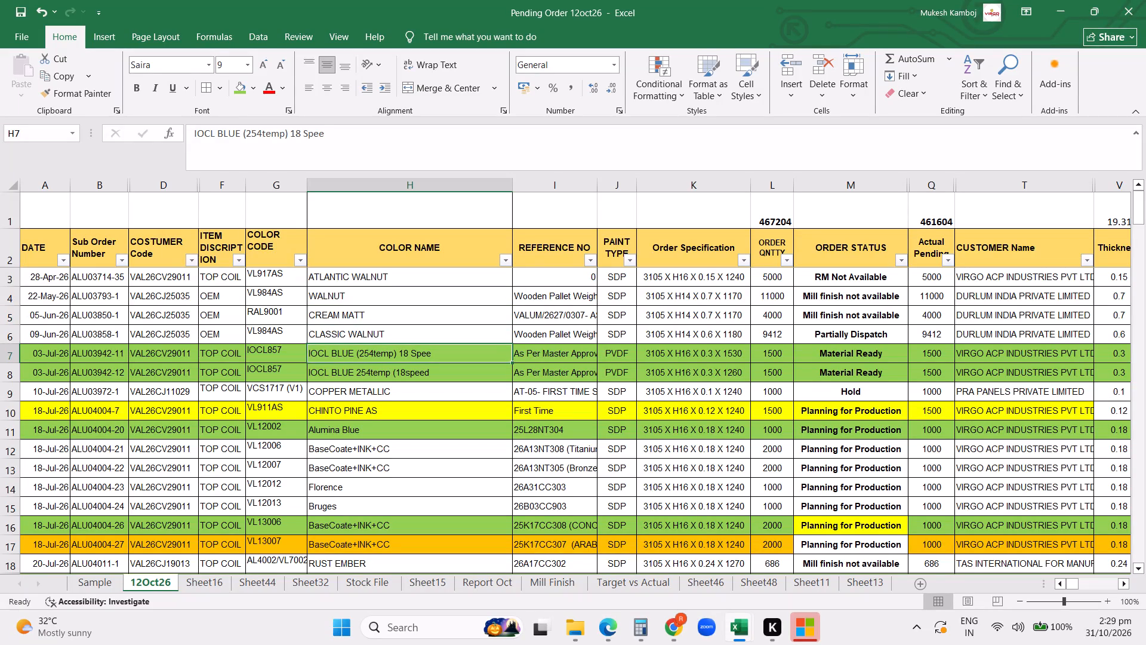
{"action": "left_click", "coordinate": [349, 140]}
{"action": "key", "text": "p"}
{"action": "key", "text": "Return"}
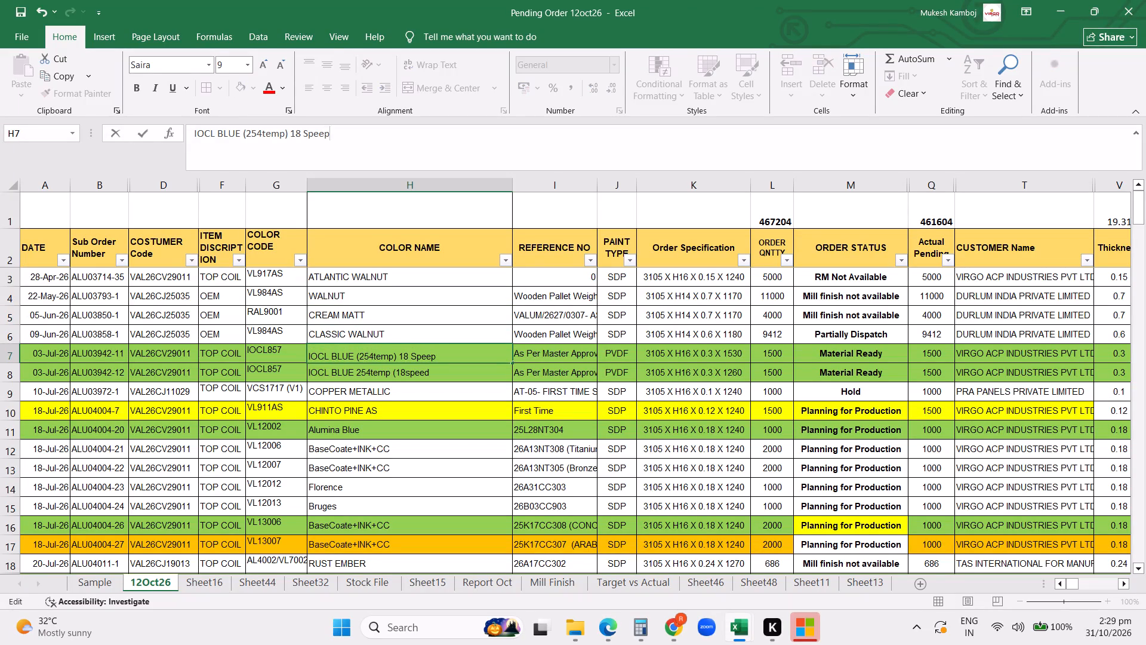
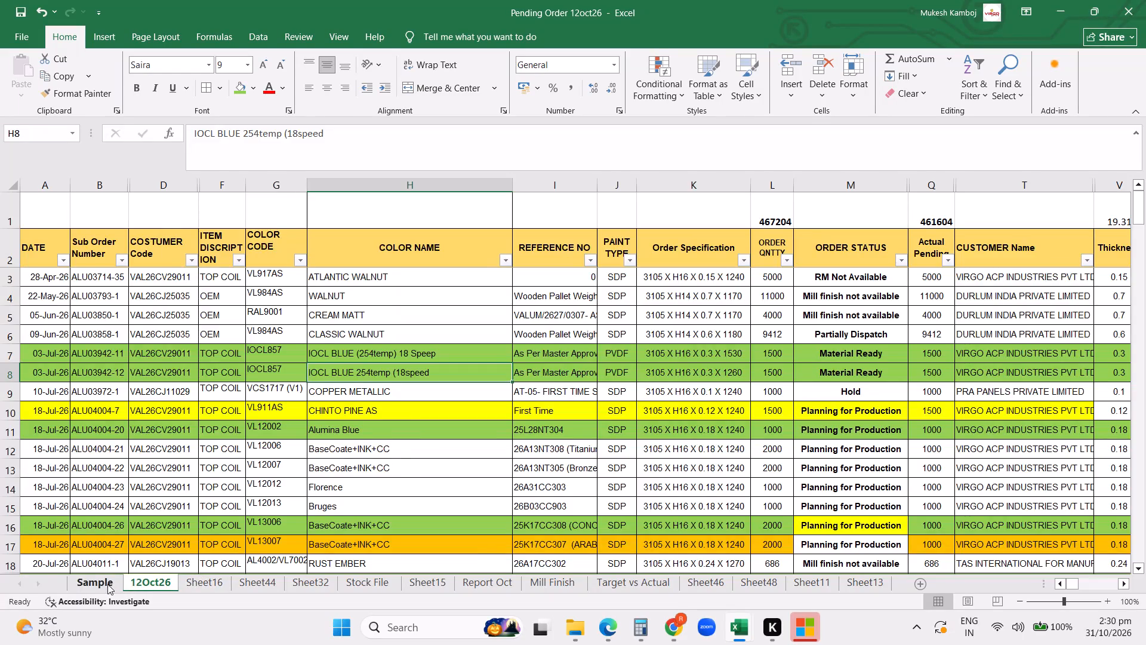
Open the Sample sheet and review the latest entries at the end of the sample courier list.
{"action": "left_click", "coordinate": [102, 583]}
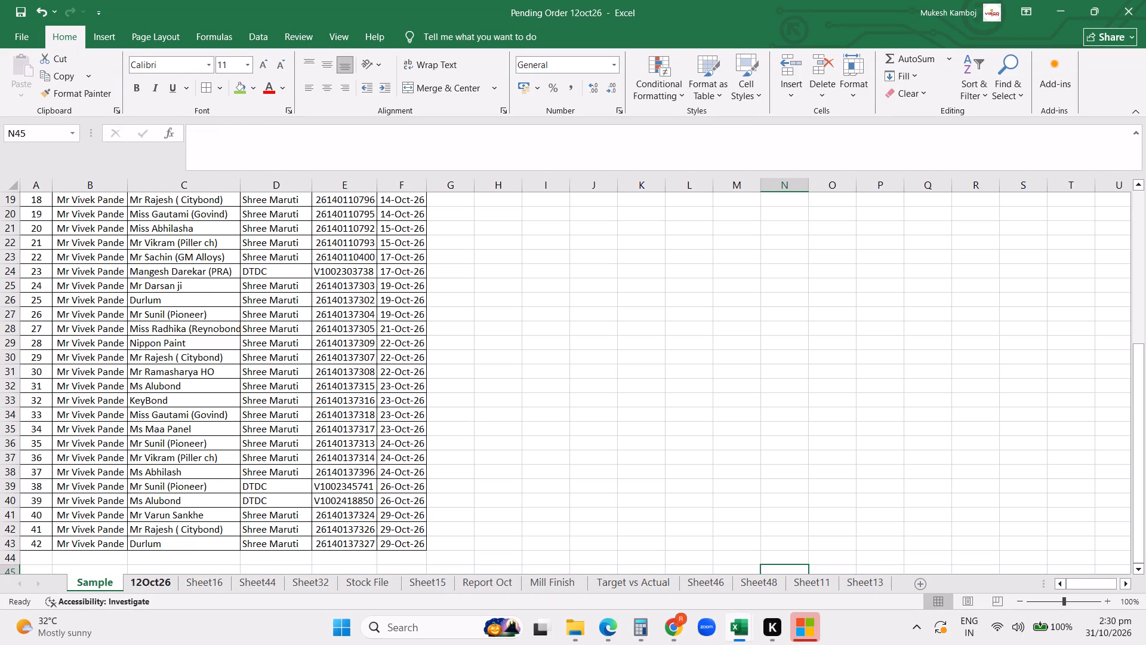
{"action": "left_click", "coordinate": [178, 509]}
{"action": "left_click", "coordinate": [538, 515]}
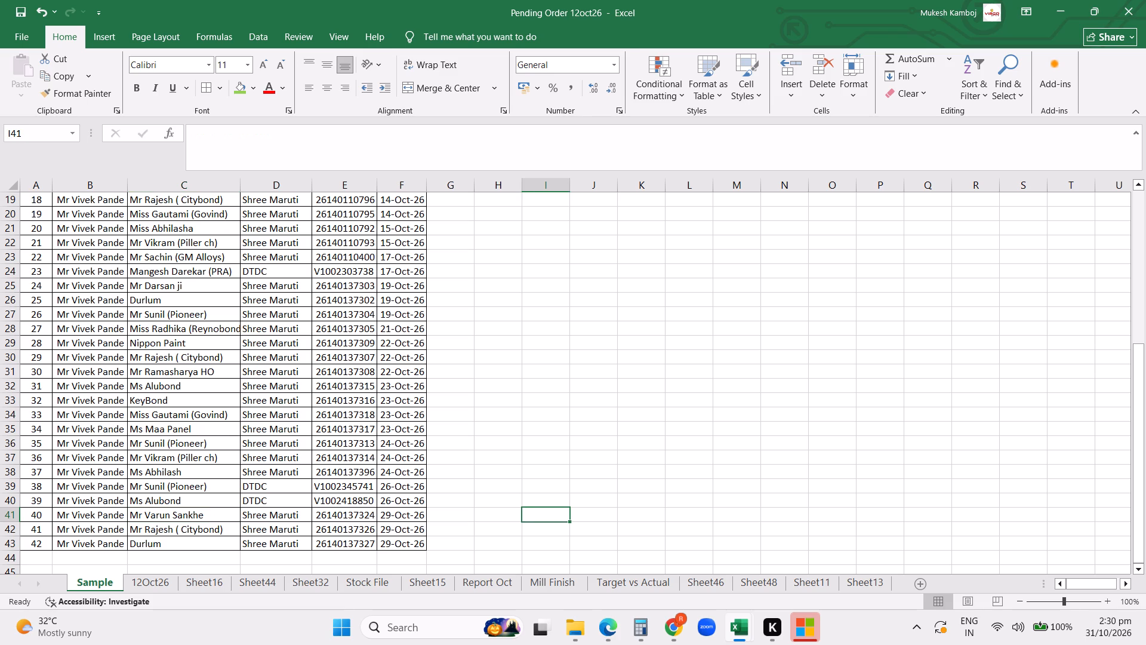
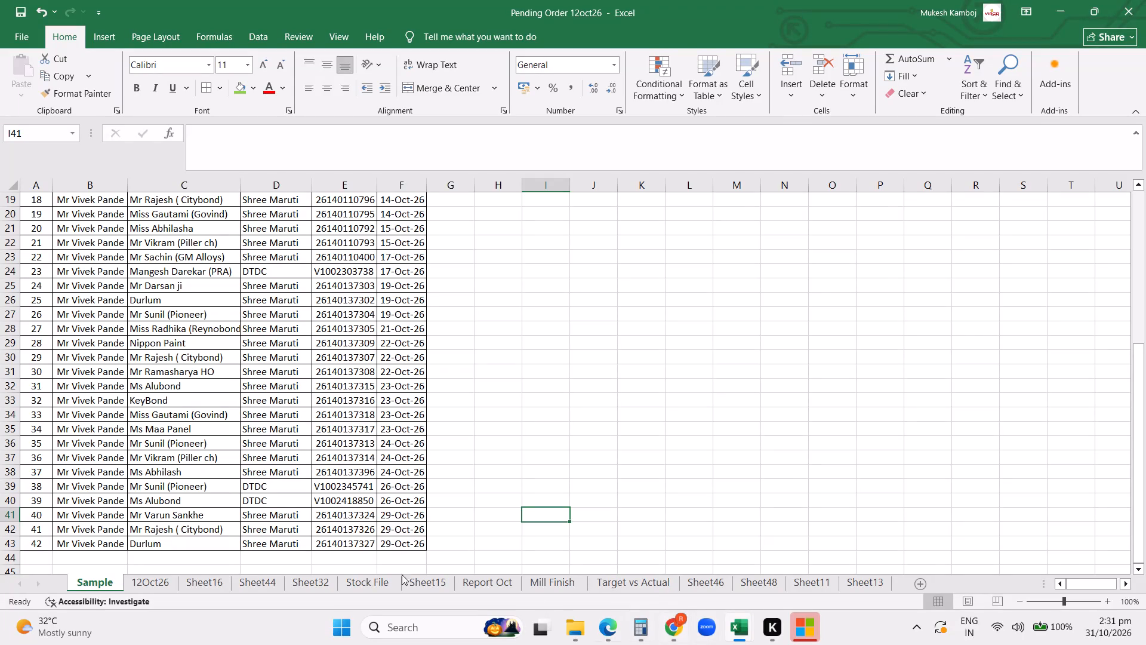
Return to the 12Oct26 sheet, go to the Alumina Blue order's color name, and save the workbook.
{"action": "left_click", "coordinate": [136, 585]}
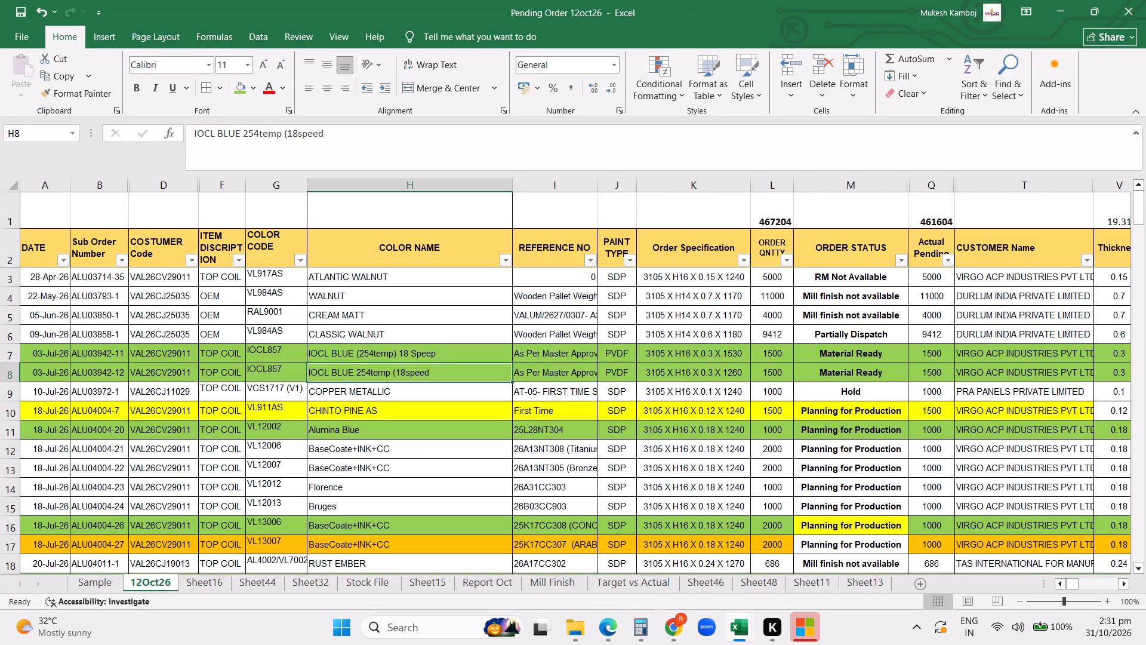
{"action": "left_click", "coordinate": [497, 438]}
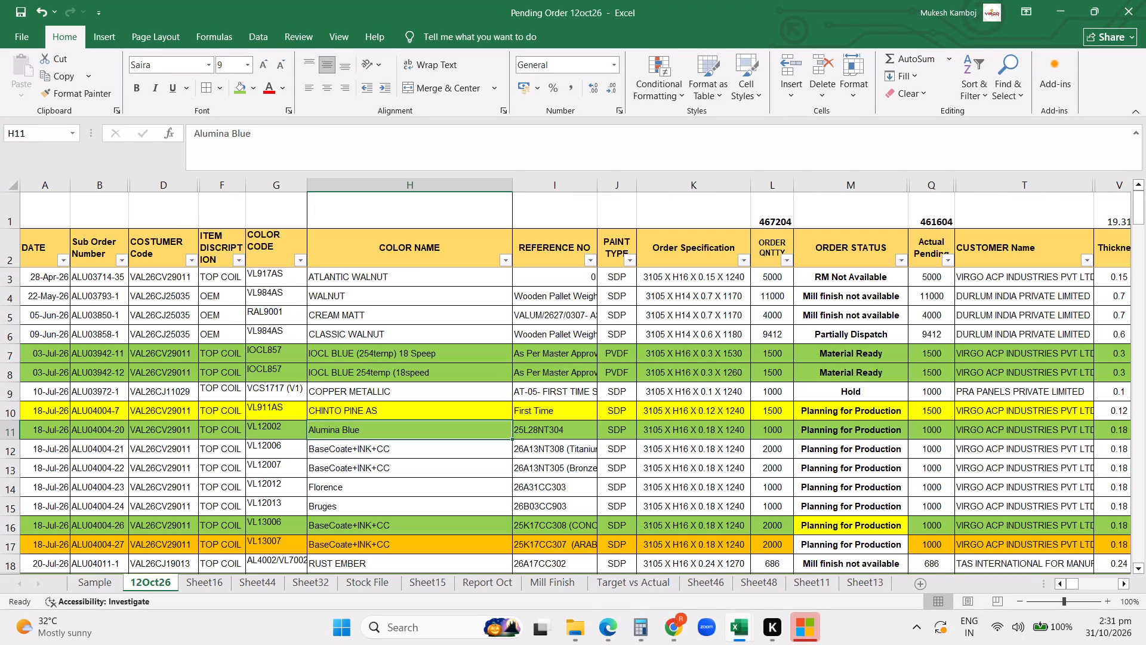
{"action": "key", "text": "ctrl+s"}
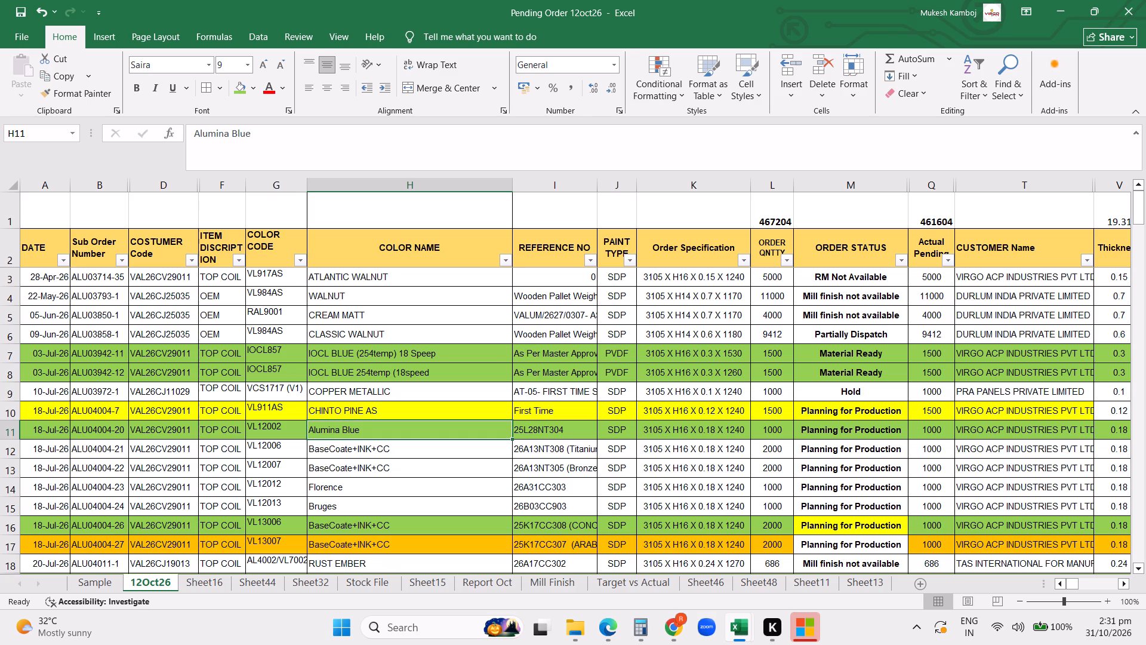
Filter the 12Oct26 sheet's CUSTOMER Name column to show only VIRGO ACP INDUSTRIES PVT LTD orders.
{"action": "left_click", "coordinate": [1087, 257]}
{"action": "left_click", "coordinate": [948, 426]}
{"action": "scroll", "coordinate": [963, 465], "scroll_direction": "down", "scroll_amount": 13}
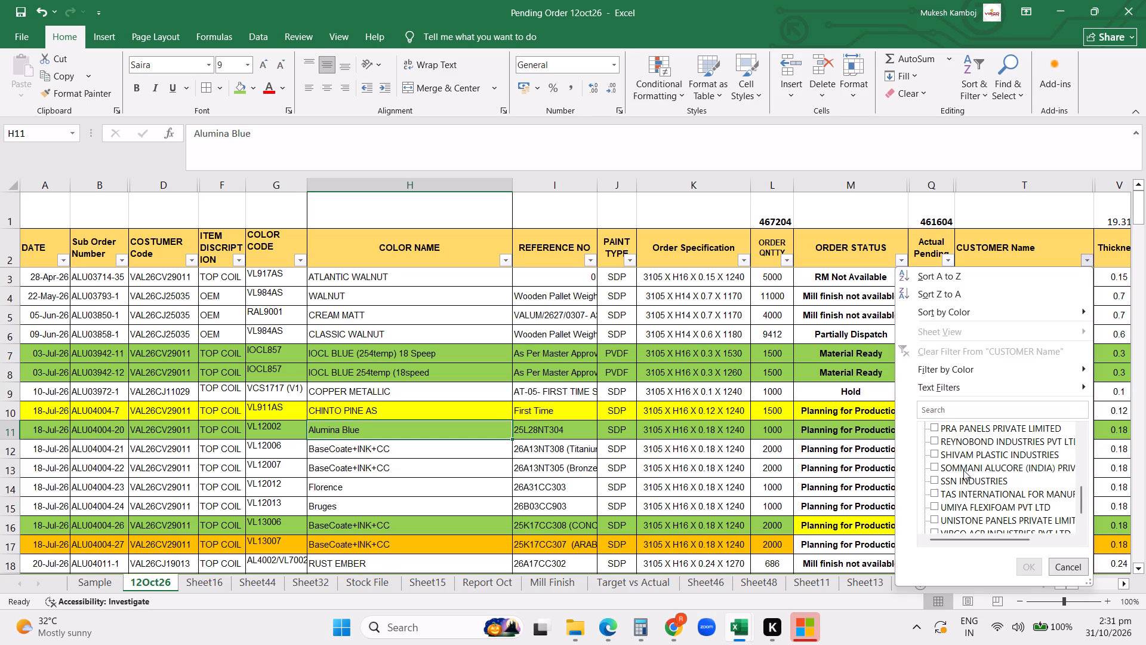
{"action": "left_click", "coordinate": [959, 510]}
{"action": "left_click", "coordinate": [1031, 570]}
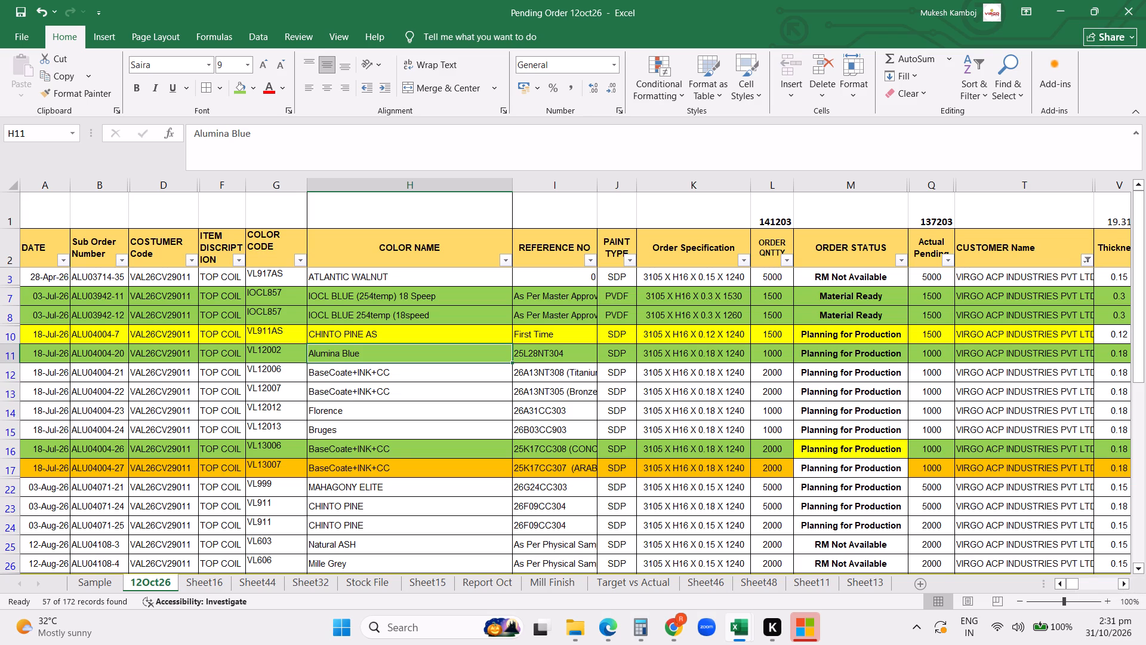
Replace the CCL Remark1 entry of the VL13006 BaseCoate+INK+CC order with a remark starting "Dispat".
{"action": "scroll", "coordinate": [543, 401], "scroll_direction": "up", "scroll_amount": 9}
{"action": "left_click", "coordinate": [1000, 449]}
{"action": "key", "text": "Right"}
{"action": "key", "text": "Right"}
{"action": "key", "text": "Right"}
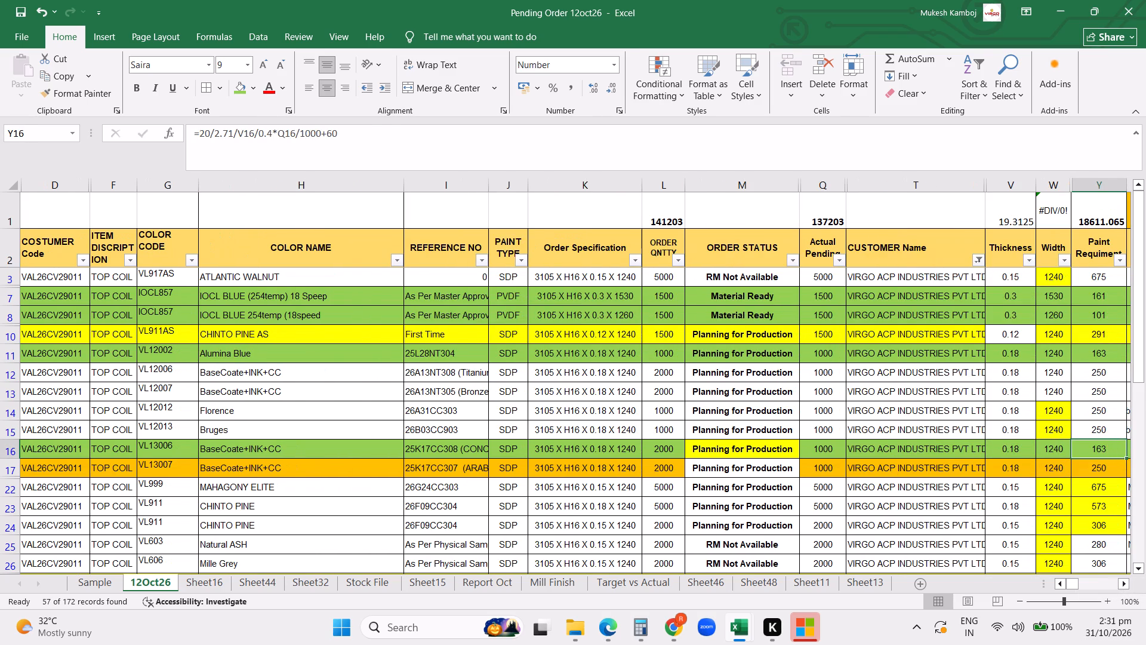
{"action": "key", "text": "Right"}
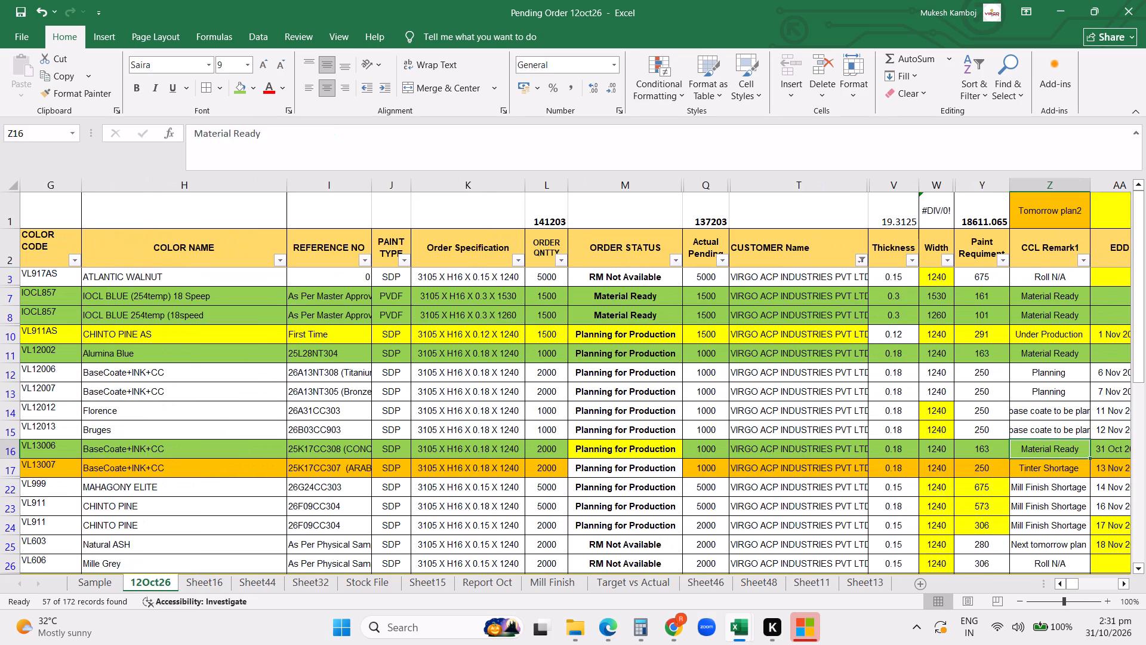
{"action": "type", "text": "Dispat"}
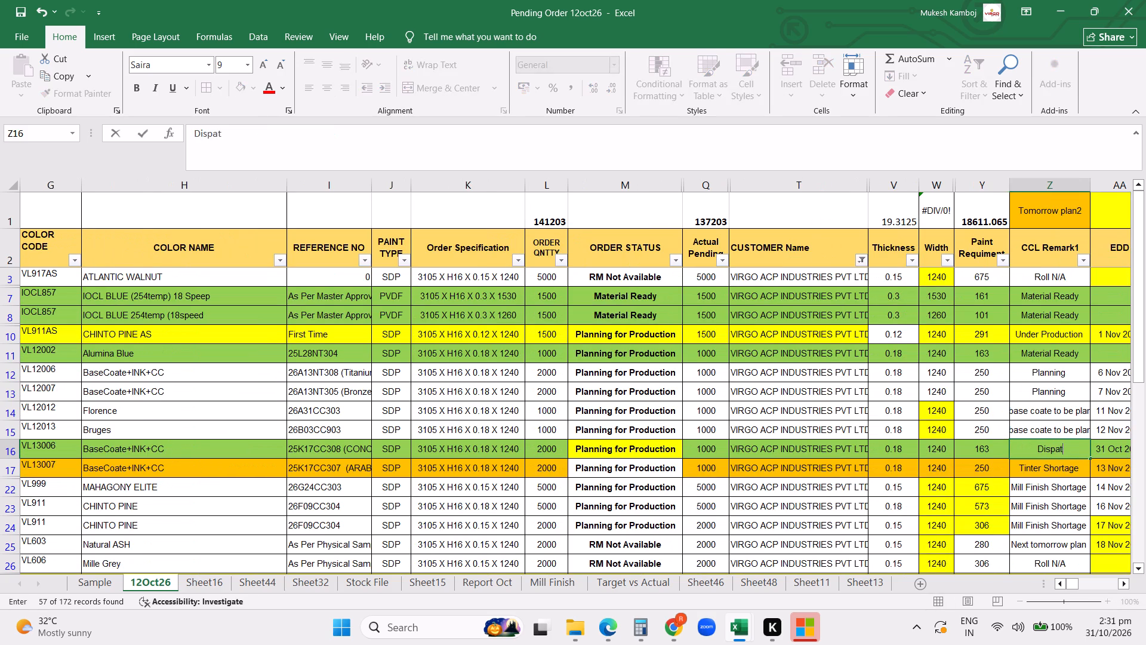
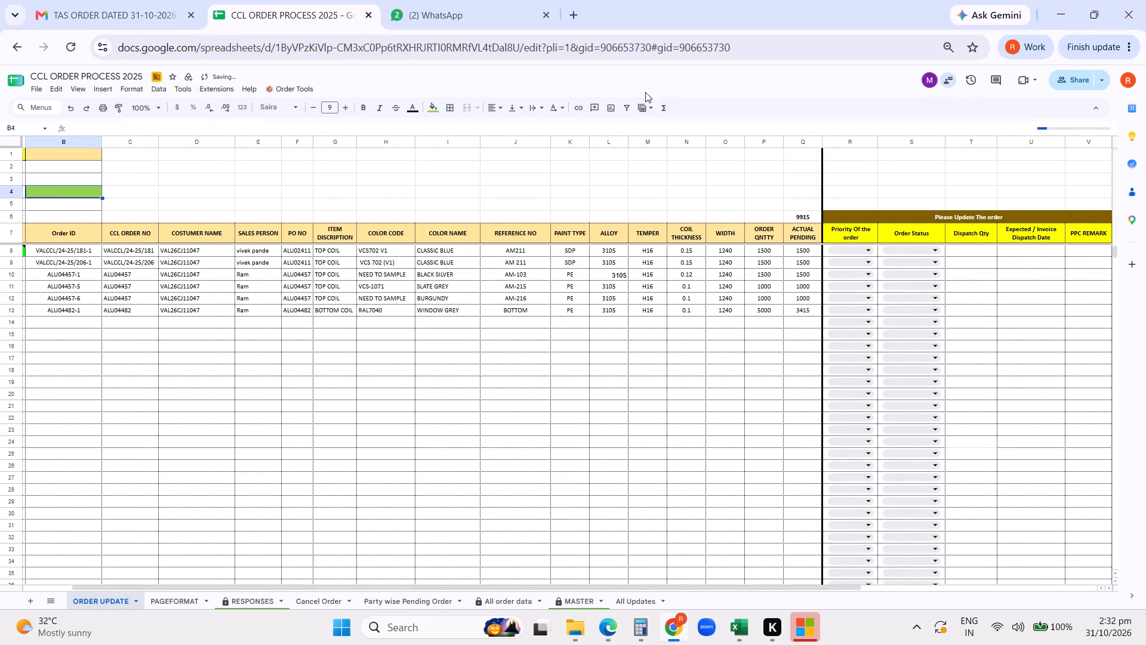
{"action": "left_click", "coordinate": [626, 400]}
{"action": "key", "text": "ctrl+Left"}
{"action": "key", "text": "ctrl+Left"}
{"action": "key", "text": "ctrl+Left"}
{"action": "key", "text": "ctrl+Left"}
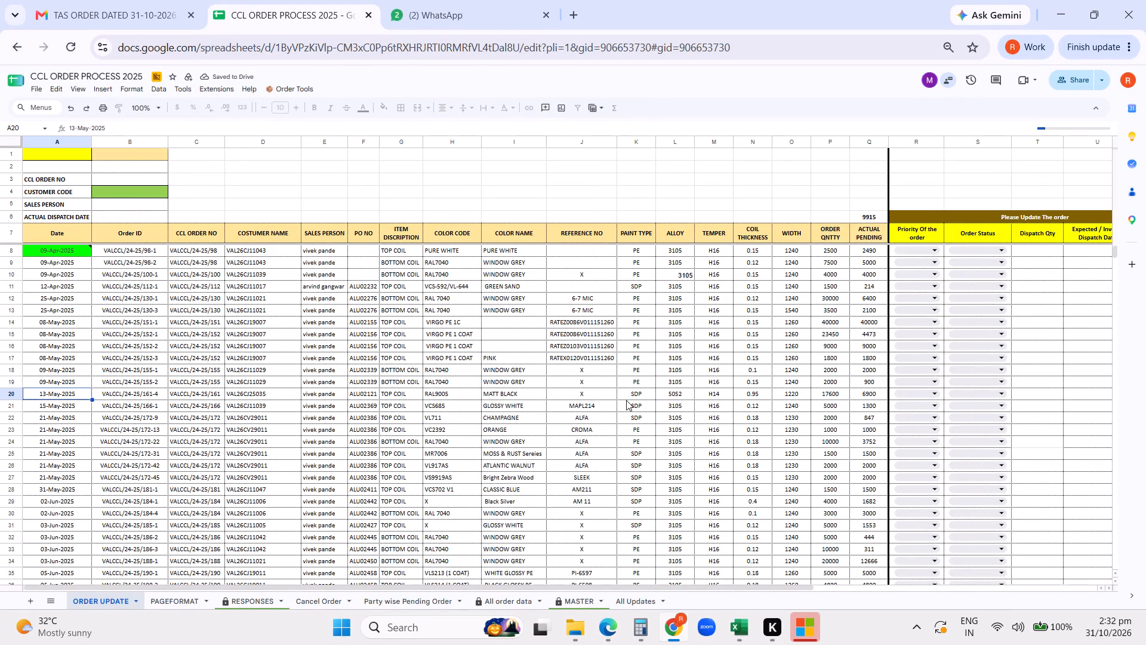
{"action": "left_click", "coordinate": [231, 415]}
{"action": "left_click_drag", "start_coordinate": [119, 125], "coordinate": [69, 124]}
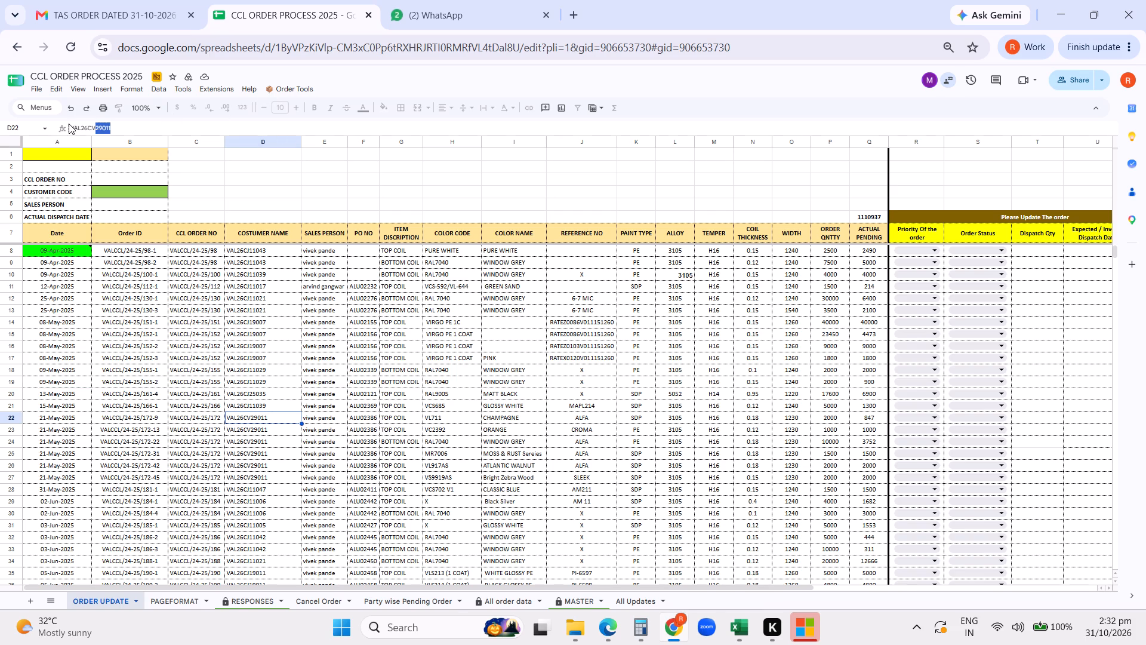
{"action": "left_click_drag", "start_coordinate": [69, 124], "coordinate": [0, 117]}
{"action": "key", "text": "ctrl+c"}
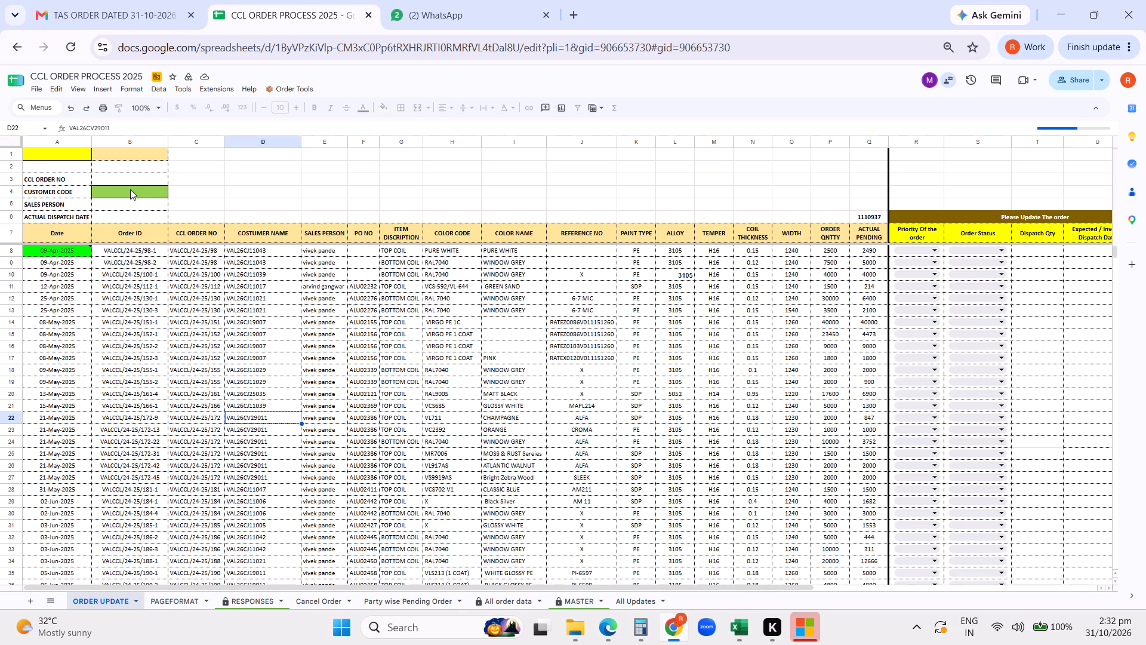
{"action": "left_click", "coordinate": [128, 191]}
{"action": "key", "text": "ctrl+v"}
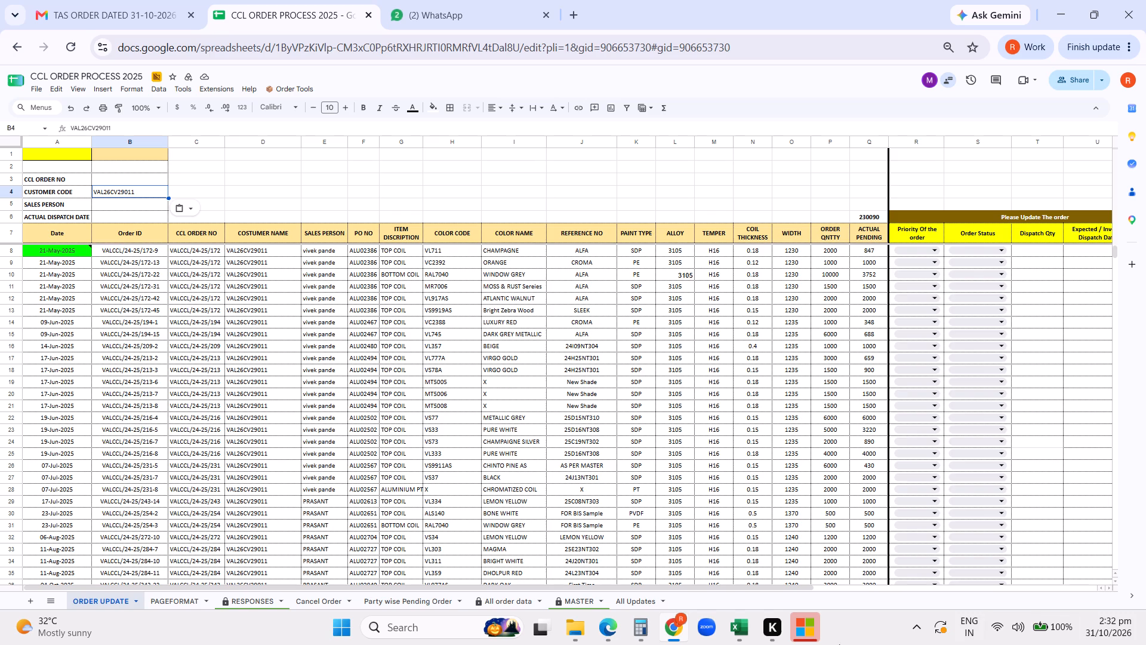
Switch from the CCL ORDER PROCESS 2025 sheet to the open Excel workbooks.
{"action": "left_click", "coordinate": [722, 629]}
{"action": "left_click", "coordinate": [732, 631]}
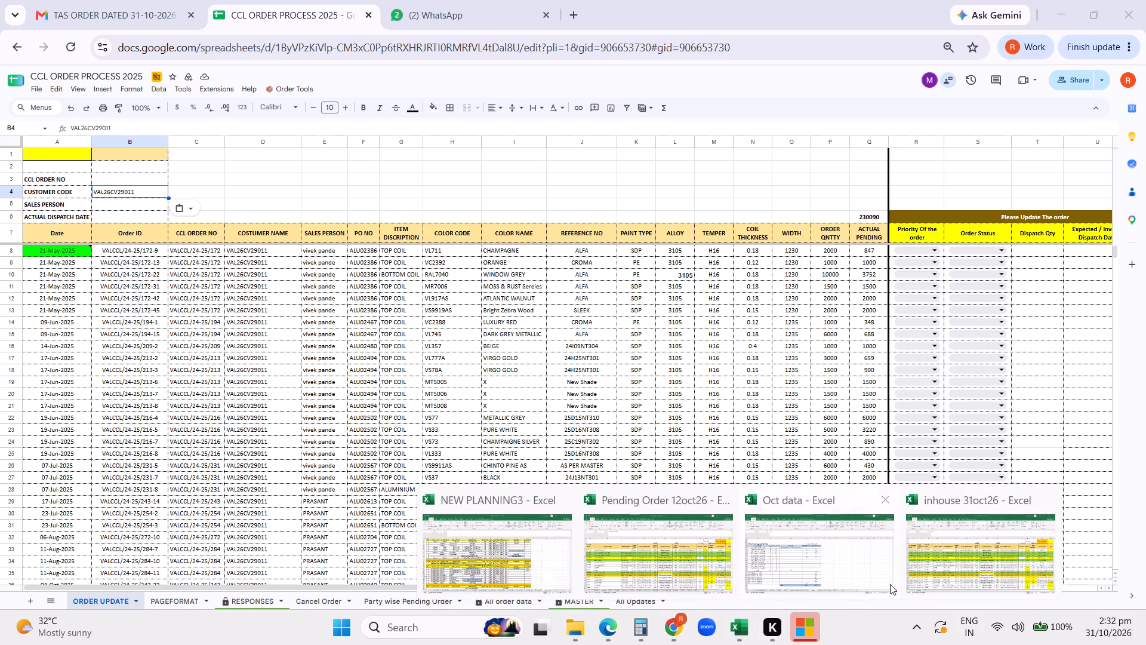
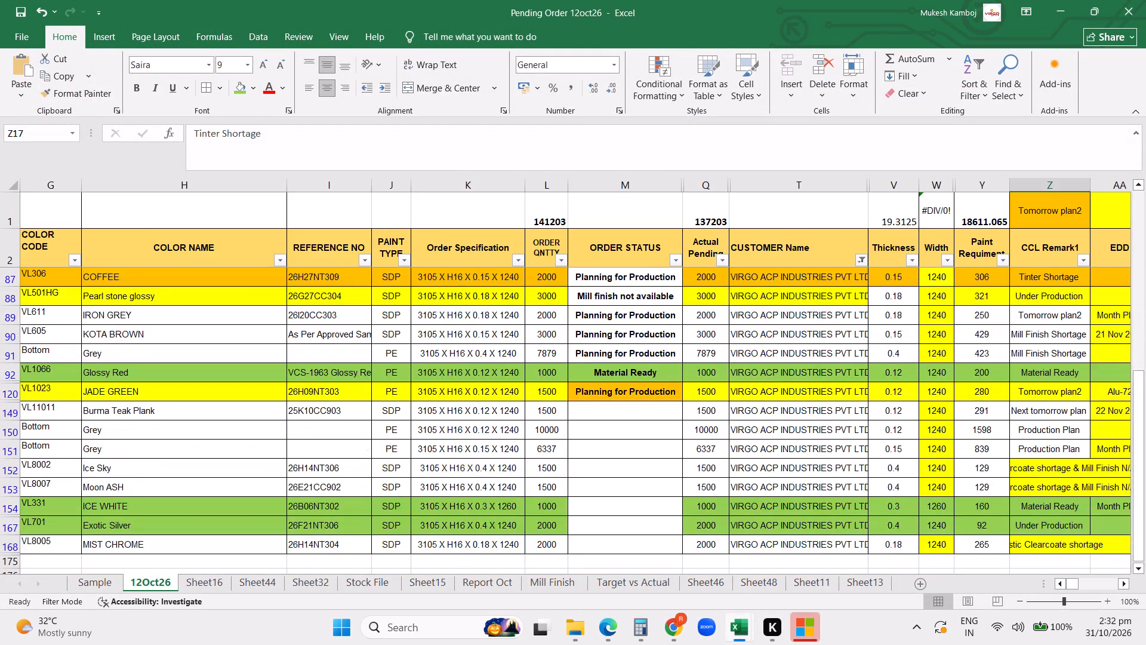
Review the VIRGO ACP INDUSTRIES pending orders' specifications, quantities and order statuses on the 12Oct26 sheet.
{"action": "scroll", "coordinate": [587, 418], "scroll_direction": "down", "scroll_amount": 1}
{"action": "scroll", "coordinate": [587, 418], "scroll_direction": "up", "scroll_amount": 6}
{"action": "left_click", "coordinate": [403, 464]}
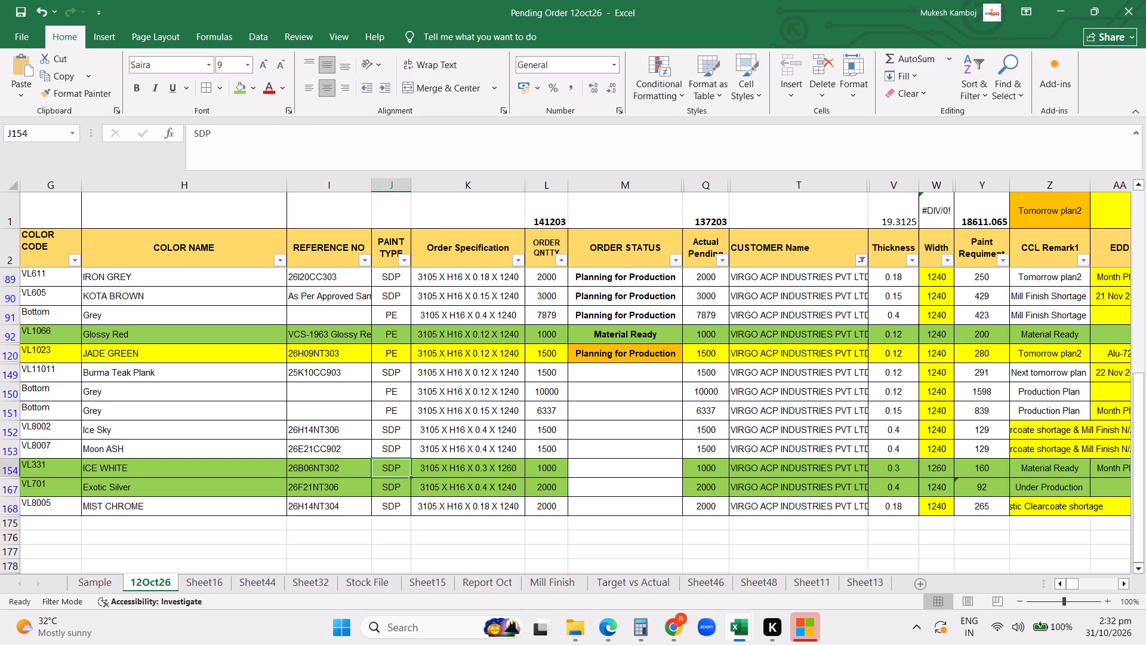
{"action": "left_click", "coordinate": [461, 481]}
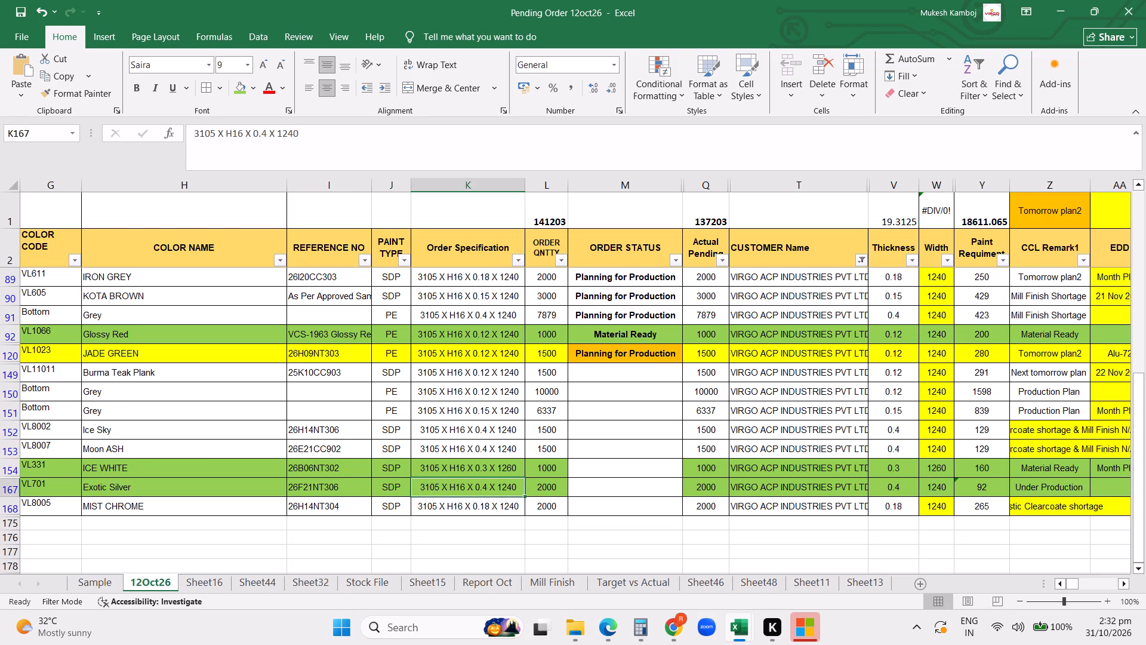
{"action": "left_click", "coordinate": [593, 397]}
{"action": "left_click", "coordinate": [603, 339]}
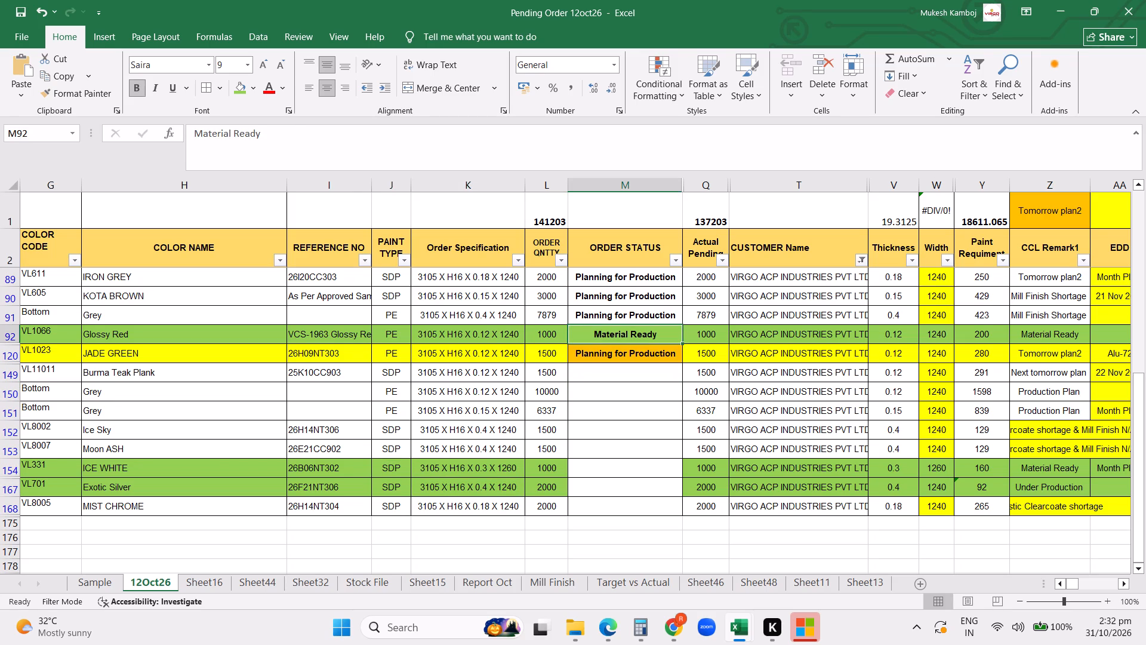
{"action": "left_click", "coordinate": [602, 360]}
{"action": "left_click", "coordinate": [526, 352]}
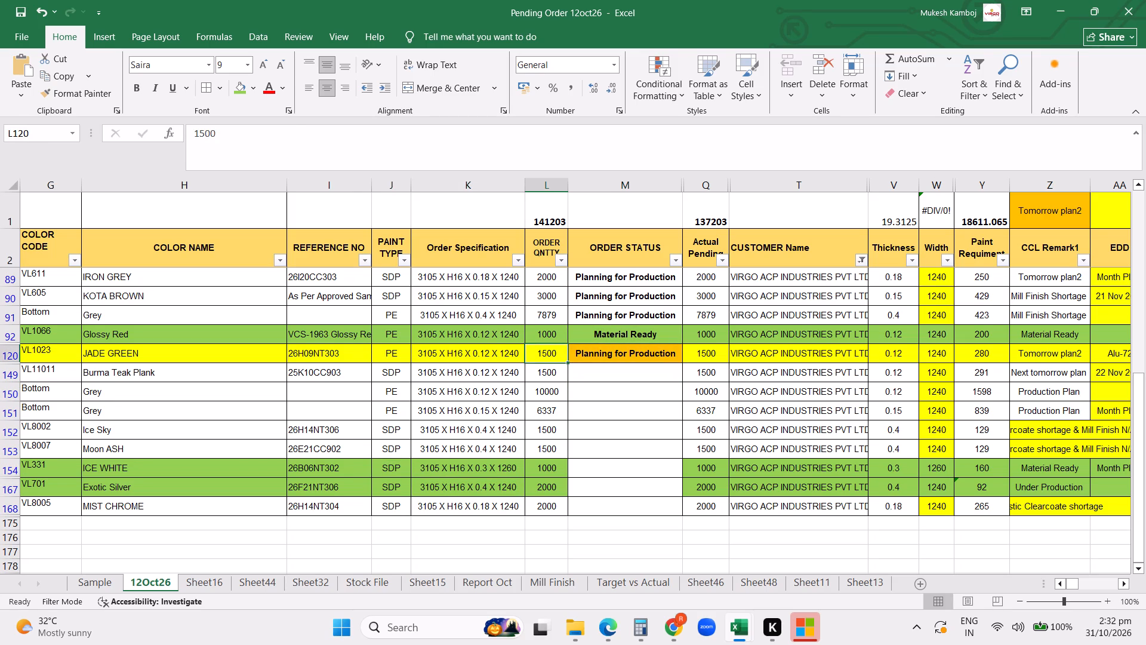
{"action": "left_click", "coordinate": [736, 368]}
Replace the Virgo filter on the 12Oct26 sheet's CUSTOMER Name column with PIONEER PANELS only.
{"action": "left_click", "coordinate": [861, 255]}
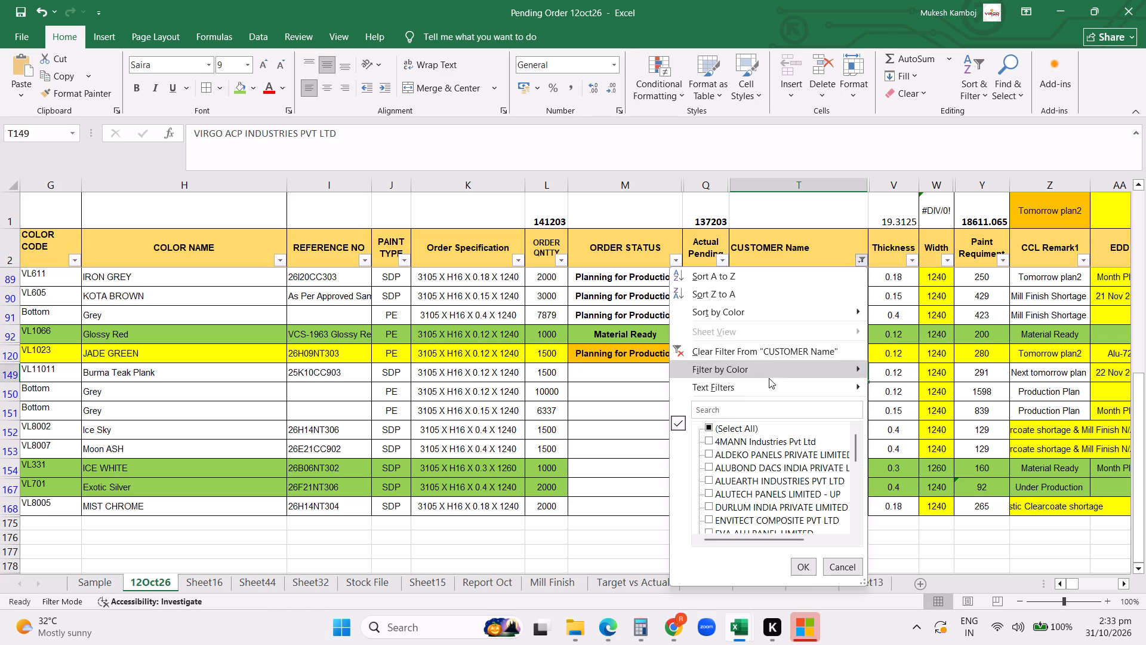
{"action": "left_click", "coordinate": [742, 351]}
{"action": "left_click", "coordinate": [860, 262]}
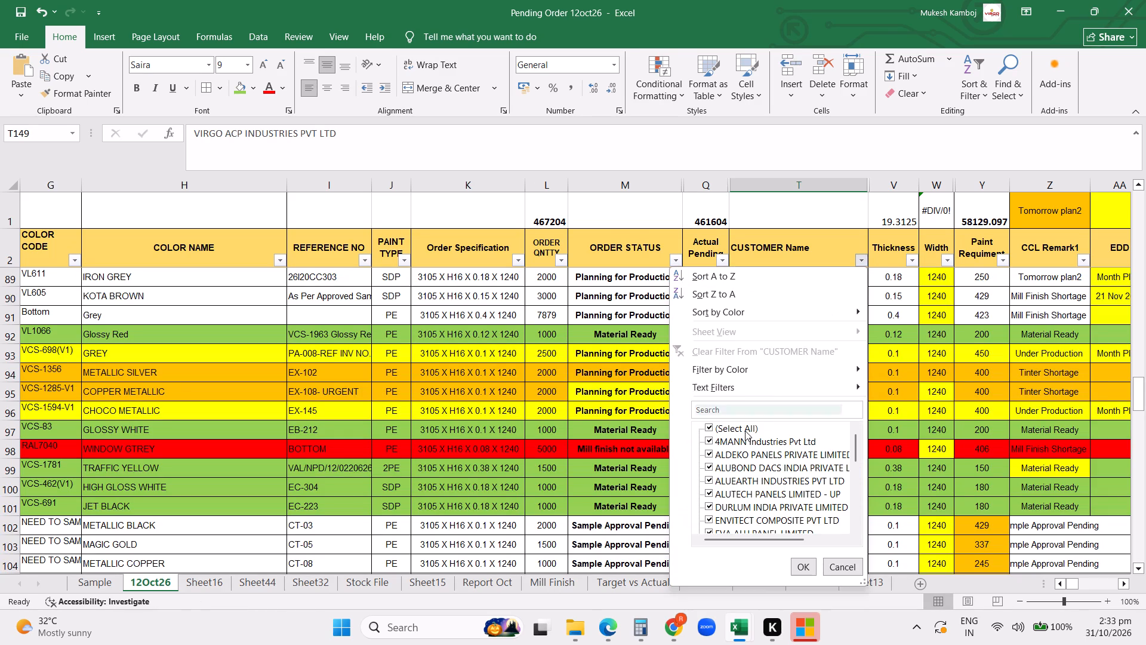
{"action": "left_click", "coordinate": [722, 428]}
{"action": "scroll", "coordinate": [750, 487], "scroll_direction": "down", "scroll_amount": 4}
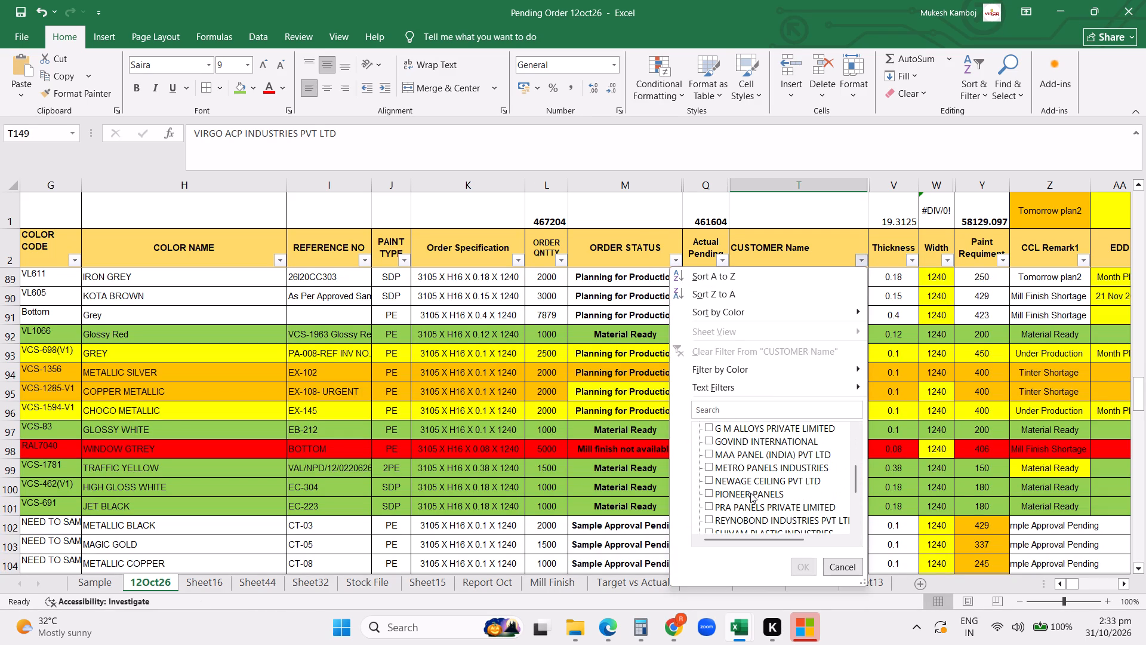
{"action": "left_click", "coordinate": [749, 493]}
{"action": "left_click", "coordinate": [807, 569]}
{"action": "scroll", "coordinate": [804, 439], "scroll_direction": "up", "scroll_amount": 6}
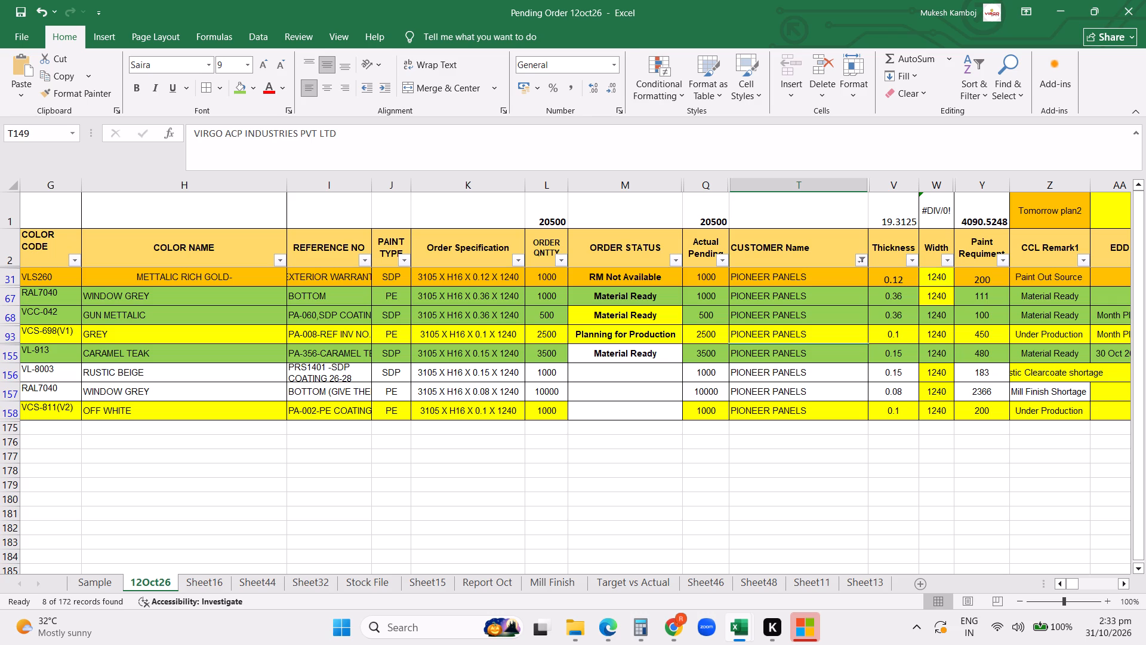
Review the Pioneer Panels orders' references, quantities and order statuses.
{"action": "left_click", "coordinate": [707, 411]}
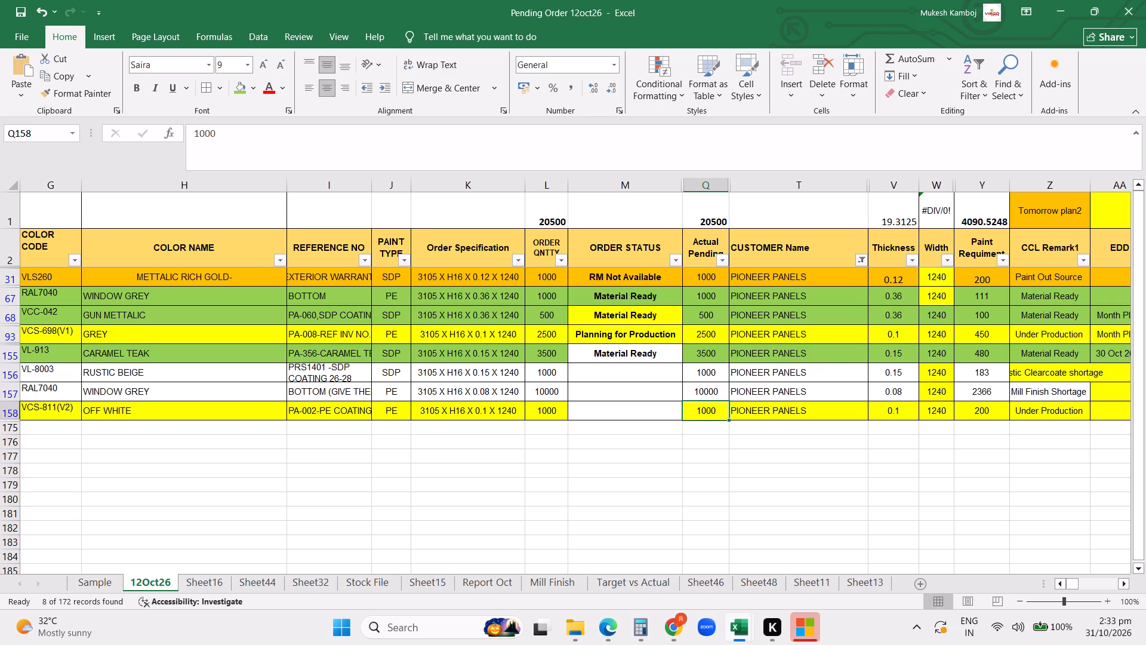
{"action": "left_click", "coordinate": [634, 379]}
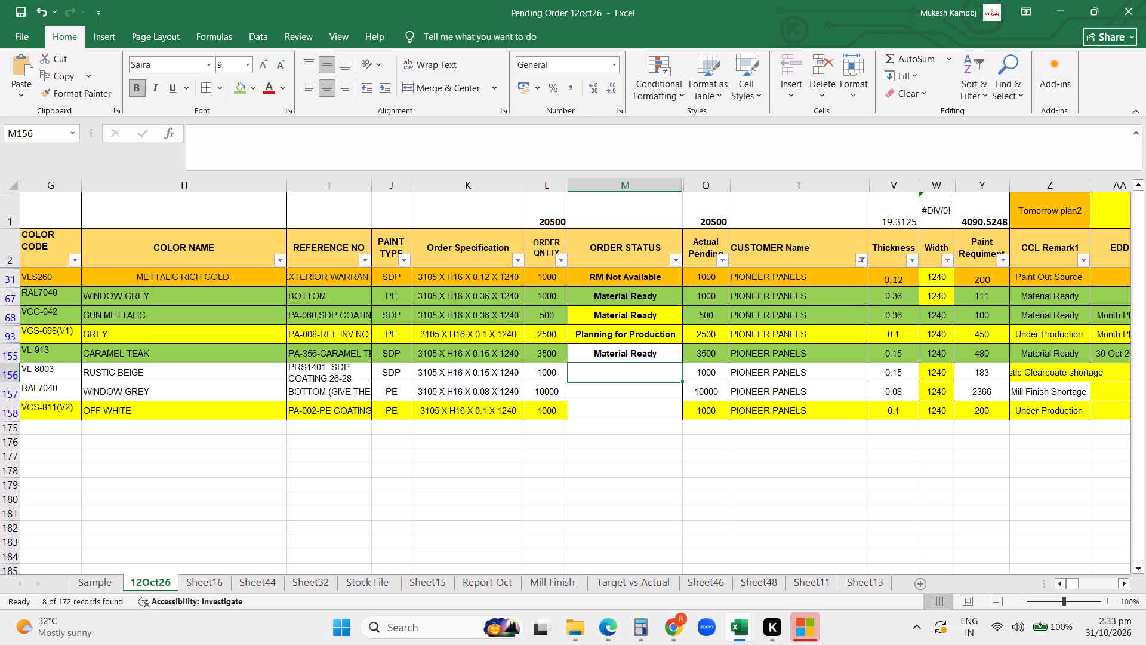
{"action": "left_click", "coordinate": [314, 398]}
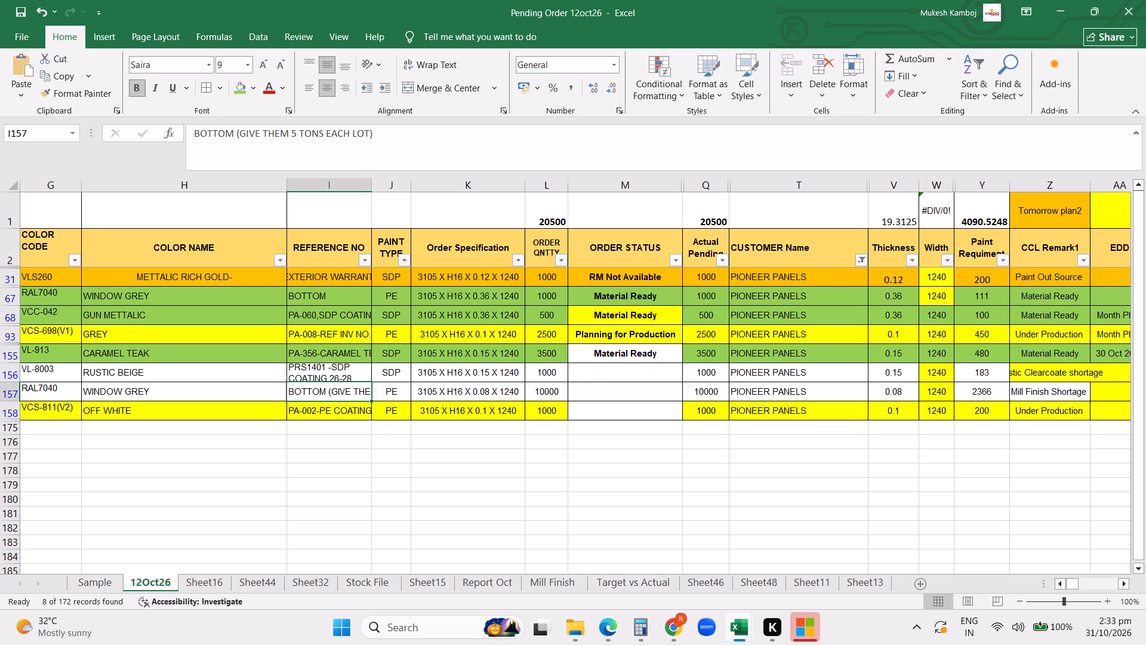
{"action": "left_click", "coordinate": [554, 385]}
{"action": "left_click", "coordinate": [627, 389]}
{"action": "scroll", "coordinate": [626, 379], "scroll_direction": "up", "scroll_amount": 11}
{"action": "left_click", "coordinate": [611, 355]}
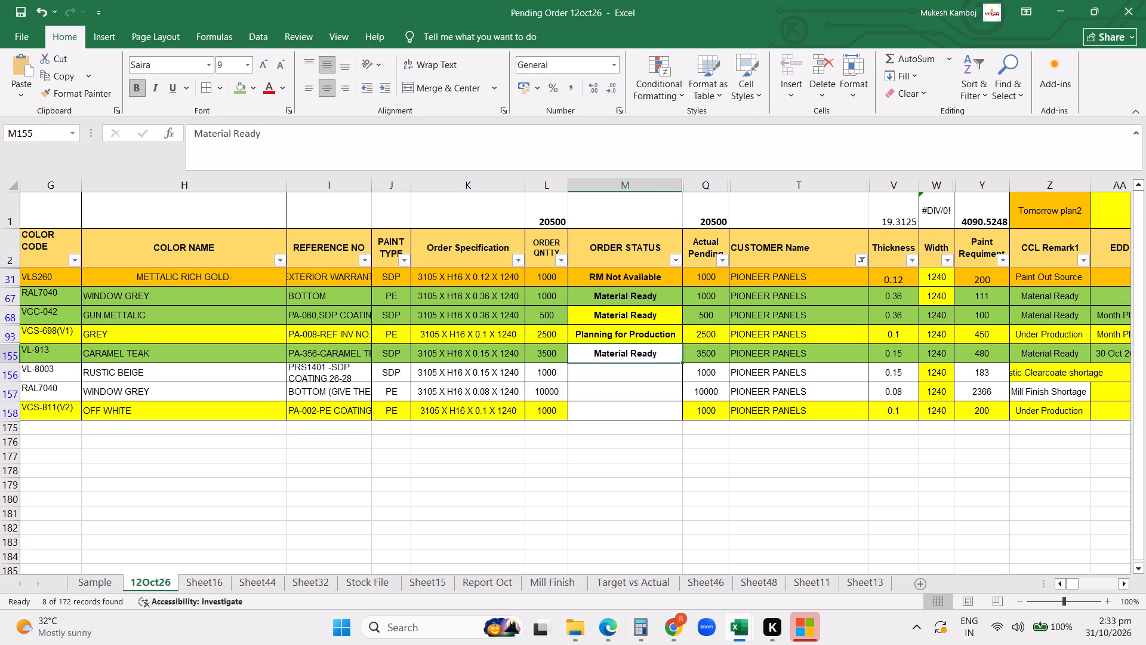
Unhide the columns between Actual Pending and CUSTOMER Name, covering the expected dispatch date and CCL Remark.
{"action": "left_click_drag", "start_coordinate": [712, 186], "coordinate": [740, 184]}
{"action": "right_click", "coordinate": [740, 184]}
{"action": "left_click", "coordinate": [788, 421]}
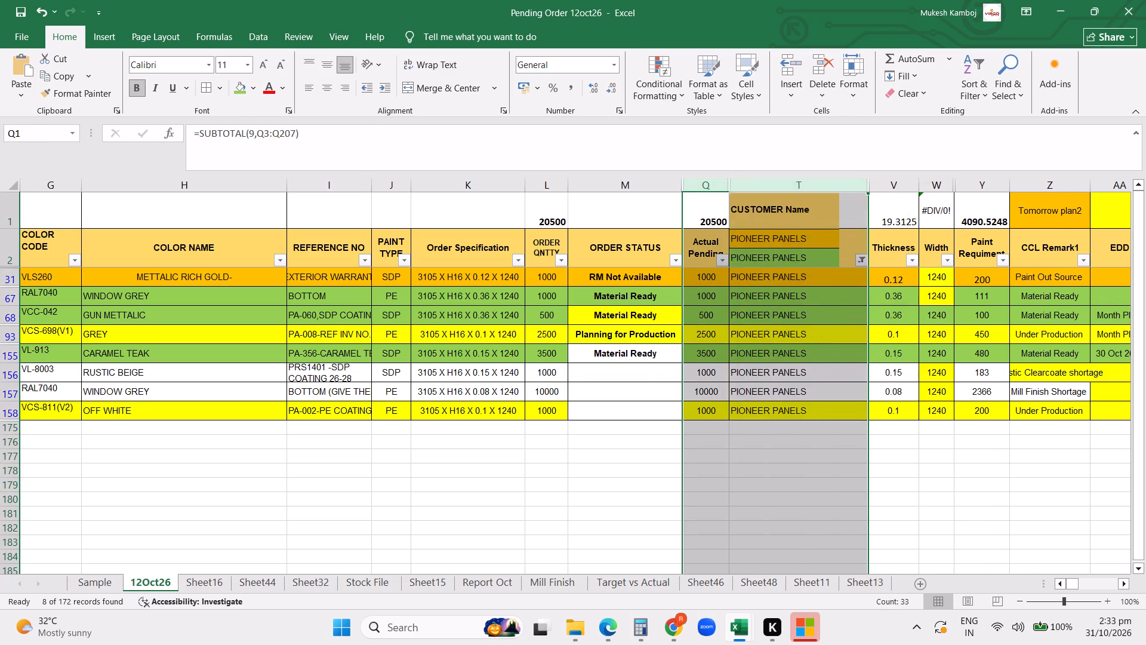
{"action": "left_click", "coordinate": [723, 414]}
{"action": "left_click", "coordinate": [719, 377]}
{"action": "left_click", "coordinate": [717, 373]}
Return to the start of the order table and narrow the COLOR NAME column.
{"action": "key", "text": "ctrl+Left"}
{"action": "key", "text": "ctrl+Left"}
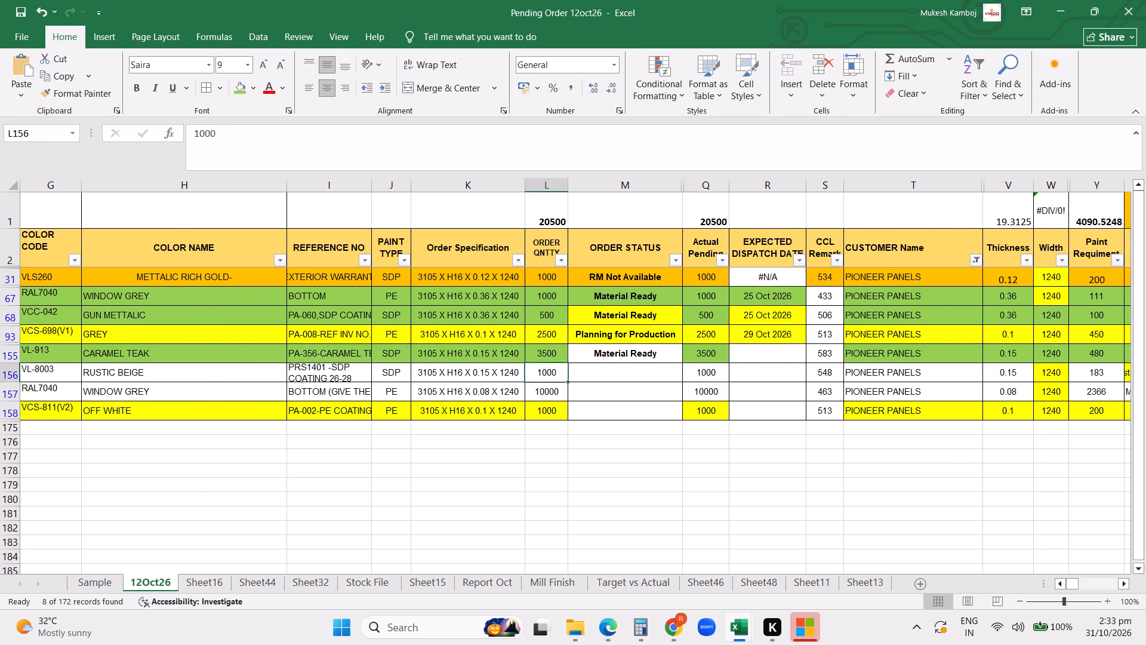
{"action": "key", "text": "ctrl+Left"}
{"action": "key", "text": "ctrl+Left"}
{"action": "left_click_drag", "start_coordinate": [510, 177], "coordinate": [409, 180]}
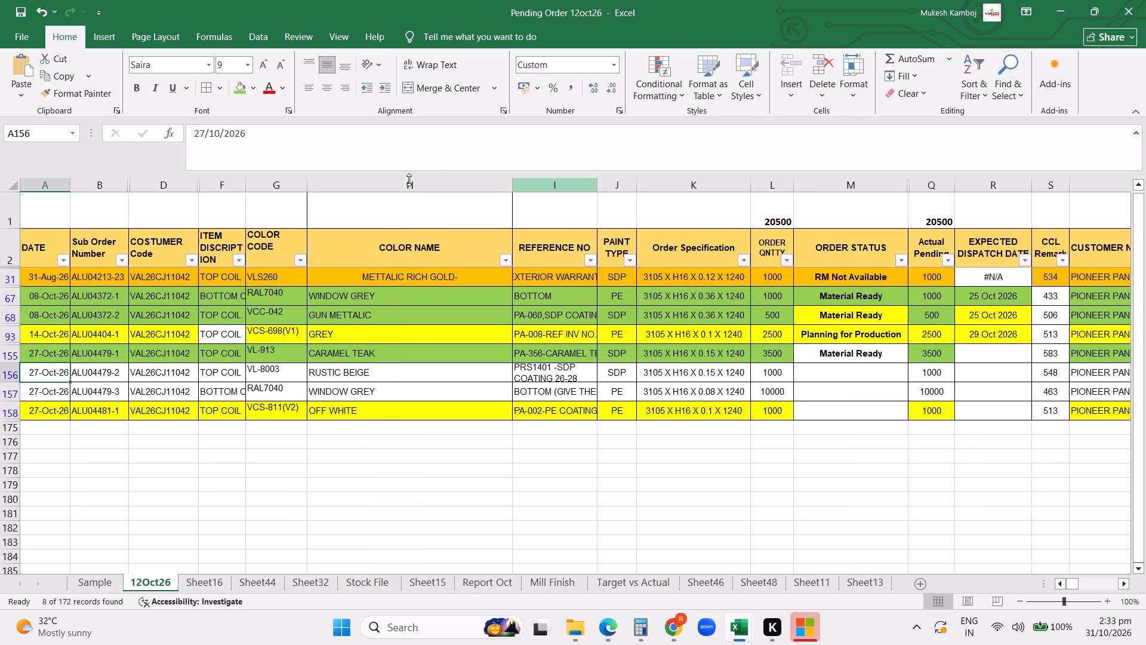
{"action": "left_click_drag", "start_coordinate": [409, 180], "coordinate": [396, 177]}
{"action": "left_click_drag", "start_coordinate": [517, 185], "coordinate": [448, 183]}
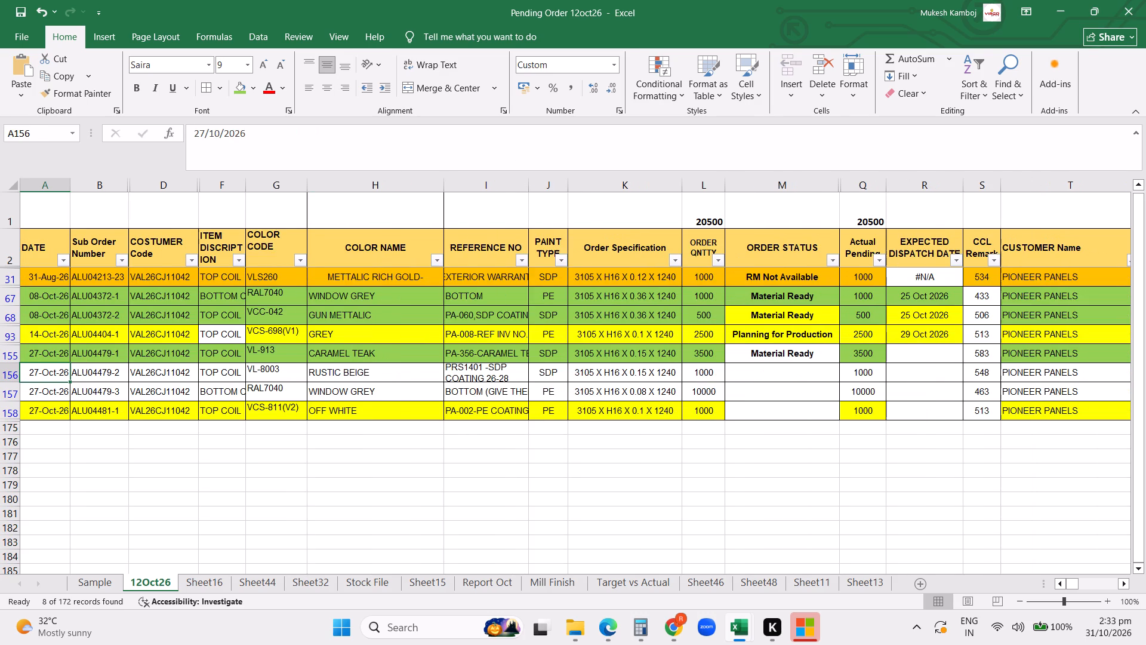
{"action": "left_click", "coordinate": [559, 274]}
{"action": "scroll", "coordinate": [456, 325], "scroll_direction": "up", "scroll_amount": 6}
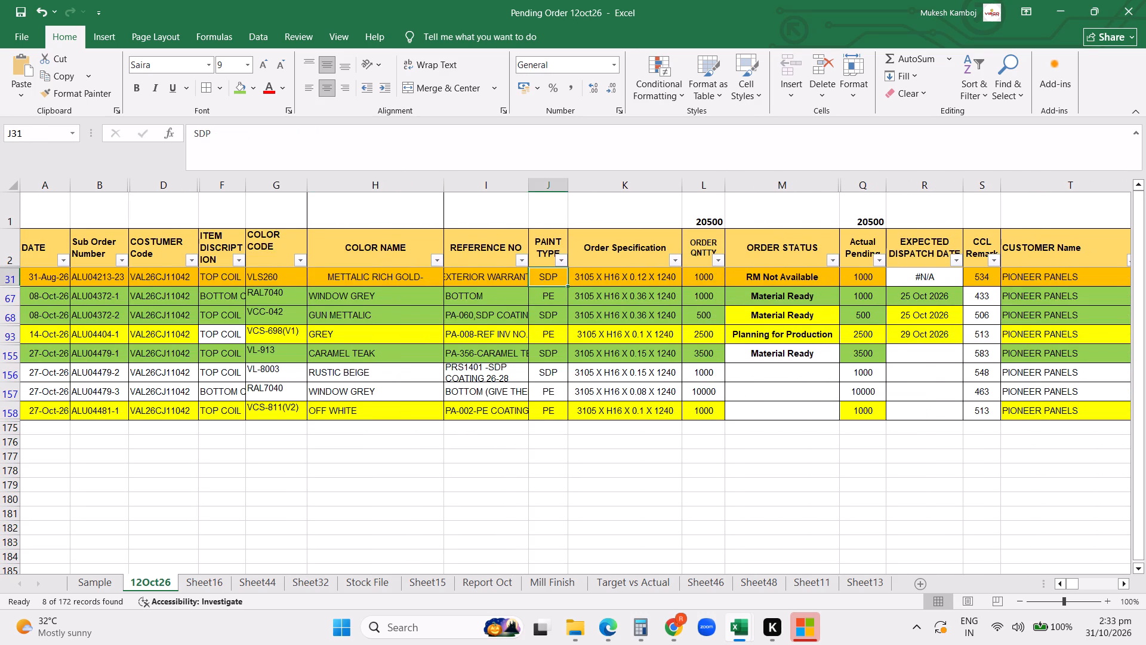
Copy the filtered Pioneer Panels table from COSTUMER Code through CCL Remark1 into a new sheet after Sheet13.
{"action": "left_click_drag", "start_coordinate": [158, 252], "coordinate": [1127, 307]}
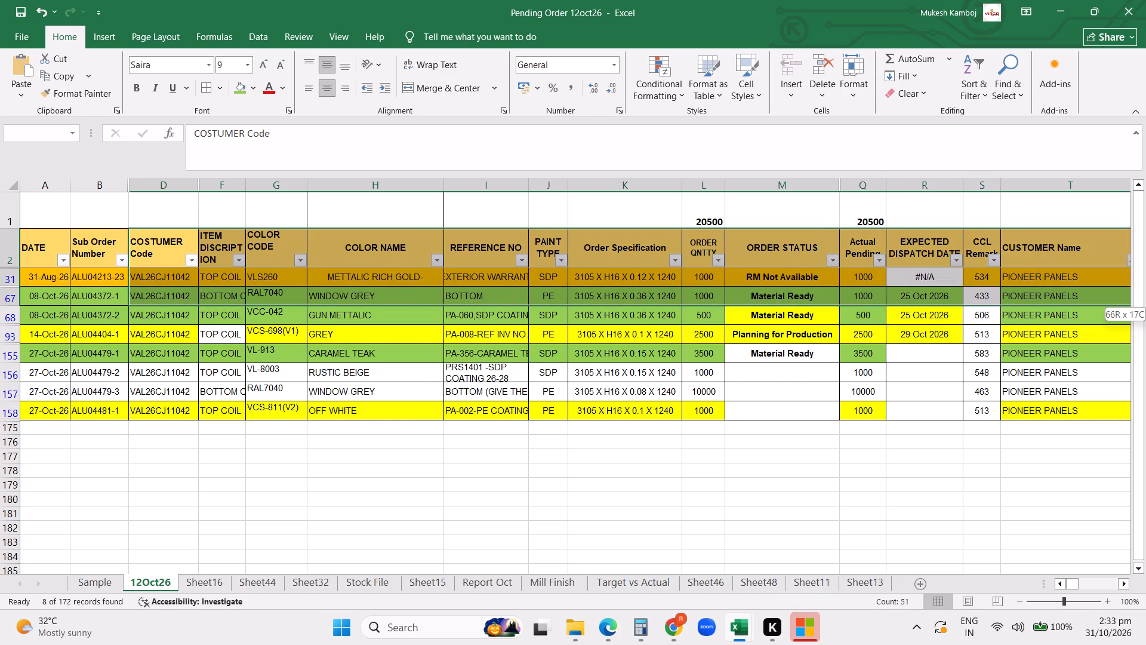
{"action": "left_click_drag", "start_coordinate": [1127, 307], "coordinate": [821, 408]}
{"action": "key", "text": "ctrl+c"}
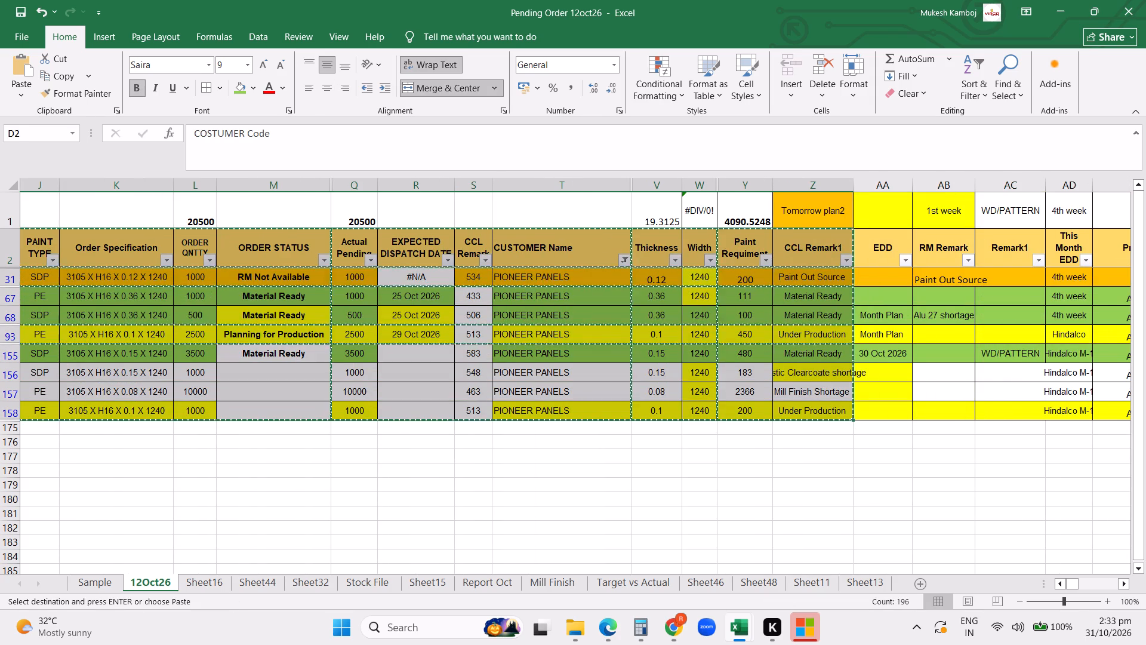
{"action": "left_click", "coordinate": [874, 585]}
{"action": "left_click", "coordinate": [921, 586]}
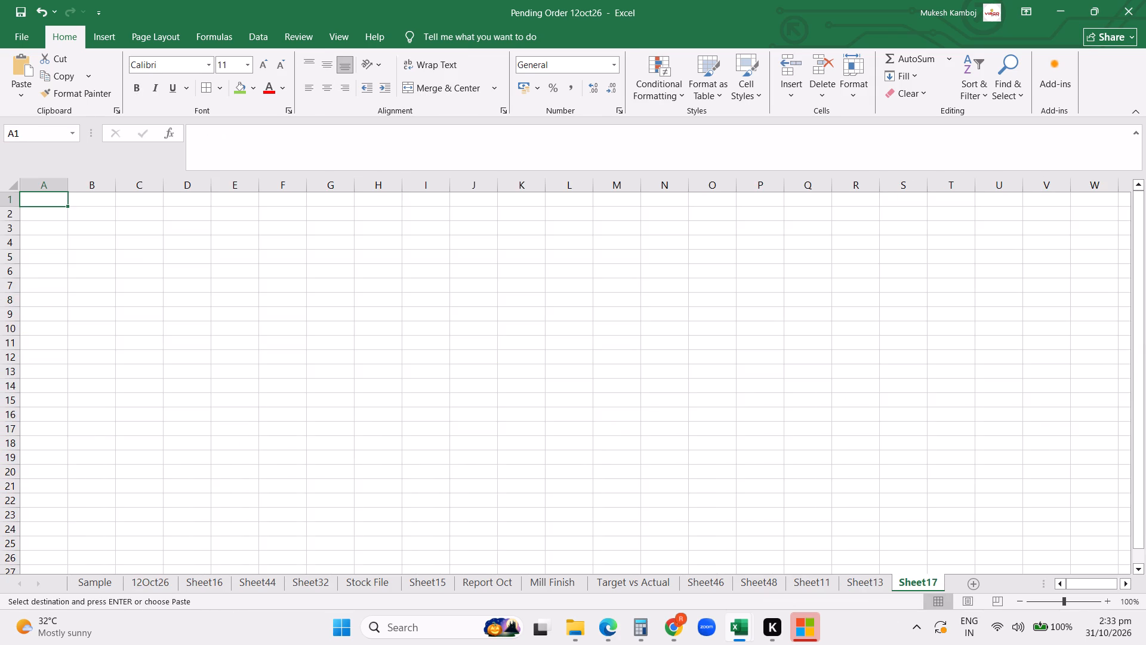
{"action": "key", "text": "ctrl+v"}
{"action": "left_click", "coordinate": [636, 462]}
Shorten the reference number of the VL-8003 Rustic Beige order to PRS1401 in the new sheet.
{"action": "double_click", "coordinate": [14, 184]}
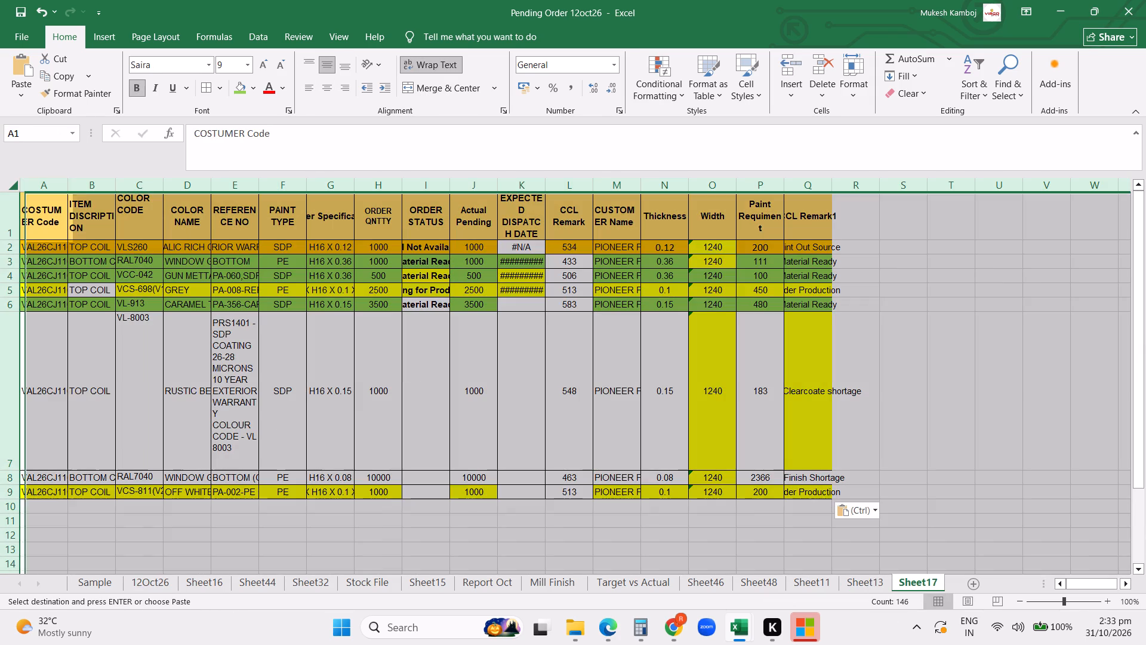
{"action": "left_click", "coordinate": [227, 349]}
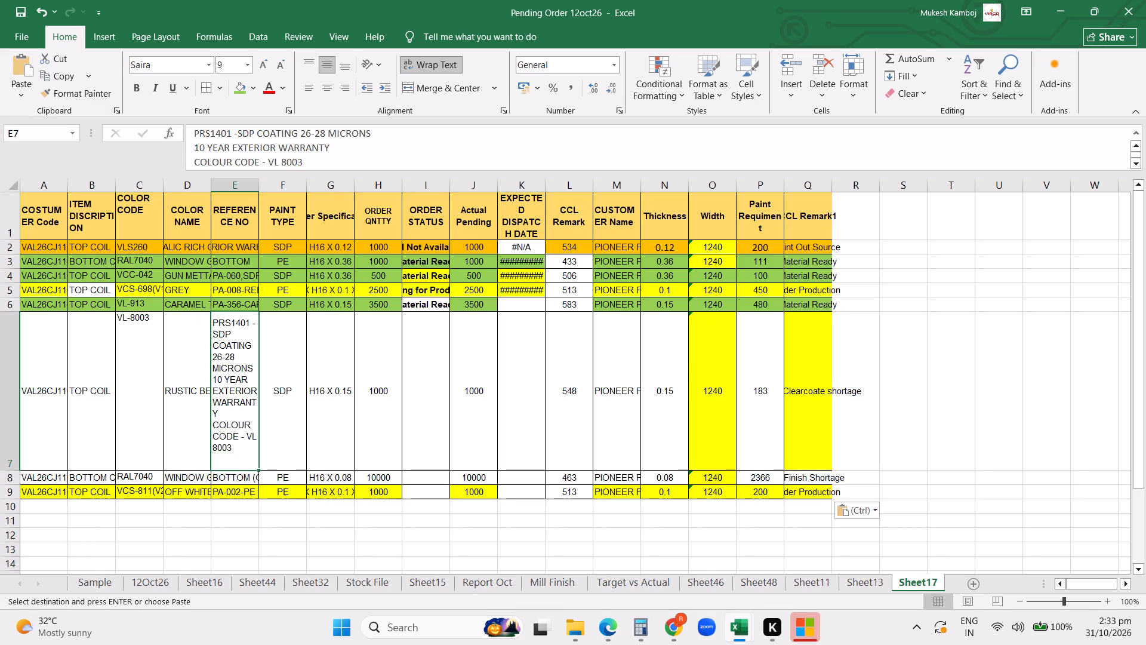
{"action": "left_click_drag", "start_coordinate": [232, 130], "coordinate": [371, 167]}
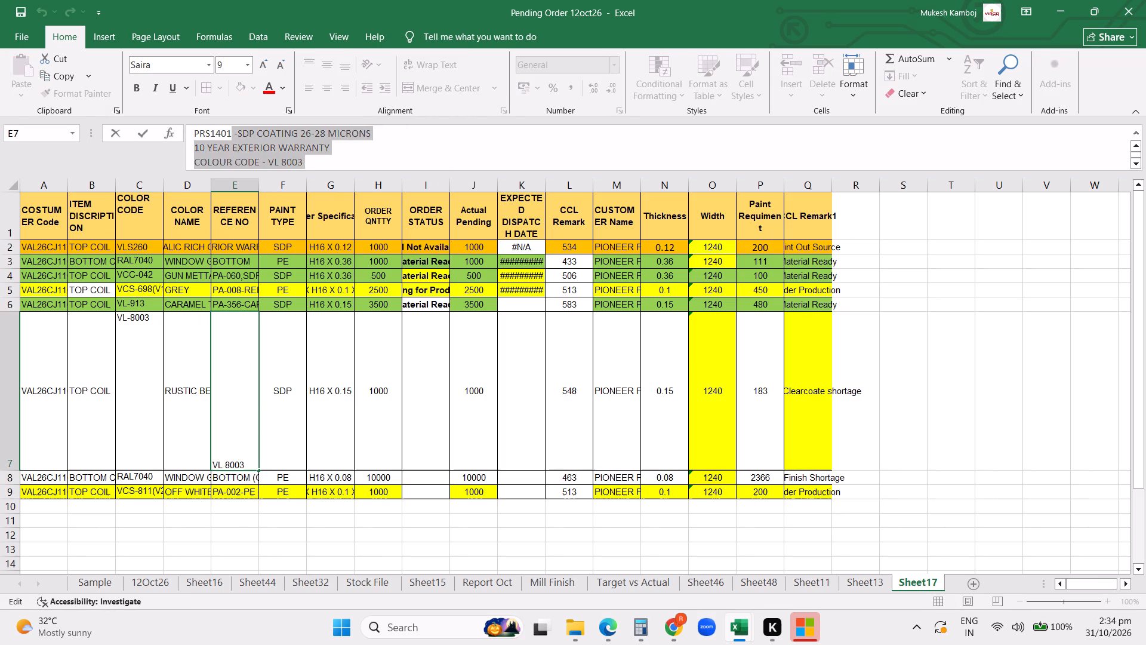
{"action": "key", "text": "Delete"}
{"action": "left_click", "coordinate": [421, 442]}
{"action": "left_click", "coordinate": [247, 415]}
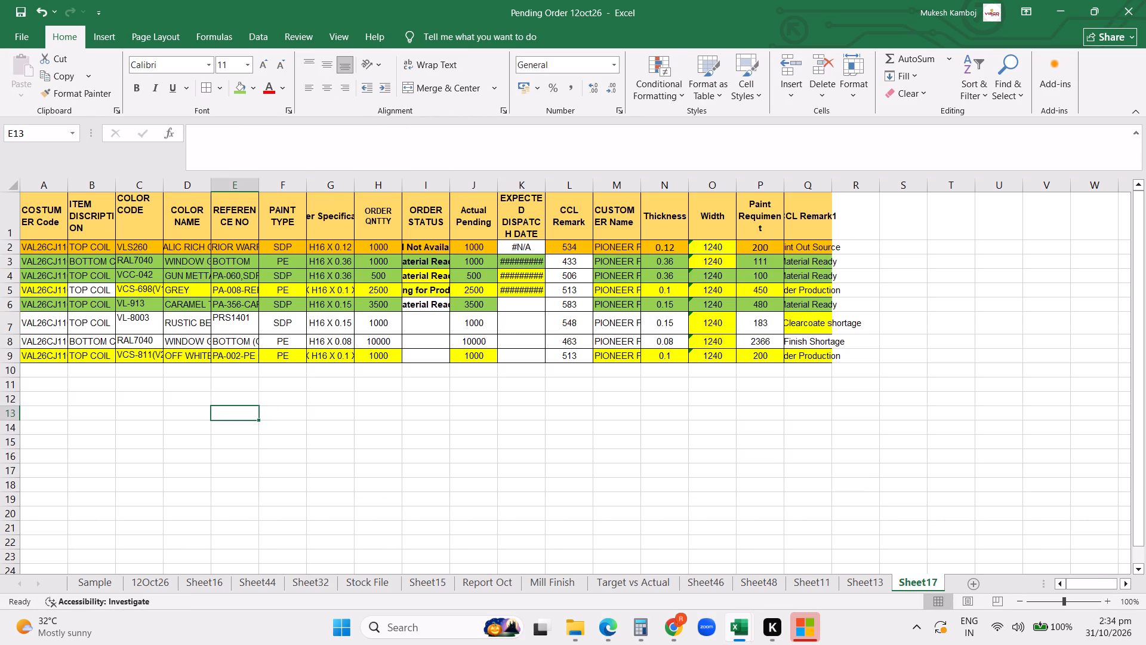
Autofit the width of all columns in the new Pioneer Panels sheet.
{"action": "left_click", "coordinate": [16, 187]}
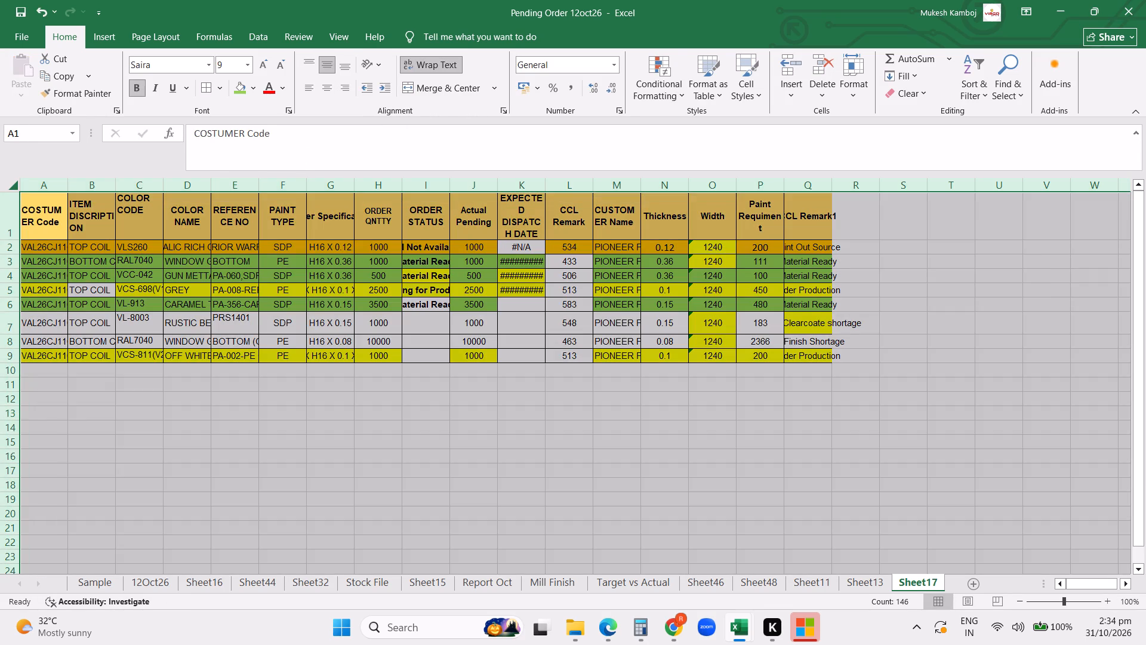
{"action": "double_click", "coordinate": [69, 183]}
{"action": "left_click", "coordinate": [225, 391]}
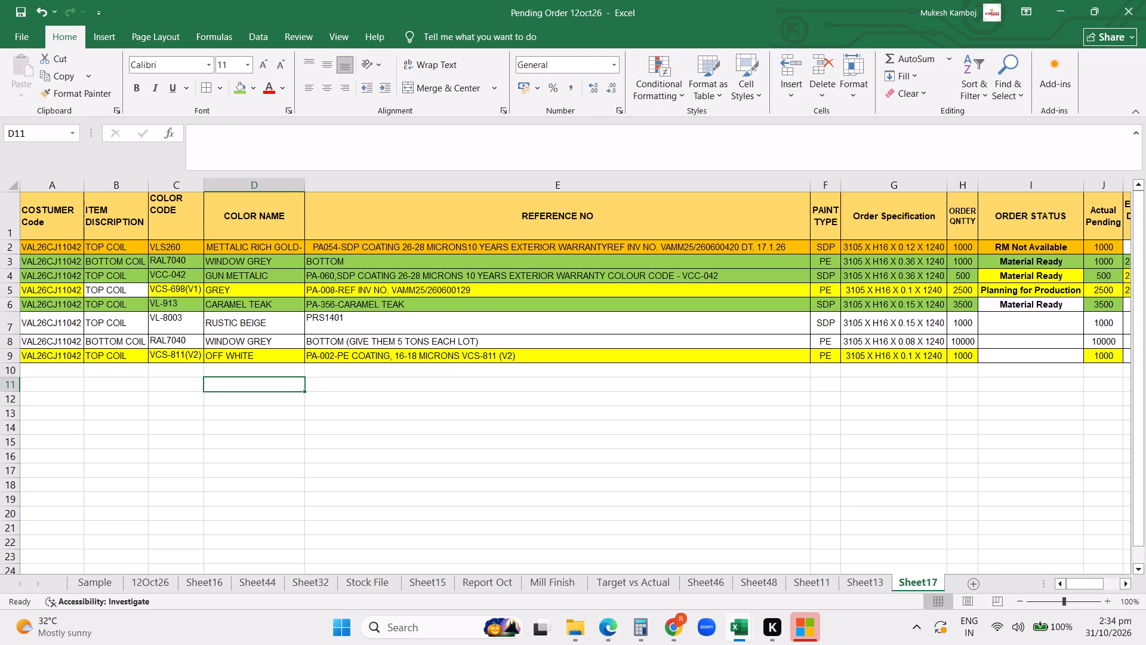
Shorten the reference number of the VLS260 Mettalic Rich Gold order to PA054-.
{"action": "left_click", "coordinate": [422, 245]}
{"action": "left_click_drag", "start_coordinate": [226, 130], "coordinate": [458, 167]}
{"action": "key", "text": "Delete"}
{"action": "left_click", "coordinate": [398, 336]}
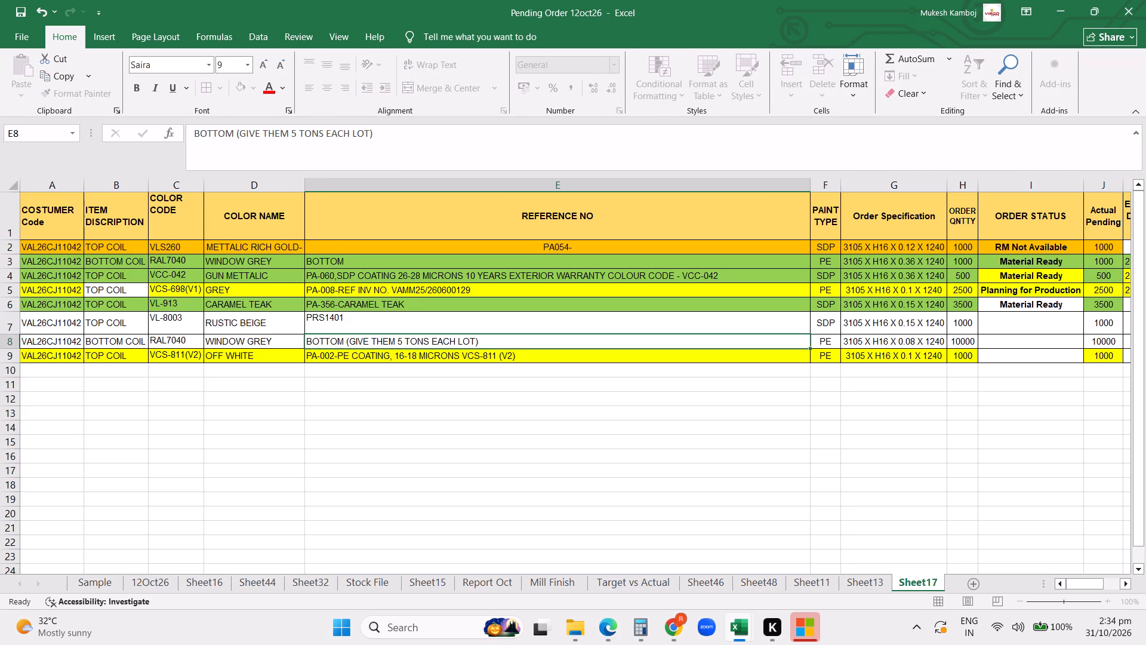
Shorten the reference number of the VCC-042 Gun Mettalic order to "PA-060,".
{"action": "left_click", "coordinate": [365, 275]}
{"action": "left_click_drag", "start_coordinate": [227, 130], "coordinate": [412, 149]}
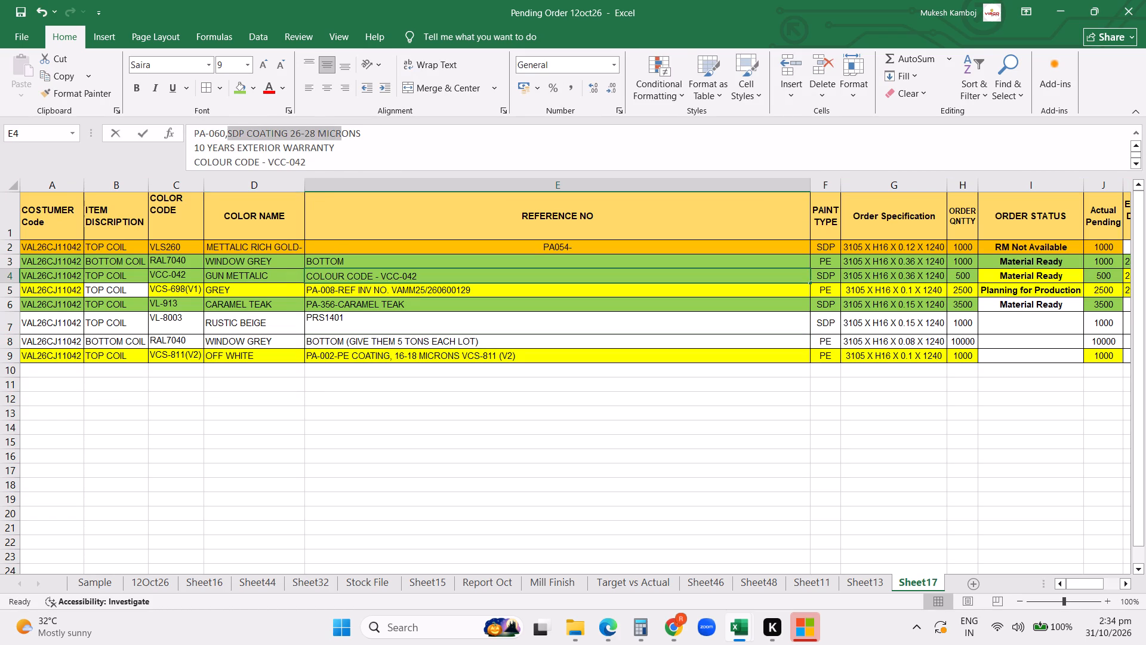
{"action": "left_click_drag", "start_coordinate": [412, 149], "coordinate": [420, 170]}
{"action": "key", "text": "Delete"}
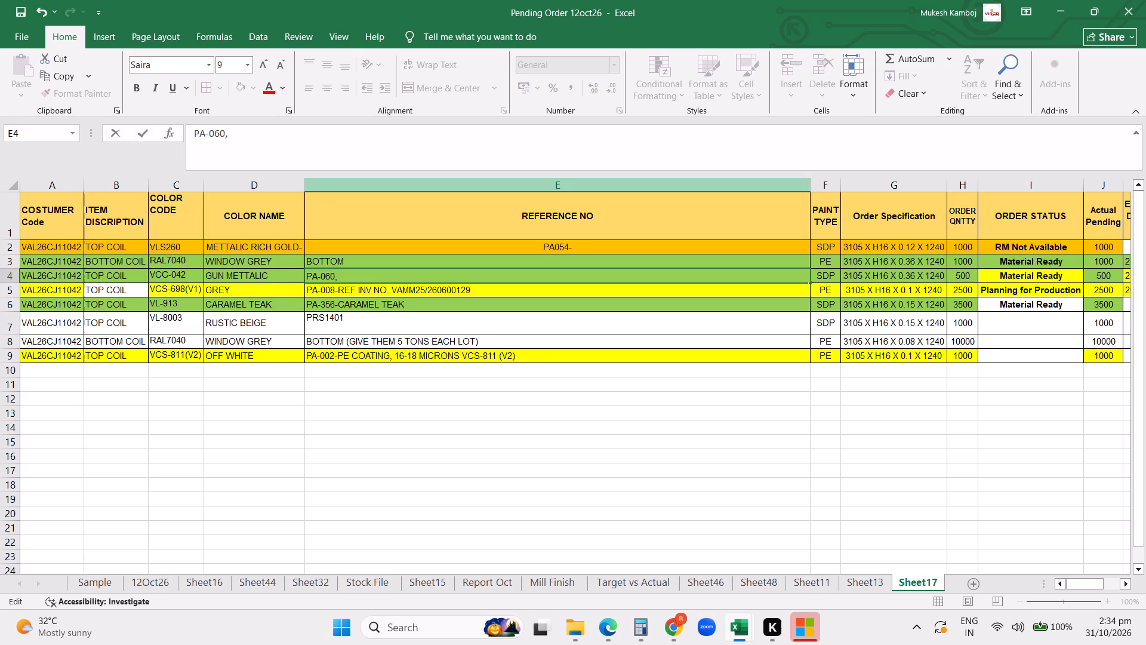
{"action": "left_click", "coordinate": [505, 410]}
Shorten the reference number of the VCS-811(V2) Off White order to PA-002-.
{"action": "left_click", "coordinate": [383, 357]}
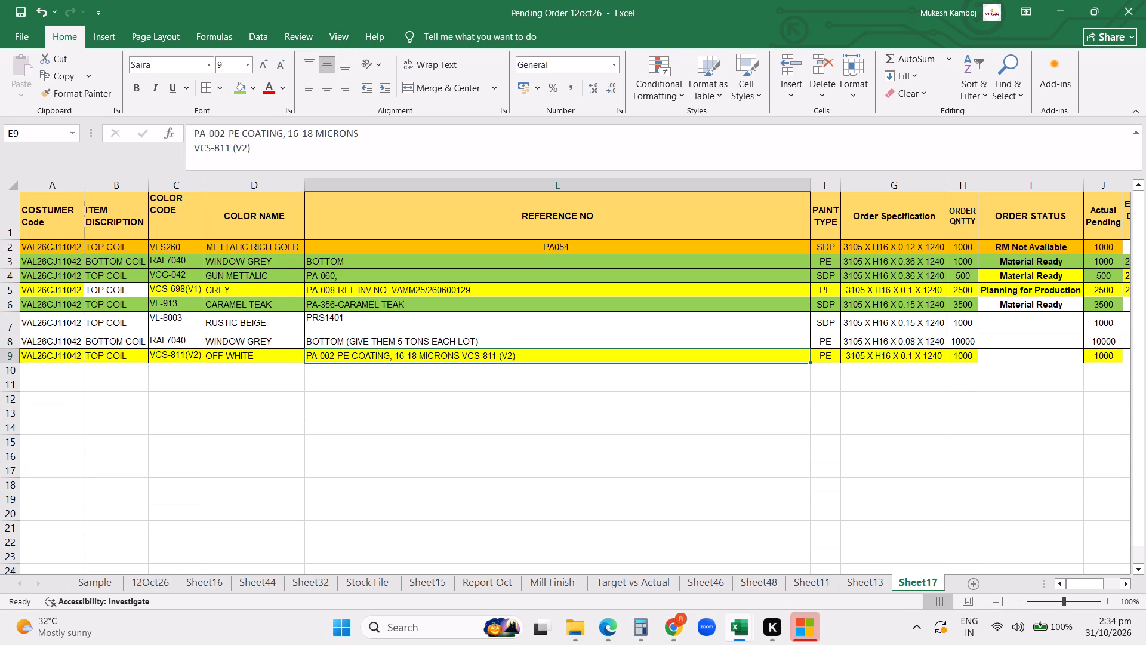
{"action": "left_click_drag", "start_coordinate": [227, 133], "coordinate": [343, 156]}
{"action": "key", "text": "Delete"}
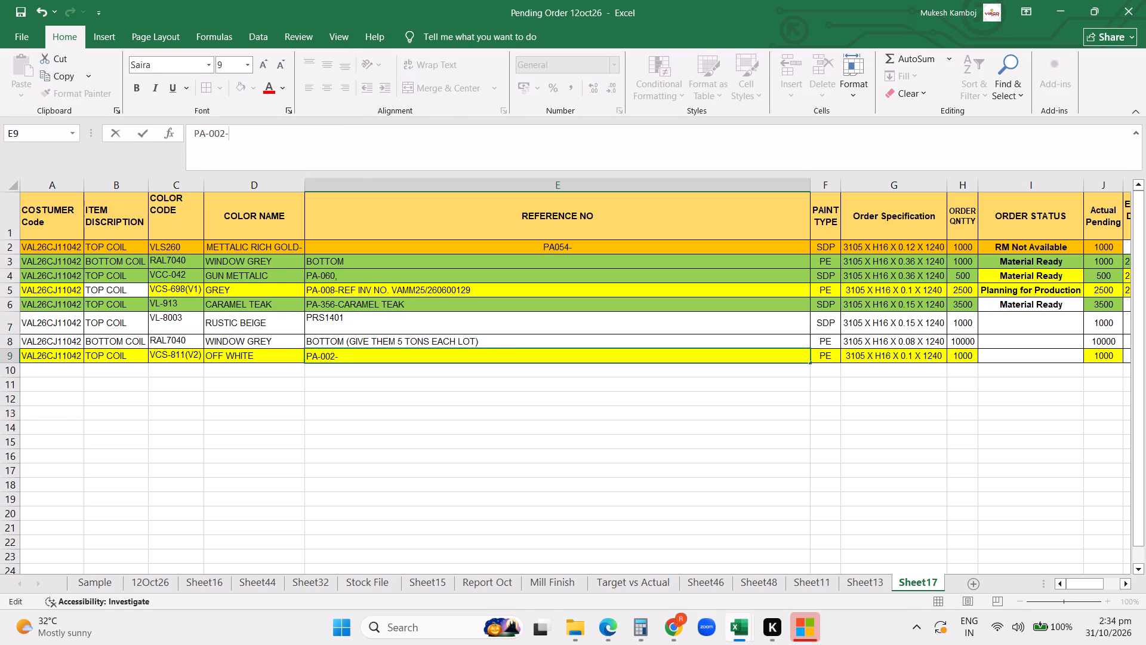
{"action": "left_click", "coordinate": [464, 433]}
{"action": "left_click", "coordinate": [347, 338]}
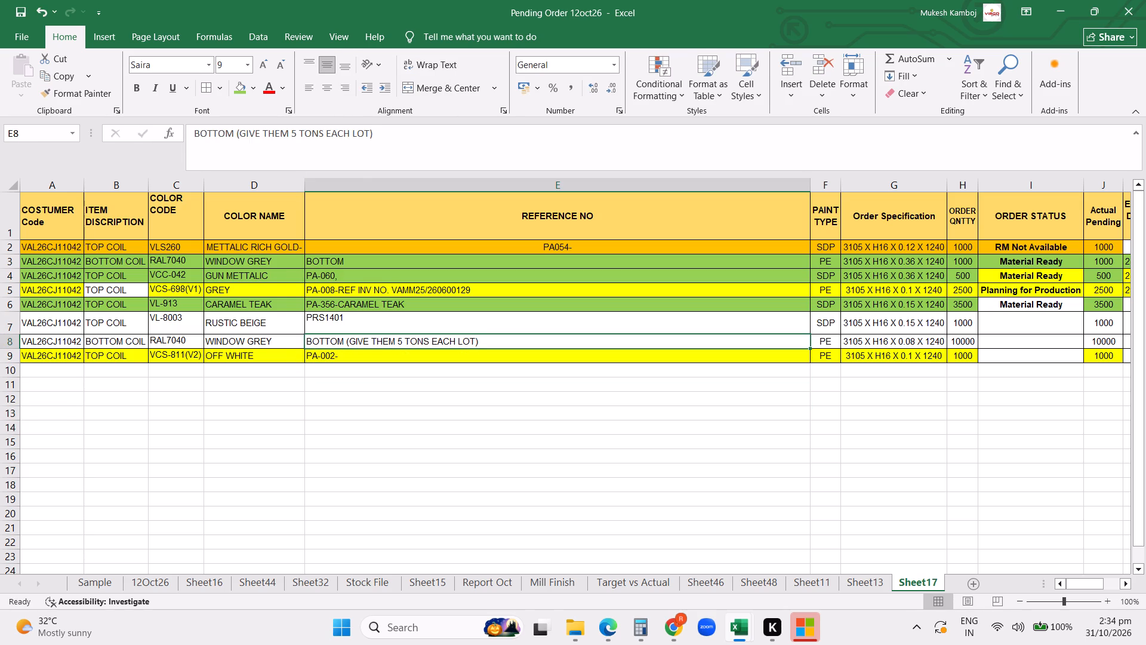
Autofit the REFERENCE NO column to its shortened entries.
{"action": "left_click", "coordinate": [564, 391]}
{"action": "double_click", "coordinate": [808, 182]}
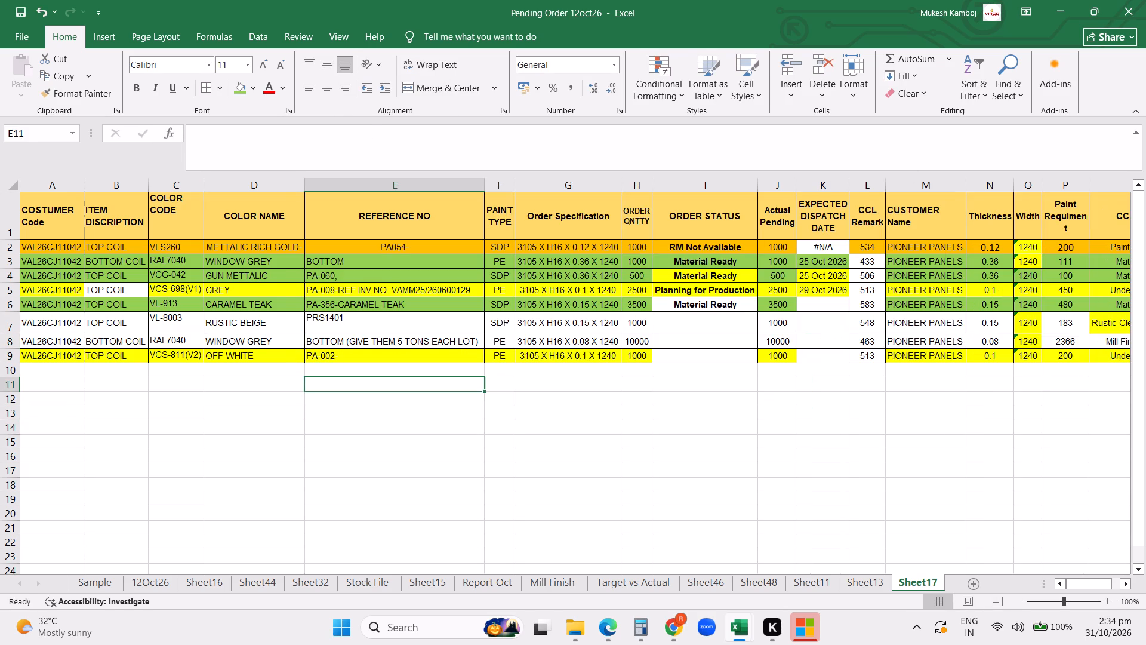
{"action": "left_click", "coordinate": [578, 409]}
{"action": "scroll", "coordinate": [389, 434], "scroll_direction": "up", "scroll_amount": 9}
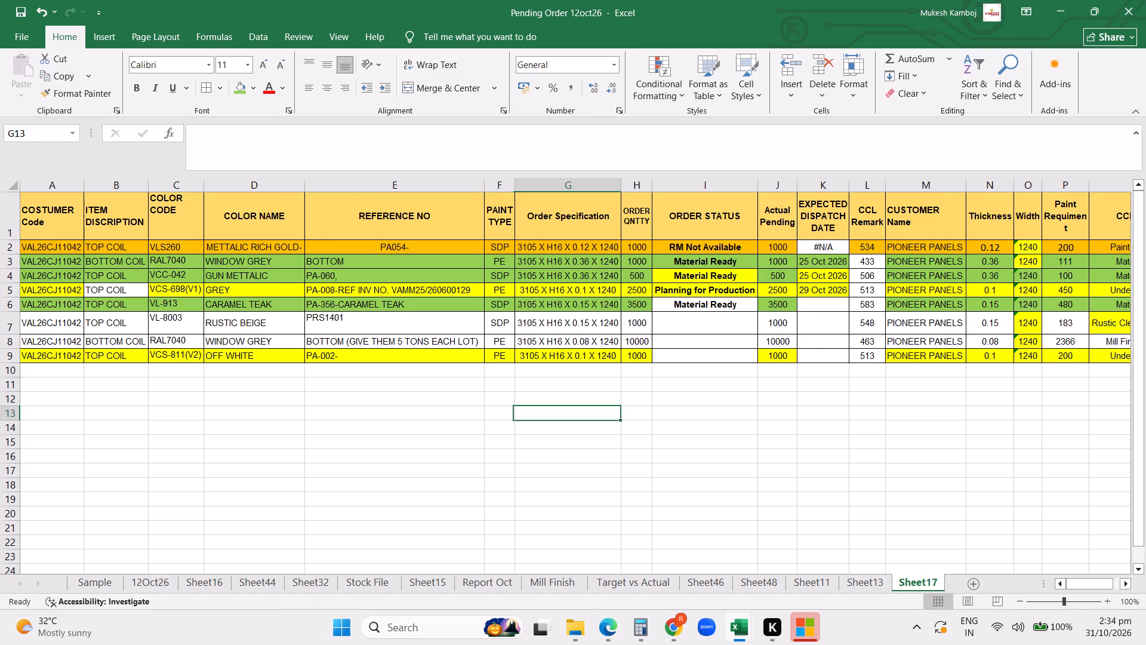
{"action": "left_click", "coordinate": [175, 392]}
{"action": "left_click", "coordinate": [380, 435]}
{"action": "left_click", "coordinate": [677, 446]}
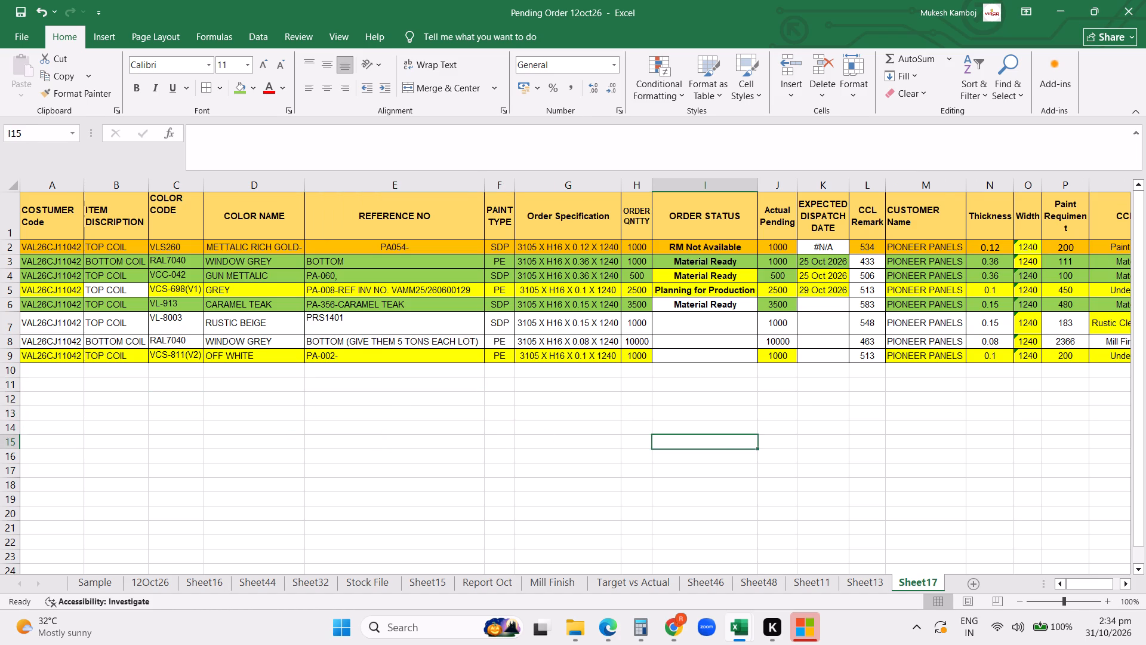
Fill the Material Ready status cells of the VCC-042 Gun Mettalic and VL-913 Caramel Teak orders green.
{"action": "left_click", "coordinate": [725, 274]}
{"action": "left_click", "coordinate": [245, 95]}
{"action": "left_click", "coordinate": [707, 477]}
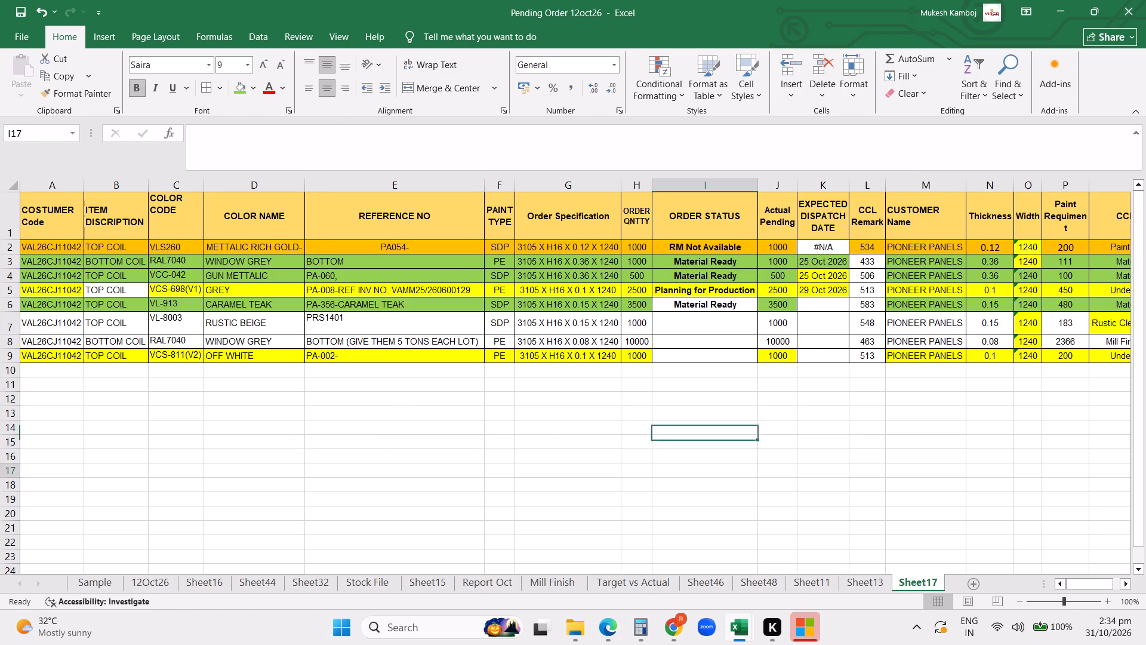
{"action": "left_click", "coordinate": [685, 307]}
{"action": "left_click", "coordinate": [239, 93]}
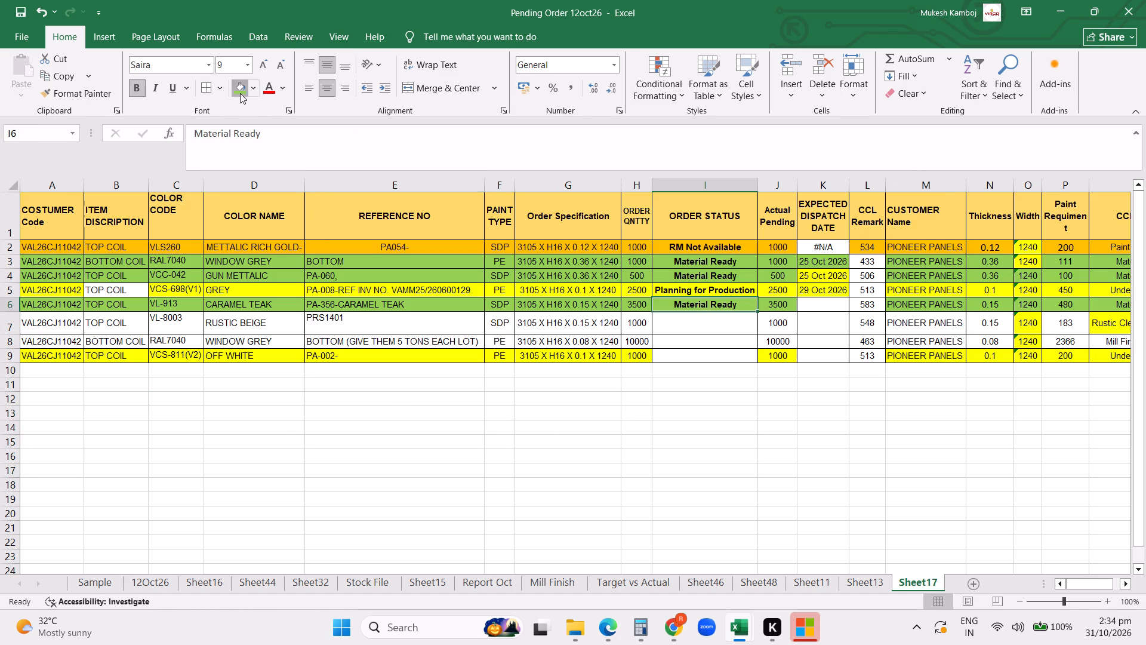
{"action": "left_click", "coordinate": [630, 444]}
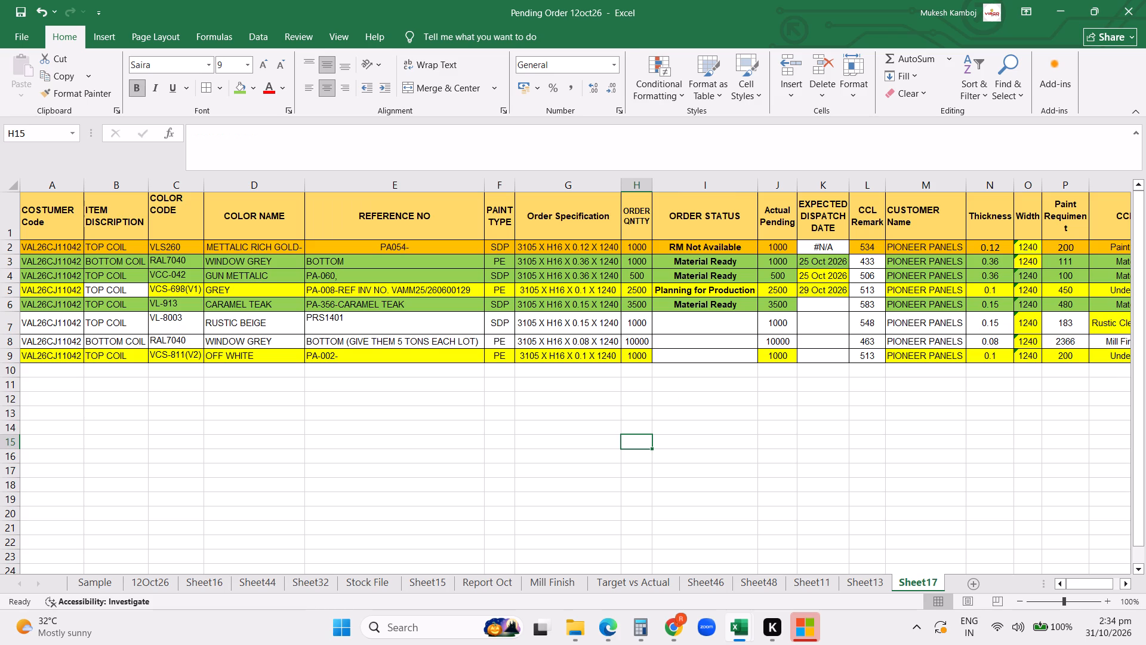
Change the order status of the VLS260 Mettalic Rich Gold order to Pending.
{"action": "left_click", "coordinate": [694, 248]}
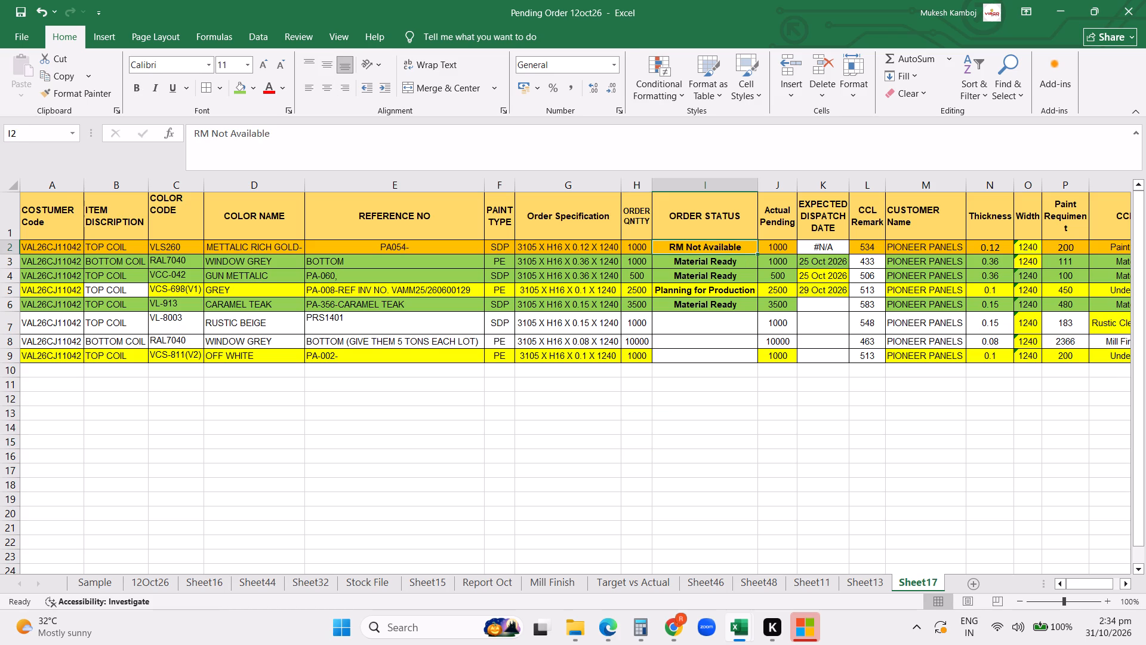
{"action": "type", "text": "Pendin"}
{"action": "type", "text": "g"}
{"action": "key", "text": "space"}
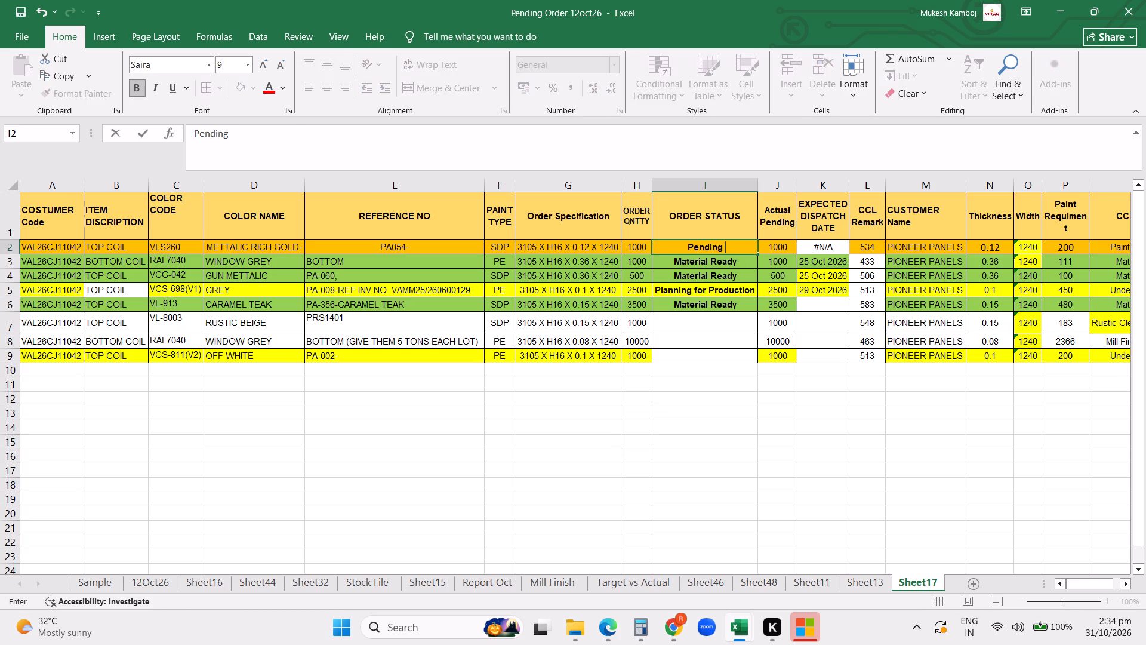
{"action": "key", "text": "Return"}
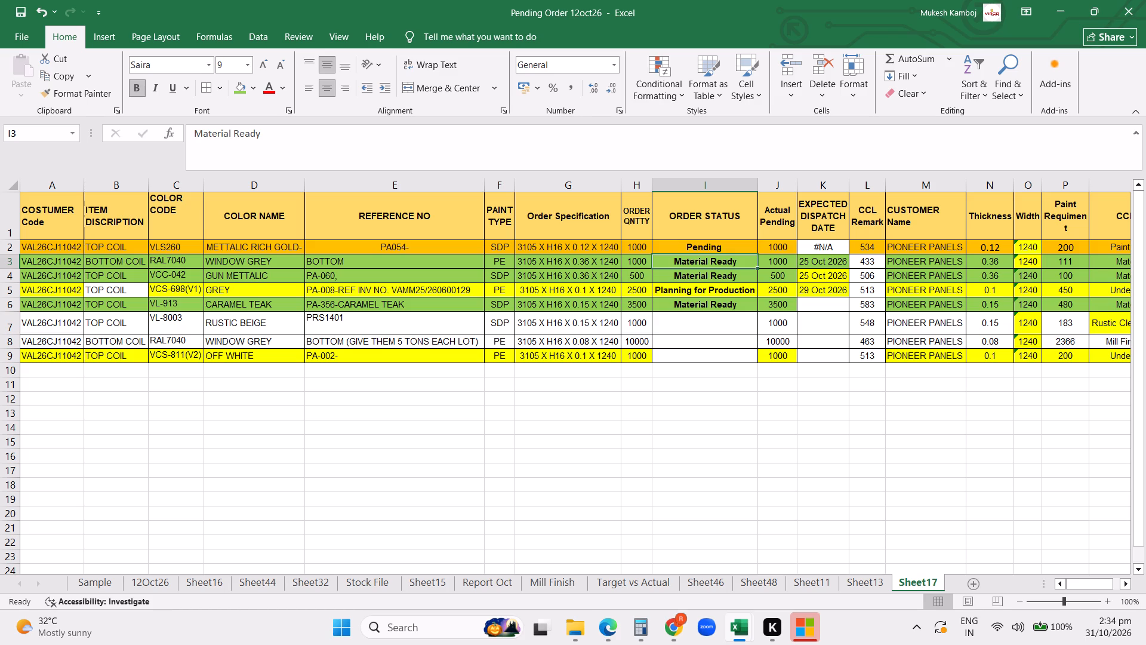
Copy the Pending status to the VL-8003 Rustic Beige order and the 10000-quantity RAL7040 Window Grey order.
{"action": "left_click", "coordinate": [703, 247]}
{"action": "key", "text": "ctrl+c"}
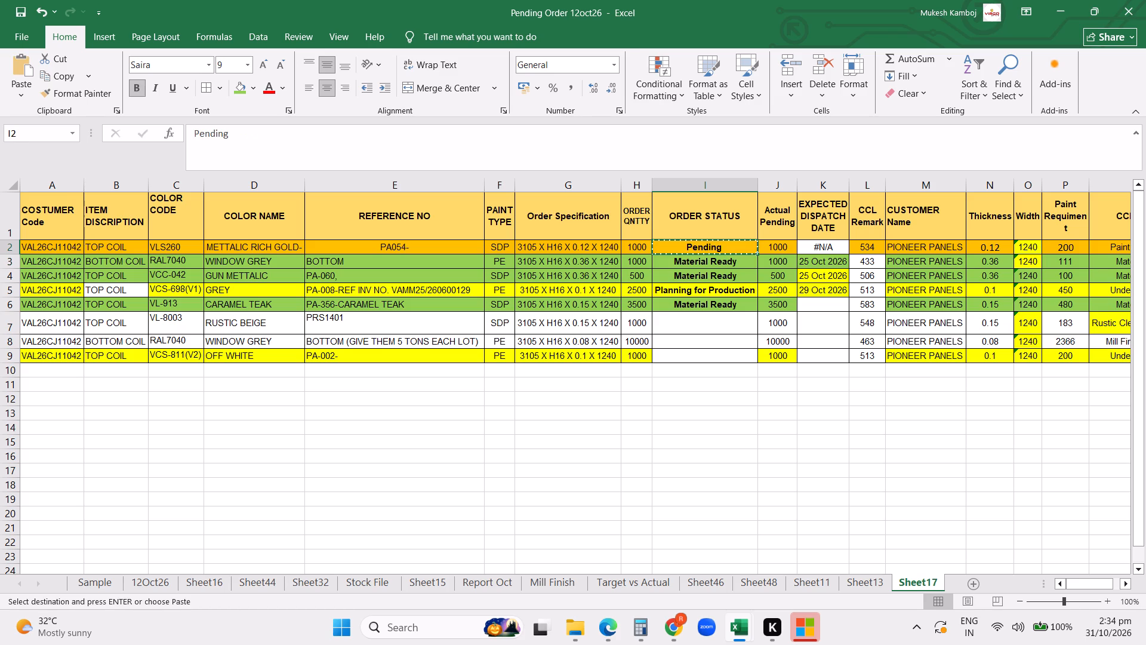
{"action": "left_click", "coordinate": [681, 321]}
{"action": "key", "text": "ctrl+v"}
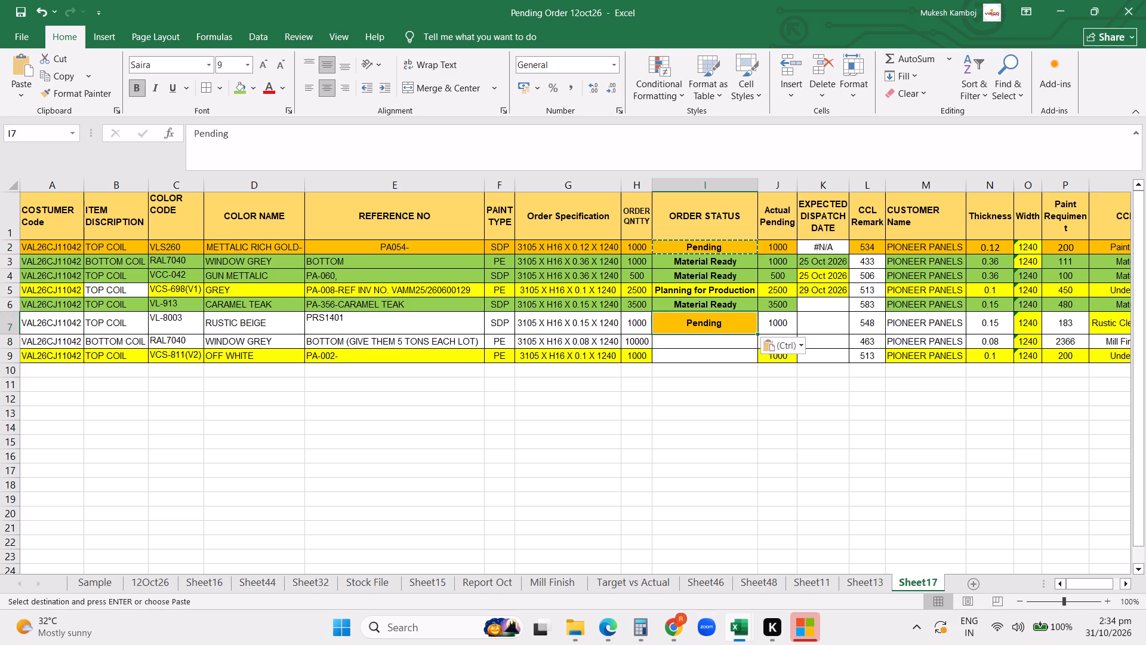
{"action": "left_click", "coordinate": [189, 247]}
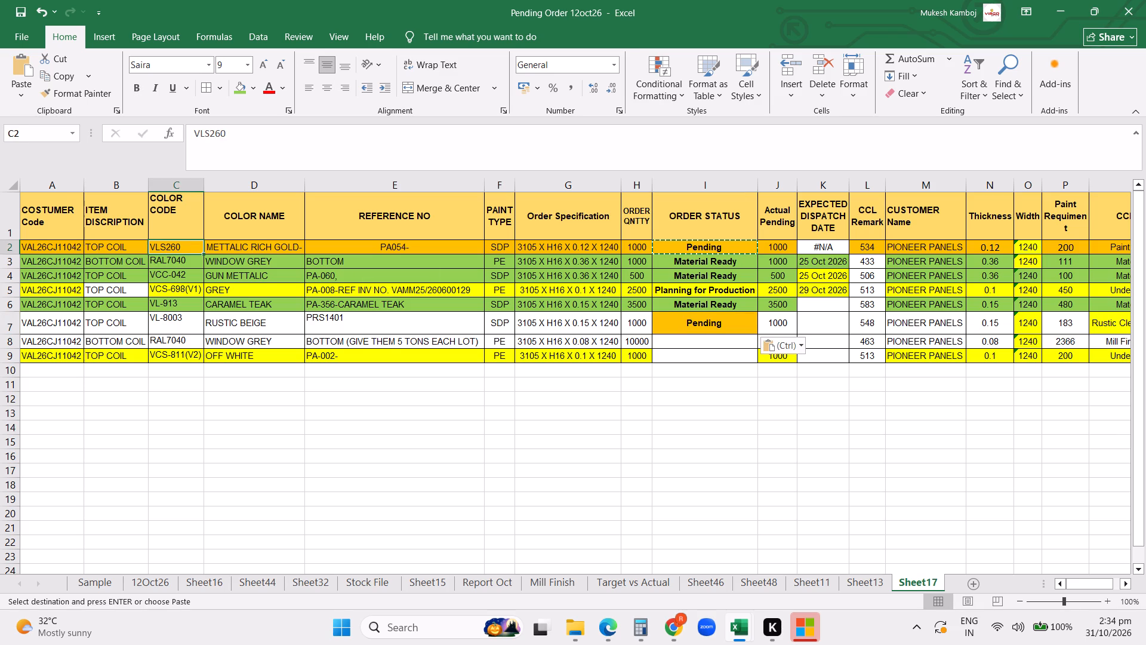
{"action": "double_click", "coordinate": [485, 181]}
{"action": "left_click", "coordinate": [739, 446]}
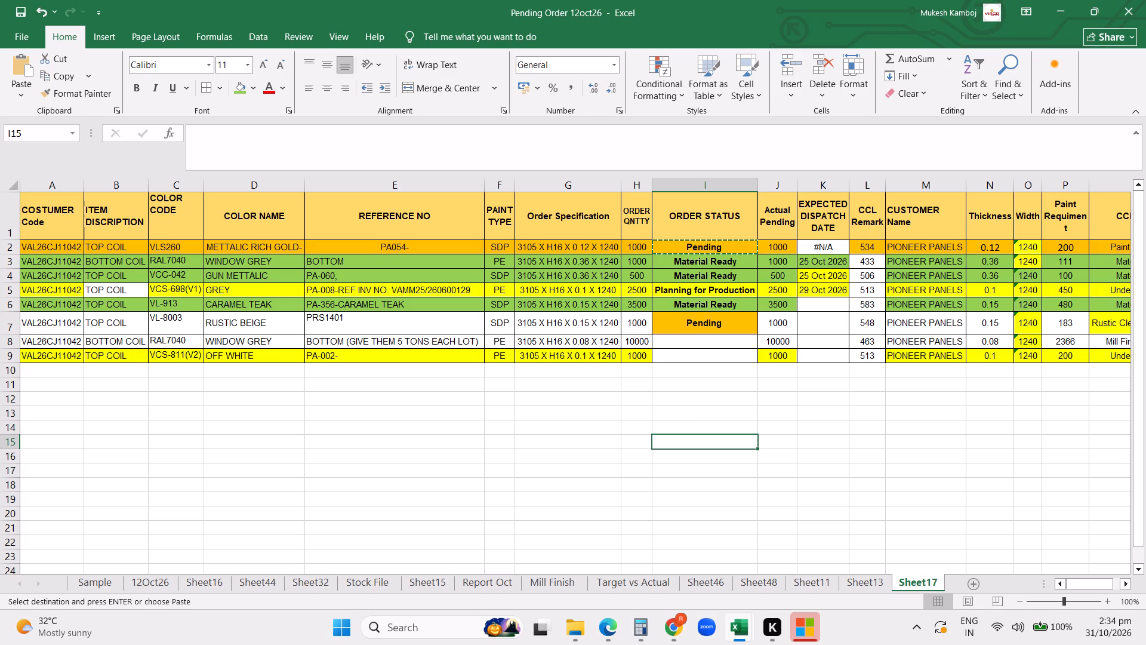
{"action": "left_click", "coordinate": [711, 340]}
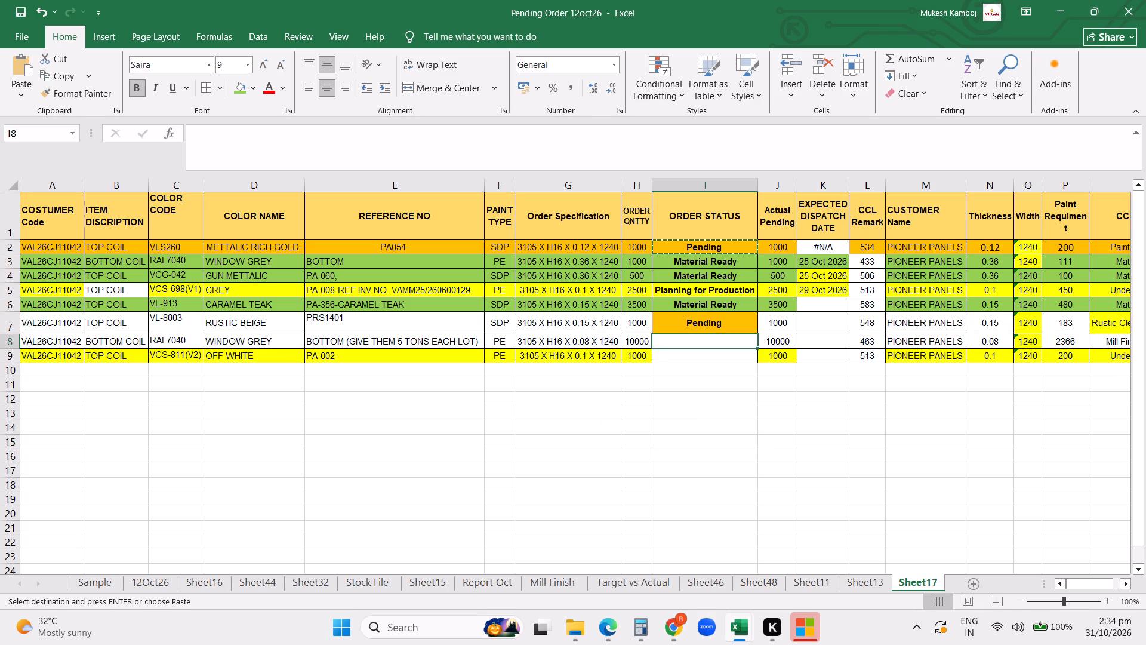
{"action": "key", "text": "ctrl+d"}
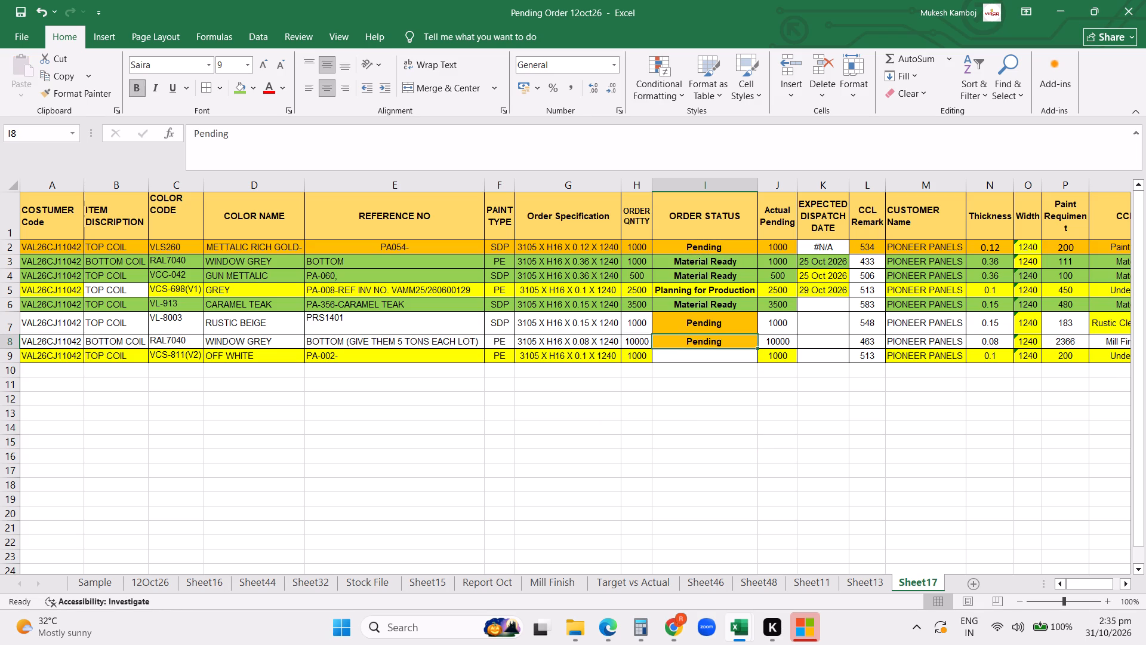
Set the order status of the VCS-811(V2) Off White order to Planning for Production.
{"action": "left_click", "coordinate": [700, 356]}
{"action": "key", "text": "ctrl+v"}
{"action": "left_click", "coordinate": [747, 417]}
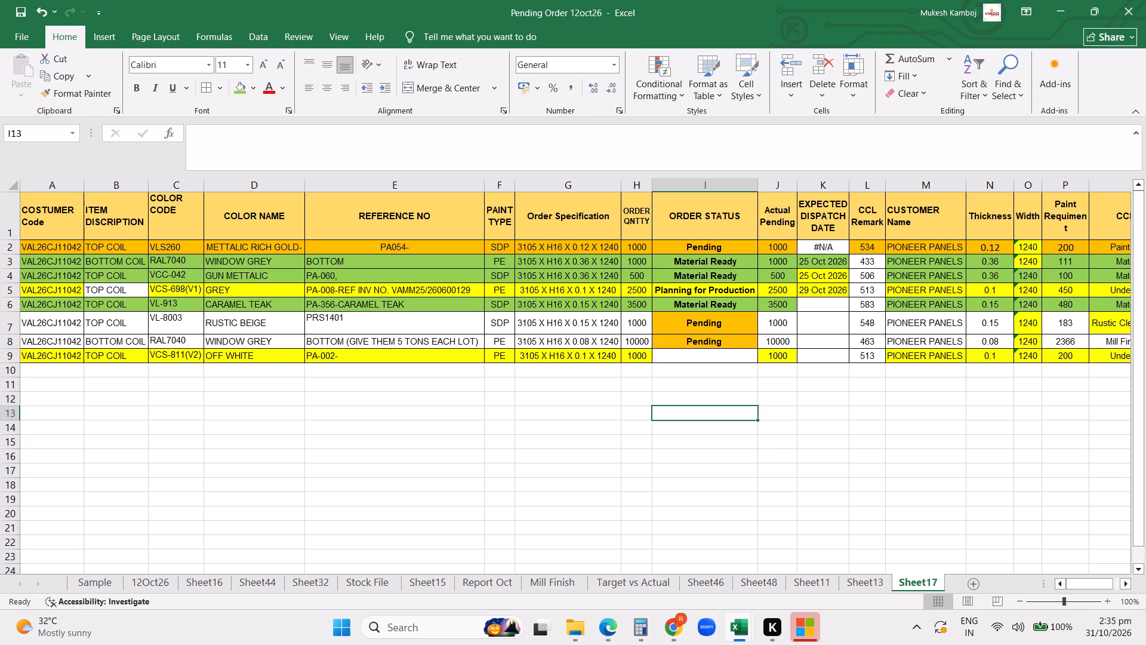
{"action": "left_click", "coordinate": [691, 355]}
{"action": "type", "text": "Pl"}
{"action": "key", "text": "Down"}
{"action": "key", "text": "Up"}
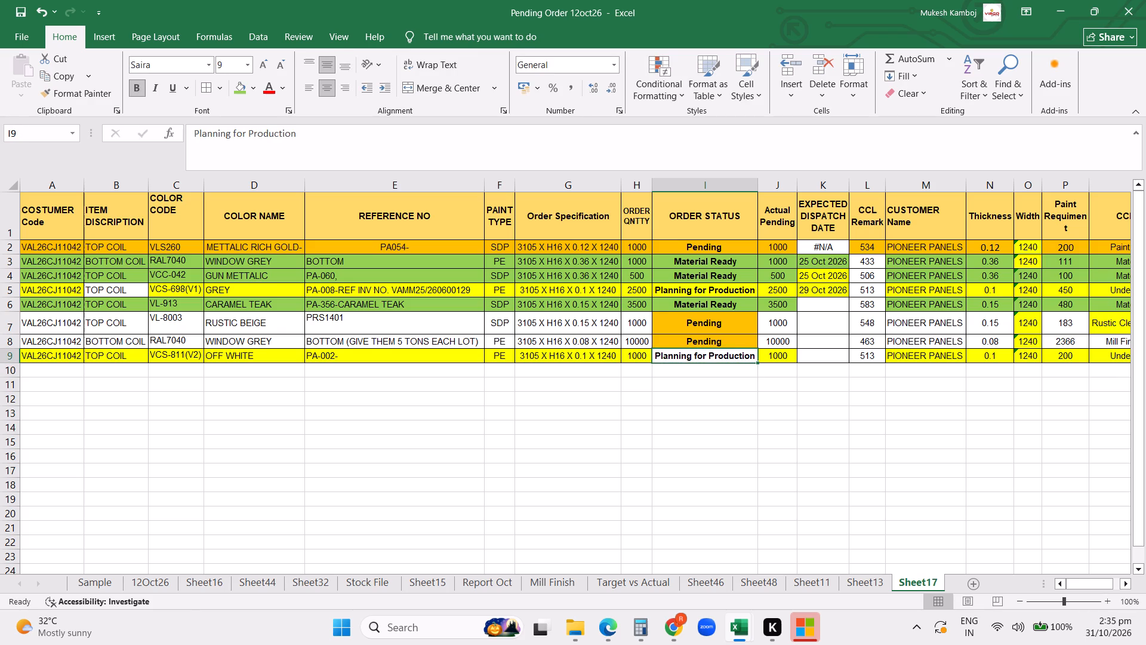
Copy the Off White order's Planning for Production status cell onto the VCS-698(V1) Grey order's status.
{"action": "key", "text": "ctrl+c"}
{"action": "key", "text": "Up"}
{"action": "key", "text": "Up"}
{"action": "key", "text": "Up"}
{"action": "key", "text": "Up"}
{"action": "key", "text": "ctrl+v"}
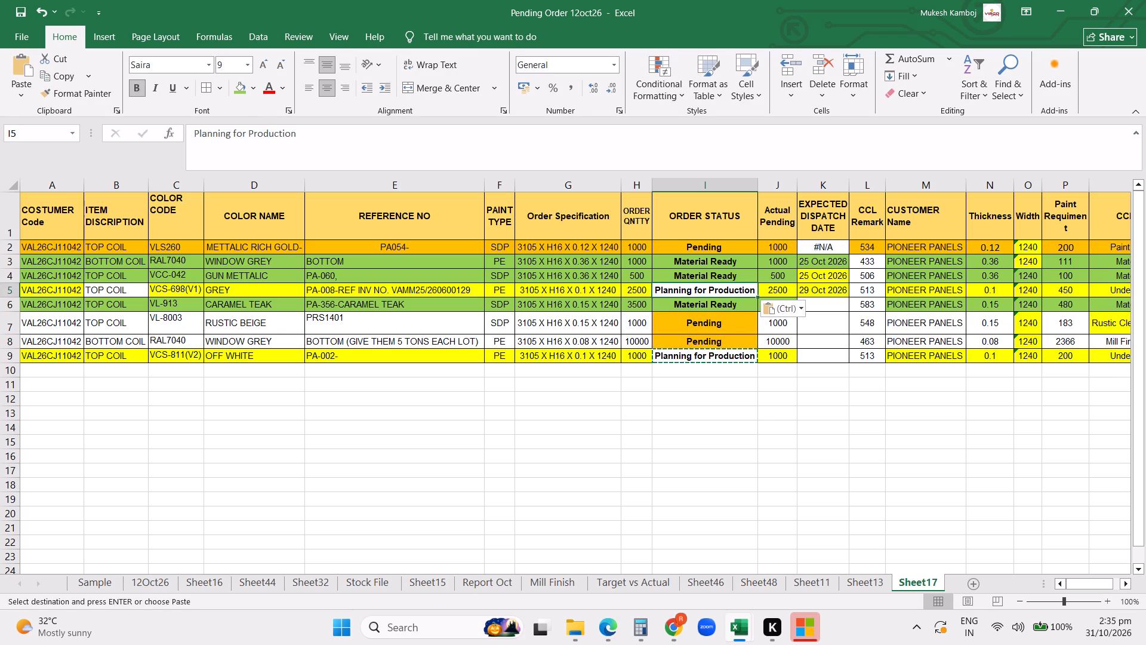
Delete all columns after ORDER STATUS, starting with Actual Pending.
{"action": "left_click", "coordinate": [784, 182]}
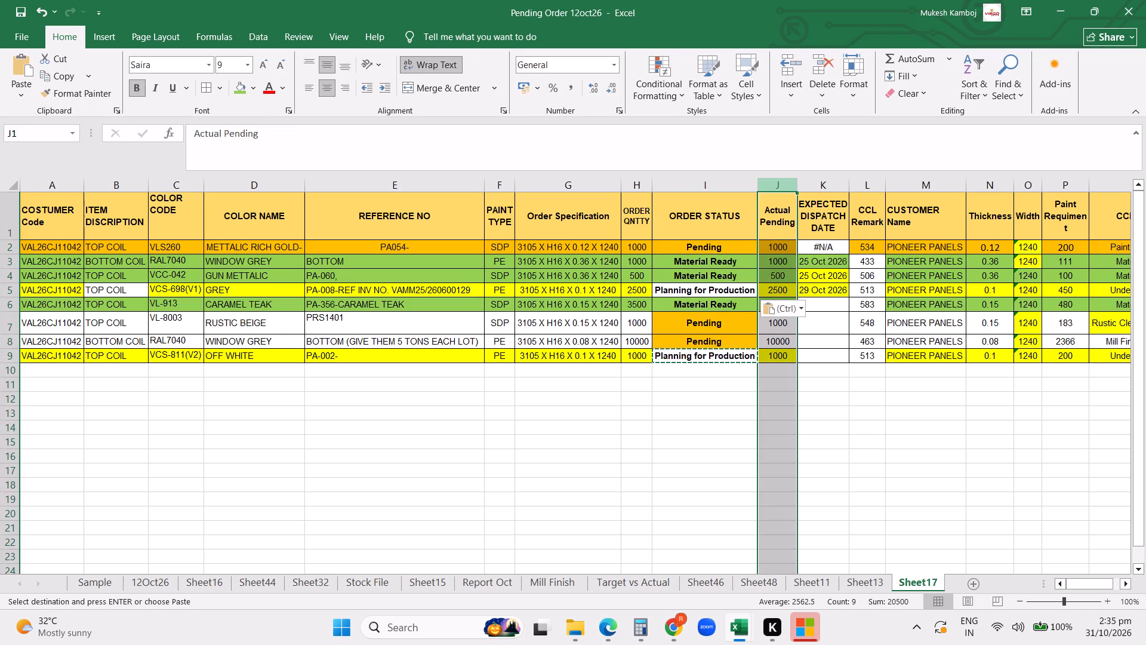
{"action": "key", "text": "ctrl+minus"}
{"action": "key", "text": "ctrl+minus"}
{"action": "key", "text": "ctrl+minus"}
{"action": "key", "text": "ctrl+minus"}
{"action": "key", "text": "ctrl+minus"}
{"action": "key", "text": "ctrl+minus"}
{"action": "key", "text": "ctrl+minus"}
{"action": "key", "text": "ctrl+minus"}
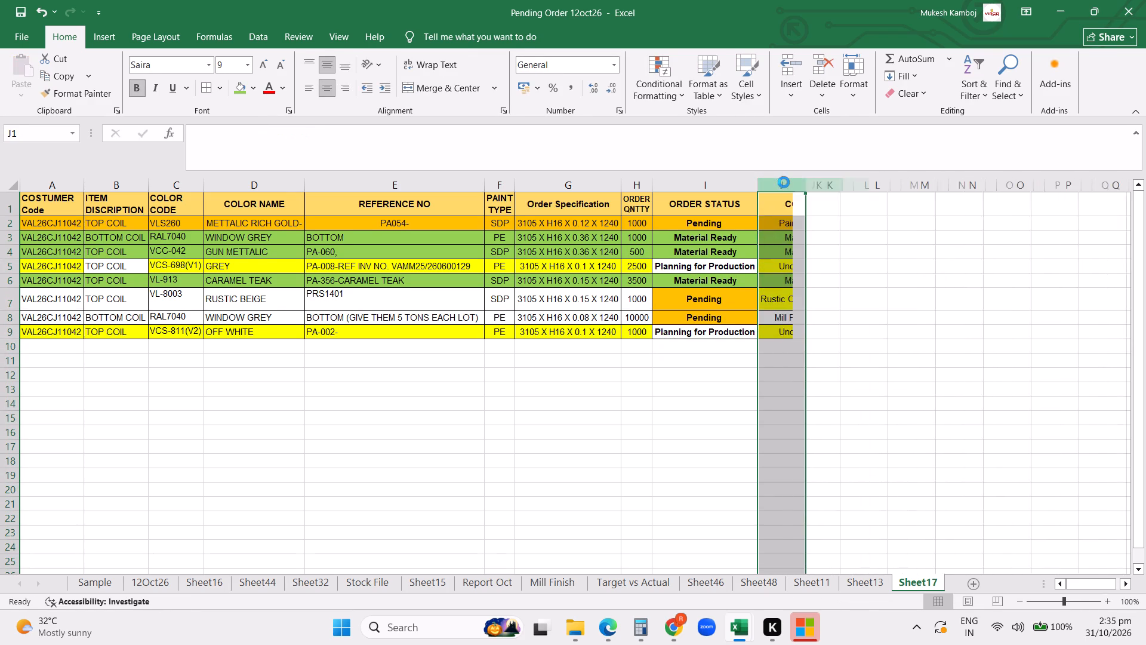
{"action": "key", "text": "ctrl+minus"}
{"action": "key", "text": "ctrl+minus"}
{"action": "key", "text": "ctrl+minus"}
{"action": "key", "text": "ctrl+minus"}
{"action": "left_click", "coordinate": [484, 282]}
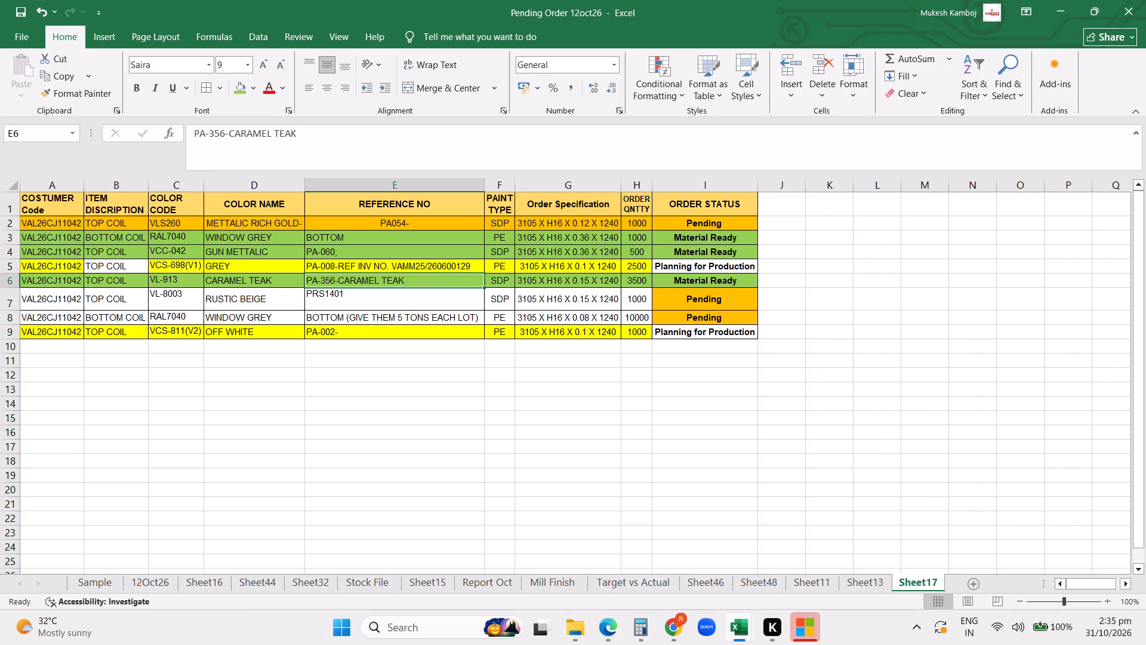
Add filters to the sheet's header row and sort the orders by ORDER STATUS from A to Z.
{"action": "left_click", "coordinate": [13, 182]}
{"action": "left_click", "coordinate": [964, 69]}
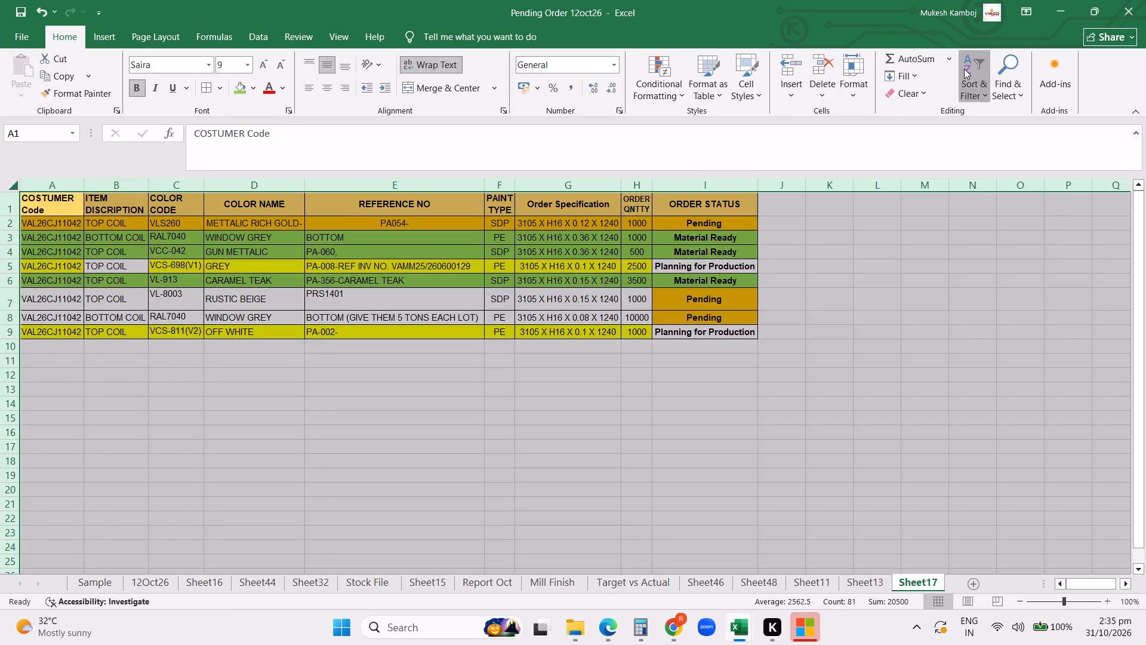
{"action": "left_click", "coordinate": [994, 168]}
{"action": "left_click", "coordinate": [936, 222]}
{"action": "left_click", "coordinate": [750, 208]}
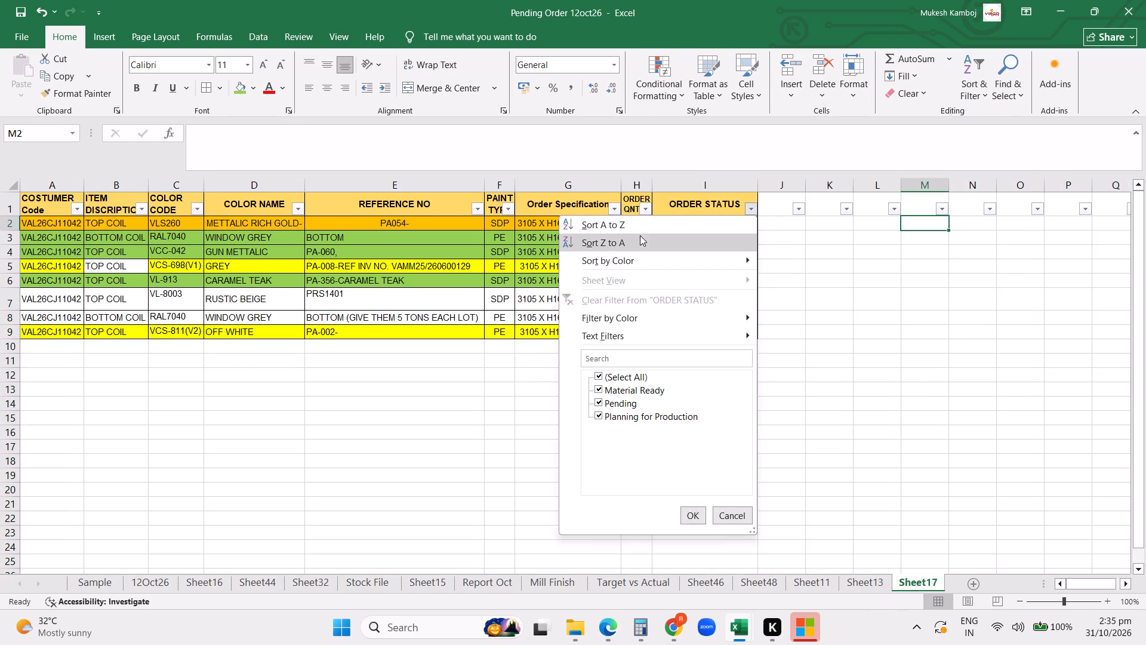
{"action": "left_click", "coordinate": [624, 228]}
{"action": "left_click", "coordinate": [833, 245]}
{"action": "left_click", "coordinate": [835, 300]}
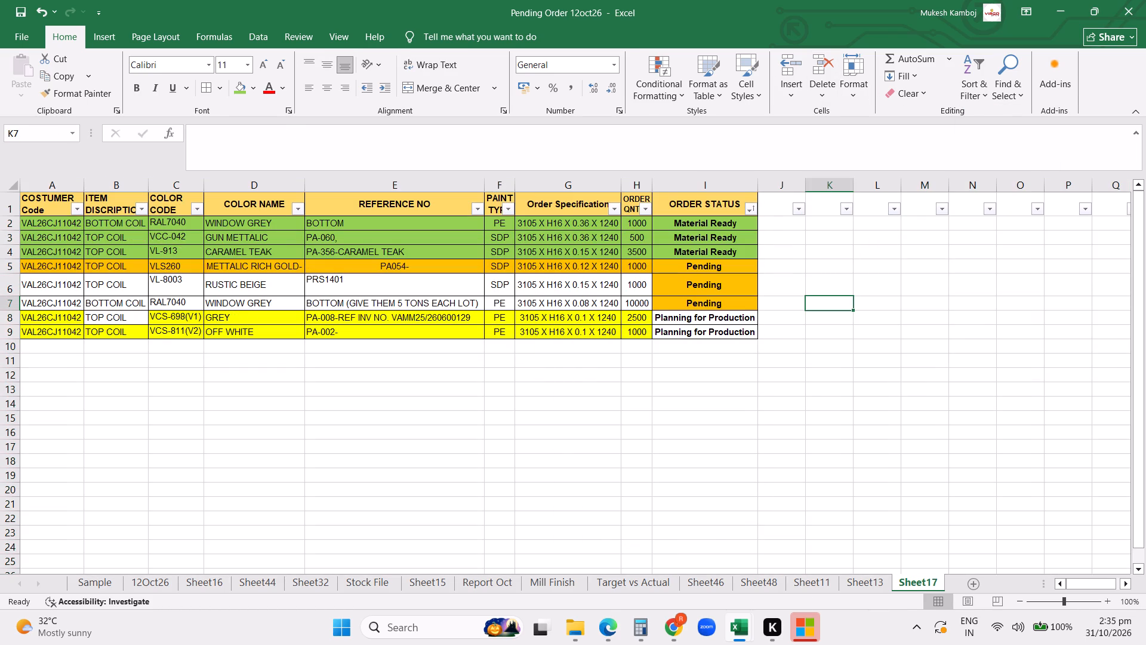
Fill the three Pending order rows orange from COSTUMER Code through ORDER STATUS.
{"action": "left_click_drag", "start_coordinate": [63, 265], "coordinate": [689, 297]}
{"action": "left_click", "coordinate": [252, 87]}
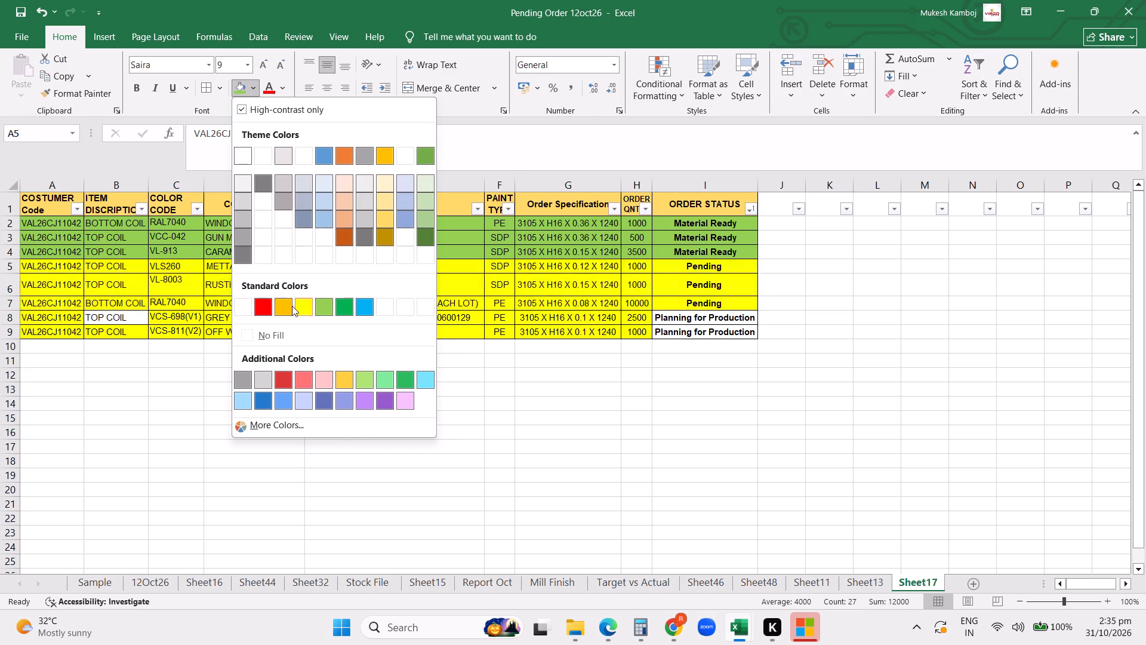
{"action": "left_click", "coordinate": [289, 308]}
{"action": "left_click", "coordinate": [827, 321]}
{"action": "left_click", "coordinate": [855, 269]}
{"action": "scroll", "coordinate": [680, 327], "scroll_direction": "up", "scroll_amount": 11}
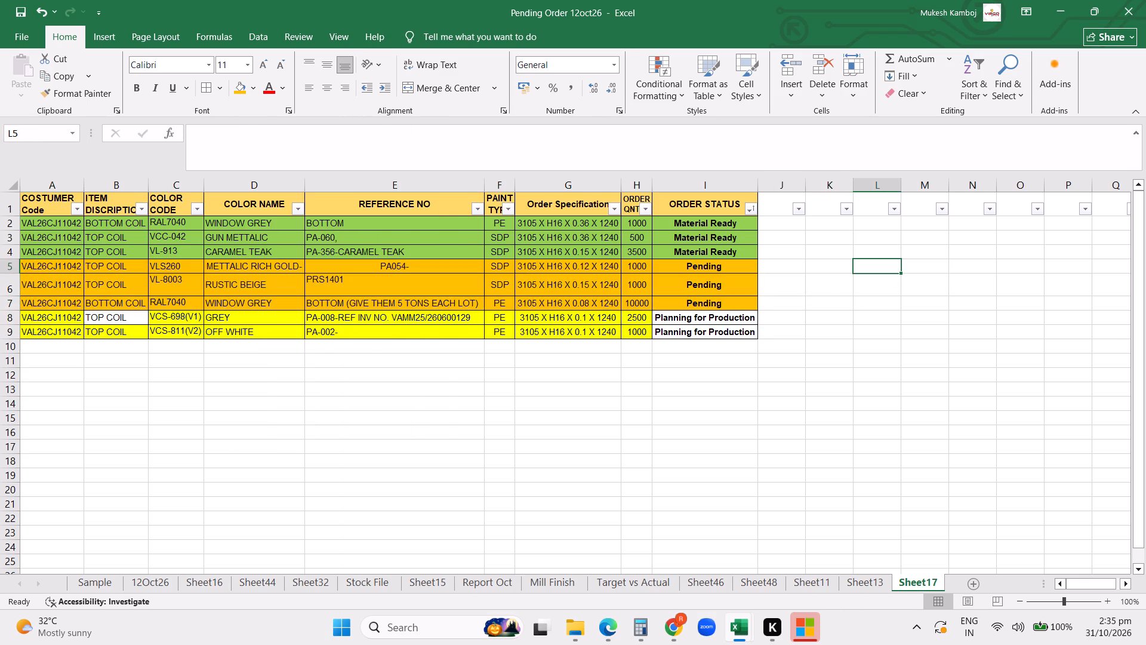
Set the order quantity to 4000 for VL-913 Caramel Teak and 671 for VCC-042 Gun Mettalic.
{"action": "scroll", "coordinate": [479, 425], "scroll_direction": "up", "scroll_amount": 3}
{"action": "left_click", "coordinate": [633, 247]}
{"action": "type", "text": "4000"}
{"action": "key", "text": "Return"}
{"action": "key", "text": "Up"}
{"action": "key", "text": "Up"}
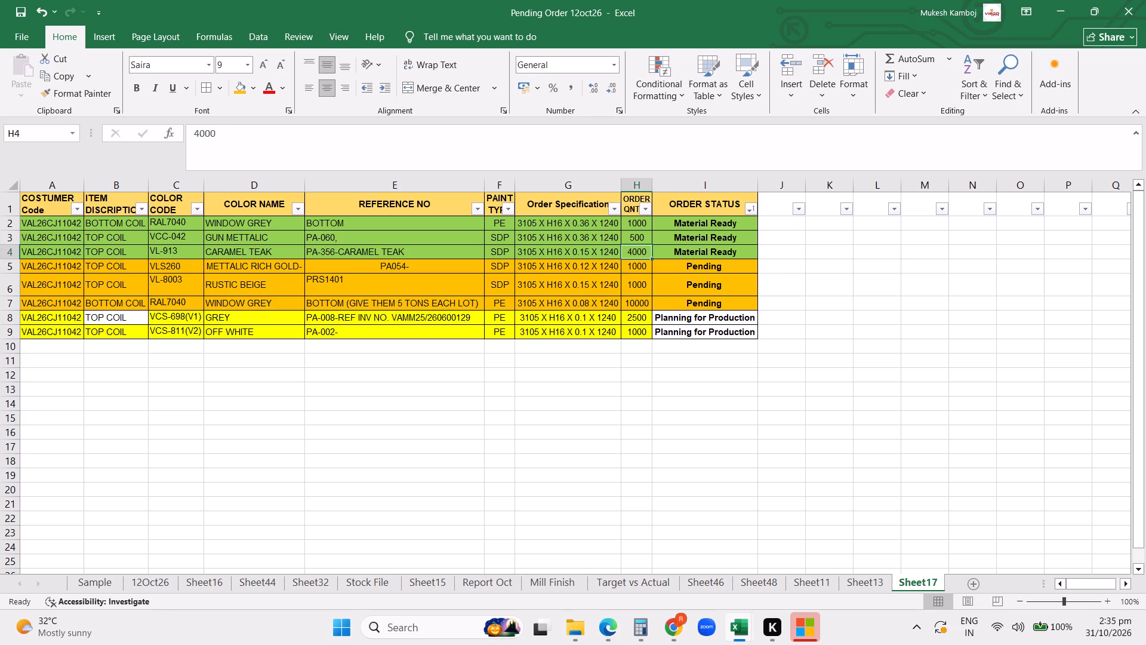
{"action": "type", "text": "671"}
{"action": "key", "text": "Return"}
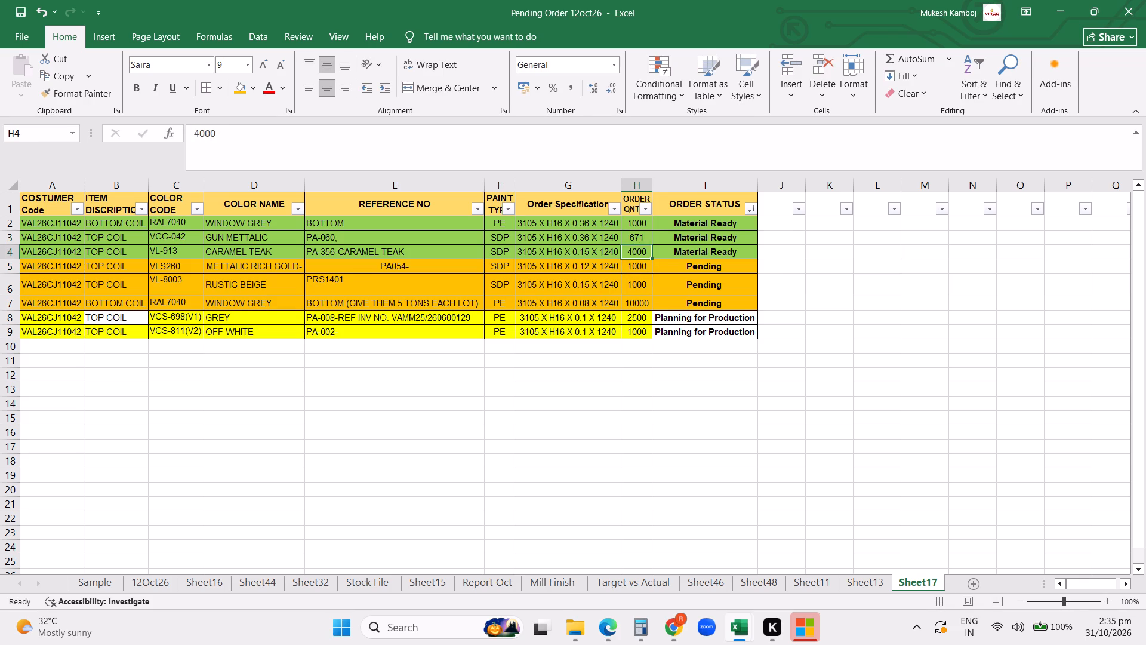
{"action": "key", "text": "Up"}
{"action": "key", "text": "Up"}
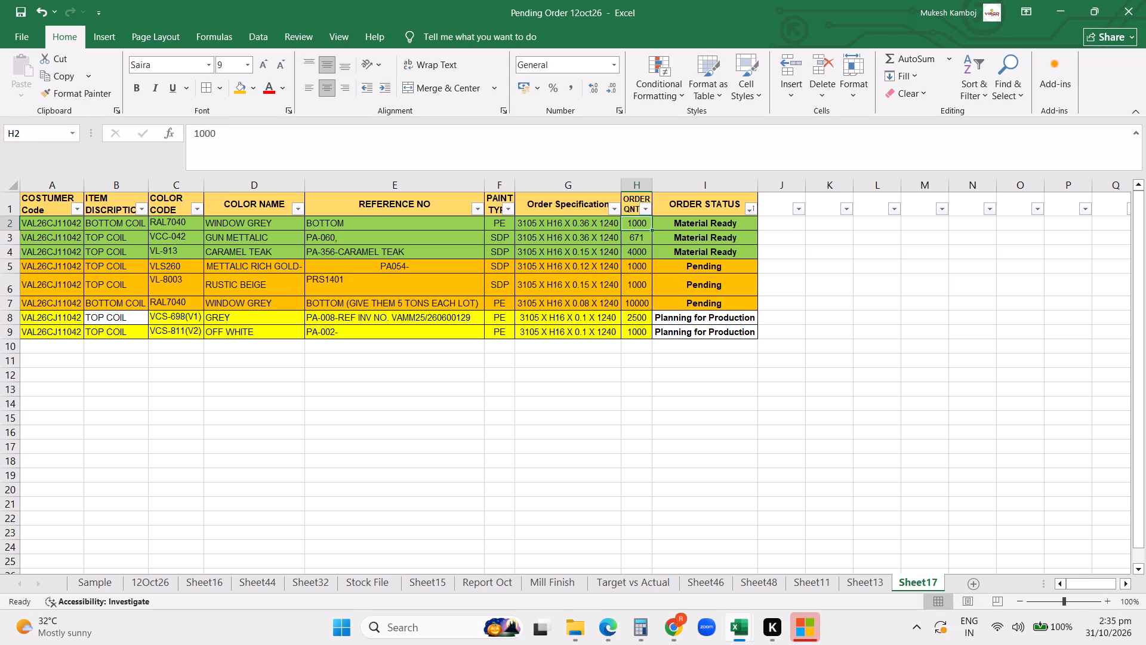
{"action": "left_click_drag", "start_coordinate": [641, 223], "coordinate": [640, 251]}
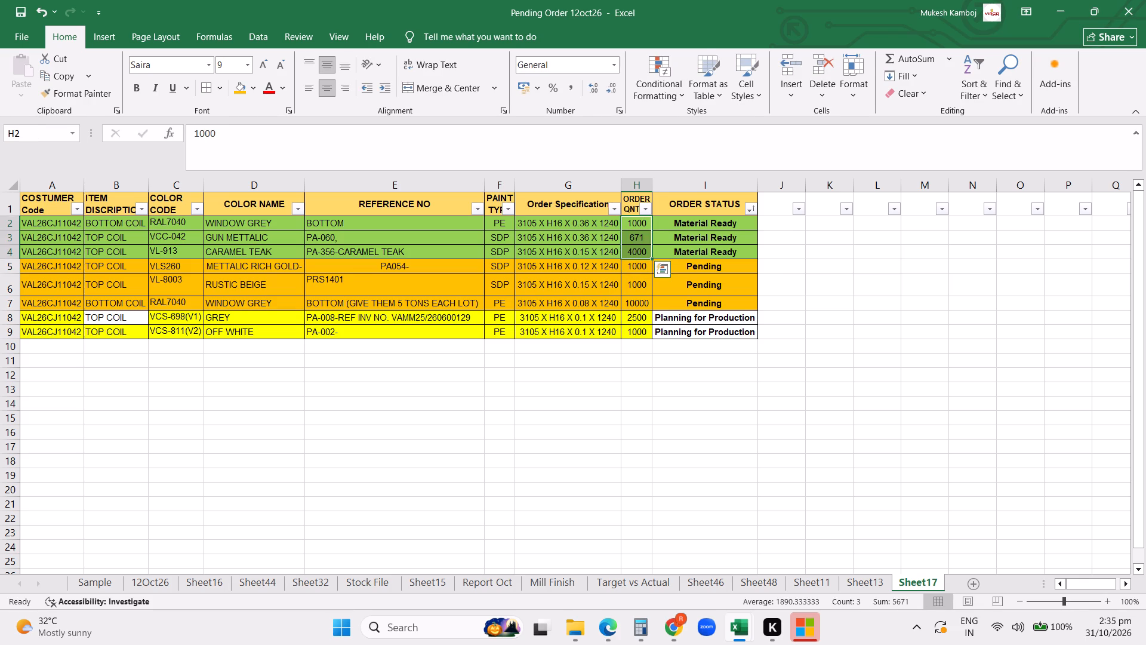
{"action": "left_click", "coordinate": [881, 256]}
{"action": "scroll", "coordinate": [32, 201], "scroll_direction": "up", "scroll_amount": 3}
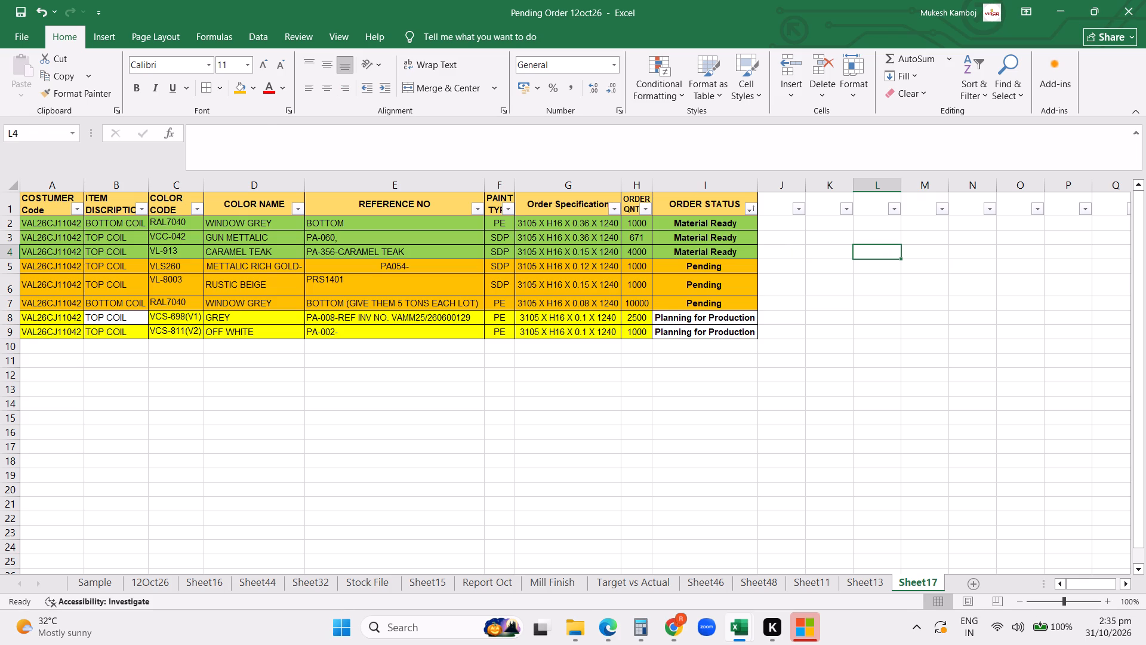
Copy the whole Pioneer Panels order table, including its header row.
{"action": "left_click_drag", "start_coordinate": [54, 207], "coordinate": [715, 331]}
{"action": "key", "text": "ctrl+c"}
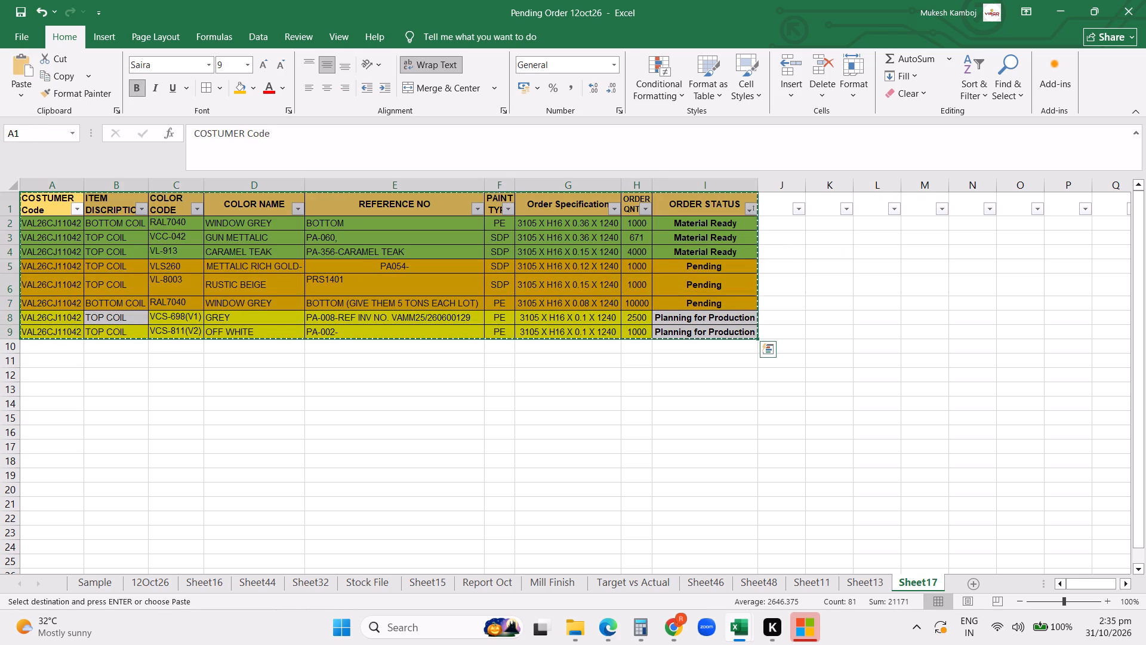
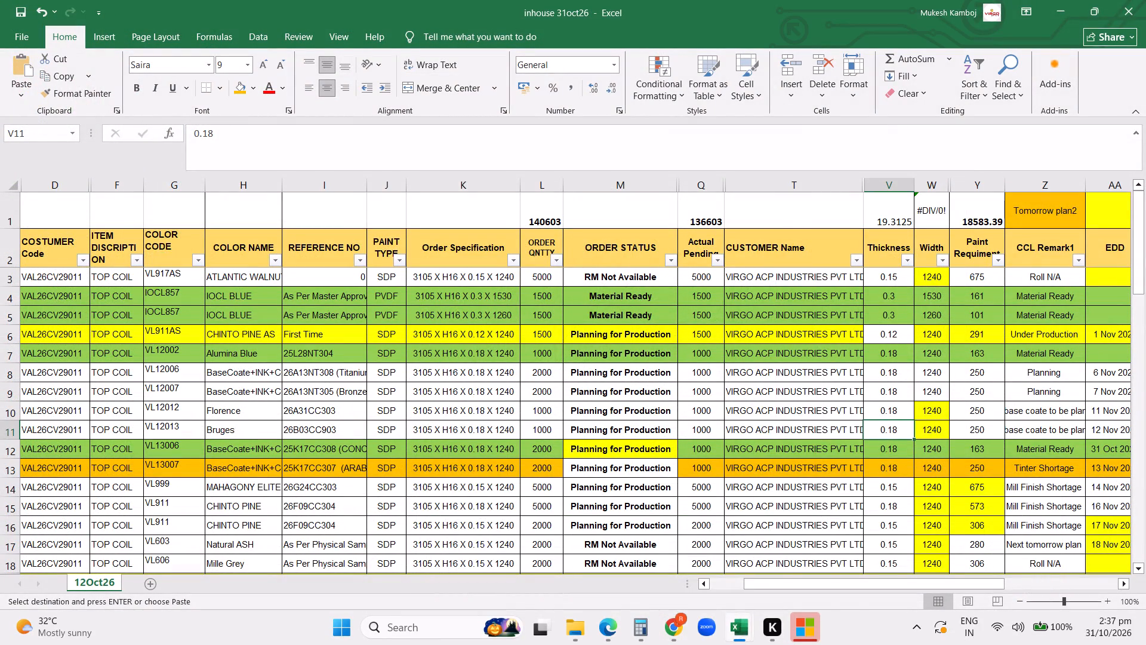
Switch to the Pending Order 12oct26 workbook and filter the 12Oct26 sheet's CUSTOMER Name column for virgo.
{"action": "left_click", "coordinate": [861, 260]}
{"action": "left_click", "coordinate": [537, 376]}
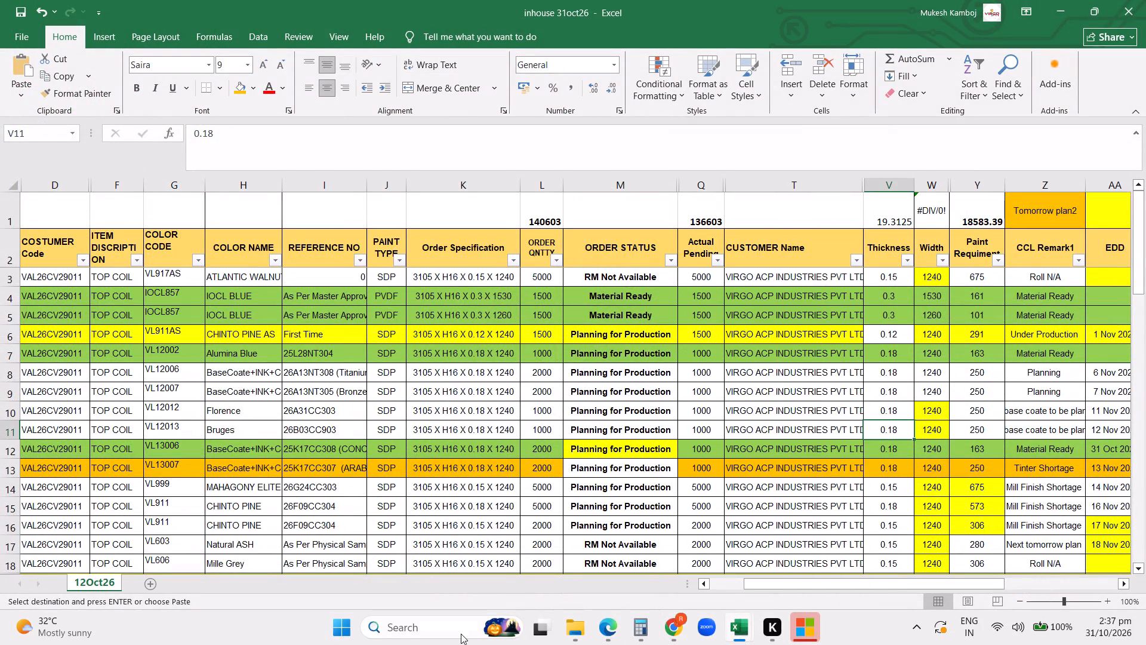
{"action": "left_click", "coordinate": [733, 626]}
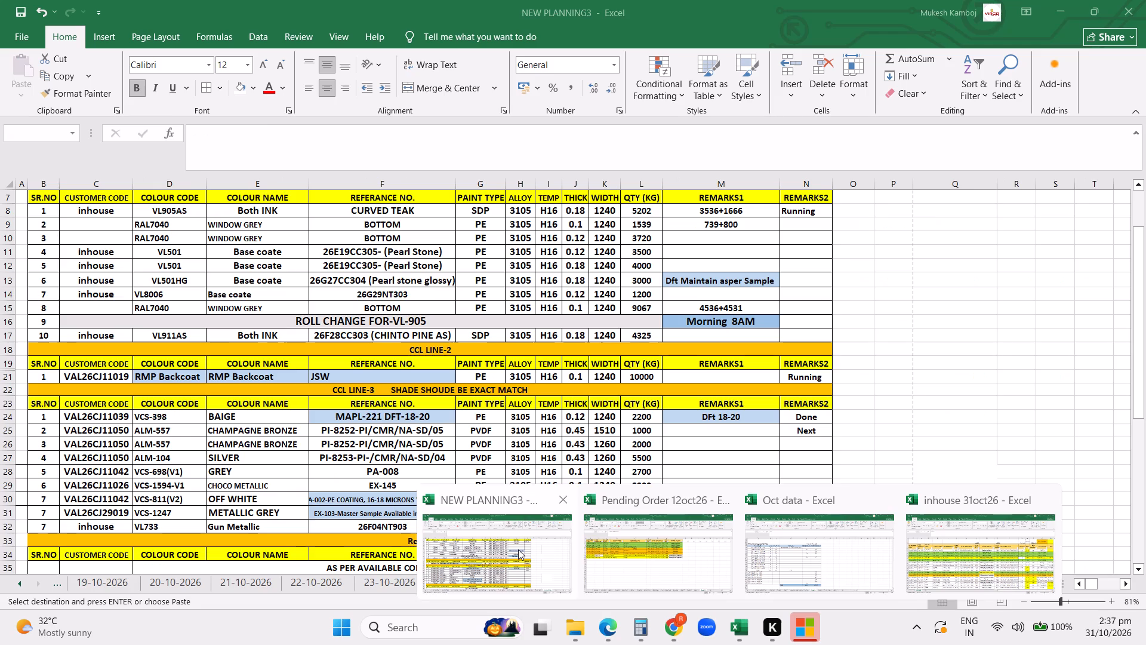
{"action": "left_click", "coordinate": [626, 557]}
{"action": "left_click", "coordinate": [138, 578]}
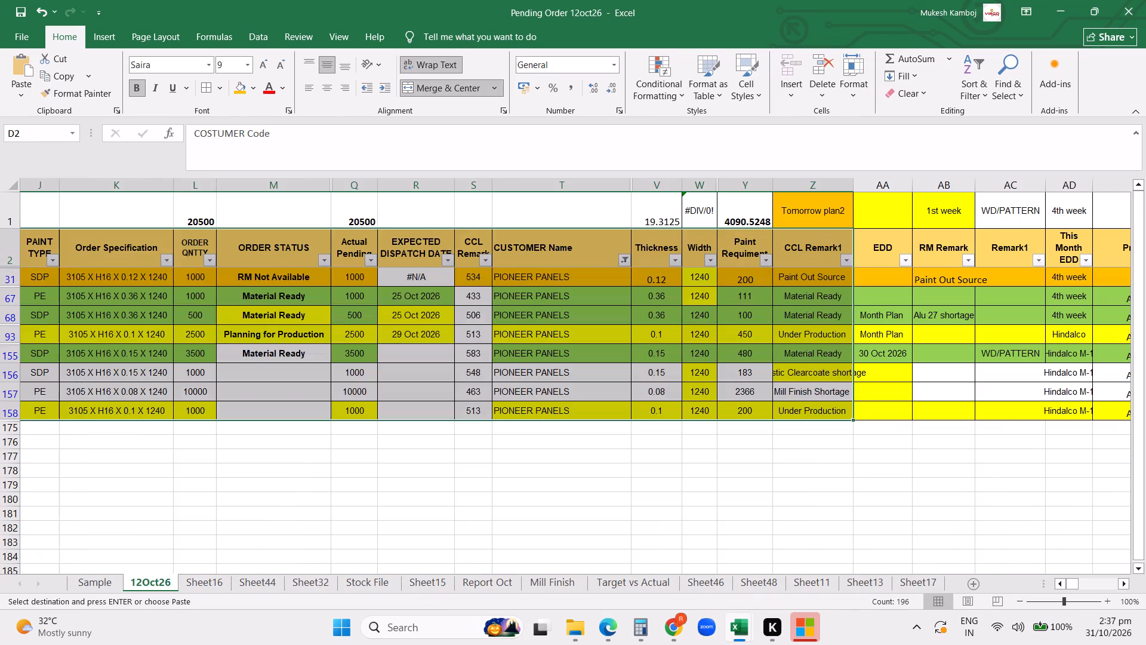
{"action": "left_click", "coordinate": [819, 360]}
{"action": "left_click", "coordinate": [626, 256]}
{"action": "left_click", "coordinate": [494, 418]}
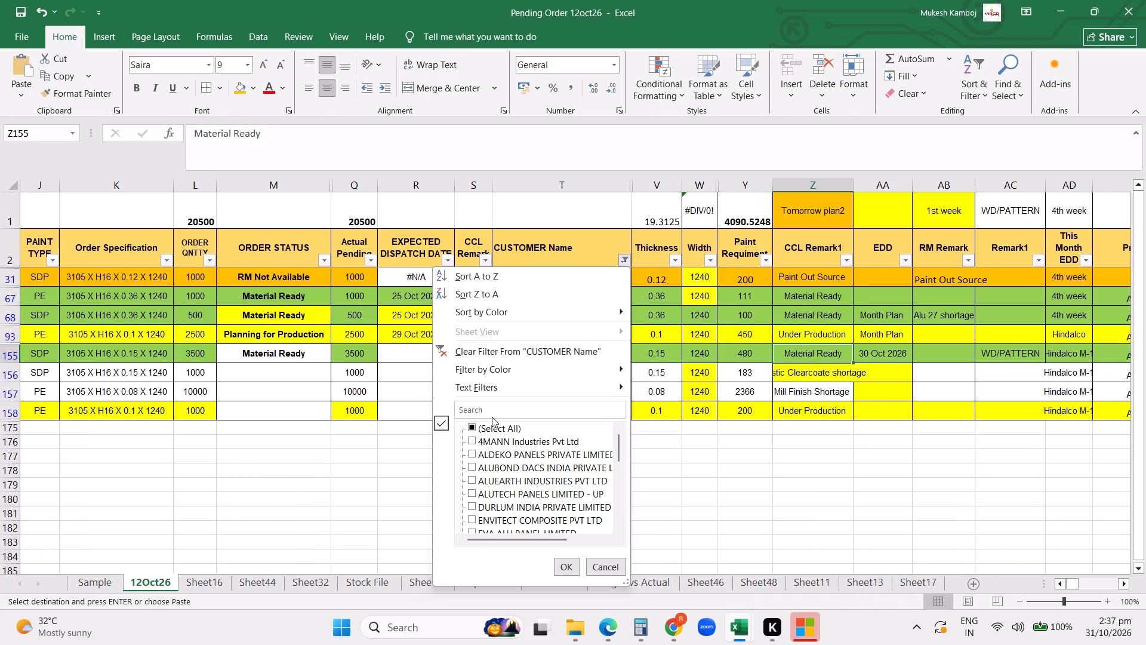
{"action": "left_click", "coordinate": [486, 408]}
{"action": "key", "text": "v"}
{"action": "type", "text": "irgo"}
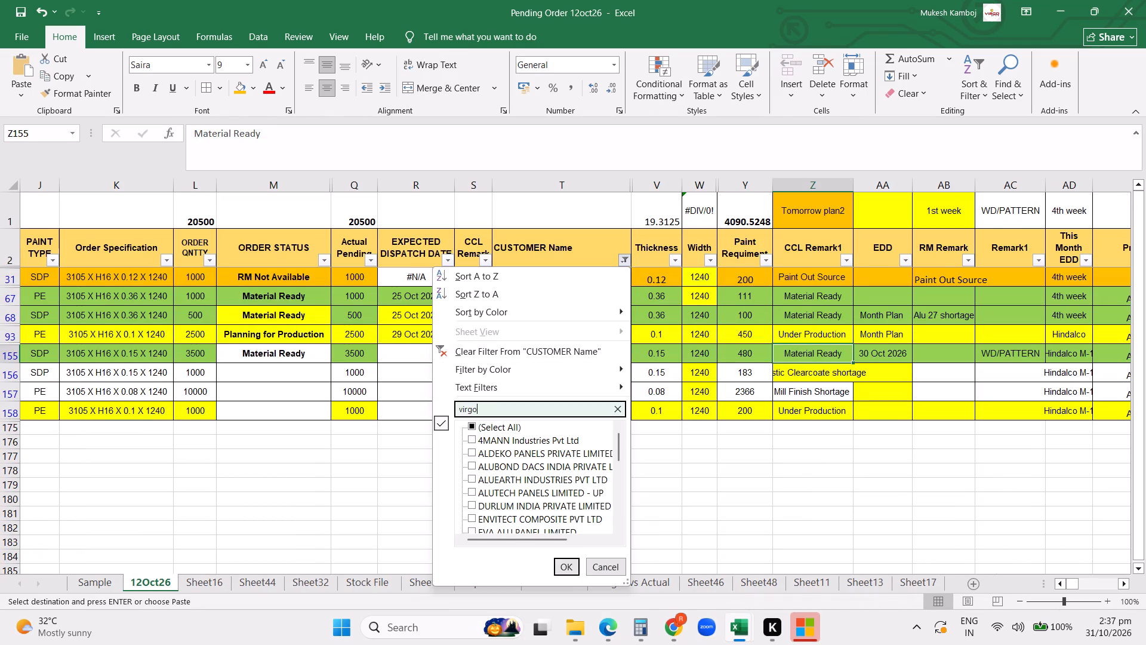
{"action": "key", "text": "Return"}
{"action": "left_click", "coordinate": [488, 407]}
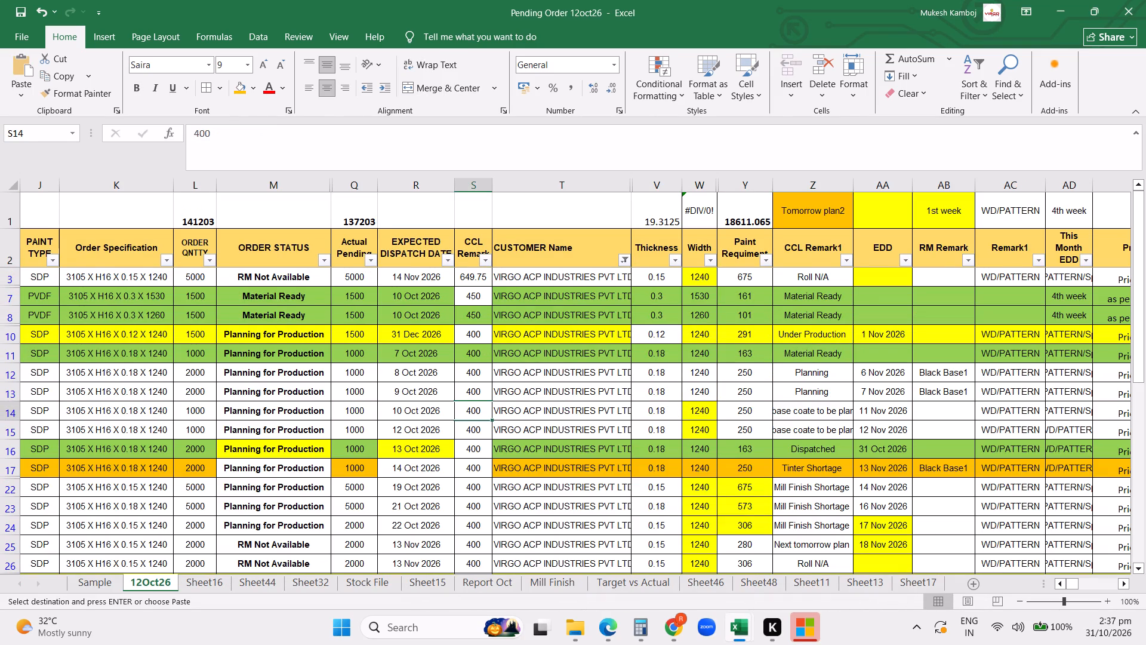
Hide the ORDER STATUS and CCL Remark columns S and M, and slightly narrow the COLOR CODE column.
{"action": "key", "text": "ctrl+Left"}
{"action": "key", "text": "ctrl+Left"}
{"action": "key", "text": "ctrl+Left"}
{"action": "key", "text": "ctrl+Left"}
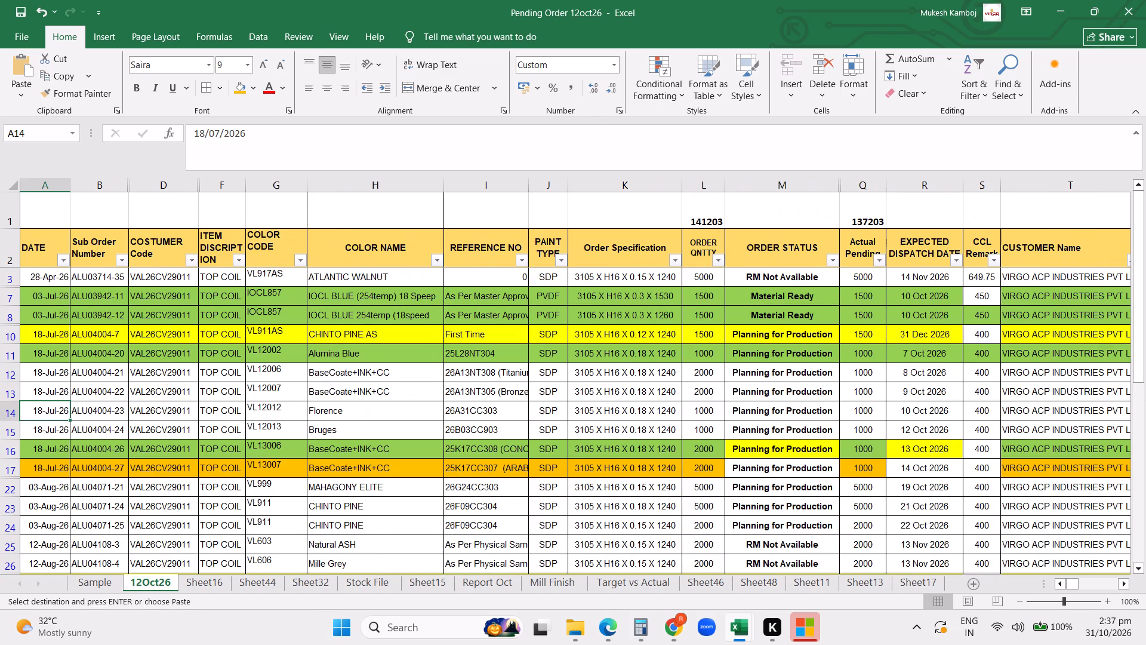
{"action": "left_click", "coordinate": [981, 395]}
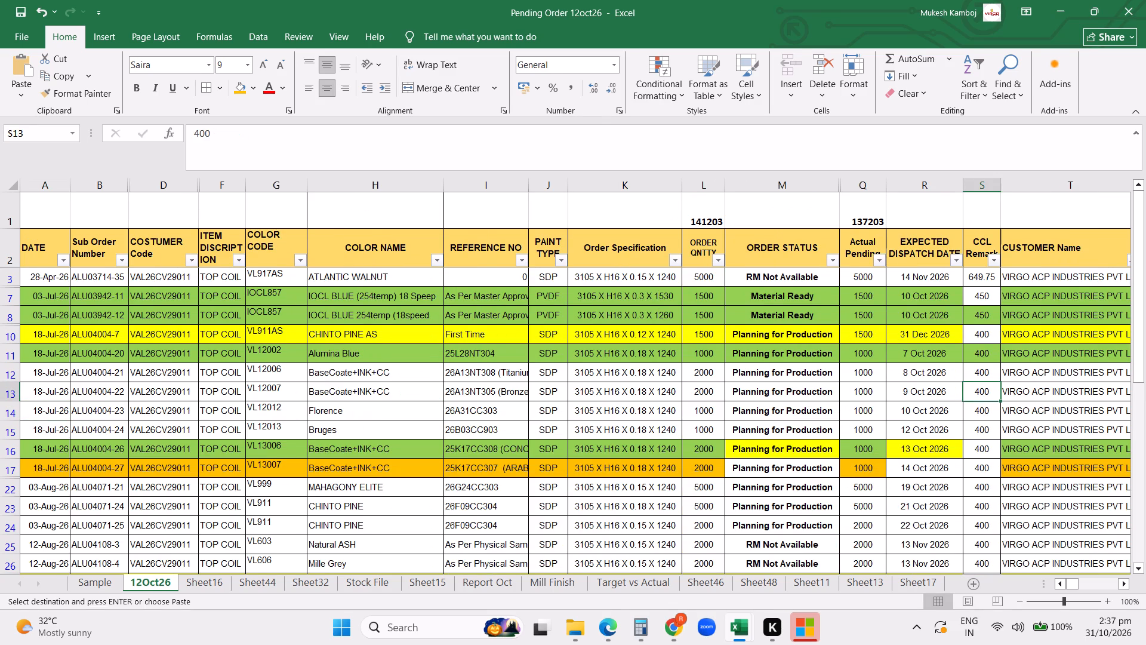
{"action": "left_click", "coordinate": [783, 186]}
{"action": "right_click", "coordinate": [783, 186]}
{"action": "left_click", "coordinate": [815, 408]}
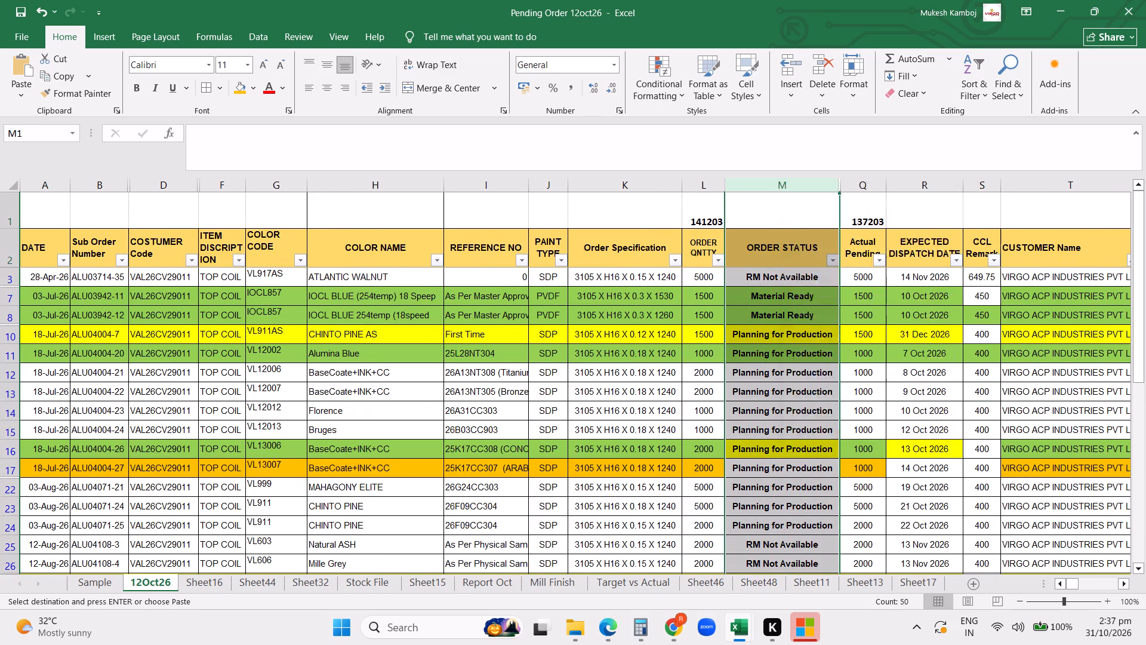
{"action": "left_click", "coordinate": [866, 183]}
{"action": "right_click", "coordinate": [866, 183]}
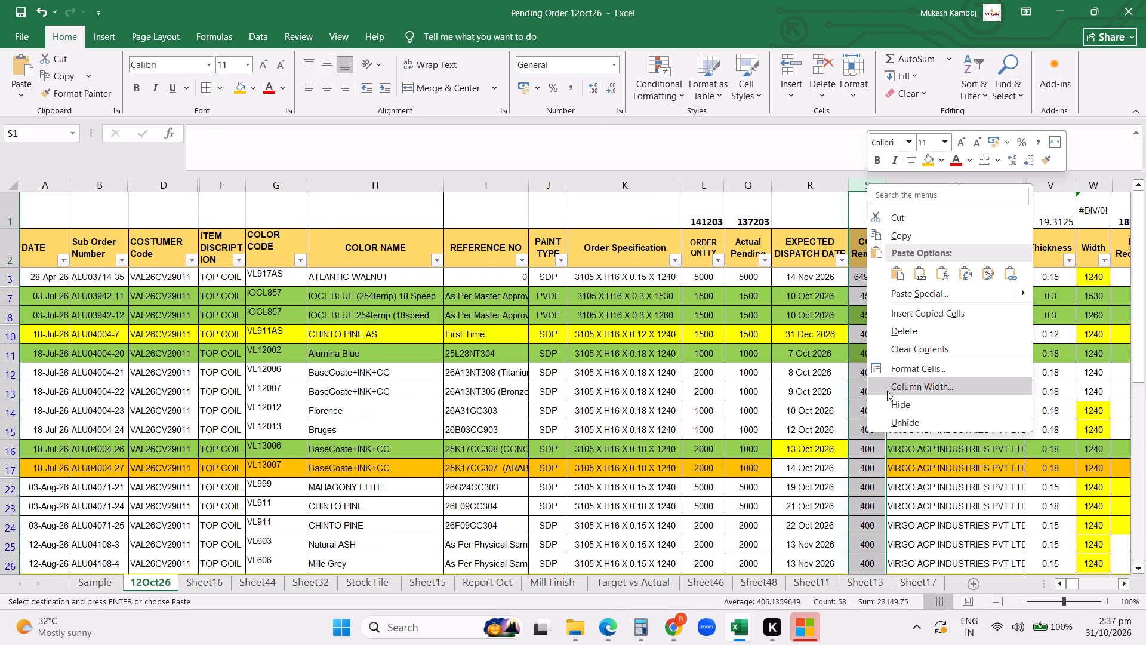
{"action": "left_click", "coordinate": [901, 404]}
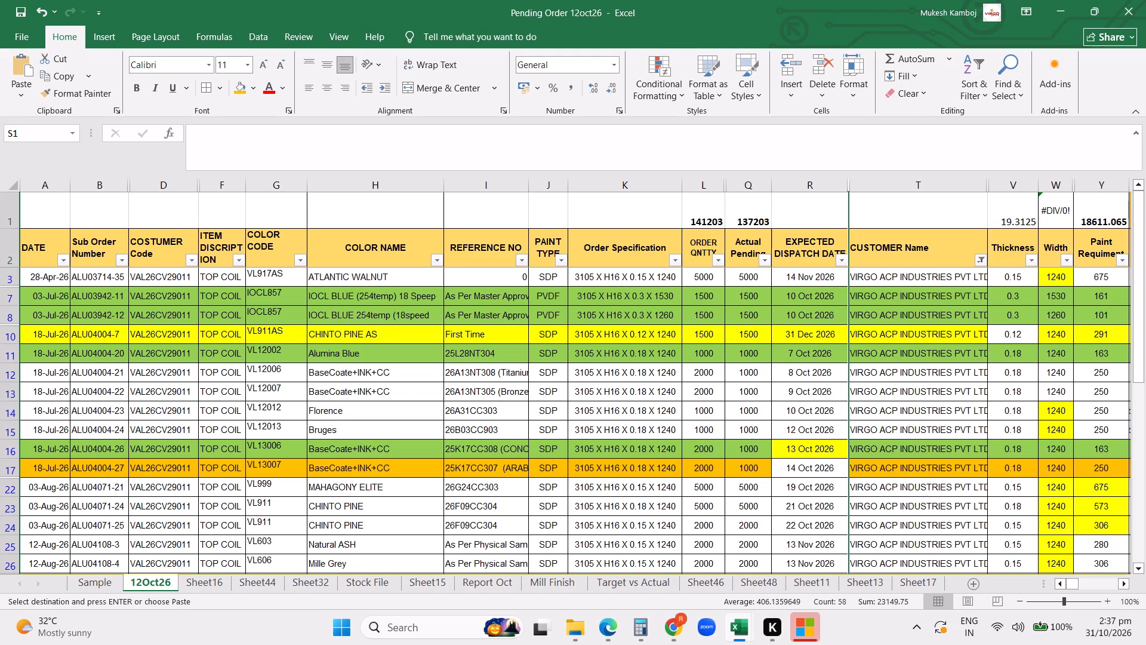
{"action": "left_click_drag", "start_coordinate": [308, 181], "coordinate": [293, 182]}
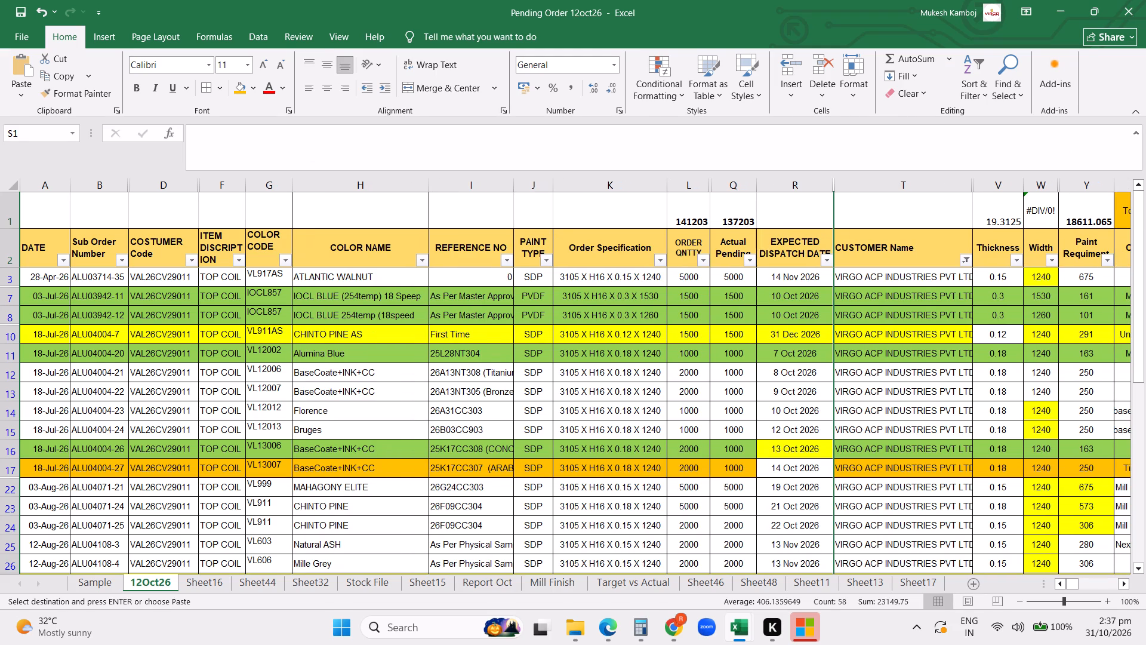
{"action": "left_click", "coordinate": [518, 319]}
{"action": "left_click", "coordinate": [889, 407]}
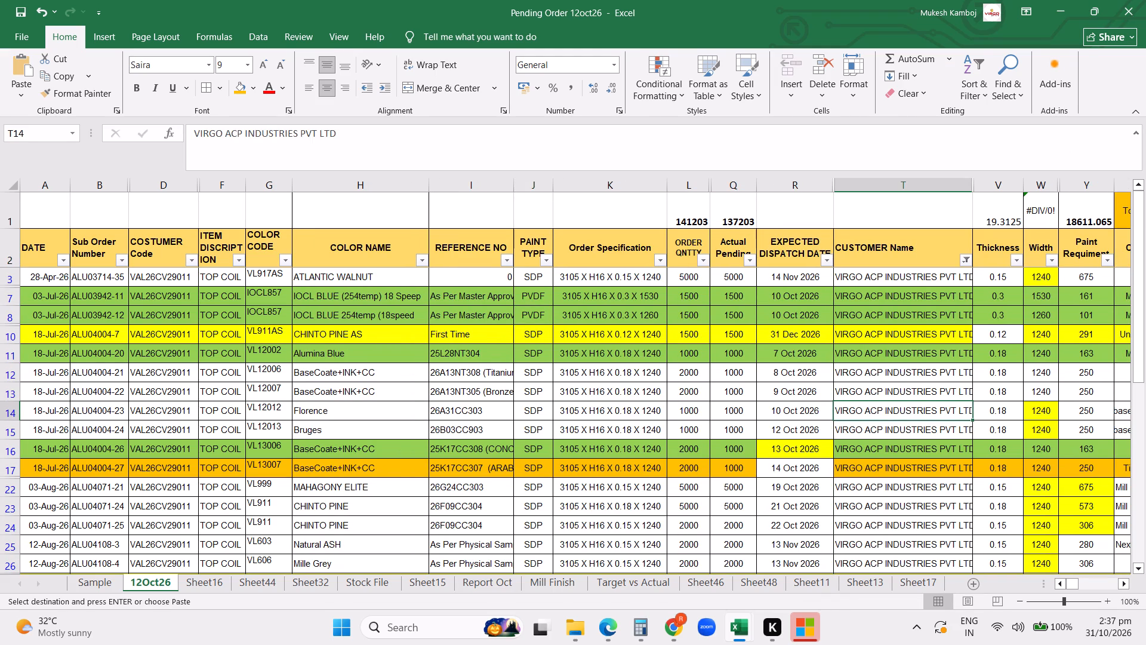
{"action": "left_click", "coordinate": [1017, 451]}
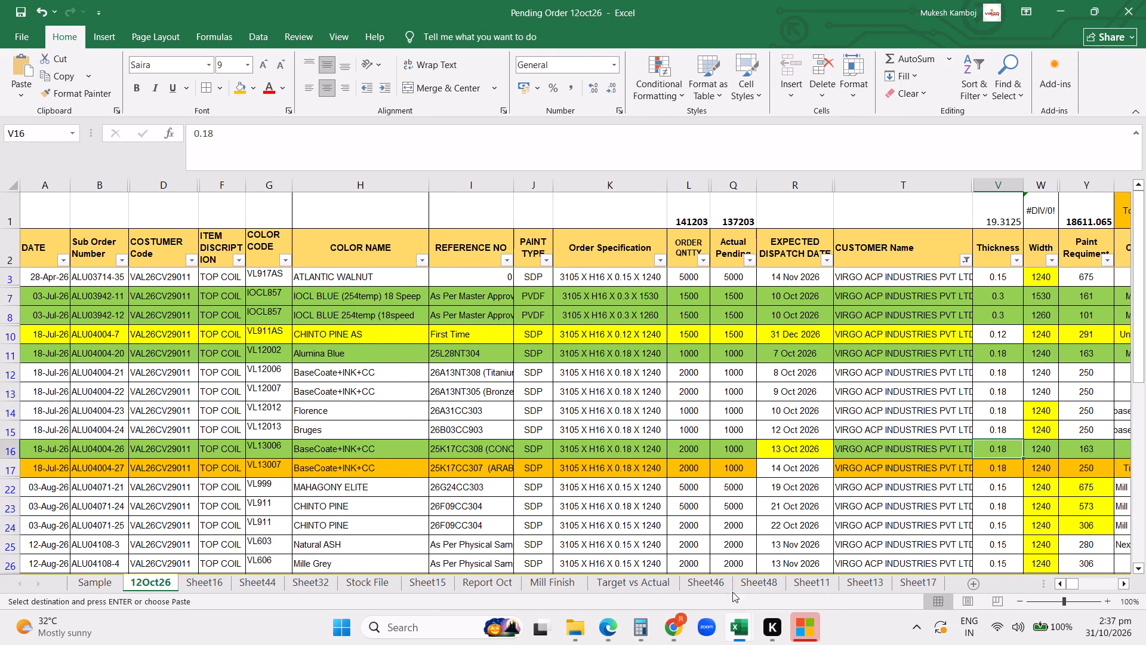
In Chrome's CCL ORDER PROCESS 2025 sheet, mark order ALU04004-26 as Dispatched with a dispatch quantity of 2304.
{"action": "left_click", "coordinate": [679, 634]}
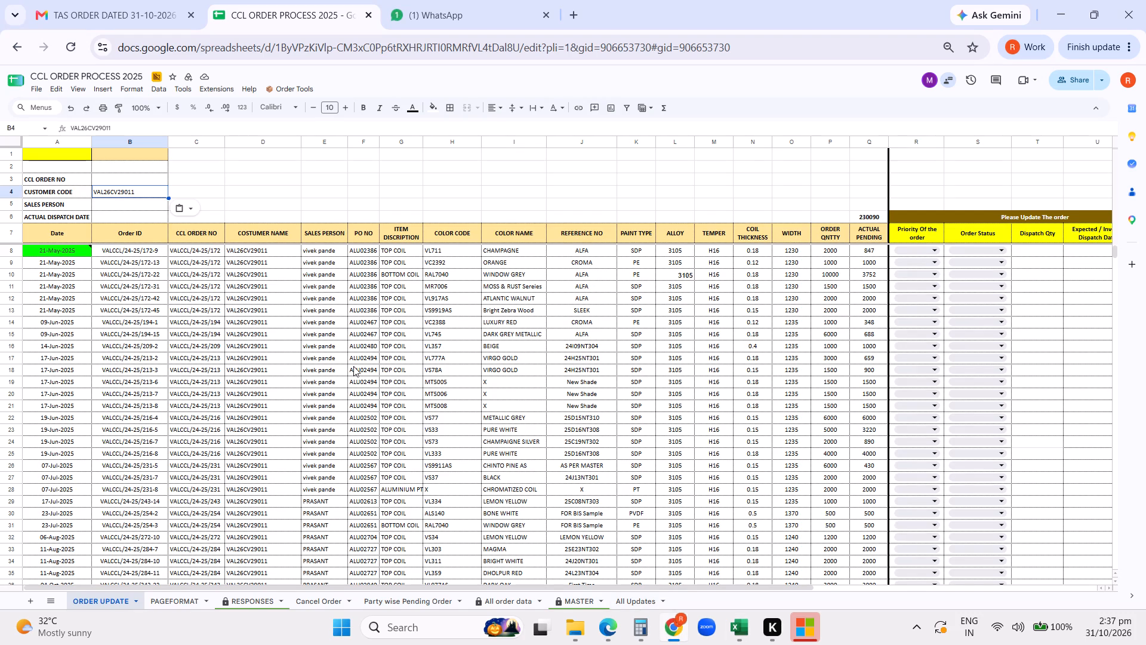
{"action": "scroll", "coordinate": [353, 366], "scroll_direction": "down", "scroll_amount": 4}
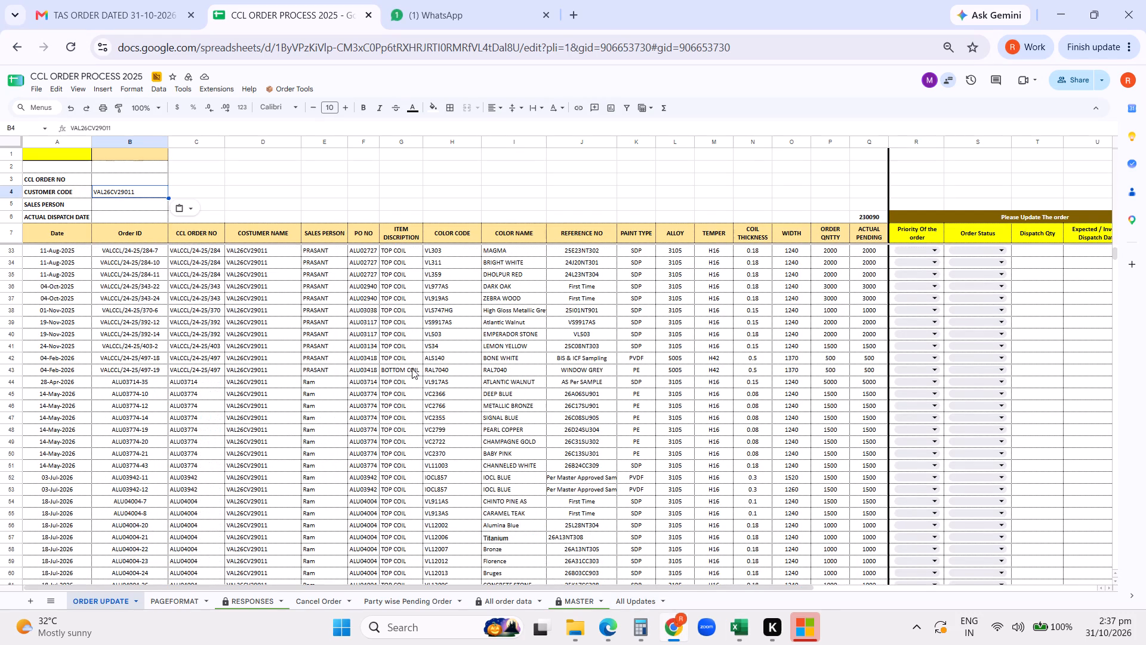
{"action": "scroll", "coordinate": [414, 393], "scroll_direction": "down", "scroll_amount": 2}
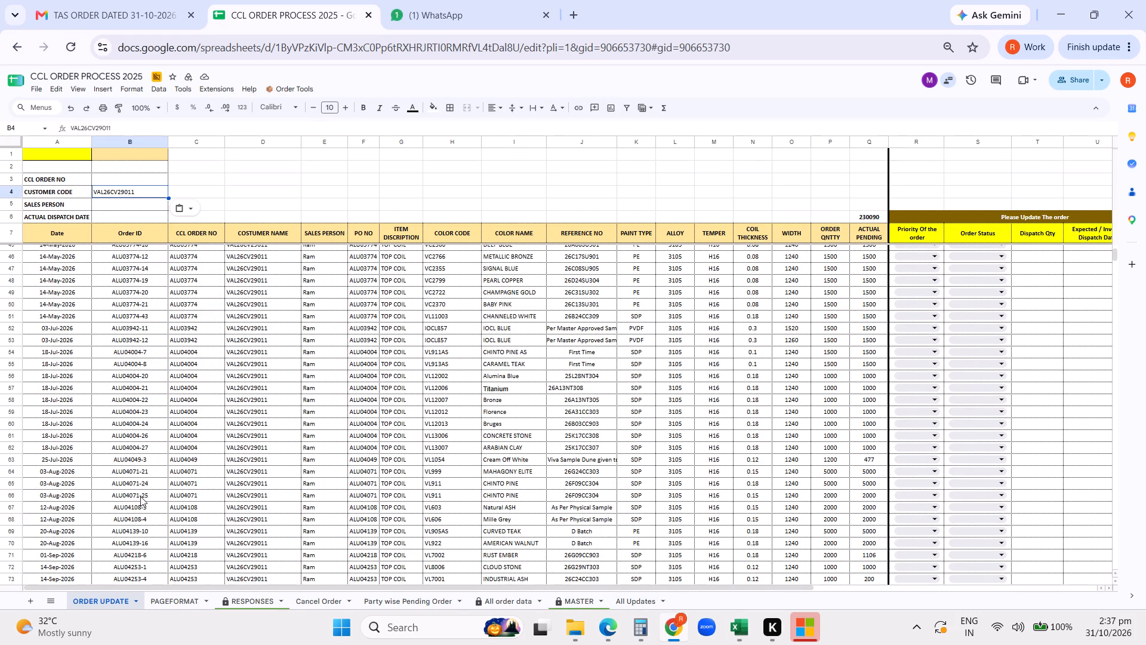
{"action": "scroll", "coordinate": [142, 471], "scroll_direction": "down", "scroll_amount": 1}
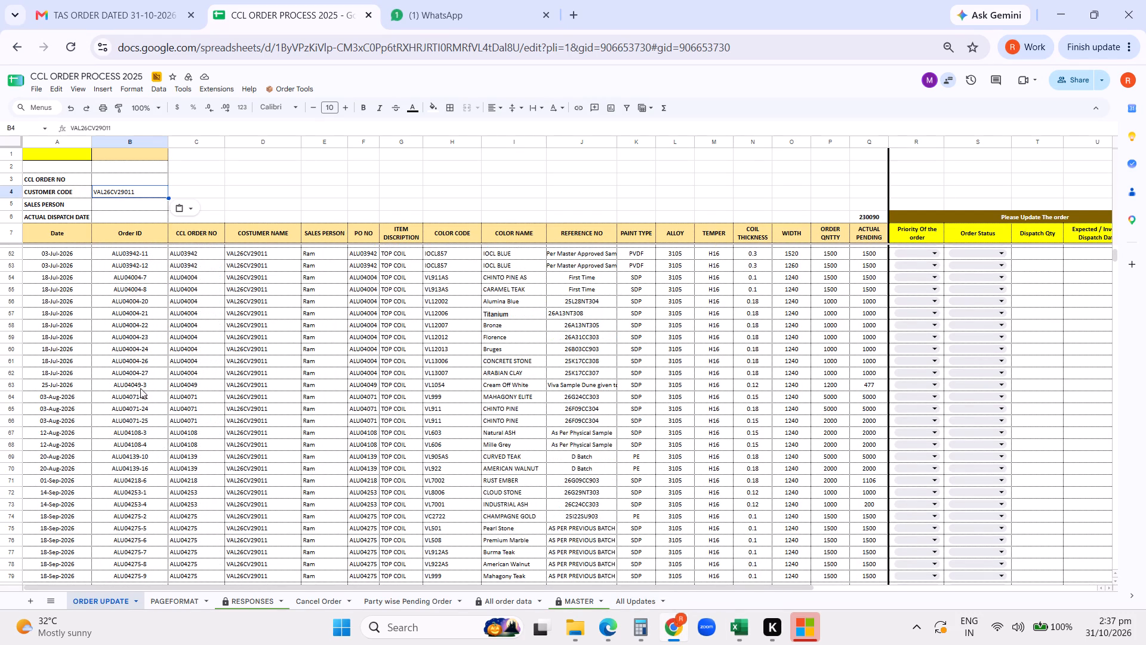
{"action": "left_click", "coordinate": [966, 362]}
{"action": "left_click", "coordinate": [970, 422]}
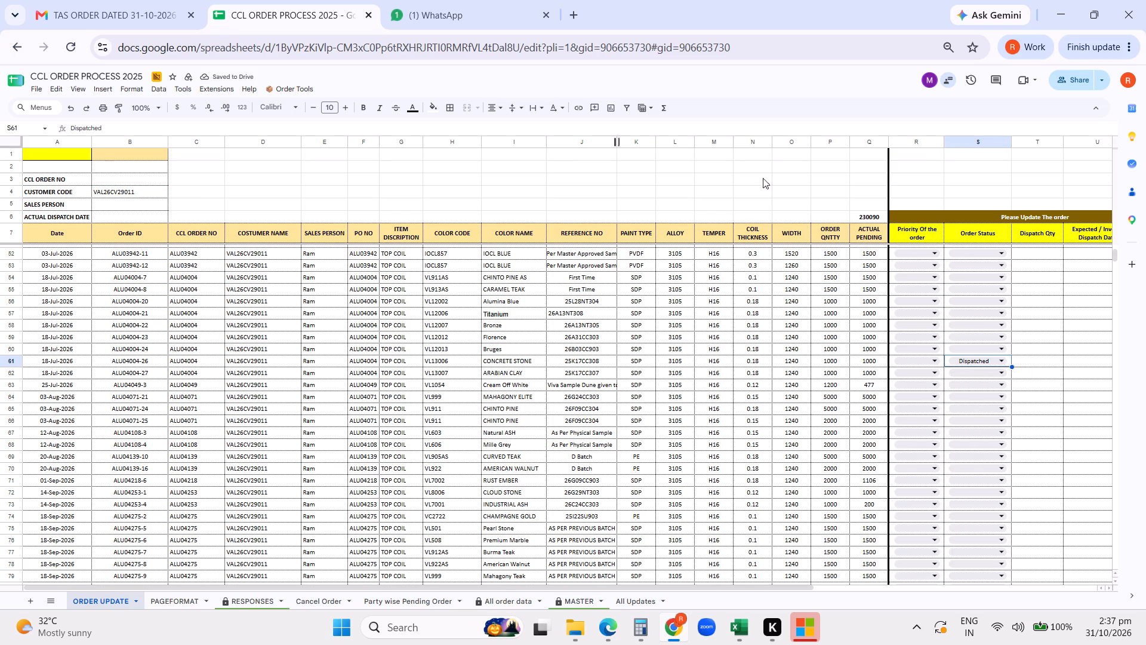
{"action": "left_click", "coordinate": [1032, 364]}
{"action": "type", "text": "2304"}
{"action": "key", "text": "Return"}
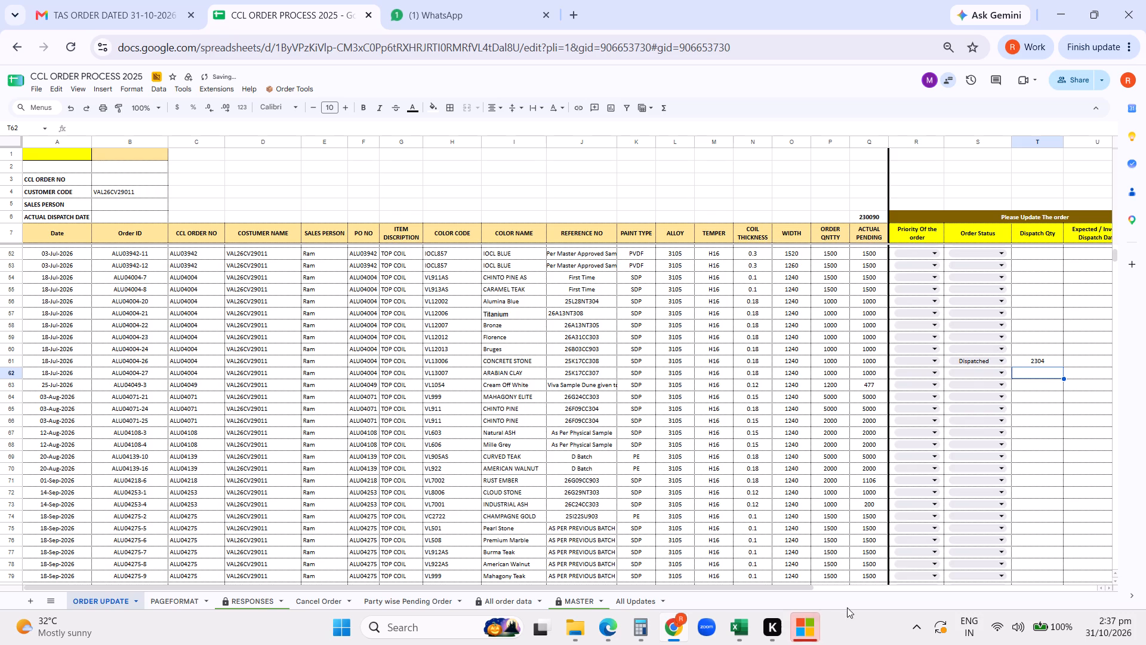
Back in the Pending Order 12oct26 workbook, set CCL Remark1 to Dispatched for the VC2747 Metallic Grey order.
{"action": "left_click", "coordinate": [742, 628]}
{"action": "left_click", "coordinate": [631, 566]}
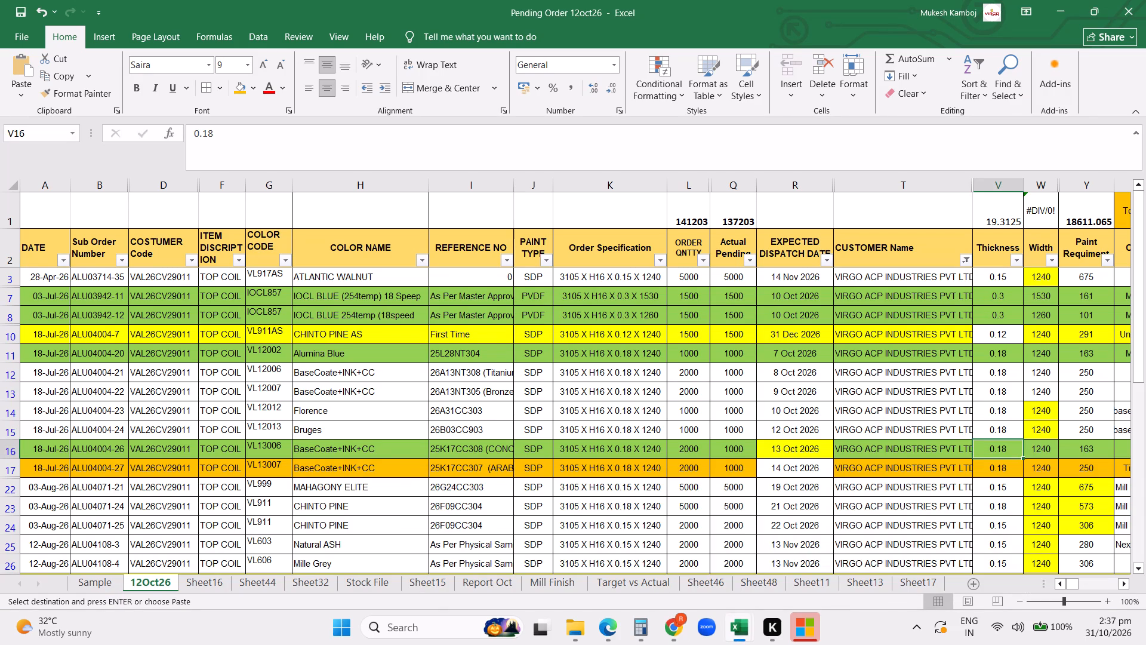
{"action": "scroll", "coordinate": [617, 377], "scroll_direction": "down", "scroll_amount": 2}
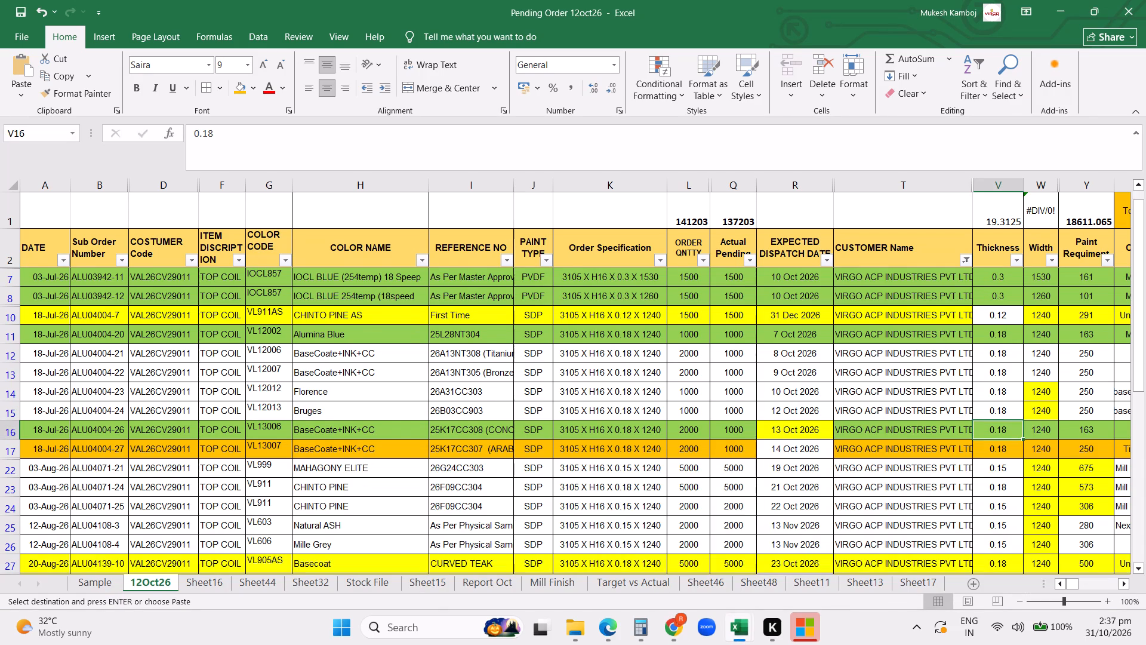
{"action": "scroll", "coordinate": [617, 377], "scroll_direction": "down", "scroll_amount": 3}
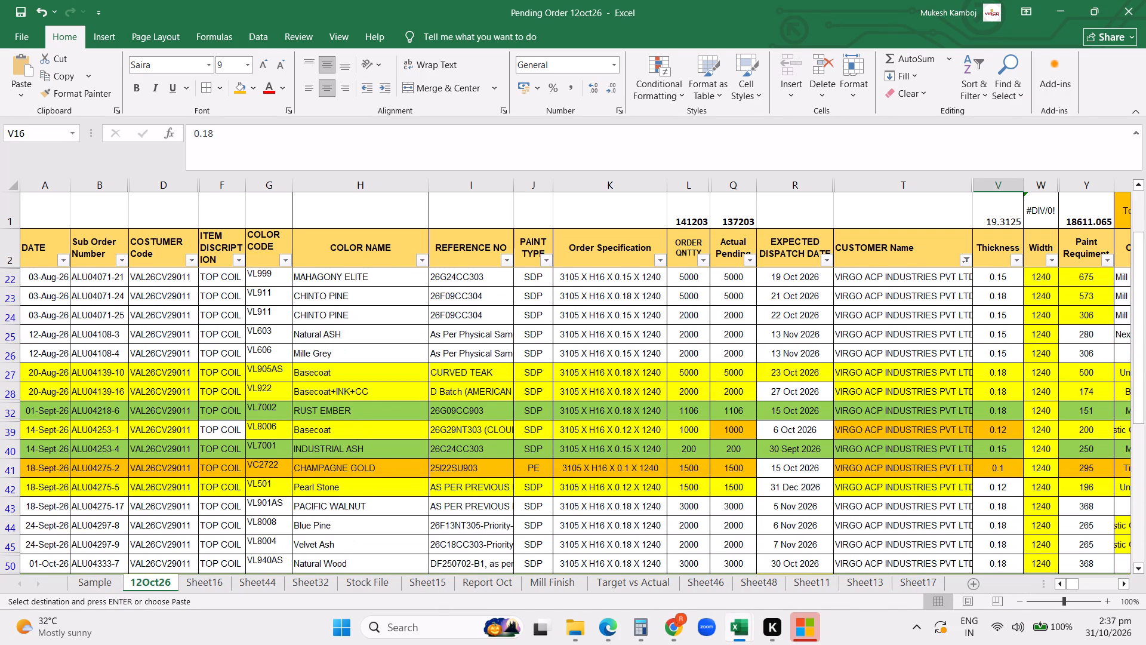
{"action": "scroll", "coordinate": [617, 377], "scroll_direction": "down", "scroll_amount": 3}
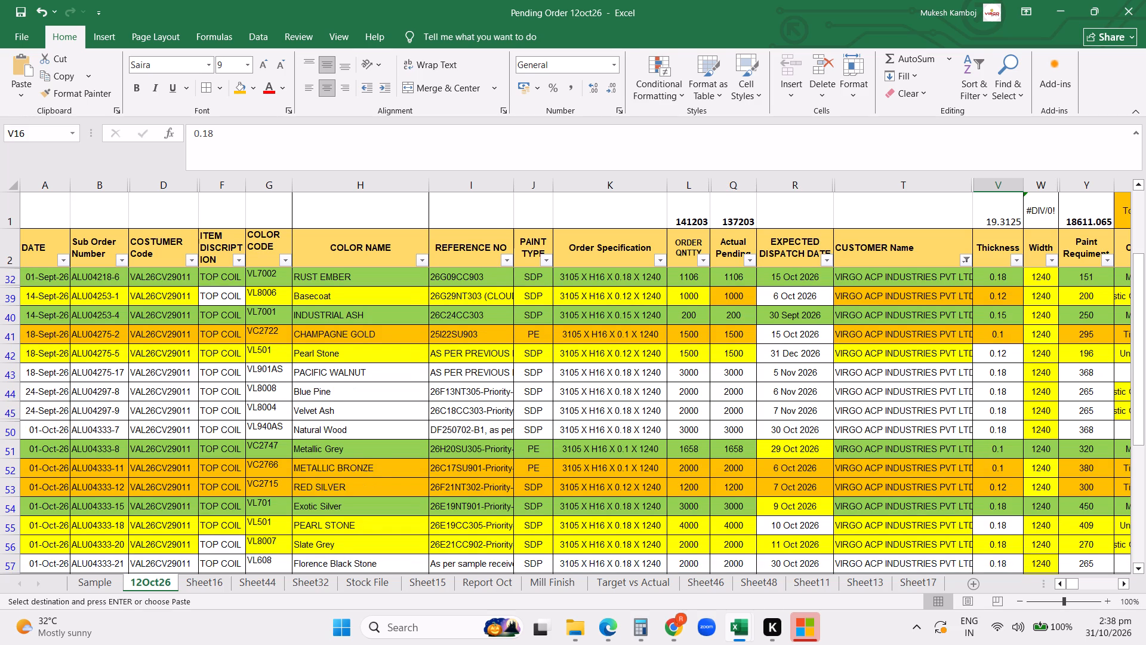
{"action": "left_click", "coordinate": [703, 452]}
{"action": "left_click", "coordinate": [1086, 450]}
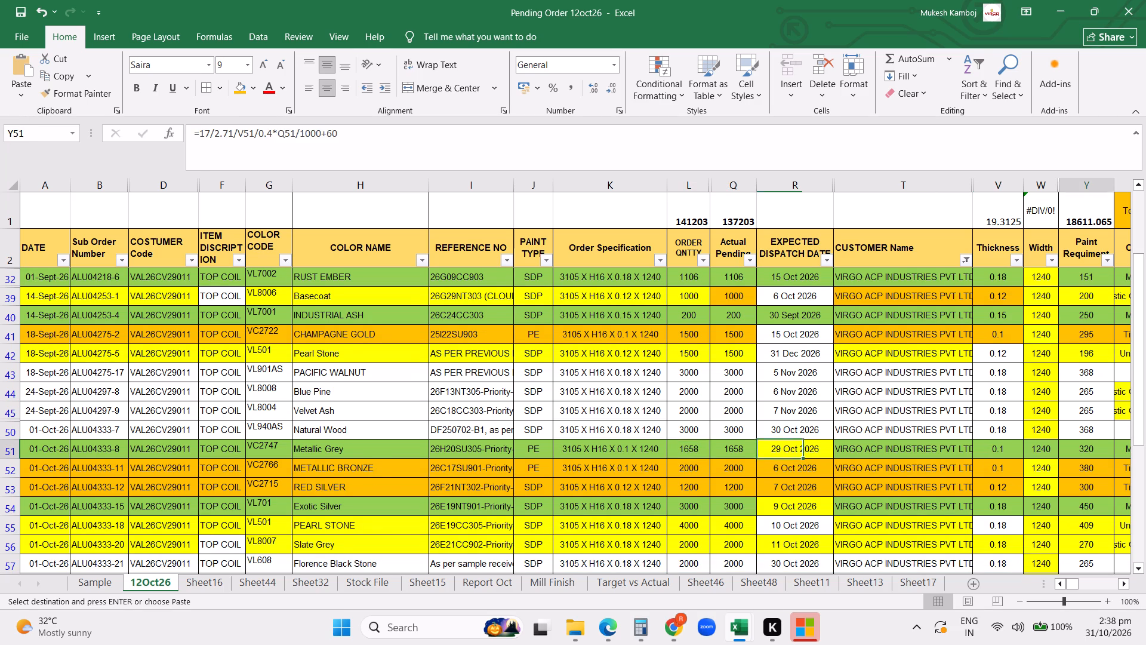
{"action": "key", "text": "Right"}
{"action": "key", "text": "Right"}
{"action": "key", "text": "Left"}
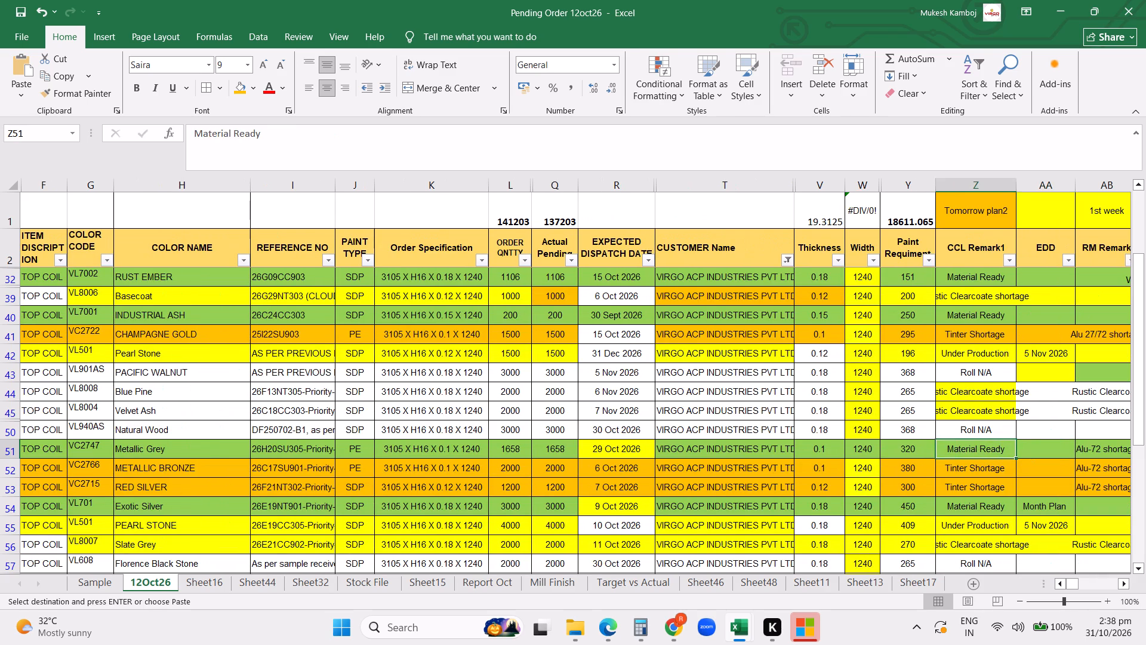
{"action": "key", "text": "d"}
{"action": "key", "text": "Return"}
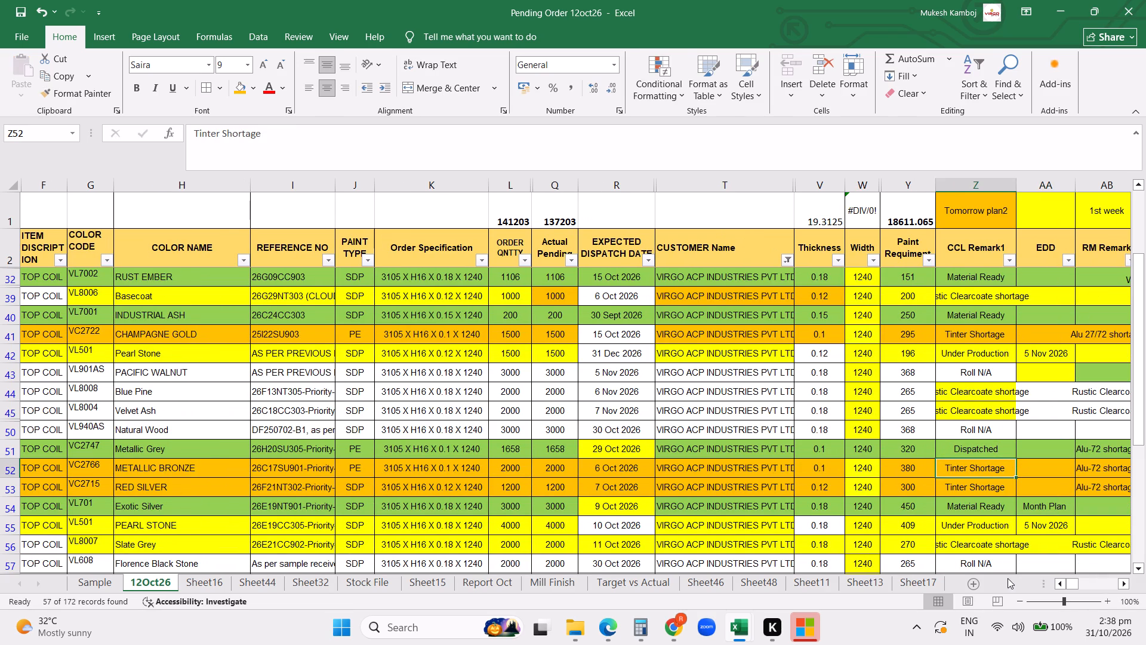
Add 2444 and 2513 in Calculator, and return to the pending order workbook.
{"action": "left_click", "coordinate": [640, 628]}
{"action": "key", "text": "Escape"}
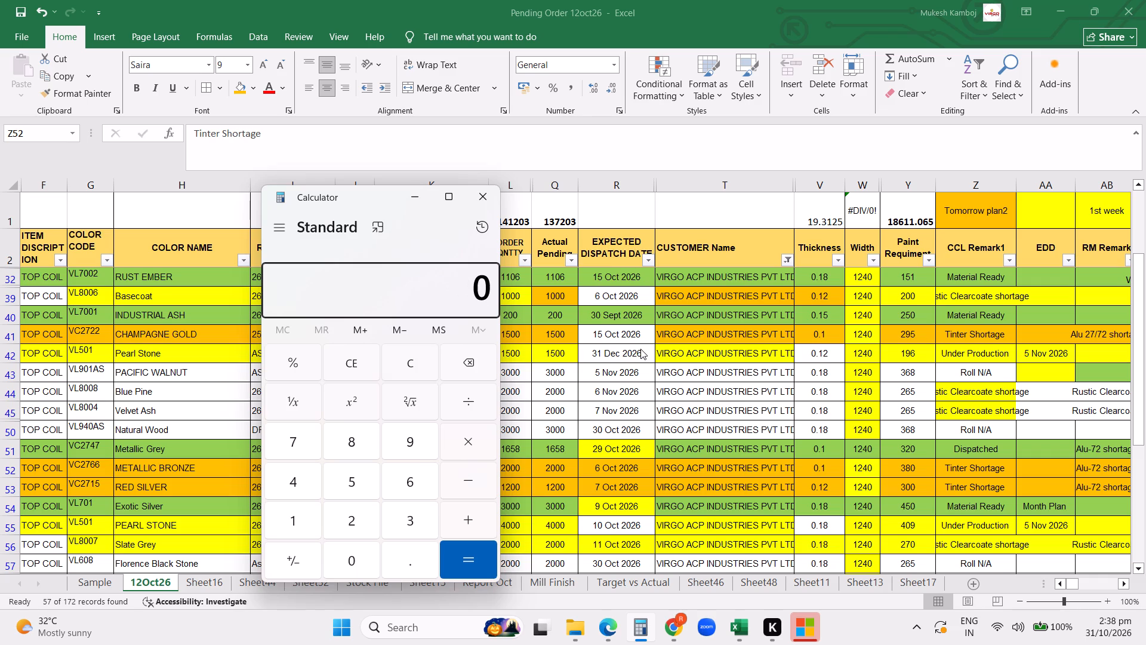
{"action": "type", "text": "2444+"}
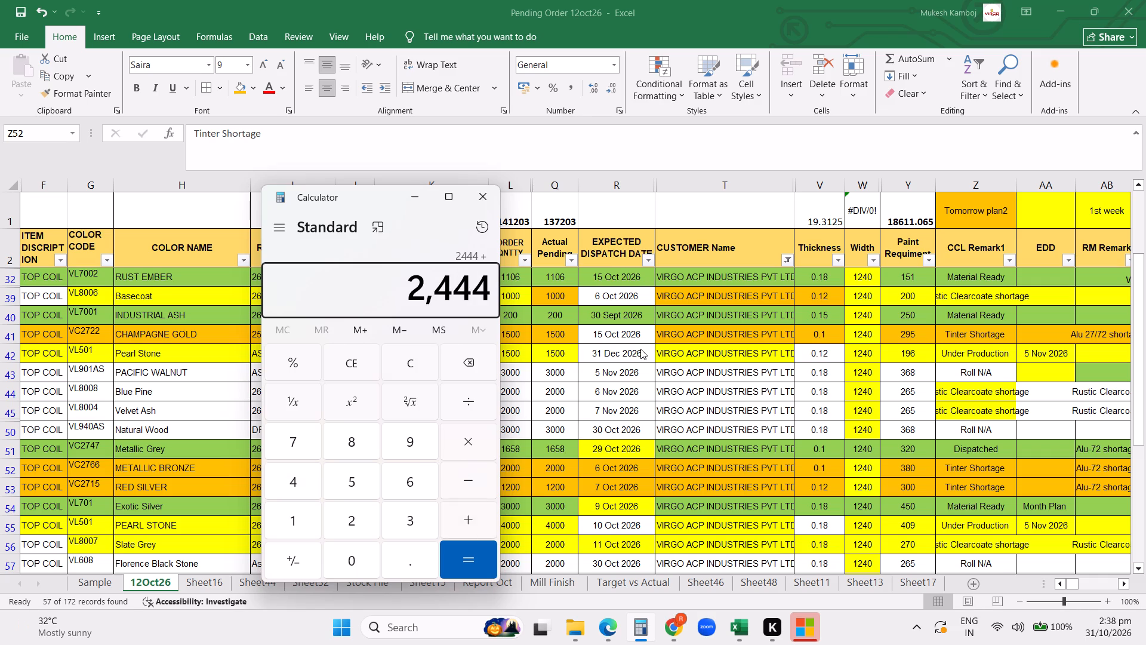
{"action": "type", "text": "2513+"}
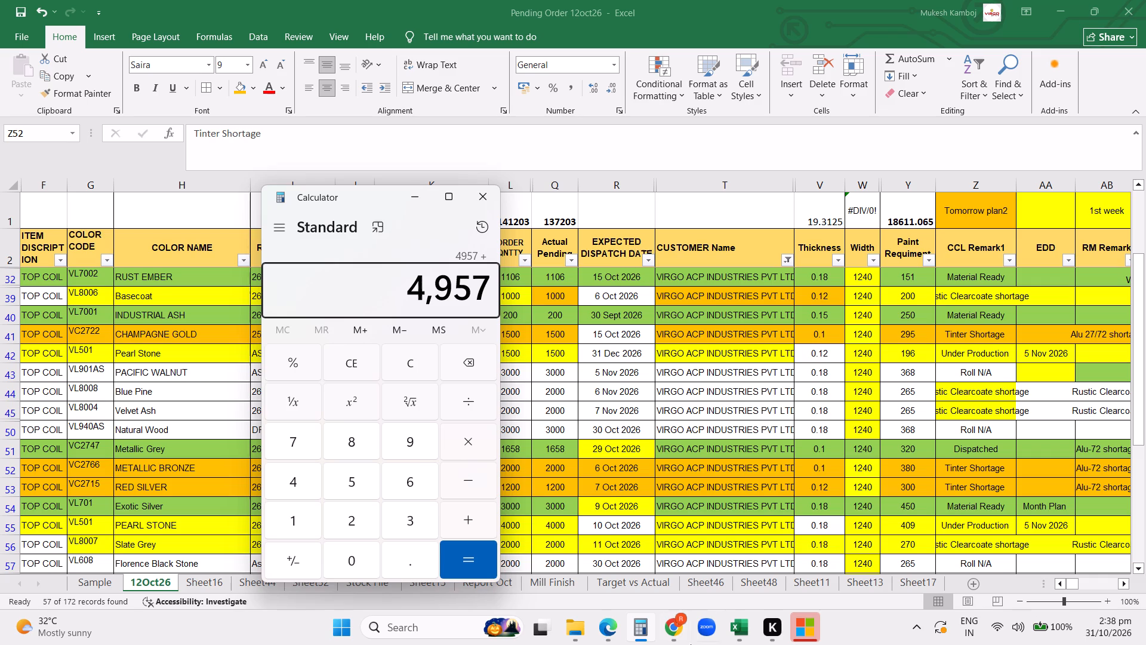
{"action": "left_click", "coordinate": [671, 633]}
{"action": "left_click", "coordinate": [671, 633]}
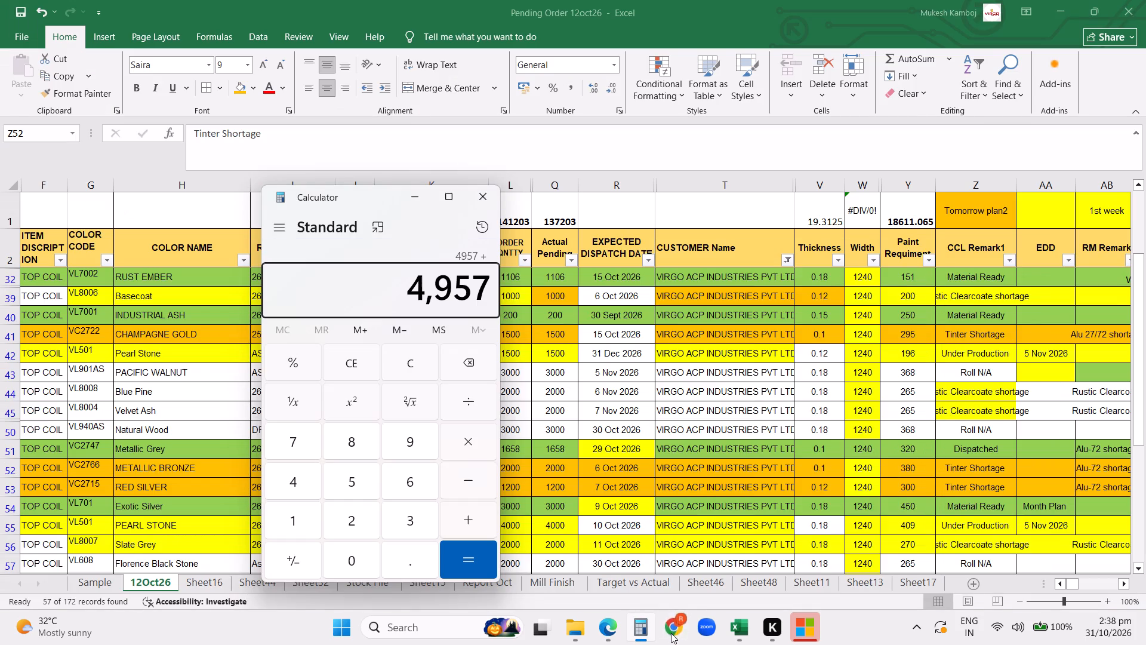
{"action": "left_click", "coordinate": [795, 418]}
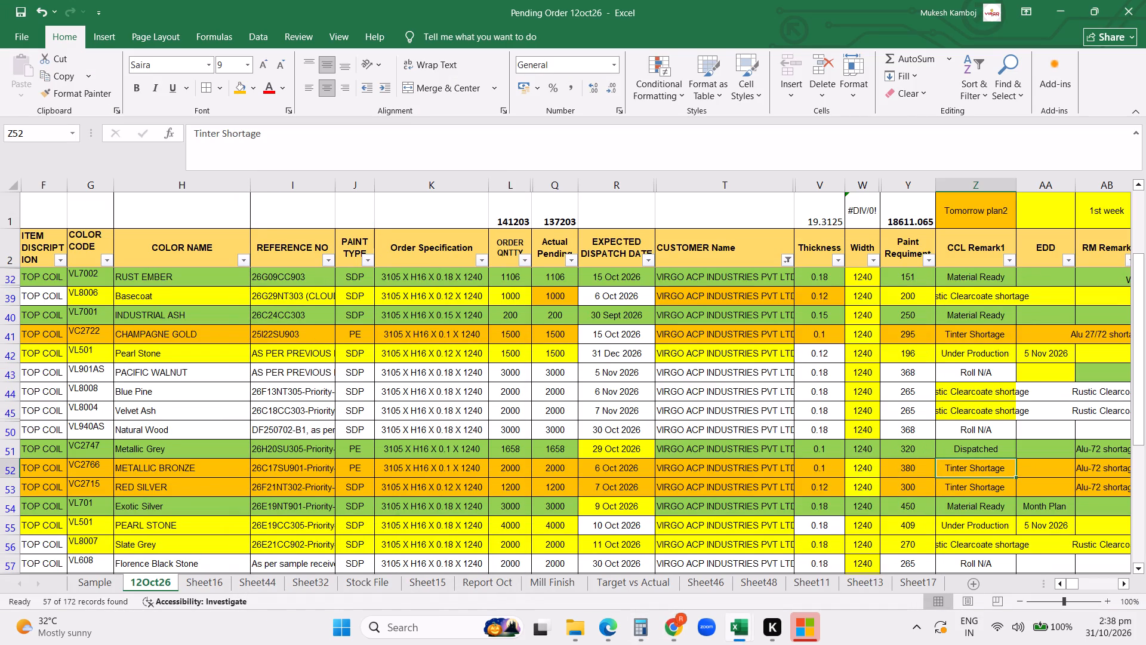
{"action": "left_click", "coordinate": [464, 449]}
{"action": "key", "text": "Left"}
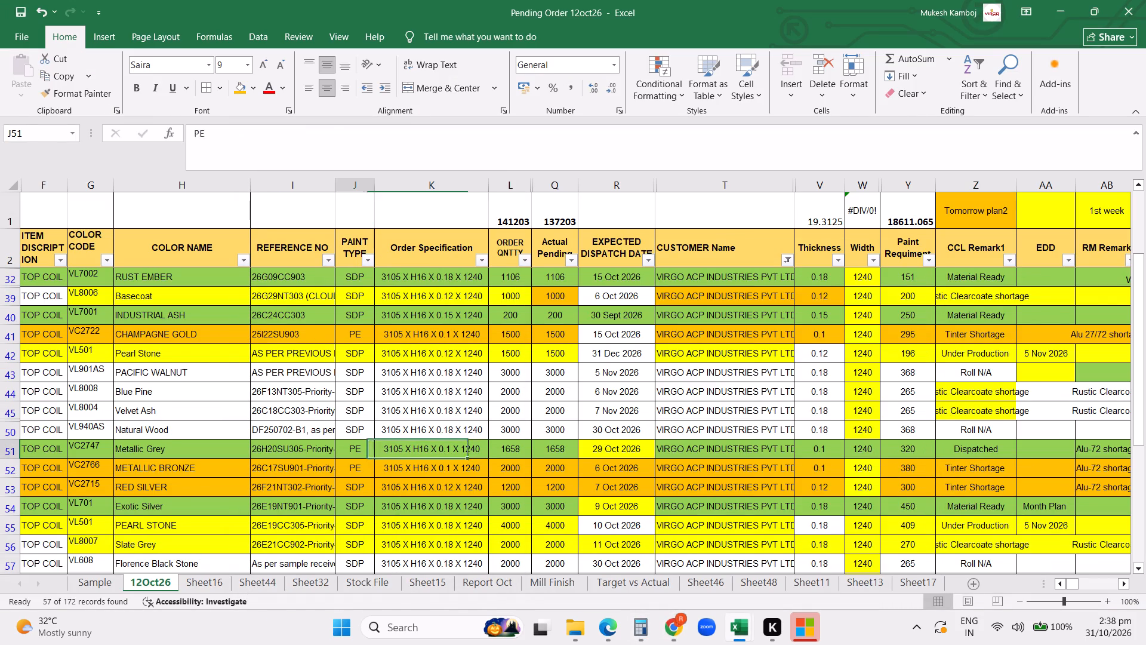
{"action": "key", "text": "Left"}
{"action": "key", "text": "Left"}
{"action": "key", "text": "Left"}
{"action": "key", "text": "Left"}
{"action": "key", "text": "Left"}
{"action": "key", "text": "Left"}
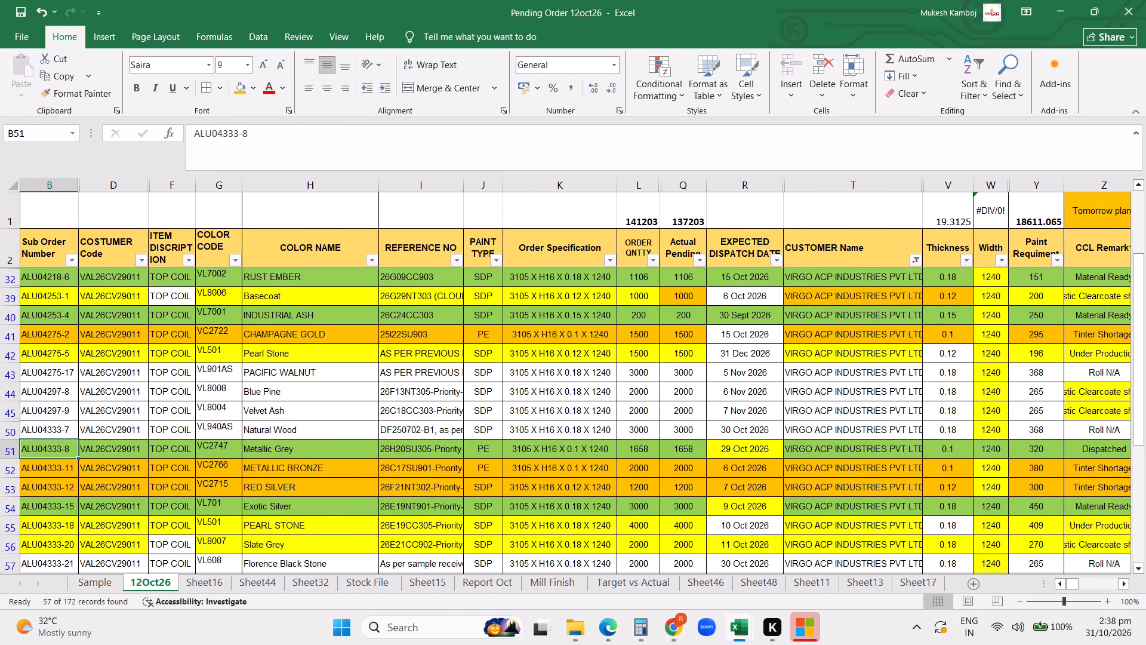
{"action": "left_click", "coordinate": [685, 636]}
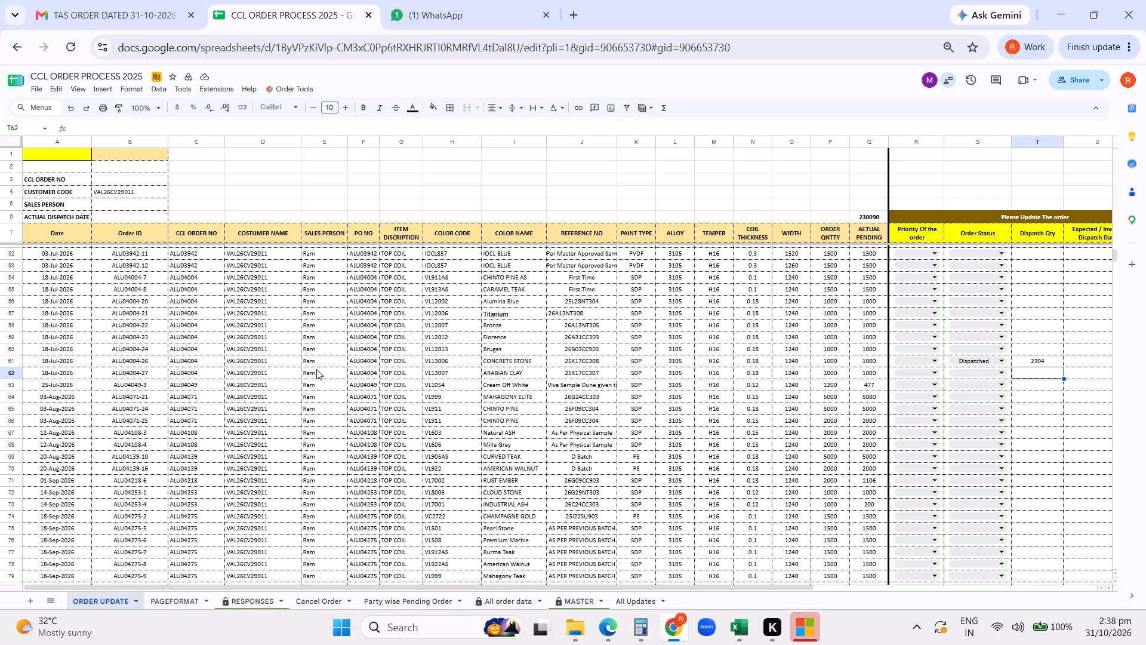
{"action": "scroll", "coordinate": [316, 369], "scroll_direction": "down", "scroll_amount": 2}
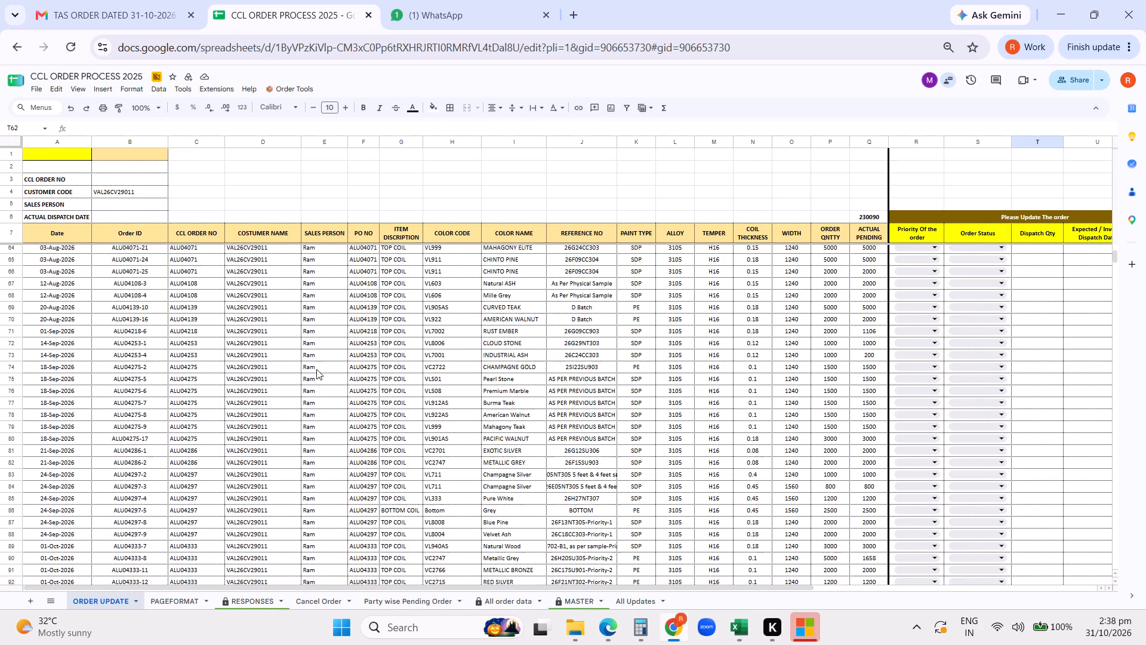
{"action": "scroll", "coordinate": [316, 369], "scroll_direction": "down", "scroll_amount": 1}
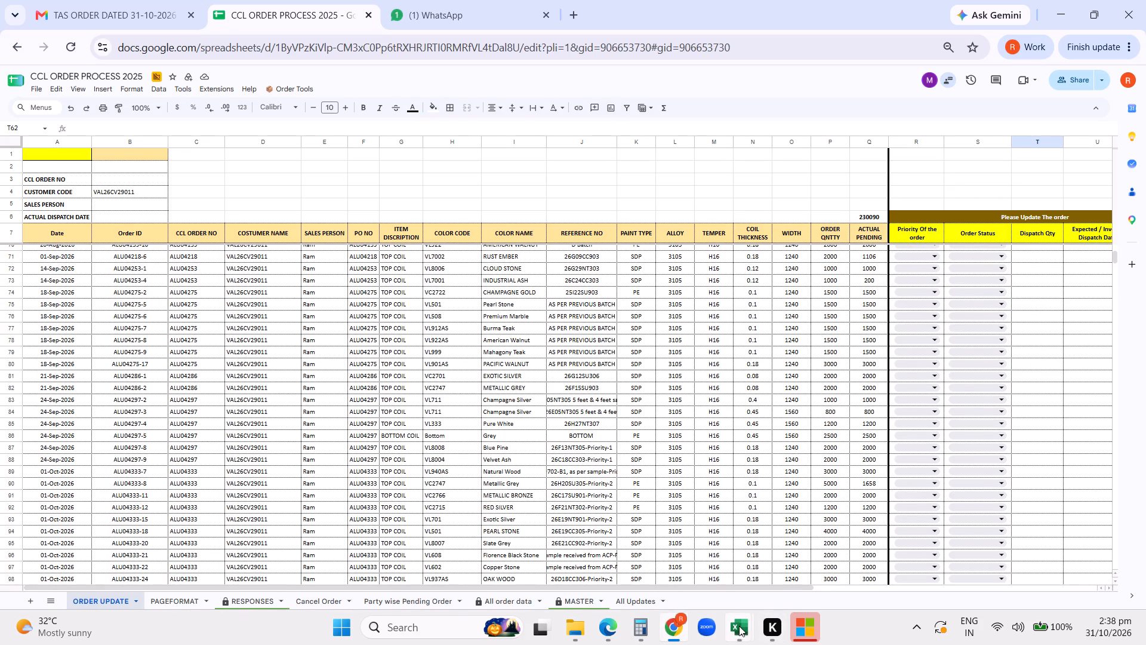
{"action": "left_click", "coordinate": [640, 625]}
{"action": "left_click", "coordinate": [640, 625]}
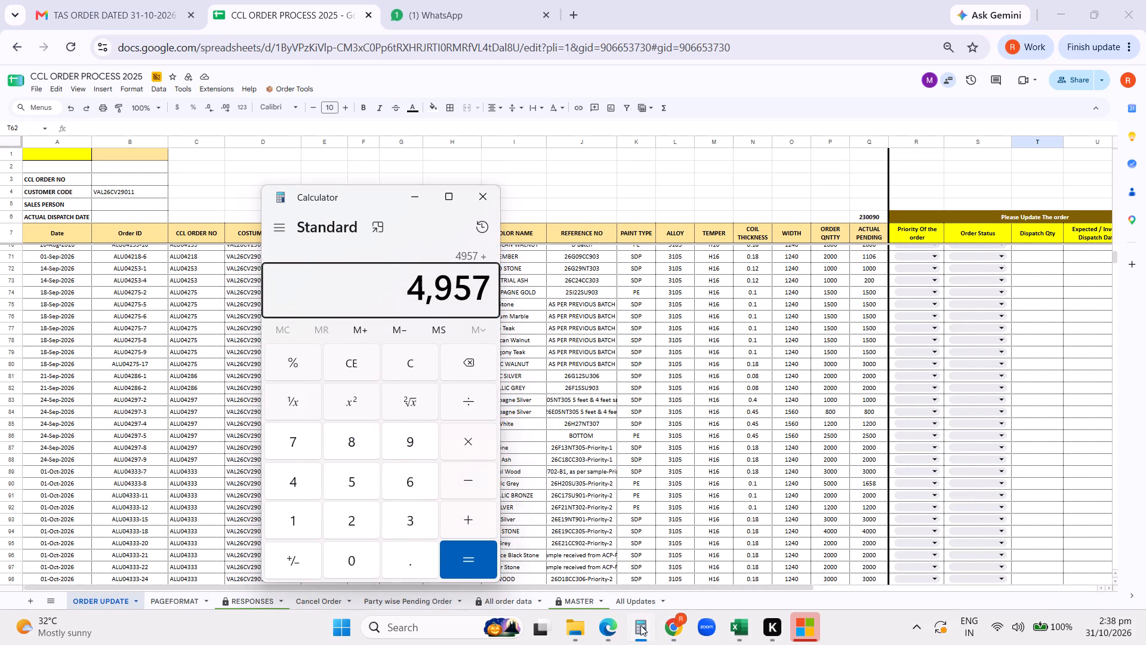
{"action": "left_click", "coordinate": [950, 482]}
{"action": "left_click", "coordinate": [954, 543]}
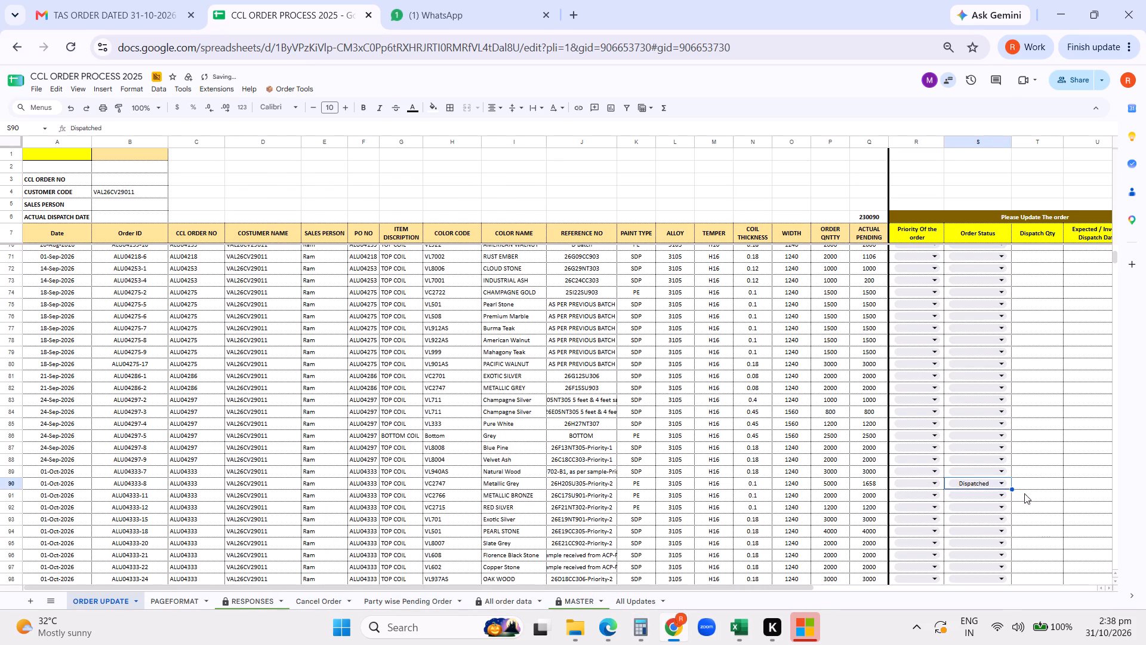
{"action": "left_click", "coordinate": [1024, 483]}
{"action": "type", "text": "4957"}
{"action": "key", "text": "Return"}
Set the Expected / Invoice Dispatch Date of order ALU04333-8 to 10/31/2026.
{"action": "double_click", "coordinate": [1073, 481]}
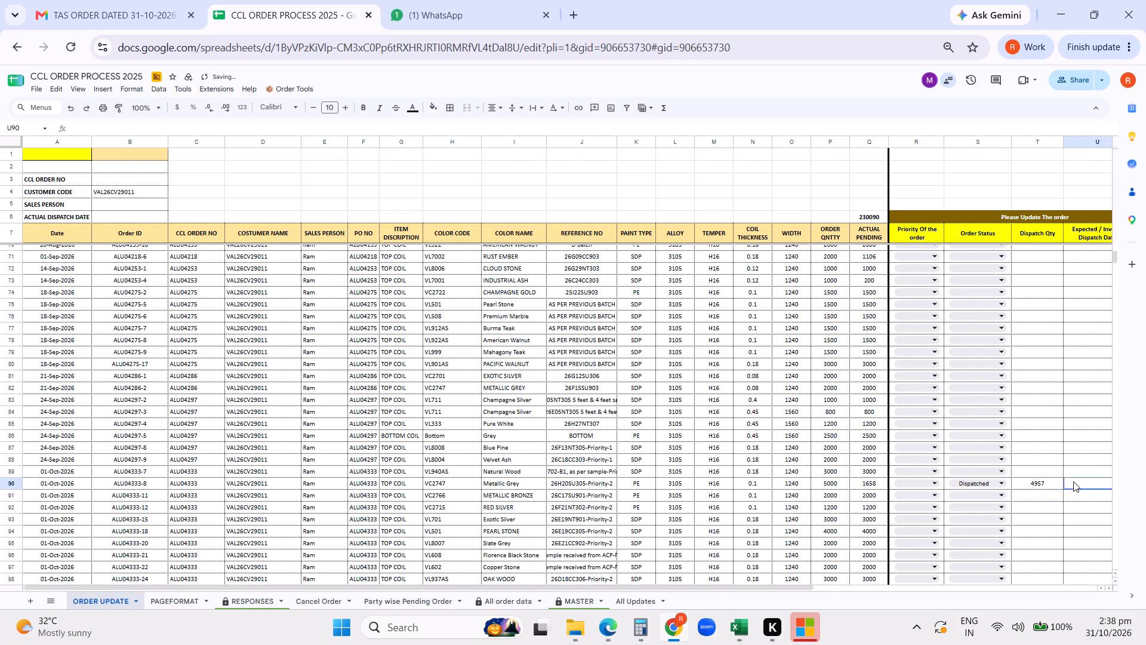
{"action": "left_click", "coordinate": [1089, 435]}
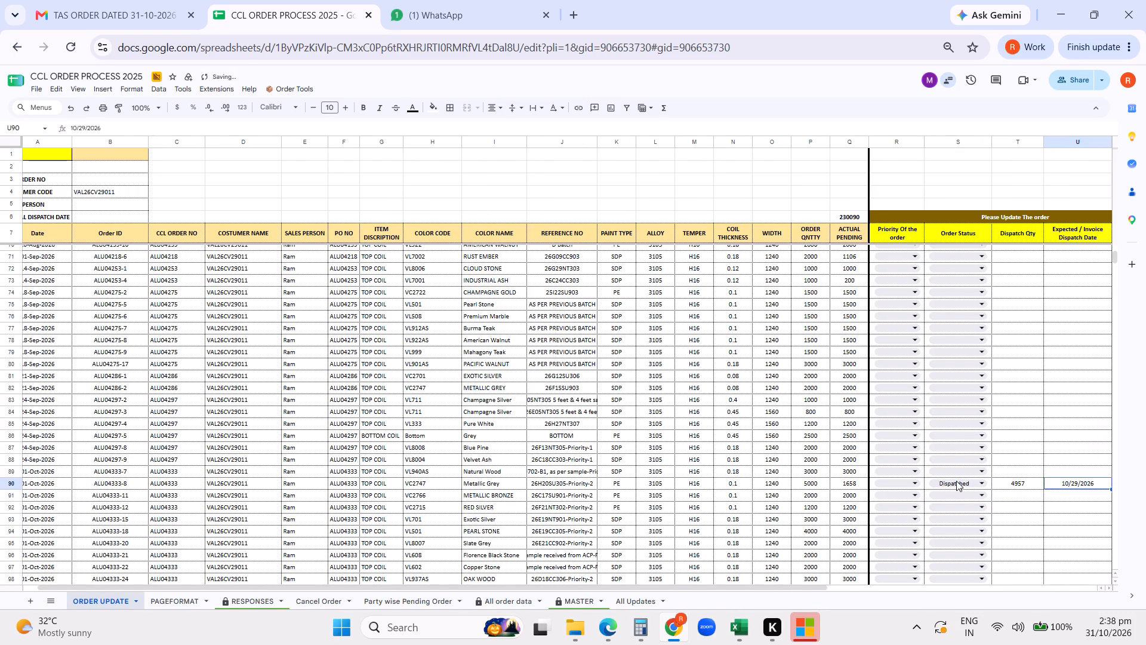
{"action": "double_click", "coordinate": [1087, 486]}
{"action": "triple_click", "coordinate": [1085, 484]}
{"action": "left_click", "coordinate": [1125, 439]}
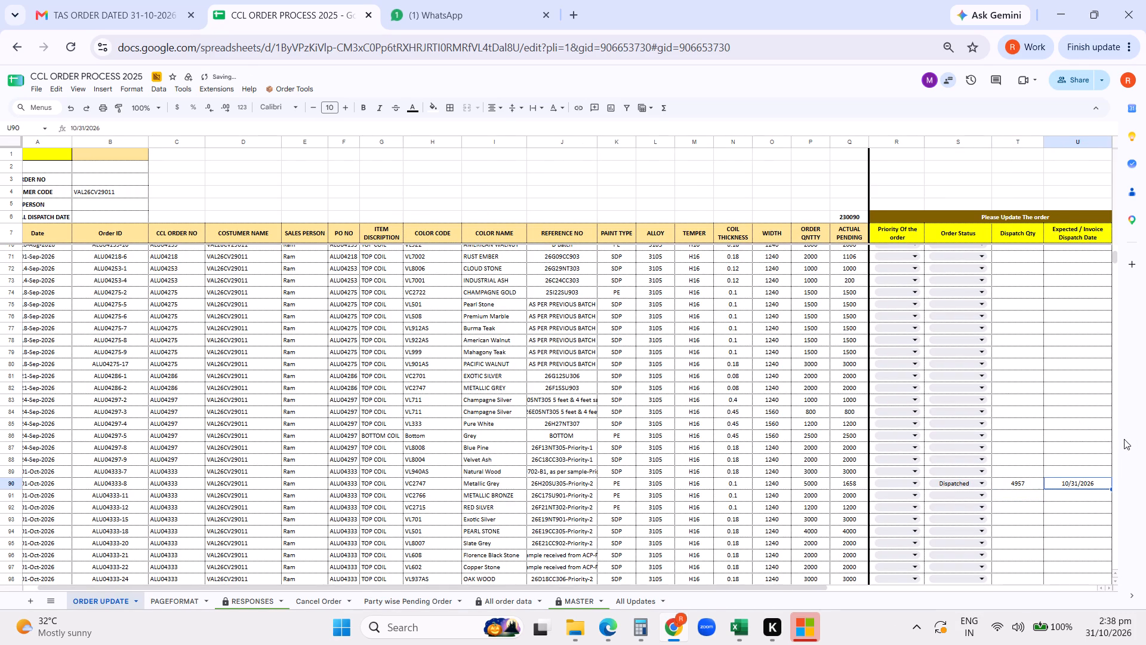
Set the Expected / Invoice Dispatch Date of Concrete Stone order ALU04004-26 to 10/31/2026.
{"action": "scroll", "coordinate": [1088, 436], "scroll_direction": "up", "scroll_amount": 4}
{"action": "double_click", "coordinate": [1066, 440]}
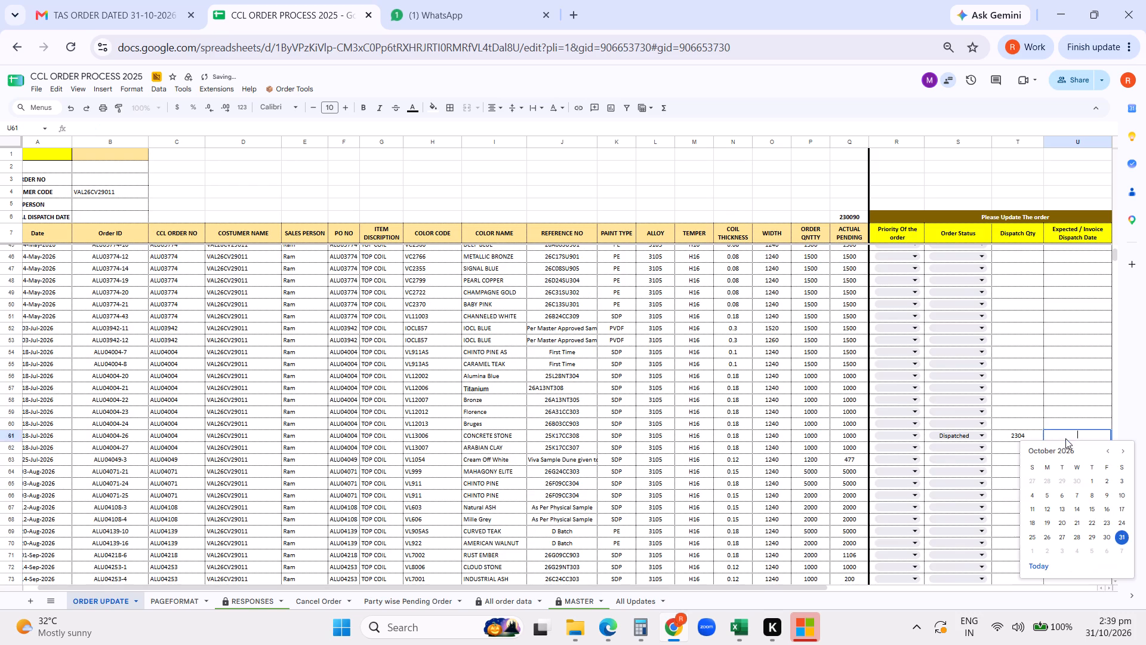
{"action": "left_click", "coordinate": [1122, 539]}
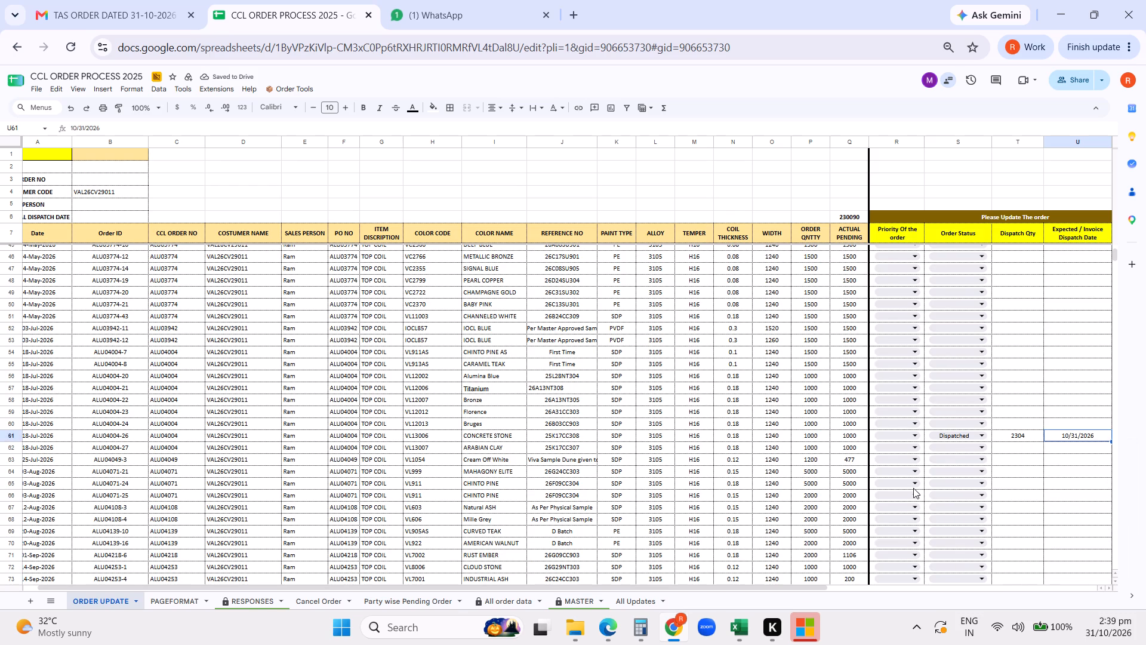
Switch to the Pending Order 12oct26 workbook and set CCL Remark1 to Dispatched for the VL701 Exotic Silver order.
{"action": "left_click", "coordinate": [744, 634]}
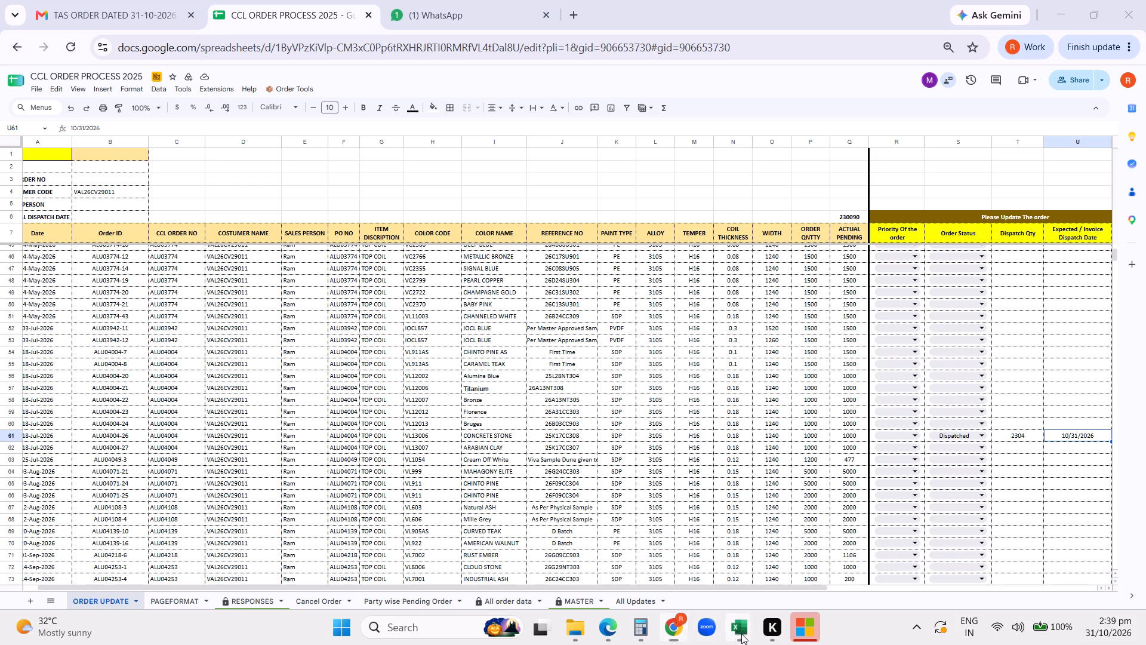
{"action": "left_click", "coordinate": [701, 560]}
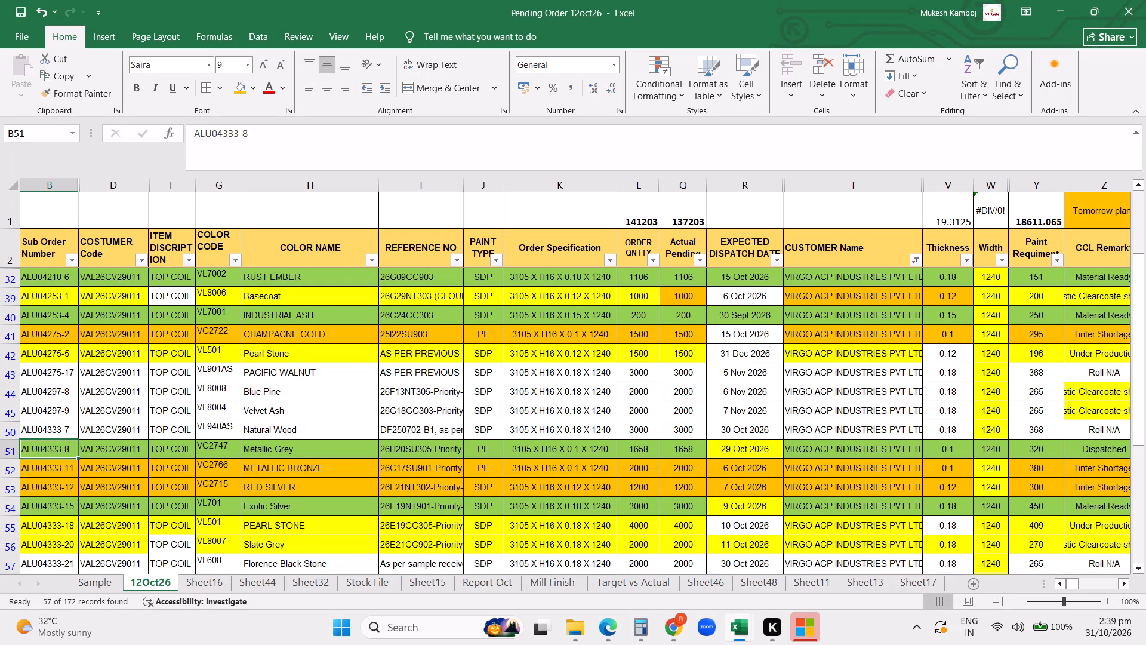
{"action": "left_click", "coordinate": [228, 441]}
{"action": "left_click", "coordinate": [273, 508]}
{"action": "left_click", "coordinate": [1096, 510]}
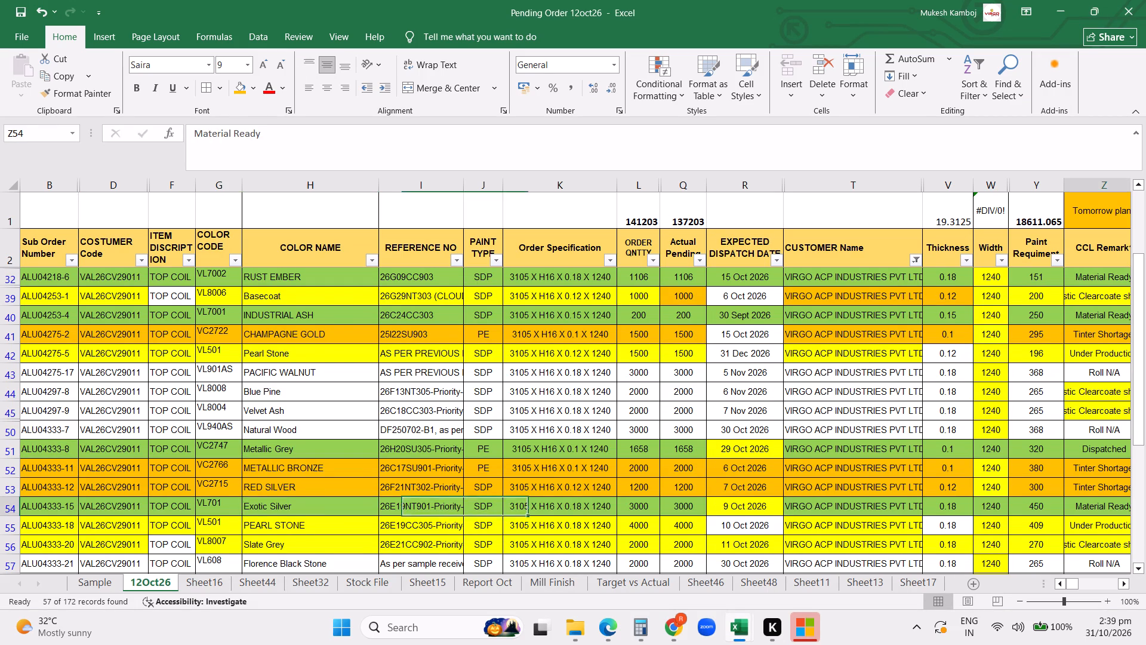
{"action": "key", "text": "d"}
{"action": "key", "text": "Down"}
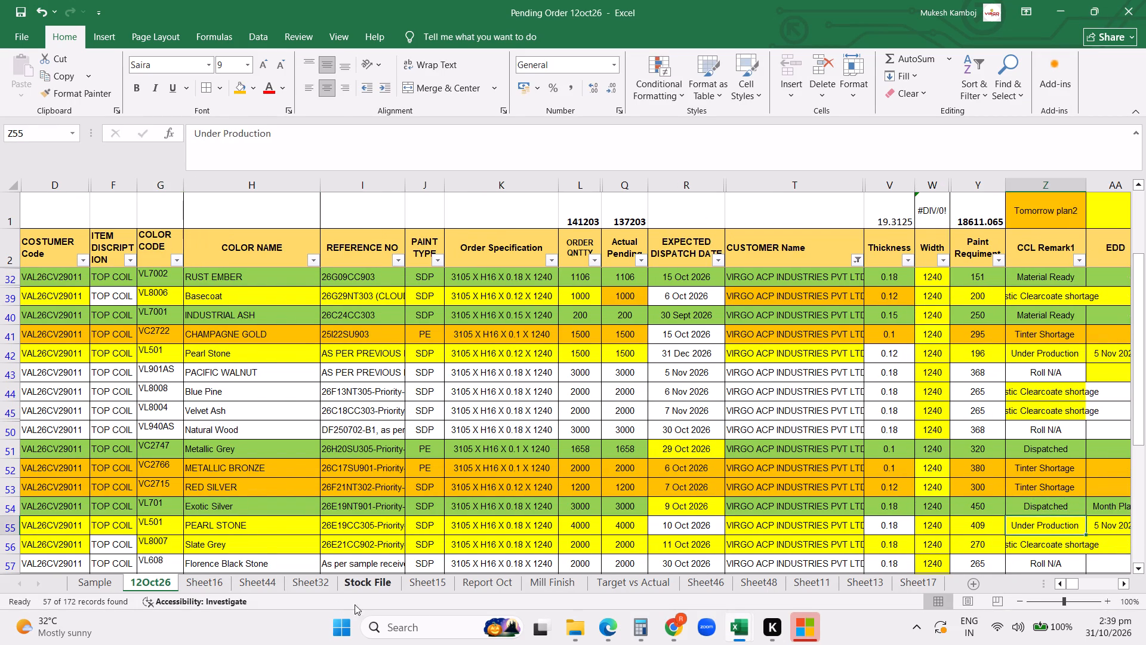
Look up the VL701 Exotic Silver order in Chrome's CCL ORDER PROCESS 2025 sheet and in the inhouse 31oct26 workbook.
{"action": "left_click", "coordinate": [671, 628]}
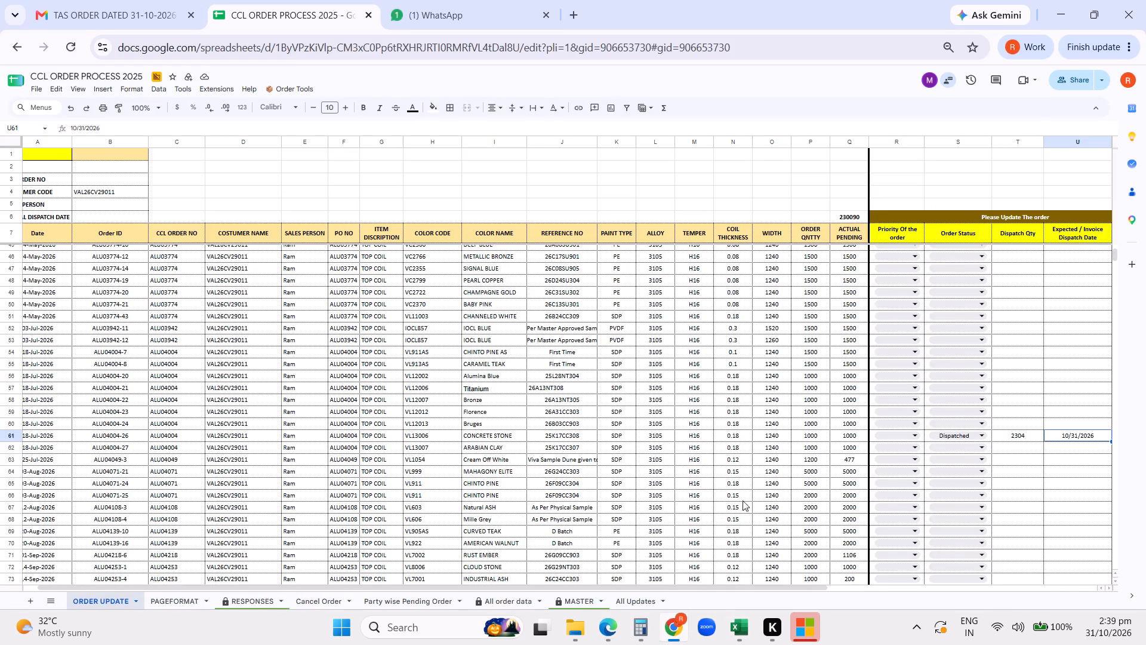
{"action": "scroll", "coordinate": [731, 481], "scroll_direction": "down", "scroll_amount": 1}
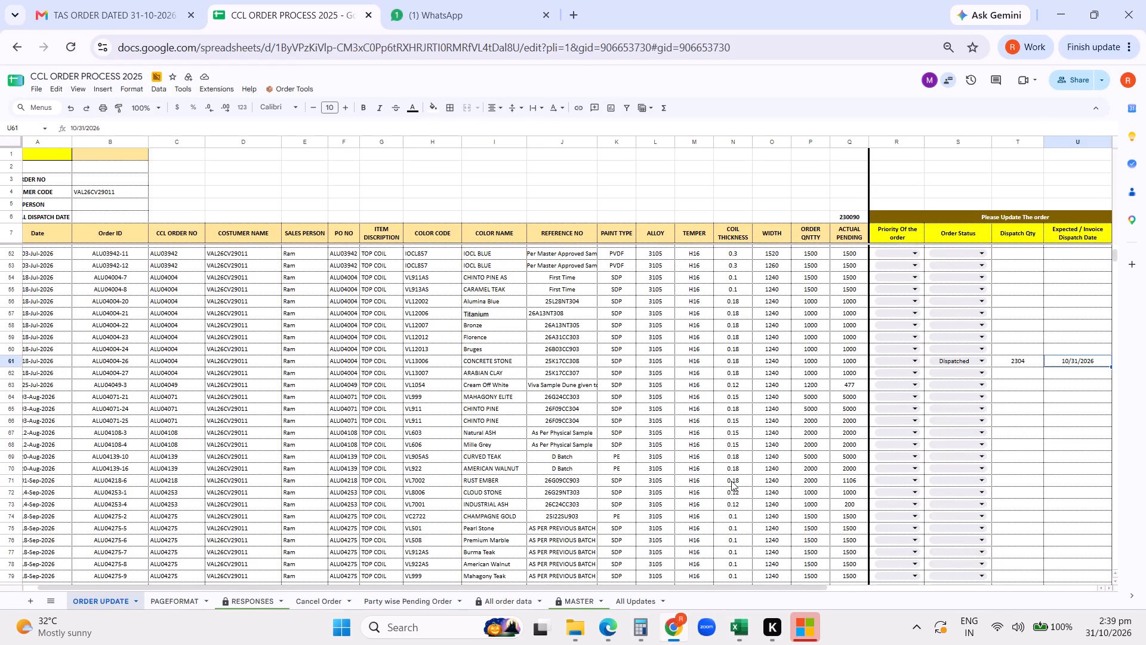
{"action": "scroll", "coordinate": [731, 481], "scroll_direction": "down", "scroll_amount": 1}
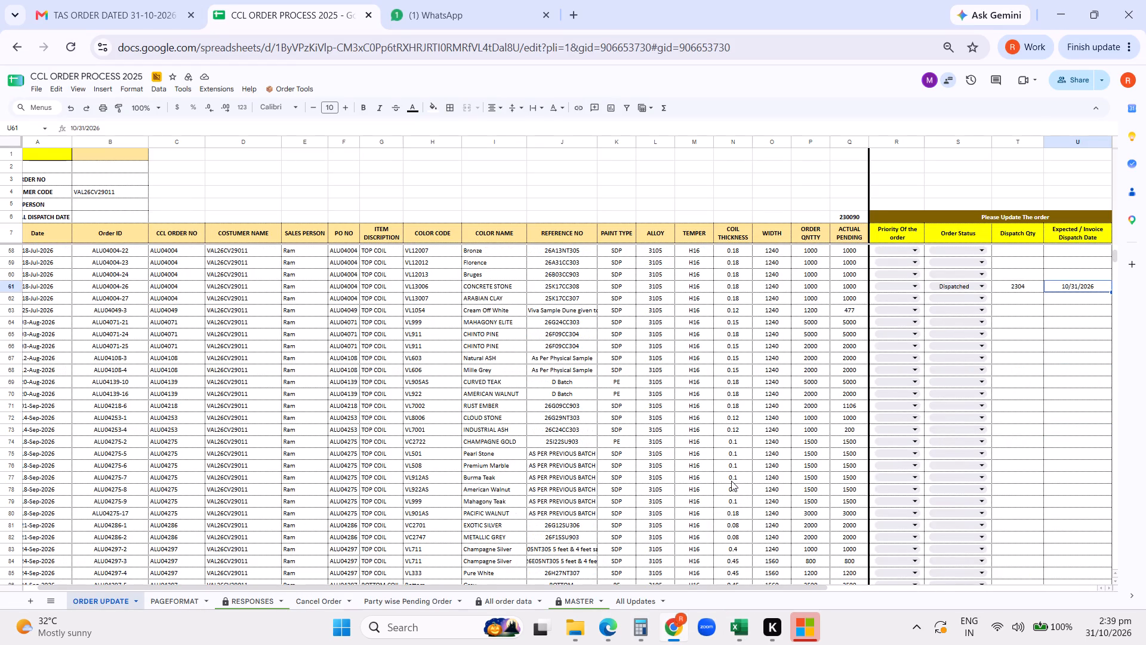
{"action": "scroll", "coordinate": [731, 481], "scroll_direction": "down", "scroll_amount": 1}
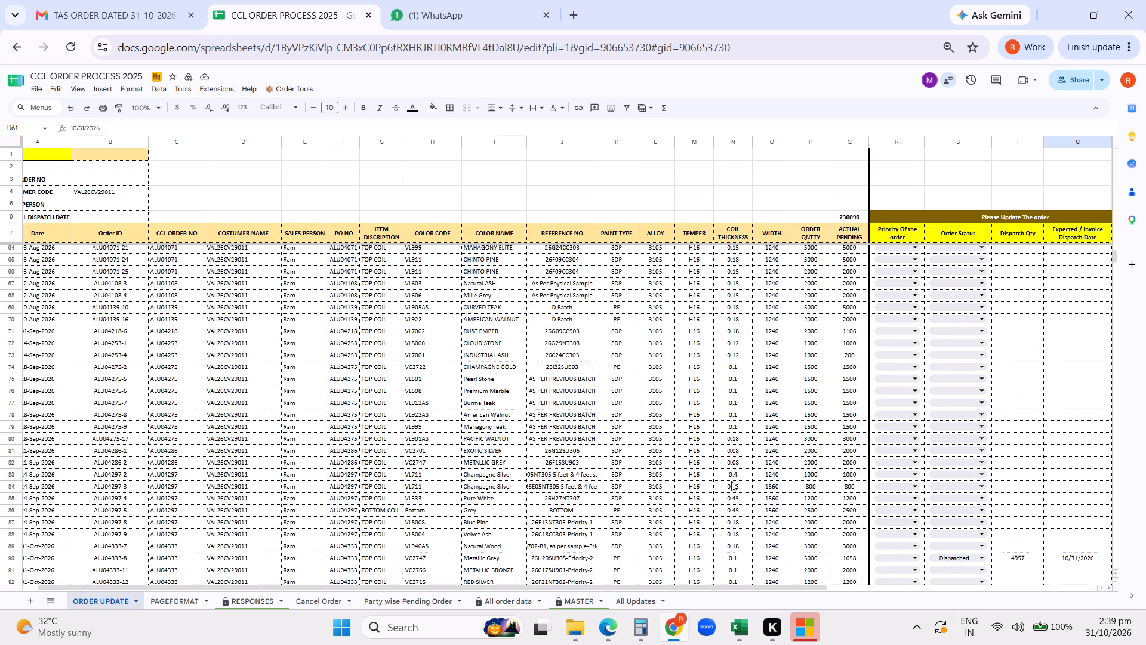
{"action": "scroll", "coordinate": [731, 481], "scroll_direction": "down", "scroll_amount": 1}
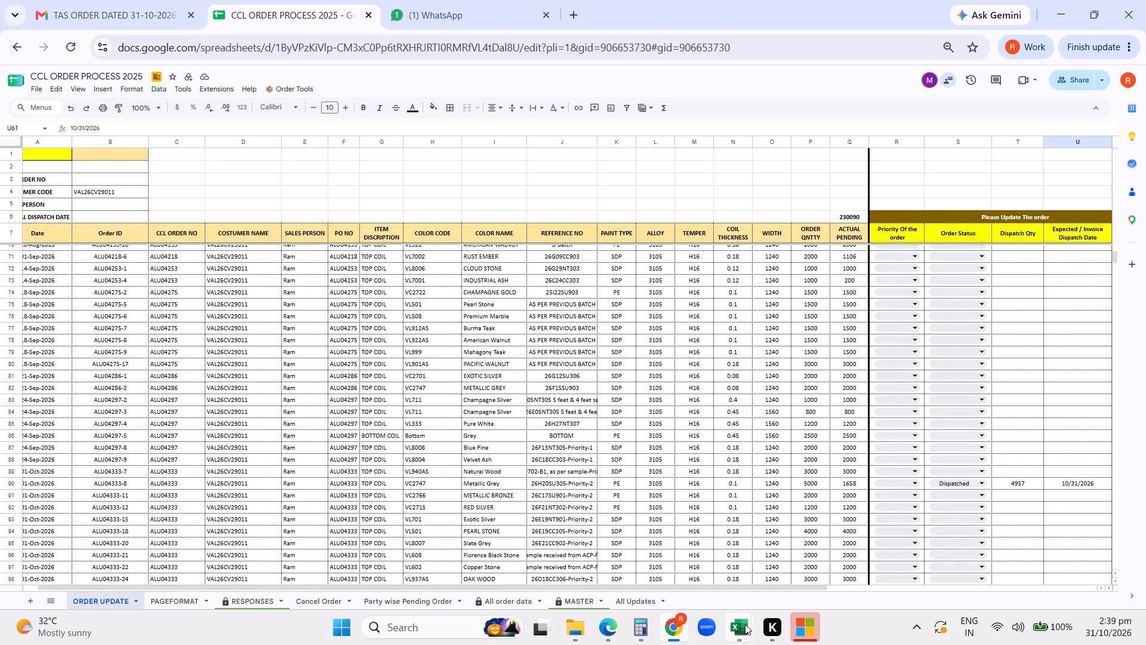
{"action": "left_click", "coordinate": [734, 632]}
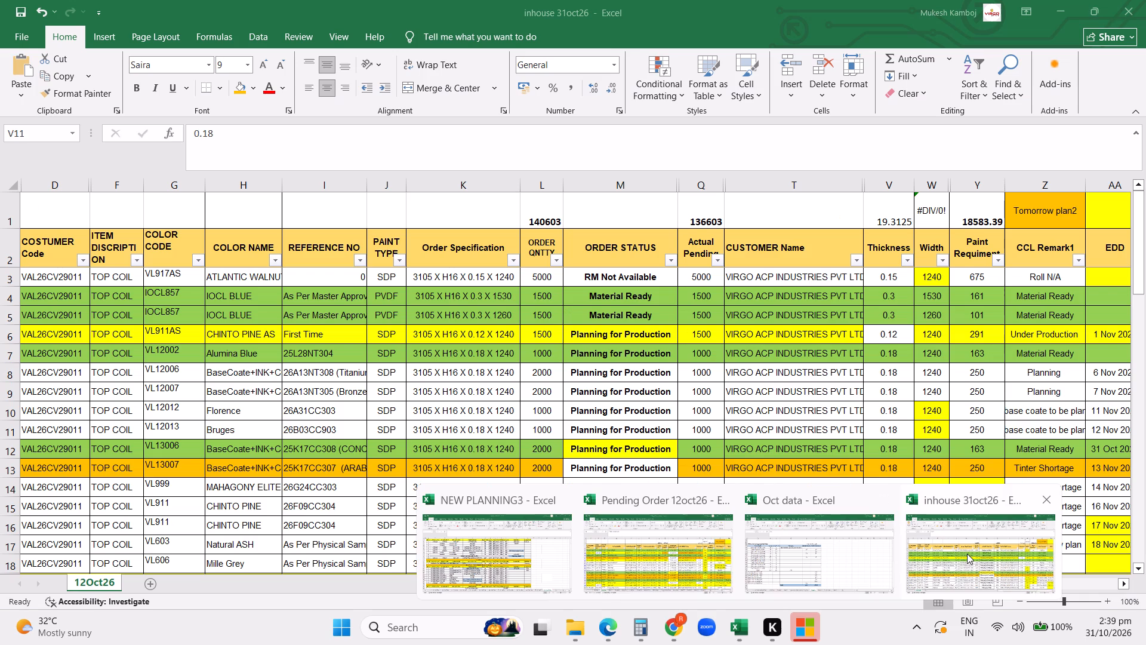
{"action": "left_click", "coordinate": [967, 554]}
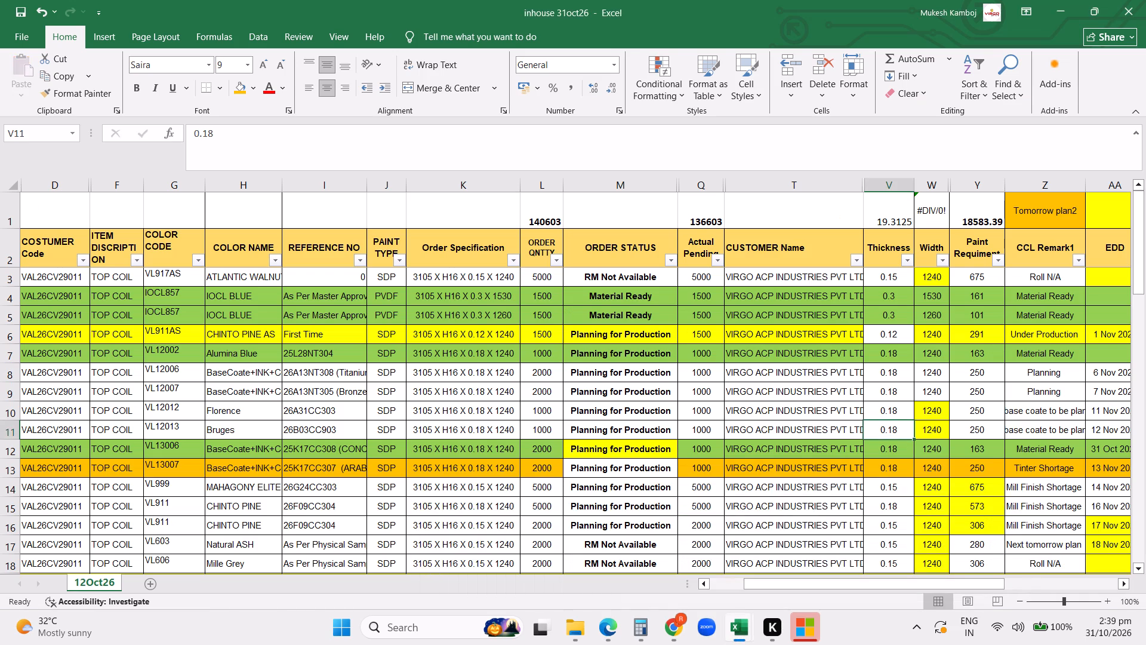
{"action": "scroll", "coordinate": [785, 468], "scroll_direction": "down", "scroll_amount": 5}
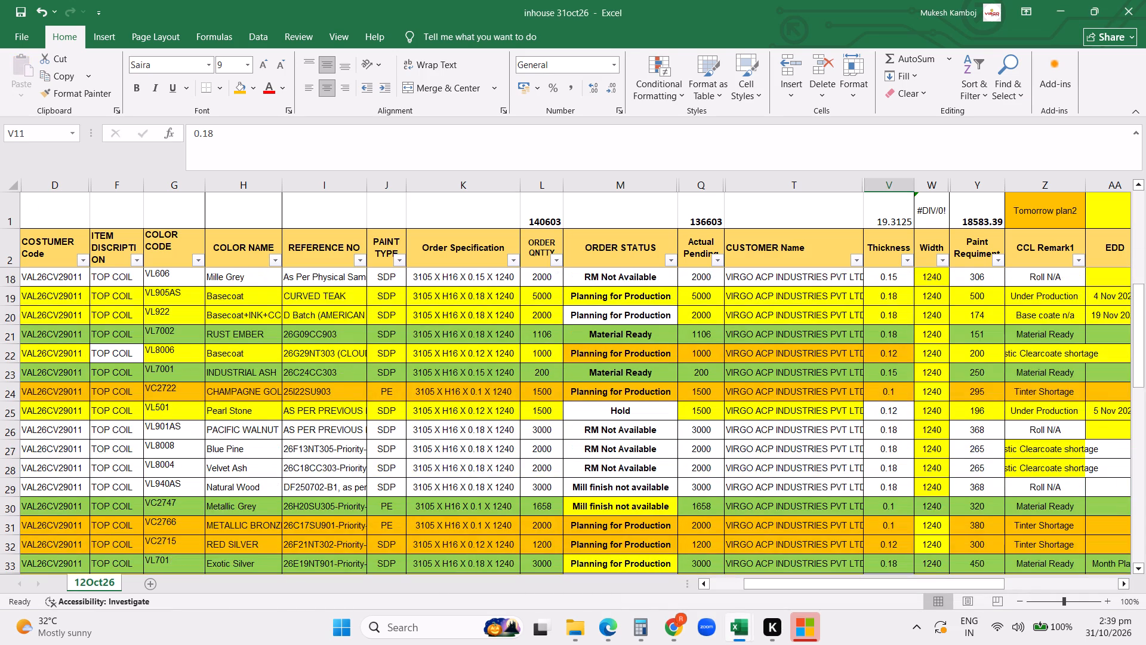
{"action": "scroll", "coordinate": [785, 468], "scroll_direction": "down", "scroll_amount": 1}
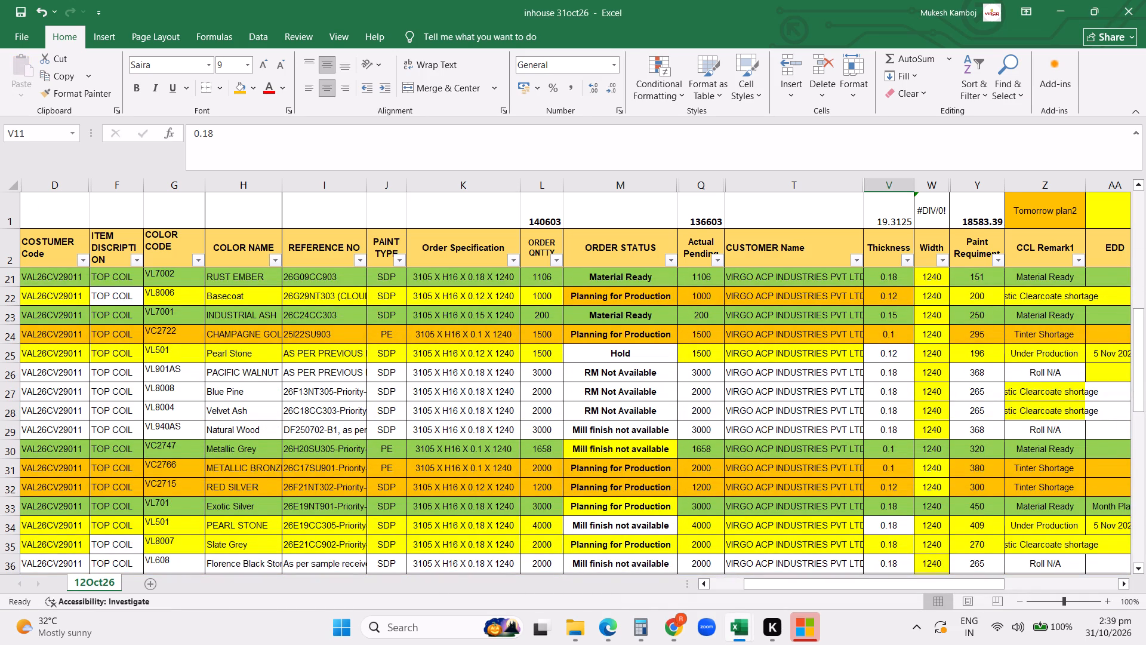
In Chrome's CCL ORDER PROCESS 2025 sheet, record order ALU04333-15 as Dispatched with quantity 4157 and dispatch date 10/31/2026.
{"action": "left_click", "coordinate": [667, 635]}
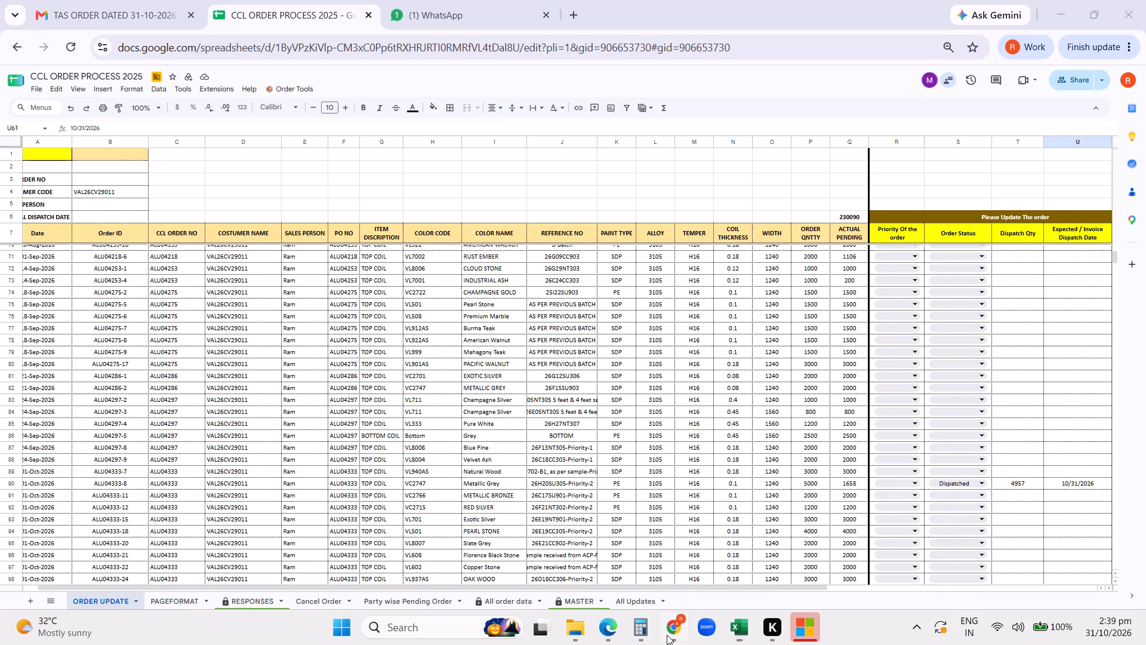
{"action": "left_click", "coordinate": [423, 520]}
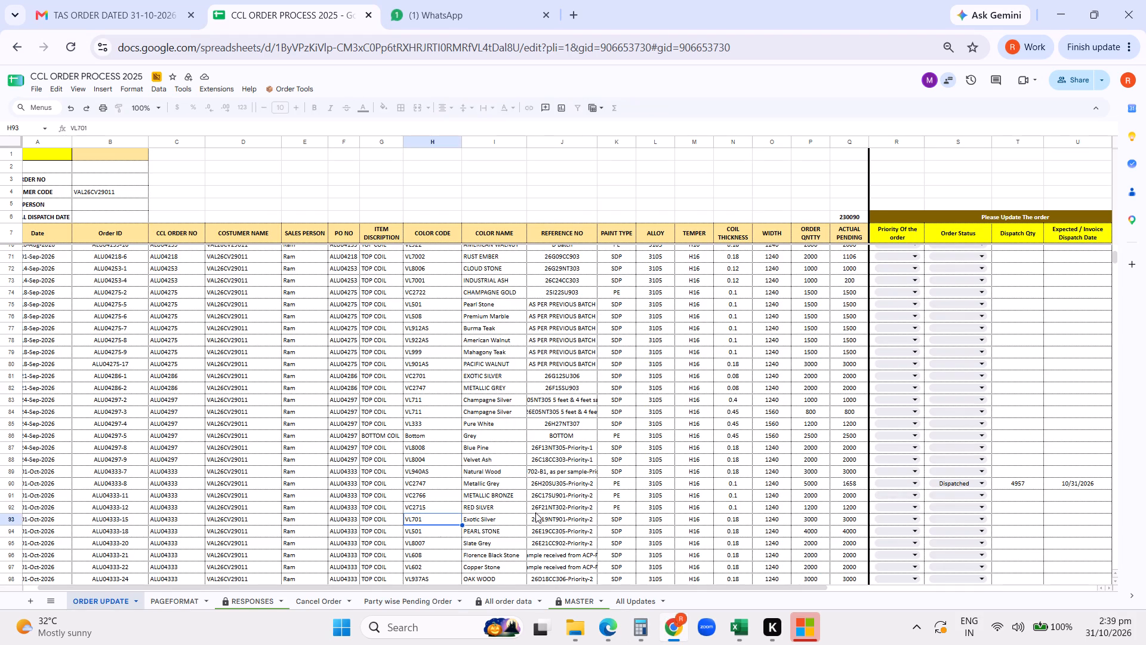
{"action": "left_click", "coordinate": [940, 518]}
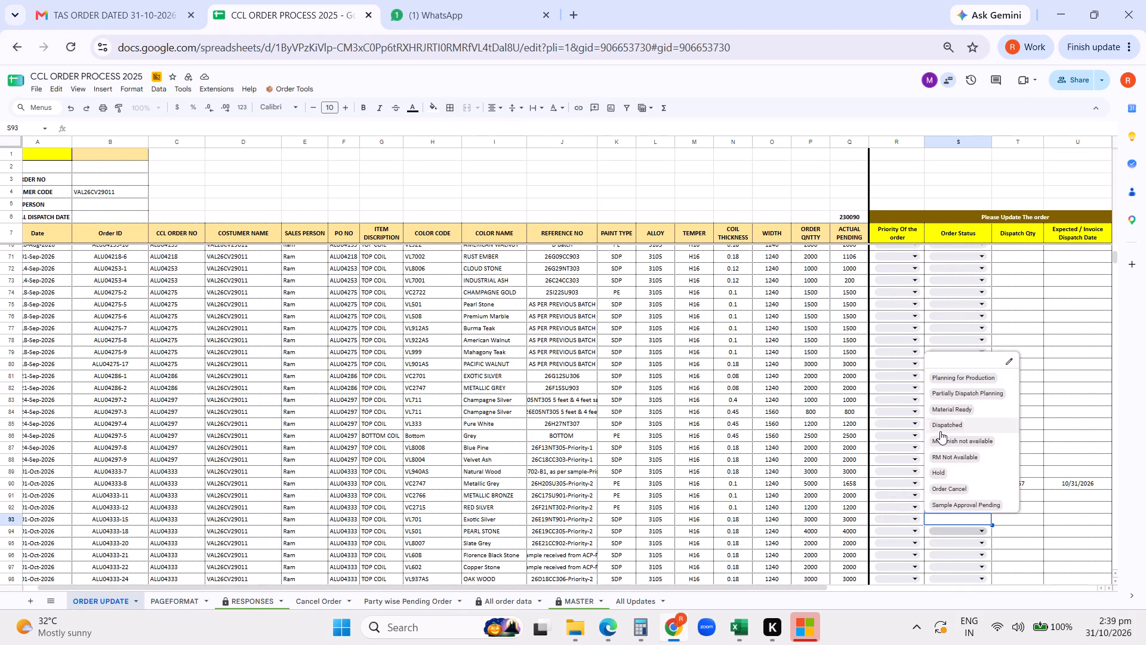
{"action": "left_click", "coordinate": [940, 431]}
{"action": "left_click", "coordinate": [998, 515]}
{"action": "type", "text": "41"}
{"action": "type", "text": "57"}
{"action": "key", "text": "Return"}
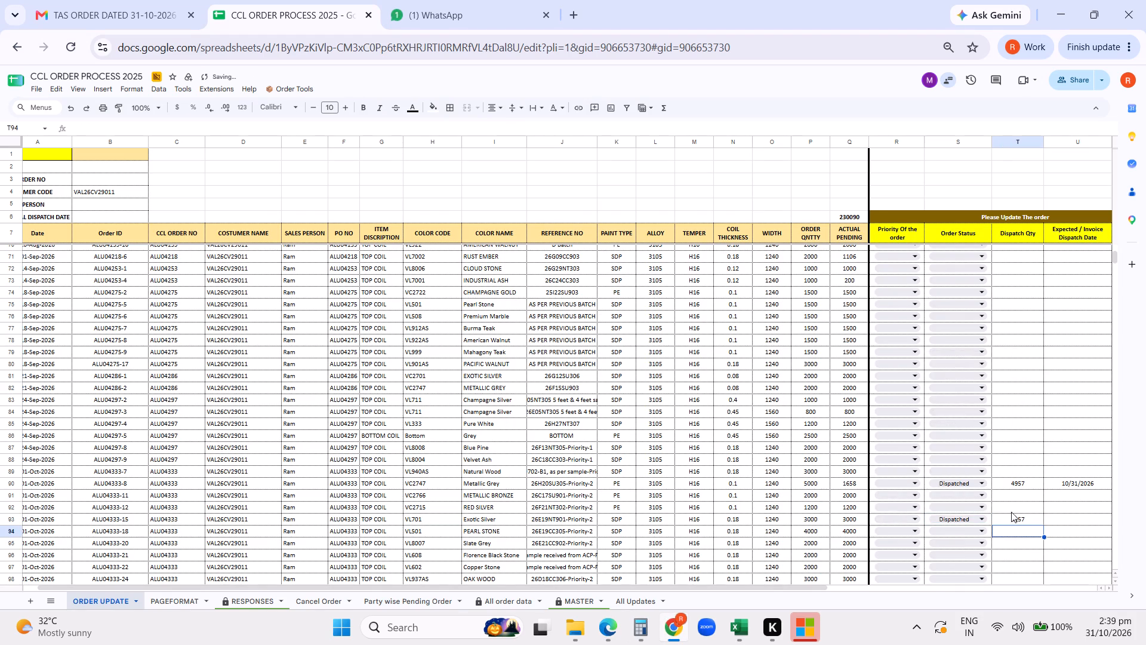
{"action": "double_click", "coordinate": [1076, 521]}
{"action": "left_click", "coordinate": [1122, 470]}
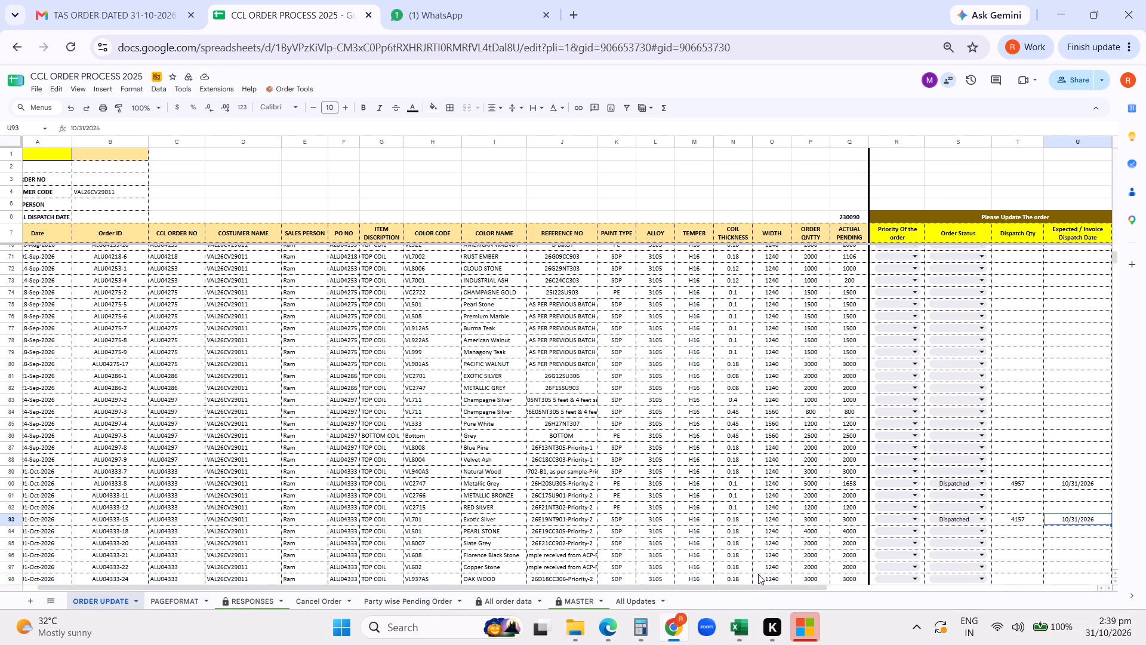
Switch to the Pending Order 12oct26 workbook and set CCL Remark1 to Dispatched for the VL1066 Glossy Red order.
{"action": "left_click", "coordinate": [740, 627]}
{"action": "left_click", "coordinate": [686, 550]}
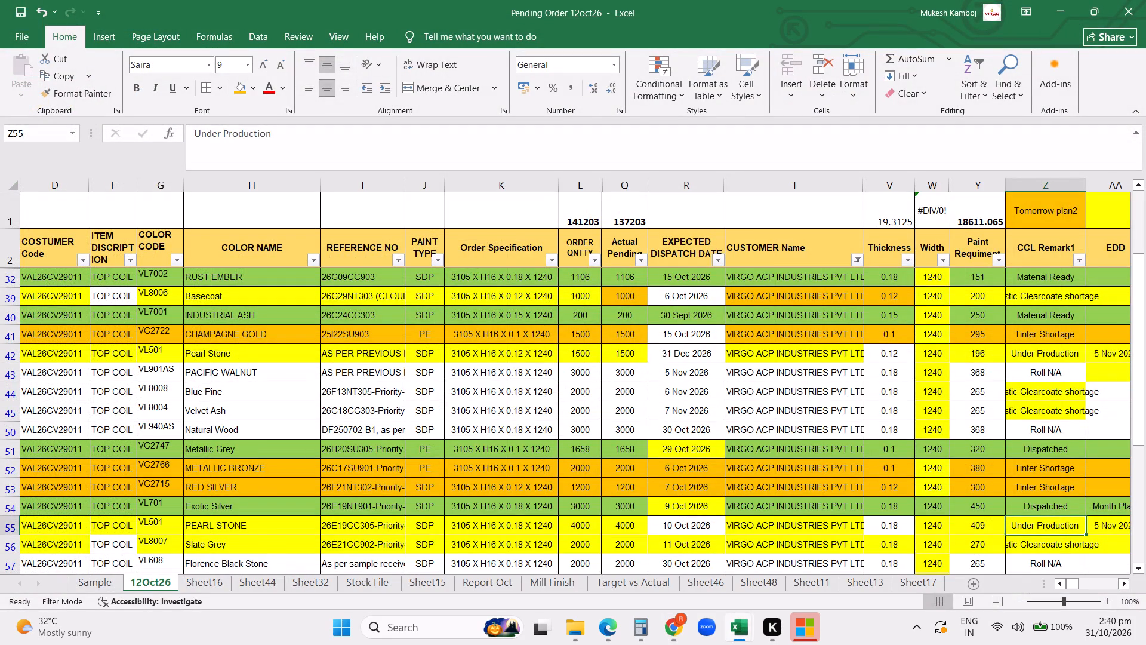
{"action": "scroll", "coordinate": [1010, 512], "scroll_direction": "down", "scroll_amount": 3}
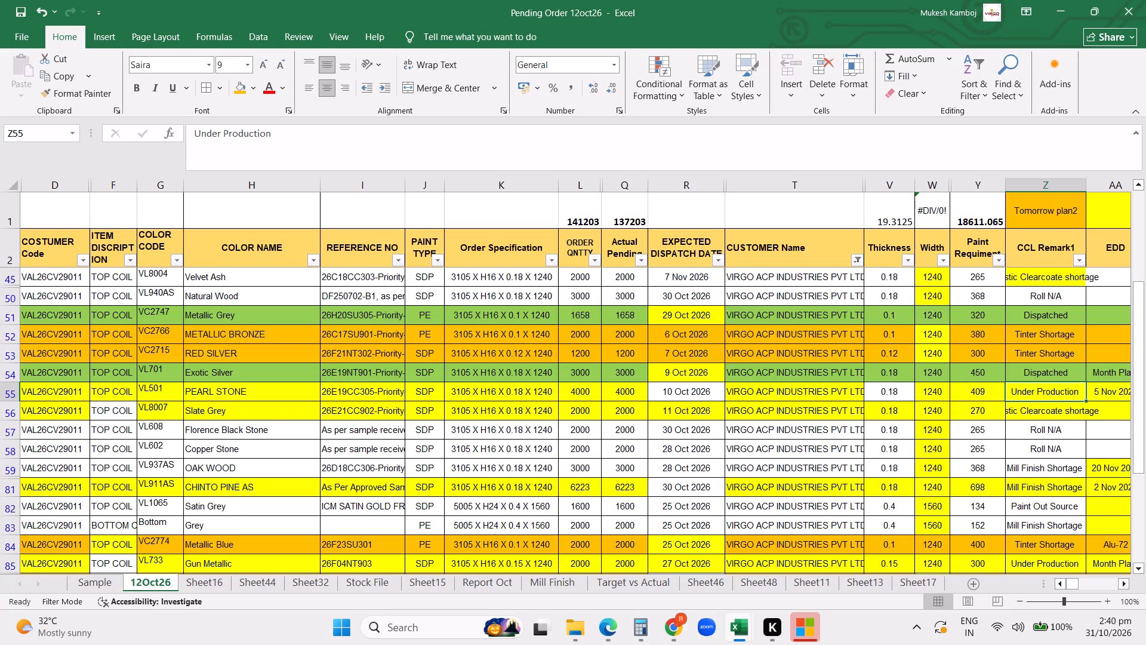
{"action": "scroll", "coordinate": [964, 483], "scroll_direction": "down", "scroll_amount": 3}
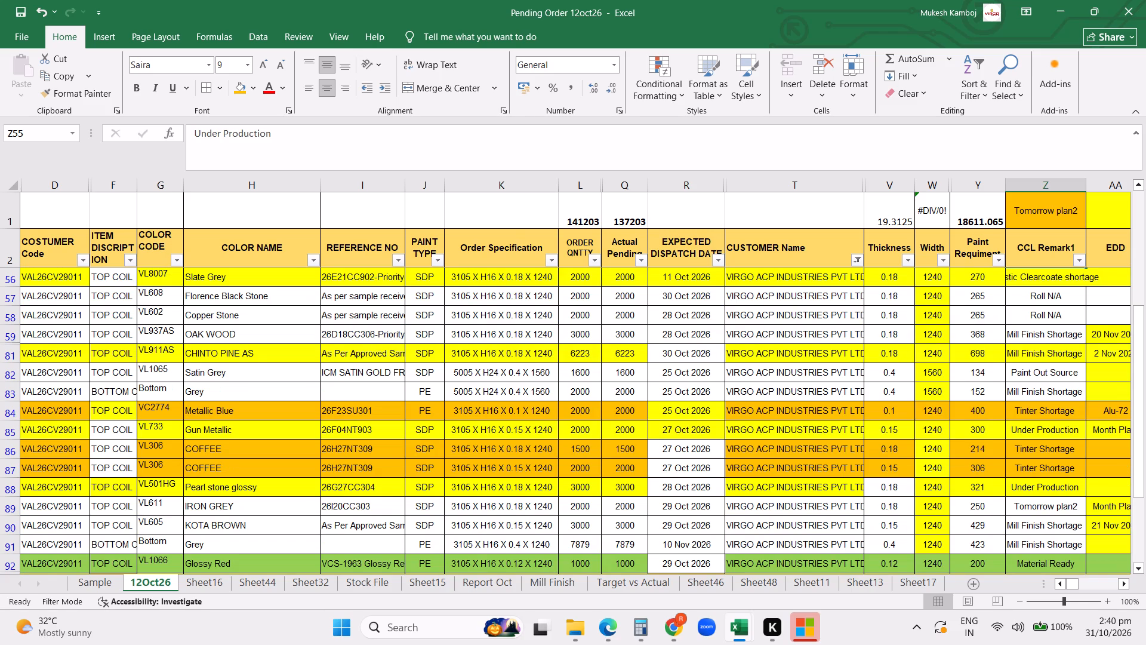
{"action": "scroll", "coordinate": [964, 483], "scroll_direction": "down", "scroll_amount": 1}
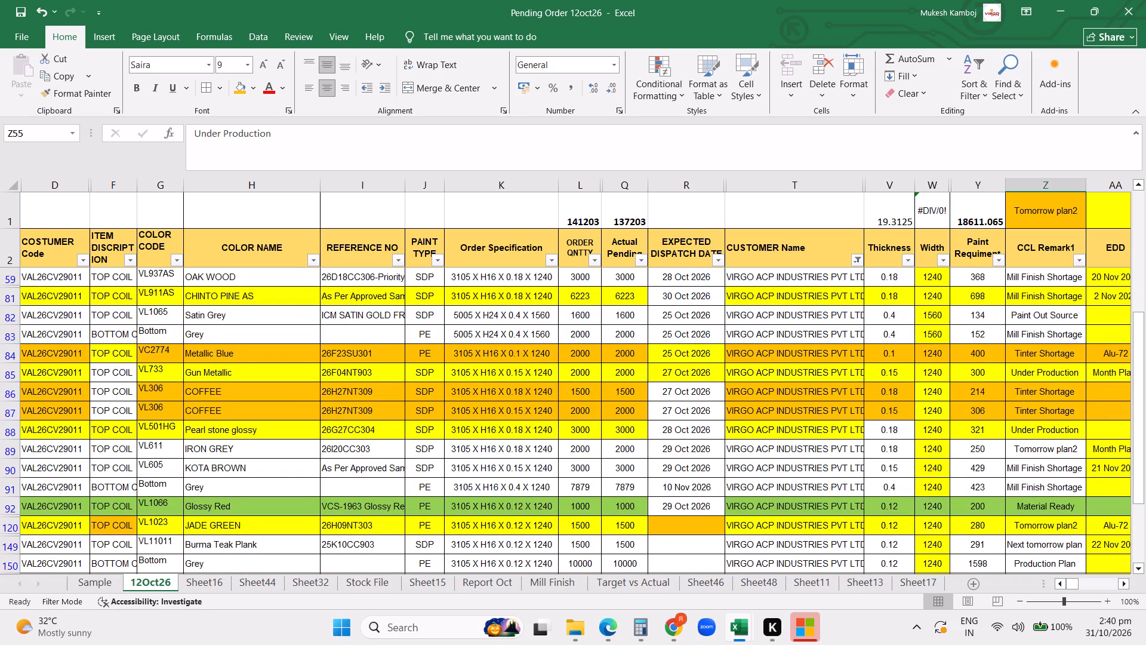
{"action": "left_click", "coordinate": [1053, 508]}
{"action": "key", "text": "d"}
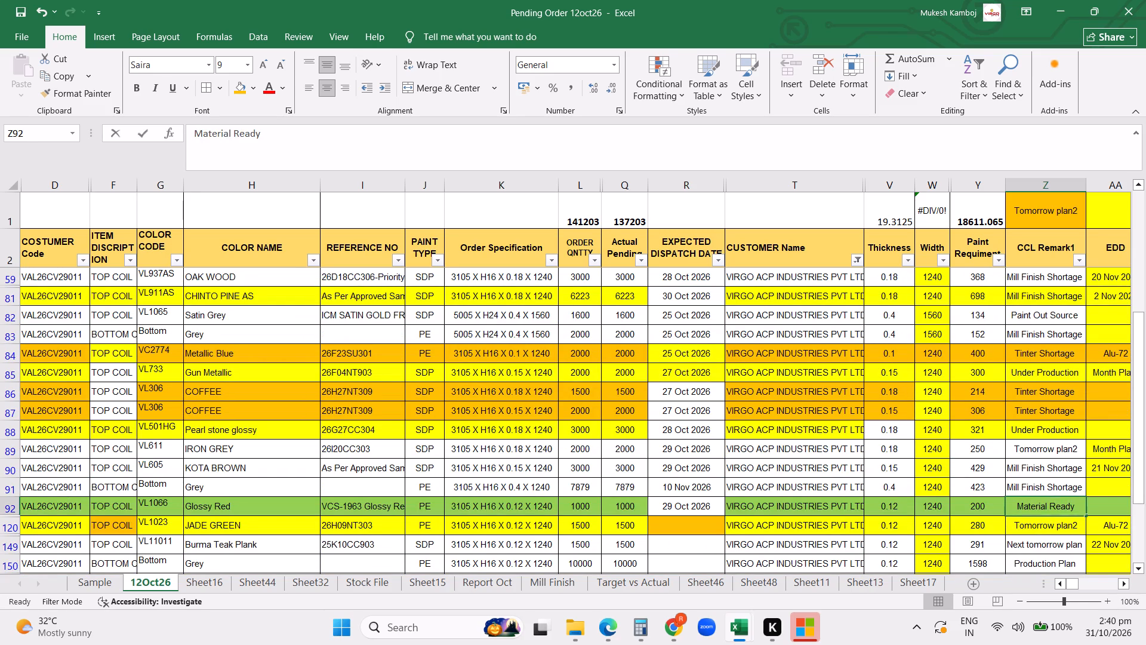
{"action": "left_click", "coordinate": [1053, 532]}
{"action": "left_click", "coordinate": [677, 632]}
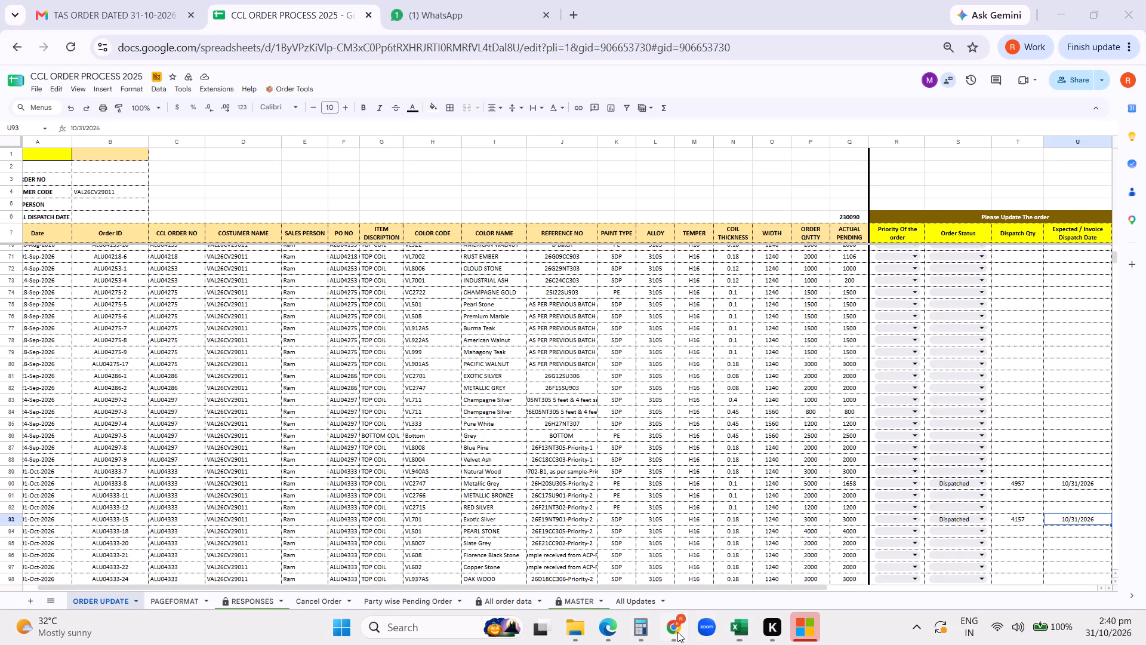
{"action": "scroll", "coordinate": [809, 466], "scroll_direction": "down", "scroll_amount": 2}
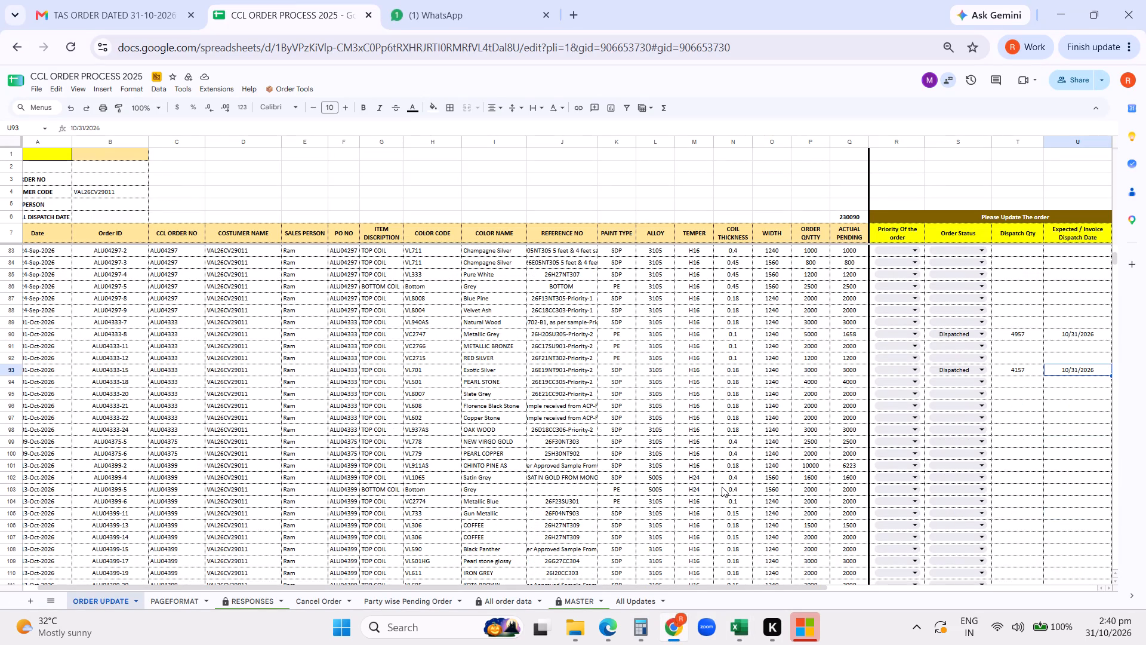
{"action": "scroll", "coordinate": [722, 486], "scroll_direction": "down", "scroll_amount": 1}
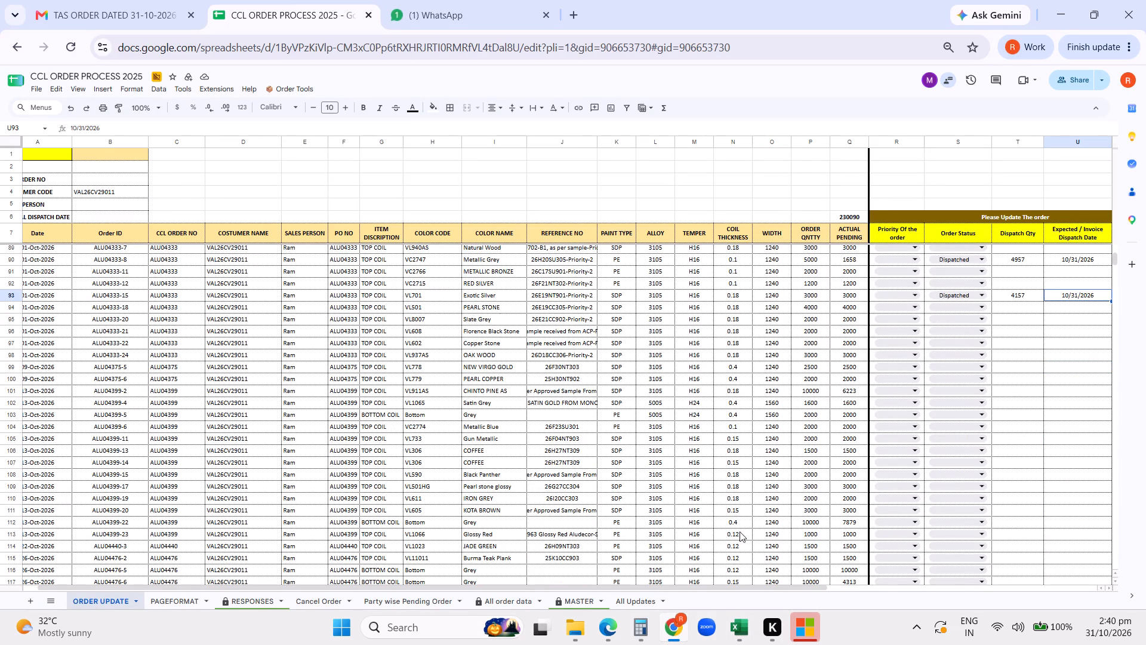
{"action": "left_click", "coordinate": [948, 535]}
{"action": "left_click", "coordinate": [942, 443]}
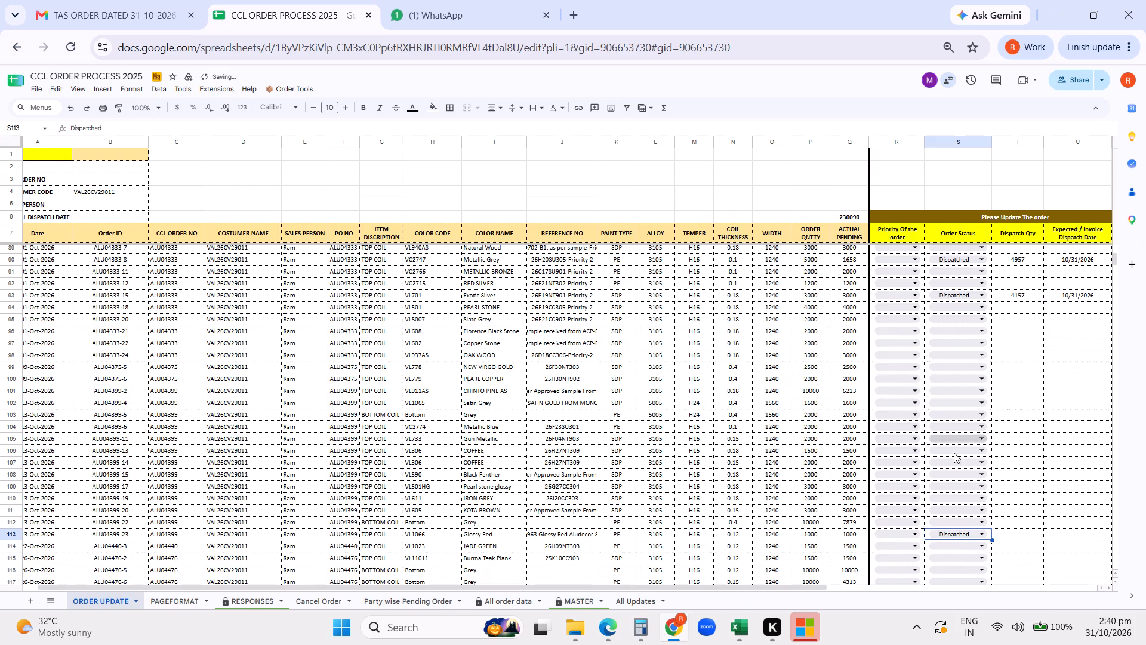
{"action": "left_click", "coordinate": [1012, 538]}
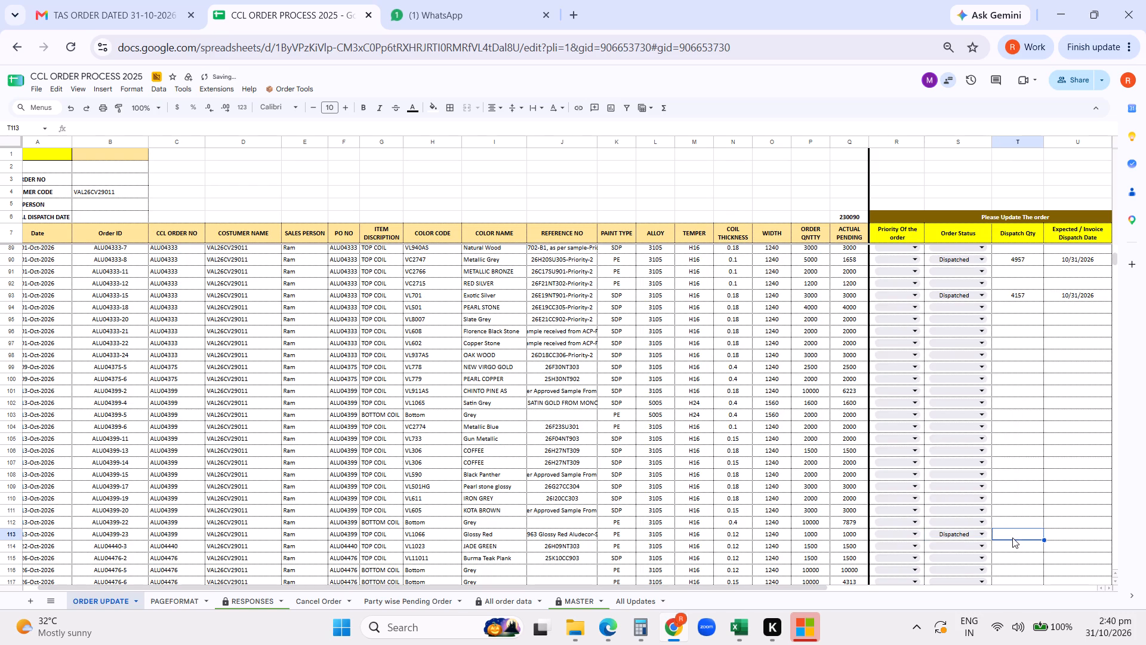
{"action": "type", "text": "1155"}
{"action": "key", "text": "Return"}
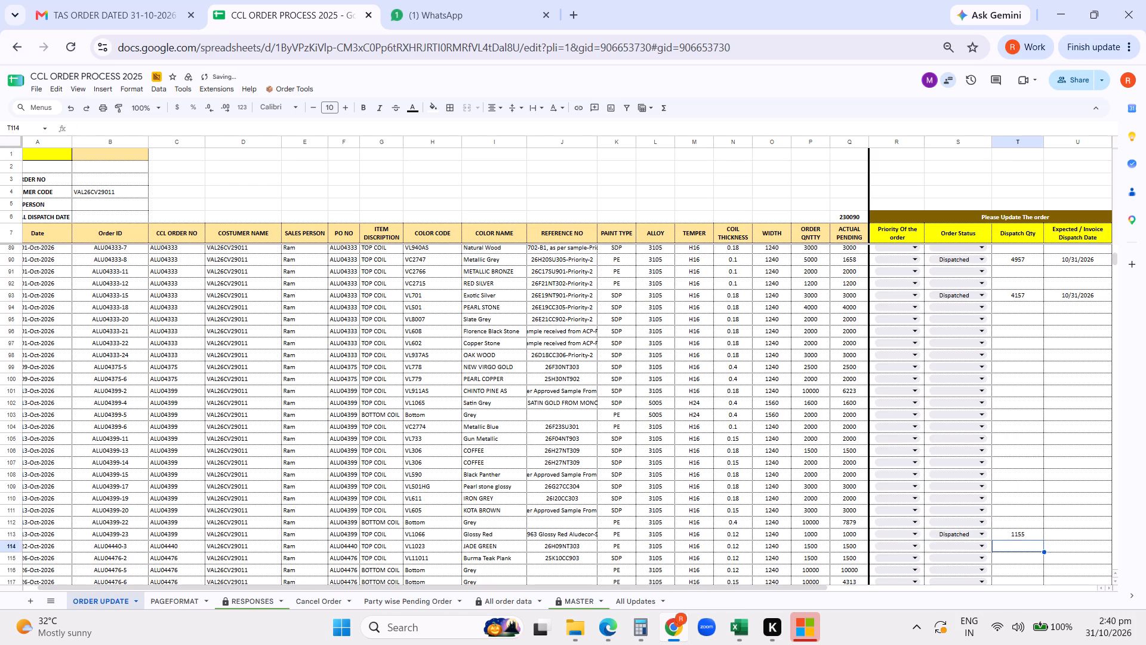
{"action": "double_click", "coordinate": [1056, 533]}
{"action": "left_click", "coordinate": [1129, 487]}
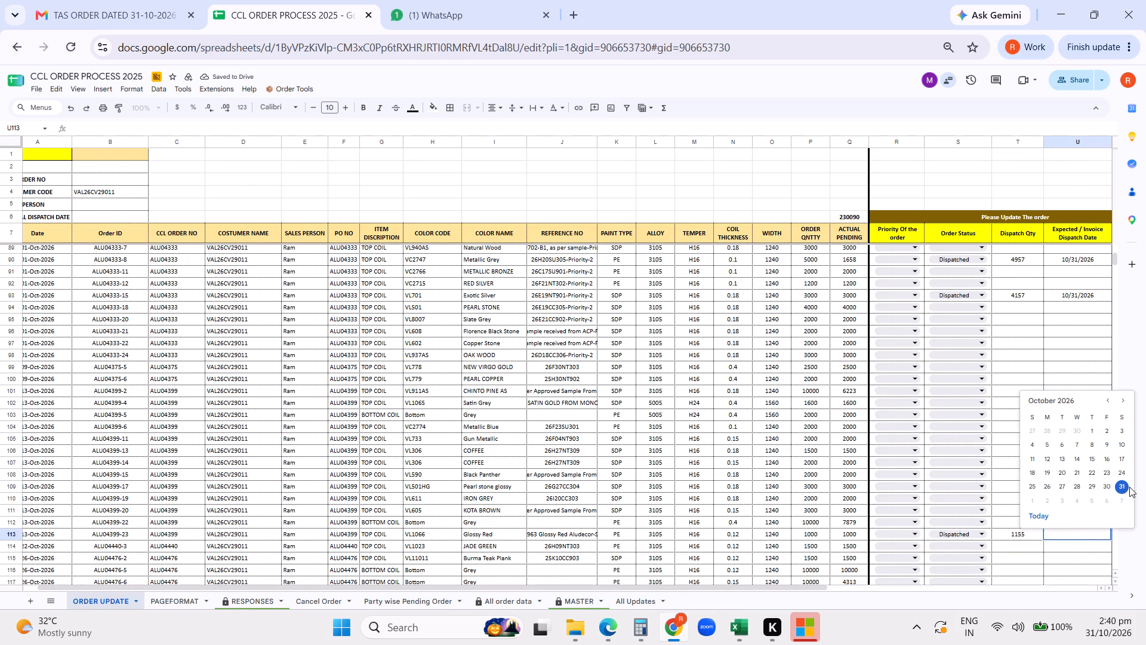
{"action": "left_click", "coordinate": [1120, 486]}
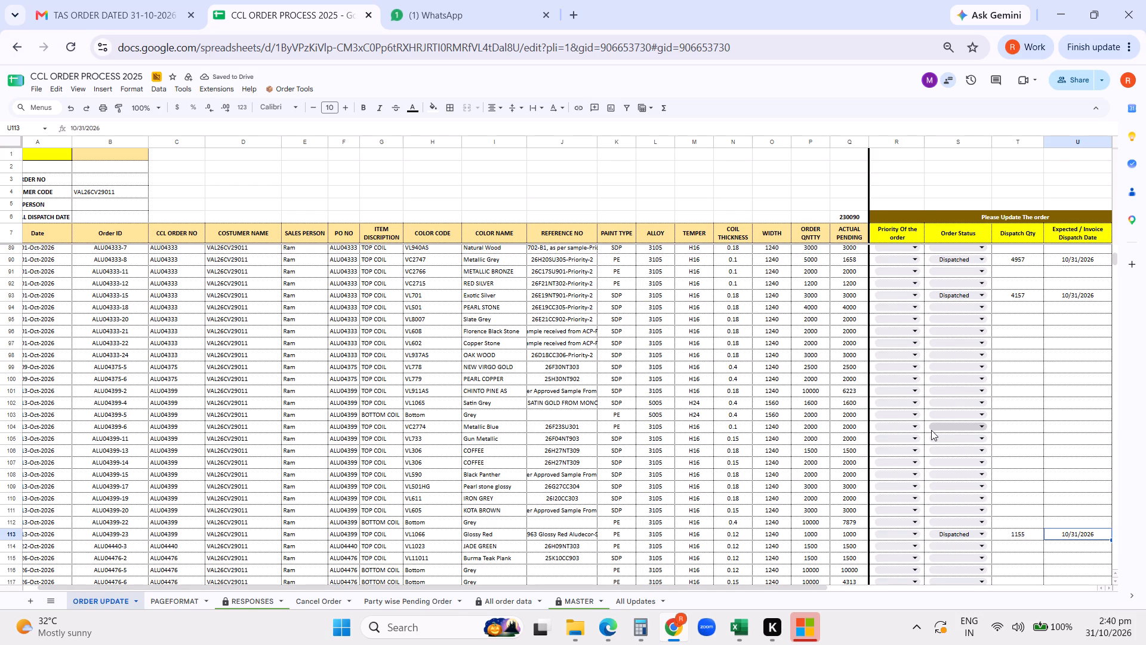
{"action": "scroll", "coordinate": [931, 430], "scroll_direction": "down", "scroll_amount": 1}
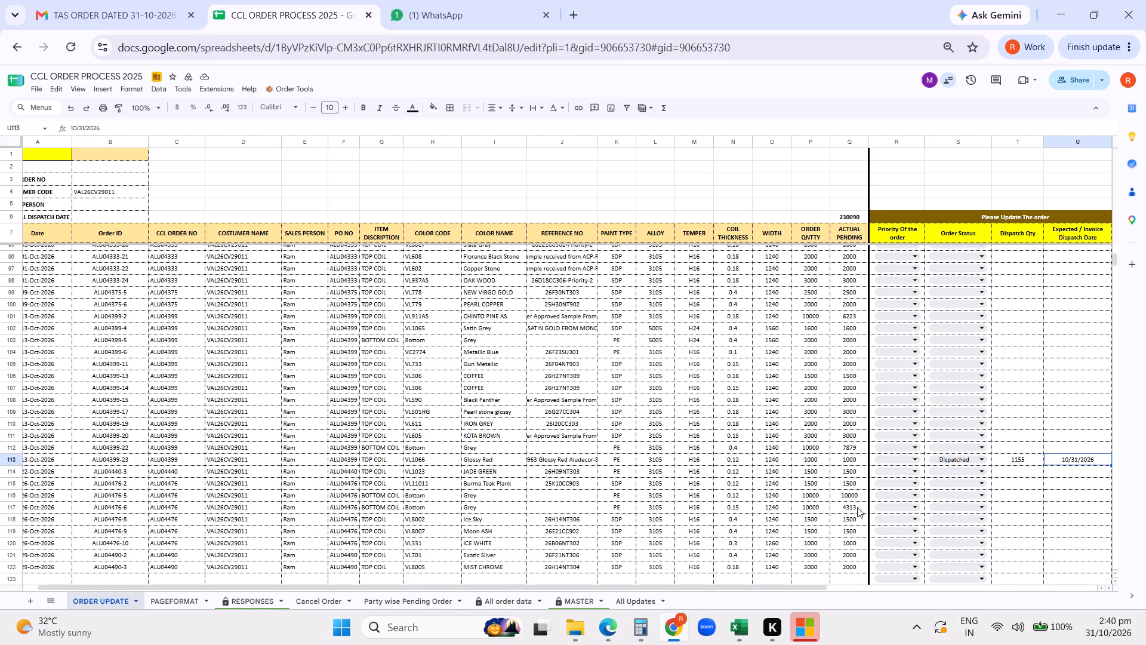
{"action": "left_click", "coordinate": [954, 506]}
{"action": "left_click", "coordinate": [945, 568]}
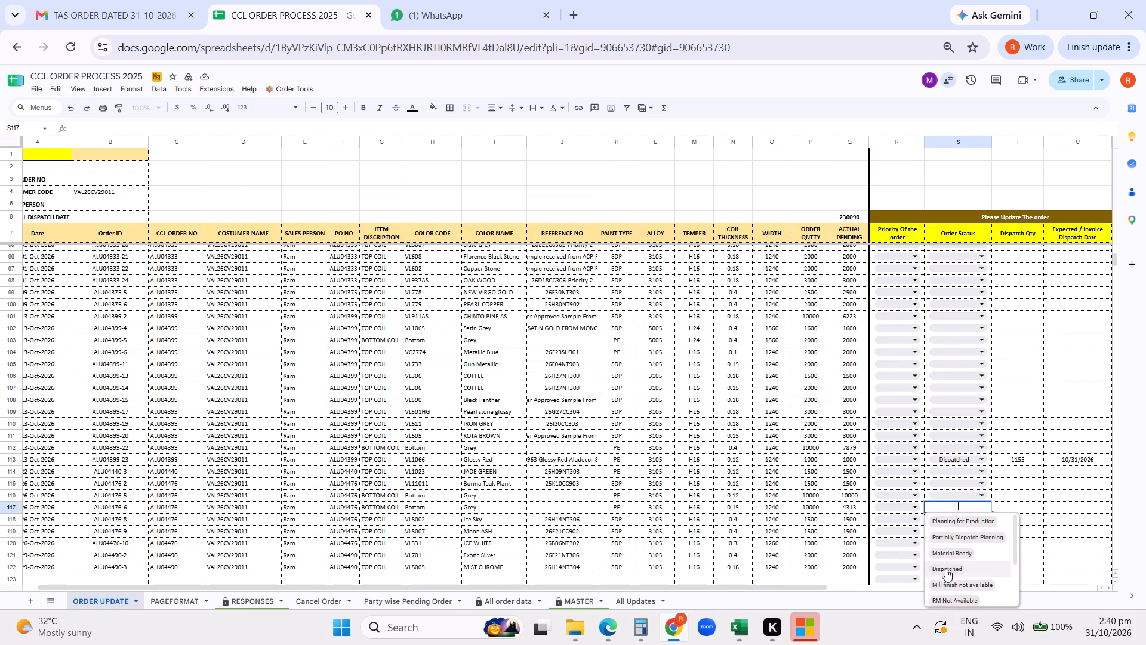
{"action": "left_click", "coordinate": [1003, 508]}
{"action": "type", "text": "2189"}
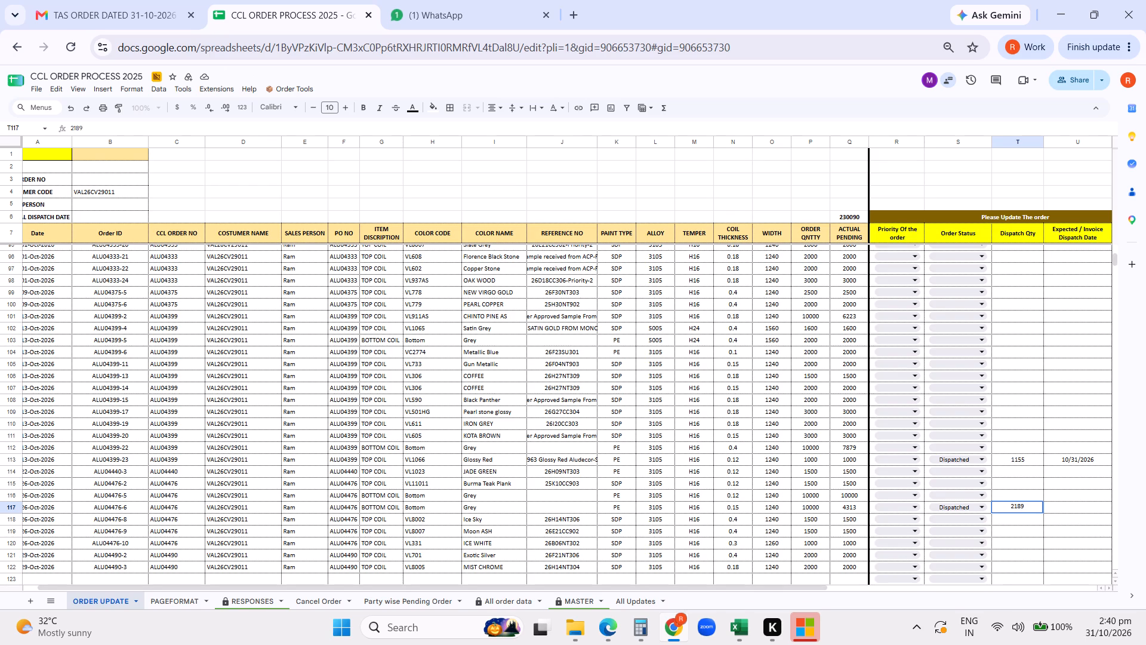
{"action": "key", "text": "Return"}
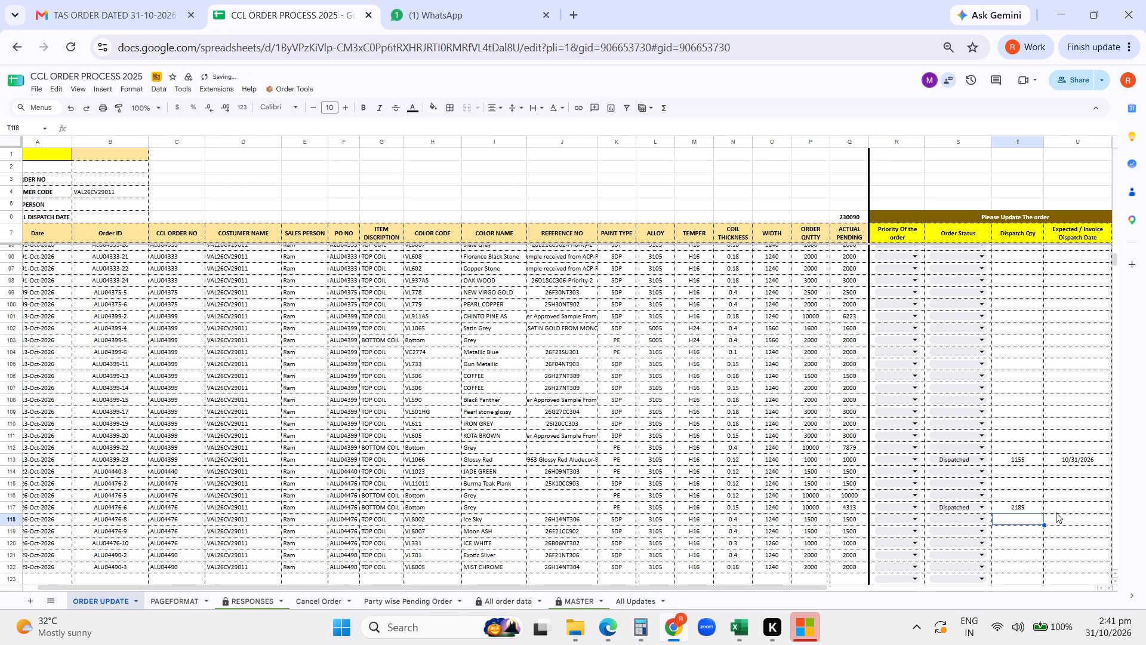
{"action": "double_click", "coordinate": [1056, 508]}
{"action": "left_click", "coordinate": [1122, 454]}
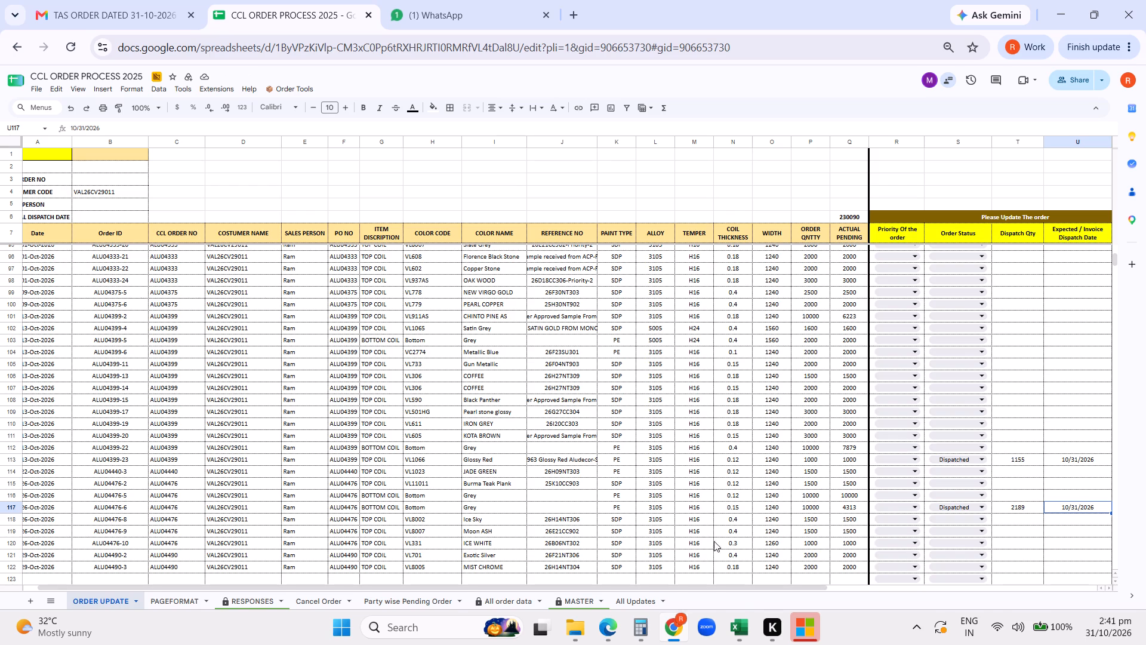
Record the ICE WHITE order ALU04476-10 as Dispatched with quantity 1398 and dispatch date 10/31/2026.
{"action": "left_click", "coordinate": [971, 545]}
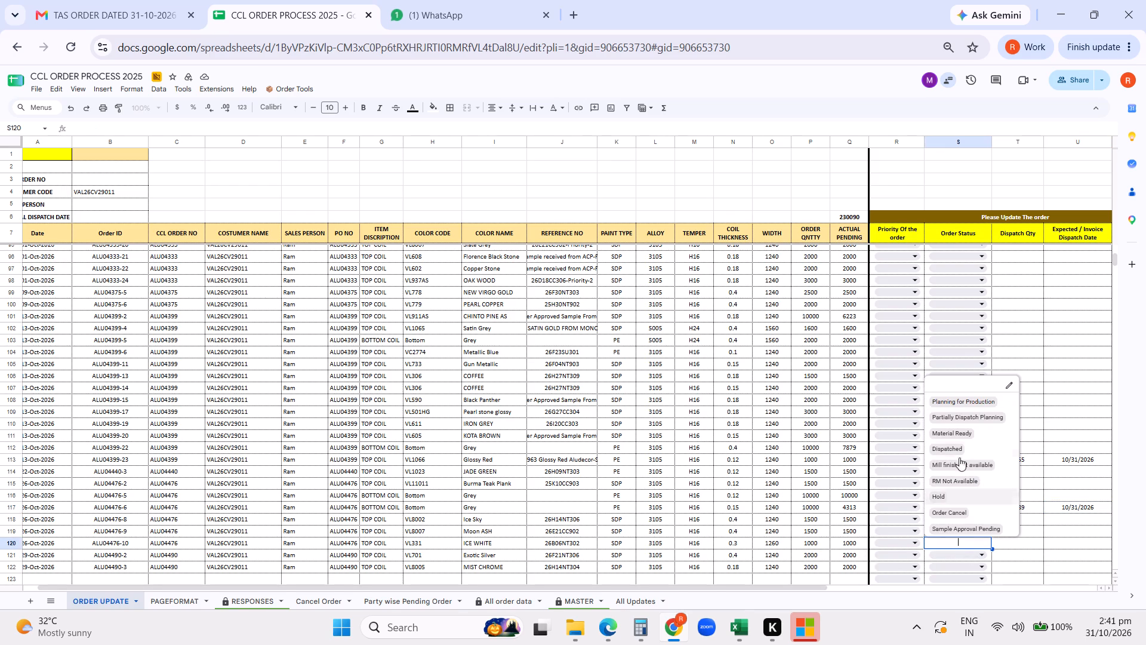
{"action": "left_click", "coordinate": [952, 446]}
{"action": "left_click", "coordinate": [1010, 539]}
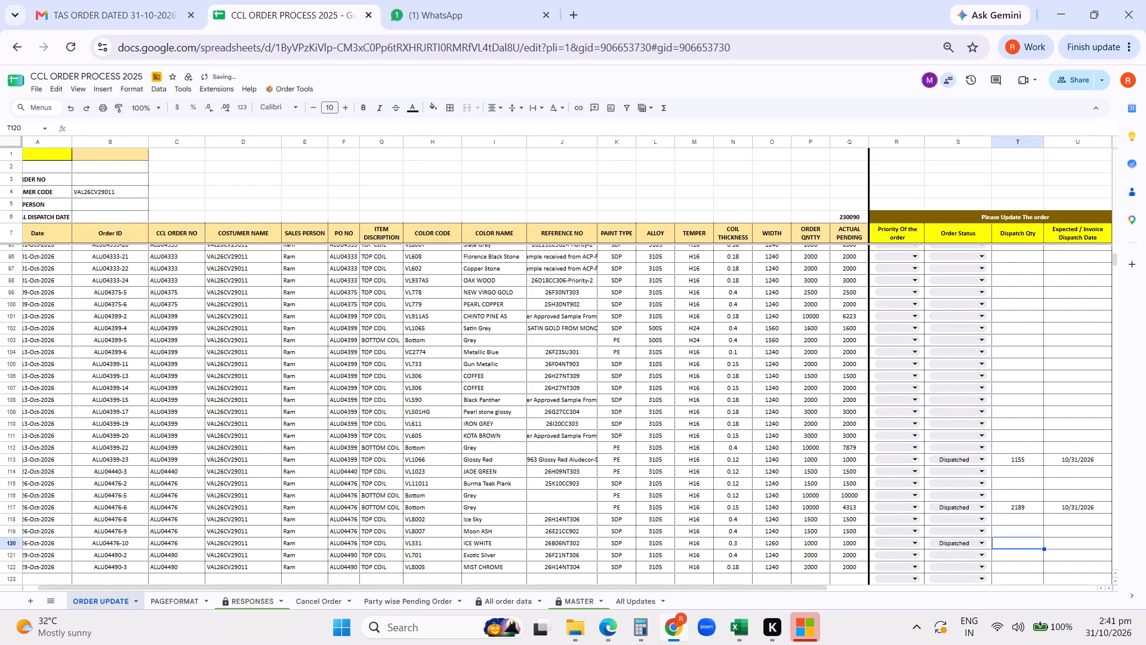
{"action": "type", "text": "1398"}
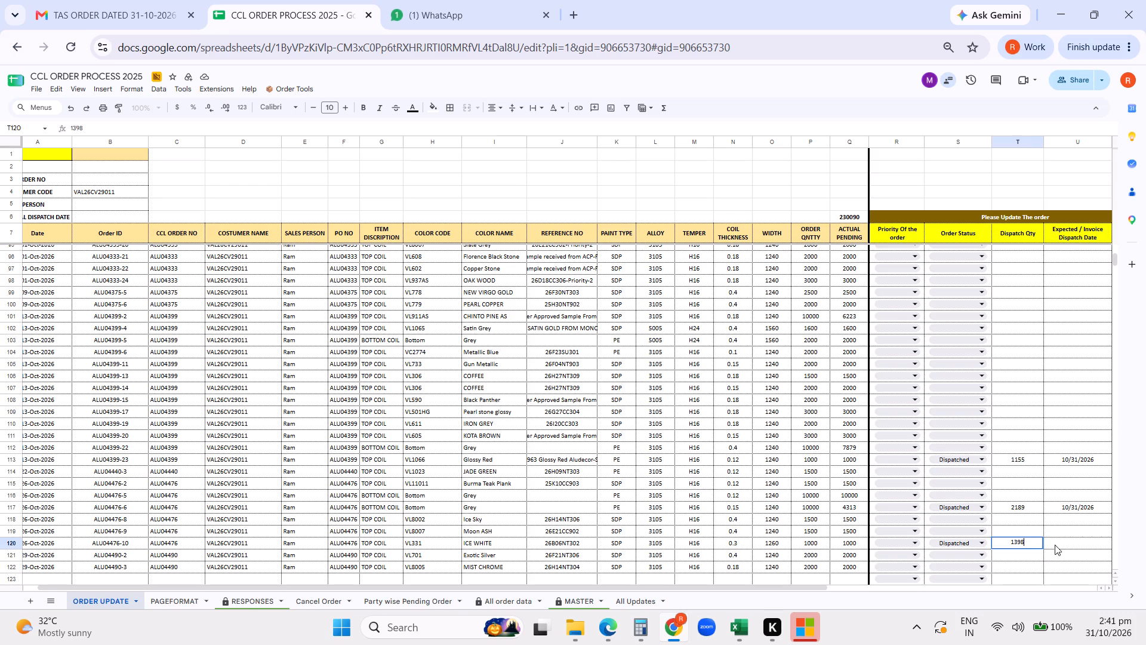
{"action": "double_click", "coordinate": [1056, 543]}
{"action": "left_click", "coordinate": [1122, 495]}
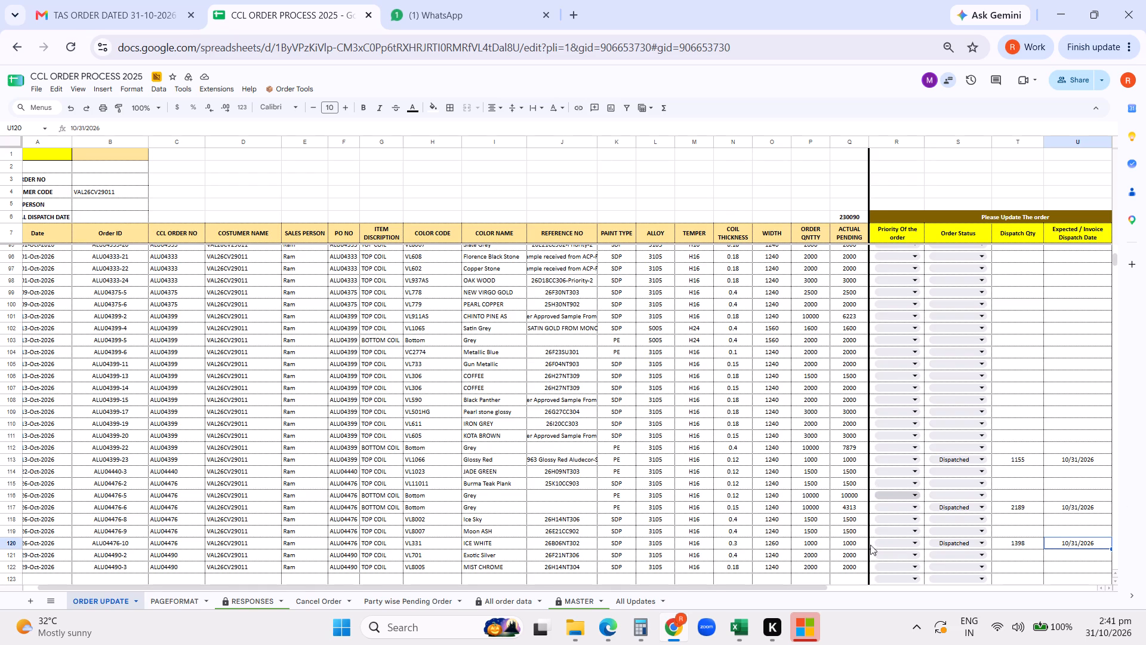
Switch to the Pending Order 12oct26 workbook and set CCL Remark1 to Dispatched for the VL331 ICE WHITE order.
{"action": "left_click", "coordinate": [747, 623]}
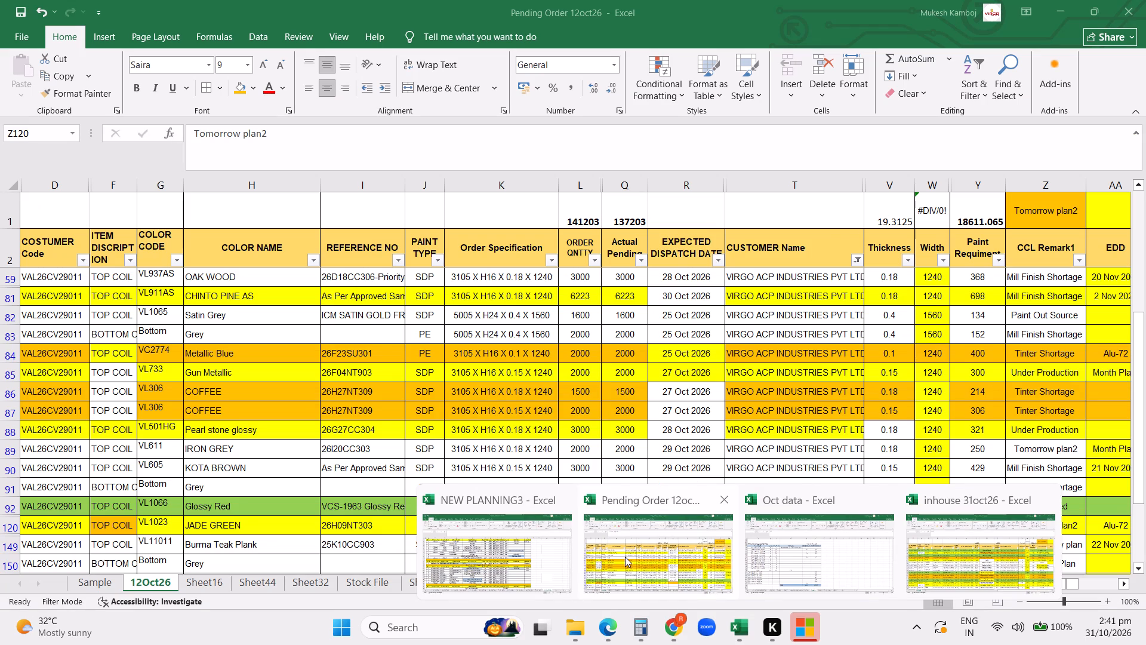
{"action": "left_click", "coordinate": [625, 556]}
{"action": "scroll", "coordinate": [659, 489], "scroll_direction": "down", "scroll_amount": 3}
{"action": "scroll", "coordinate": [659, 489], "scroll_direction": "up", "scroll_amount": 1}
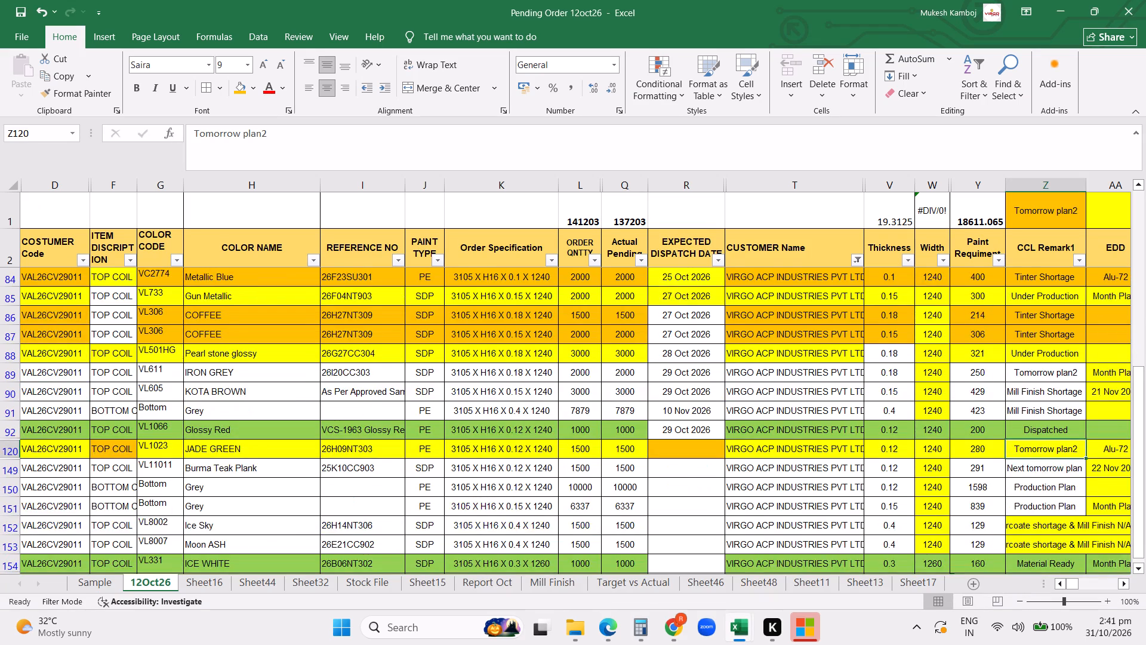
{"action": "scroll", "coordinate": [659, 489], "scroll_direction": "down", "scroll_amount": 2}
{"action": "left_click", "coordinate": [1024, 449]}
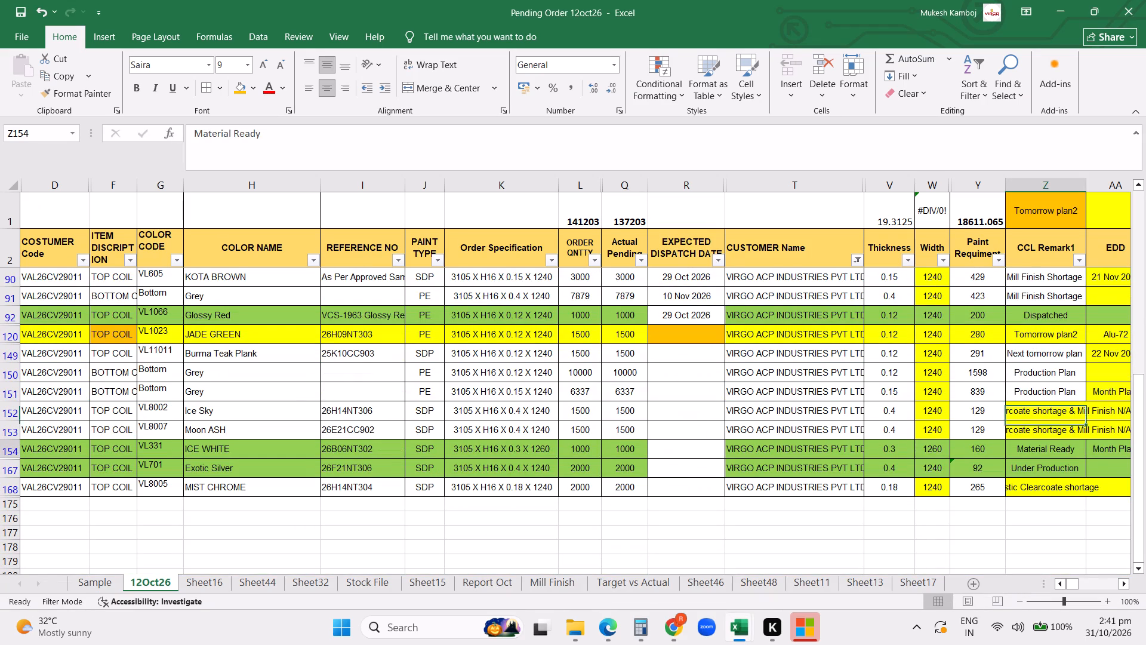
{"action": "key", "text": "d"}
{"action": "key", "text": "Down"}
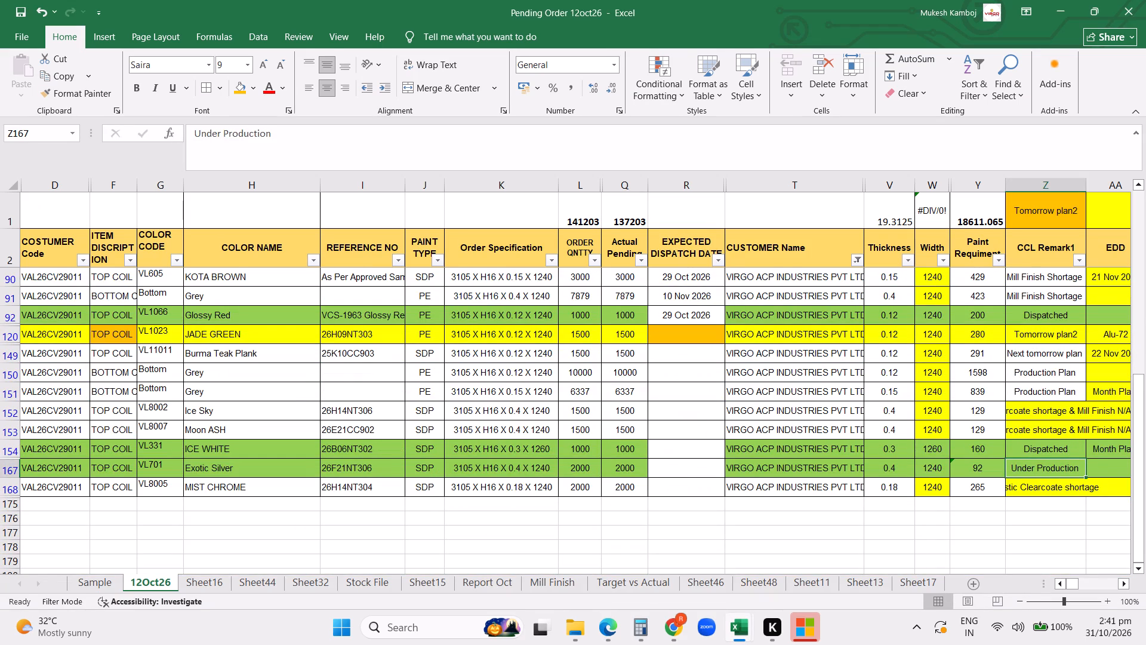
Set the order quantity of the 0.4 thick VL701 Exotic Silver order to =2000-876 and copy it into Actual Pending.
{"action": "left_click", "coordinate": [570, 468]}
{"action": "left_click", "coordinate": [185, 131]}
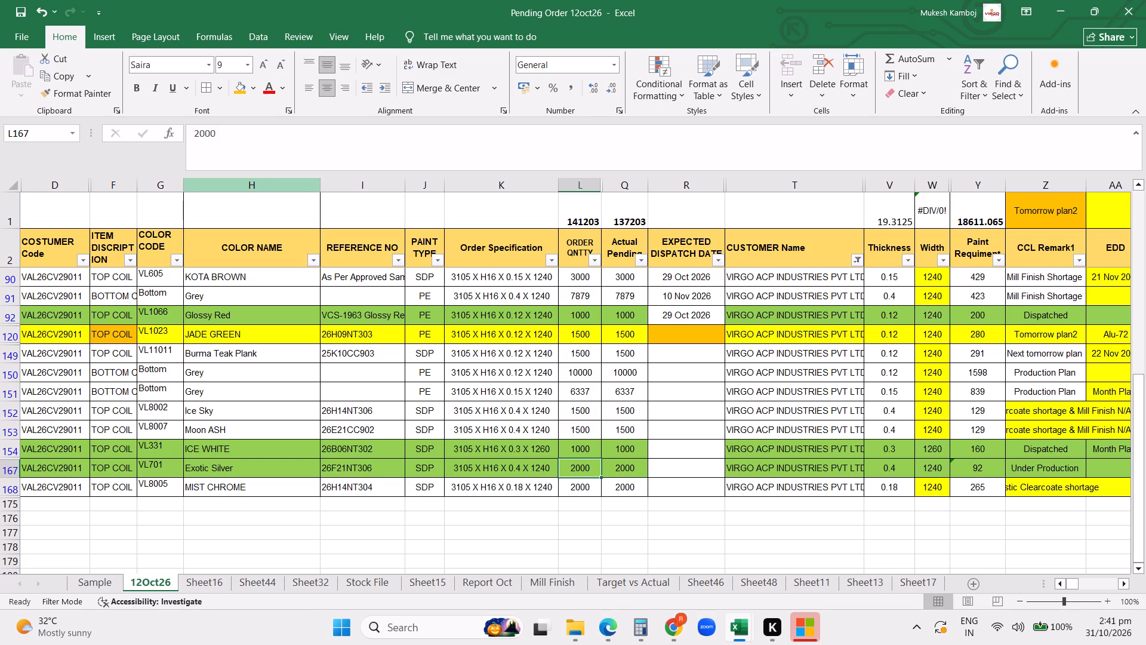
{"action": "left_click", "coordinate": [196, 137]}
{"action": "key", "text": "equal"}
{"action": "key", "text": "Right"}
{"action": "key", "text": "Right"}
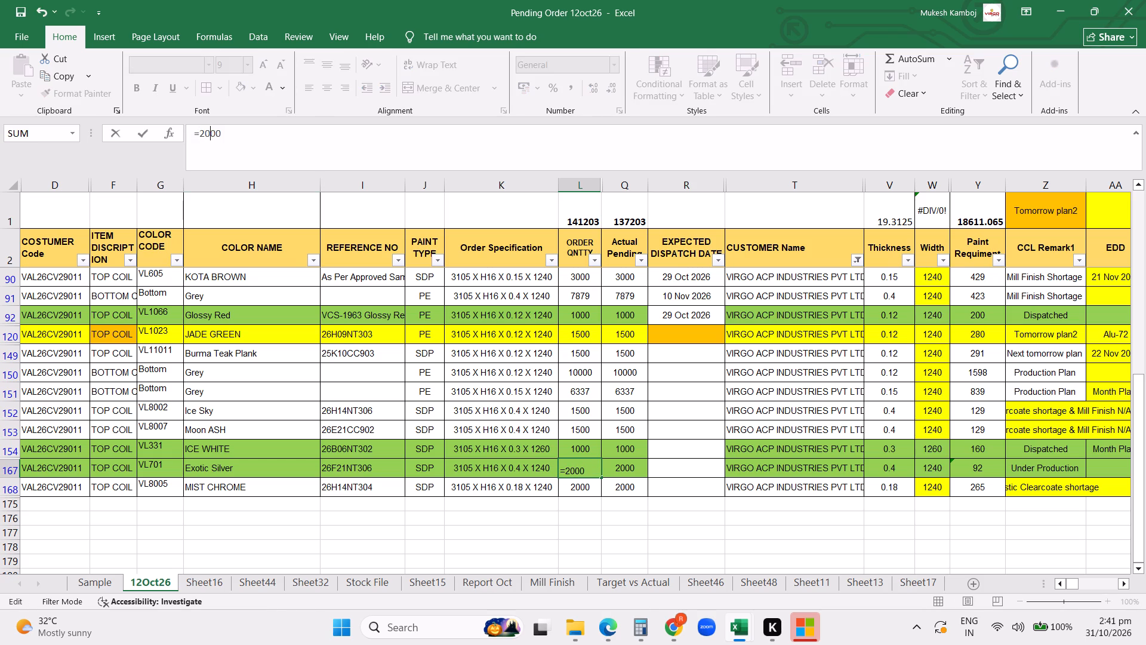
{"action": "key", "text": "Right"}
{"action": "key", "text": "Right"}
{"action": "key", "text": "minus"}
{"action": "type", "text": "876"}
{"action": "key", "text": "Return"}
{"action": "key", "text": "Up"}
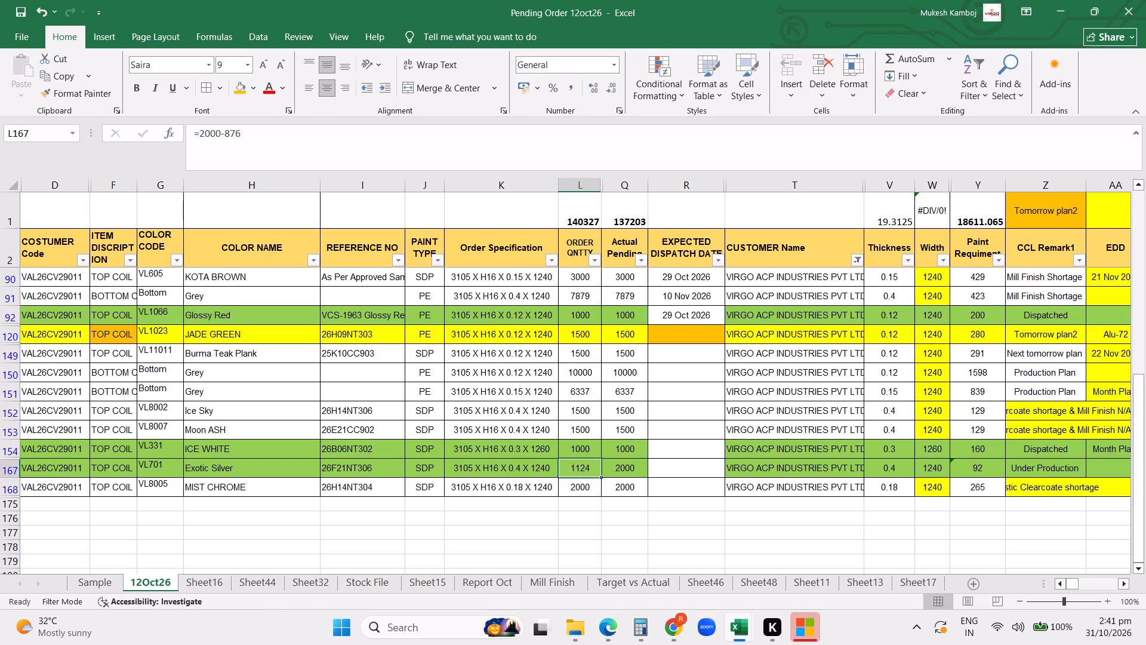
{"action": "key", "text": "ctrl+c"}
{"action": "key", "text": "Right"}
{"action": "key", "text": "Return"}
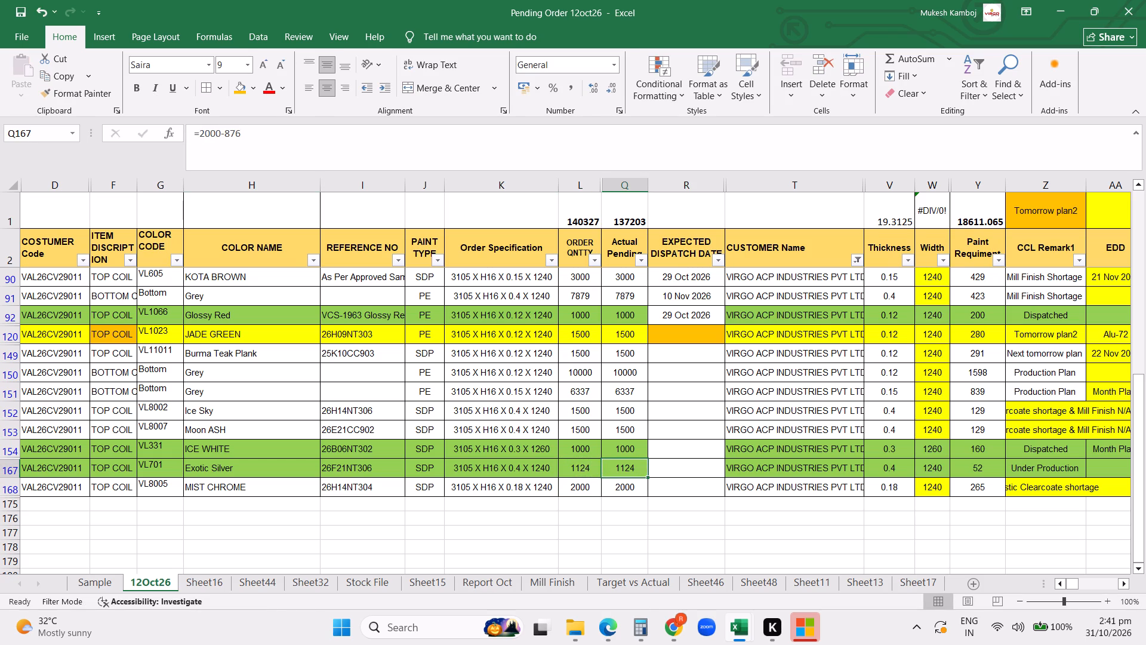
In the online CCL ORDER PROCESS 2025 sheet, record Exotic Silver order ALU04490-2 as Dispatched with quantity 876 and dispatch date 10/31/2026.
{"action": "left_click", "coordinate": [666, 626]}
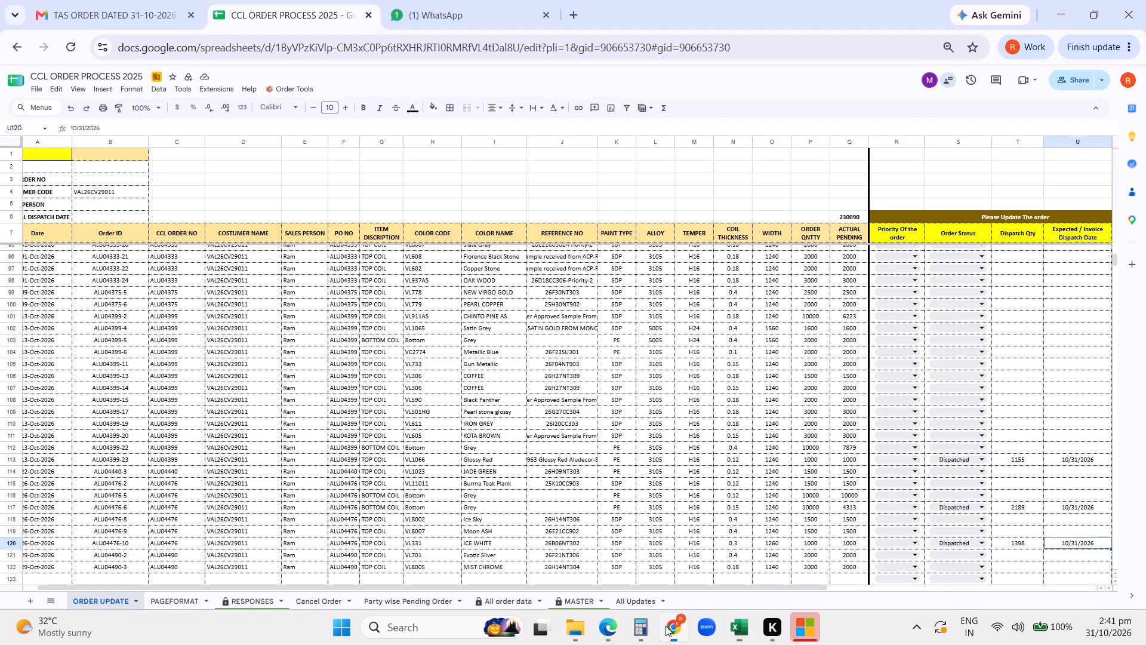
{"action": "scroll", "coordinate": [907, 502], "scroll_direction": "down", "scroll_amount": 2}
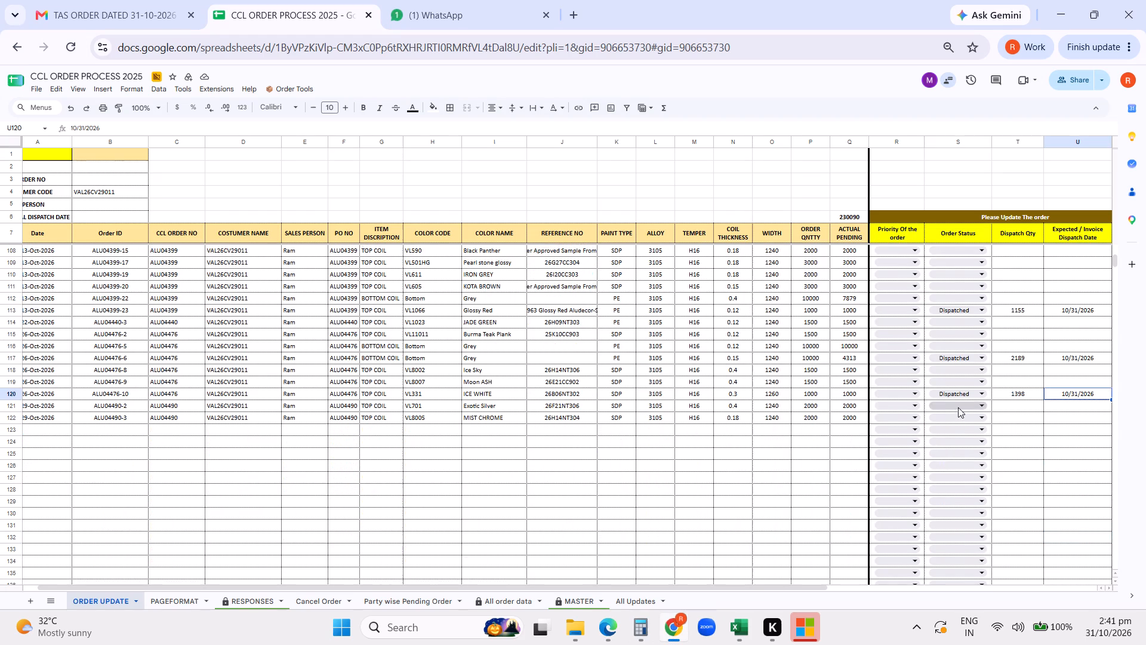
{"action": "left_click", "coordinate": [958, 407]}
{"action": "left_click", "coordinate": [947, 466]}
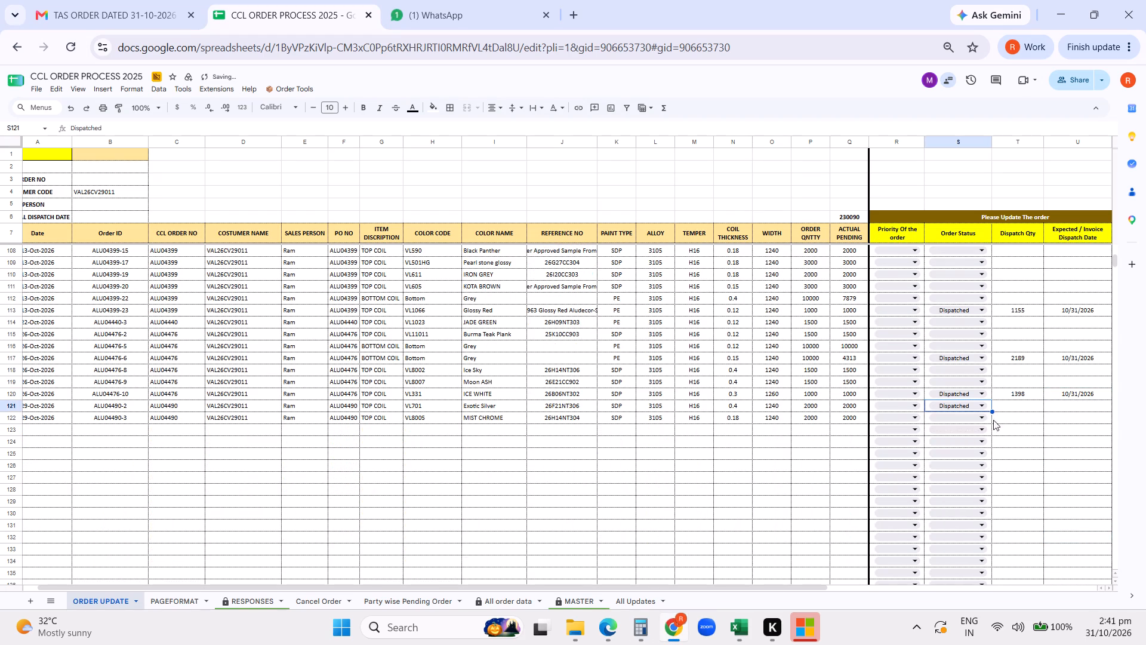
{"action": "left_click", "coordinate": [1003, 409]}
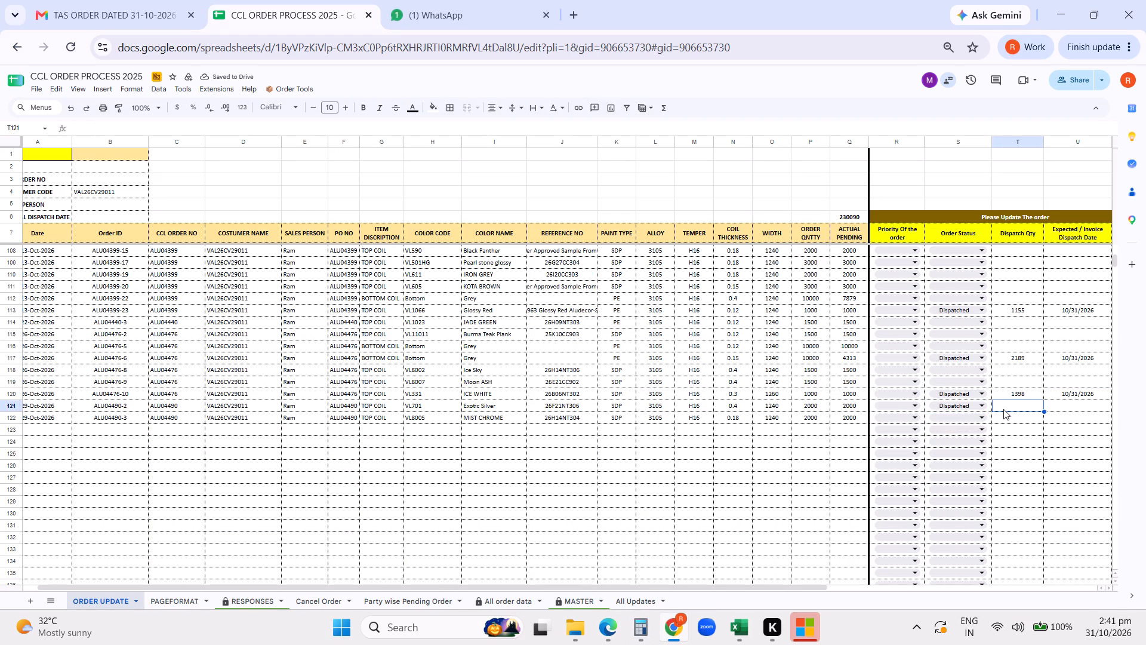
{"action": "type", "text": "876"}
{"action": "key", "text": "Return"}
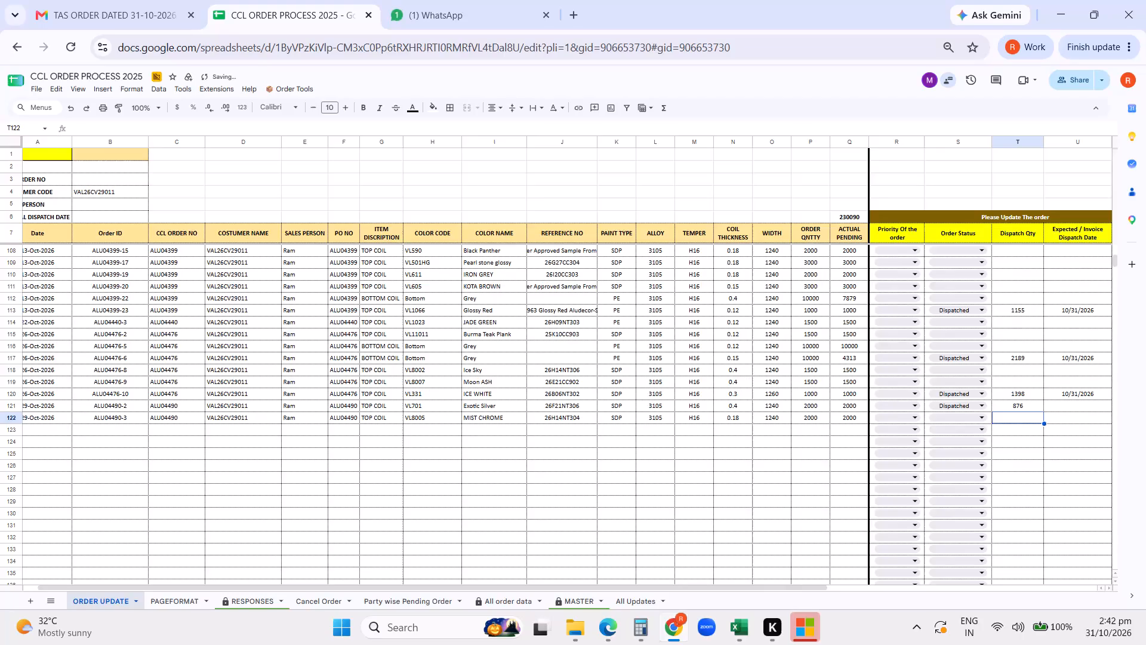
{"action": "double_click", "coordinate": [1064, 406]}
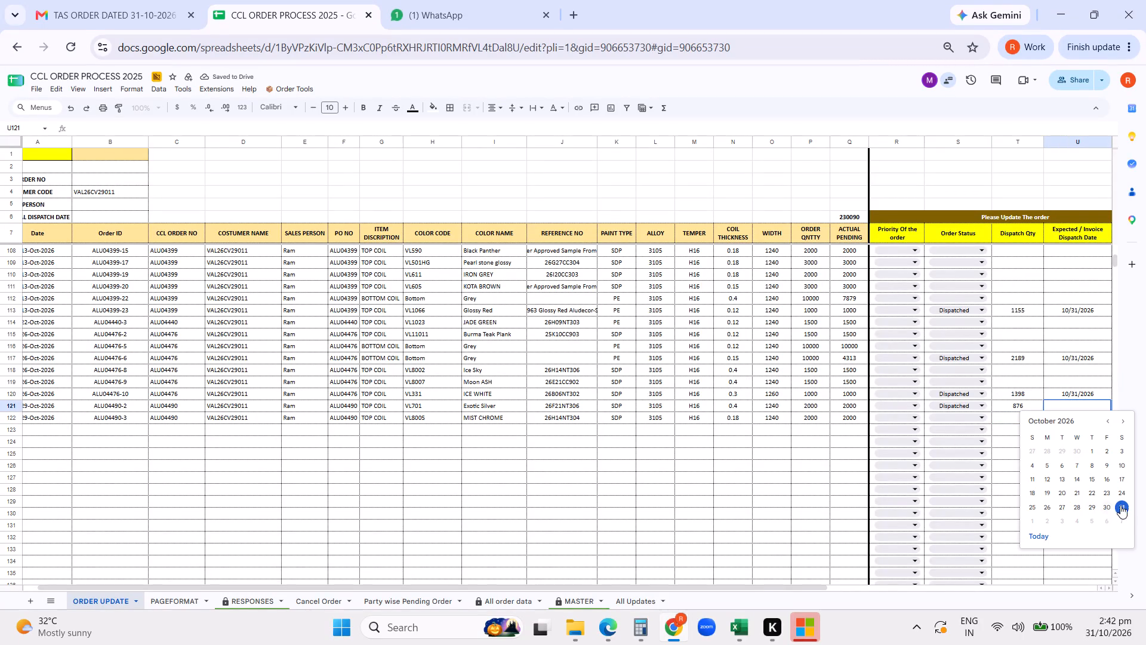
{"action": "left_click", "coordinate": [1120, 504]}
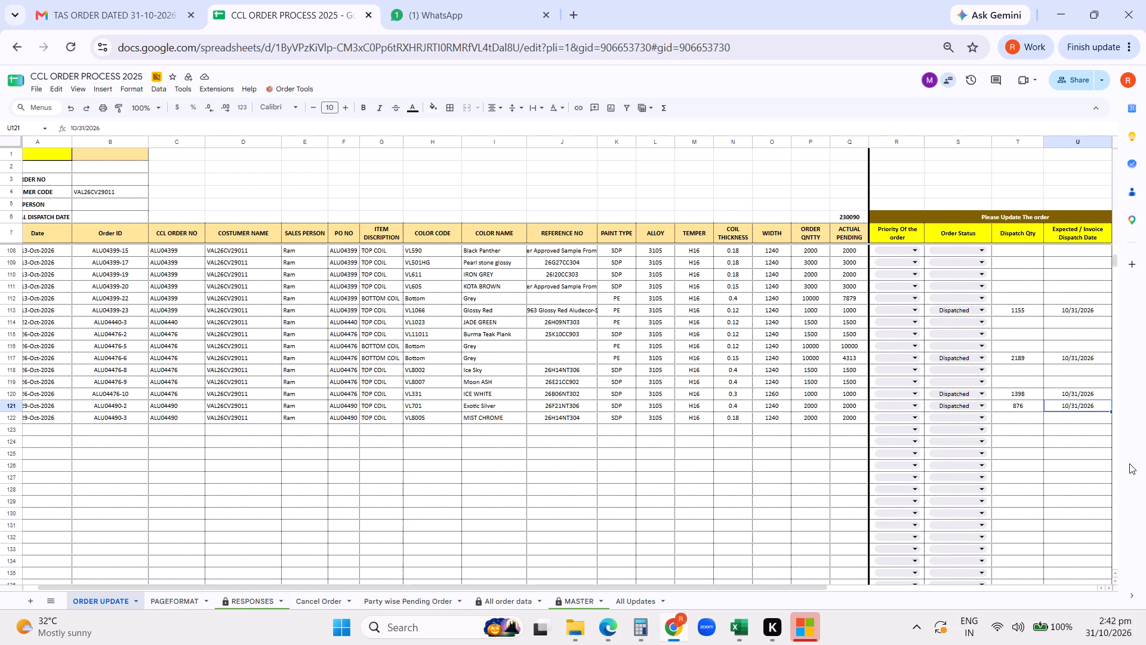
Review the status, dispatch quantity and dispatch date entries across the whole list of customer orders.
{"action": "scroll", "coordinate": [936, 493], "scroll_direction": "up", "scroll_amount": 4}
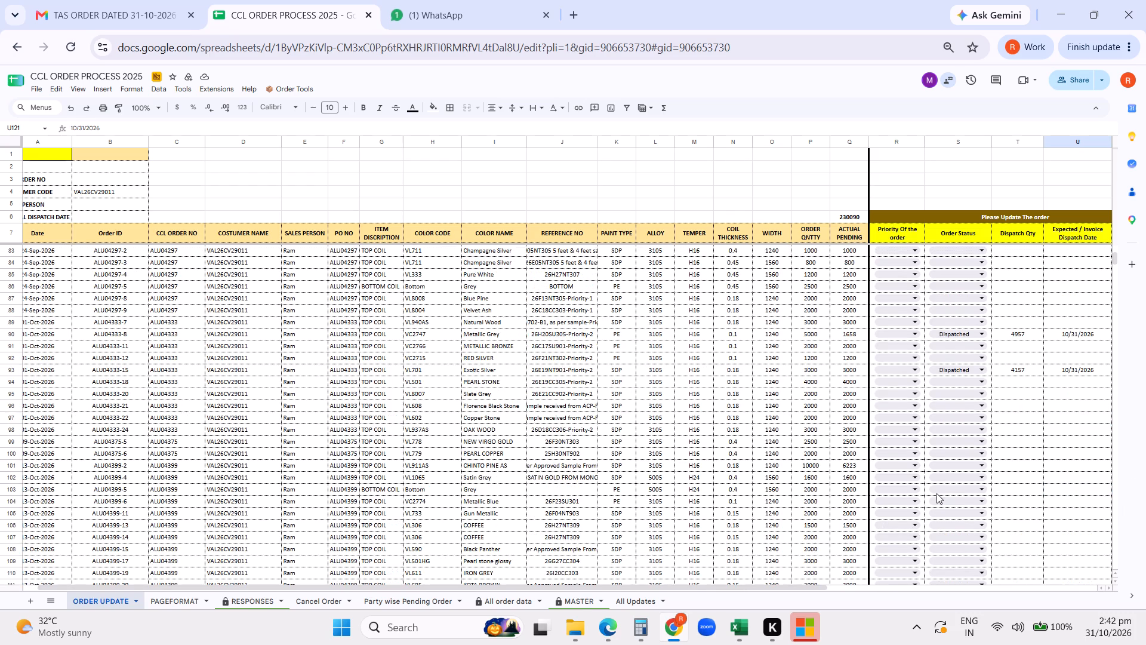
{"action": "scroll", "coordinate": [936, 493], "scroll_direction": "up", "scroll_amount": 5}
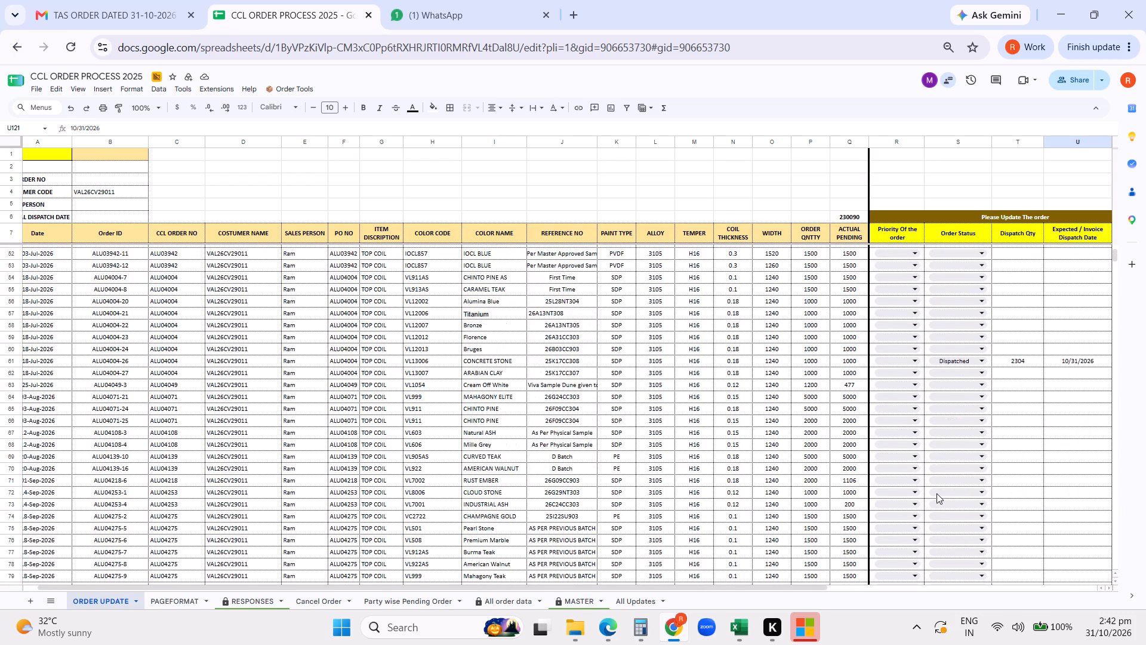
{"action": "scroll", "coordinate": [936, 493], "scroll_direction": "up", "scroll_amount": 15}
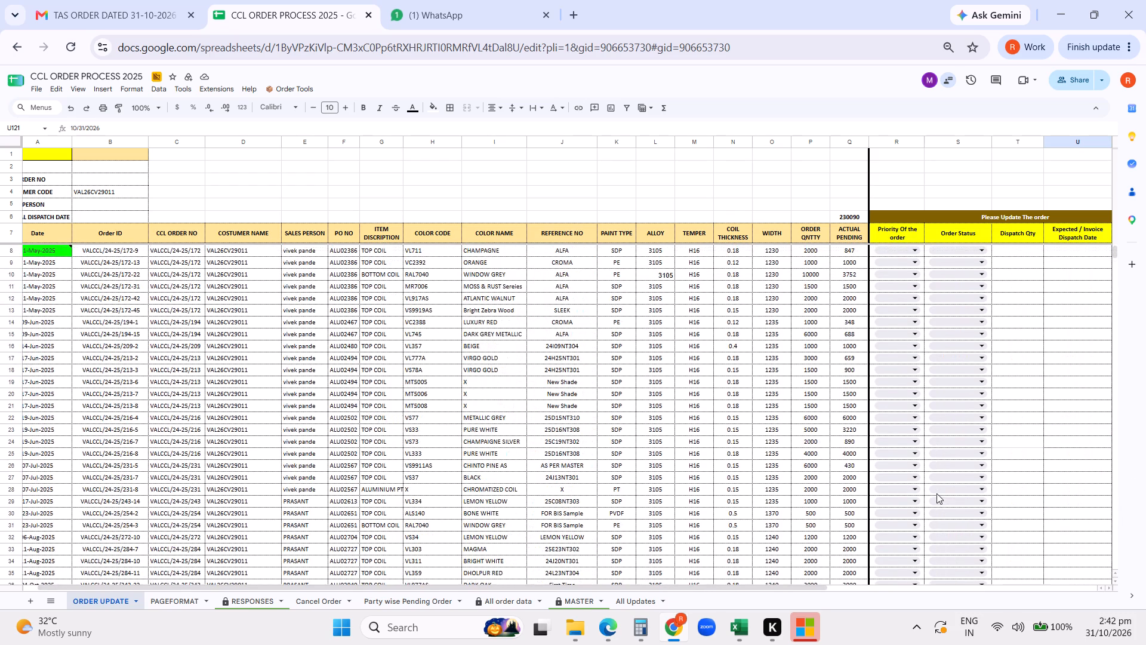
{"action": "scroll", "coordinate": [936, 493], "scroll_direction": "down", "scroll_amount": 8}
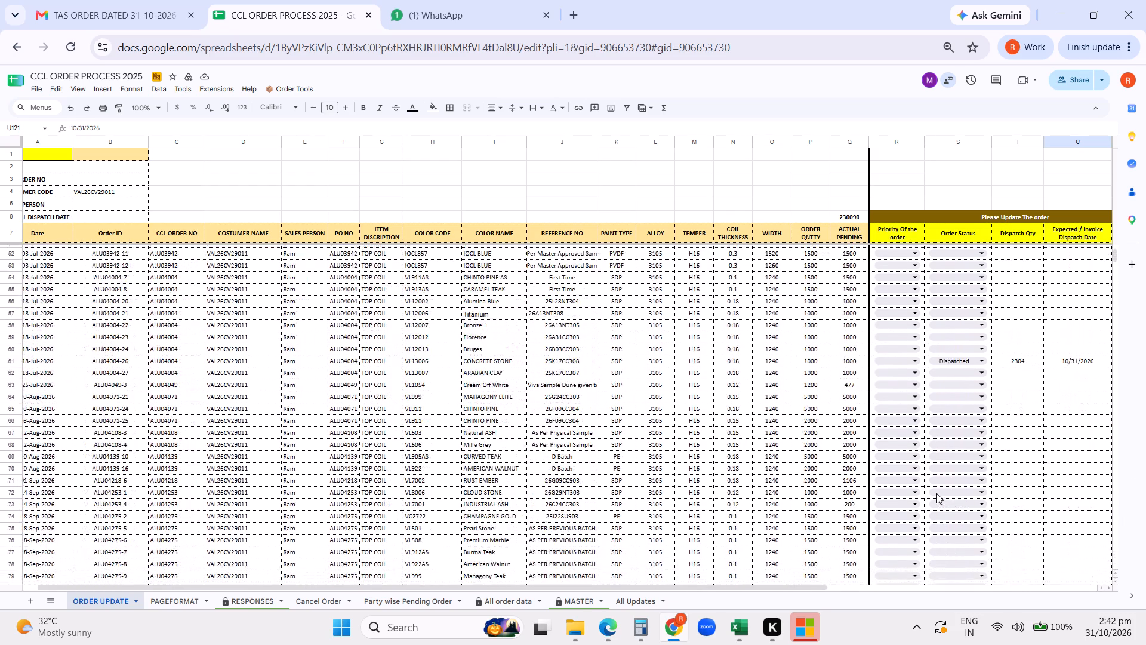
{"action": "scroll", "coordinate": [936, 493], "scroll_direction": "down", "scroll_amount": 2}
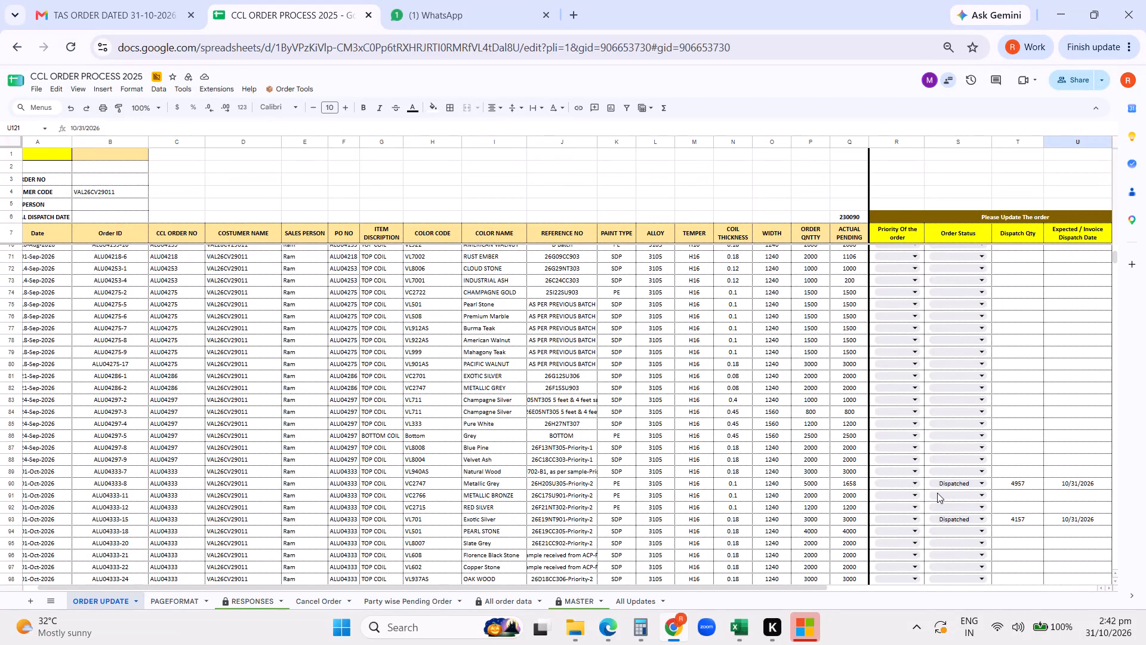
{"action": "scroll", "coordinate": [743, 377], "scroll_direction": "up", "scroll_amount": 4}
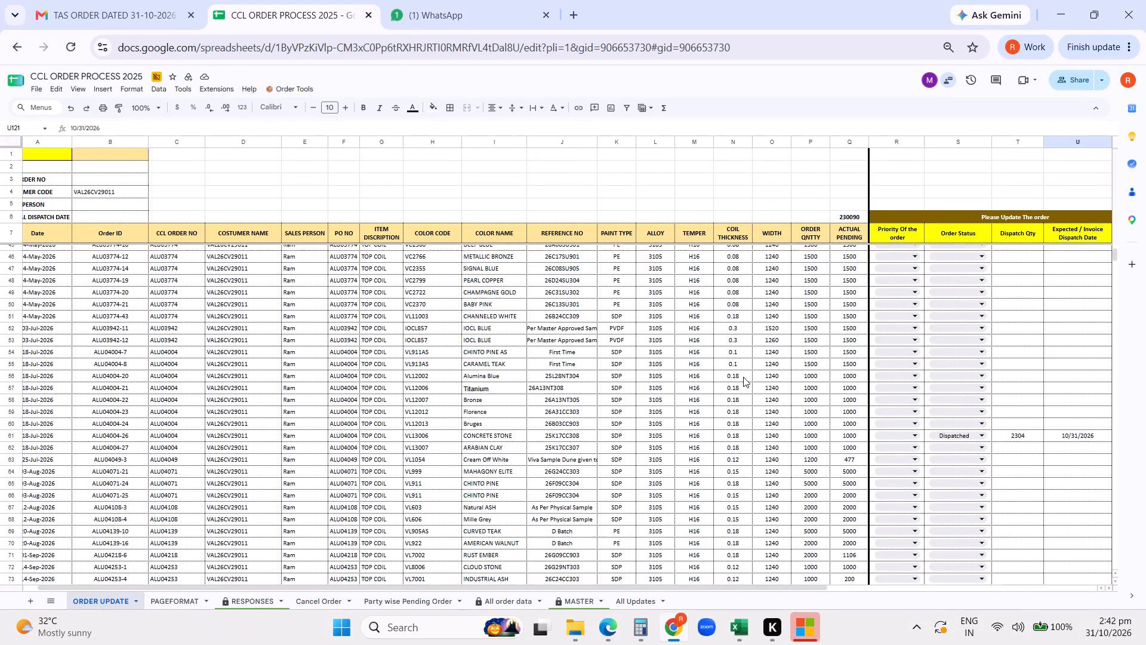
{"action": "scroll", "coordinate": [744, 377], "scroll_direction": "down", "scroll_amount": 9}
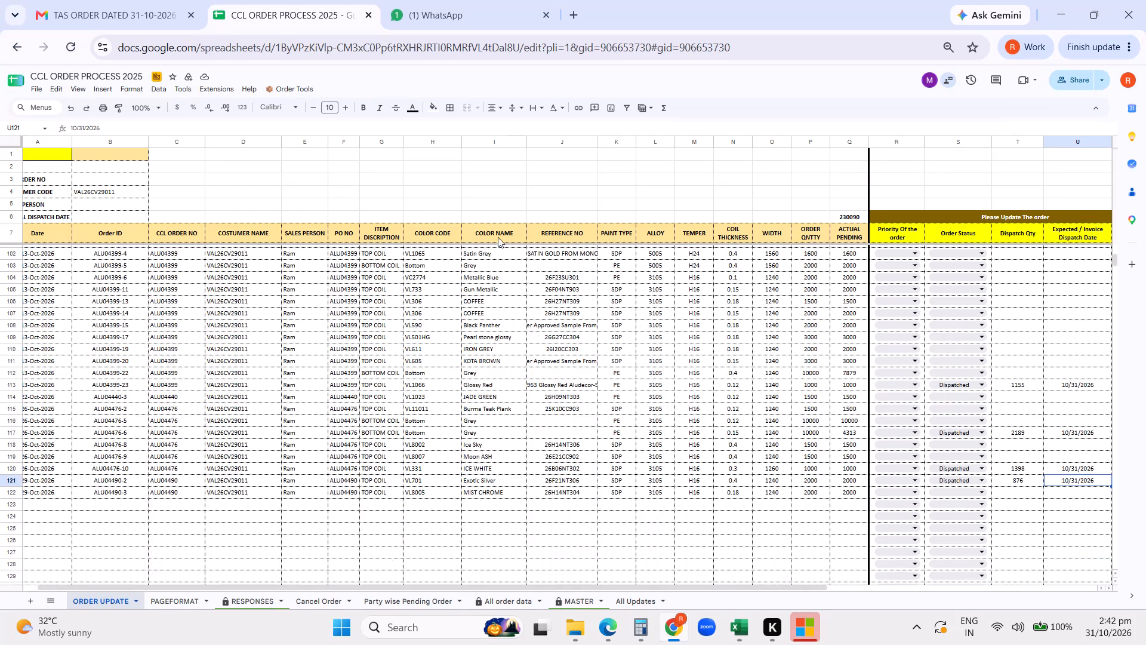
Run the Order Tools script on the order update sheet.
{"action": "left_click", "coordinate": [285, 88]}
{"action": "left_click", "coordinate": [285, 107]}
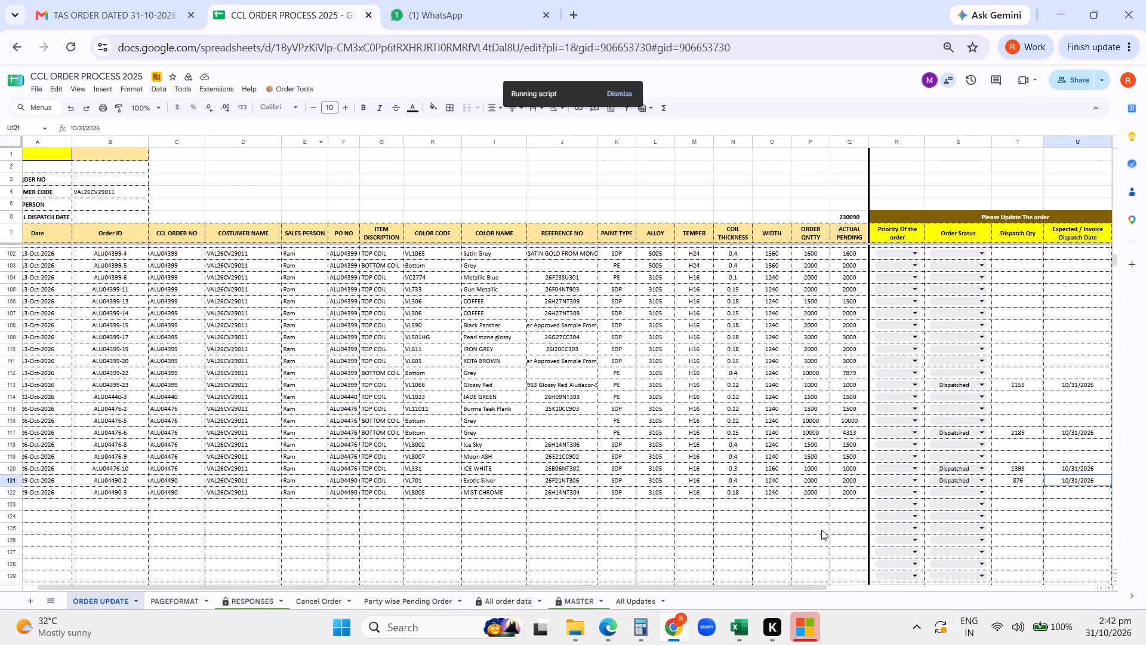
Switch to the Pending Order 12oct26 workbook and check the 0.15 thick Grey bottom coil's Actual Pending formula and the surrounding orders.
{"action": "left_click", "coordinate": [745, 628]}
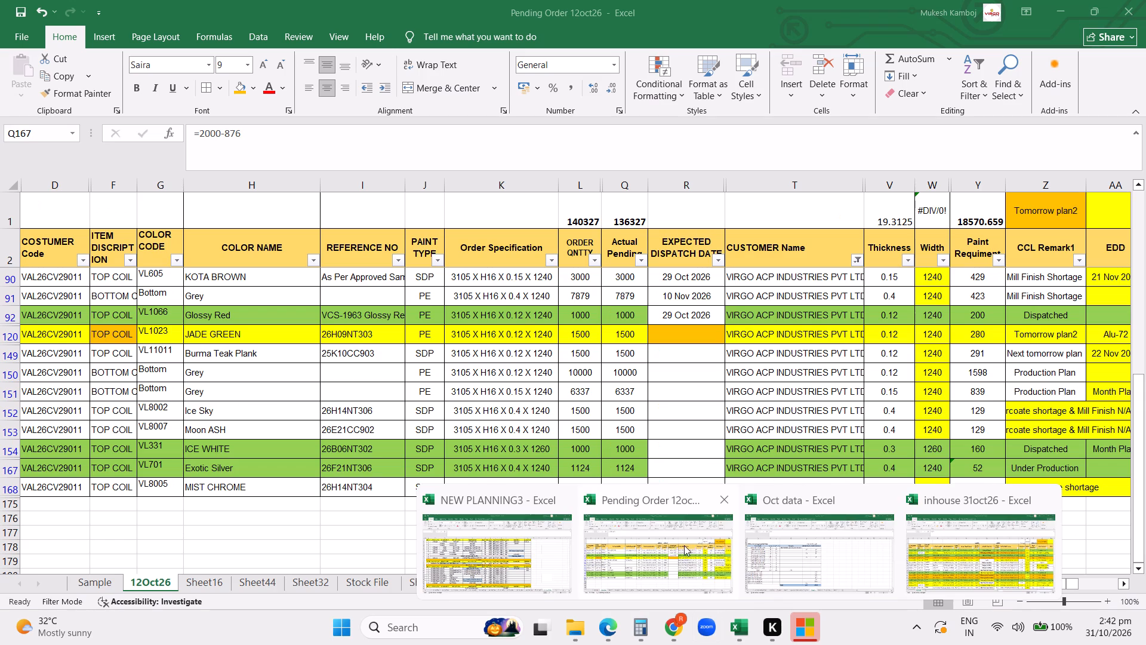
{"action": "left_click", "coordinate": [677, 545]}
{"action": "left_click", "coordinate": [691, 512]}
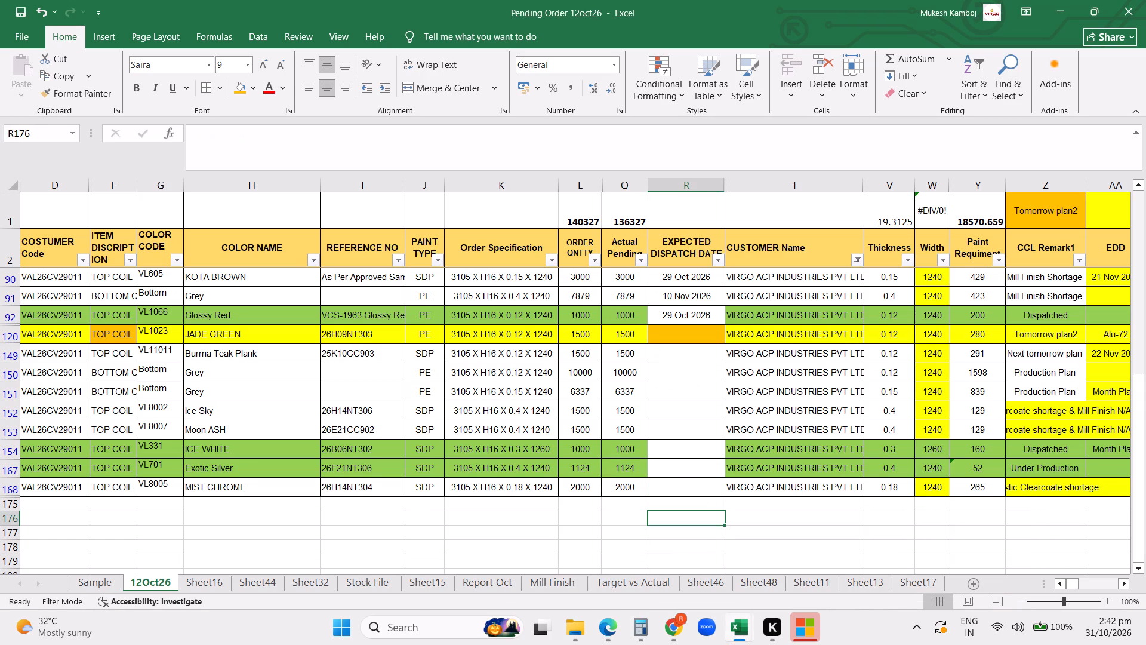
{"action": "left_click", "coordinate": [633, 394]}
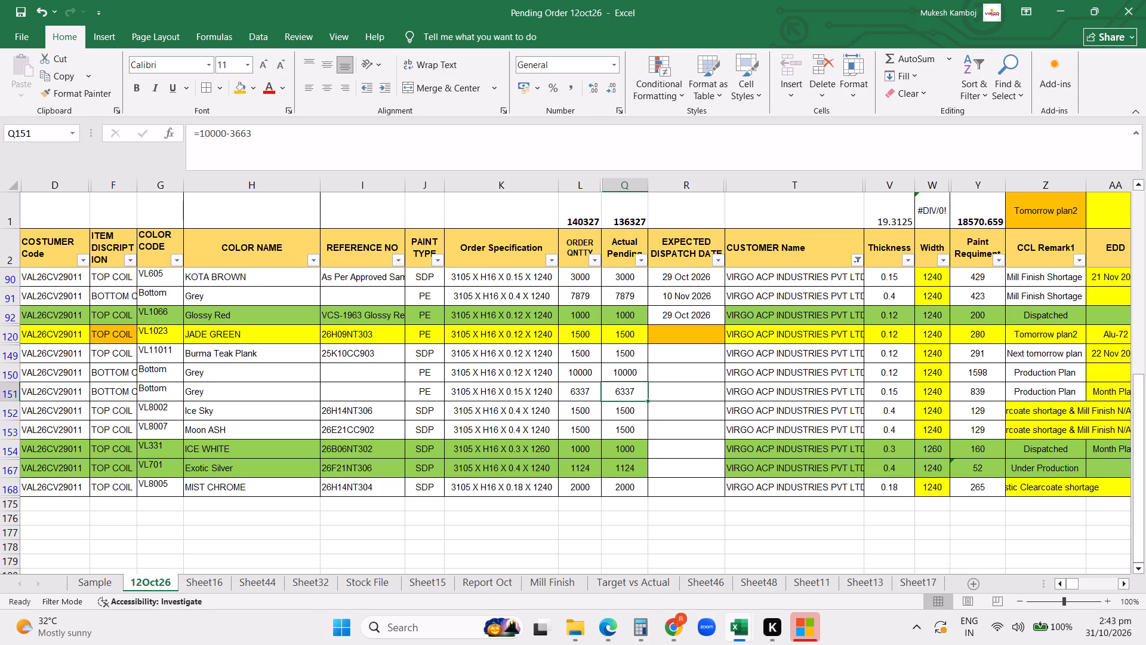
{"action": "scroll", "coordinate": [664, 410], "scroll_direction": "up", "scroll_amount": 3}
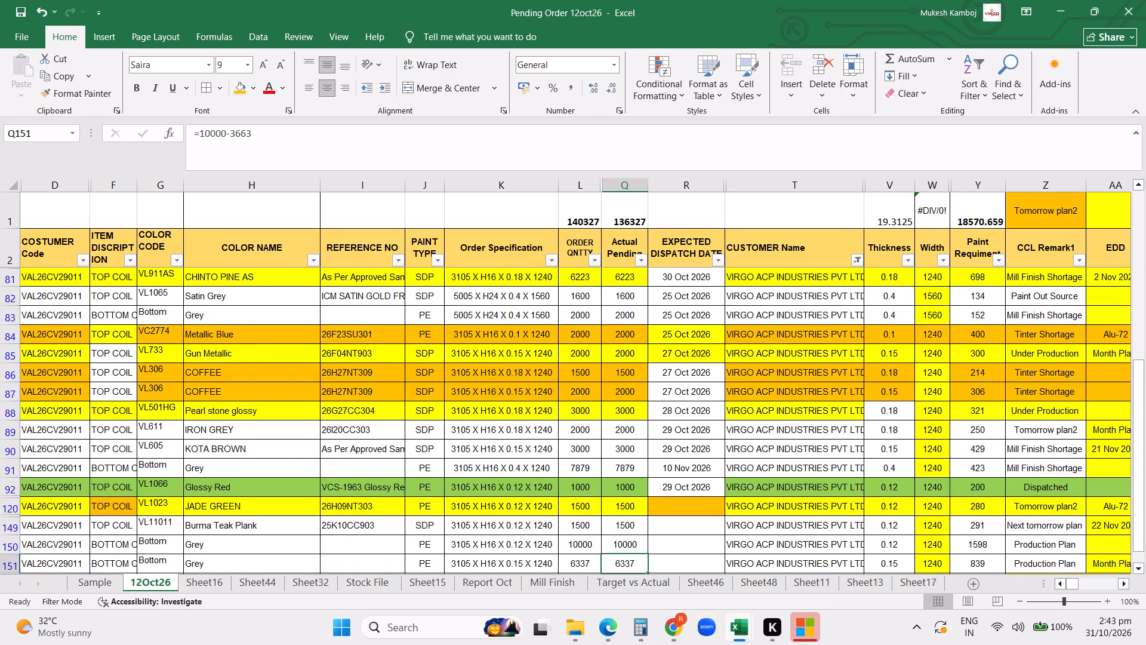
{"action": "scroll", "coordinate": [664, 410], "scroll_direction": "down", "scroll_amount": 3}
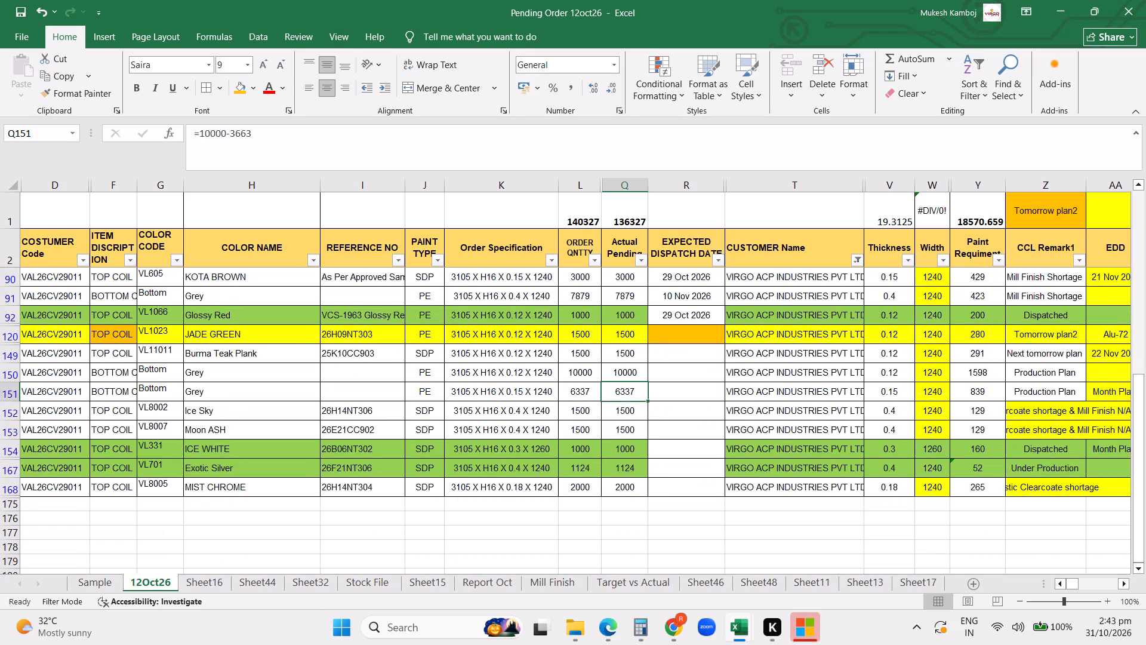
{"action": "scroll", "coordinate": [664, 410], "scroll_direction": "down", "scroll_amount": 1}
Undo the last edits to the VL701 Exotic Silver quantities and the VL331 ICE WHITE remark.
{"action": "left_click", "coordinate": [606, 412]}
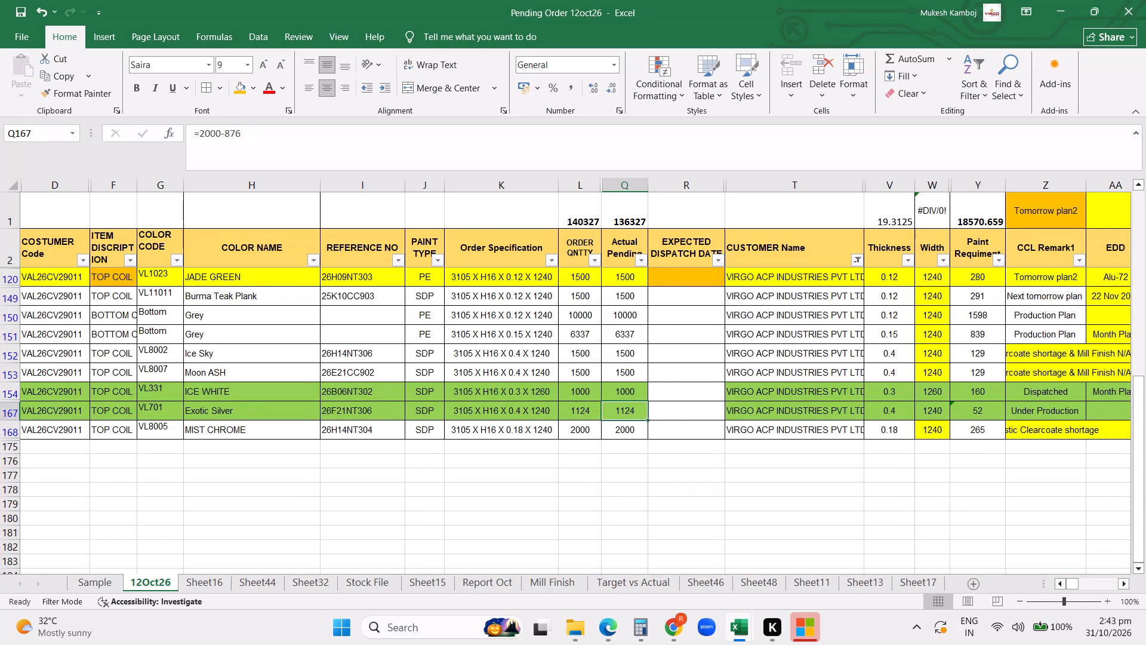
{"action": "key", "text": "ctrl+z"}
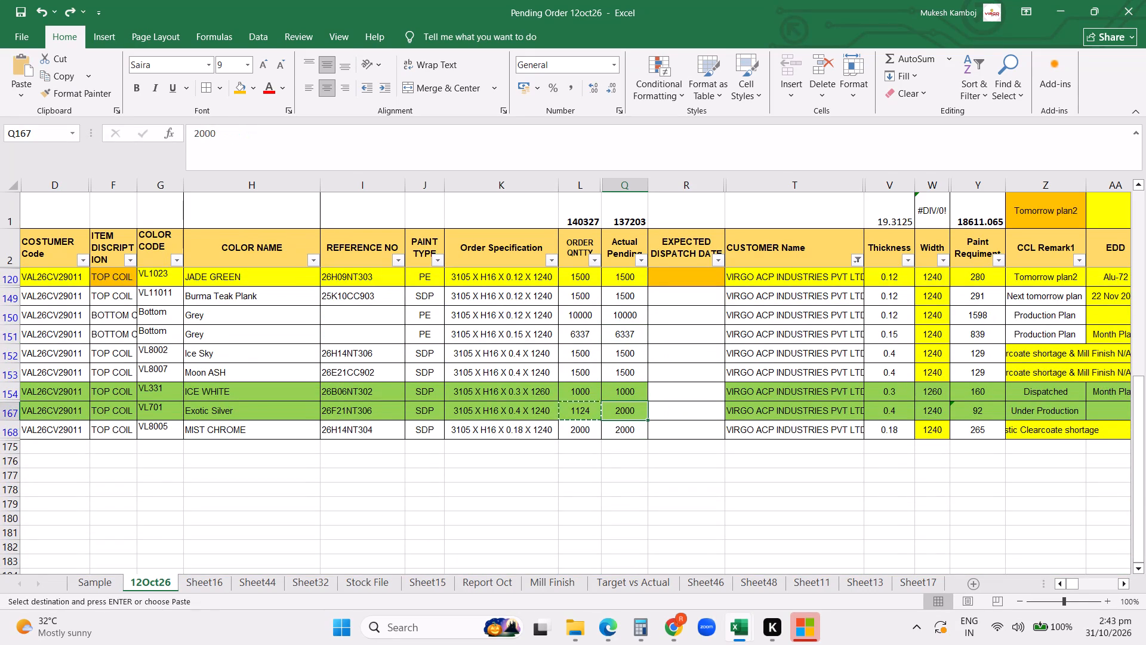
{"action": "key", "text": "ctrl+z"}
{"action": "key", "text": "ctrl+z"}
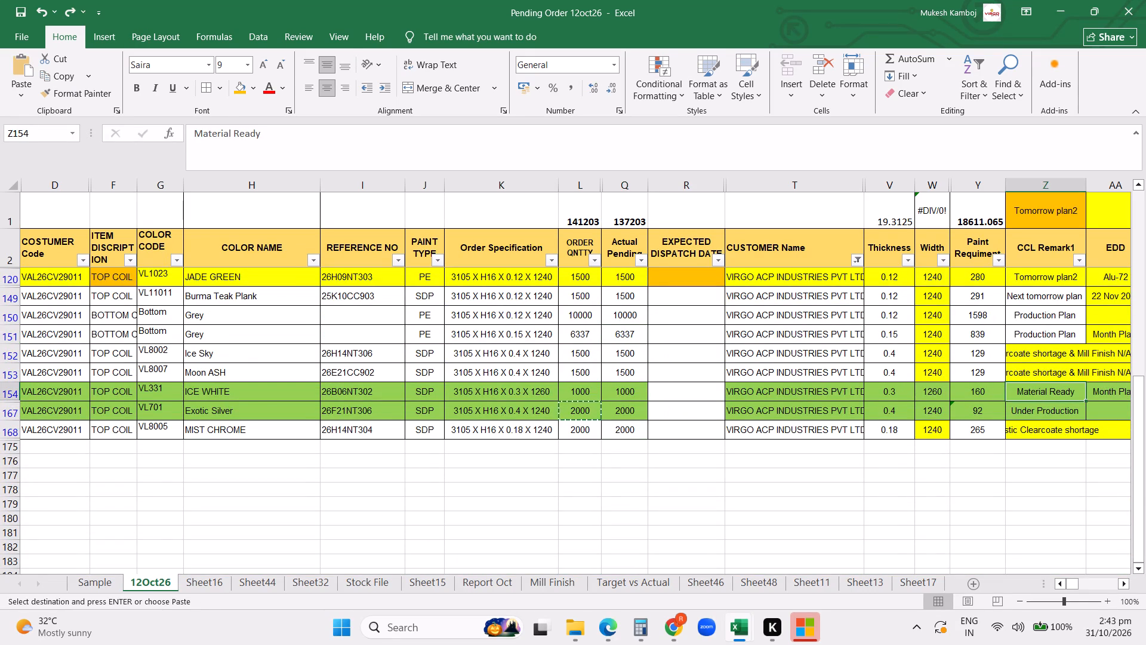
Set CCL Remark1 to Dispatched for the VL331 ICE WHITE order.
{"action": "left_click", "coordinate": [668, 440]}
{"action": "left_click", "coordinate": [1024, 399]}
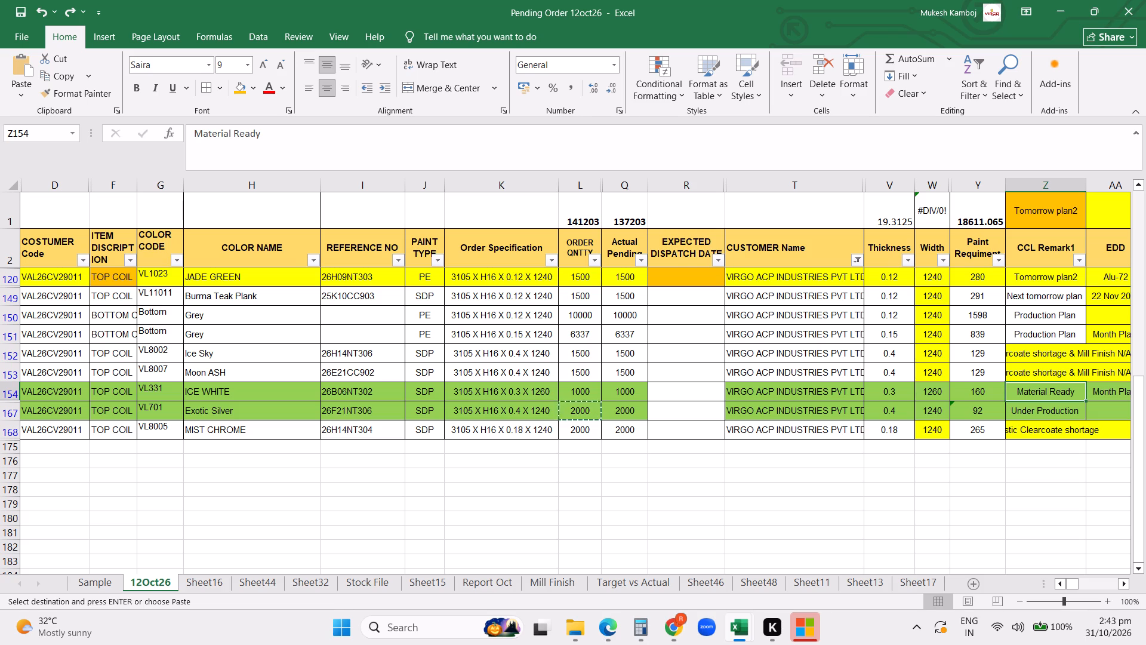
{"action": "type", "text": "di"}
{"action": "key", "text": "Return"}
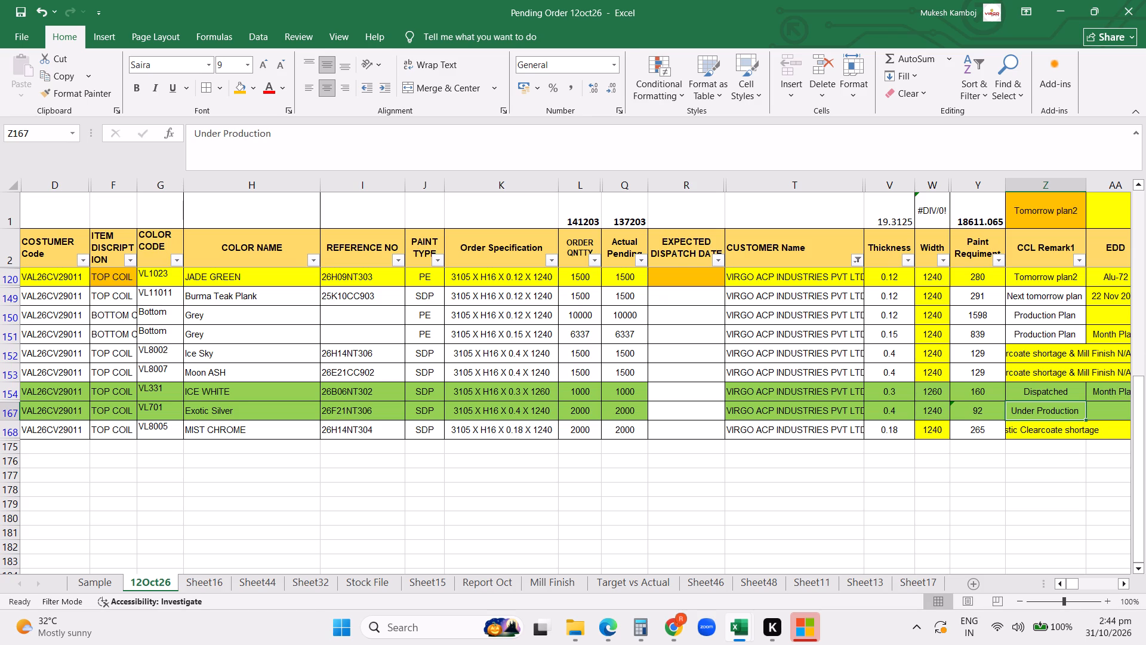
{"action": "left_click", "coordinate": [618, 334]}
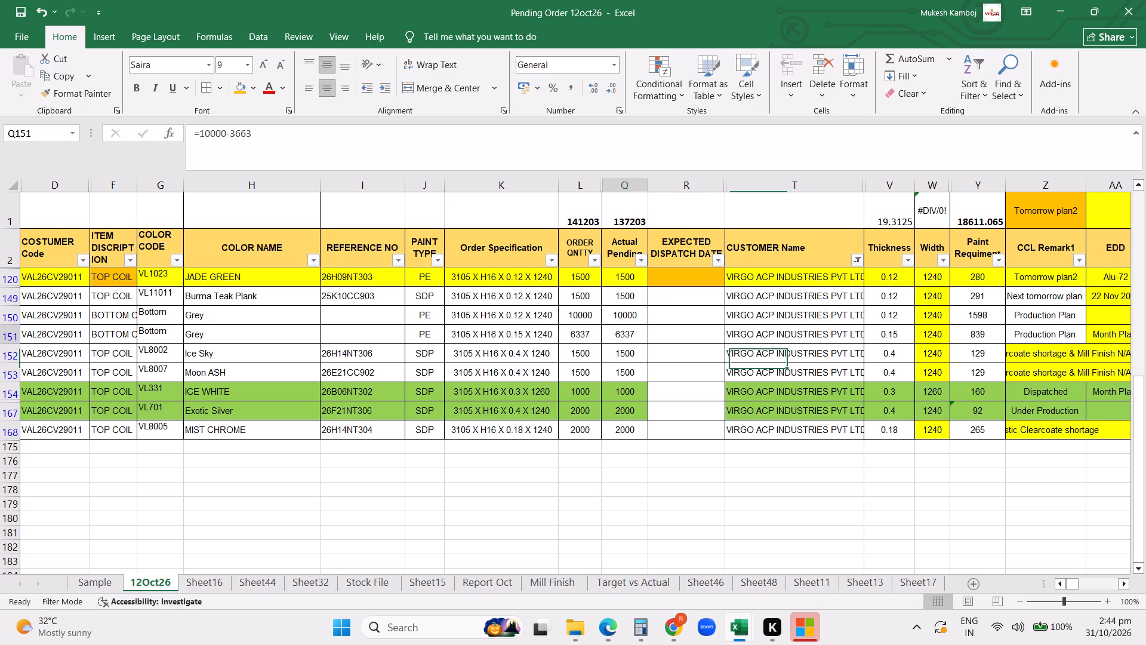
{"action": "left_click", "coordinate": [324, 146]}
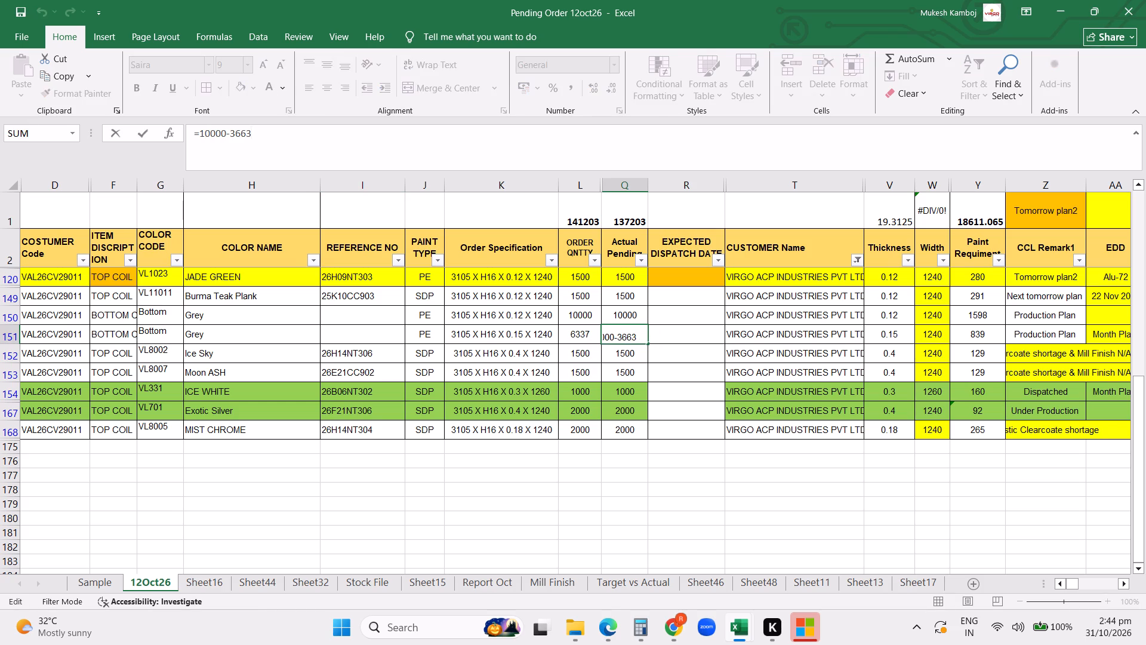
{"action": "key", "text": "minus"}
{"action": "type", "text": "21"}
{"action": "type", "text": "89"}
{"action": "key", "text": "Return"}
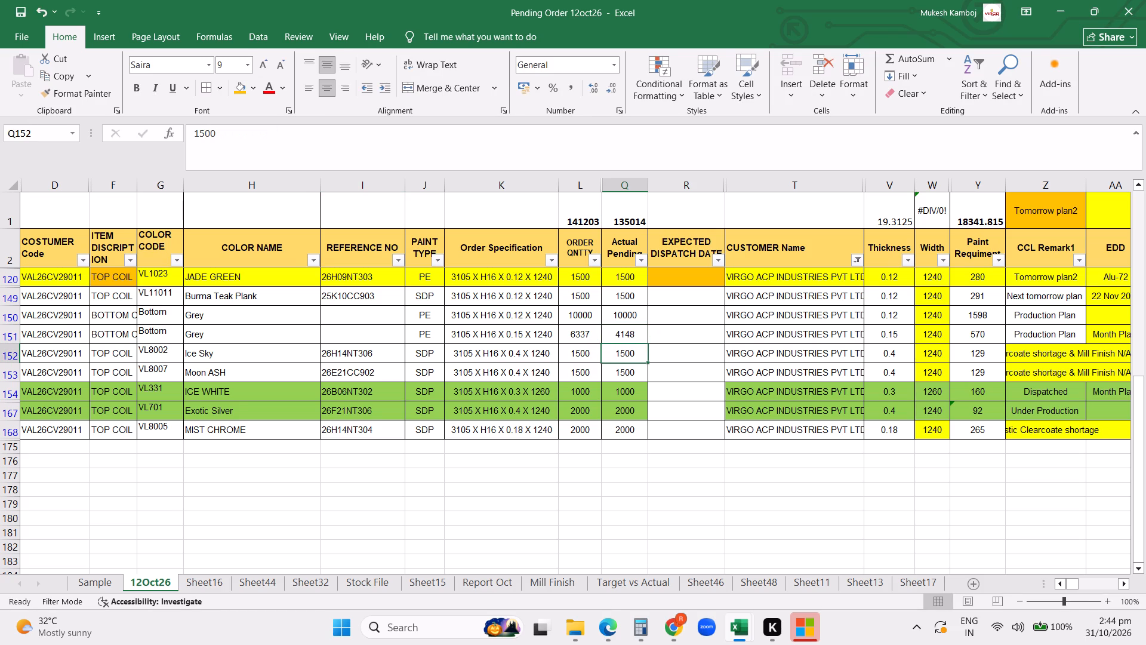
{"action": "left_click", "coordinate": [611, 334]}
{"action": "key", "text": "ctrl+c"}
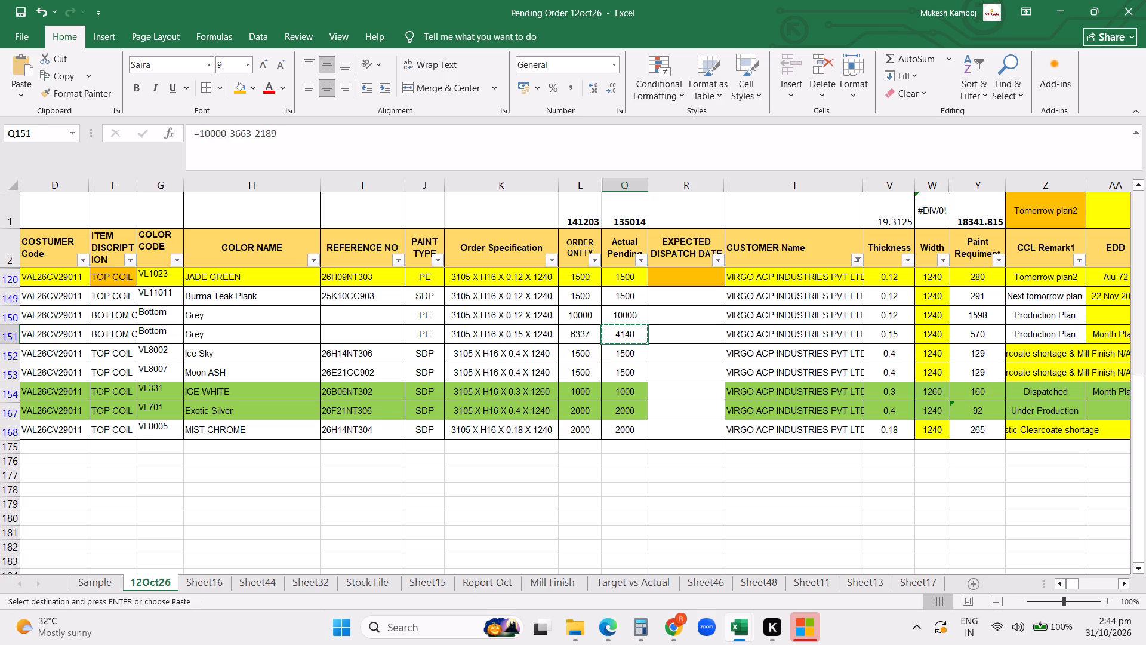
{"action": "left_click", "coordinate": [574, 335]}
{"action": "key", "text": "ctrl+v"}
{"action": "left_click", "coordinate": [615, 429]}
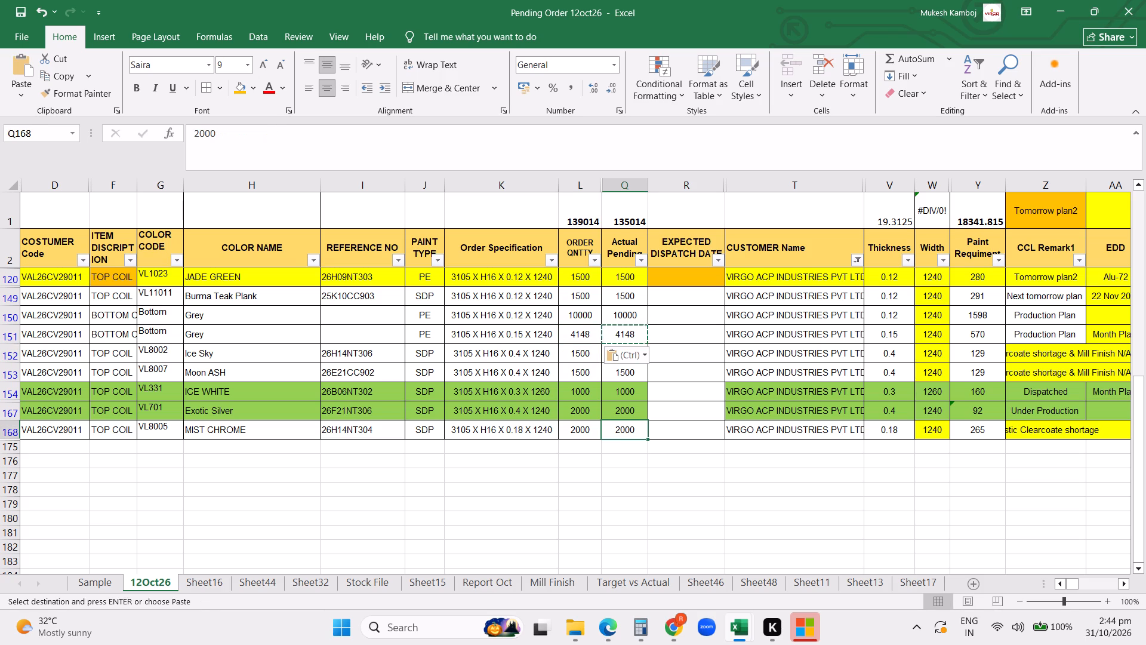
Set the order quantity of the 0.4 thick VL701 Exotic Silver to =2000-876 and copy it into Actual Pending.
{"action": "left_click", "coordinate": [584, 411]}
{"action": "left_click", "coordinate": [231, 135]}
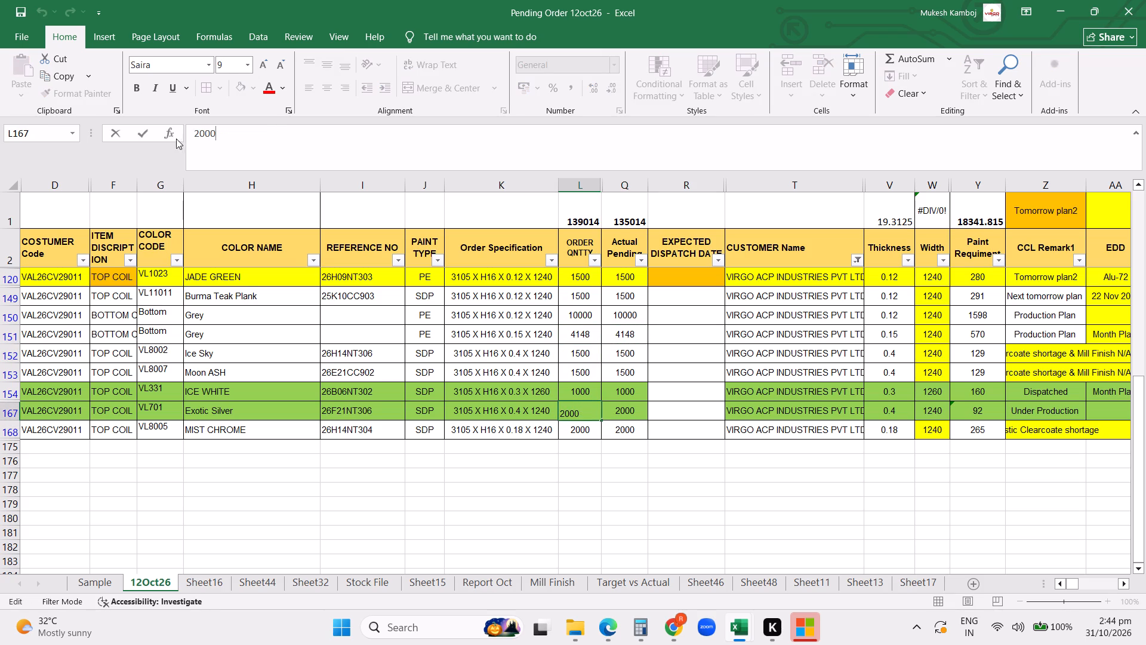
{"action": "left_click", "coordinate": [193, 133]}
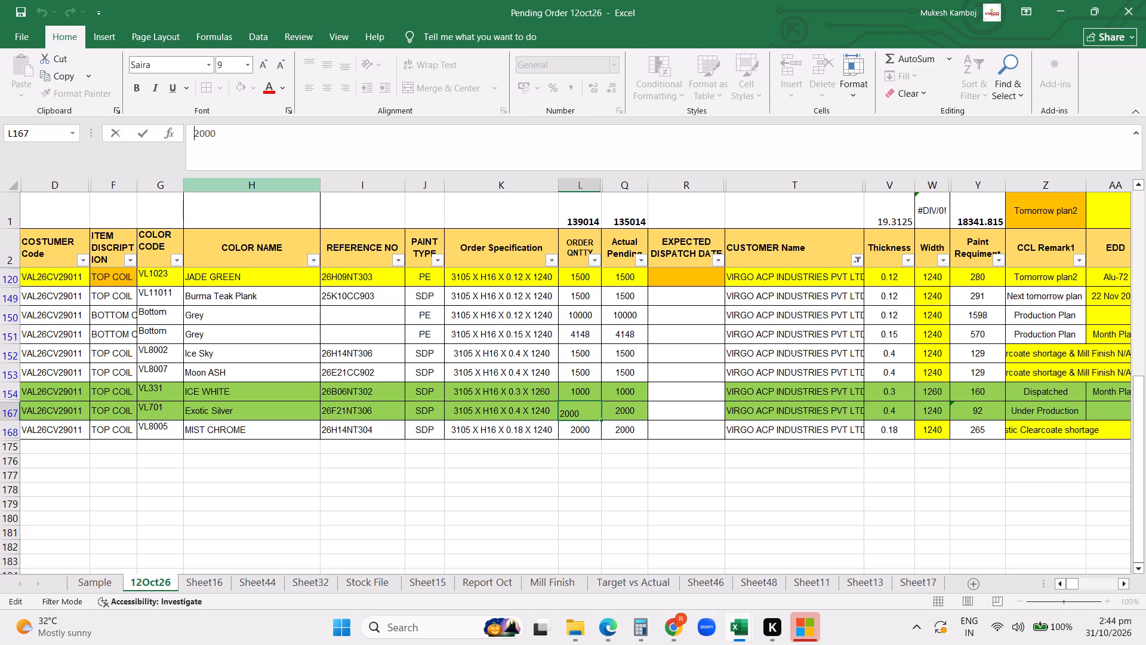
{"action": "key", "text": "equal"}
{"action": "key", "text": "Right"}
{"action": "key", "text": "Right"}
{"action": "key", "text": "Right"}
{"action": "key", "text": "Right"}
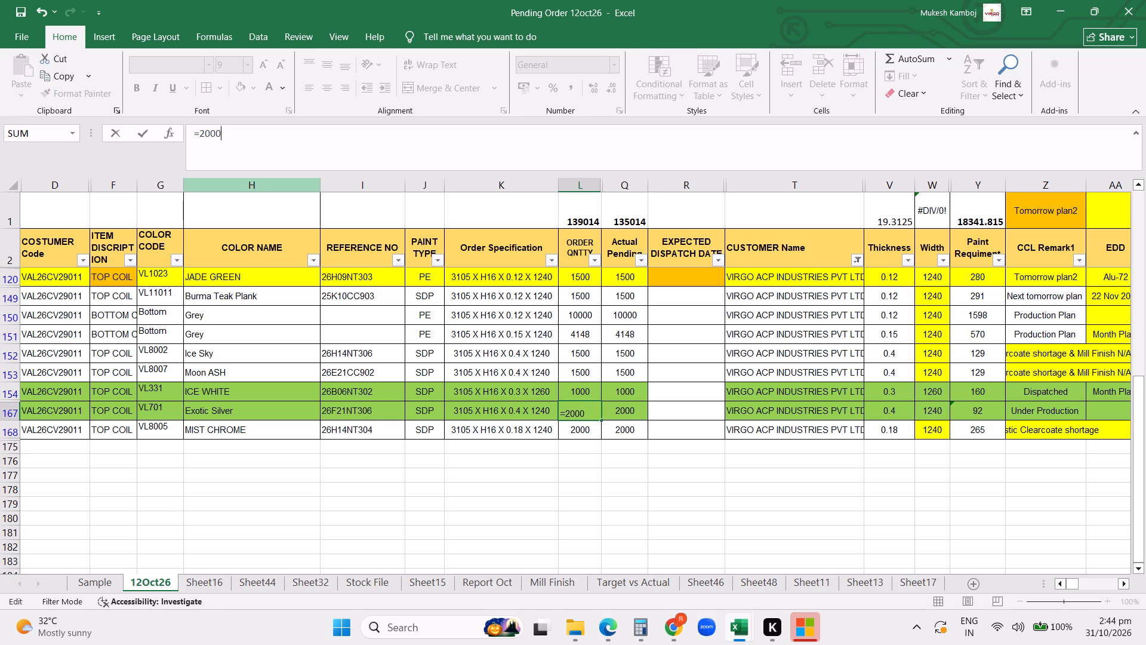
{"action": "key", "text": "Right"}
{"action": "key", "text": "minus"}
{"action": "type", "text": "876"}
{"action": "key", "text": "Return"}
{"action": "key", "text": "Up"}
{"action": "key", "text": "ctrl+c"}
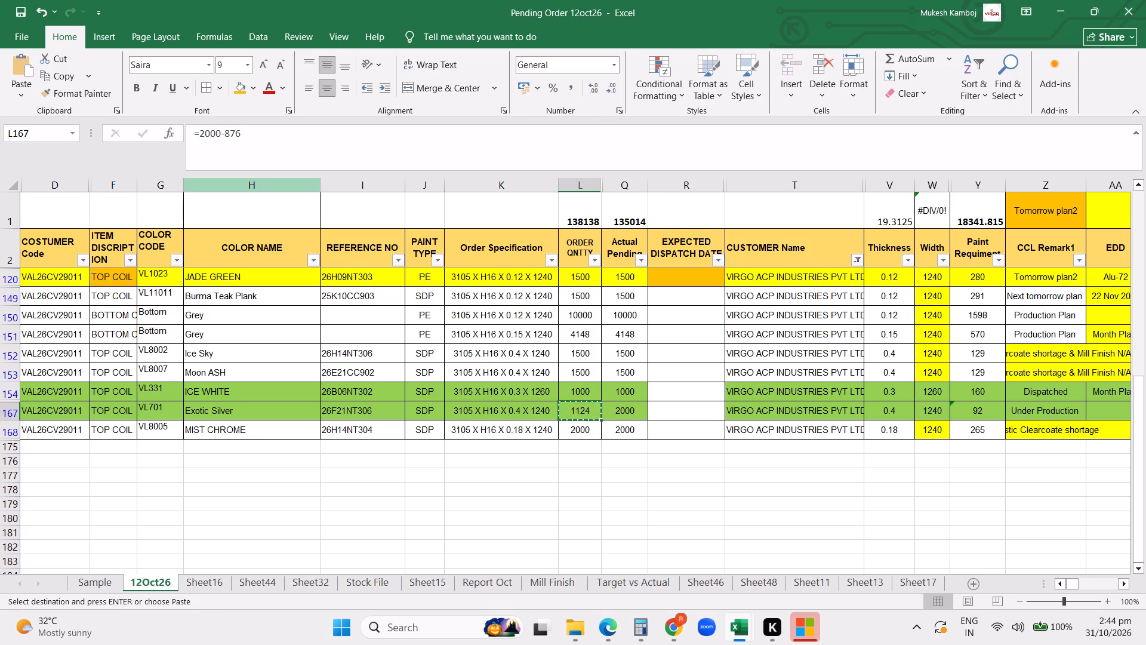
{"action": "key", "text": "Right"}
{"action": "key", "text": "Return"}
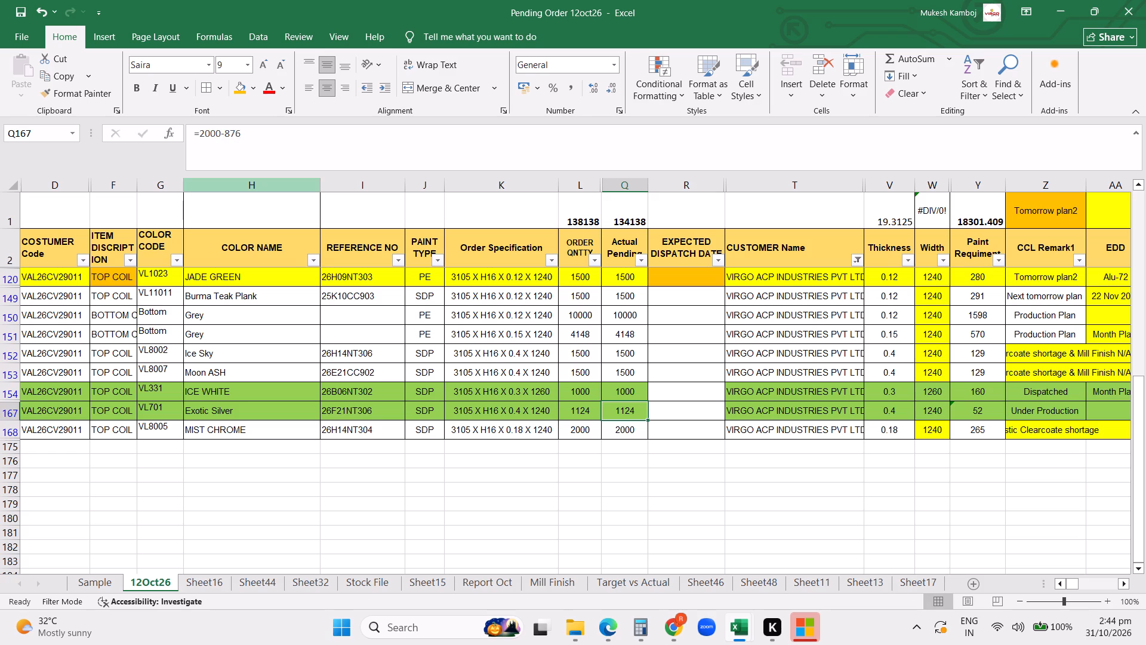
Review the Actual Pending entries and formulas of the Virgo ACP orders, from the last rows up to the header.
{"action": "key", "text": "Down"}
{"action": "key", "text": "Up"}
{"action": "key", "text": "Up"}
{"action": "key", "text": "Up"}
{"action": "key", "text": "Up"}
{"action": "key", "text": "Up"}
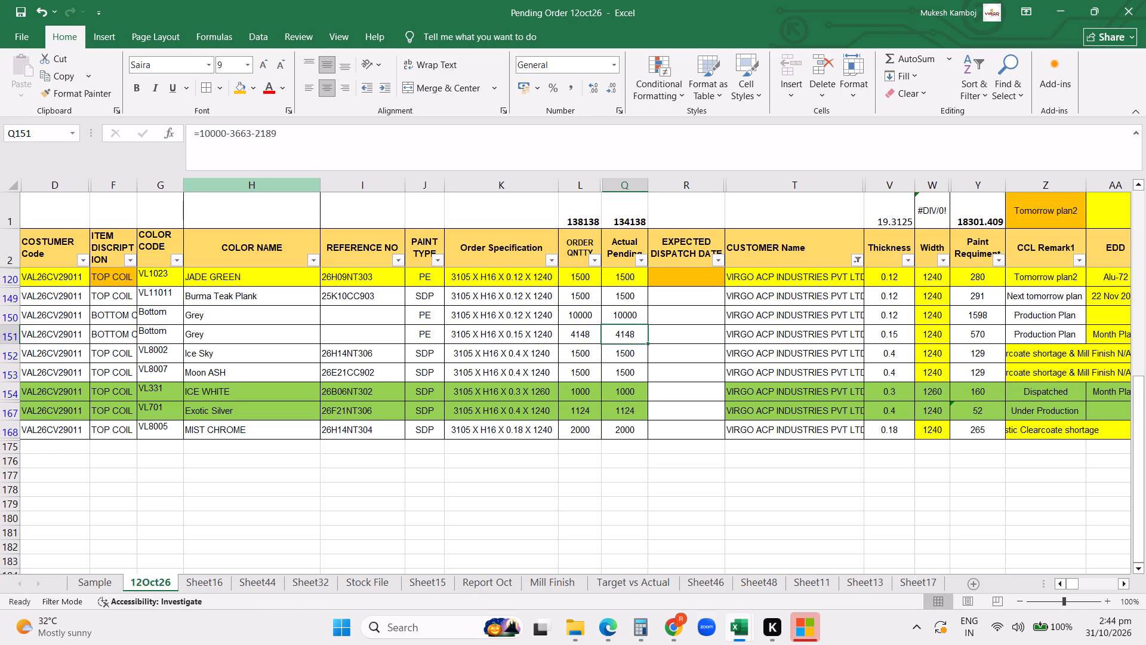
{"action": "key", "text": "Up"}
{"action": "key", "text": "Up"}
{"action": "key", "text": "Up"}
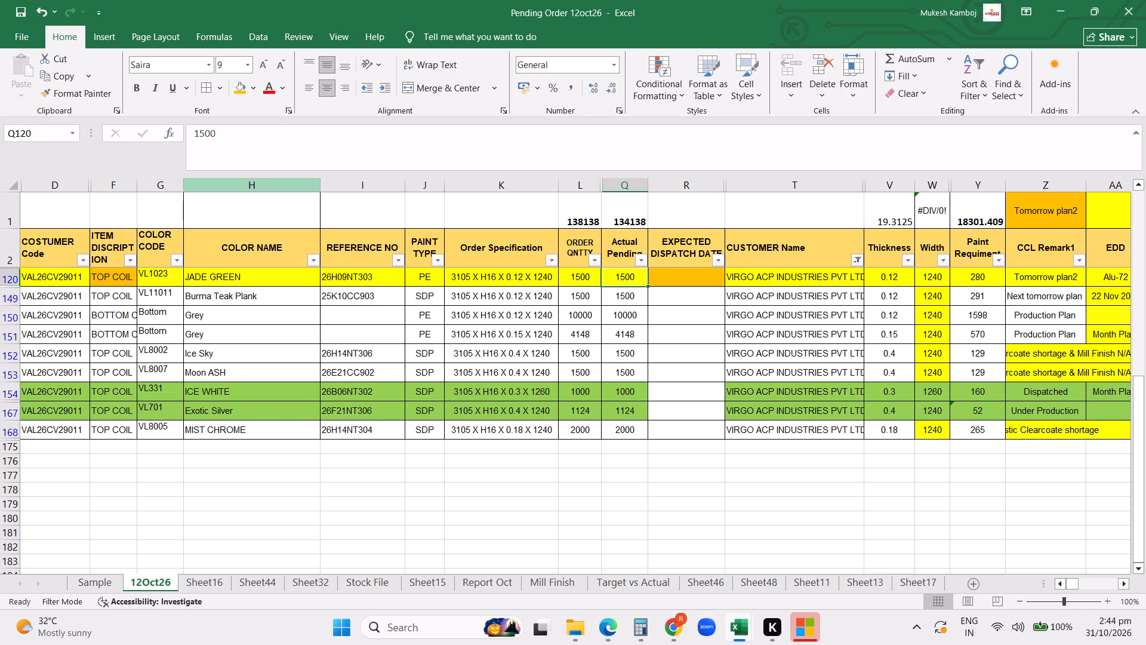
{"action": "key", "text": "Up"}
{"action": "key", "text": "Up"}
{"action": "key", "text": "Up"}
{"action": "key", "text": "Down"}
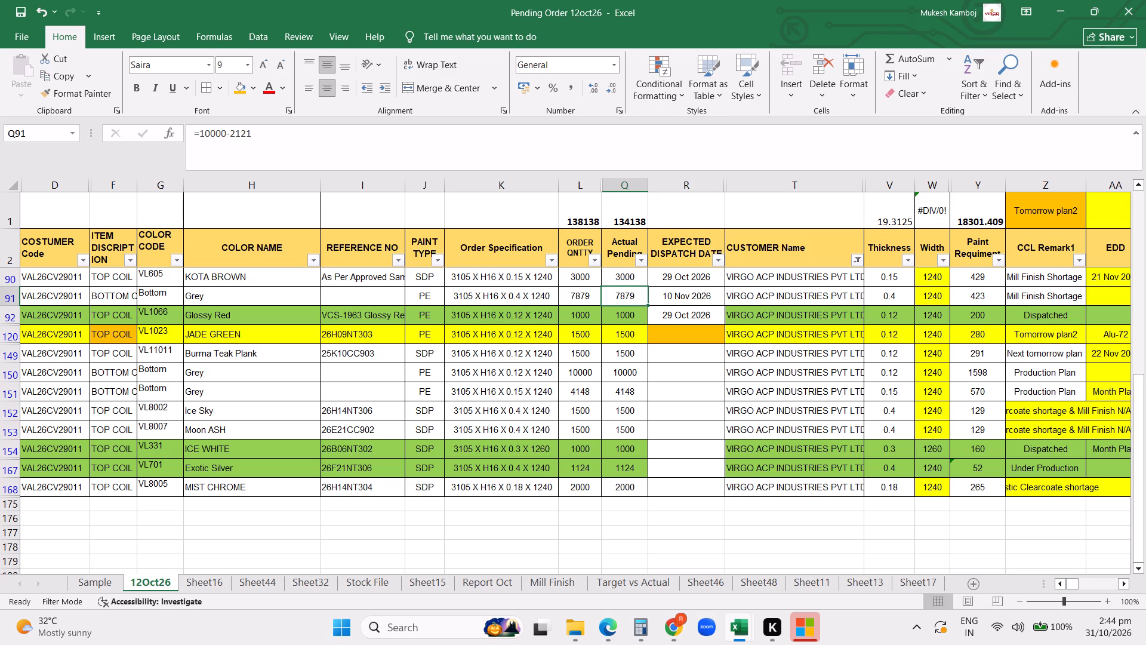
{"action": "key", "text": "Up"}
{"action": "key", "text": "Up"}
{"action": "key", "text": "Up"}
{"action": "key", "text": "Up"}
{"action": "key", "text": "Up"}
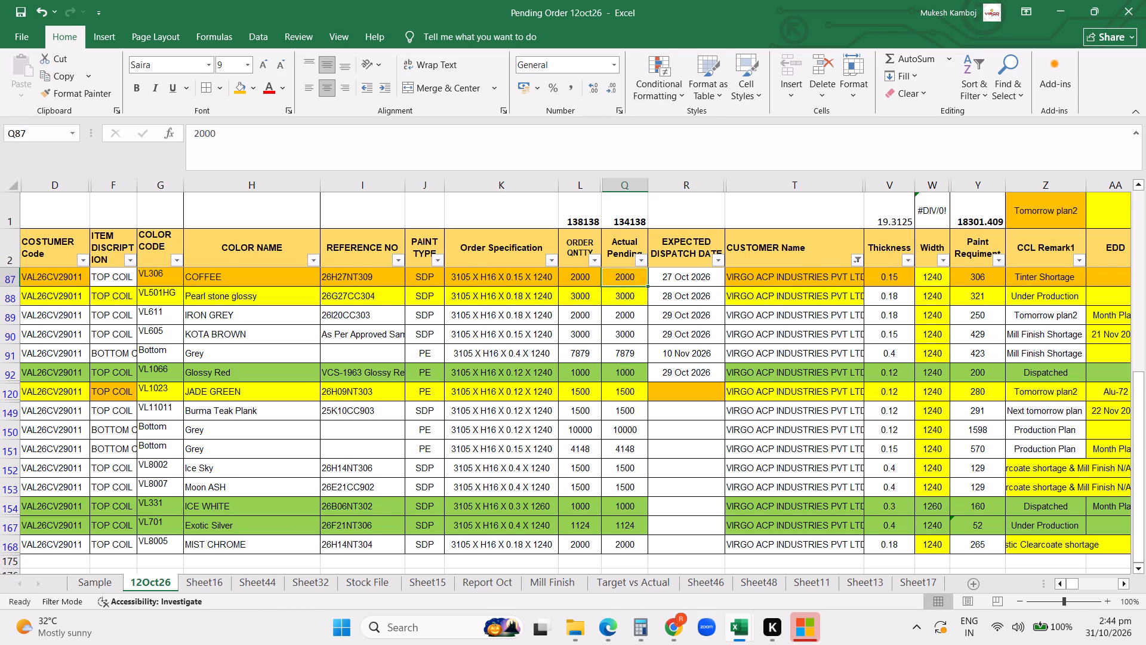
{"action": "key", "text": "Up"}
{"action": "key", "text": "Up"}
{"action": "key", "text": "Up"}
{"action": "key", "text": "Up"}
{"action": "key", "text": "Up"}
{"action": "key", "text": "Up"}
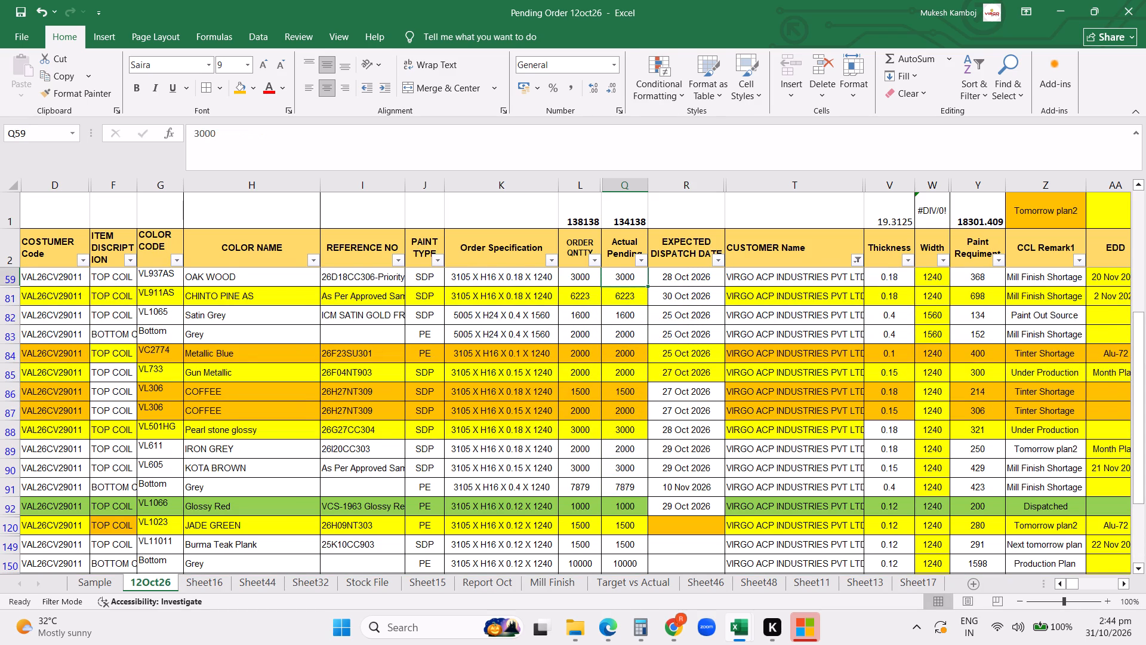
{"action": "key", "text": "Down"}
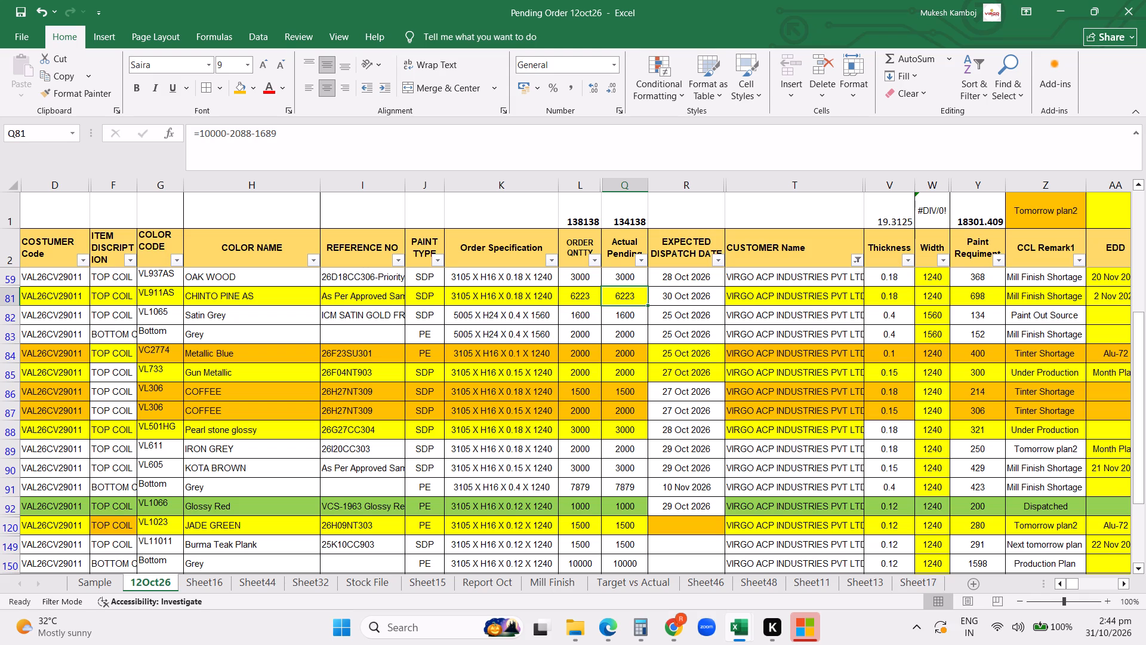
{"action": "key", "text": "Down"}
{"action": "key", "text": "Down"}
{"action": "key", "text": "Up"}
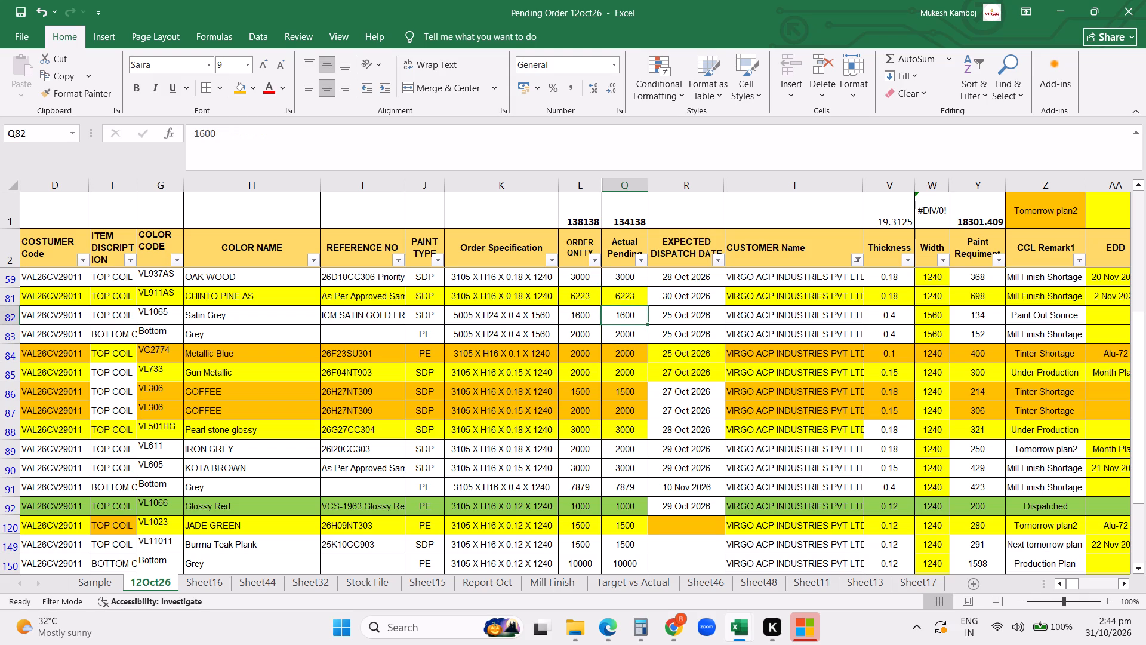
{"action": "key", "text": "Up"}
{"action": "key", "text": "Up"}
{"action": "key", "text": "Down"}
{"action": "key", "text": "Up"}
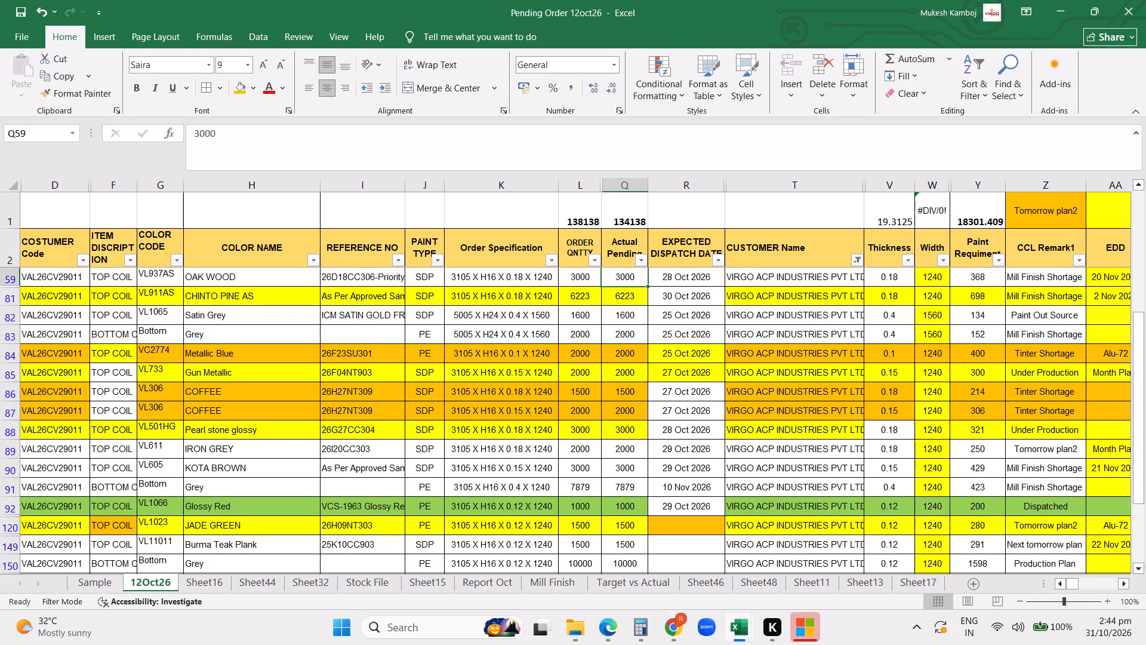
{"action": "key", "text": "Up"}
{"action": "key", "text": "Up"}
{"action": "key", "text": "Up"}
{"action": "key", "text": "Up"}
{"action": "key", "text": "Up"}
{"action": "key", "text": "Up"}
{"action": "key", "text": "Up"}
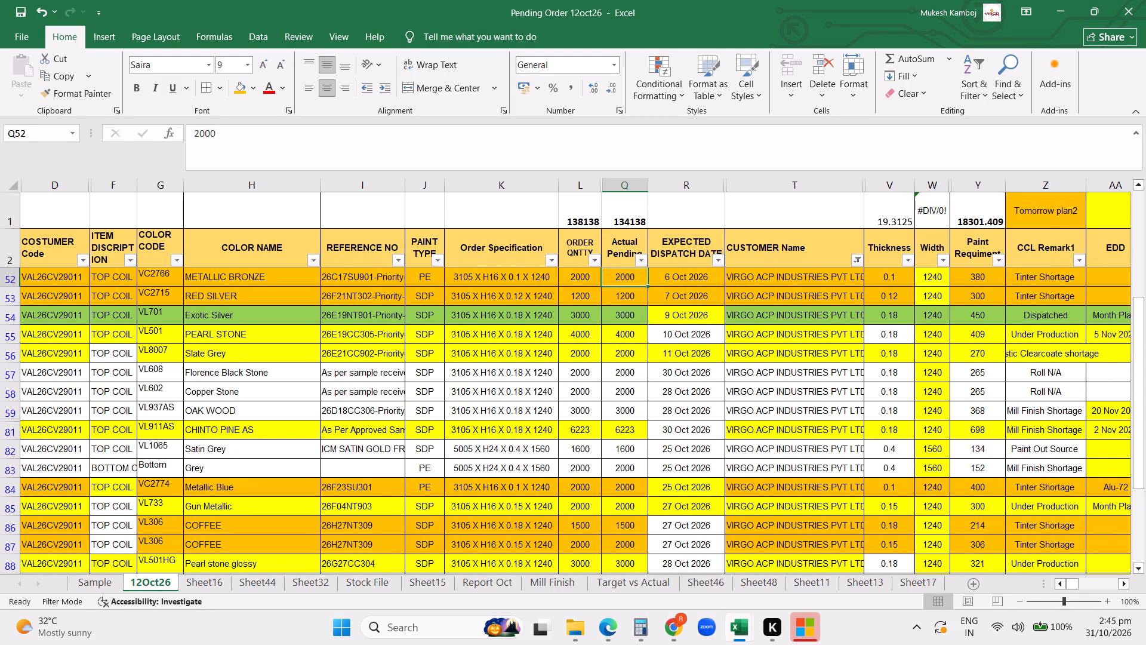
{"action": "key", "text": "Up"}
{"action": "key", "text": "Up"}
{"action": "key", "text": "Down"}
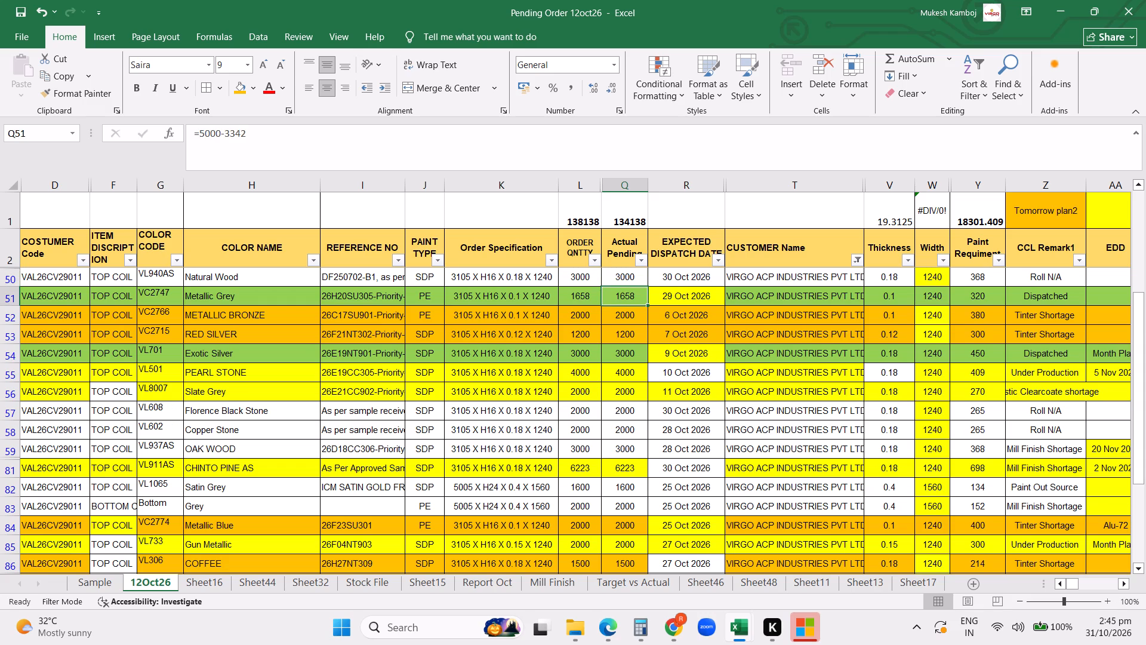
{"action": "key", "text": "Up"}
{"action": "key", "text": "Up"}
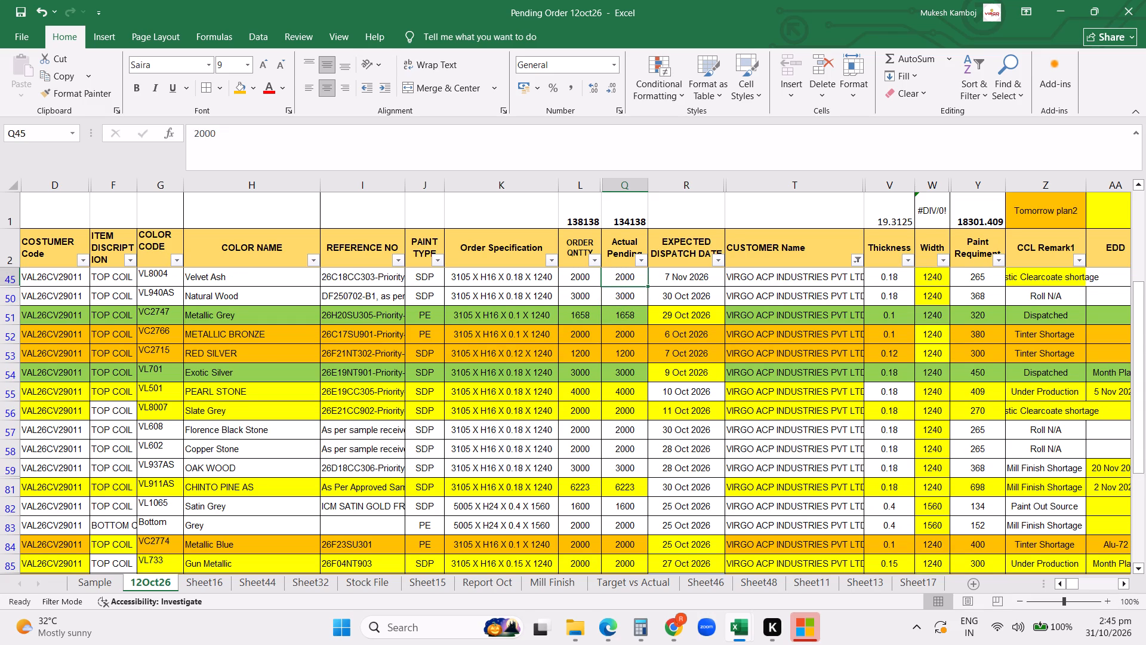
{"action": "key", "text": "Up"}
{"action": "key", "text": "Up"}
{"action": "key", "text": "Up"}
{"action": "key", "text": "Up"}
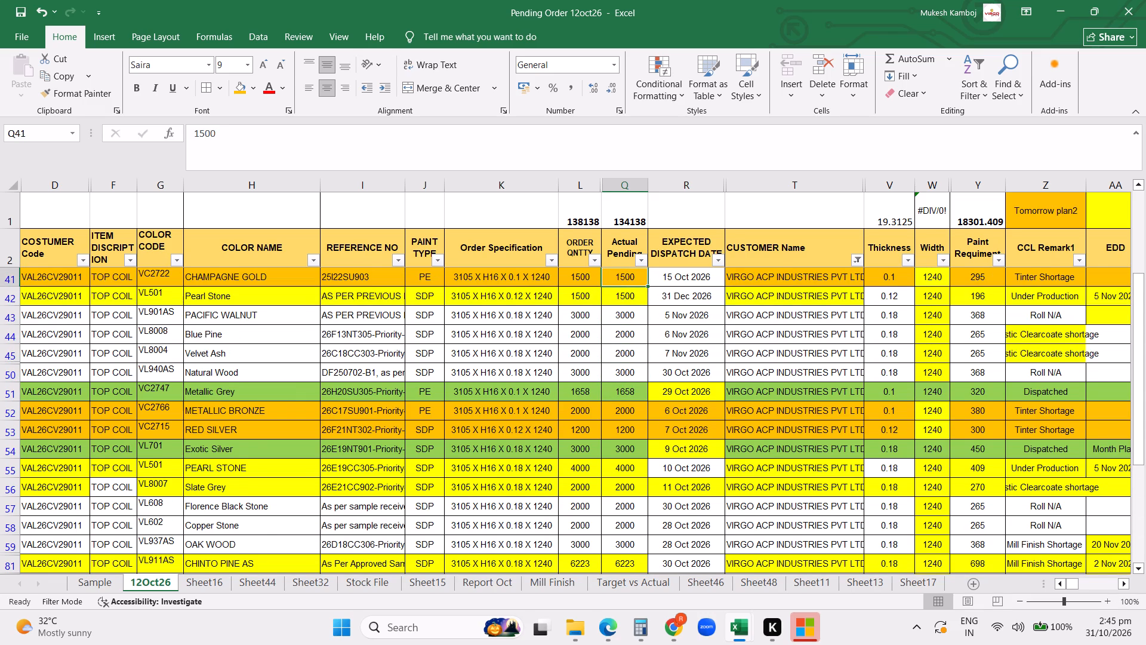
{"action": "key", "text": "Up"}
{"action": "key", "text": "Up"}
{"action": "key", "text": "Up"}
{"action": "key", "text": "Up"}
{"action": "key", "text": "Down"}
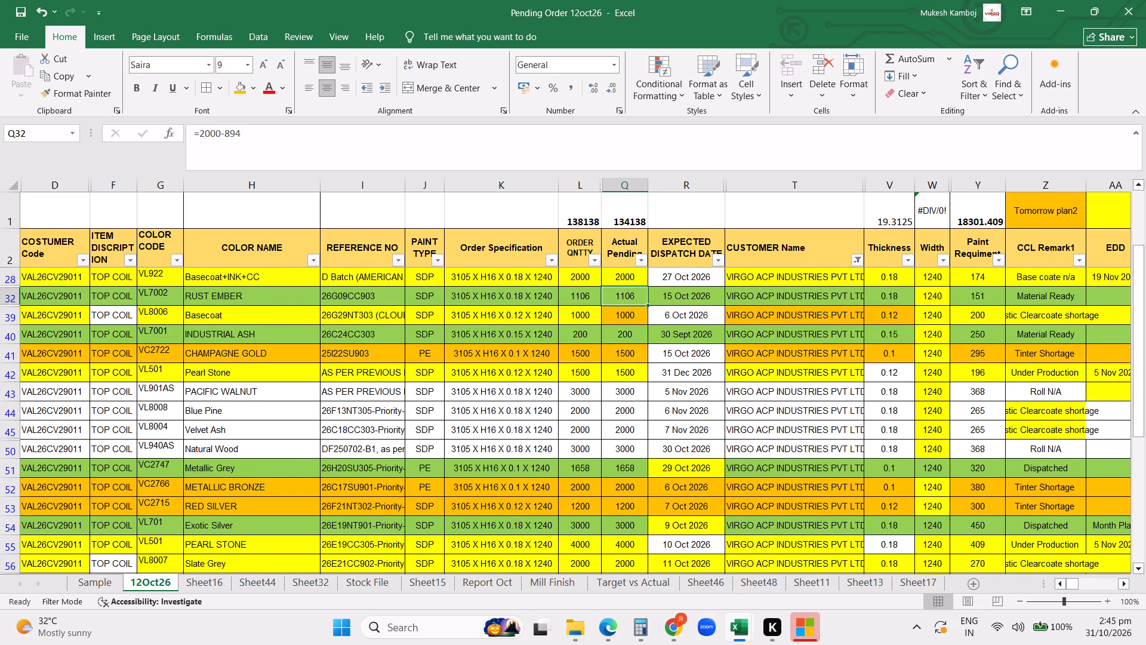
{"action": "key", "text": "Up"}
{"action": "key", "text": "Down"}
{"action": "key", "text": "Up"}
{"action": "key", "text": "Up"}
{"action": "key", "text": "Up"}
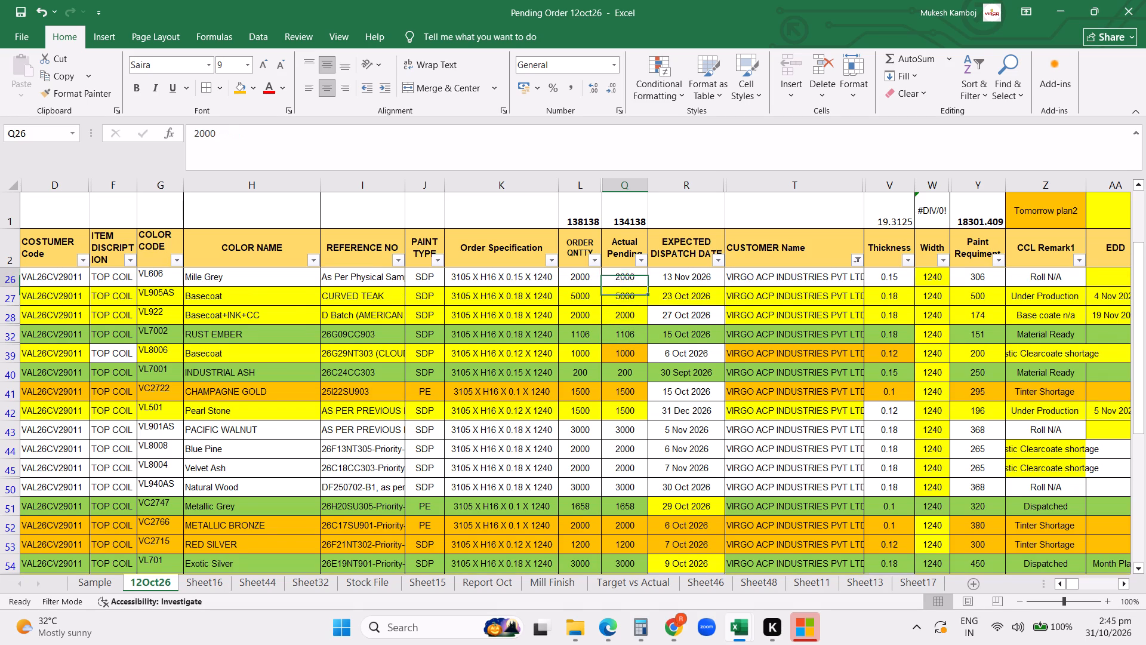
{"action": "key", "text": "Up"}
{"action": "key", "text": "Up"}
{"action": "key", "text": "Up"}
{"action": "key", "text": "Up"}
{"action": "key", "text": "Up"}
{"action": "key", "text": "Up"}
{"action": "key", "text": "Up"}
{"action": "key", "text": "Up"}
{"action": "key", "text": "Up"}
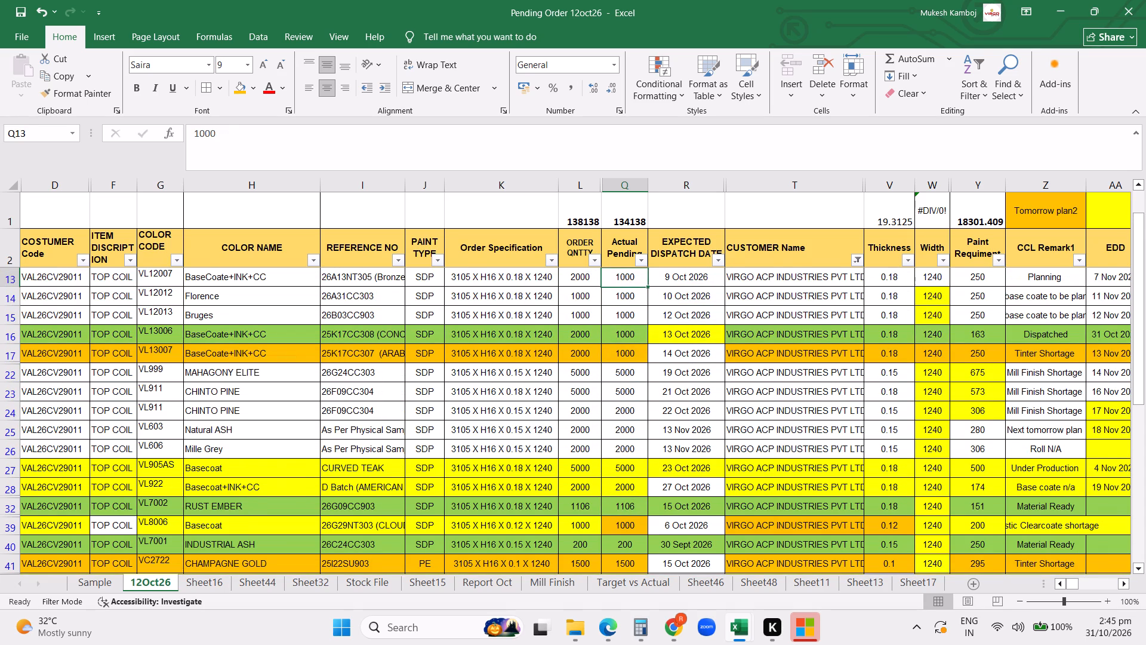
{"action": "key", "text": "Up"}
{"action": "key", "text": "Up"}
{"action": "key", "text": "Up"}
{"action": "key", "text": "Up"}
{"action": "key", "text": "Up"}
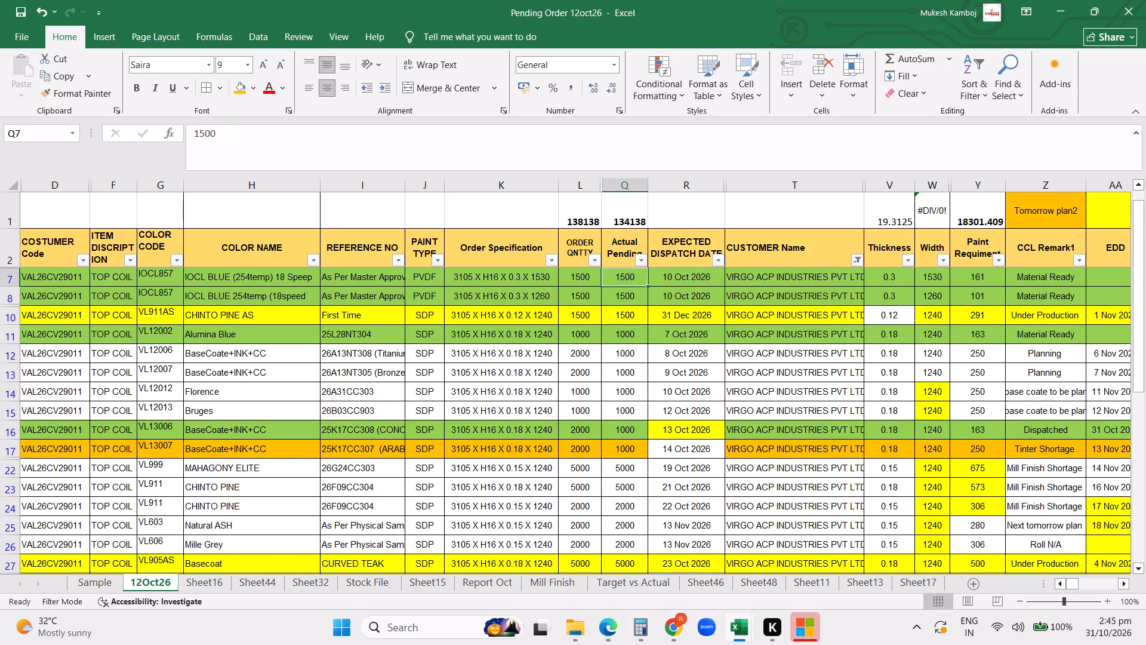
{"action": "key", "text": "Up"}
{"action": "key", "text": "Up"}
{"action": "key", "text": "Up"}
{"action": "key", "text": "Down"}
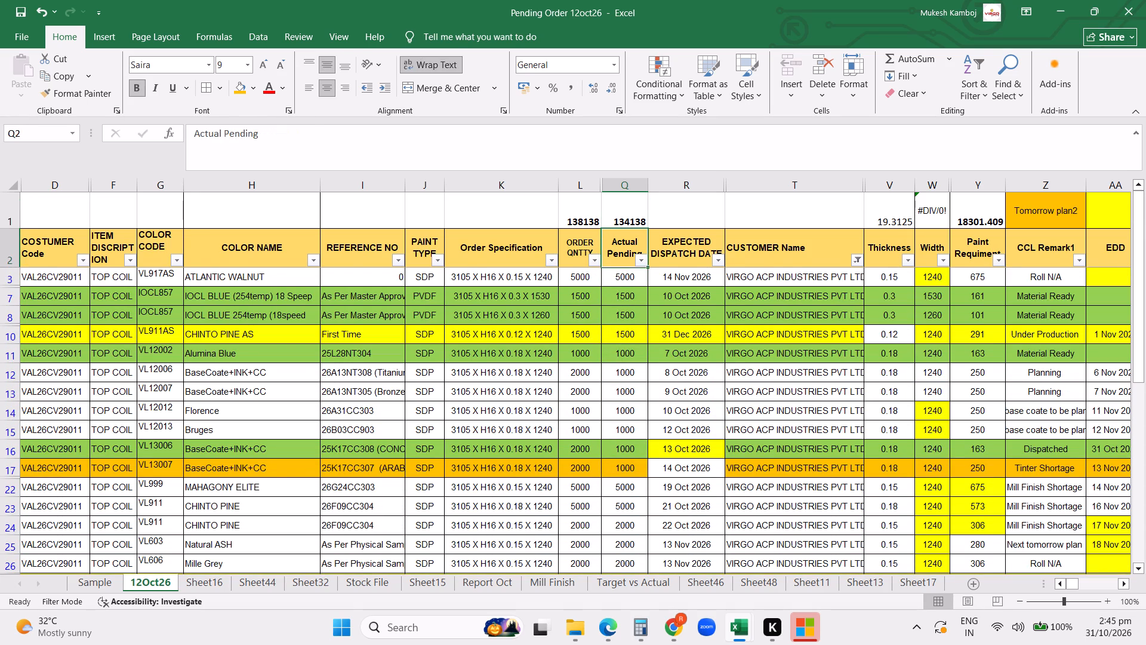
{"action": "key", "text": "Down"}
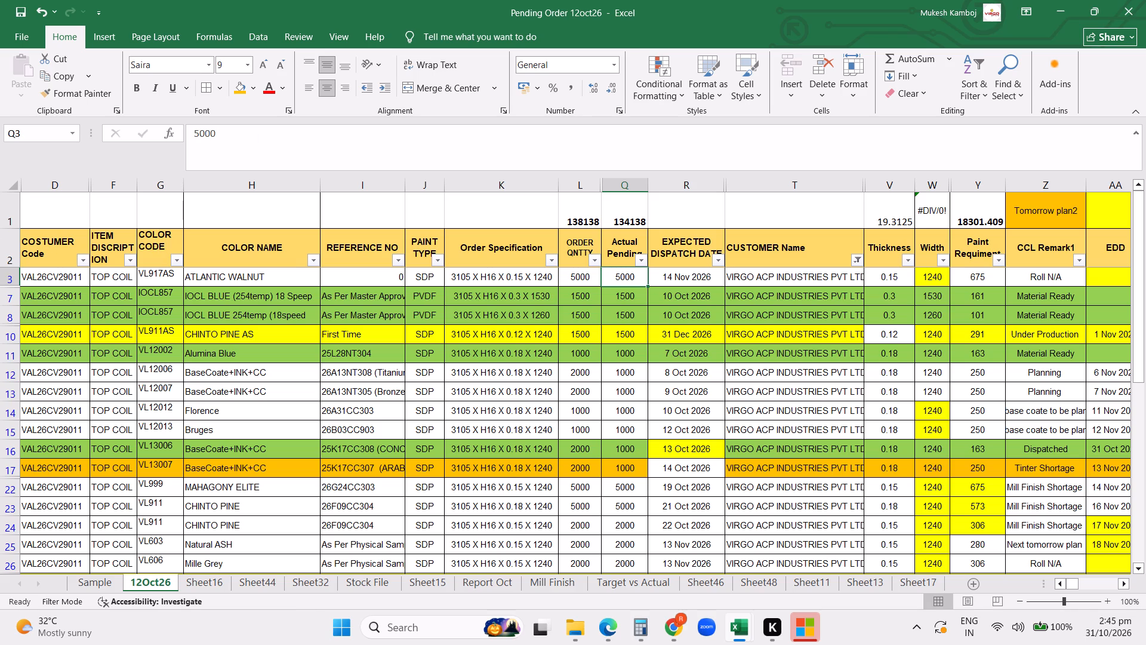
Recheck the 0.15 thick Grey bottom coil's Actual Pending formula and switch to the online CCL ORDER PROCESS 2025 sheet in Chrome to compare.
{"action": "scroll", "coordinate": [330, 244], "scroll_direction": "down", "scroll_amount": 6}
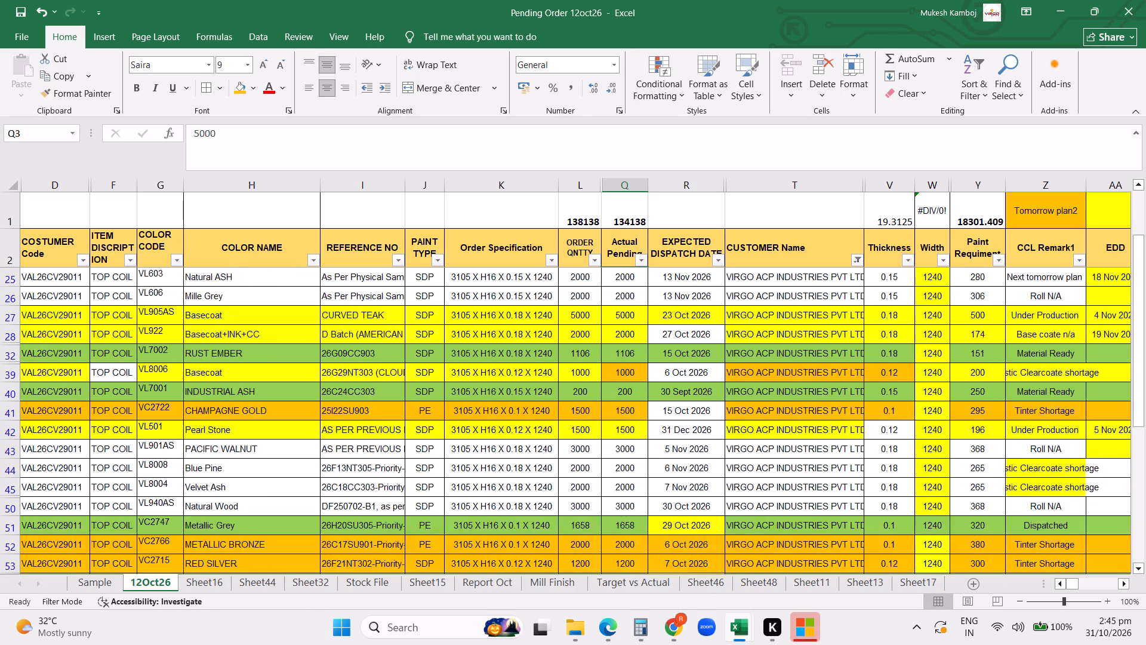
{"action": "scroll", "coordinate": [335, 312], "scroll_direction": "down", "scroll_amount": 13}
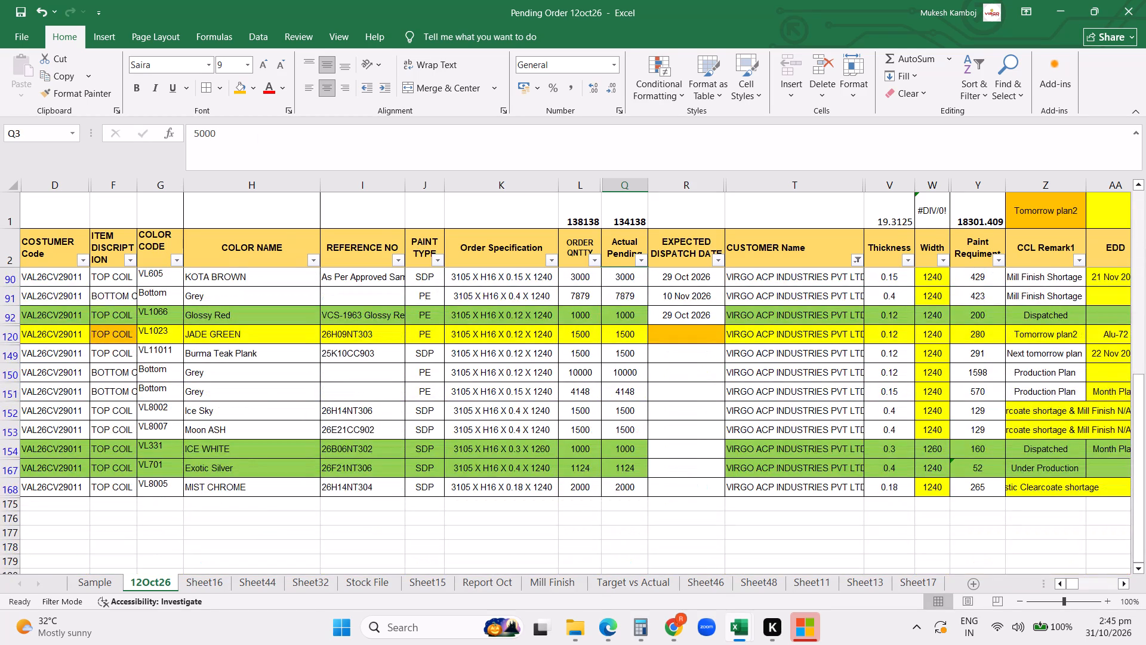
{"action": "left_click", "coordinate": [547, 370]}
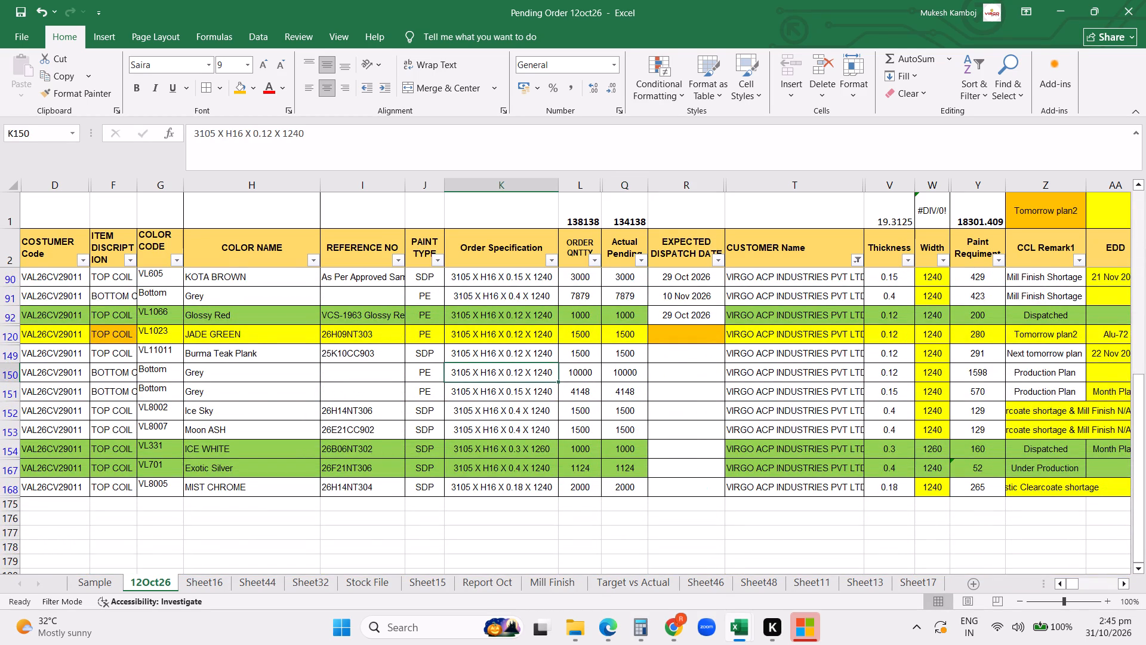
{"action": "scroll", "coordinate": [547, 370], "scroll_direction": "up", "scroll_amount": 1}
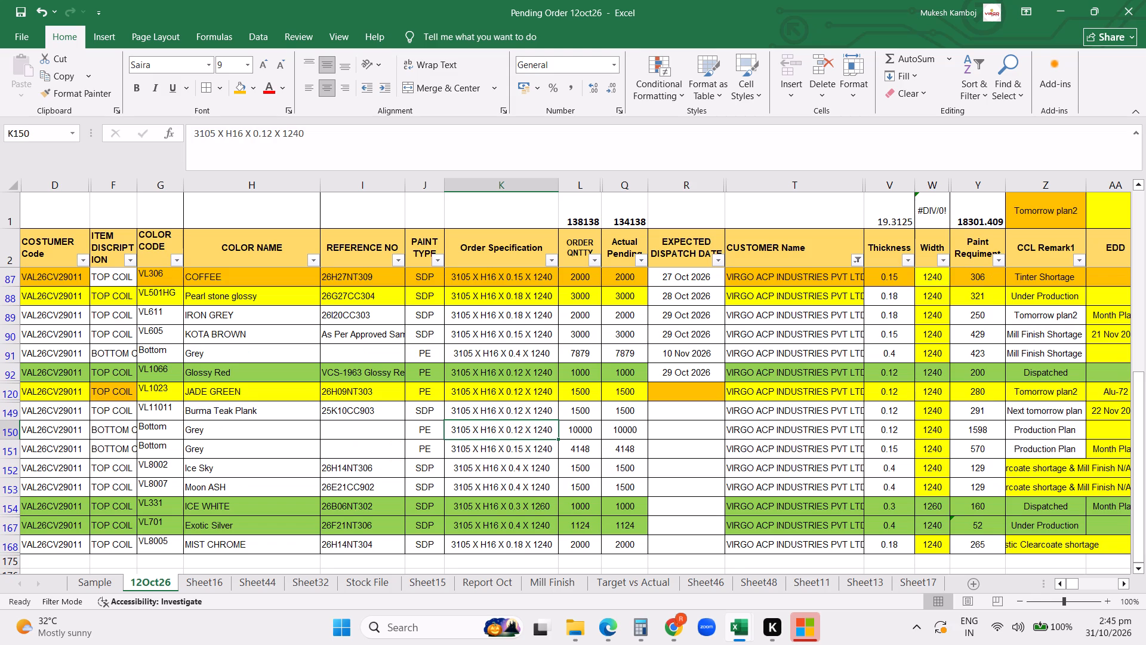
{"action": "left_click", "coordinate": [636, 452]}
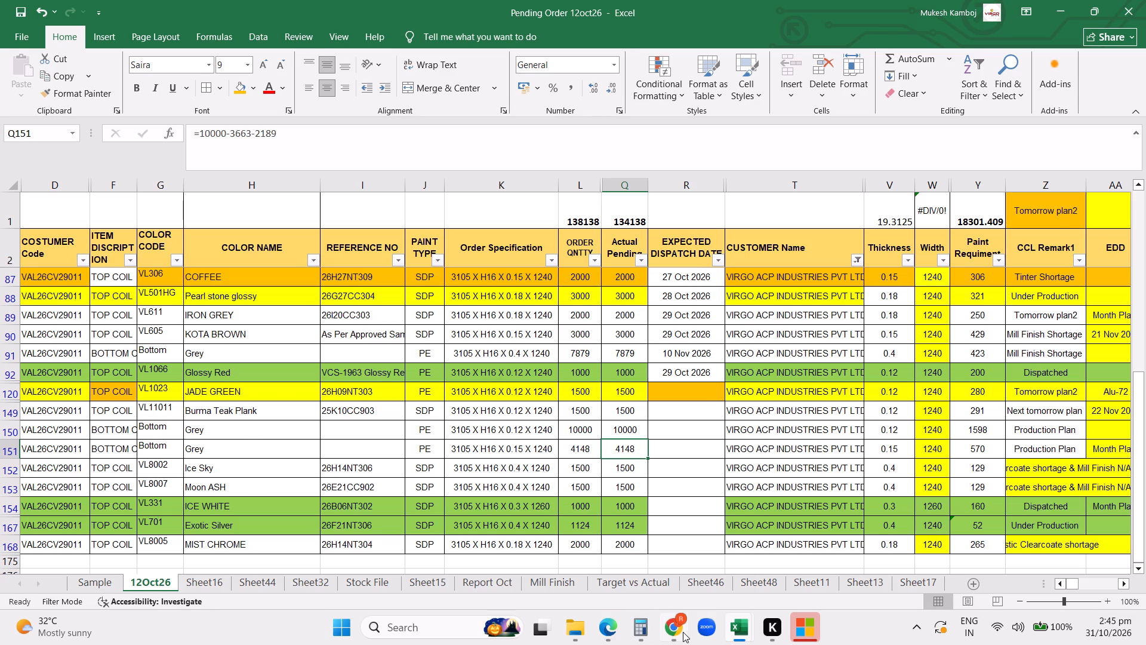
{"action": "left_click", "coordinate": [667, 629]}
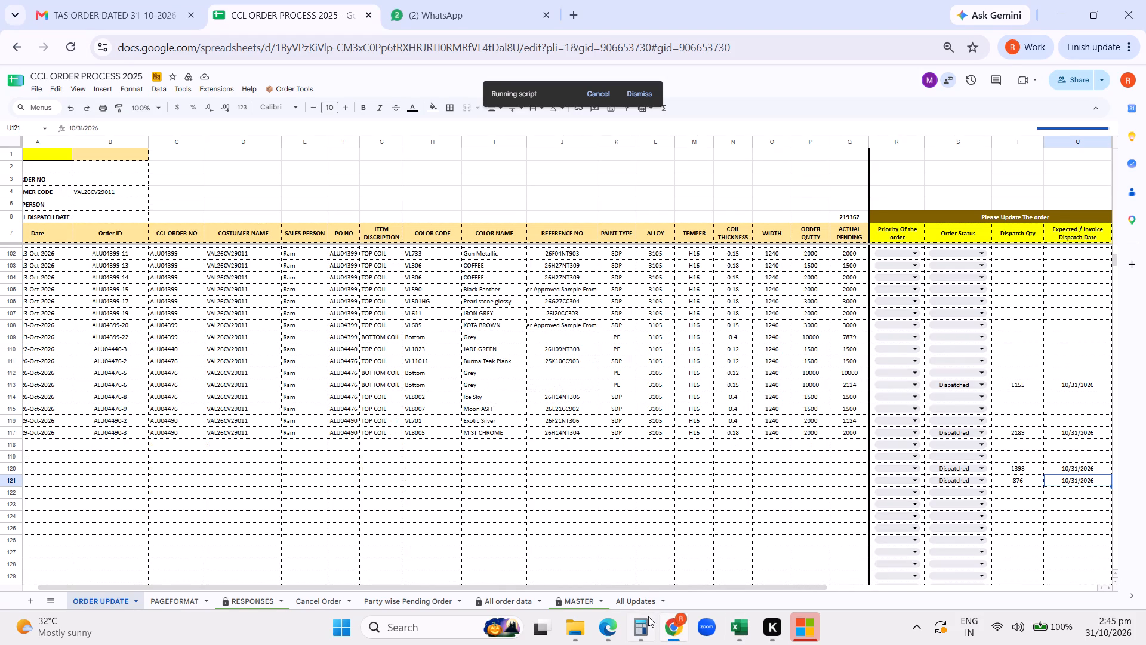
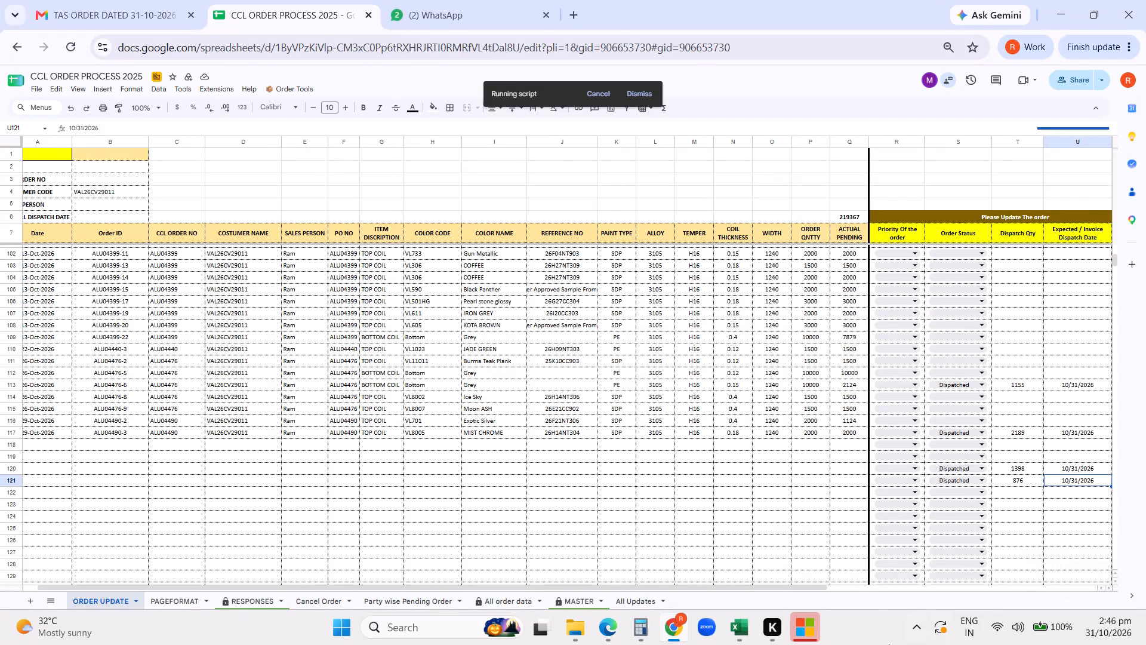
Bring up the waiting Microsoft save-your-work prompt about closing Excel and cancel it.
{"action": "left_click", "coordinate": [818, 623]}
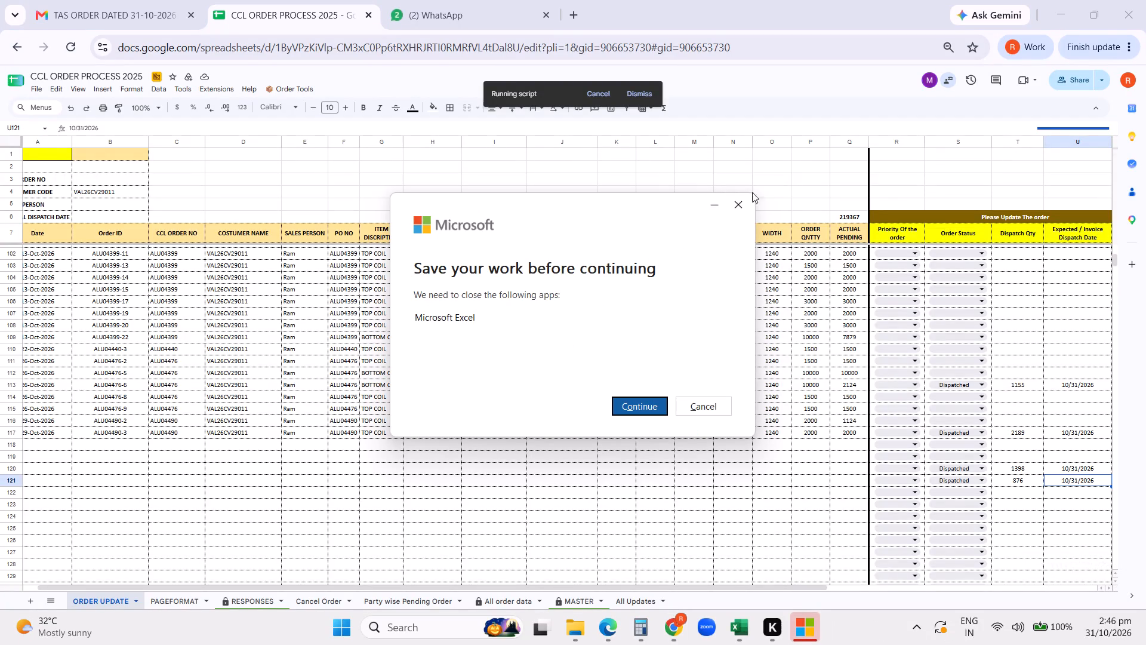
{"action": "left_click", "coordinate": [712, 405]}
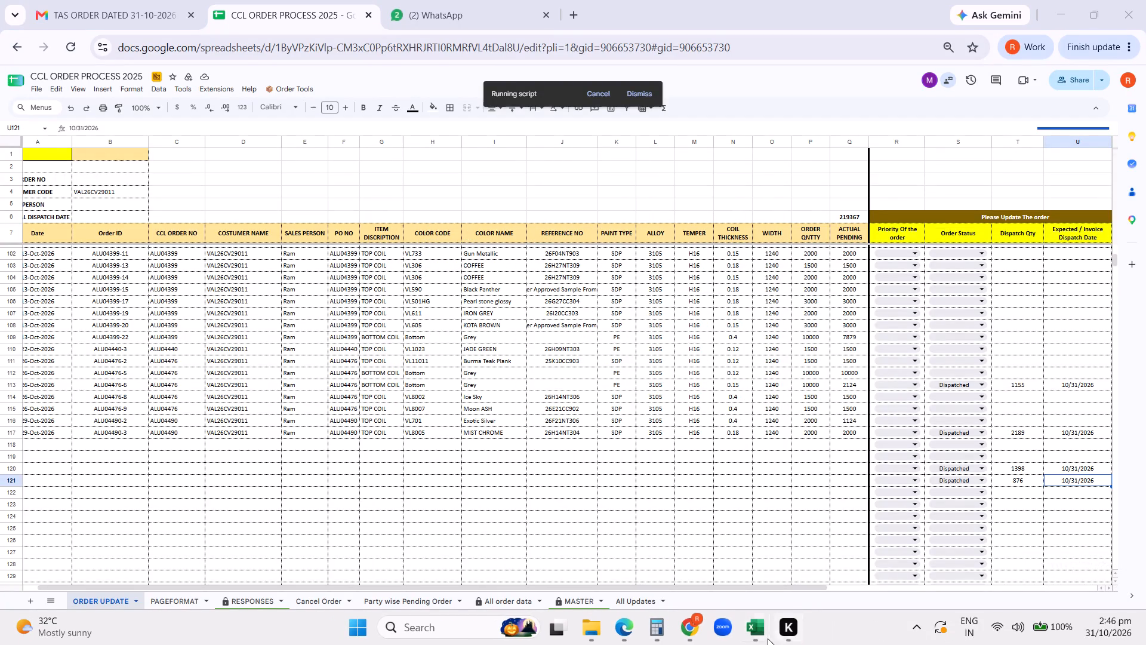
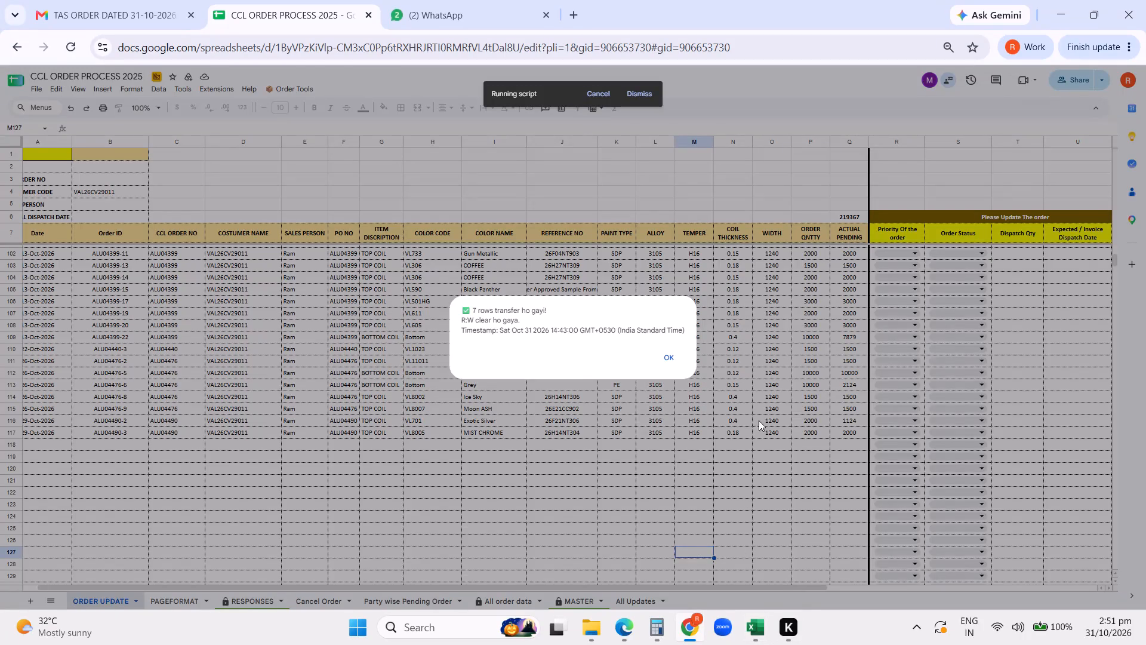
{"action": "left_click", "coordinate": [663, 358]}
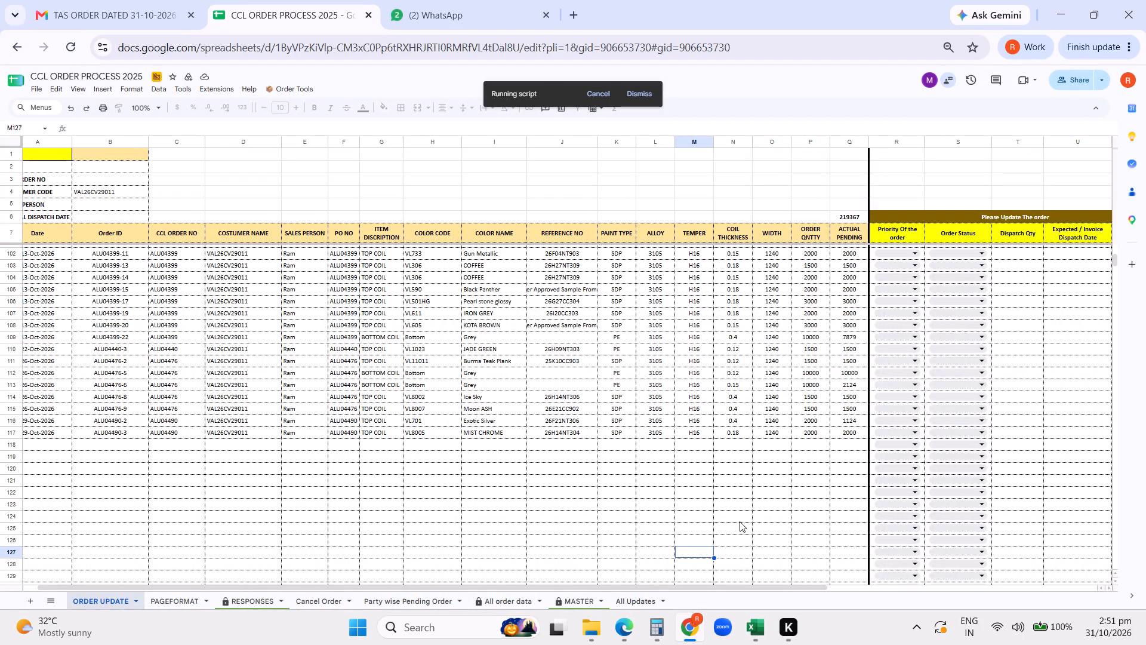
{"action": "left_click", "coordinate": [728, 439]}
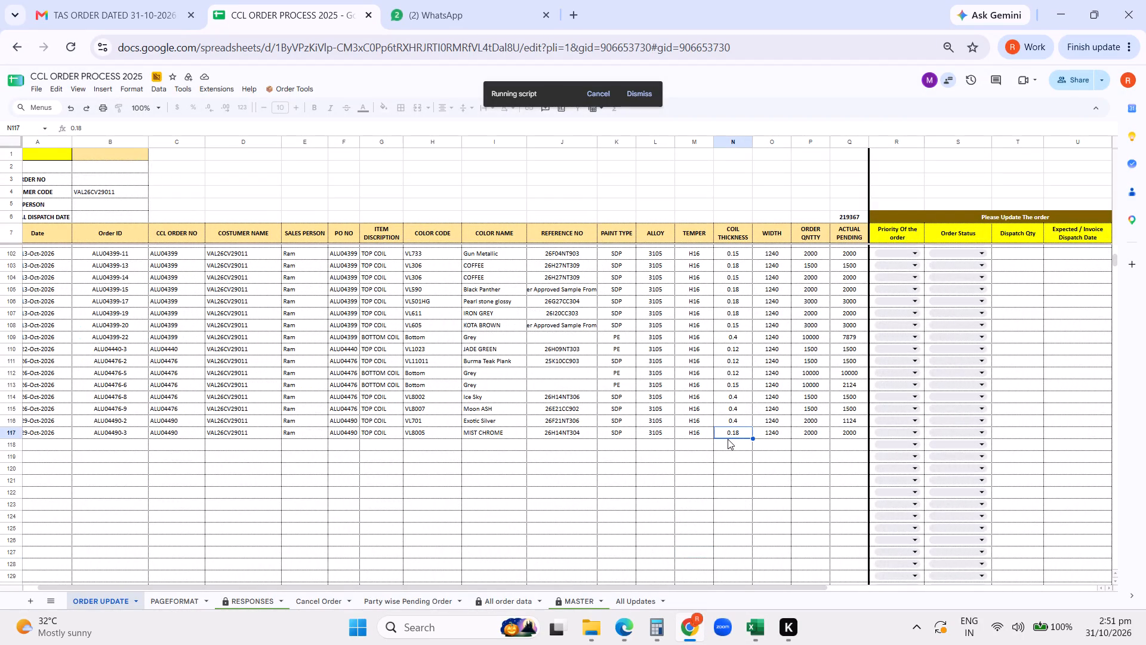
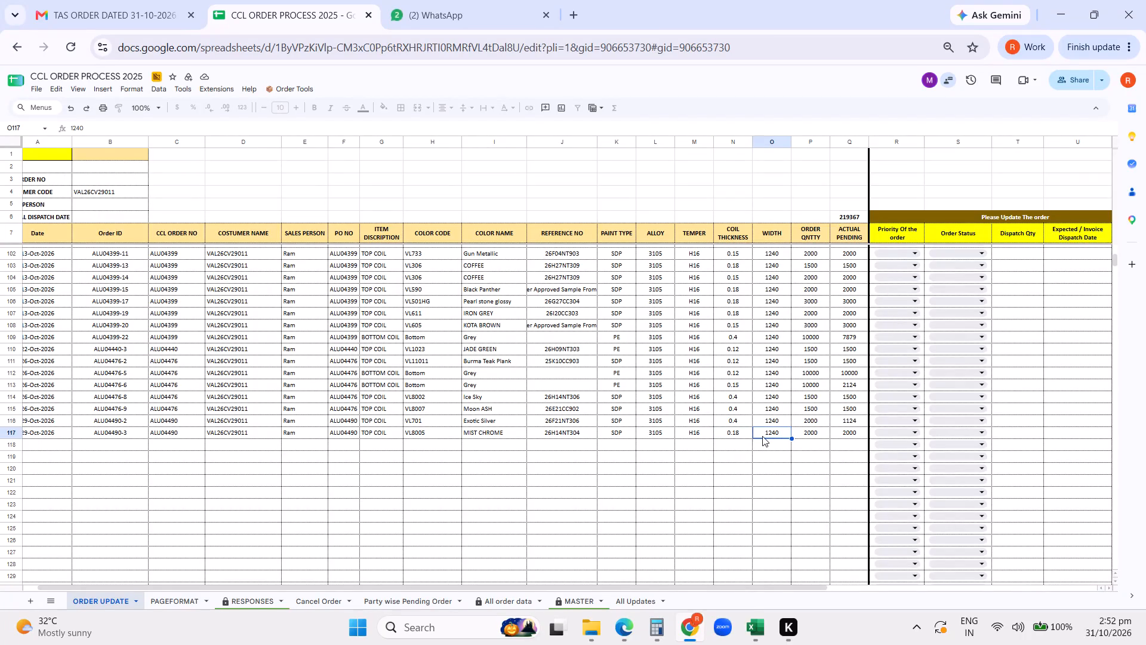
{"action": "left_click", "coordinate": [762, 436]}
{"action": "left_click", "coordinate": [671, 414]}
{"action": "left_click", "coordinate": [720, 472]}
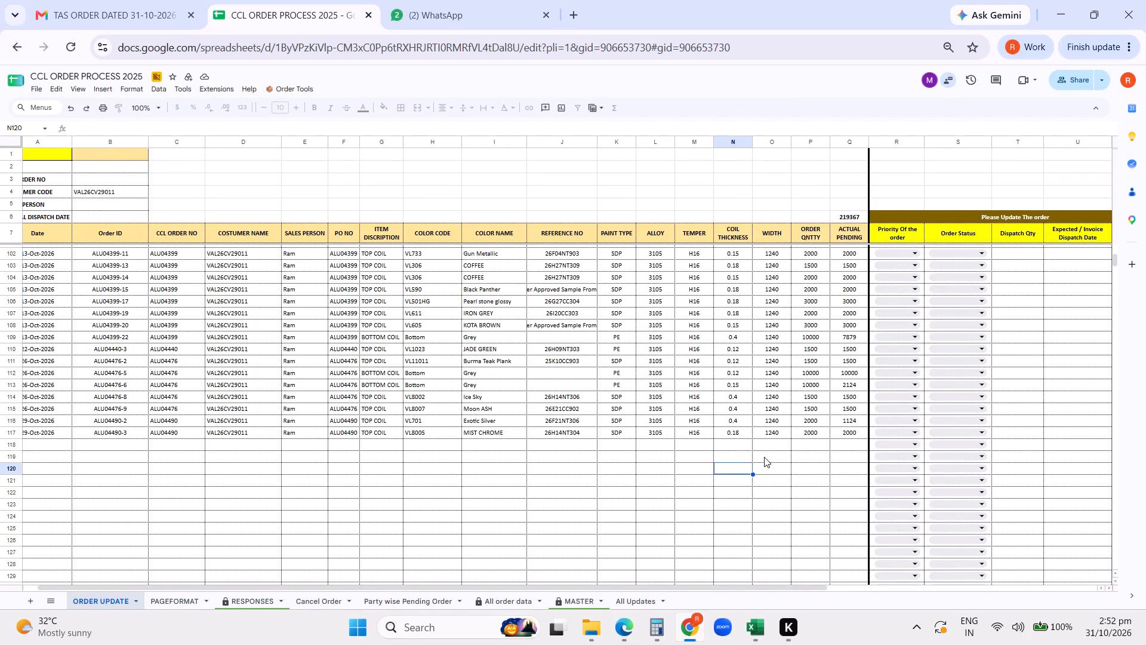
{"action": "left_click", "coordinate": [744, 440]}
{"action": "left_click", "coordinate": [735, 450]}
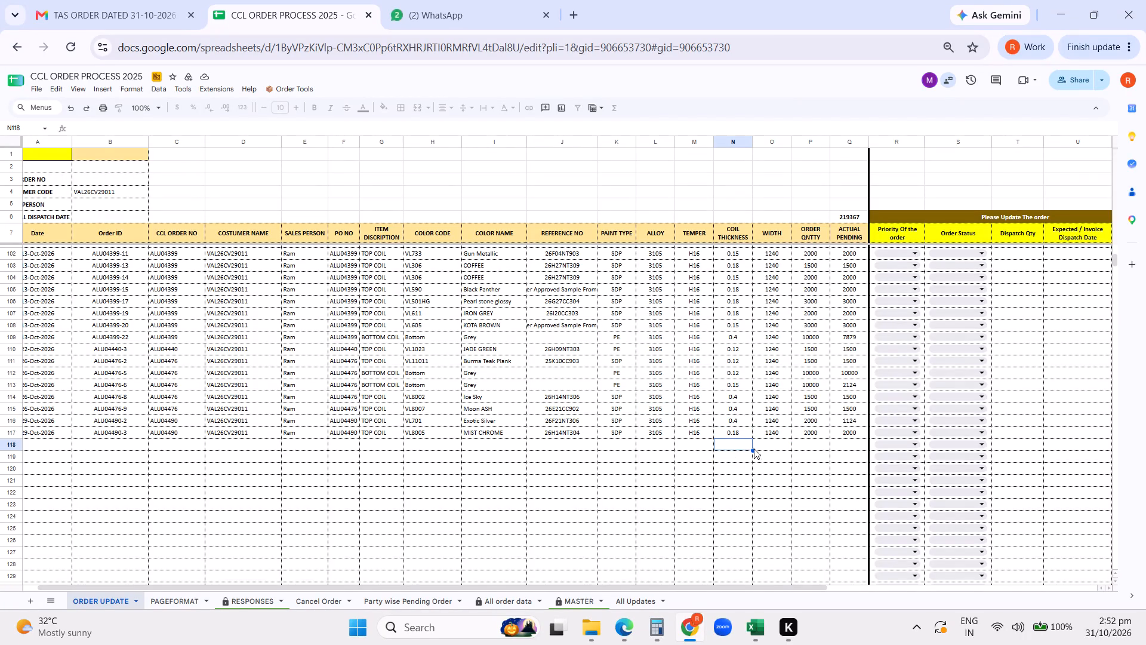
{"action": "scroll", "coordinate": [748, 449], "scroll_direction": "down", "scroll_amount": 4}
{"action": "scroll", "coordinate": [747, 453], "scroll_direction": "up", "scroll_amount": 10}
{"action": "left_click_drag", "start_coordinate": [796, 589], "coordinate": [1145, 574]}
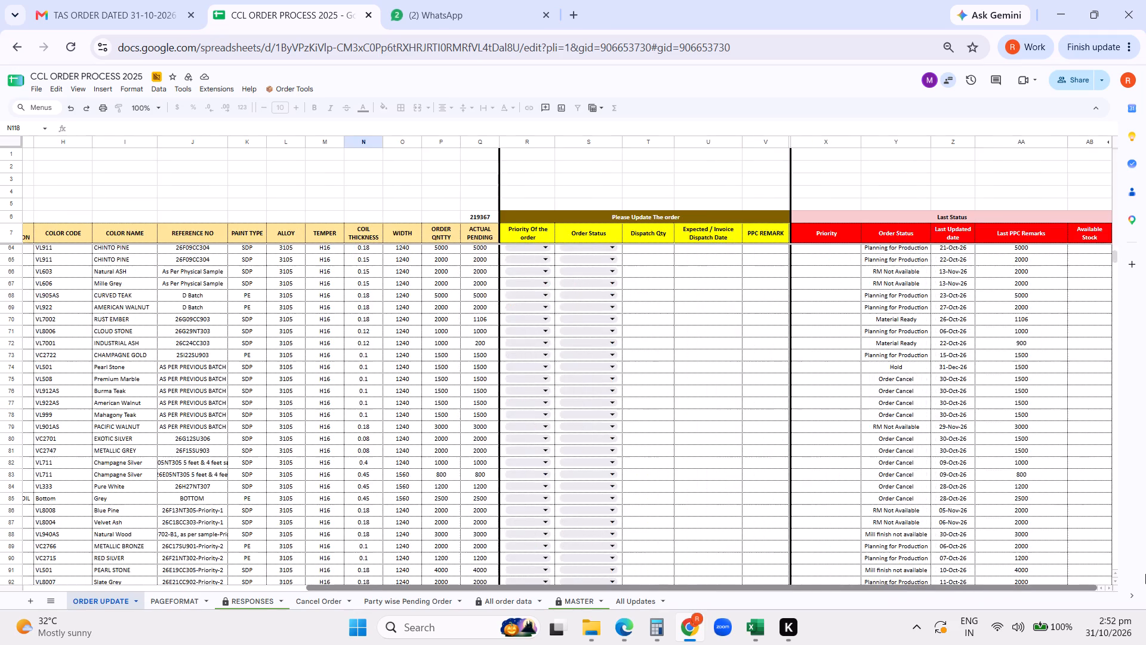
{"action": "left_click_drag", "start_coordinate": [1145, 574], "coordinate": [352, 520]}
{"action": "scroll", "coordinate": [394, 454], "scroll_direction": "up", "scroll_amount": 5}
{"action": "scroll", "coordinate": [394, 453], "scroll_direction": "down", "scroll_amount": 14}
{"action": "scroll", "coordinate": [398, 451], "scroll_direction": "up", "scroll_amount": 2}
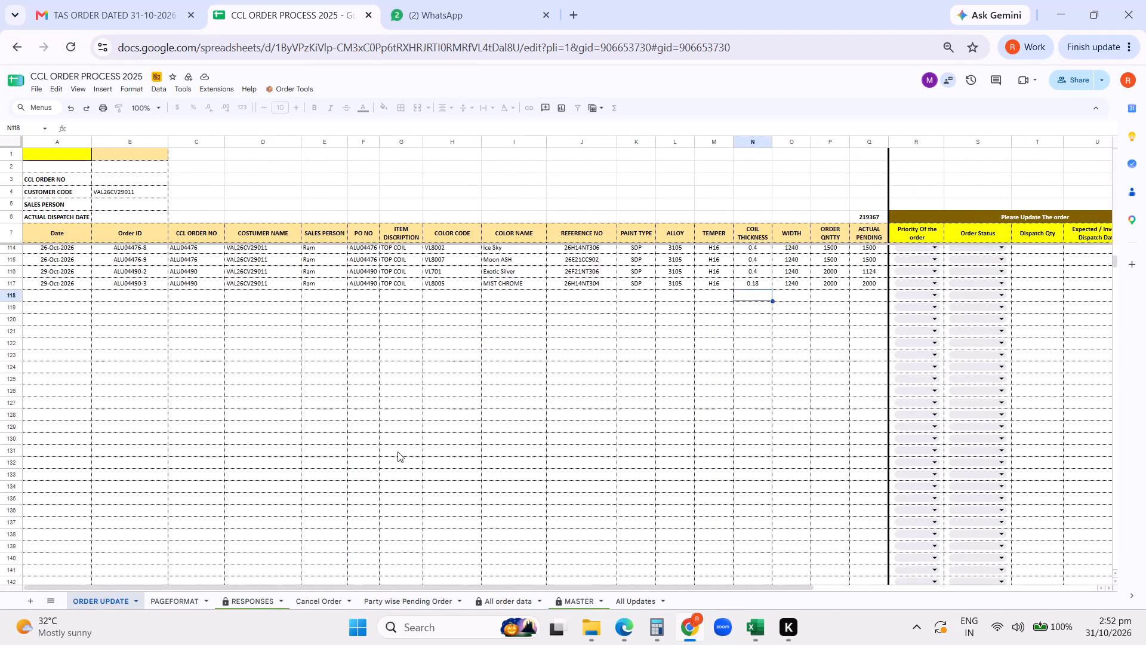
{"action": "scroll", "coordinate": [398, 451], "scroll_direction": "up", "scroll_amount": 3}
{"action": "left_click", "coordinate": [455, 435]}
{"action": "scroll", "coordinate": [446, 437], "scroll_direction": "down", "scroll_amount": 4}
{"action": "scroll", "coordinate": [446, 436], "scroll_direction": "up", "scroll_amount": 3}
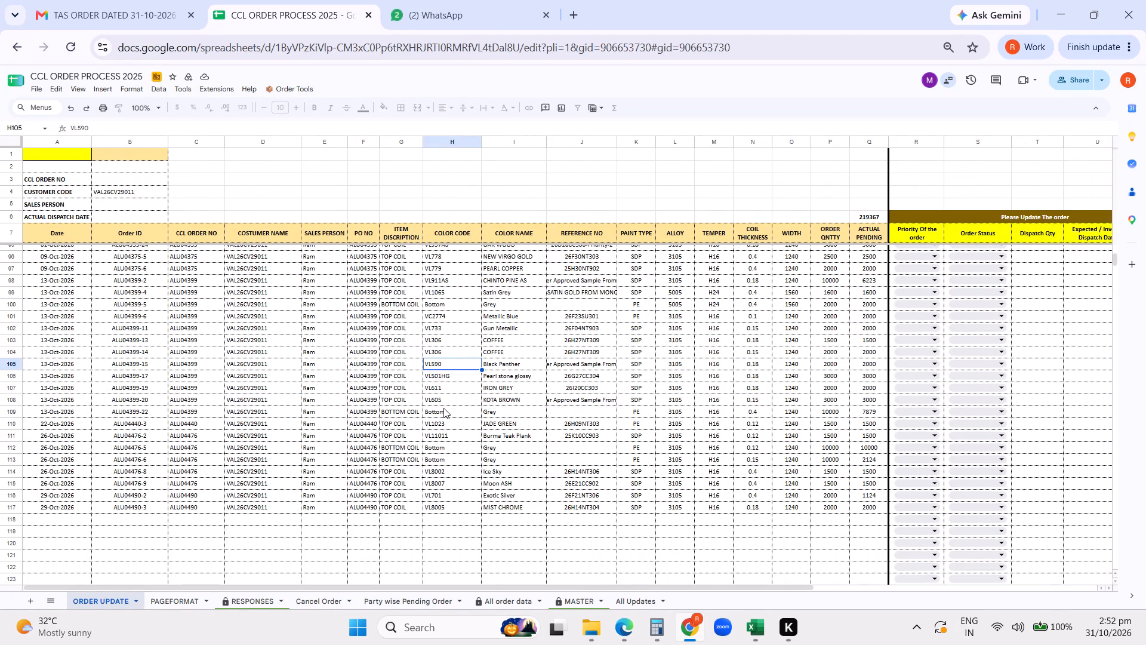
{"action": "left_click", "coordinate": [443, 408]}
{"action": "scroll", "coordinate": [443, 408], "scroll_direction": "down", "scroll_amount": 1}
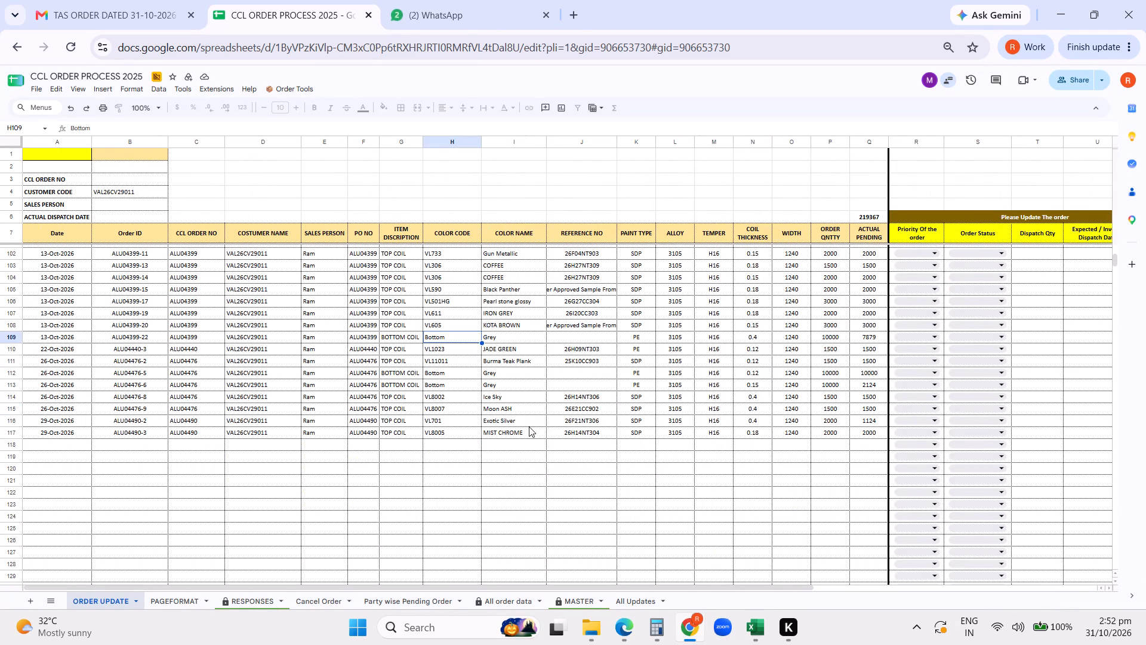
{"action": "left_click", "coordinate": [577, 443]}
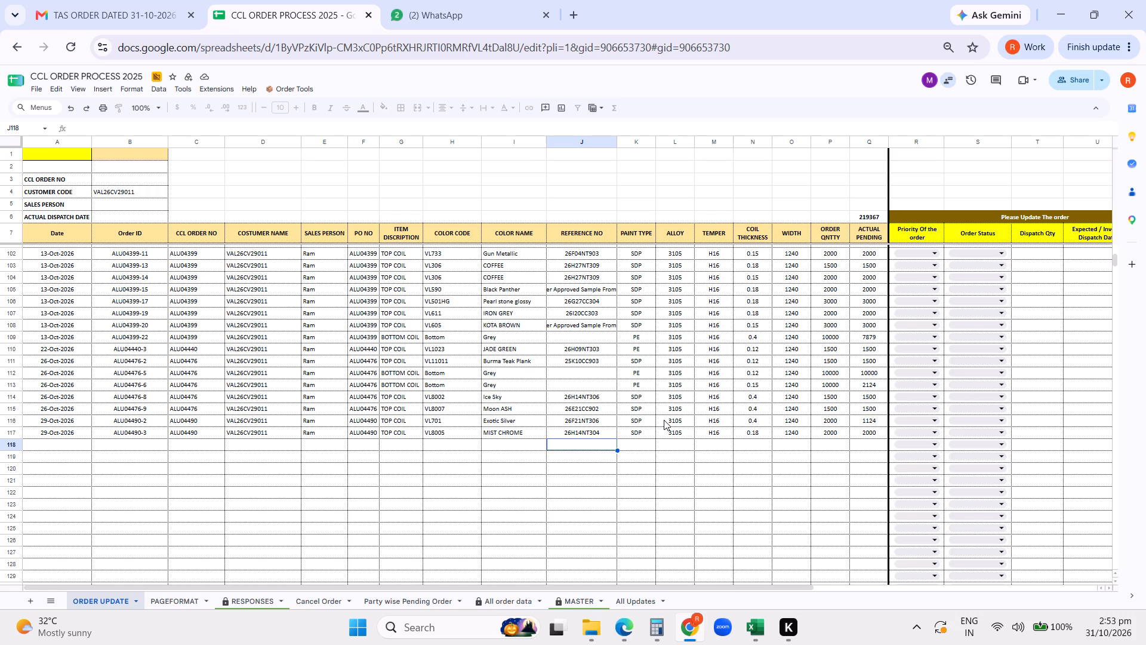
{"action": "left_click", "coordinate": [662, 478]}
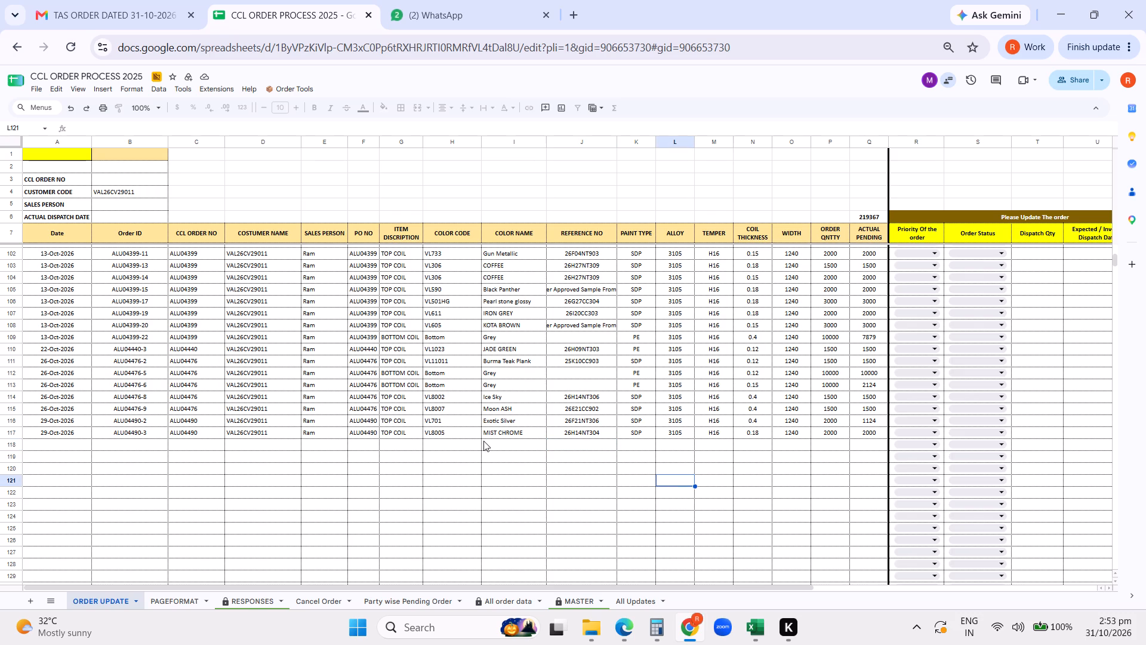
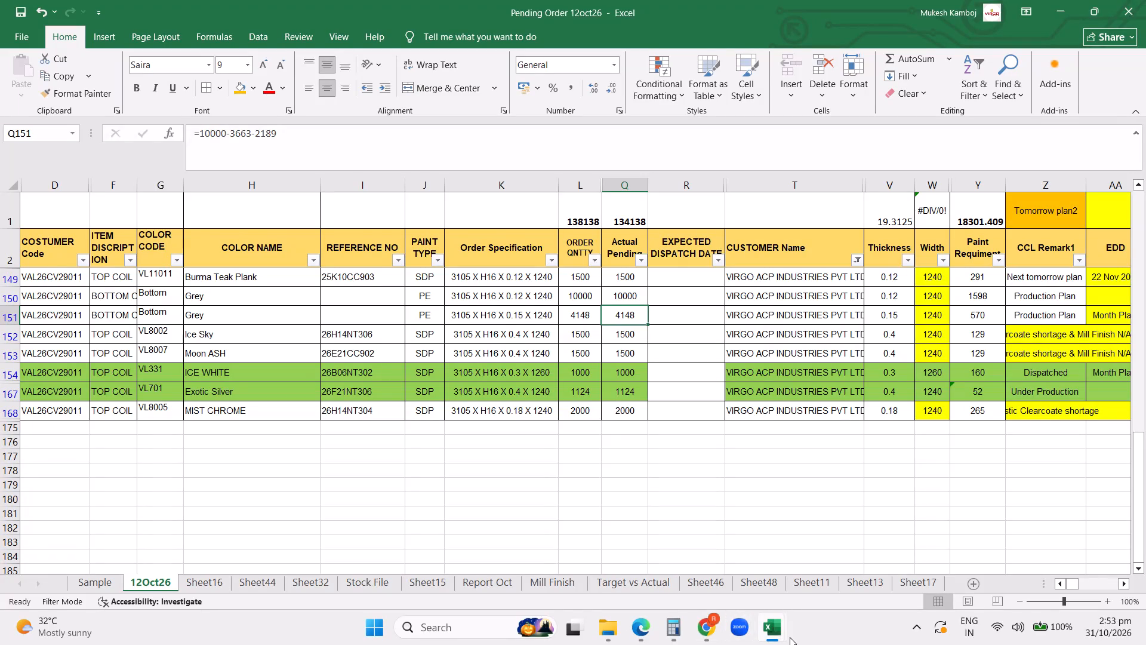
Switch from the Excel pending-order workbook back to the online CCL ORDER PROCESS 2025 sheet in Chrome.
{"action": "left_click", "coordinate": [790, 637]}
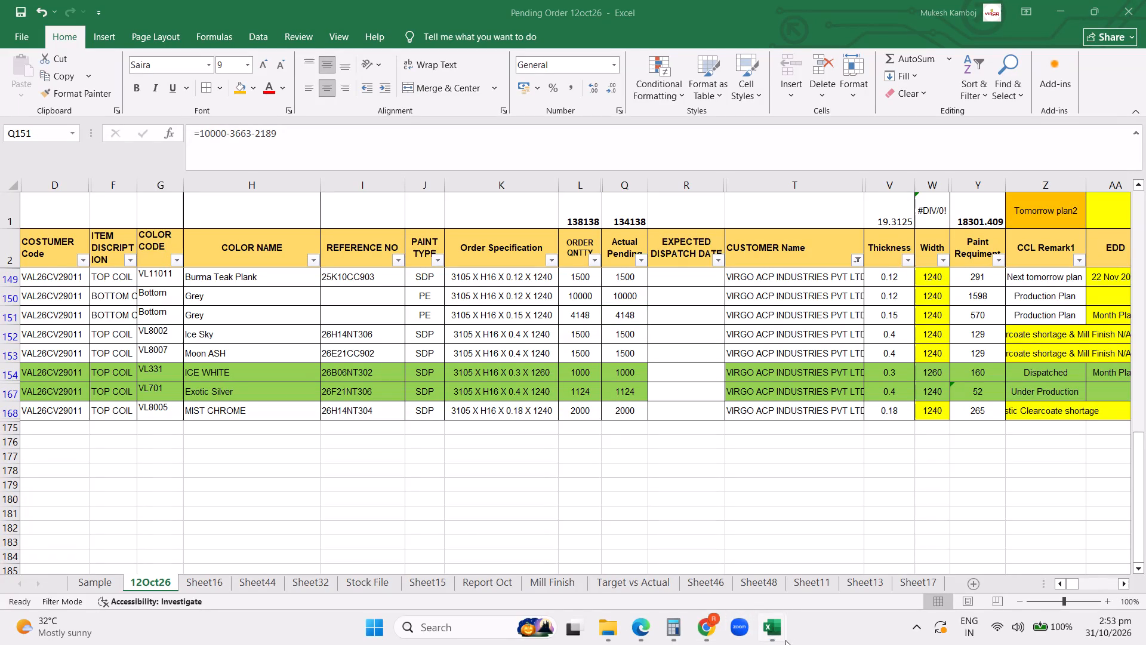
{"action": "left_click", "coordinate": [784, 640]}
{"action": "left_click", "coordinate": [713, 557]}
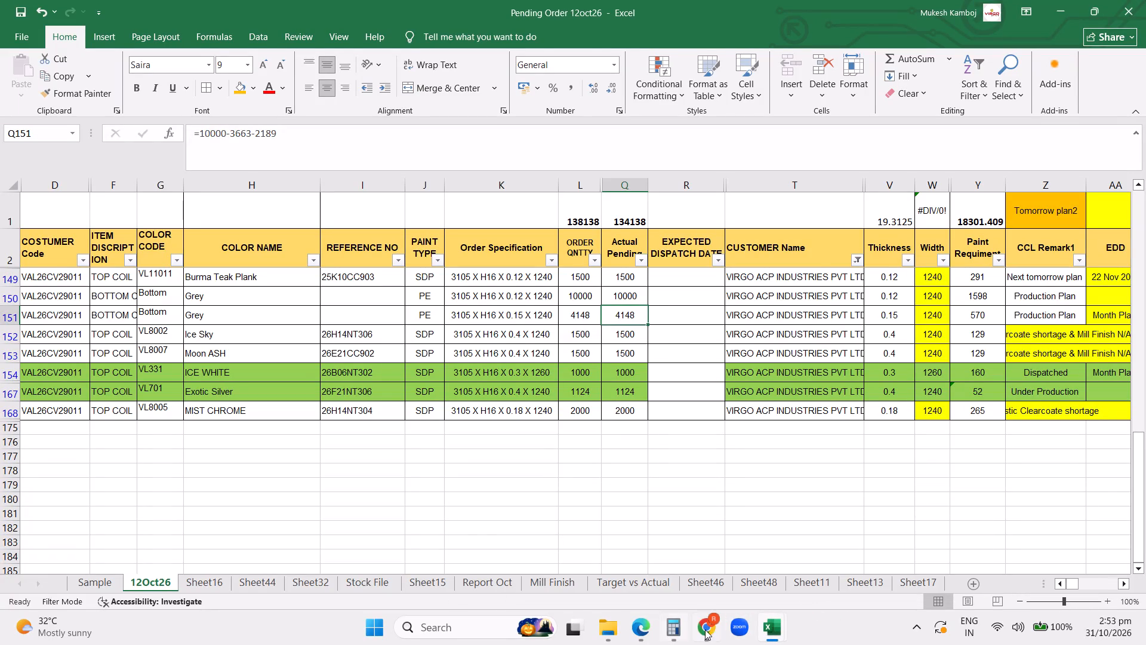
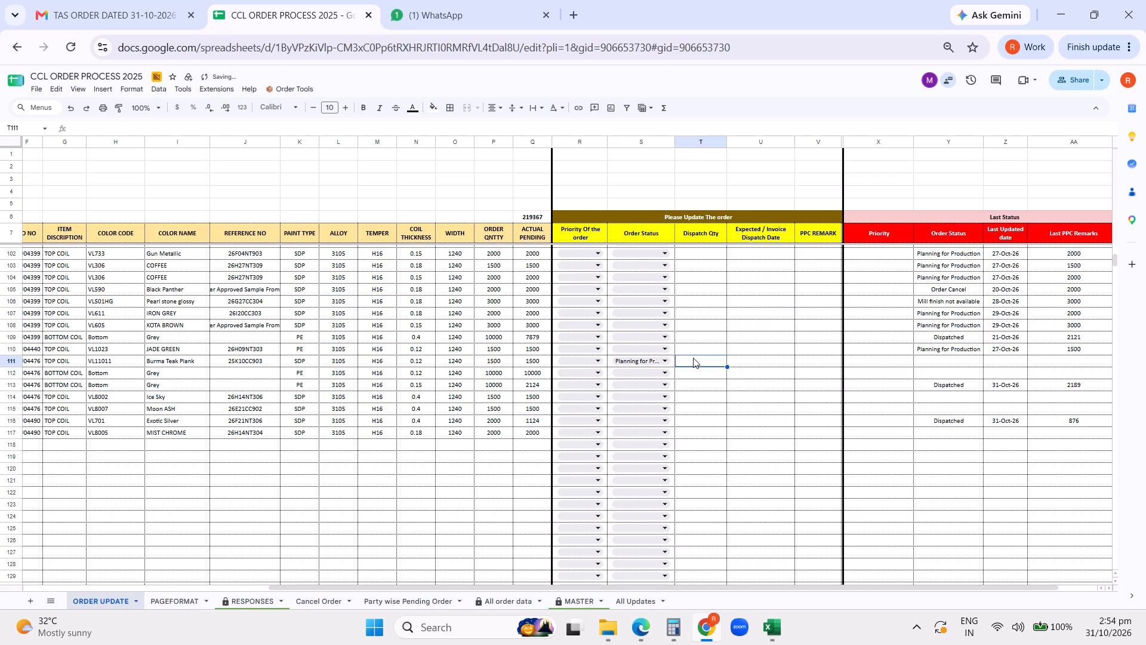
Enter dispatch quantity 1500 and expected dispatch date 11/23/2026 for the Burma Teak Plank VL11011 order in row 111.
{"action": "type", "text": "1500"}
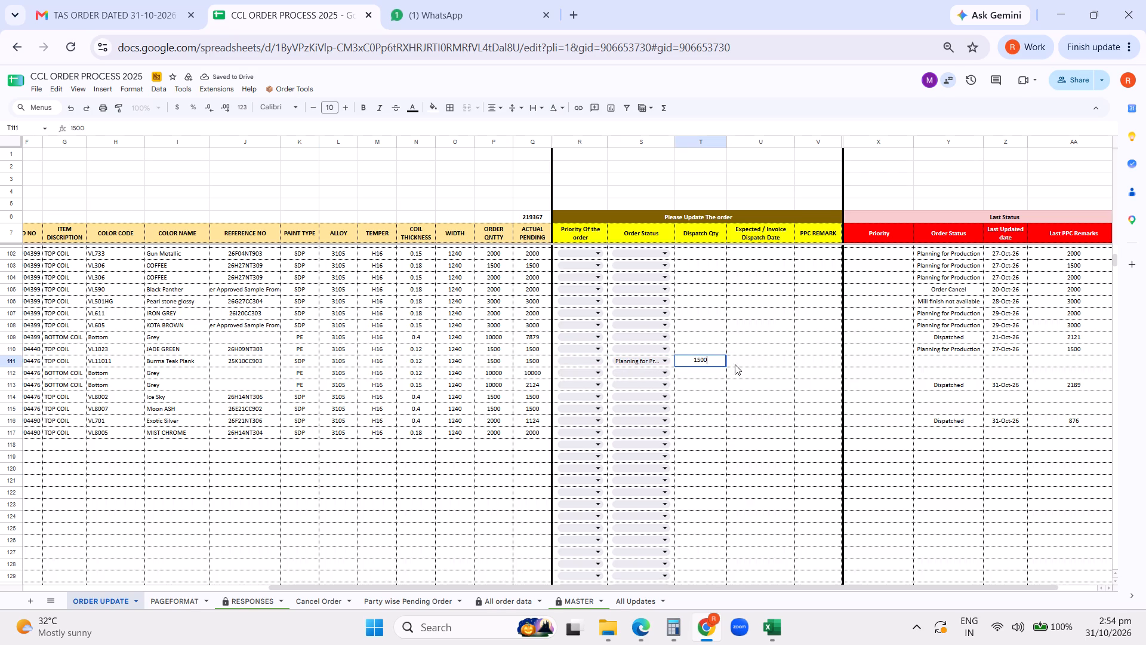
{"action": "double_click", "coordinate": [742, 355]}
{"action": "double_click", "coordinate": [745, 363]}
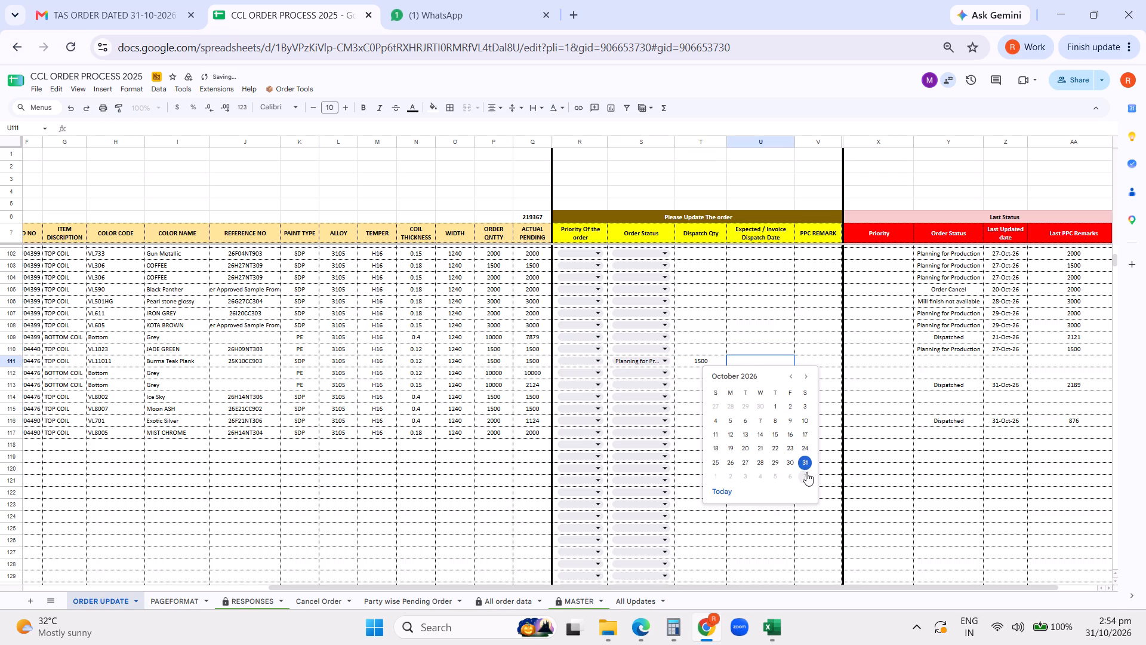
{"action": "left_click", "coordinate": [805, 379]}
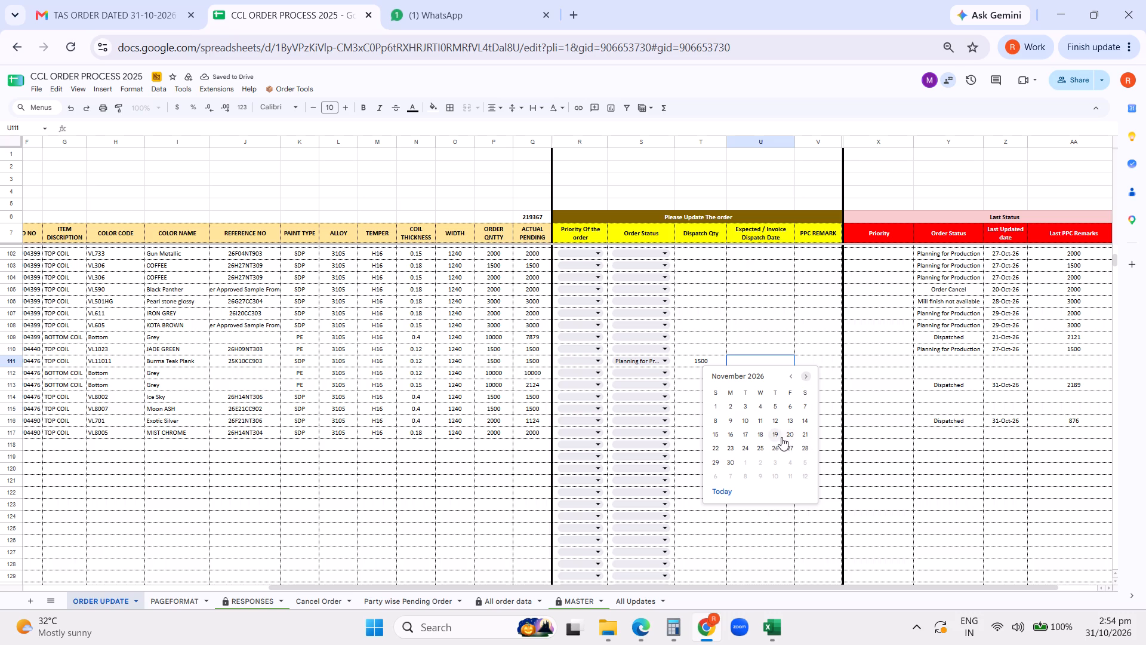
{"action": "left_click", "coordinate": [734, 446]}
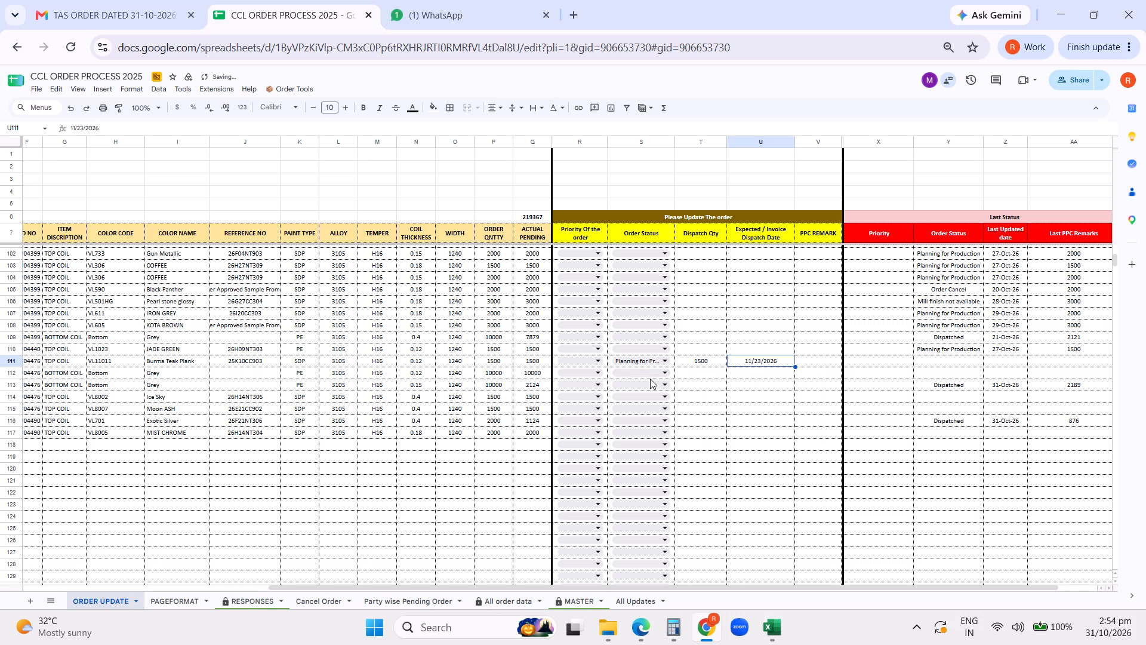
Mark the 0.12 Grey bottom coil in row 112 as Planning for Production, with dispatch quantity 10000 and expected date 11/6/2026.
{"action": "left_click", "coordinate": [646, 373]}
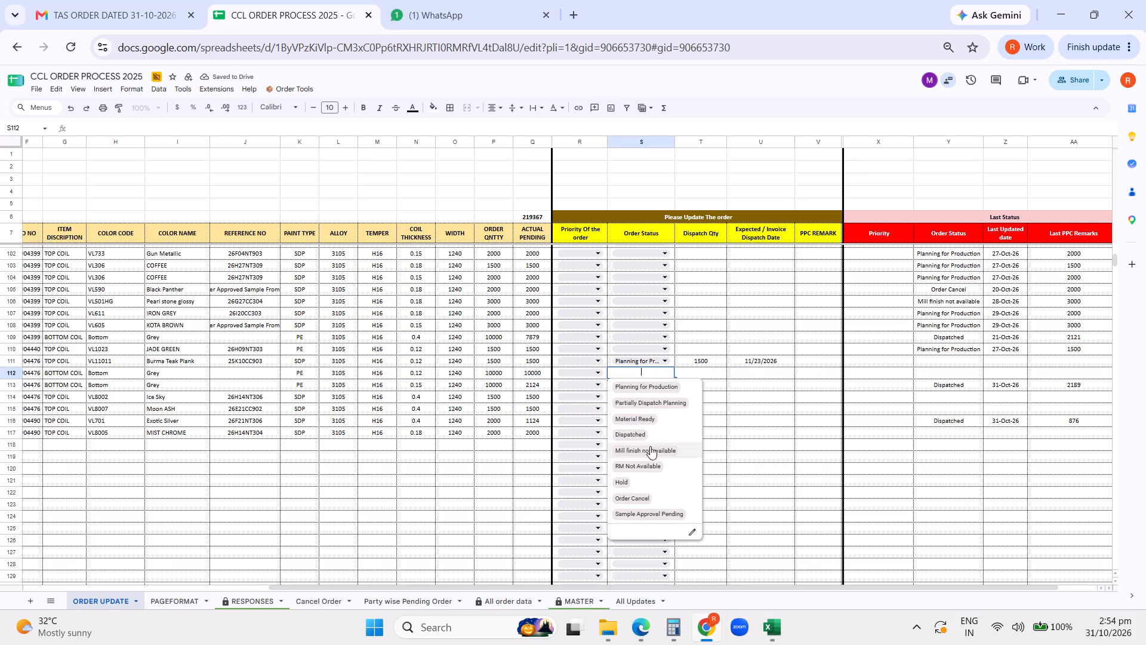
{"action": "left_click", "coordinate": [647, 386]}
{"action": "left_click", "coordinate": [694, 376]}
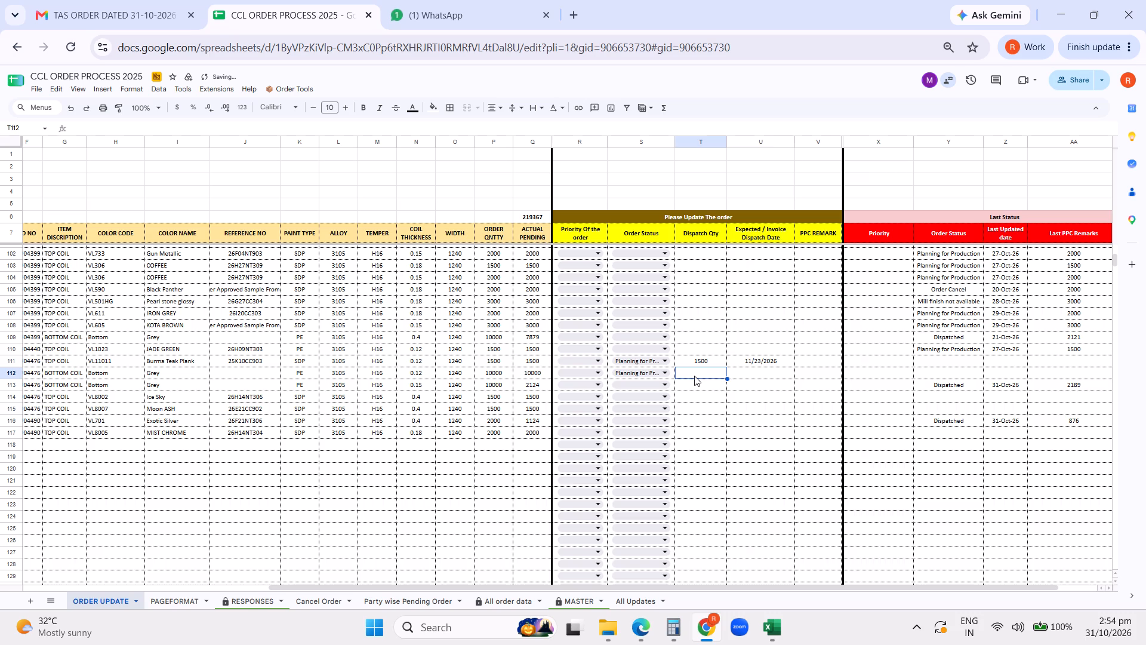
{"action": "type", "text": "1500"}
{"action": "key", "text": "BackSpace"}
{"action": "key", "text": "BackSpace"}
{"action": "key", "text": "BackSpace"}
{"action": "key", "text": "BackSpace"}
{"action": "key", "text": "BackSpace"}
{"action": "key", "text": "1"}
{"action": "type", "text": "0000"}
{"action": "key", "text": "Return"}
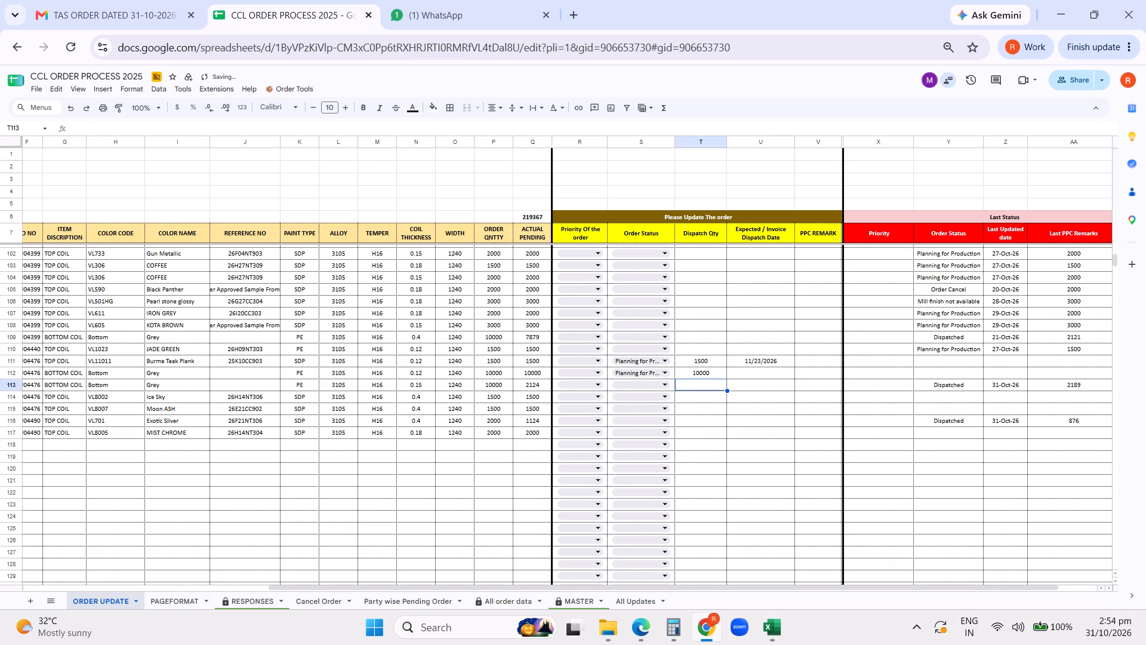
{"action": "double_click", "coordinate": [751, 372]}
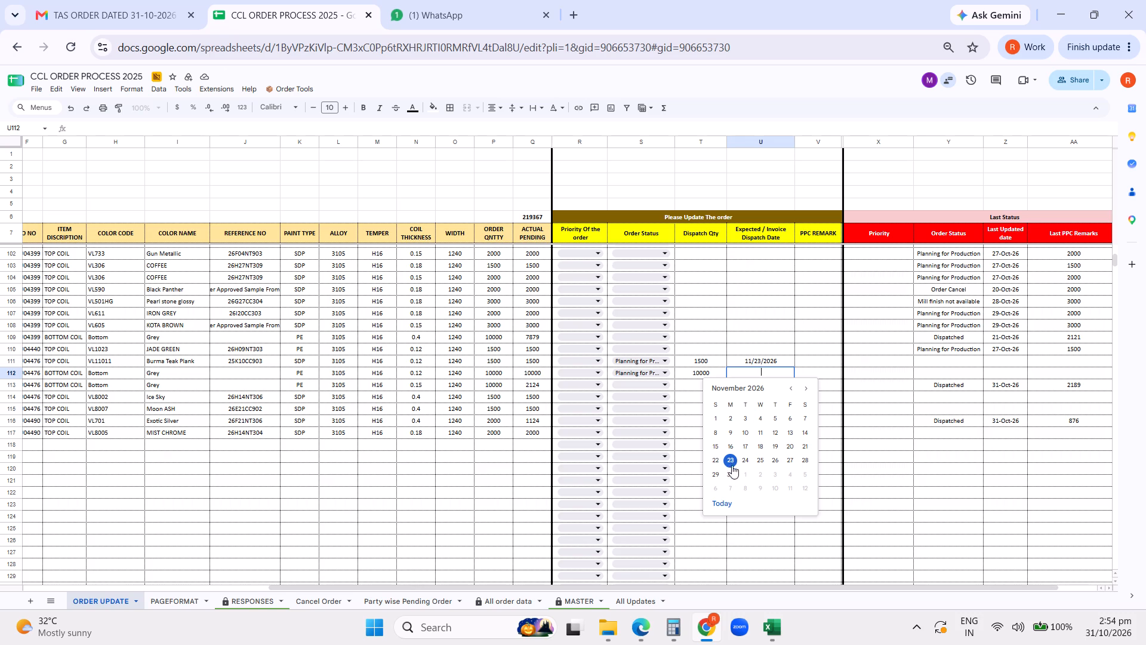
{"action": "left_click", "coordinate": [790, 419]}
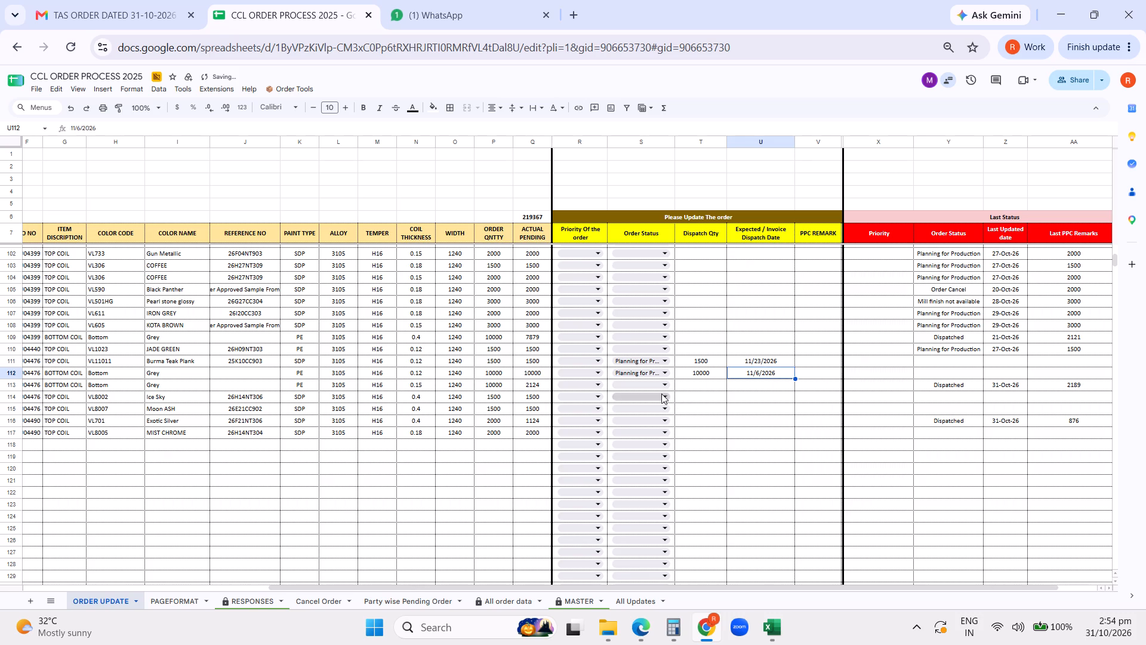
Mark the 0.15 Grey bottom coil in row 113 as Planning for Production, with dispatch quantity 2124 and expected date 11/6/2026.
{"action": "left_click", "coordinate": [649, 386]}
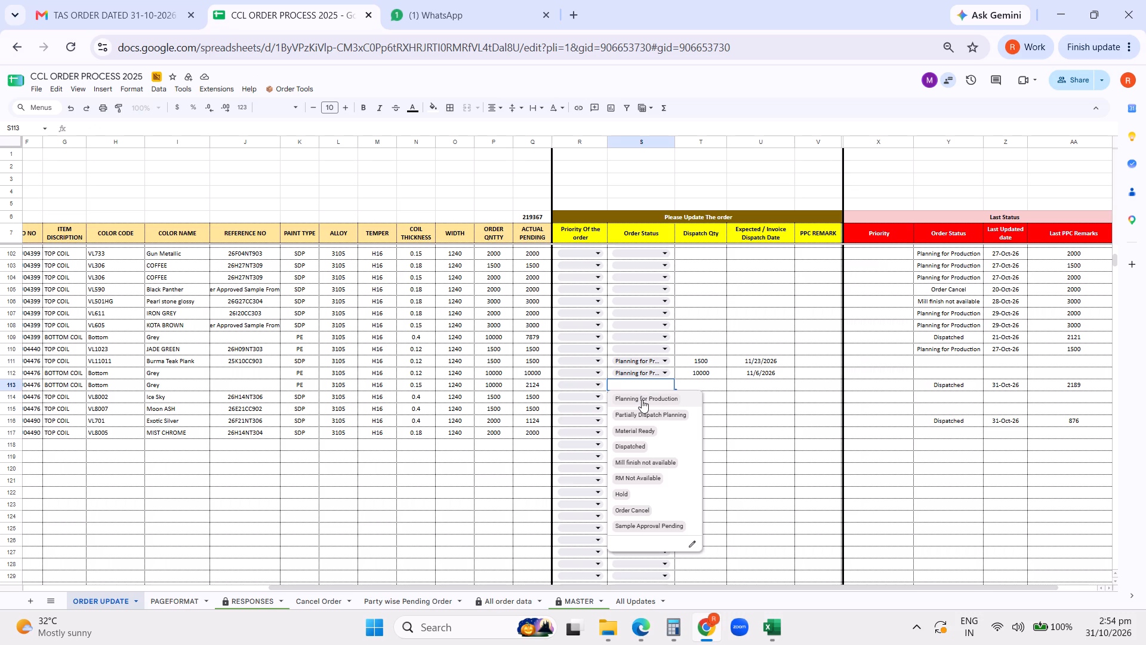
{"action": "left_click", "coordinate": [642, 400]}
{"action": "left_click", "coordinate": [700, 386]}
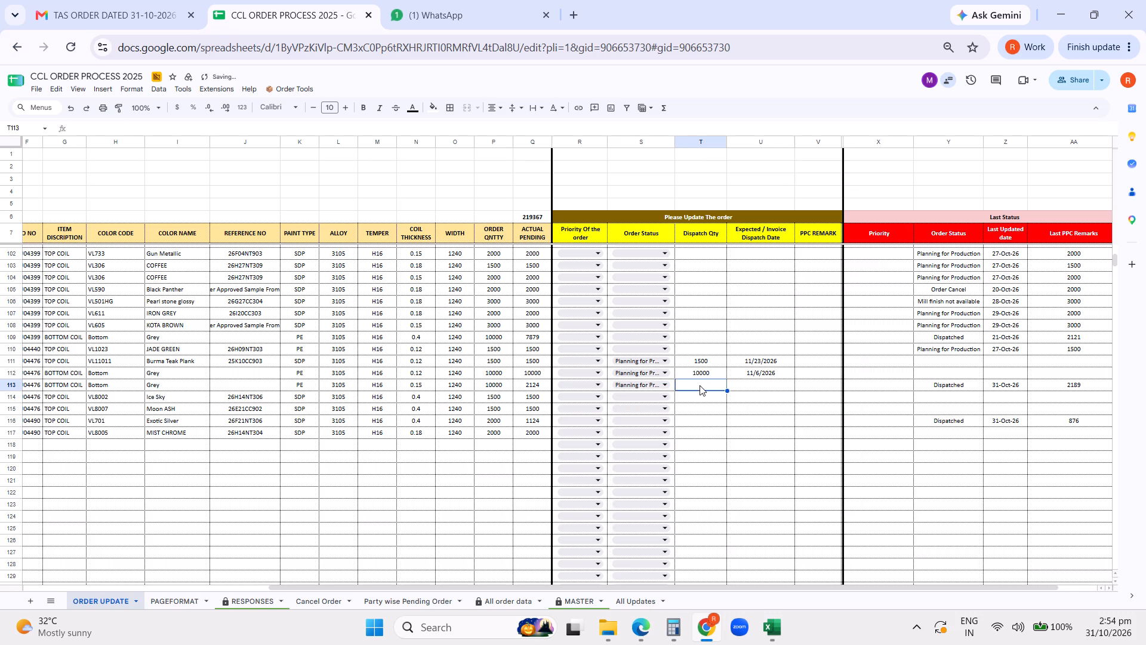
{"action": "type", "text": "21"}
{"action": "type", "text": "24"}
{"action": "key", "text": "Return"}
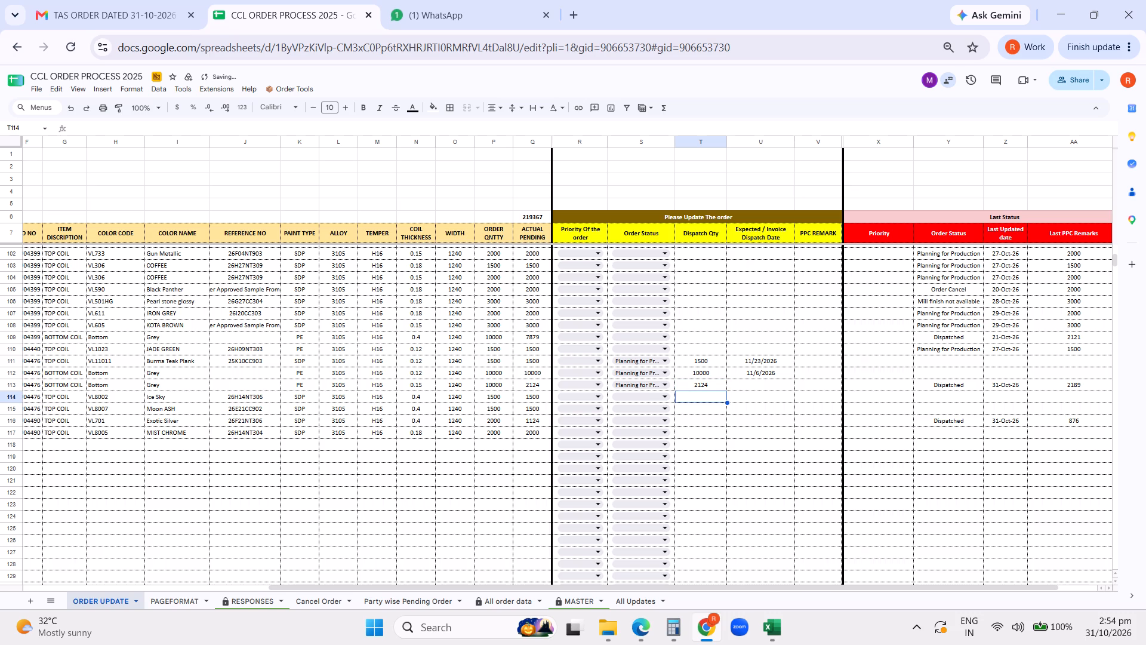
{"action": "double_click", "coordinate": [750, 385]}
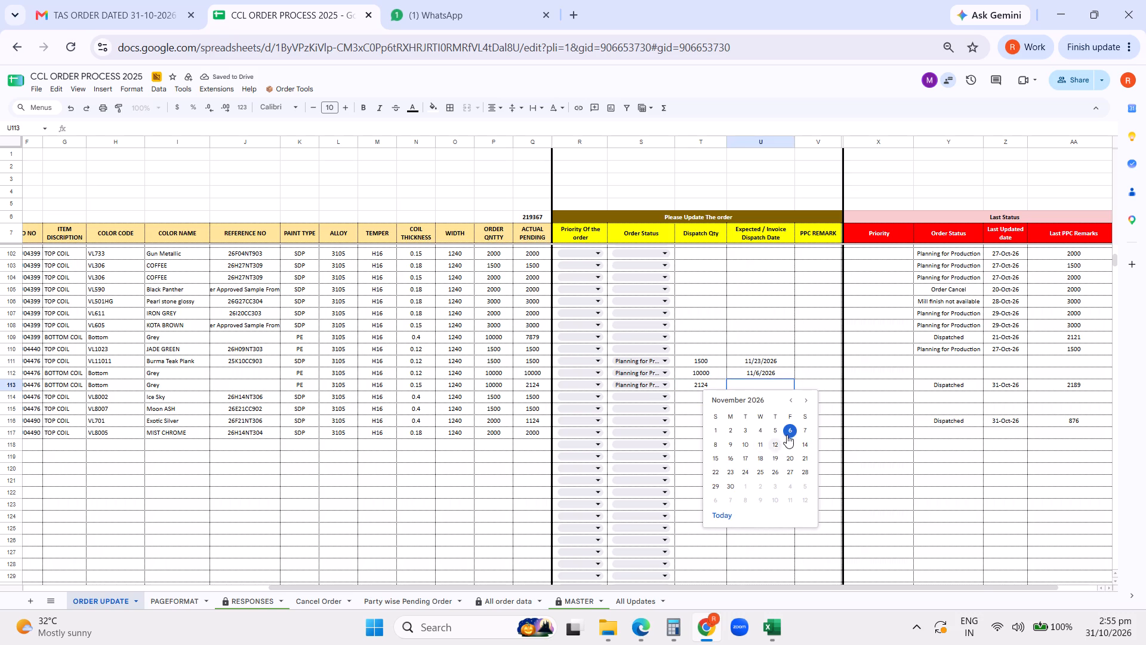
{"action": "left_click", "coordinate": [788, 432]}
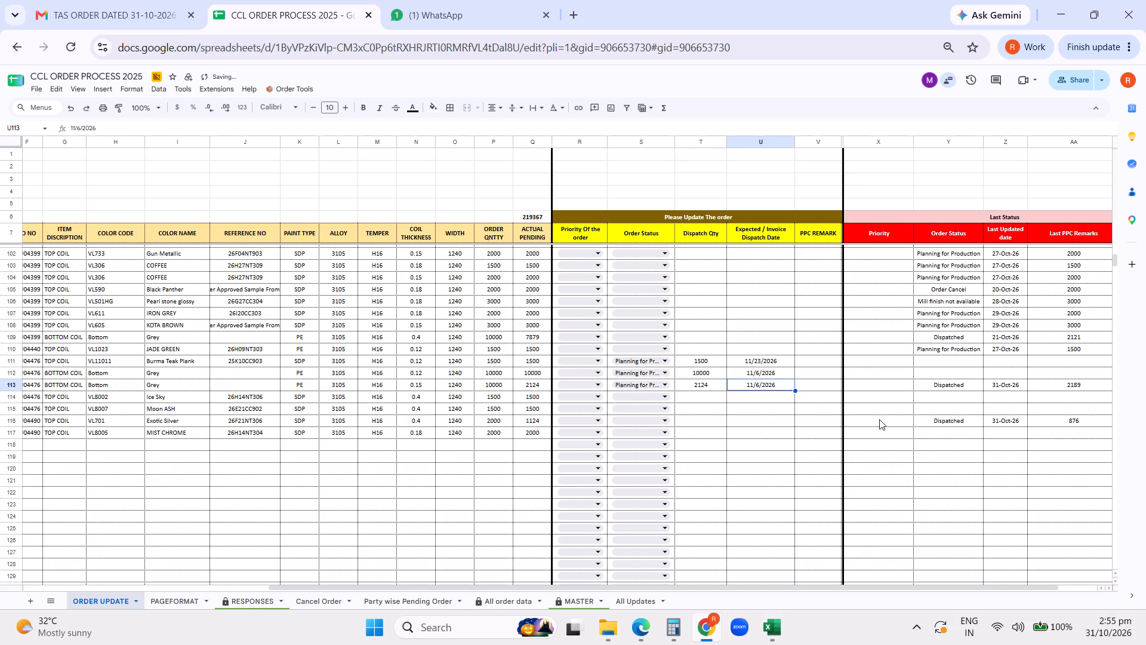
Set the Ice Sky and Moon ASH orders in rows 114 and 115 to Planning for Production with dispatch quantity 1500 each.
{"action": "left_click", "coordinate": [654, 398]}
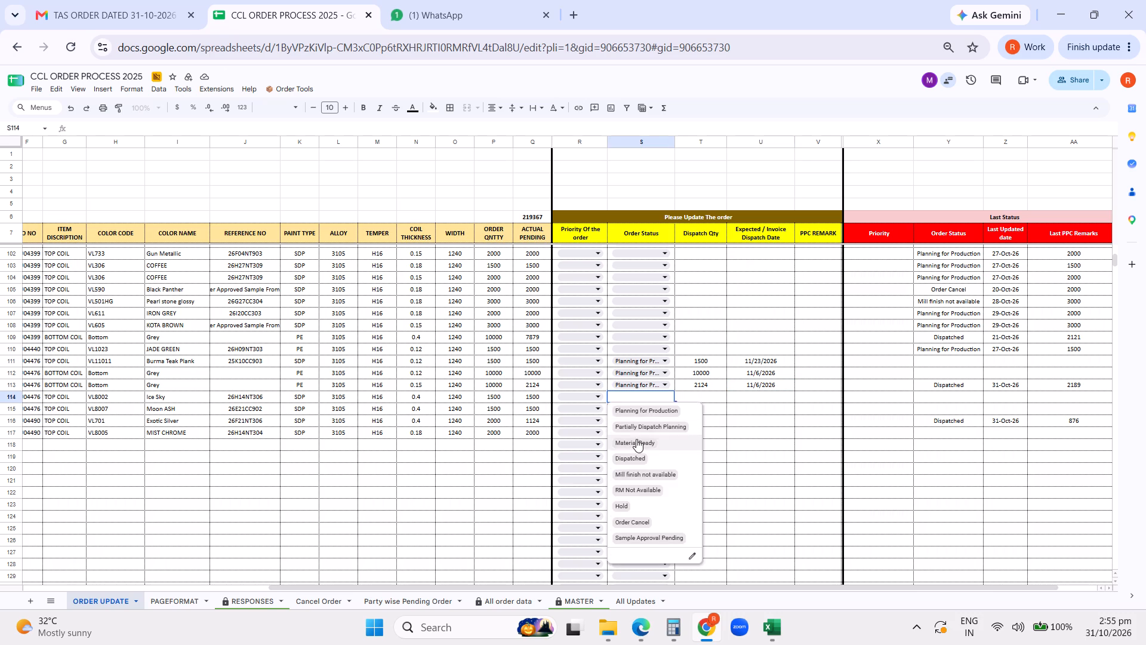
{"action": "left_click", "coordinate": [646, 411]}
{"action": "left_click", "coordinate": [698, 401]}
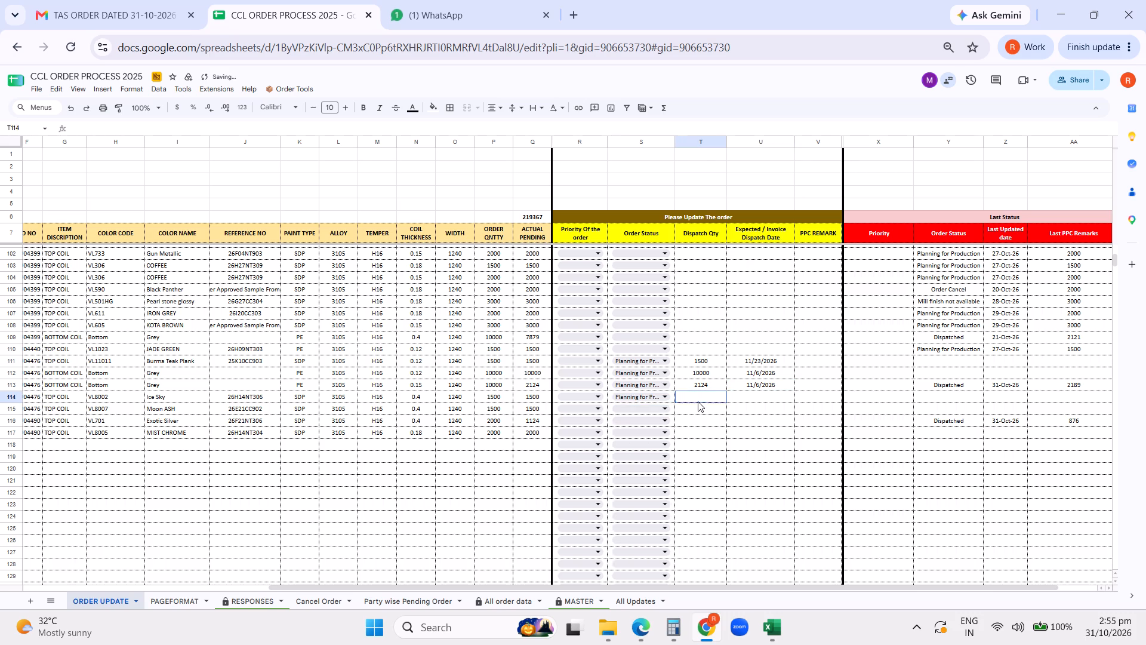
{"action": "type", "text": "1500"}
{"action": "key", "text": "Return"}
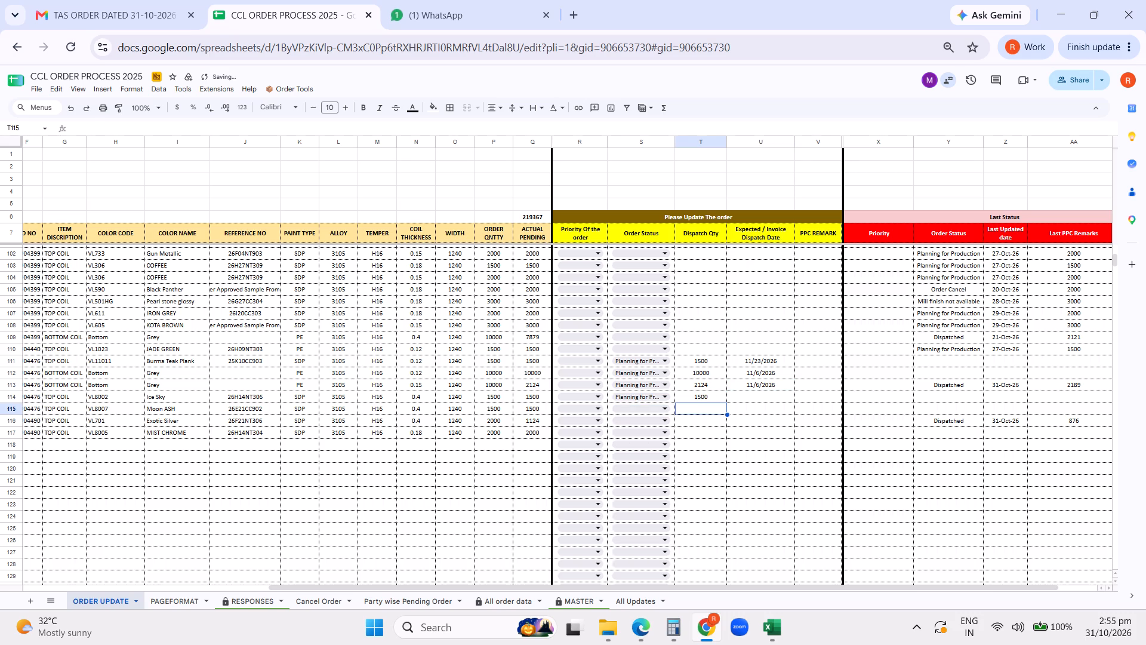
{"action": "left_click", "coordinate": [640, 408]}
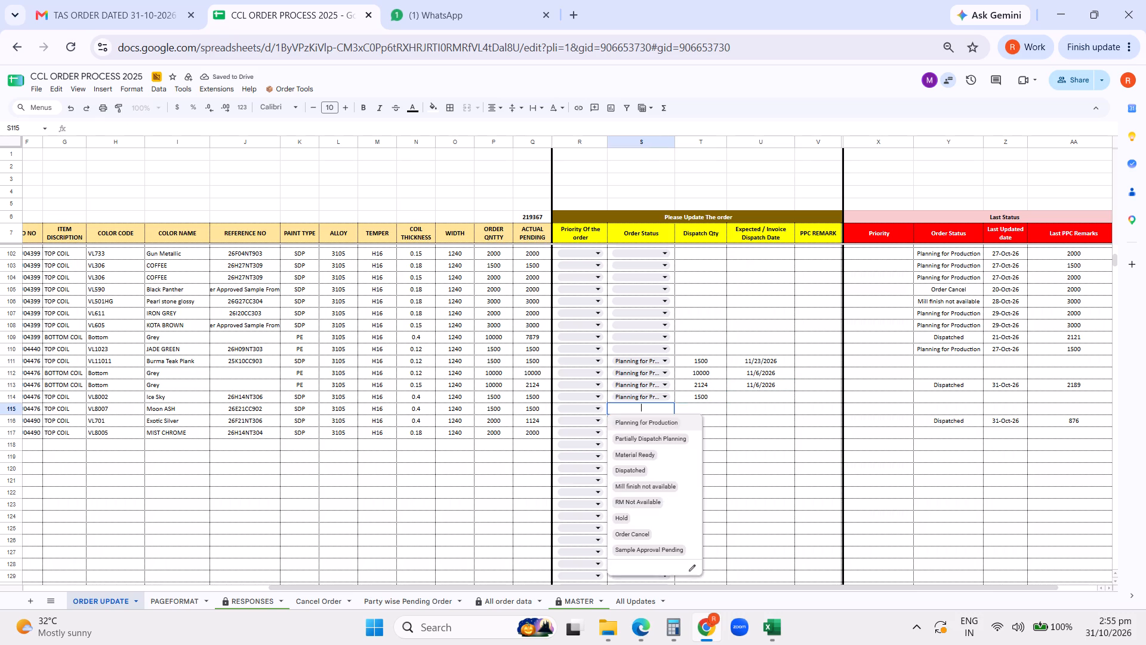
{"action": "left_click", "coordinate": [633, 416]}
{"action": "left_click", "coordinate": [699, 411]}
{"action": "type", "text": "1500"}
{"action": "key", "text": "Return"}
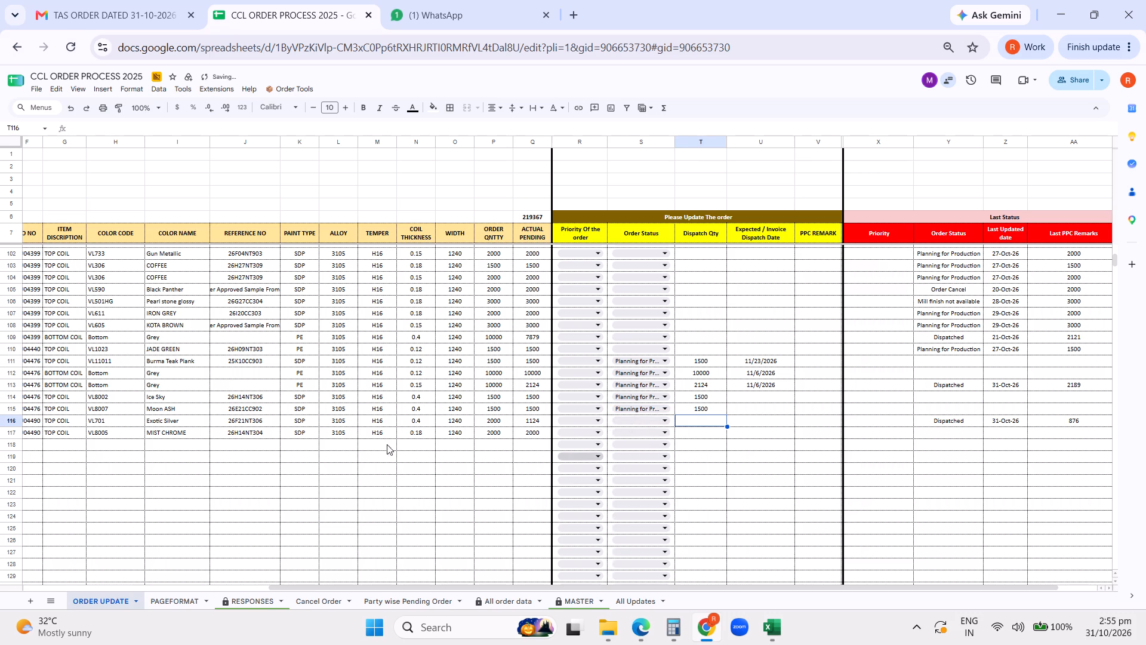
Set the MIST CHROME order in row 117 to Planning for Production with dispatch quantity 2000.
{"action": "left_click", "coordinate": [648, 433]}
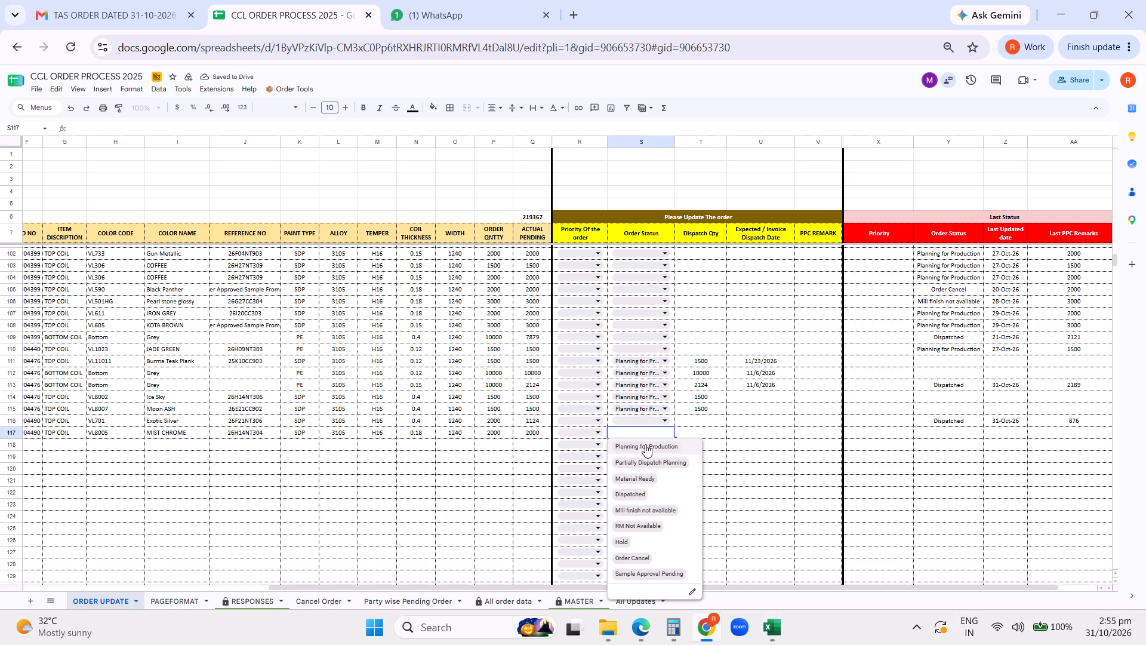
{"action": "left_click", "coordinate": [644, 446]}
{"action": "left_click", "coordinate": [683, 434]}
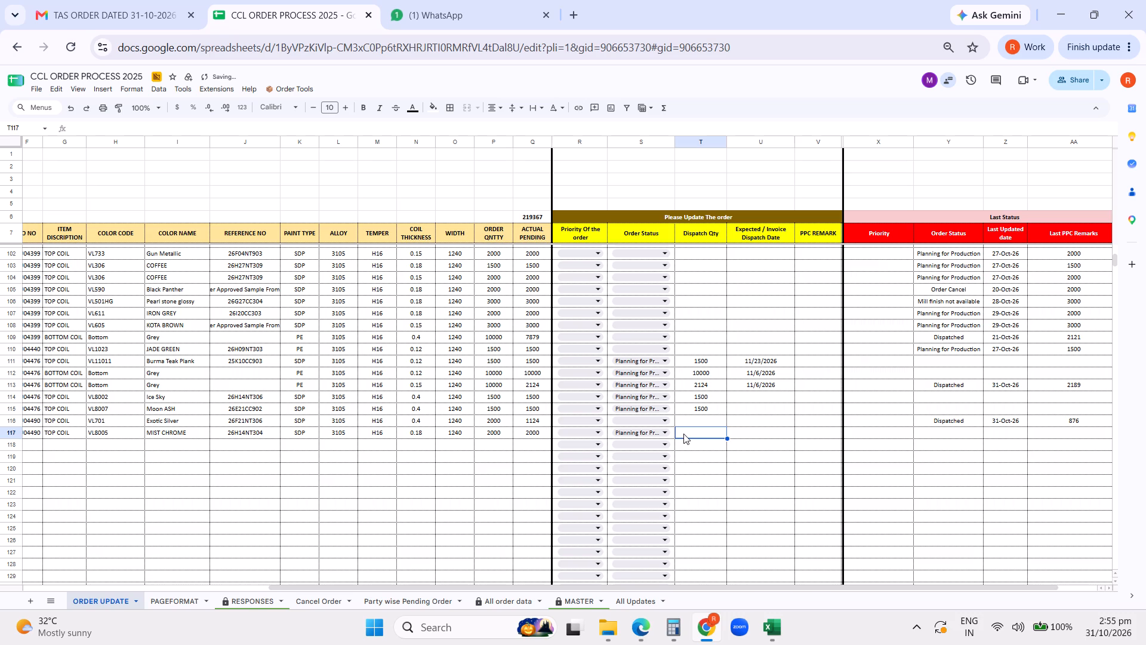
{"action": "type", "text": "2000"}
{"action": "key", "text": "Return"}
Enter expected dispatch dates 11/23/2026 for Ice Sky, 11/24/2026 for Moon ASH and 11/19/2026 for MIST CHROME.
{"action": "double_click", "coordinate": [743, 398]}
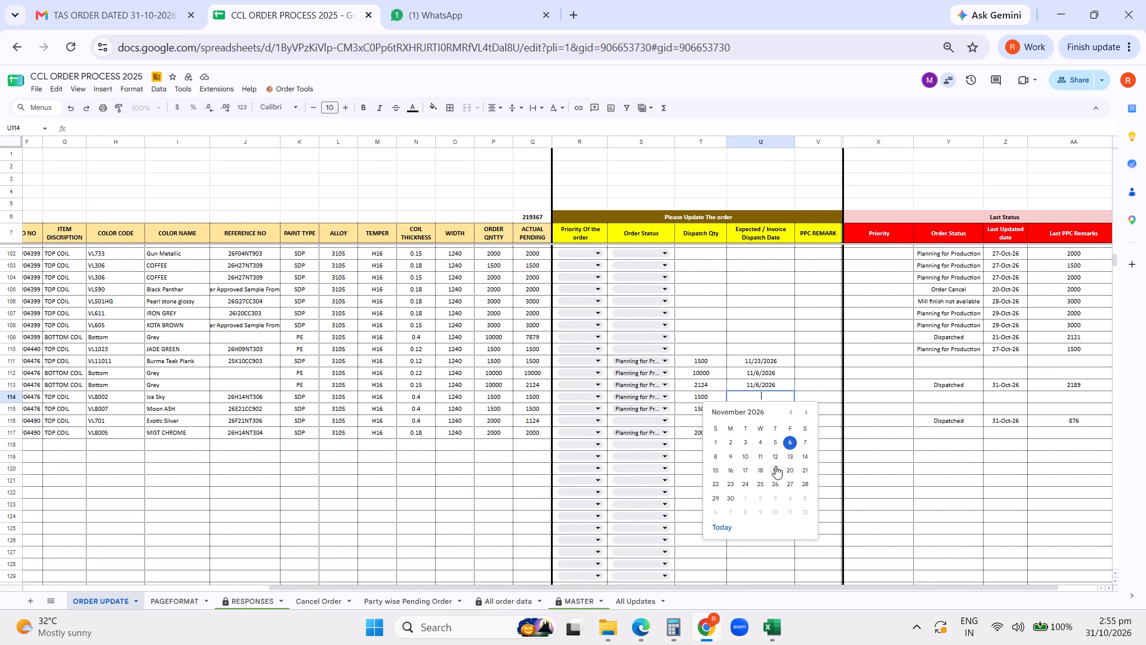
{"action": "left_click", "coordinate": [727, 481]}
{"action": "double_click", "coordinate": [751, 412]}
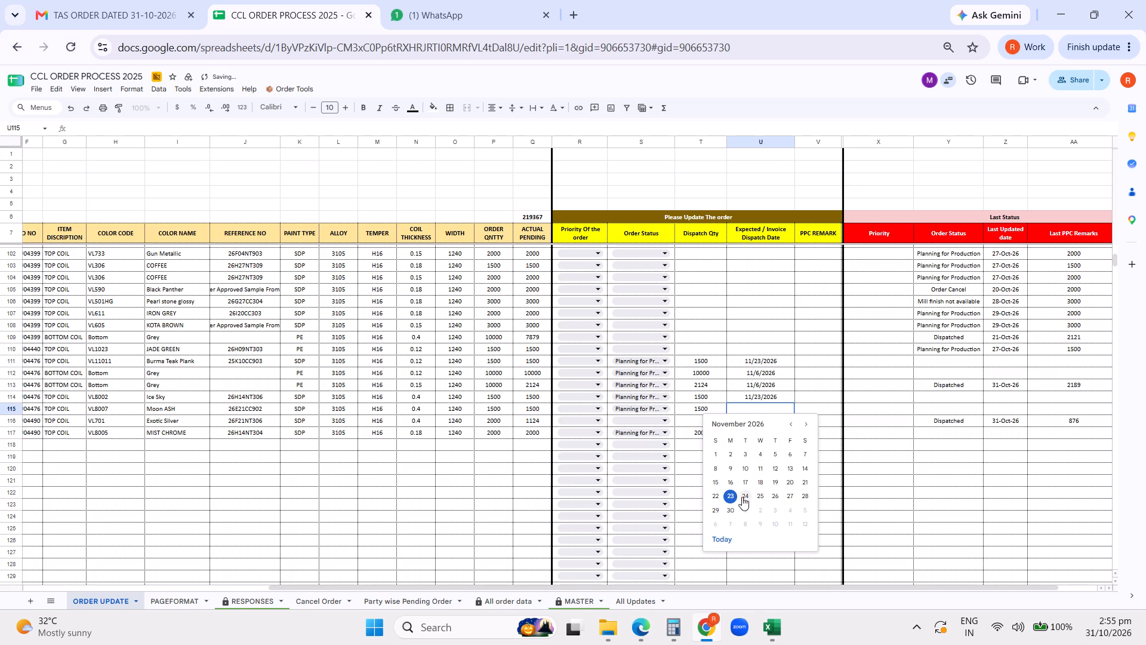
{"action": "left_click", "coordinate": [741, 496]}
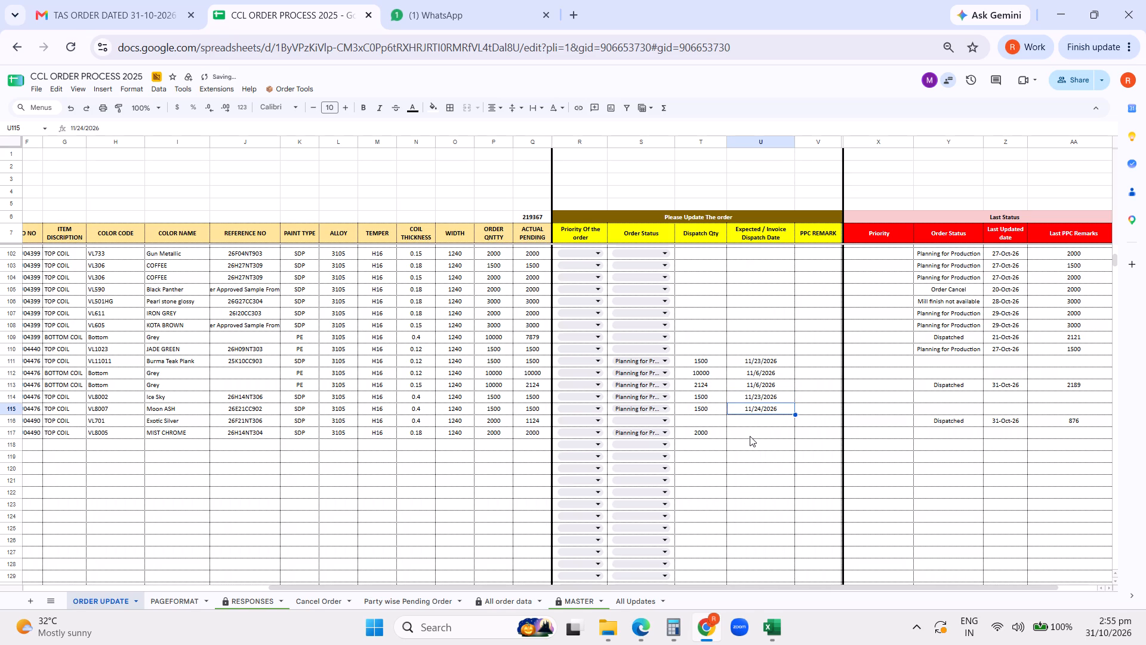
{"action": "double_click", "coordinate": [750, 436]}
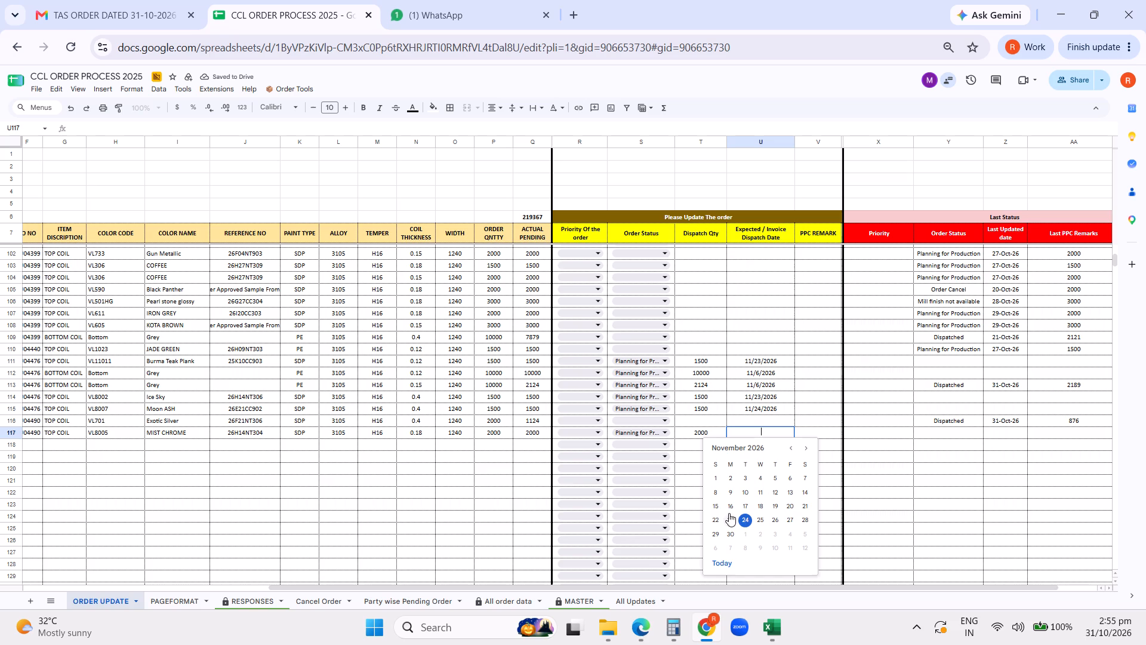
{"action": "left_click", "coordinate": [777, 506]}
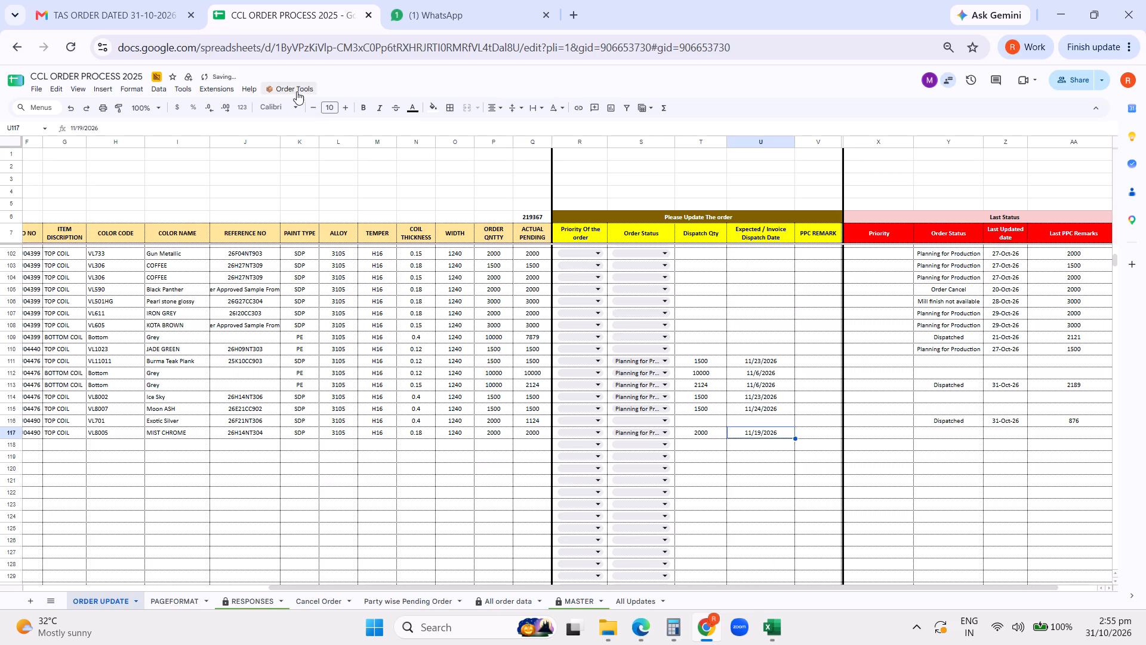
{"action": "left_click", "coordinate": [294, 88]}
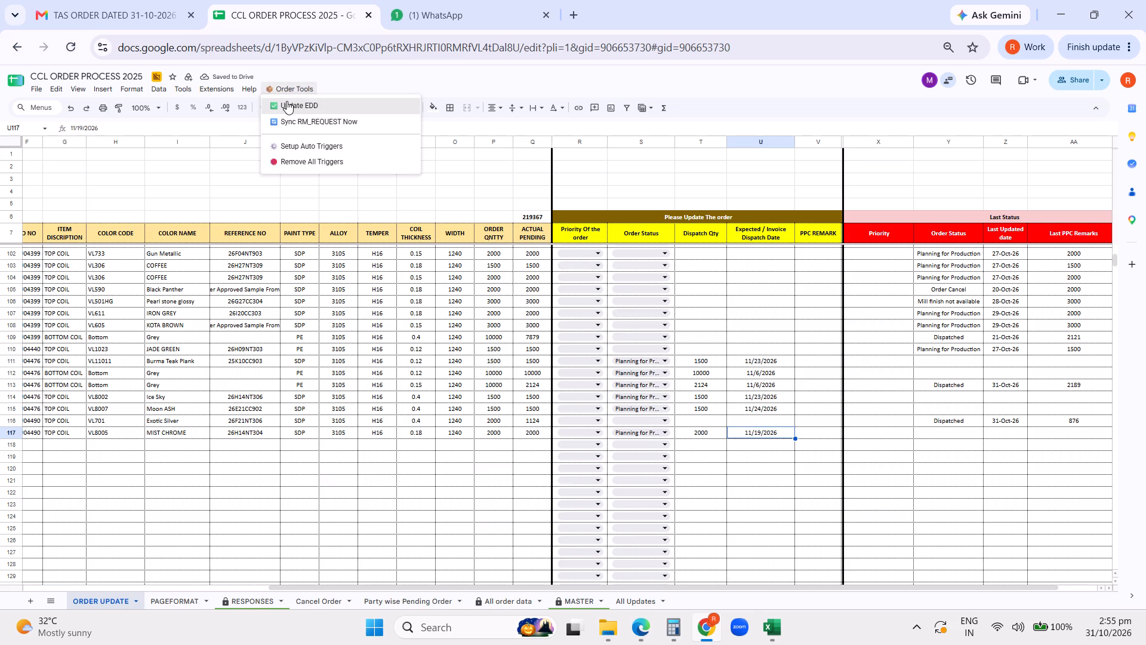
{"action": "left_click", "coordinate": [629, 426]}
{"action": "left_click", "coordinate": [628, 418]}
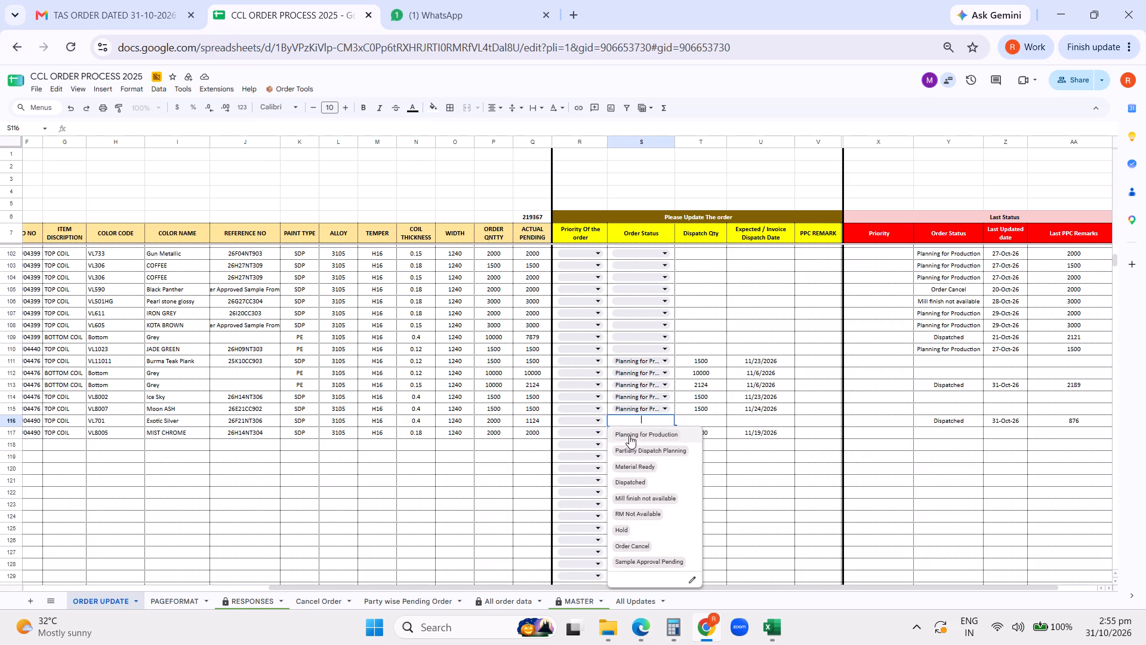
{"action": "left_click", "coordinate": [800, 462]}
Run the Update EDD script to submit the entered order updates.
{"action": "left_click", "coordinate": [298, 88]}
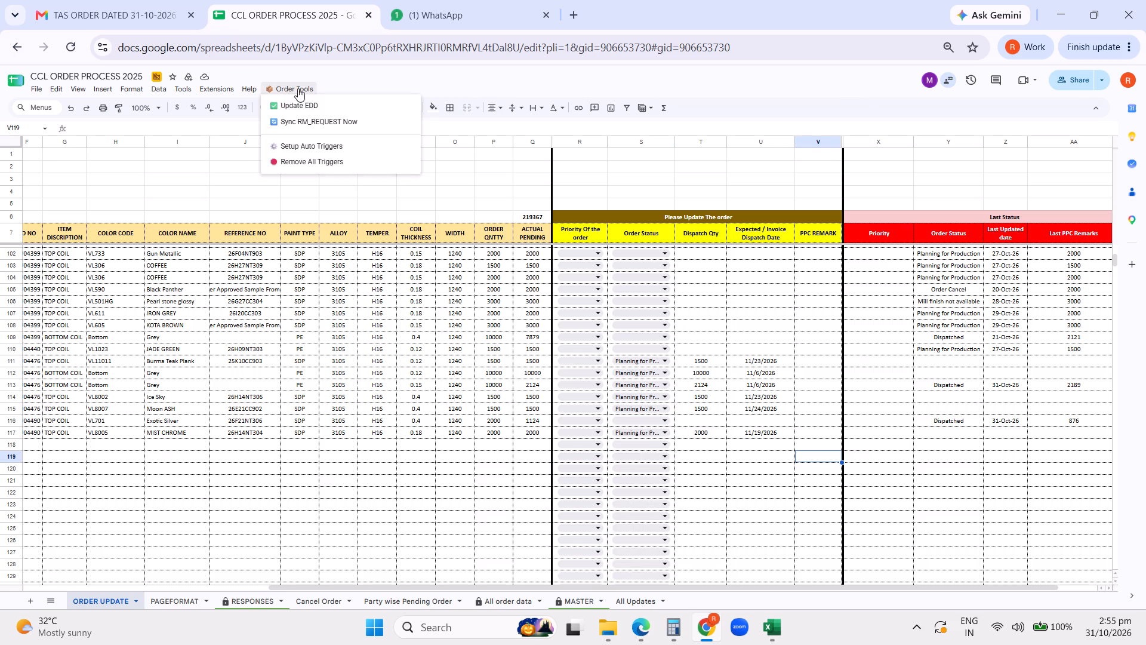
{"action": "left_click", "coordinate": [293, 101]}
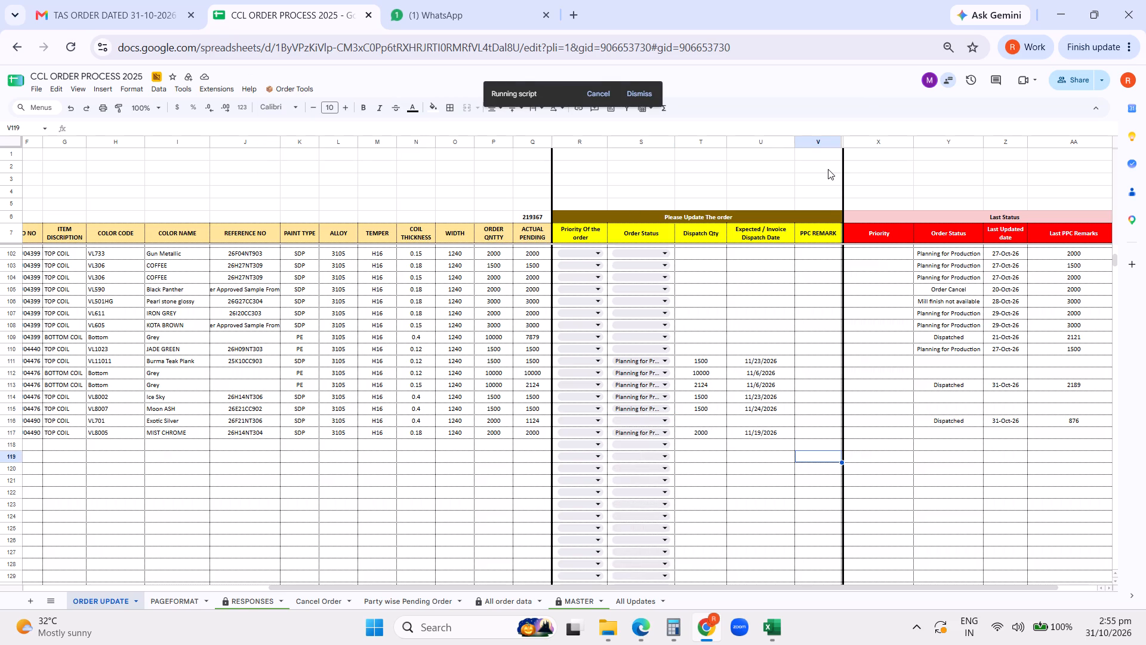
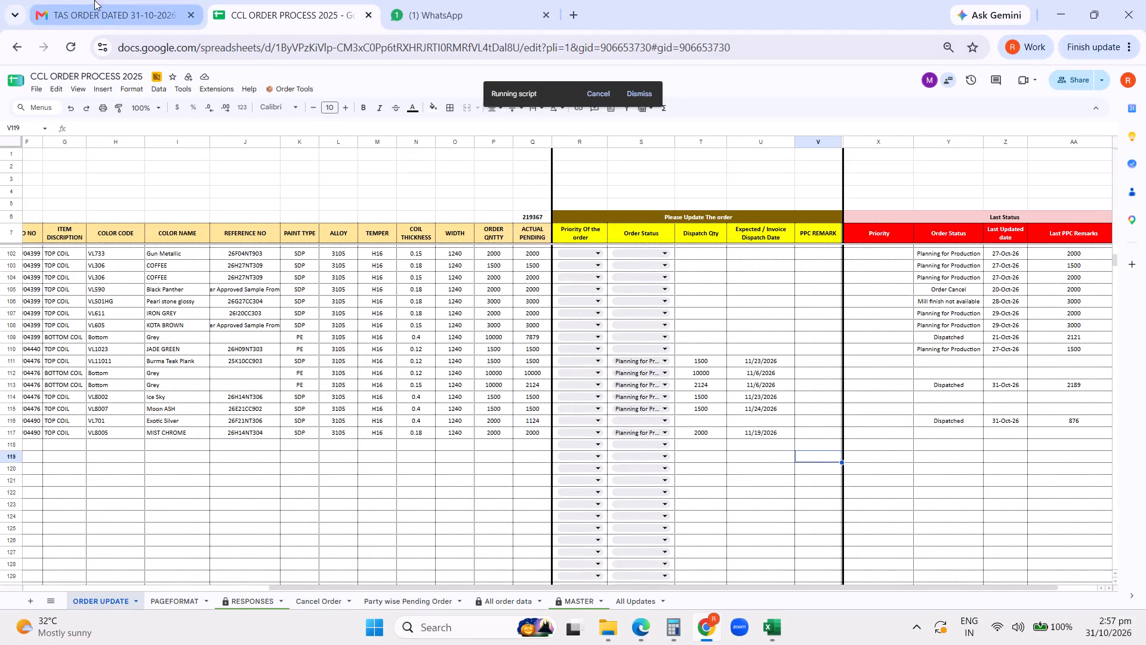
Switch to Gmail, close the TAS ORDER 31-10-2026.xlsx attachment preview, view its email and return to the CCL ORDER PROCESS 2025 spreadsheet.
{"action": "left_click", "coordinate": [66, 11]}
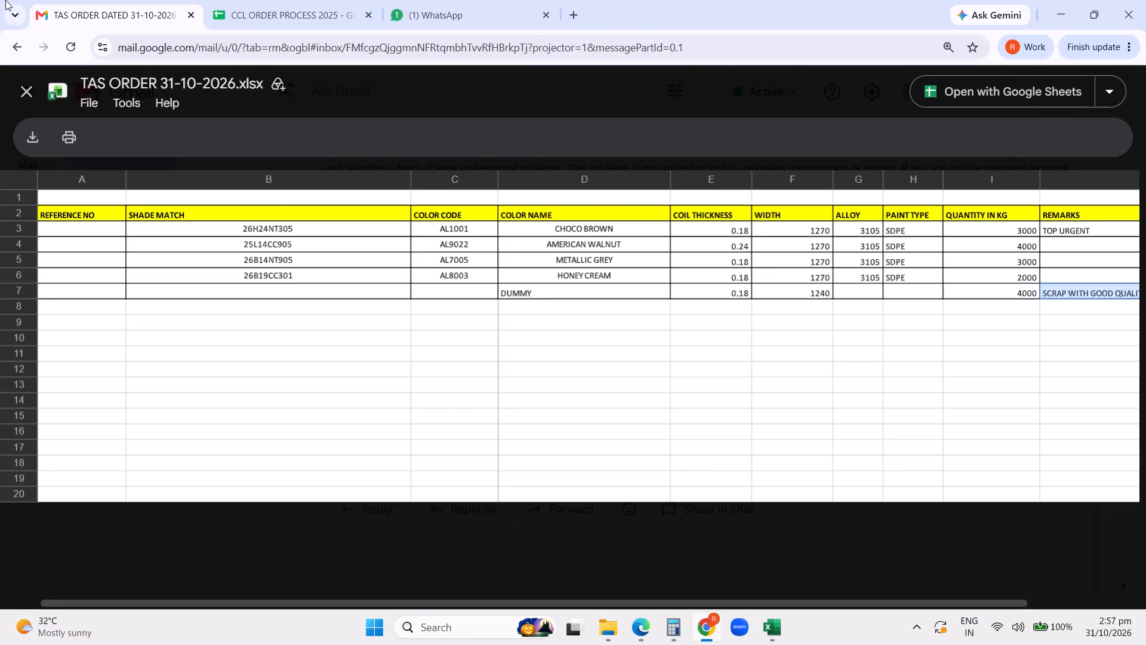
{"action": "left_click", "coordinate": [26, 92]}
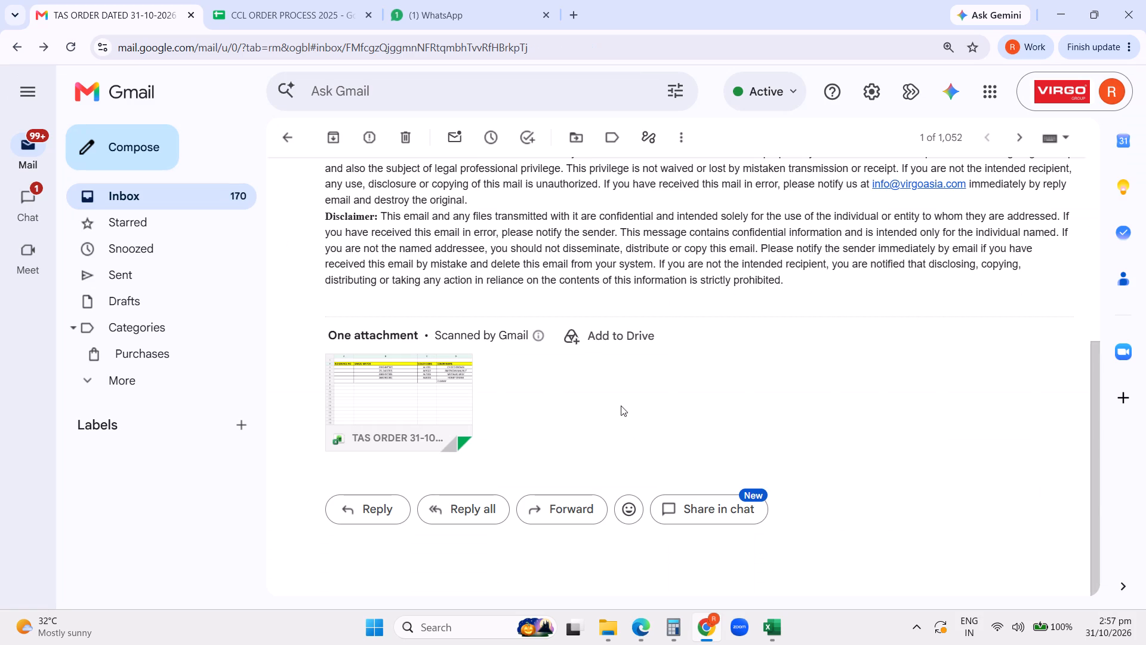
{"action": "scroll", "coordinate": [614, 399], "scroll_direction": "up", "scroll_amount": 18}
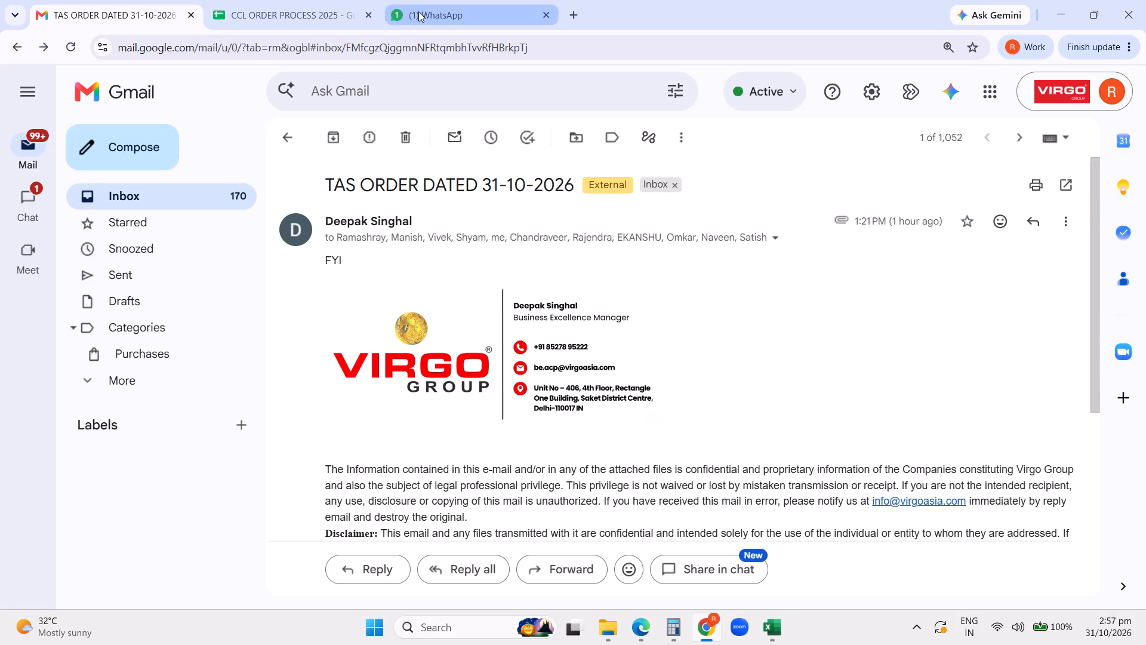
{"action": "left_click", "coordinate": [277, 11]}
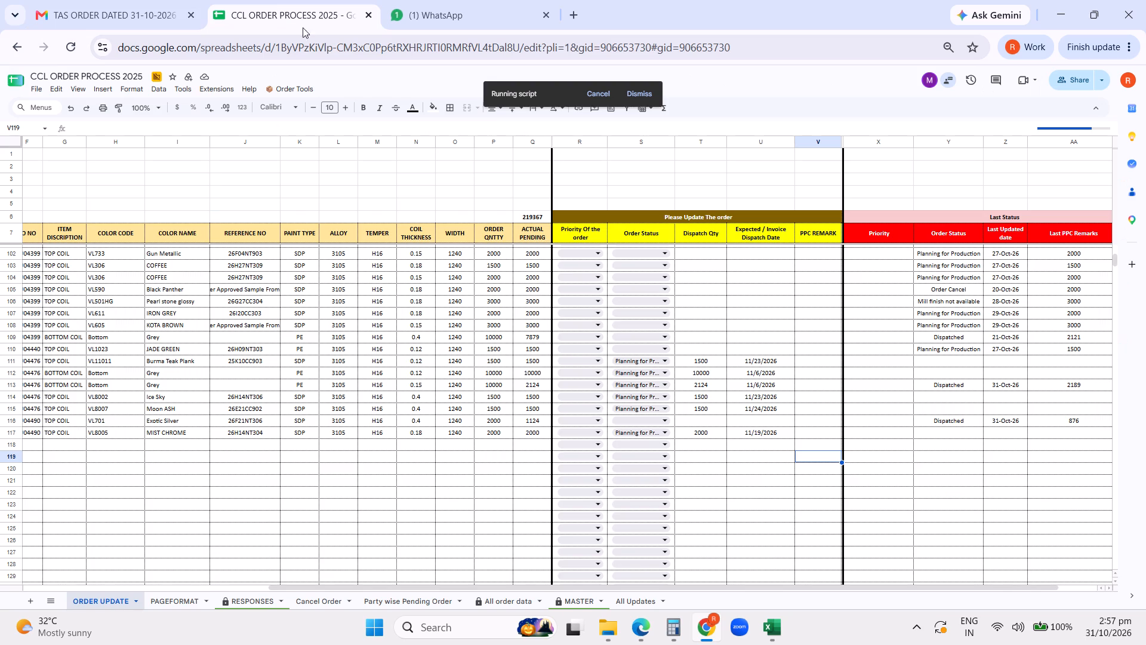
Switch to the Pending Order 12oct26 workbook in Excel to check the VIRGO ACP INDUSTRIES orders on the 12Oct26 sheet.
{"action": "left_click", "coordinate": [775, 623]}
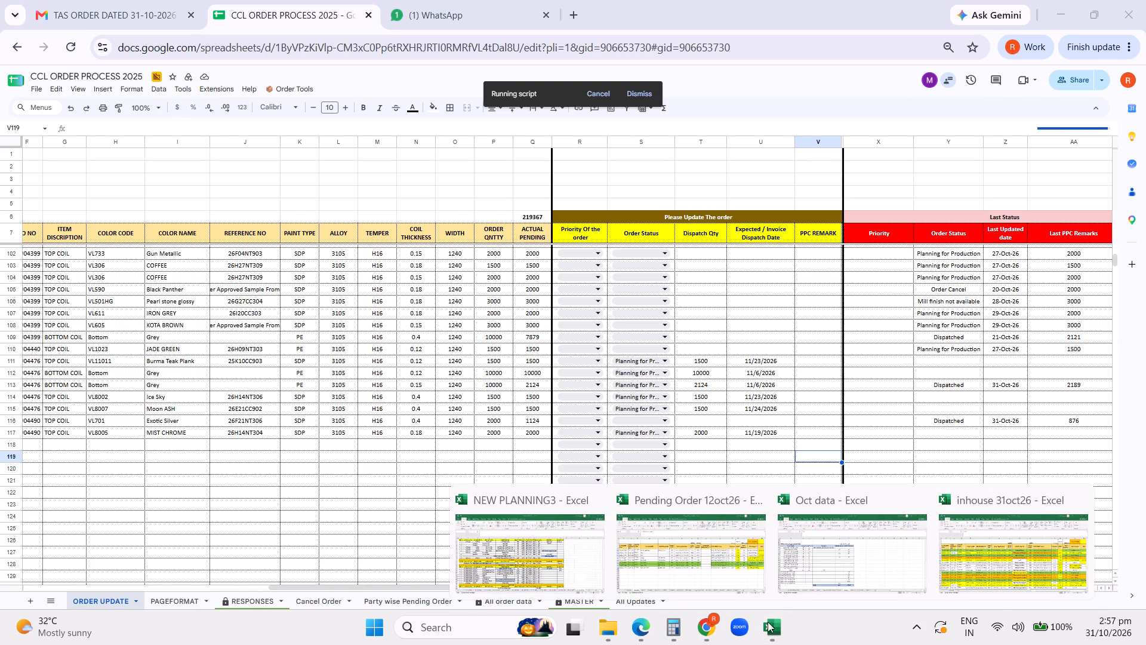
{"action": "left_click", "coordinate": [673, 572]}
{"action": "left_click", "coordinate": [851, 487]}
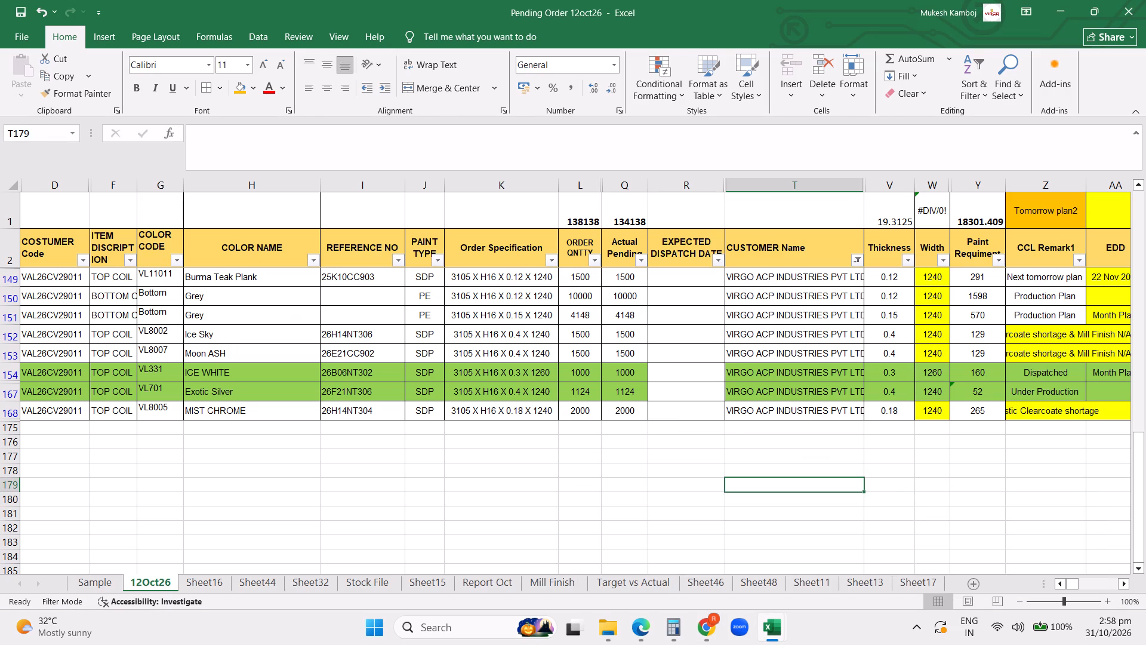
{"action": "left_click", "coordinate": [777, 631]}
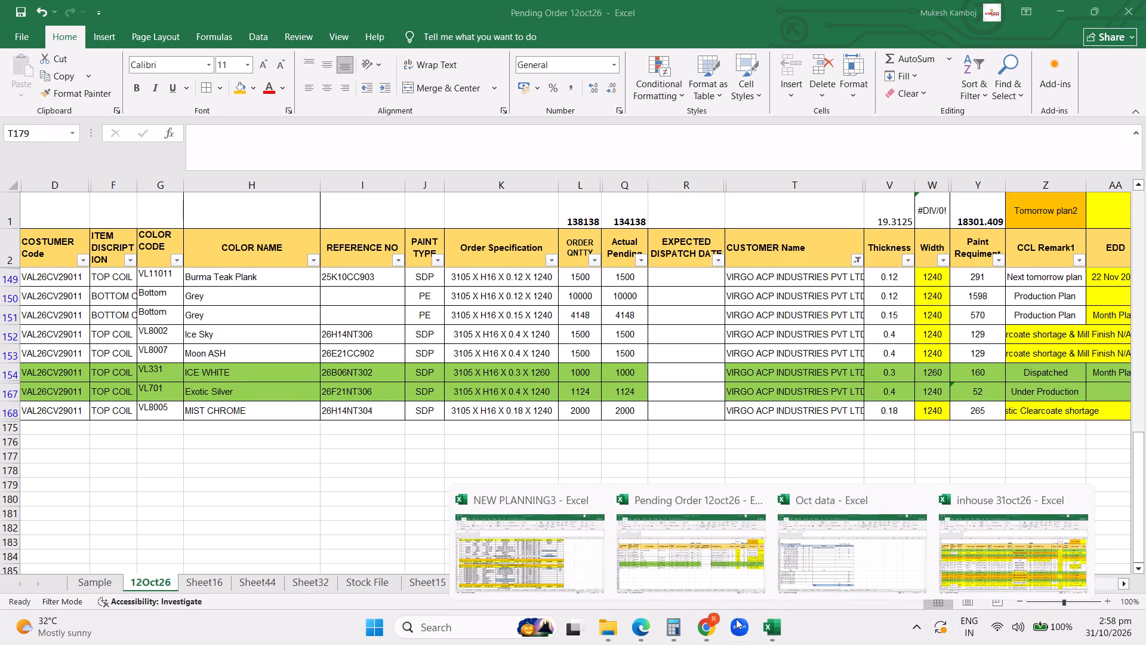
In the NEW PLANNING3 workbook, insert a blank row below the RMP Backcoat entry in the CCL LINE-2 section of 31-10-2026.
{"action": "left_click", "coordinate": [529, 555]}
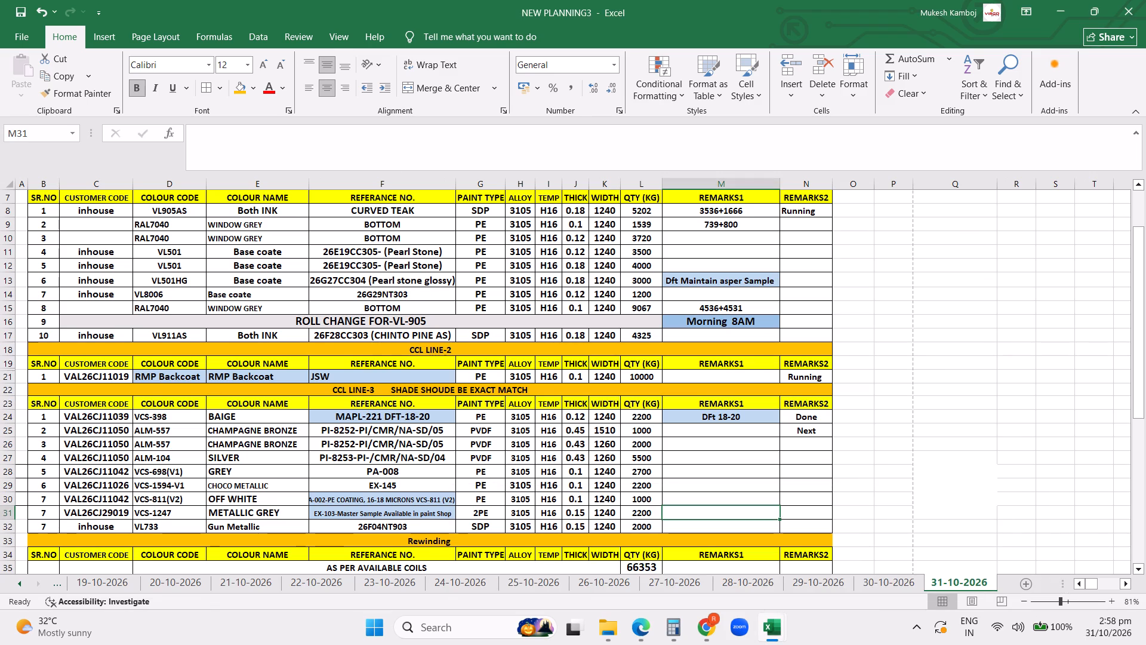
{"action": "left_click", "coordinate": [0, 395]}
{"action": "left_click", "coordinate": [1, 392]}
{"action": "key", "text": "ctrl+shift+equal"}
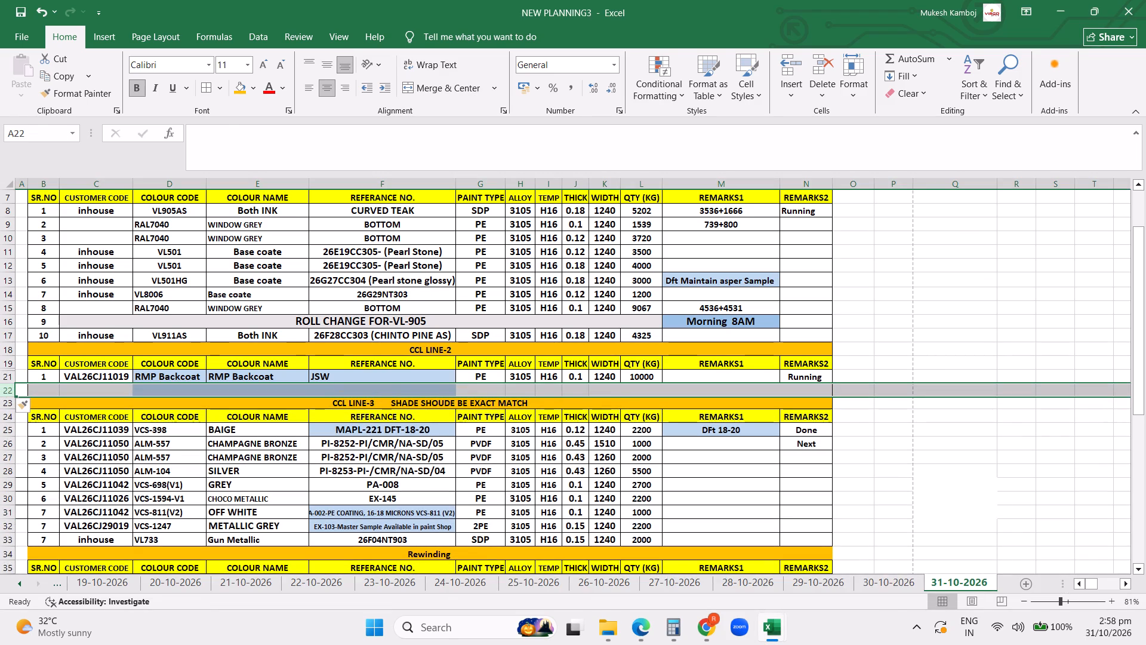
Copy the RAL7040 WINDOW GREY 0.1 x 1240 details from row 9 into new row 22 and enter quantity 22000.
{"action": "left_click_drag", "start_coordinate": [162, 238], "coordinate": [485, 242]}
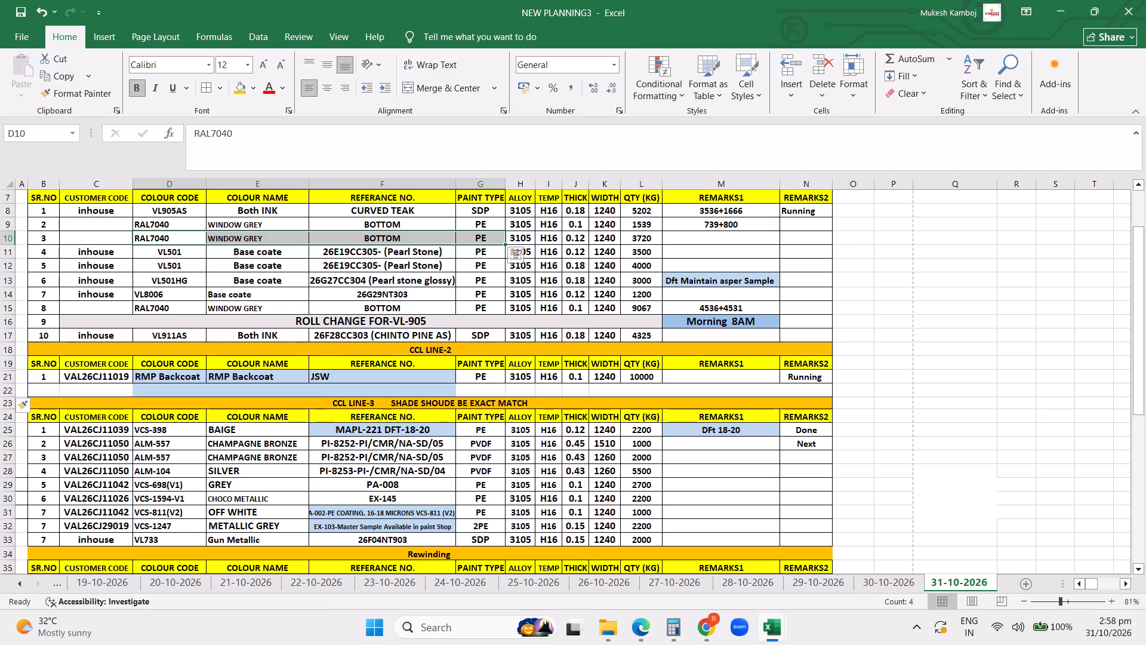
{"action": "left_click_drag", "start_coordinate": [168, 226], "coordinate": [618, 228]}
{"action": "key", "text": "ctrl+c"}
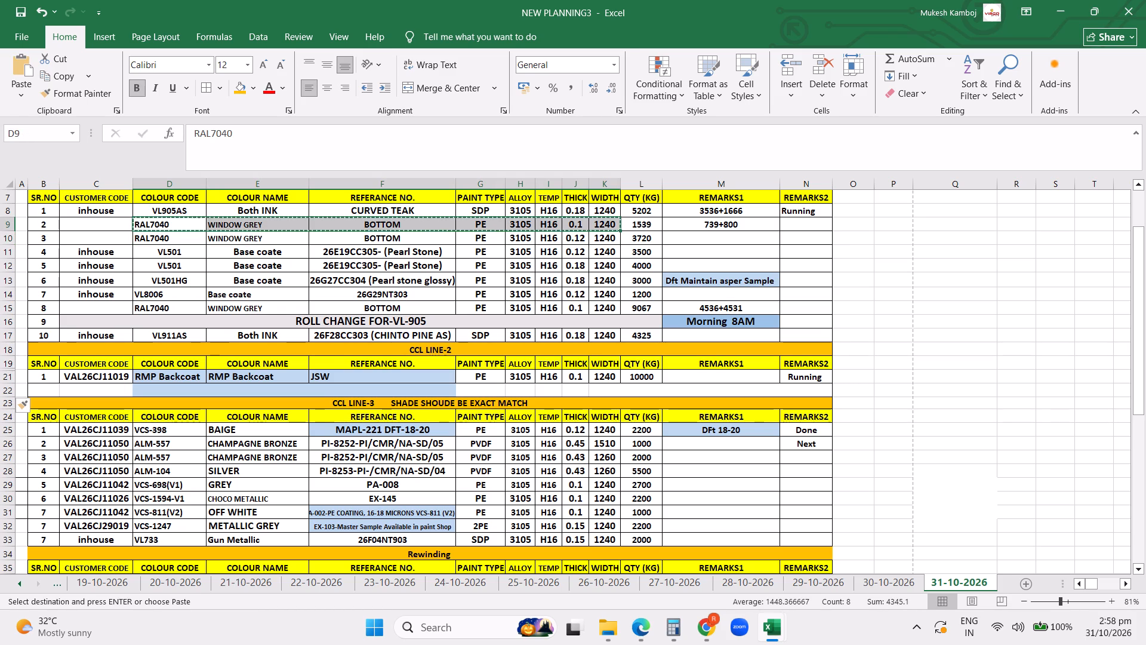
{"action": "left_click", "coordinate": [193, 391]}
{"action": "key", "text": "ctrl+v"}
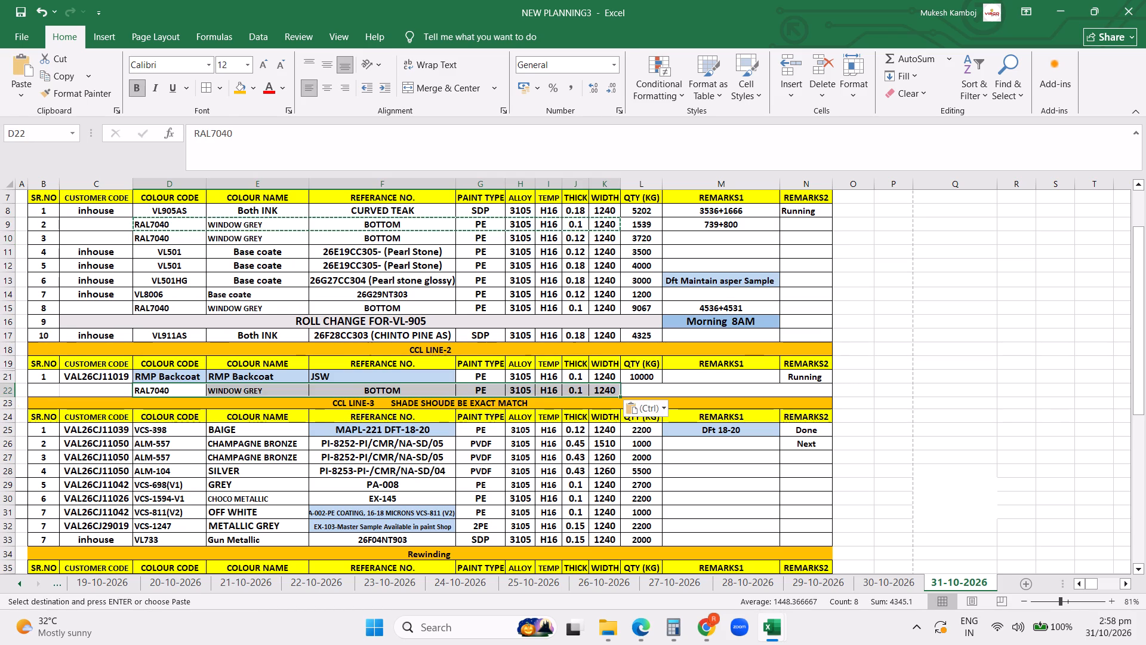
{"action": "left_click", "coordinate": [631, 388]}
{"action": "type", "text": "22000"}
{"action": "key", "text": "Return"}
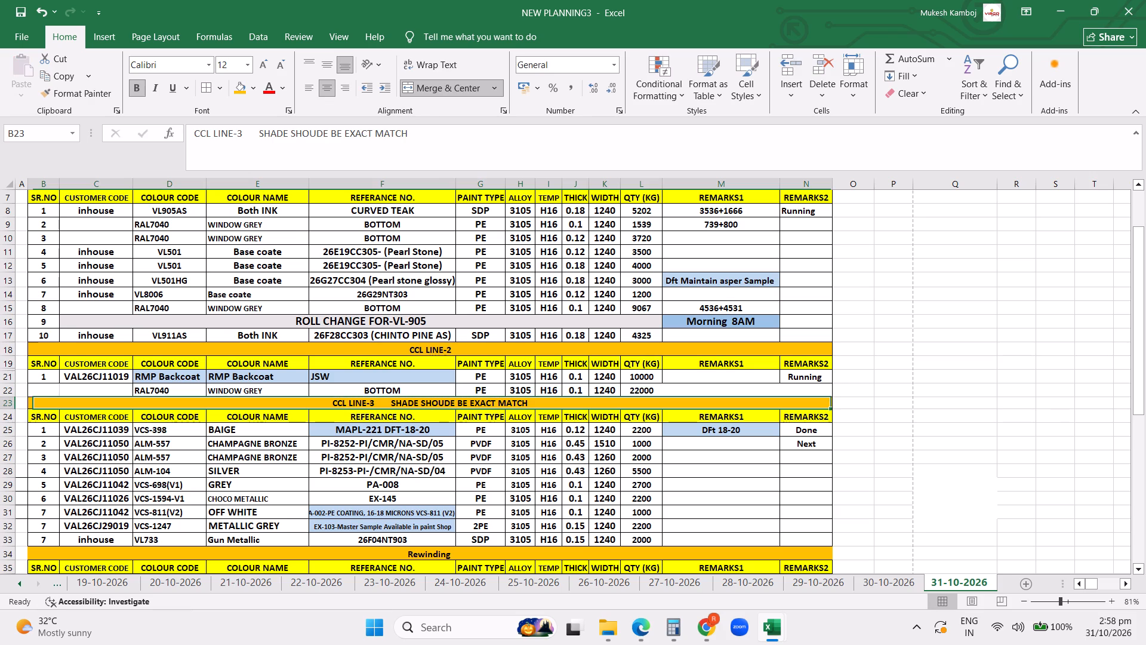
In the Pending Order 12oct26 workbook, filter the customer names on sheet 12Oct26 to show only ALDEKO PANELS PRIVATE LIMITED.
{"action": "left_click", "coordinate": [767, 632]}
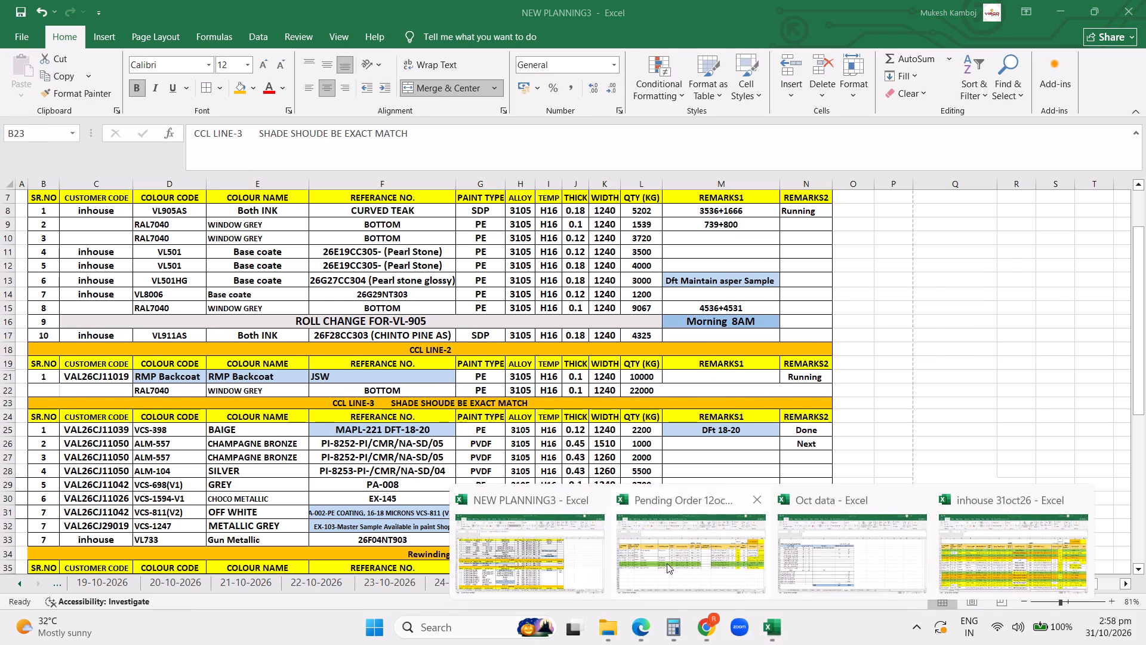
{"action": "left_click", "coordinate": [667, 560]}
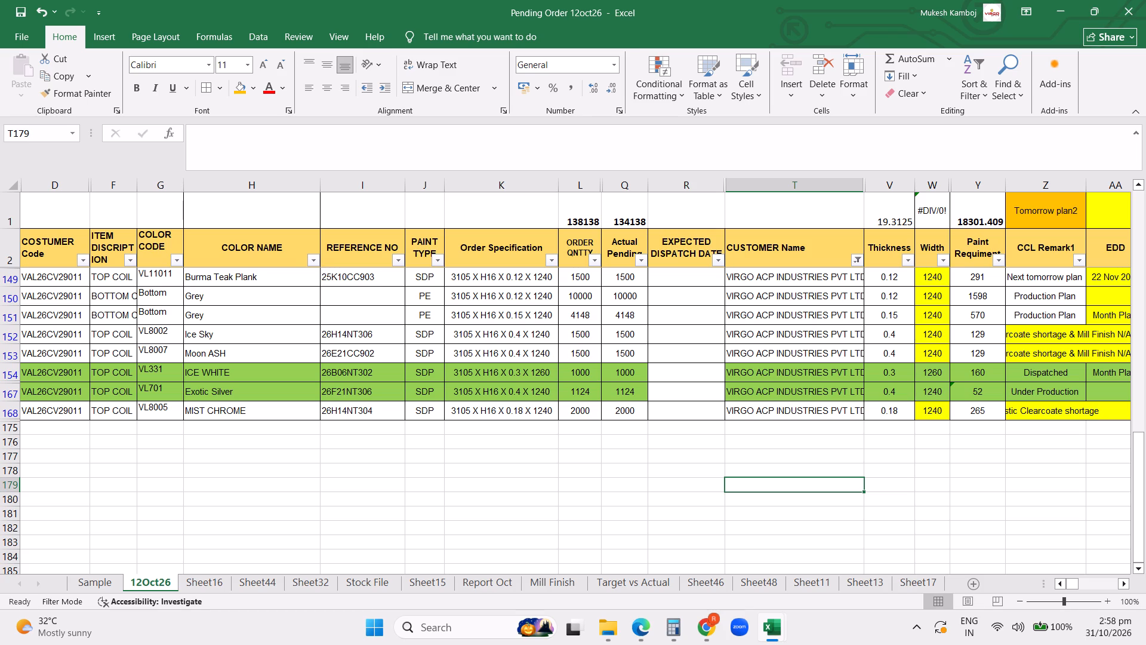
{"action": "left_click", "coordinate": [857, 260]}
{"action": "triple_click", "coordinate": [716, 425]}
{"action": "left_click", "coordinate": [717, 456]}
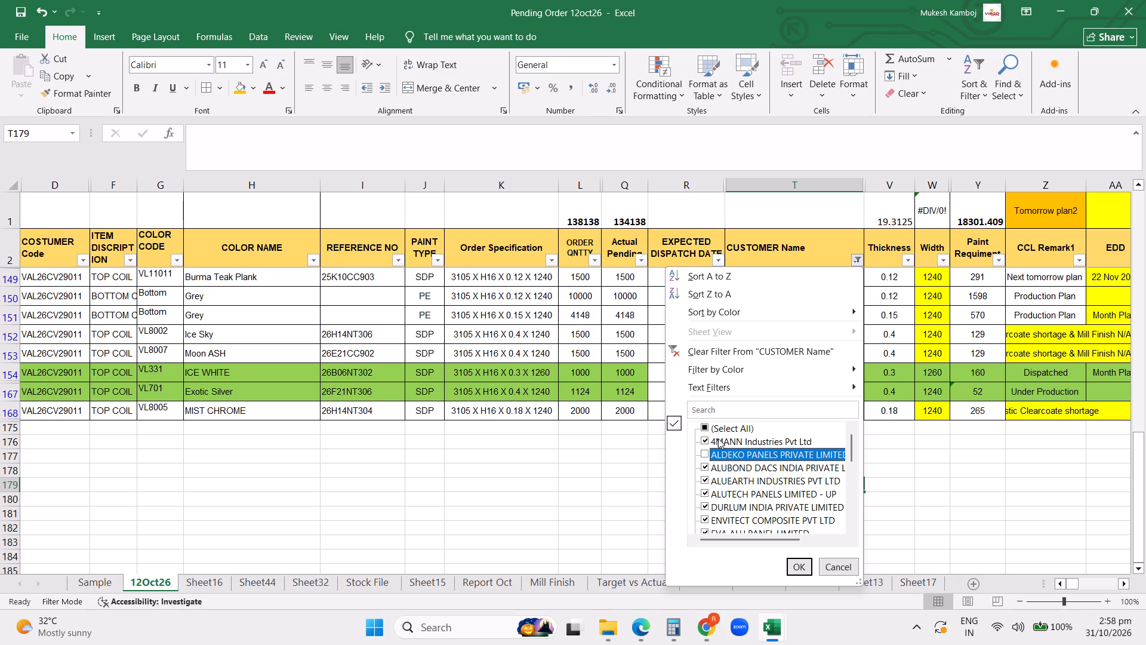
{"action": "triple_click", "coordinate": [714, 428]}
{"action": "left_click", "coordinate": [714, 452]}
{"action": "left_click", "coordinate": [803, 560]}
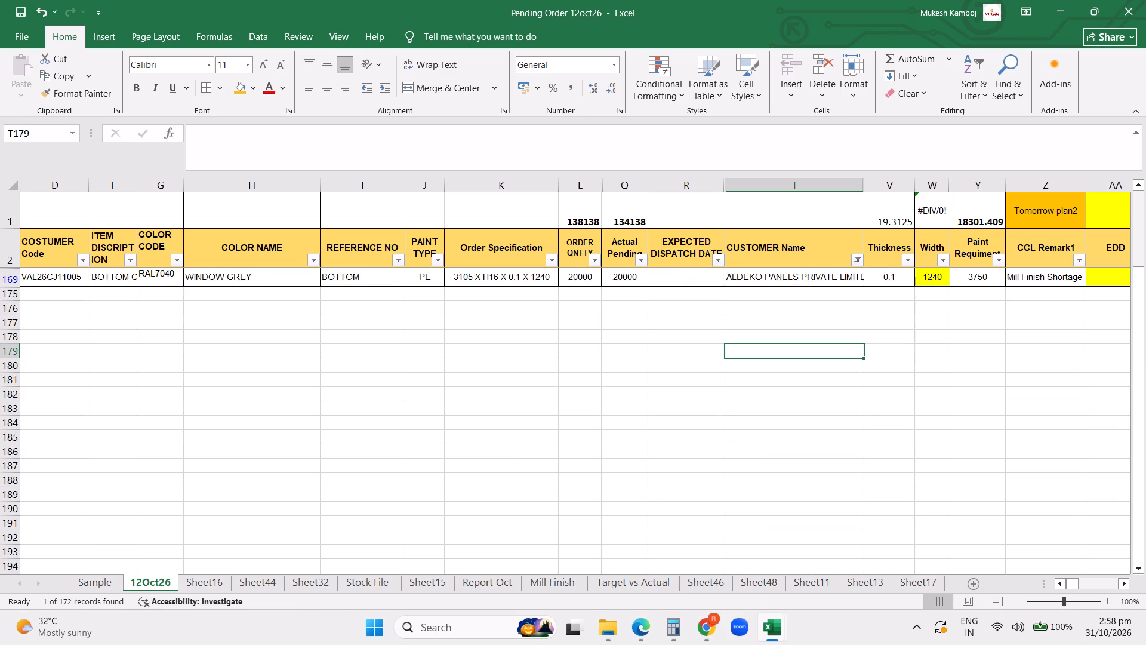
Copy the ALDEKO order's customer code VAL26CJ11005 into the customer code cell of row 22 in NEW PLANNING3.
{"action": "scroll", "coordinate": [279, 308], "scroll_direction": "up", "scroll_amount": 8}
{"action": "left_click", "coordinate": [79, 278]}
{"action": "left_click_drag", "start_coordinate": [295, 134], "coordinate": [249, 135]}
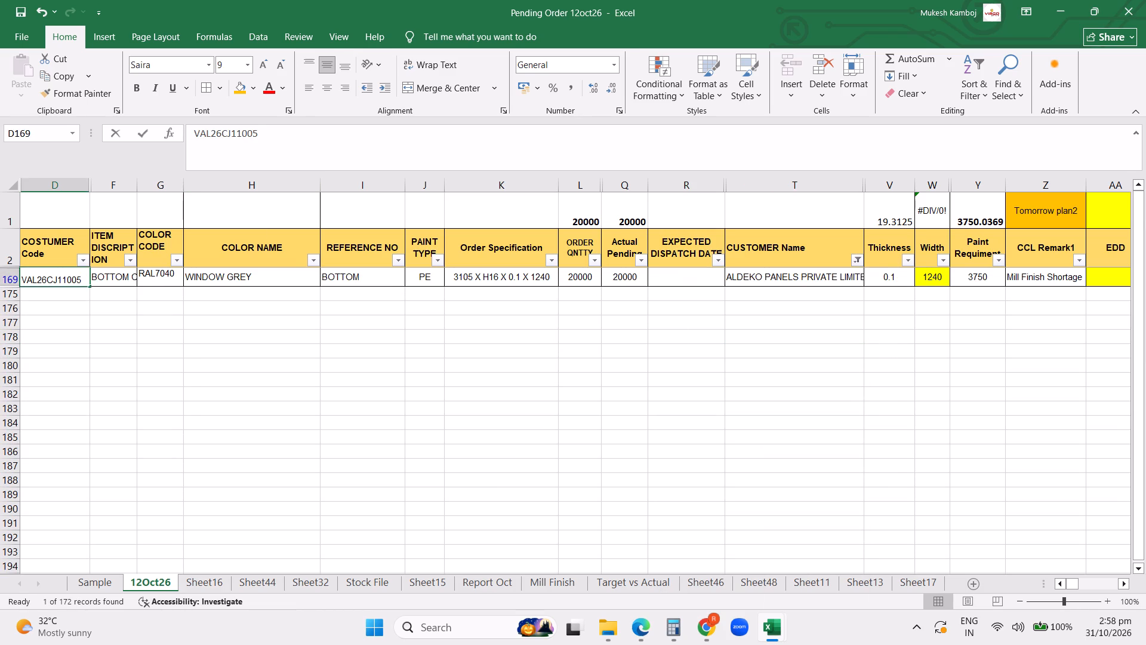
{"action": "left_click_drag", "start_coordinate": [249, 135], "coordinate": [38, 133]}
{"action": "key", "text": "ctrl+c"}
{"action": "left_click", "coordinate": [765, 625]}
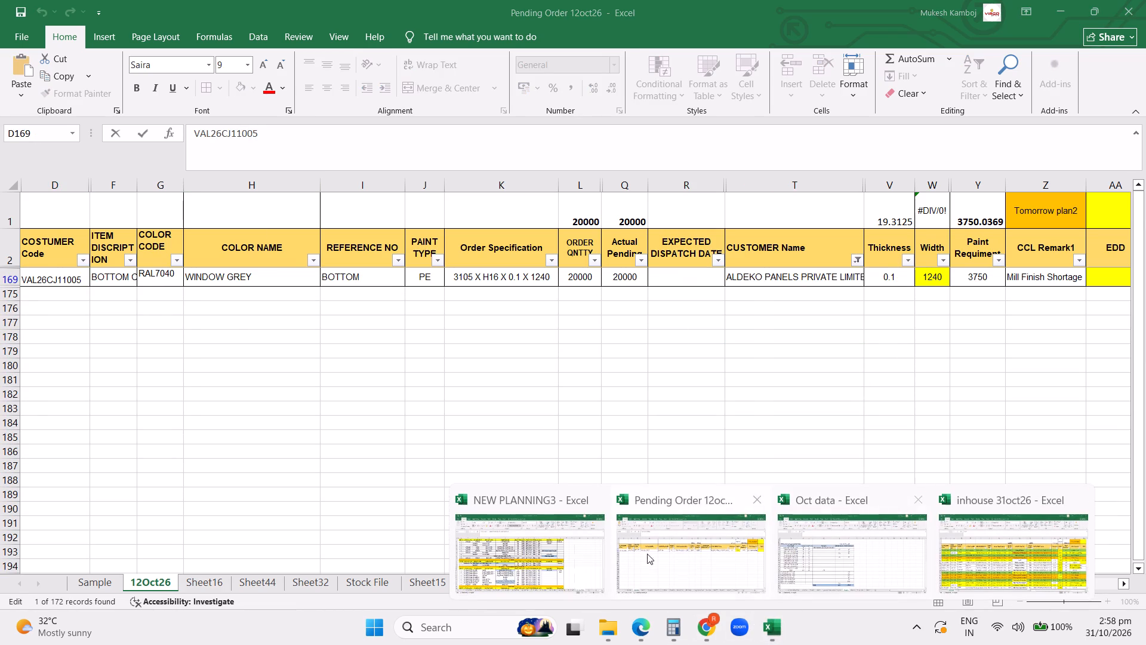
{"action": "left_click", "coordinate": [960, 564]}
{"action": "left_click", "coordinate": [775, 631]}
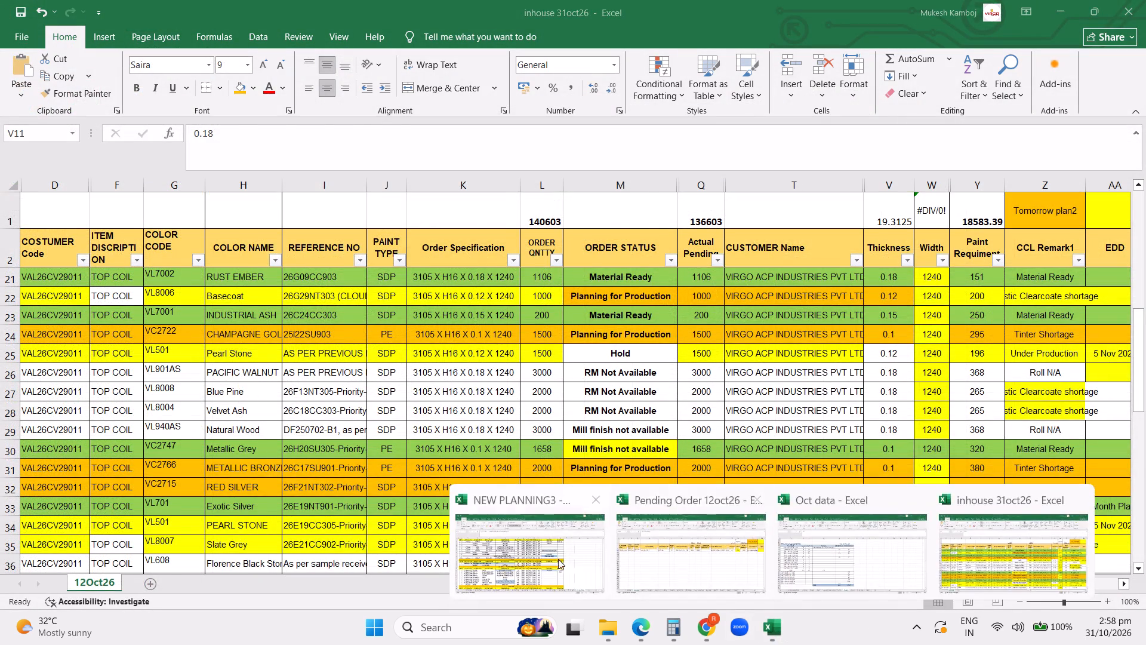
{"action": "left_click", "coordinate": [538, 551]}
{"action": "left_click", "coordinate": [86, 392]}
{"action": "key", "text": "ctrl+v"}
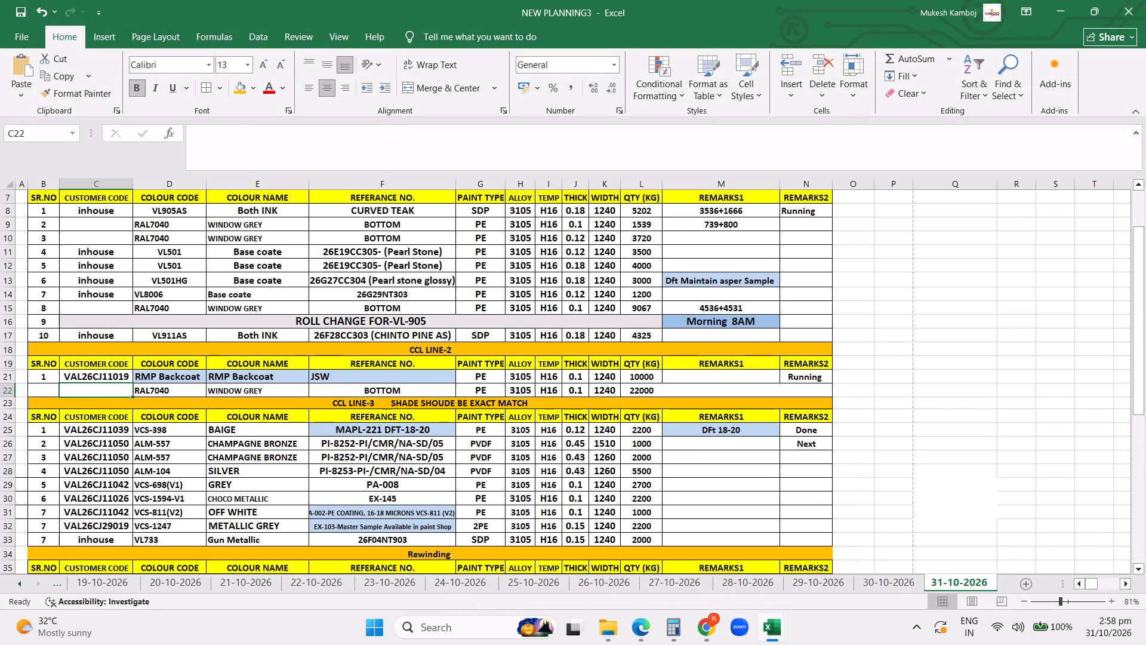
{"action": "left_click", "coordinate": [242, 397]}
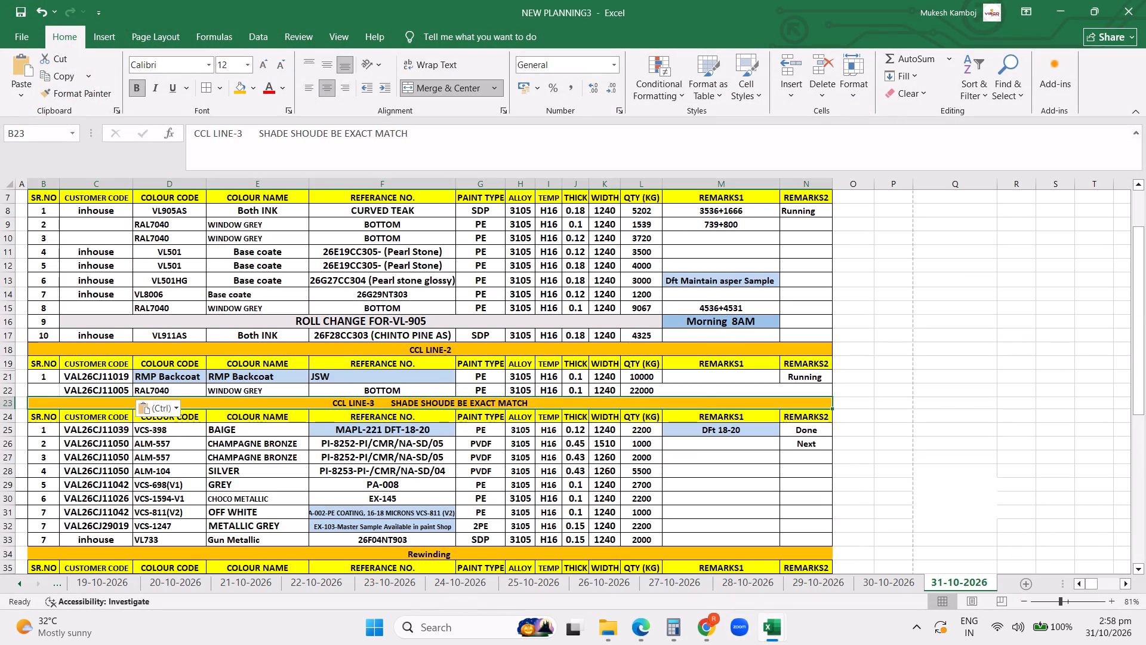
{"action": "left_click", "coordinate": [385, 385]}
Save the inhouse 31oct26 workbook and close it.
{"action": "left_click", "coordinate": [766, 637]}
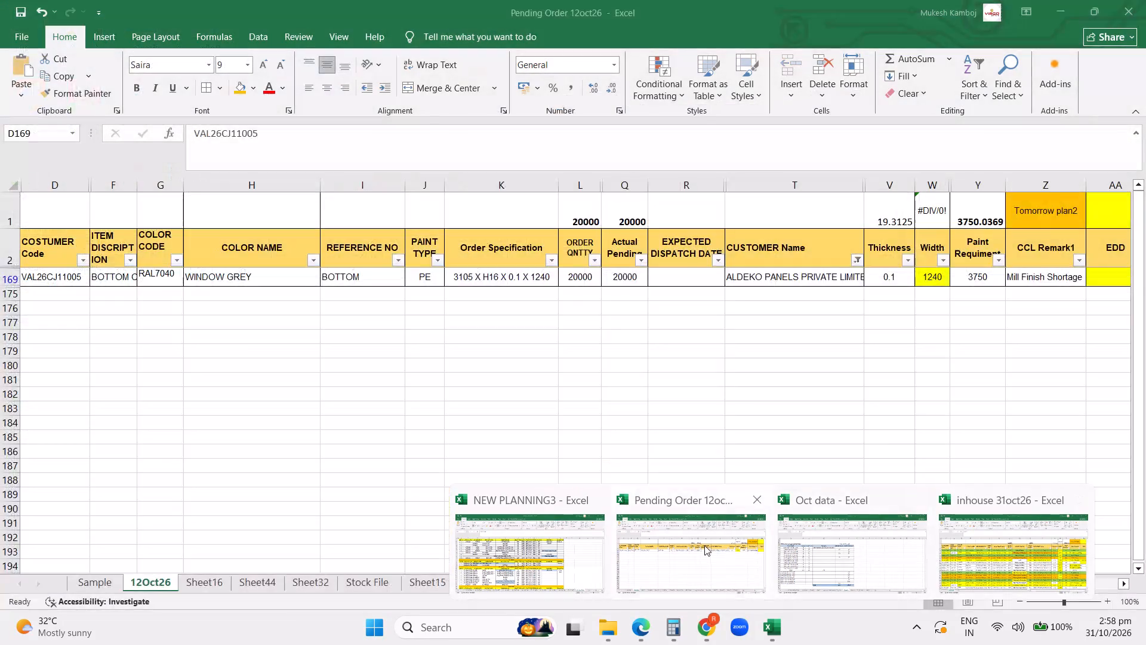
{"action": "left_click", "coordinate": [1011, 557]}
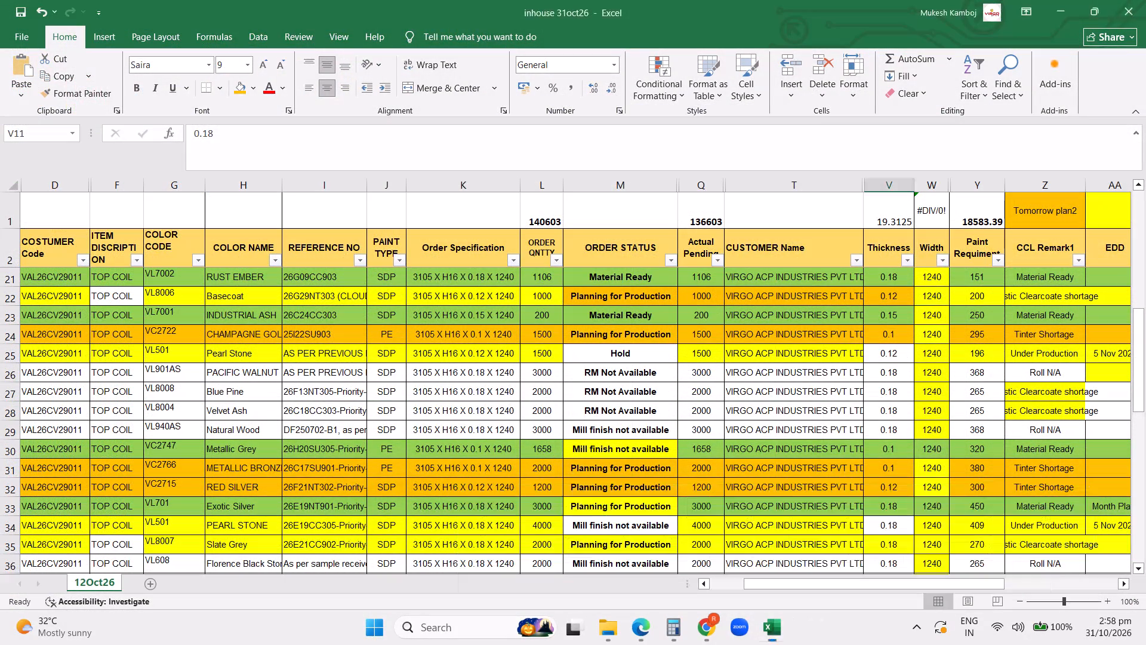
{"action": "left_click", "coordinate": [738, 465]}
{"action": "key", "text": "ctrl+s"}
{"action": "key", "text": "ctrl+s"}
{"action": "left_click", "coordinate": [845, 443]}
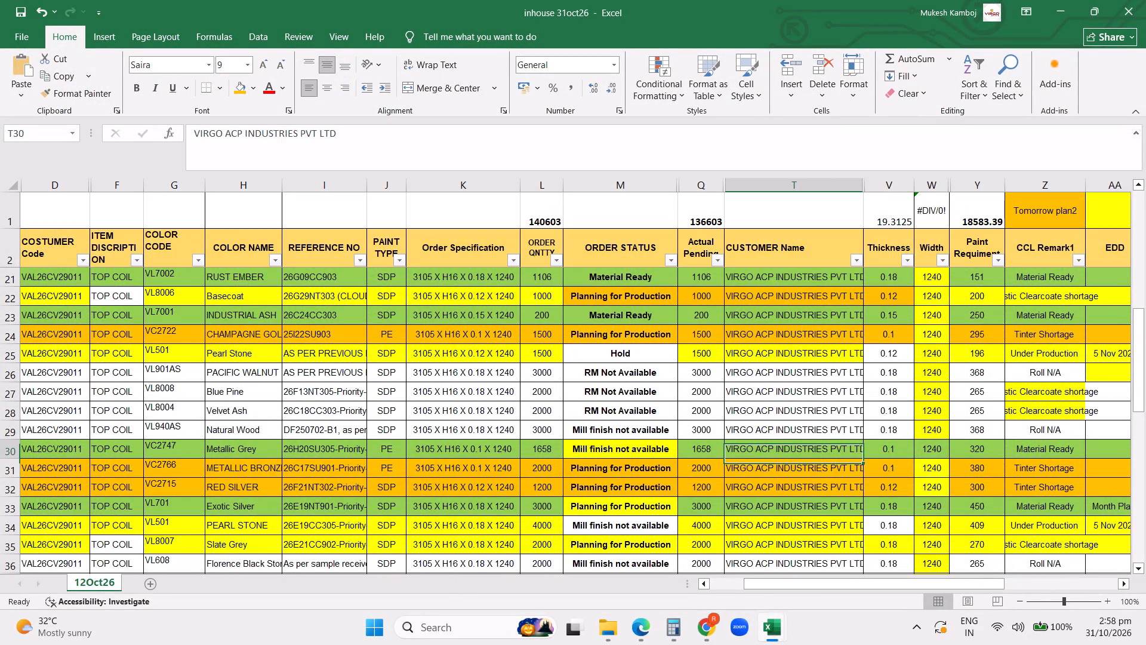
{"action": "left_click", "coordinate": [1127, 13]}
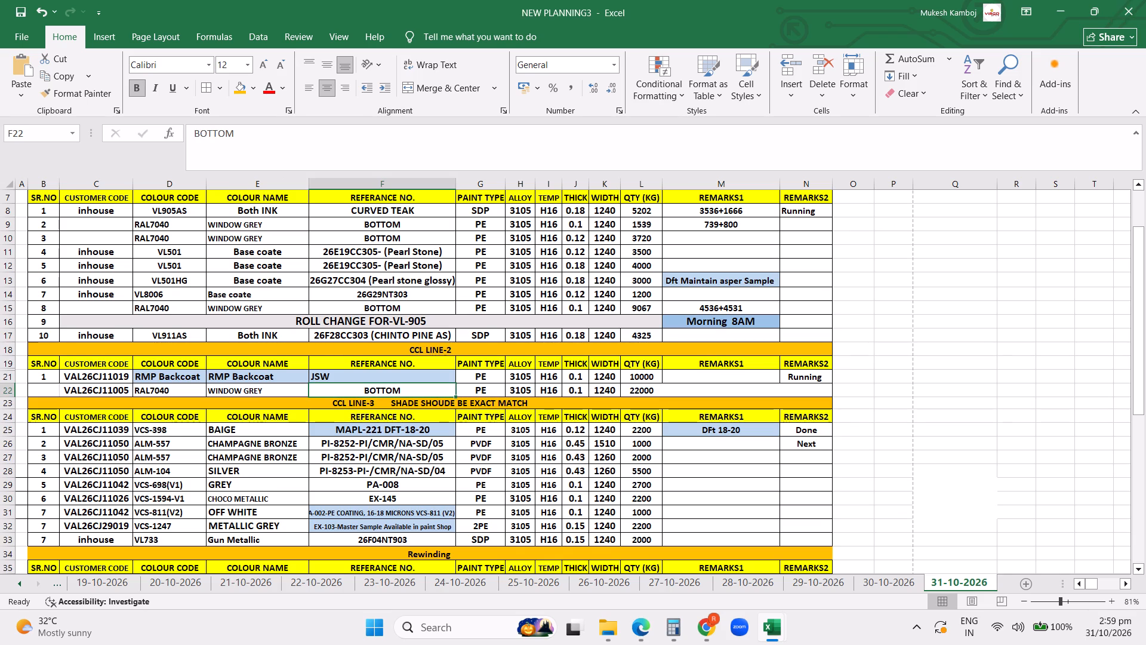
Switch to the online CCL ORDER PROCESS 2025 sheet in Chrome to check the running update script.
{"action": "left_click", "coordinate": [713, 631]}
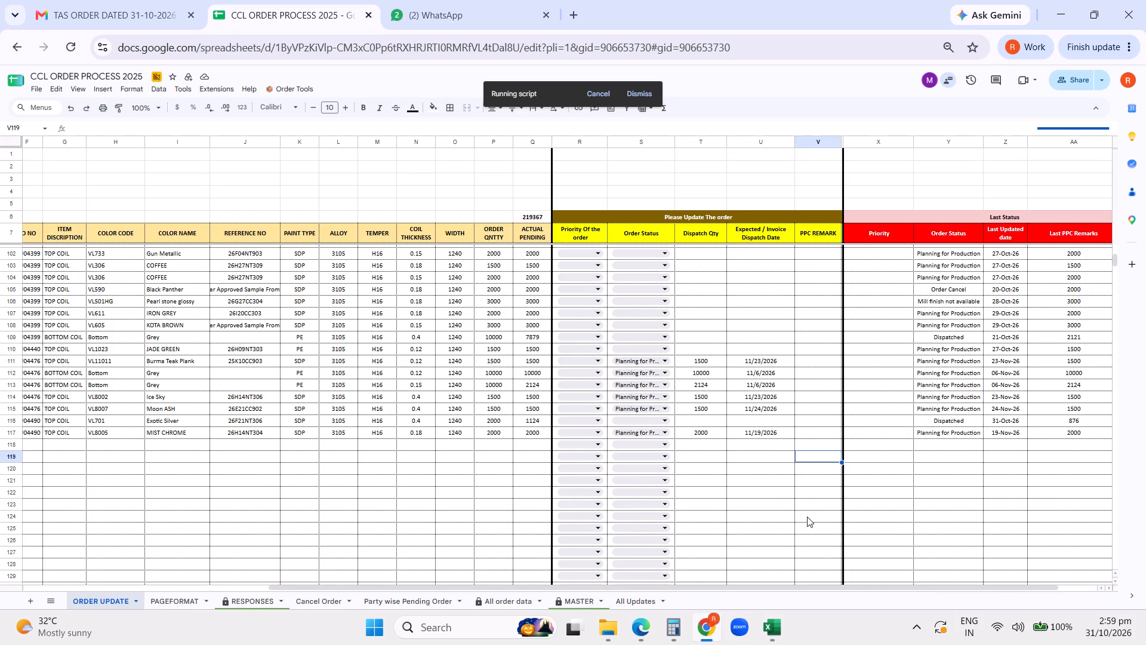
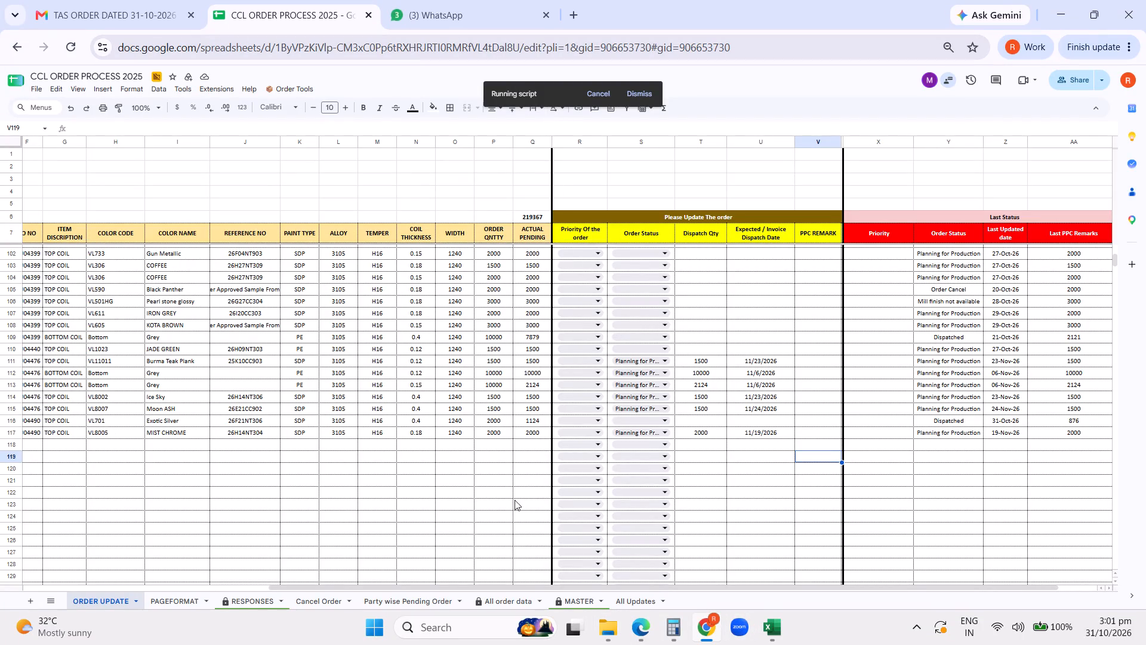
Reveal the hidden background app icons in the Windows notification area.
{"action": "double_click", "coordinate": [917, 628]}
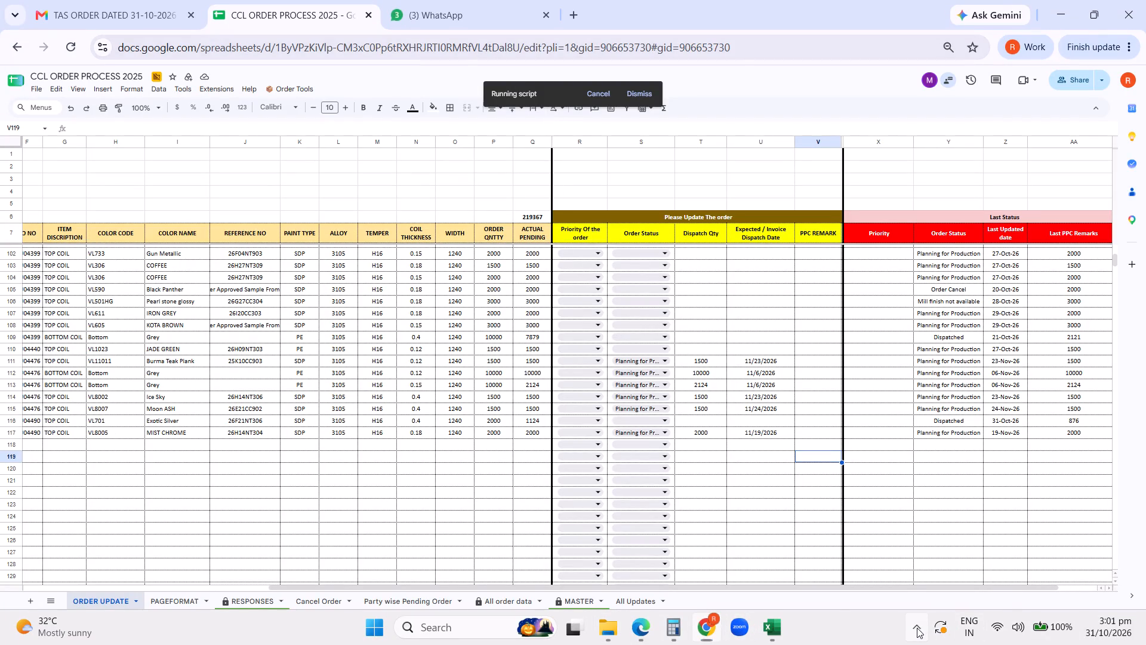
{"action": "left_click", "coordinate": [917, 628]}
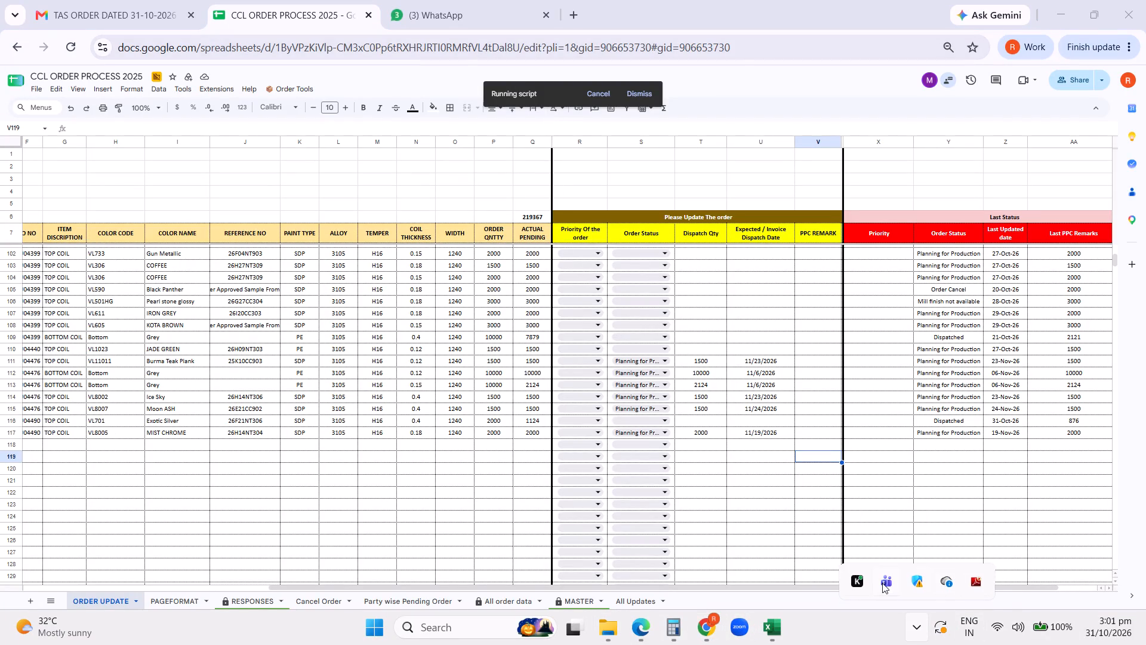
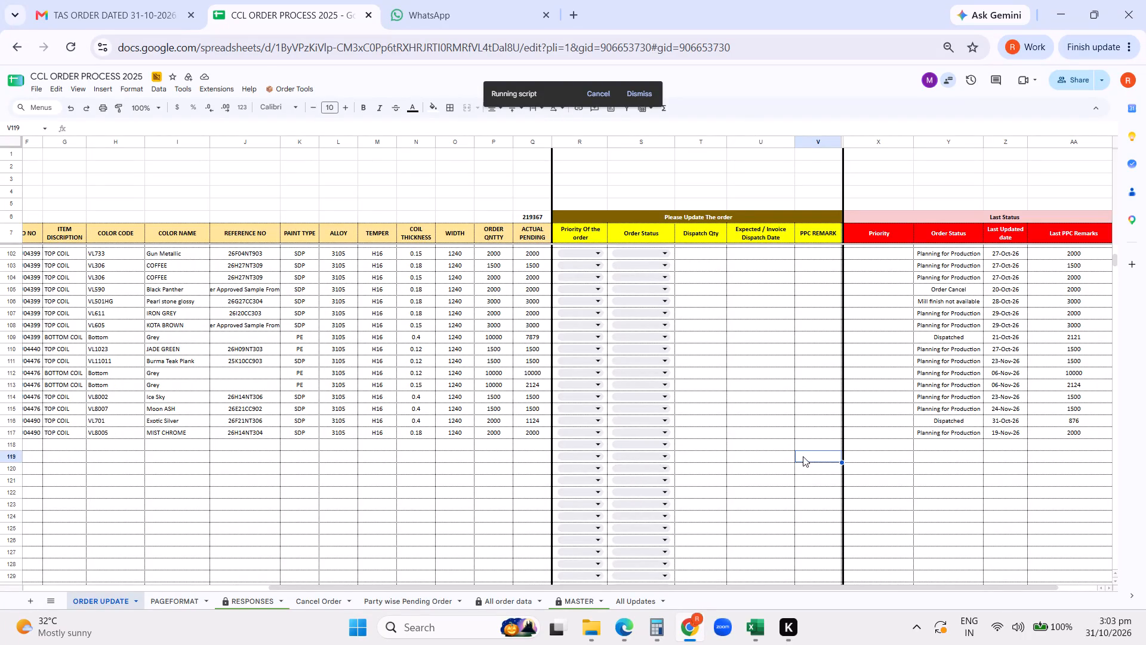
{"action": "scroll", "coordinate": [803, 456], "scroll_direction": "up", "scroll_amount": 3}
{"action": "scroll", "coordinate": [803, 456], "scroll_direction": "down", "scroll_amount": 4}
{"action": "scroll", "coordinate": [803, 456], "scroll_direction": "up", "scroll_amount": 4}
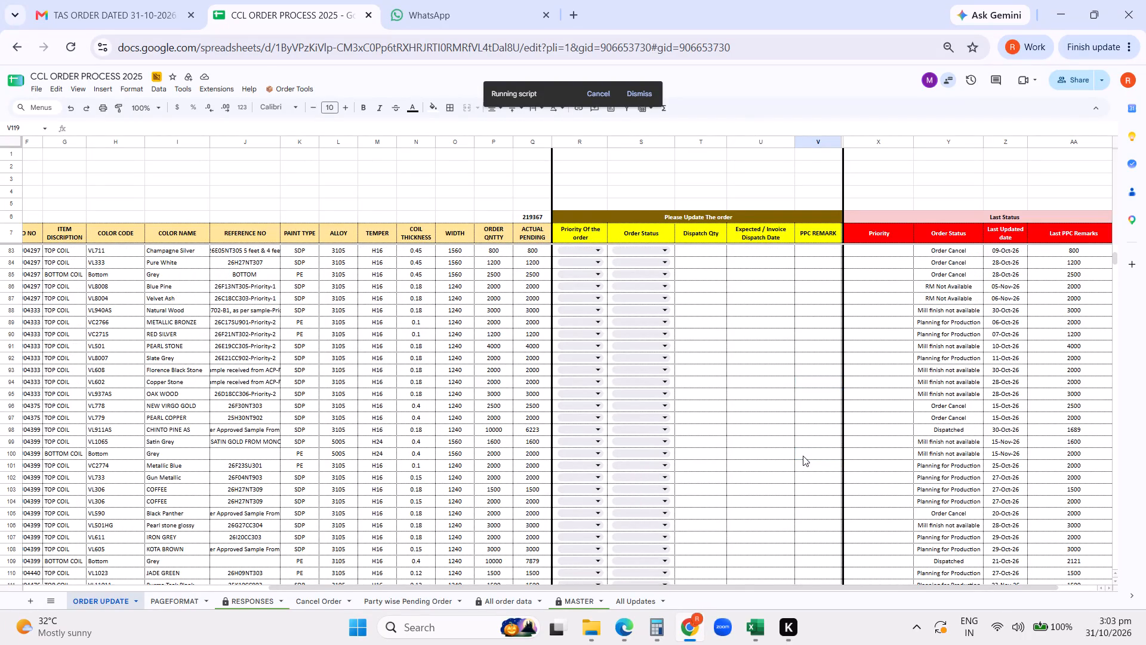
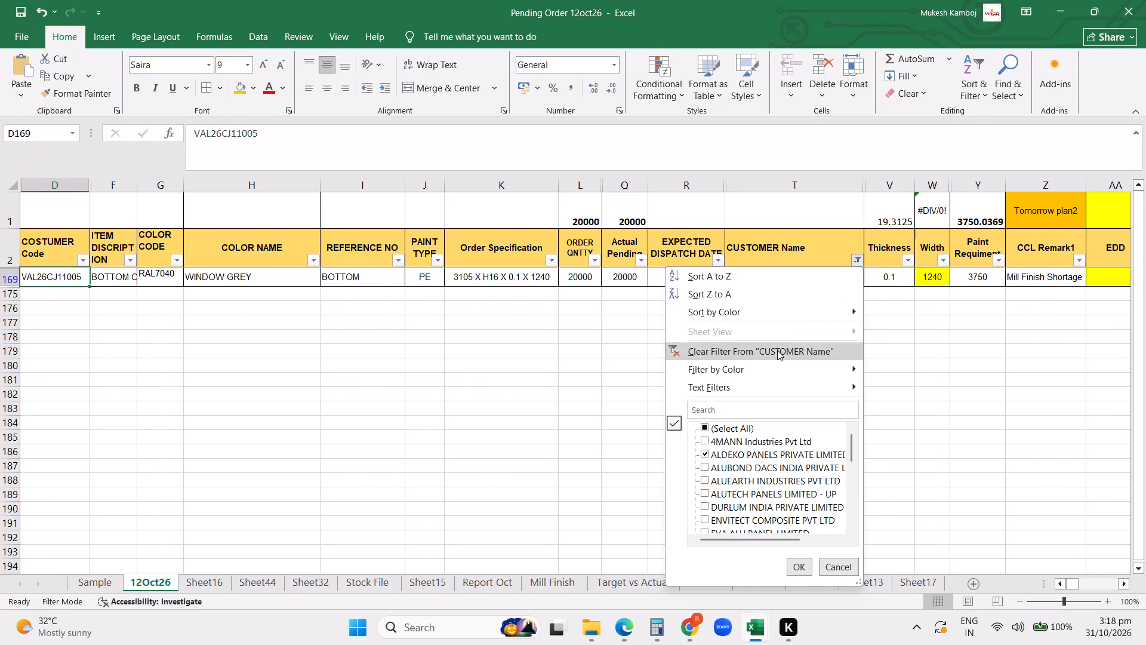
Change the customer name filter on sheet 12Oct26 of the Pending Order 12oct26 workbook to show only the ALUBOND DACS INDIA orders.
{"action": "left_click", "coordinate": [857, 265]}
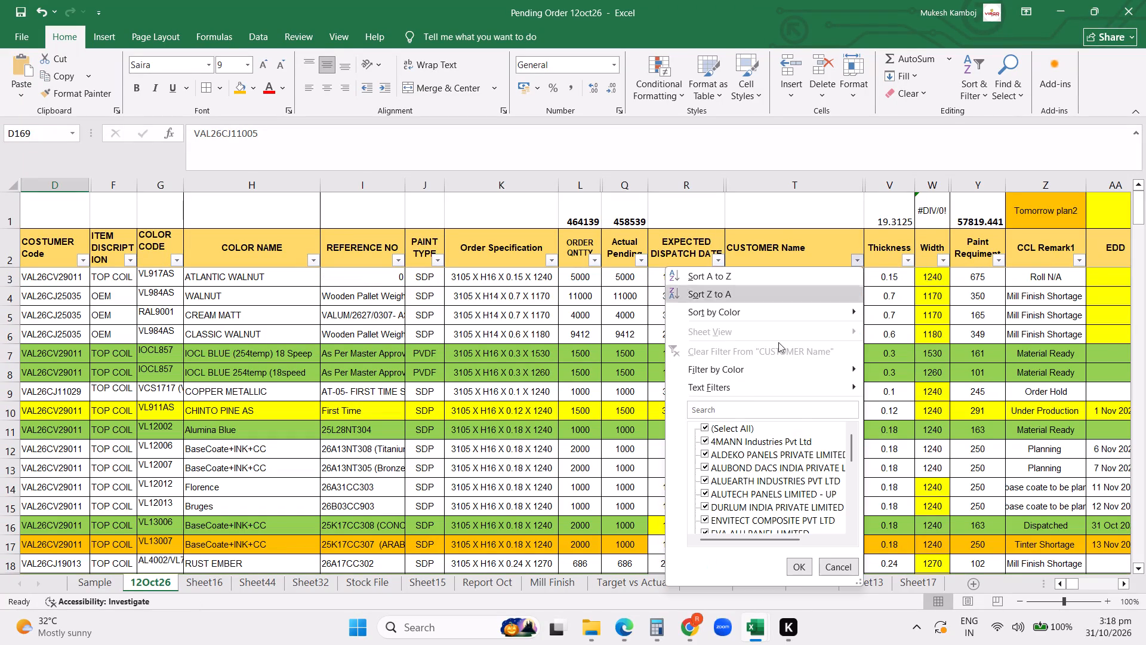
{"action": "left_click", "coordinate": [704, 426]}
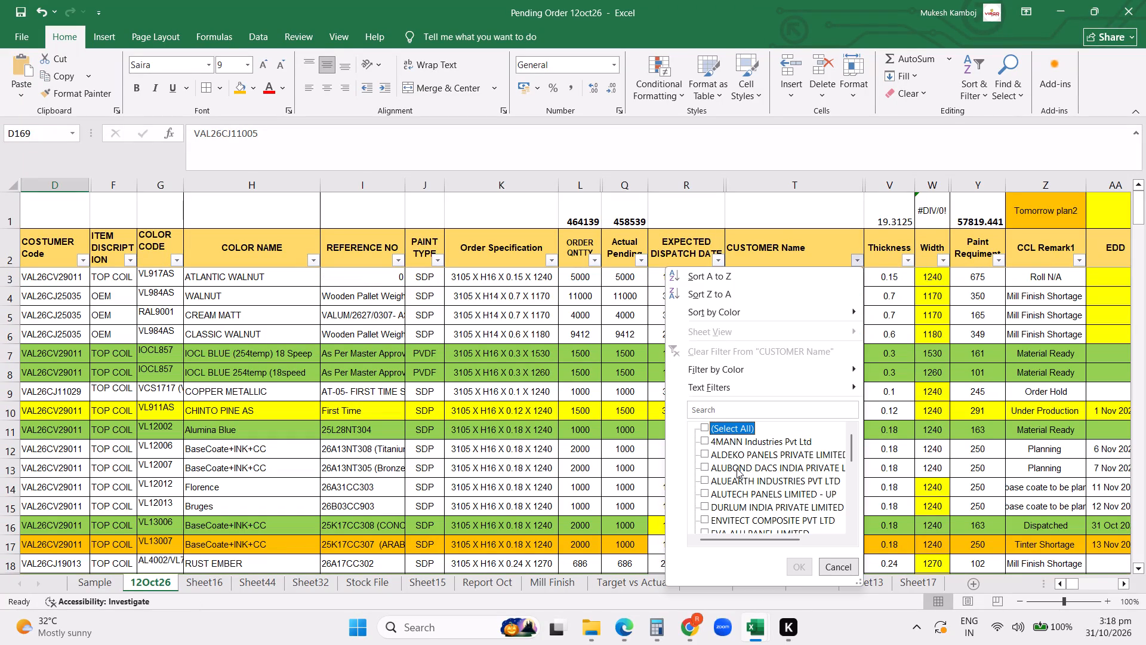
{"action": "left_click", "coordinate": [737, 468]}
{"action": "left_click", "coordinate": [799, 570]}
{"action": "scroll", "coordinate": [185, 300], "scroll_direction": "up", "scroll_amount": 6}
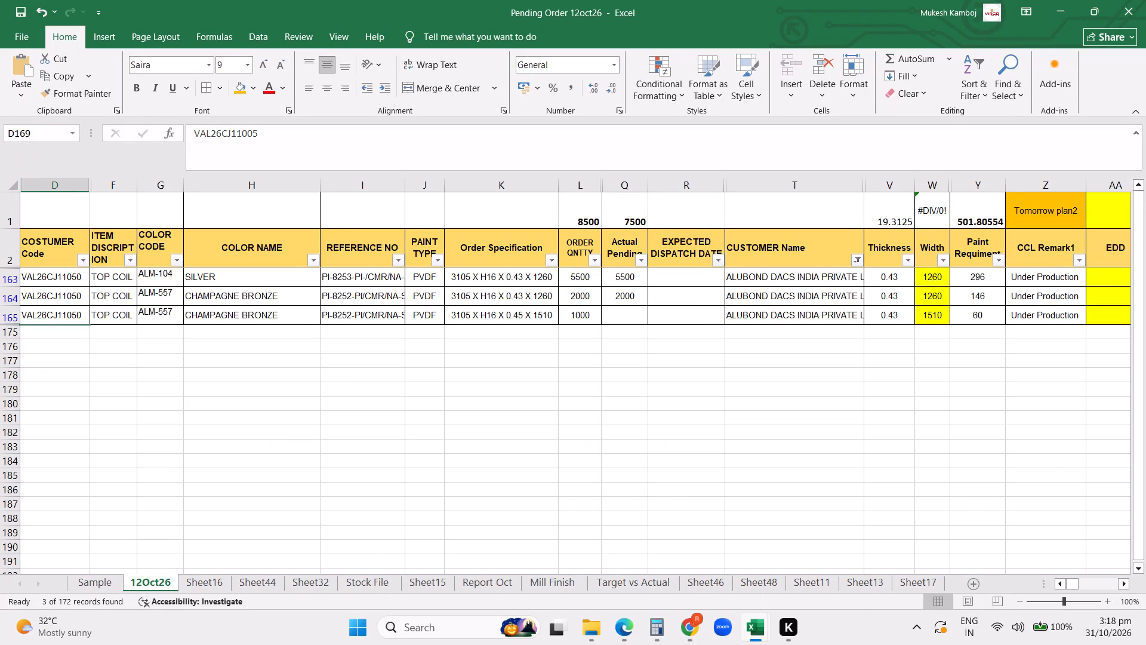
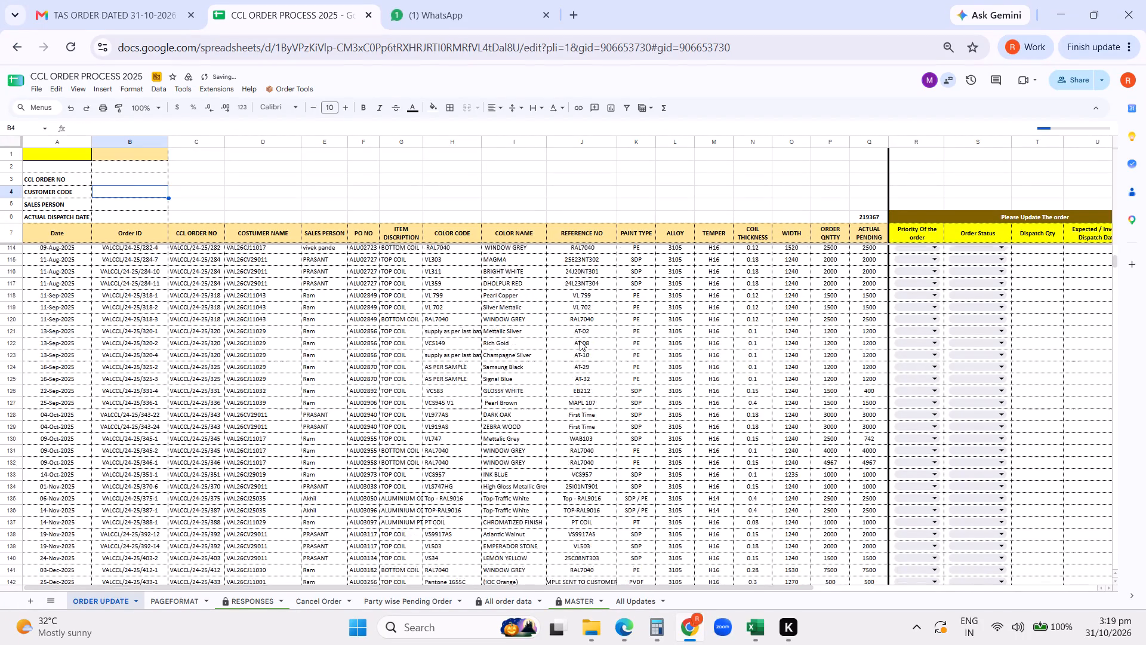
Examine the newest order rows at the end of the ORDER UPDATE sheet, including the ALU04516 rows.
{"action": "scroll", "coordinate": [580, 340], "scroll_direction": "down", "scroll_amount": 16}
{"action": "scroll", "coordinate": [593, 378], "scroll_direction": "down", "scroll_amount": 13}
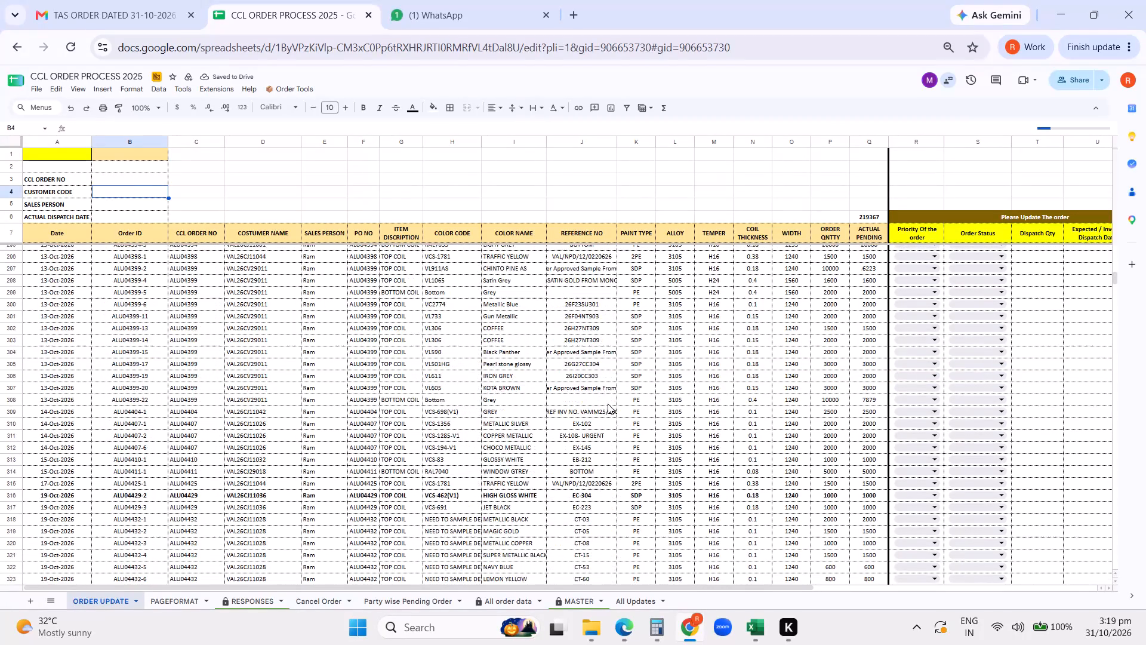
{"action": "scroll", "coordinate": [608, 404], "scroll_direction": "down", "scroll_amount": 14}
{"action": "left_click", "coordinate": [609, 423]}
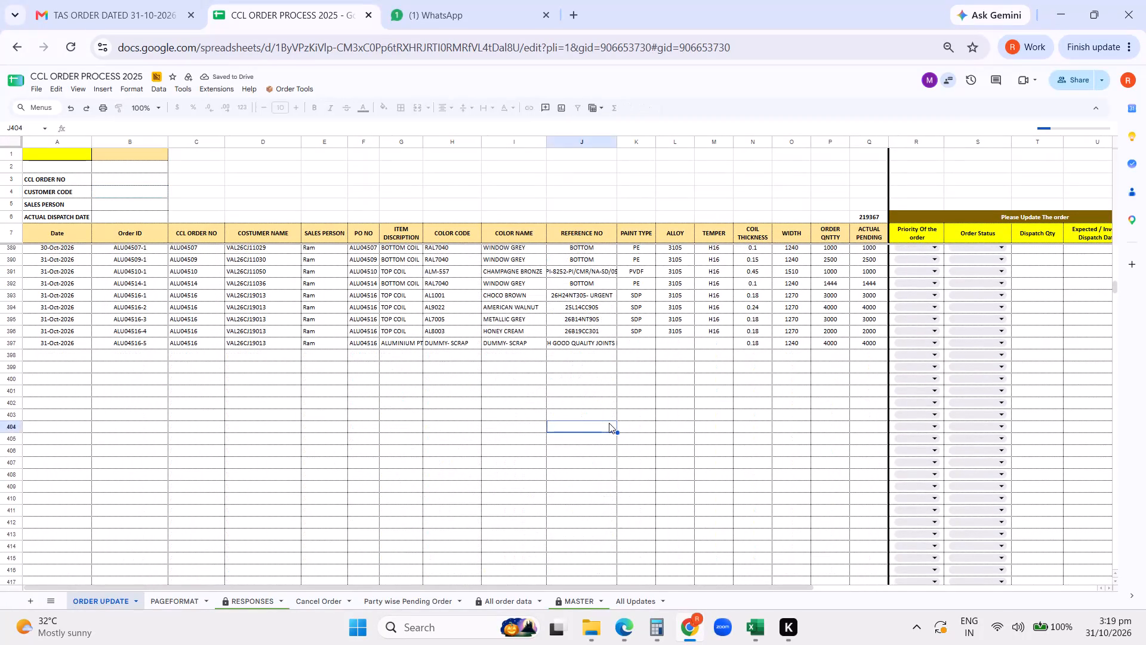
{"action": "left_click", "coordinate": [574, 414]}
{"action": "left_click", "coordinate": [489, 405]}
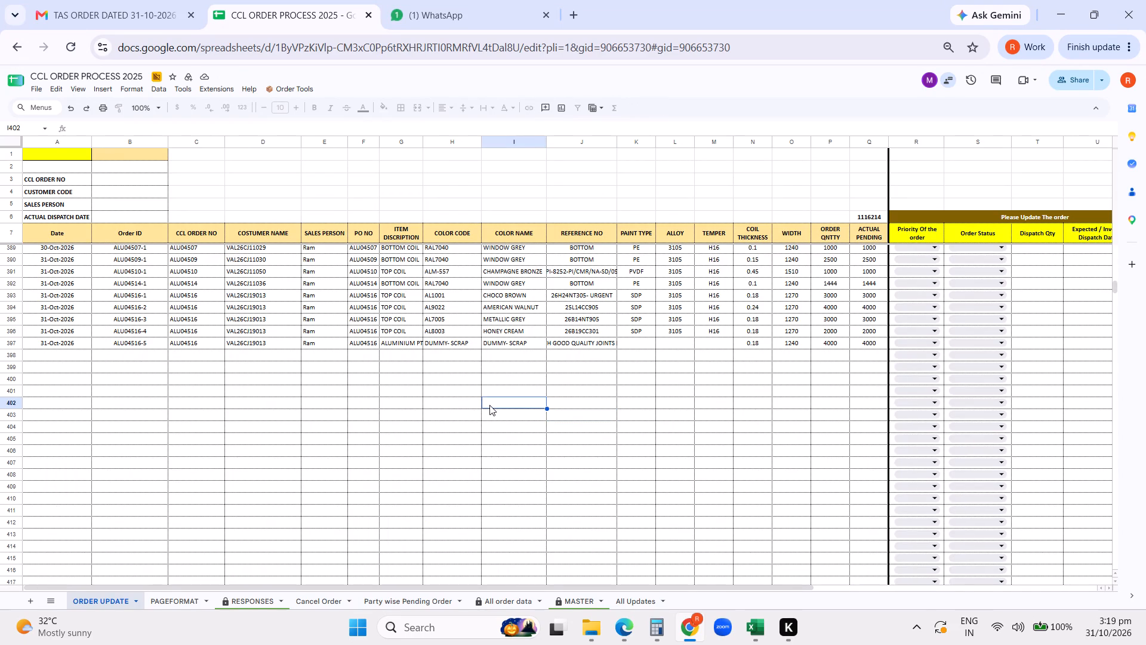
{"action": "left_click", "coordinate": [575, 398]}
{"action": "left_click", "coordinate": [750, 352]}
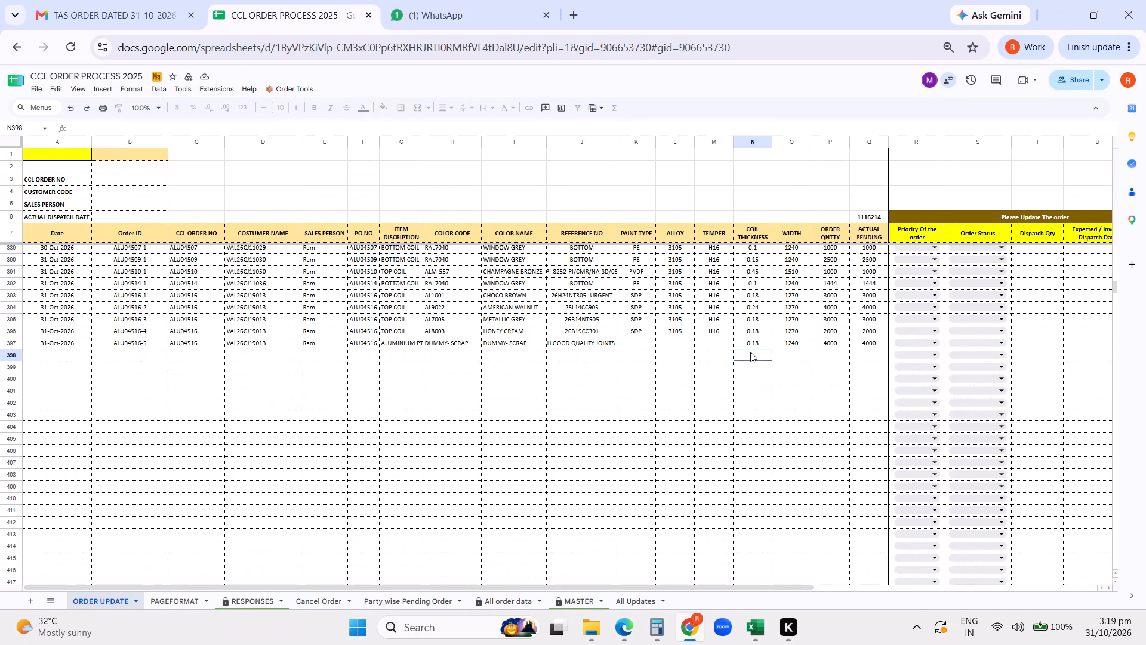
{"action": "left_click", "coordinate": [833, 335]}
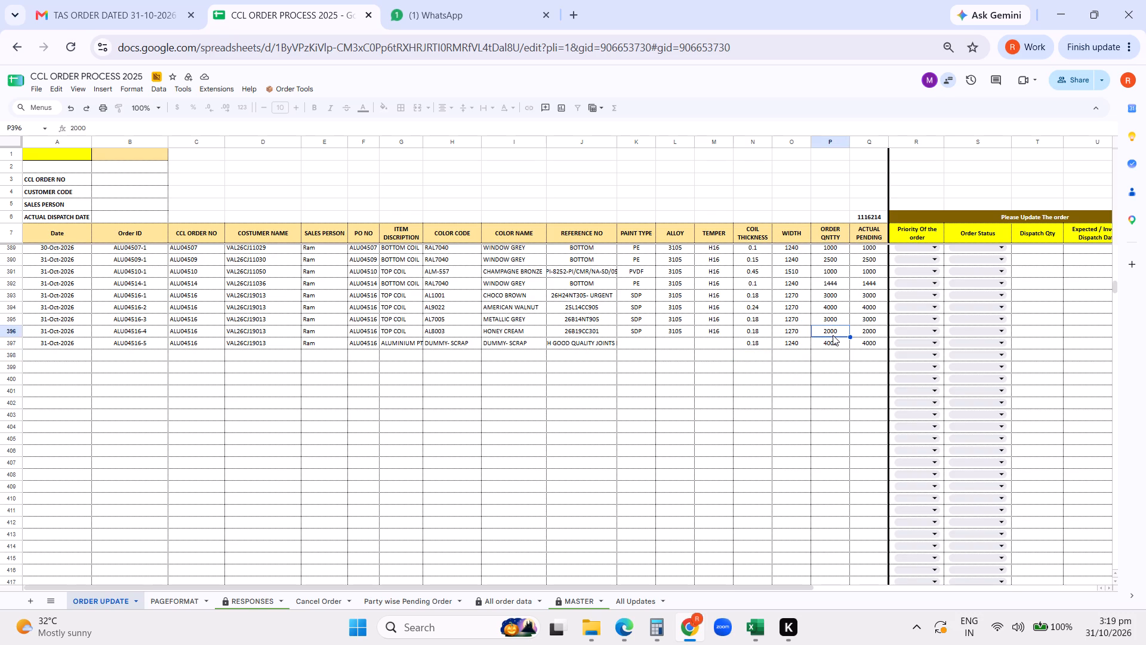
{"action": "left_click", "coordinate": [681, 411]}
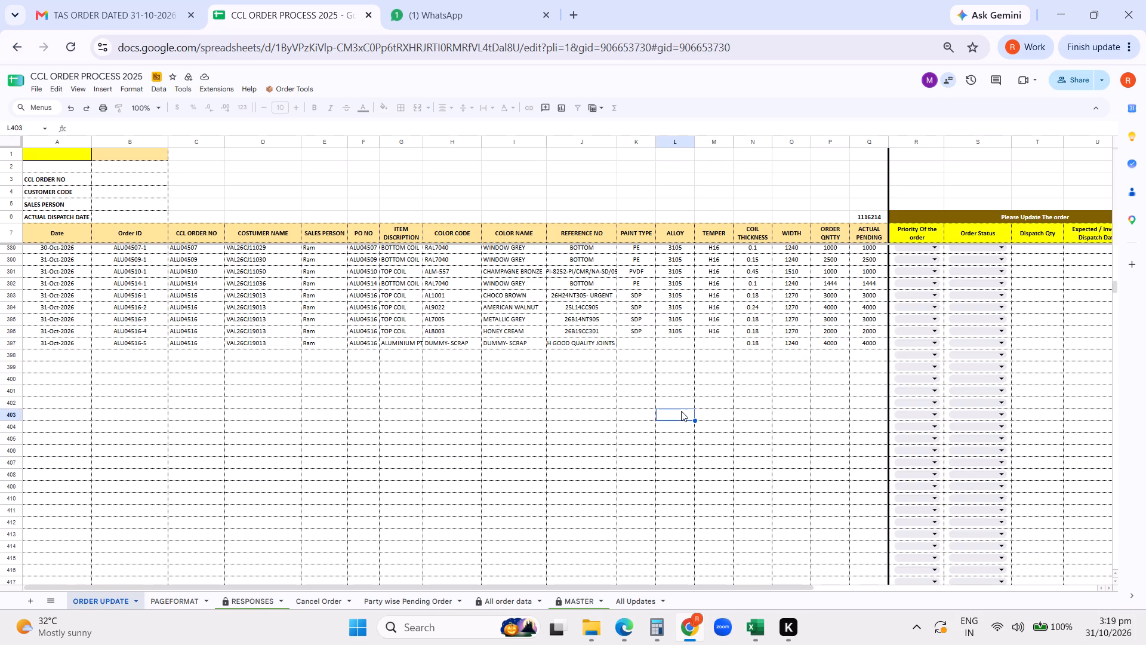
{"action": "scroll", "coordinate": [681, 411], "scroll_direction": "up", "scroll_amount": 3}
{"action": "scroll", "coordinate": [681, 411], "scroll_direction": "down", "scroll_amount": 2}
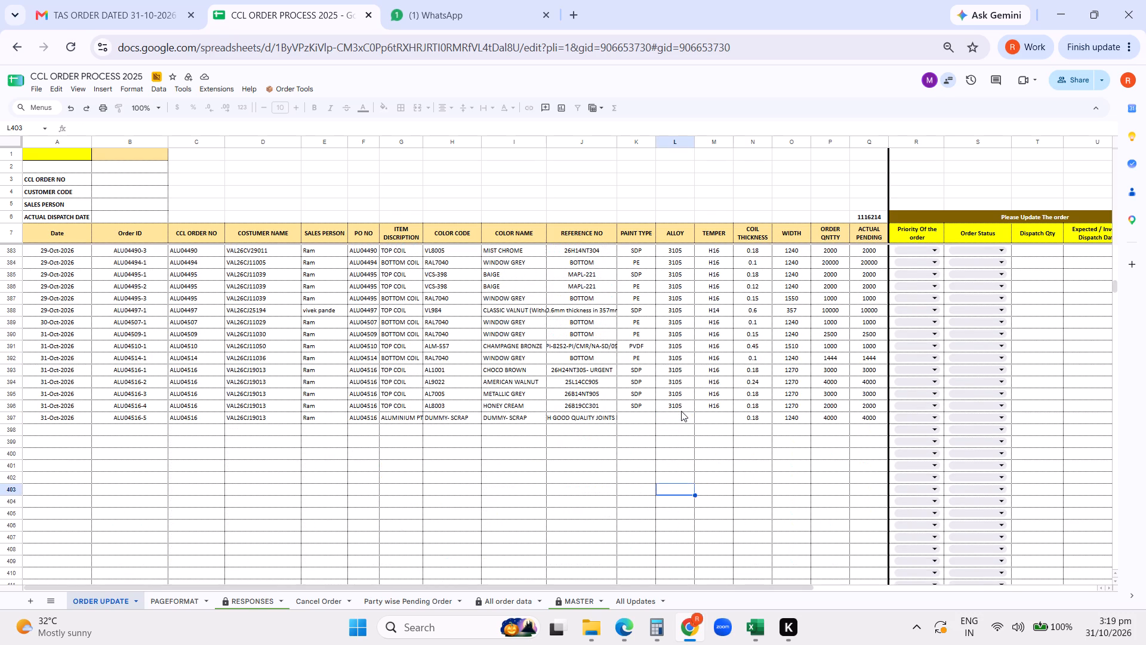
{"action": "left_click", "coordinate": [599, 417]}
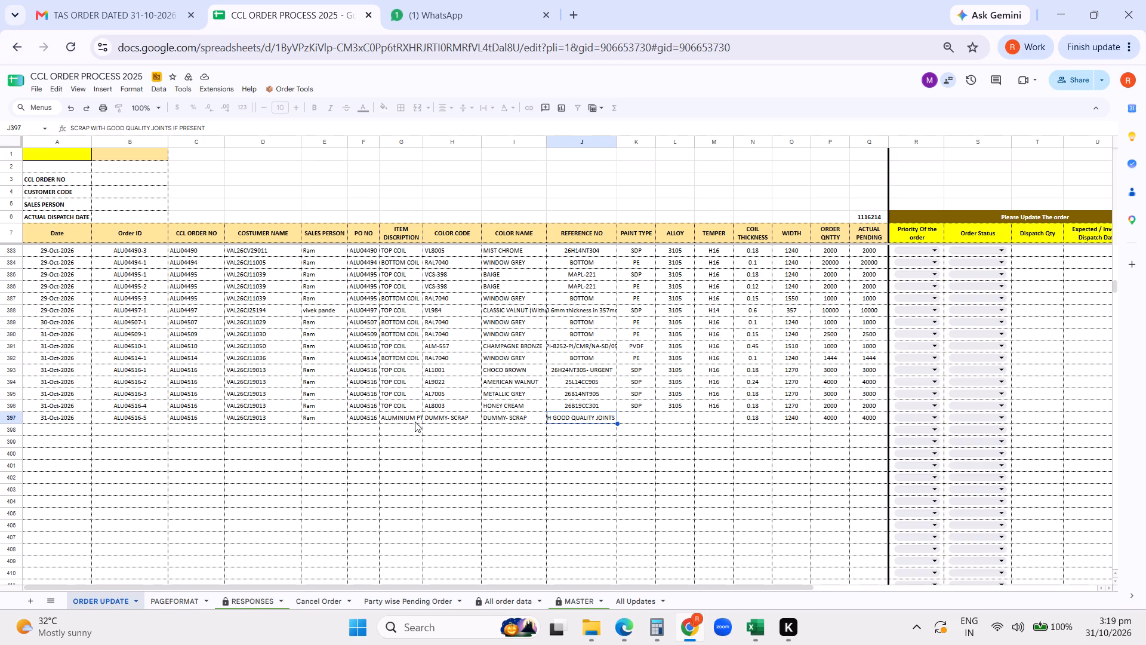
{"action": "left_click", "coordinate": [394, 356]}
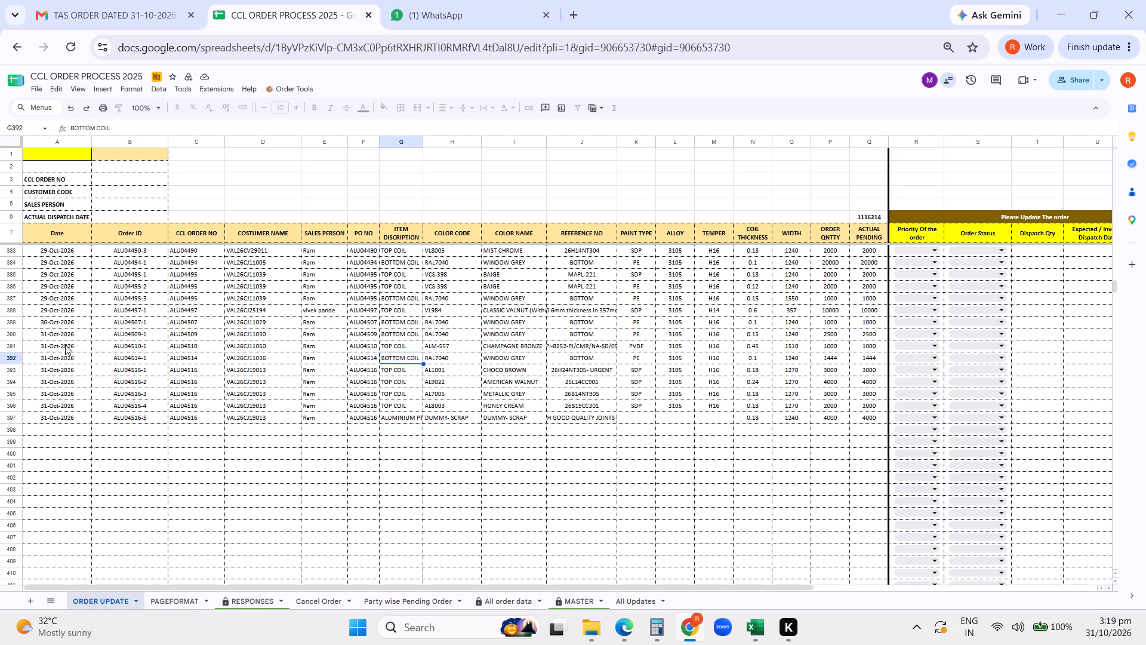
Copy the ALU04510-1 row from the Party wise Pending Order sheet over row 165 of 12Oct26 in the Pending Order 12oct26 workbook.
{"action": "left_click", "coordinate": [380, 600]}
{"action": "scroll", "coordinate": [456, 490], "scroll_direction": "down", "scroll_amount": 8}
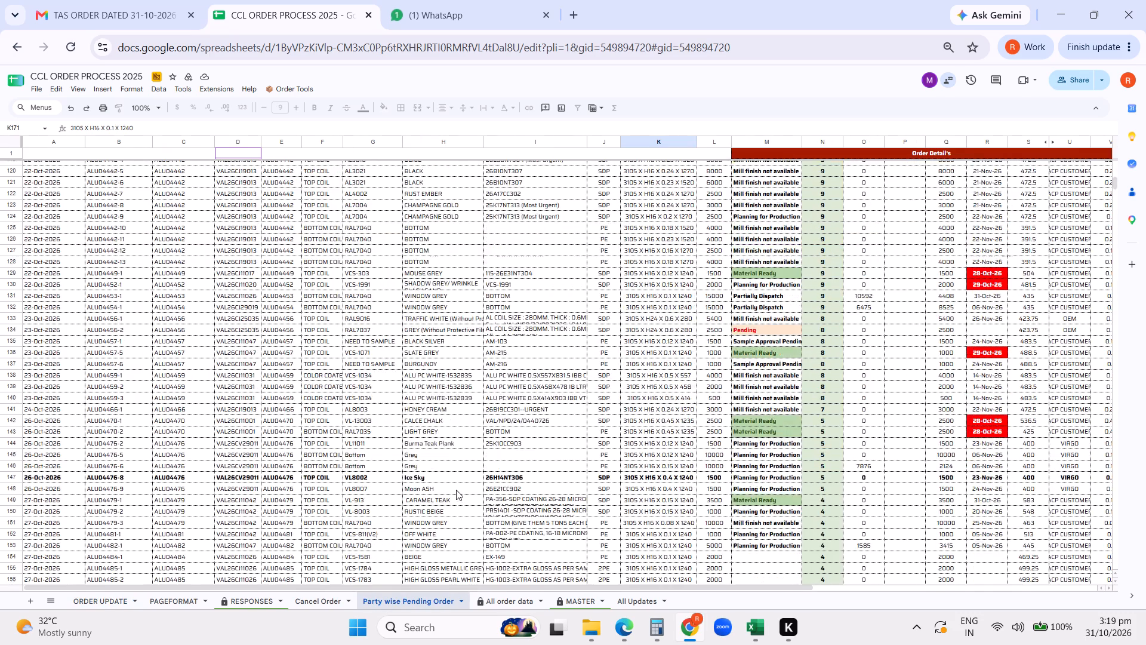
{"action": "scroll", "coordinate": [456, 490], "scroll_direction": "down", "scroll_amount": 7}
{"action": "scroll", "coordinate": [456, 490], "scroll_direction": "up", "scroll_amount": 1}
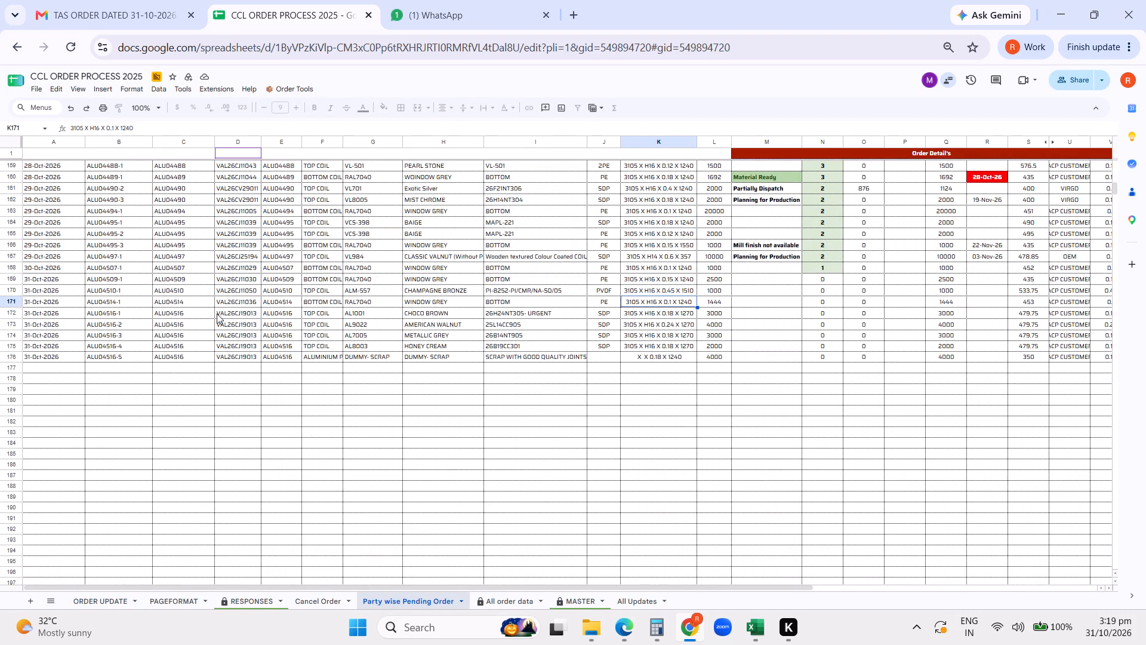
{"action": "left_click", "coordinate": [13, 293]}
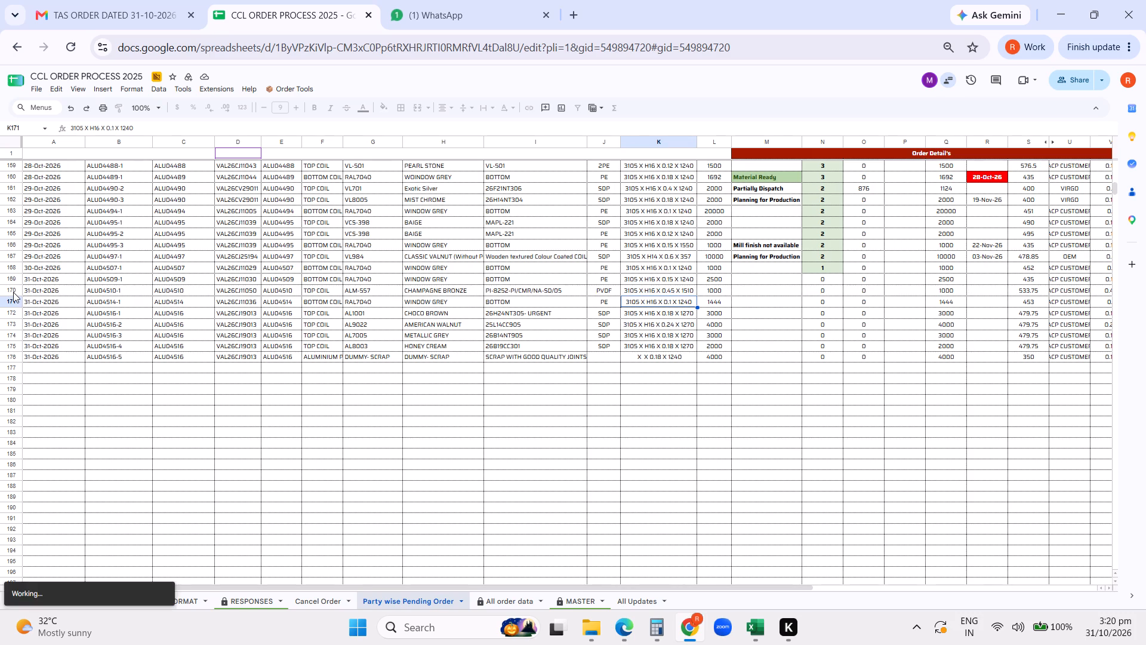
{"action": "left_click", "coordinate": [707, 300]}
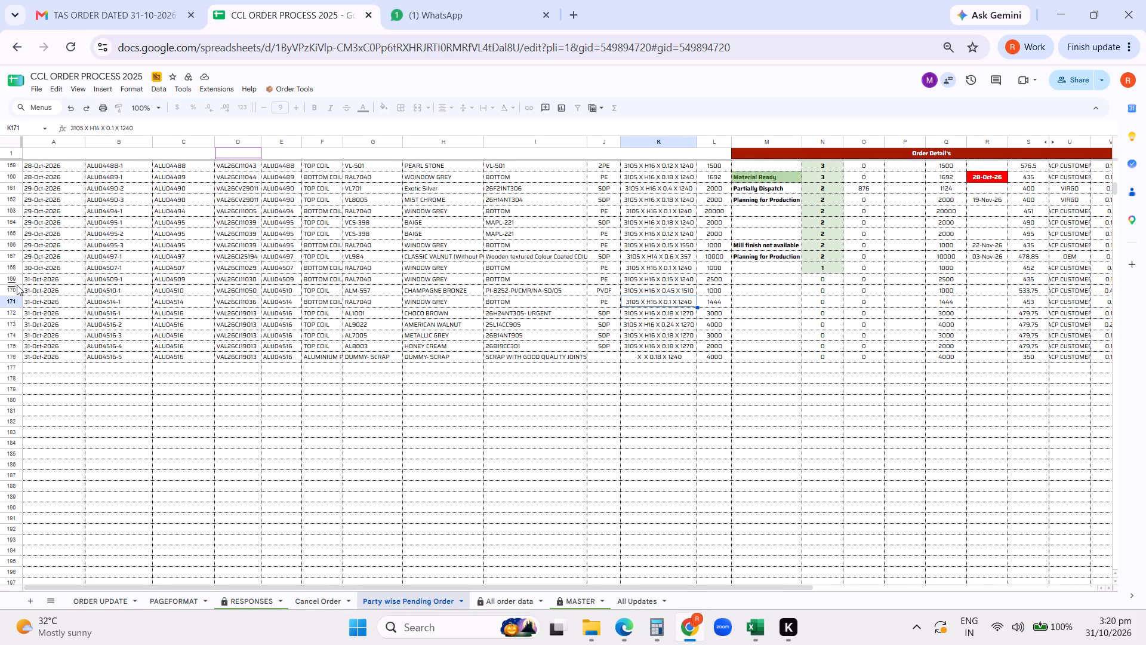
{"action": "left_click", "coordinate": [14, 285]}
{"action": "left_click", "coordinate": [11, 288]}
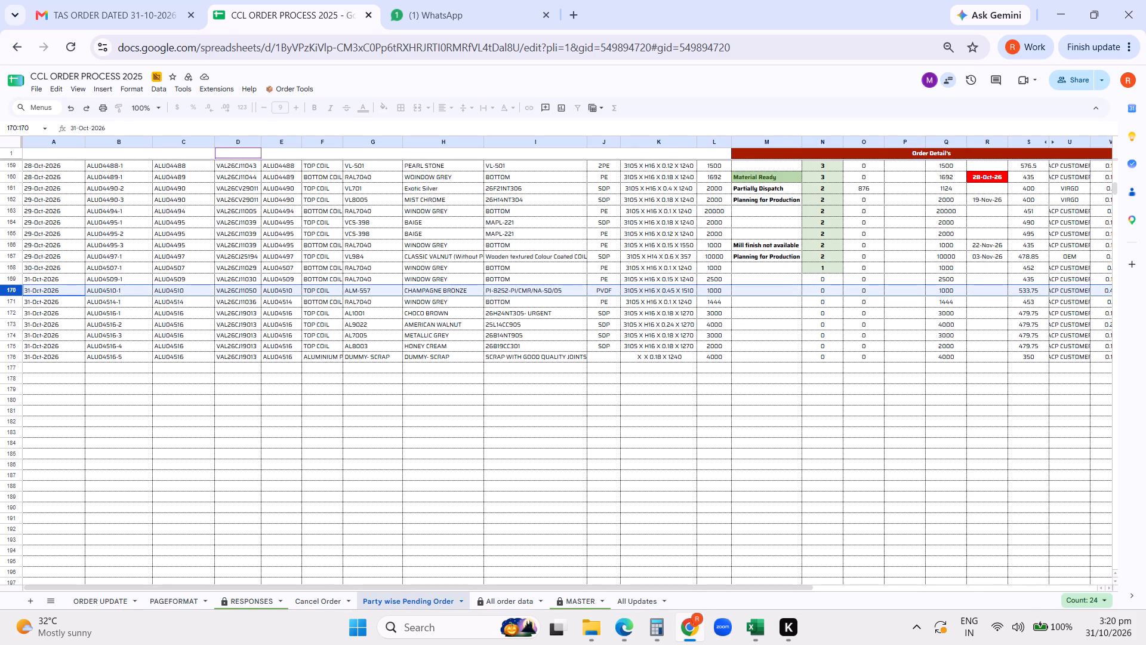
{"action": "key", "text": "ctrl+c"}
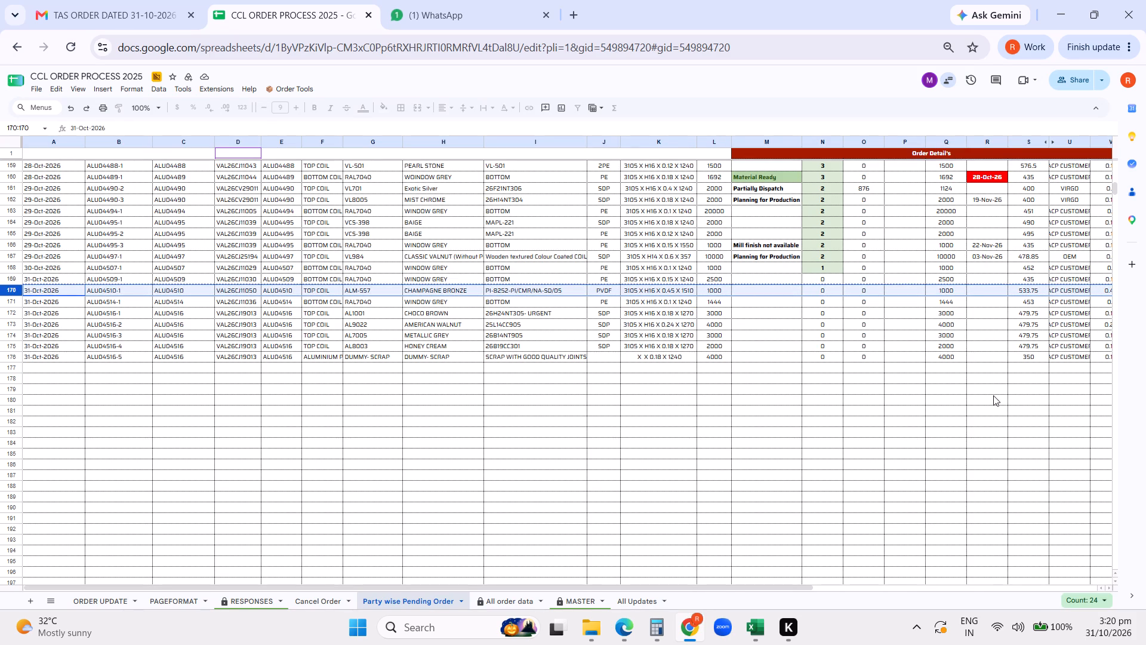
{"action": "left_click", "coordinate": [762, 625]}
{"action": "left_click", "coordinate": [738, 579]}
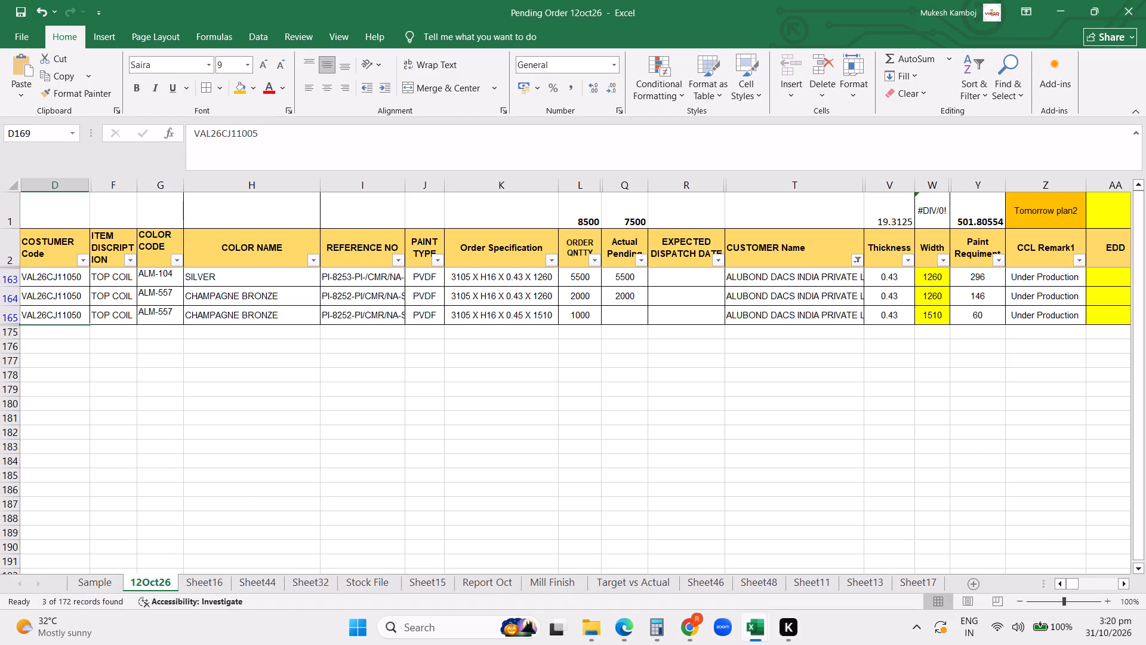
{"action": "left_click", "coordinate": [0, 314]}
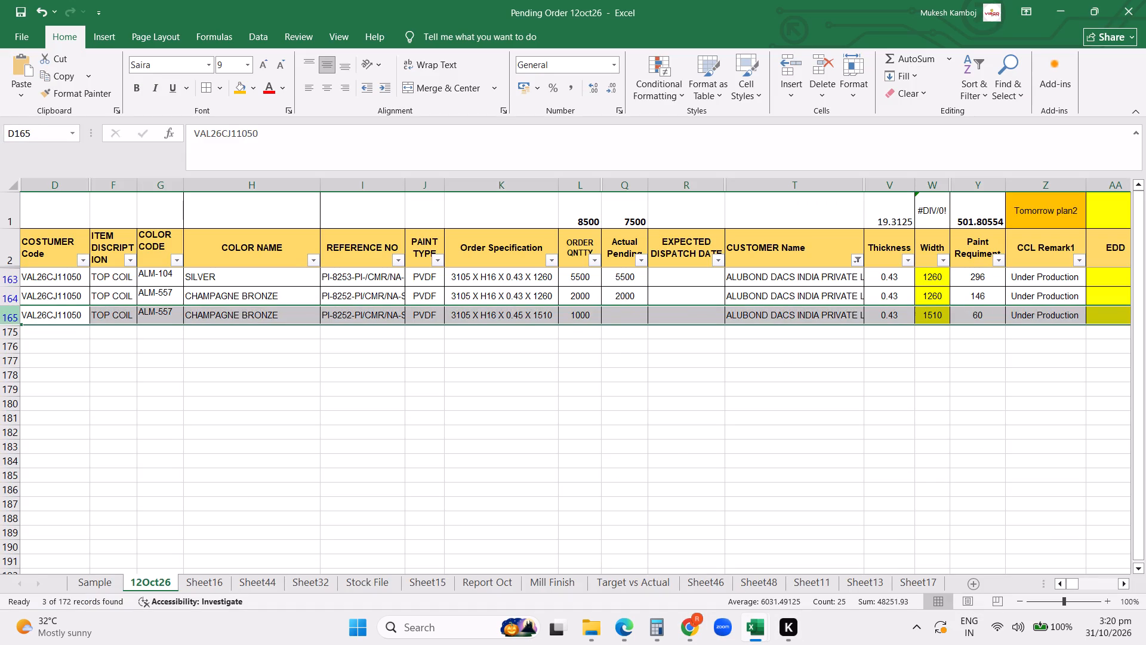
{"action": "key", "text": "ctrl+v"}
{"action": "left_click", "coordinate": [619, 336]}
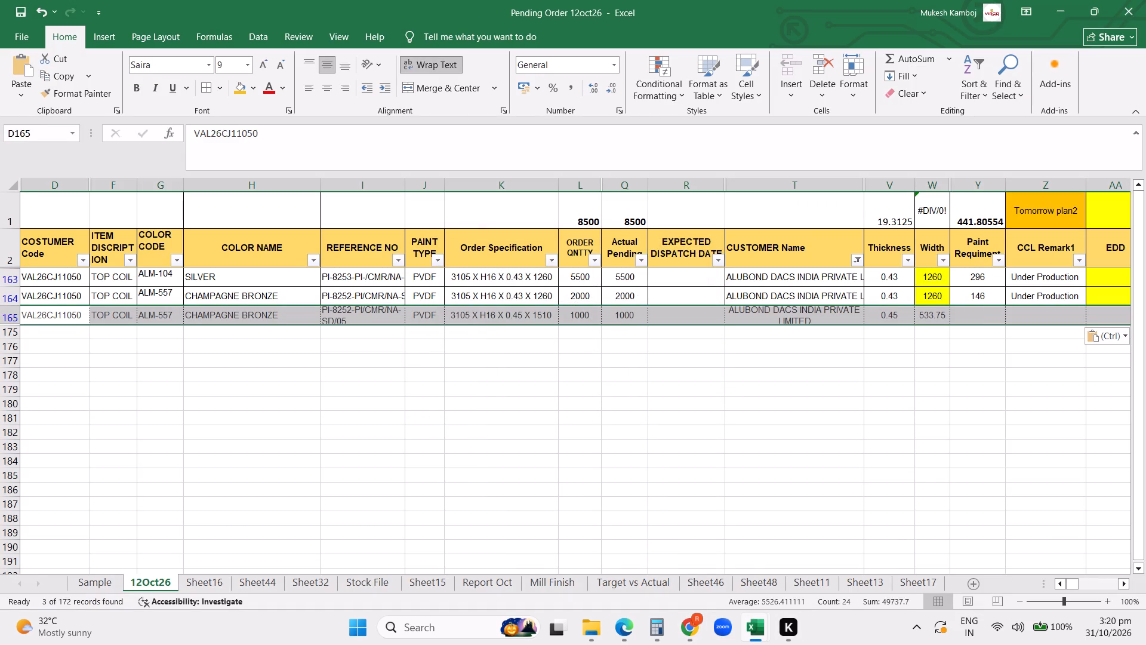
{"action": "left_click", "coordinate": [771, 377]}
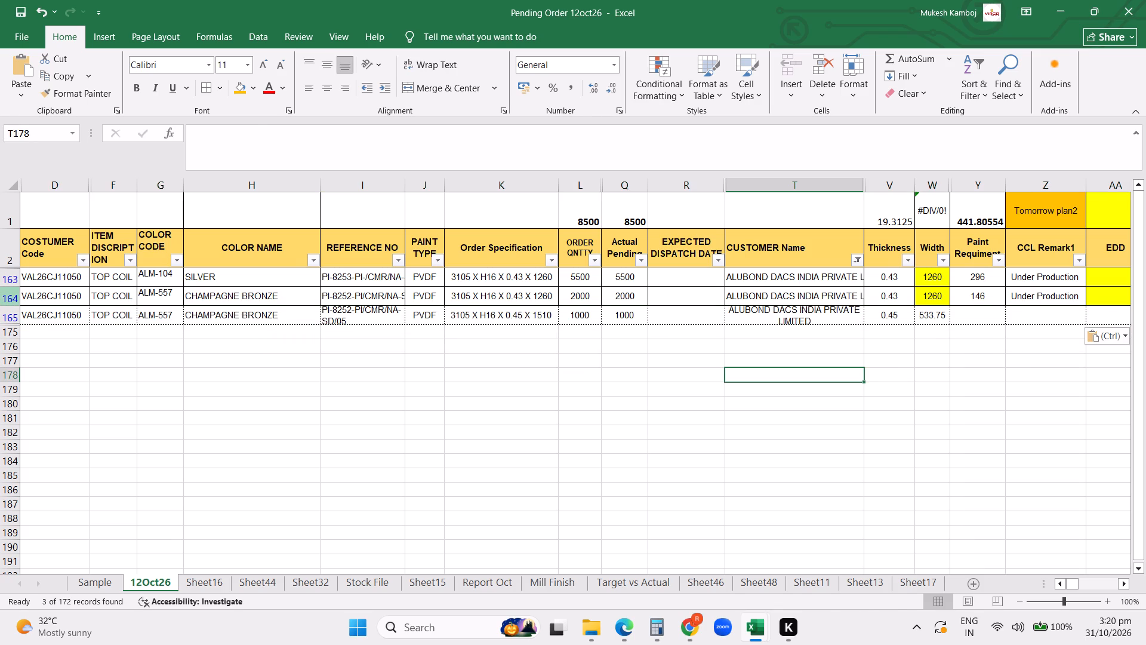
Apply row 164's formatting to the ALU04510-1 row 165 with Format Painter.
{"action": "left_click", "coordinate": [5, 299]}
{"action": "left_click", "coordinate": [69, 94]}
{"action": "left_click", "coordinate": [14, 314]}
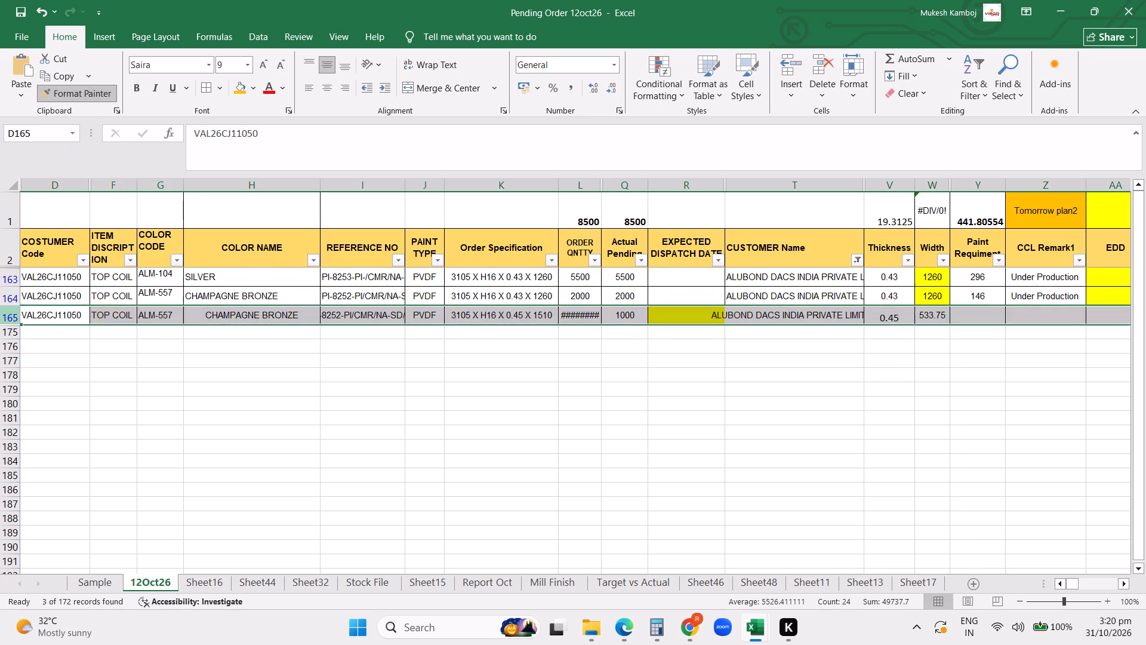
{"action": "left_click", "coordinate": [461, 416]}
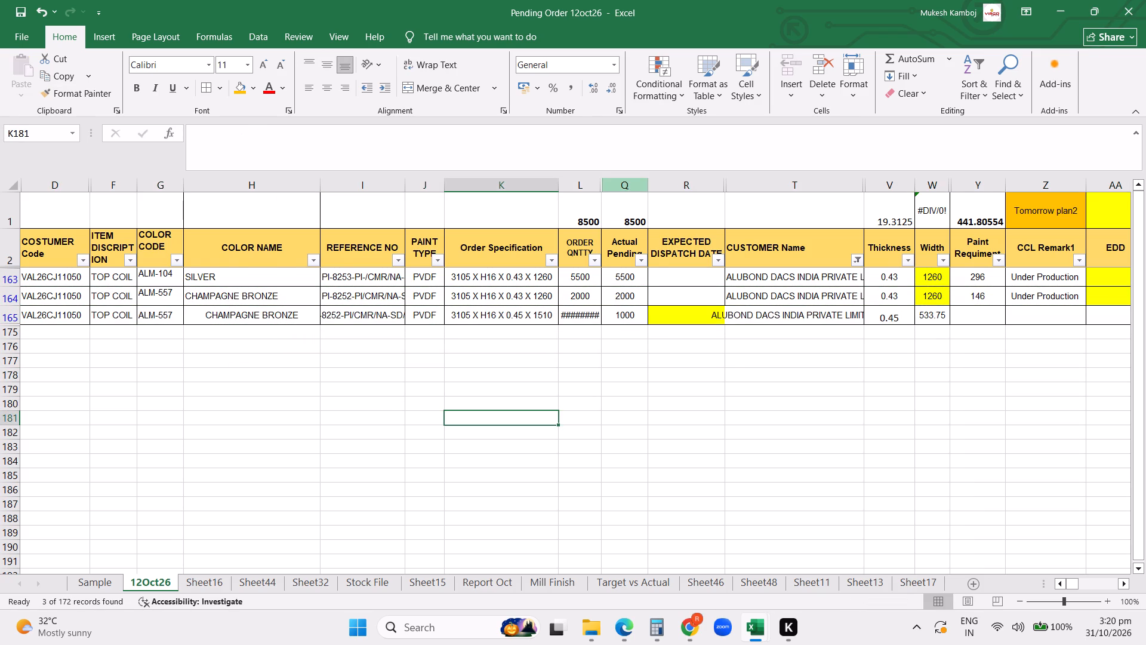
Widen the ORDER QNTTY column and enter 1000 as row 165's order quantity.
{"action": "left_click_drag", "start_coordinate": [599, 184], "coordinate": [608, 185]}
{"action": "left_click_drag", "start_coordinate": [608, 185], "coordinate": [619, 185]}
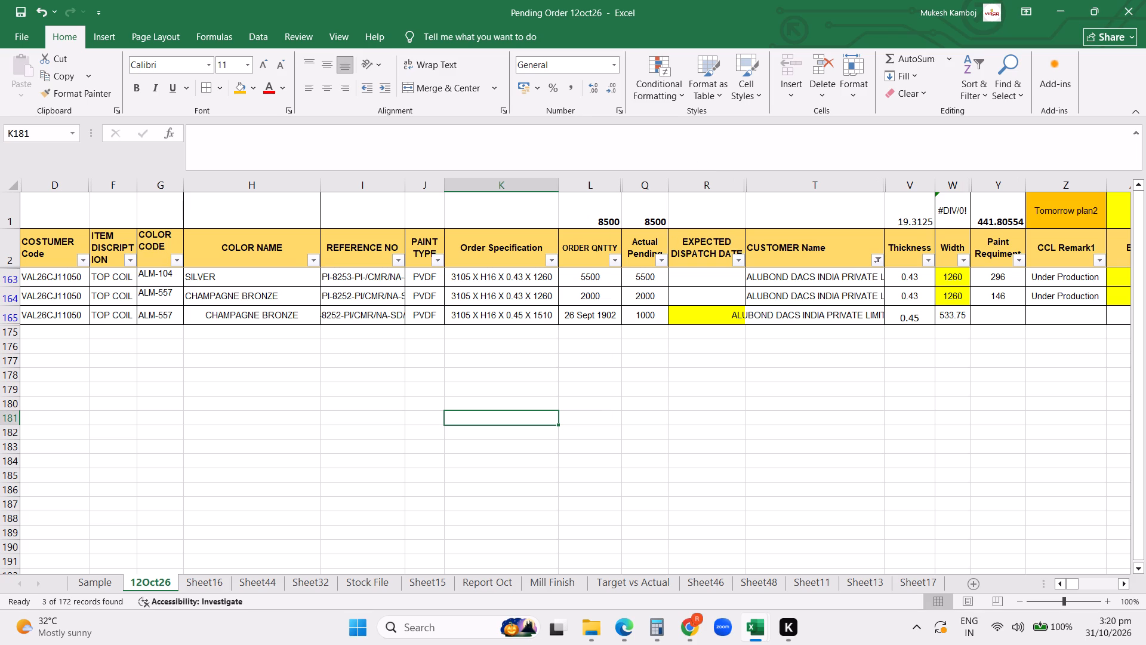
{"action": "left_click", "coordinate": [604, 322]}
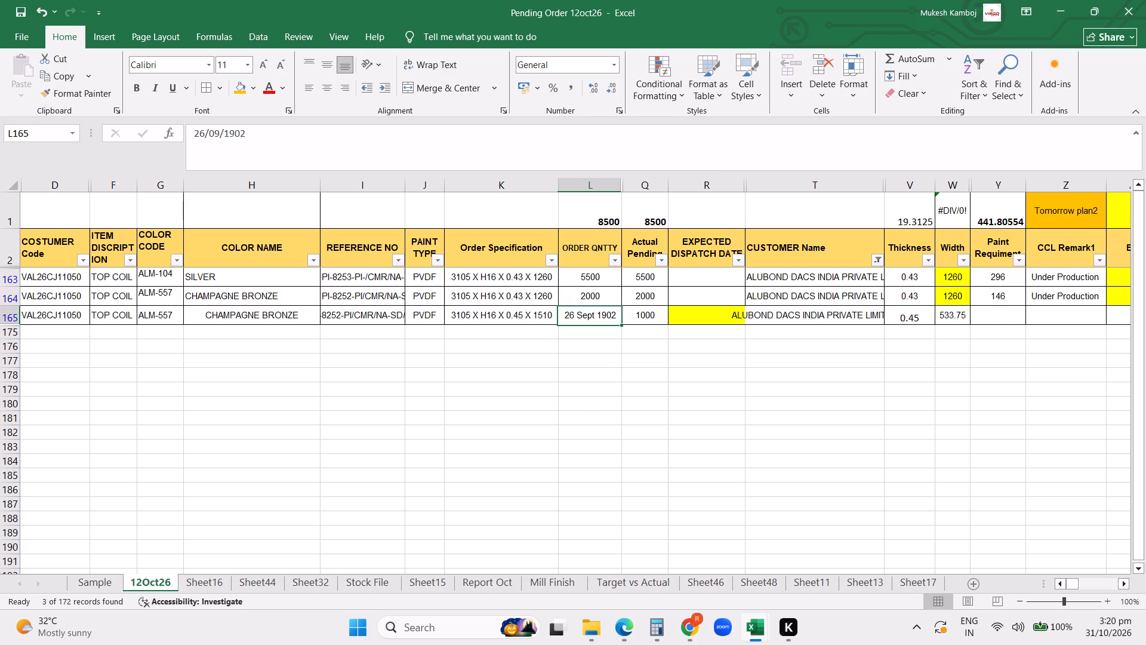
{"action": "type", "text": "1000"}
{"action": "key", "text": "Return"}
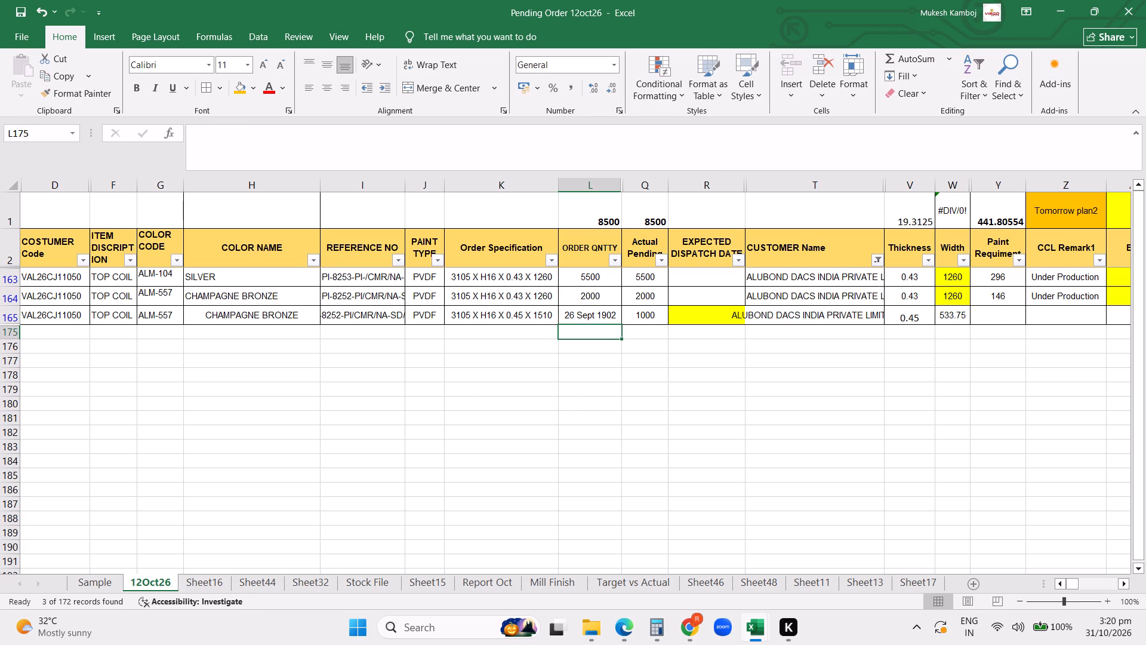
Widen the CUSTOMER Name column so the full customer names fit.
{"action": "left_click", "coordinate": [811, 380]}
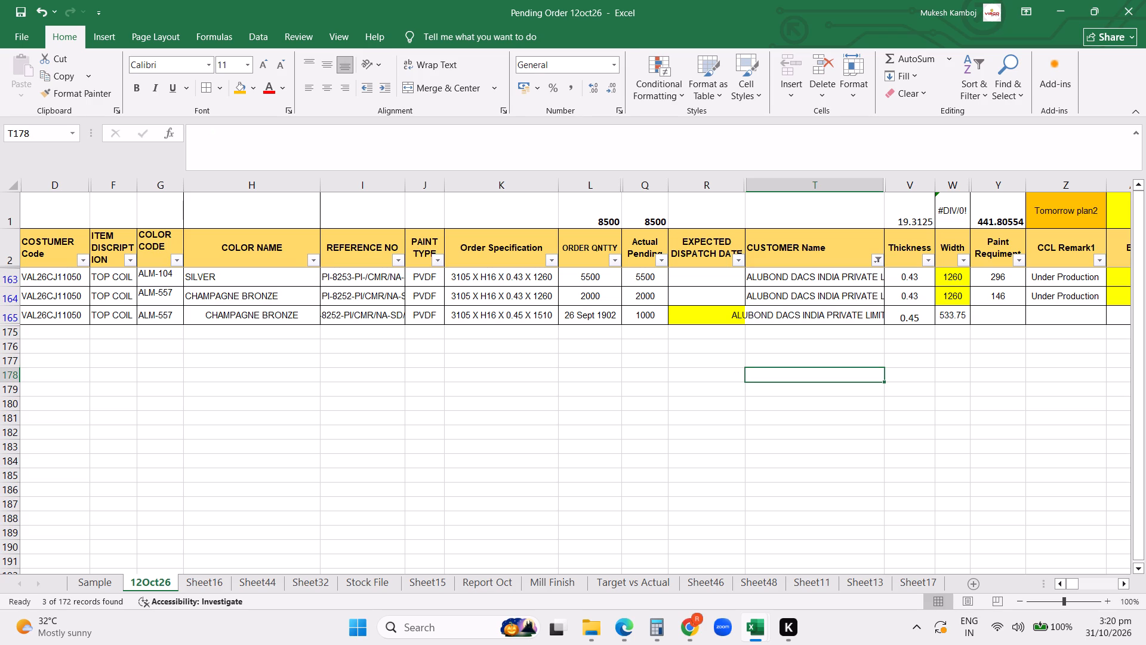
{"action": "left_click_drag", "start_coordinate": [885, 184], "coordinate": [901, 189]}
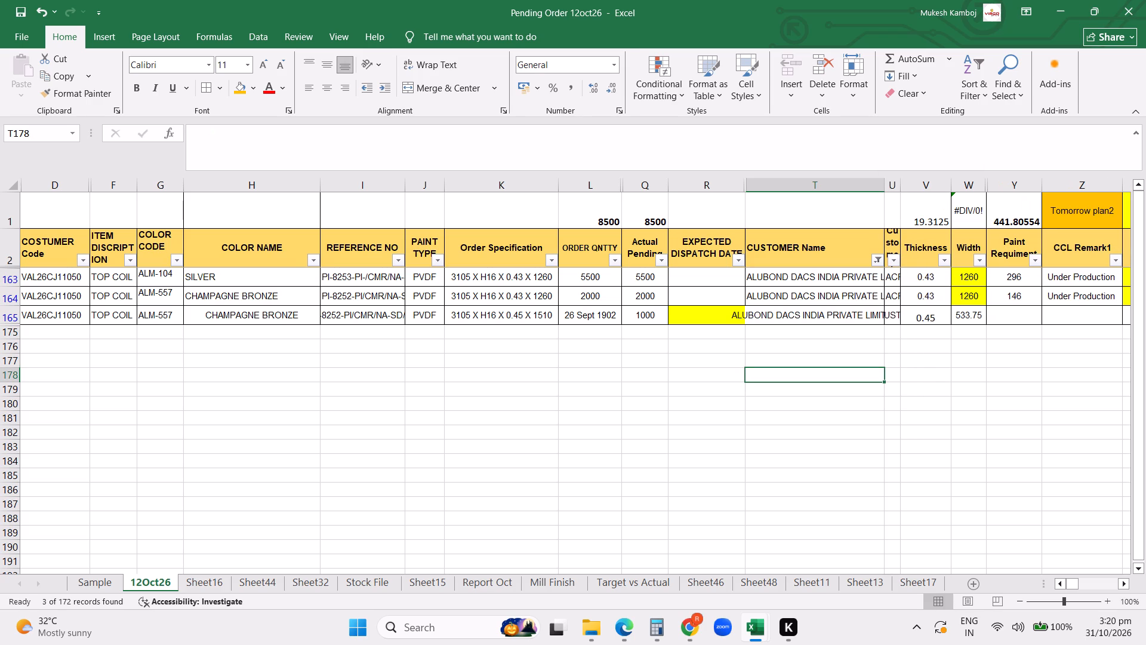
{"action": "left_click_drag", "start_coordinate": [885, 181], "coordinate": [901, 182]}
{"action": "left_click_drag", "start_coordinate": [901, 182], "coordinate": [919, 184]}
Copy the customer name ALUBOND DACS INDIA PRIVATE LIMITED from row 164 into row 165.
{"action": "left_click", "coordinate": [783, 288]}
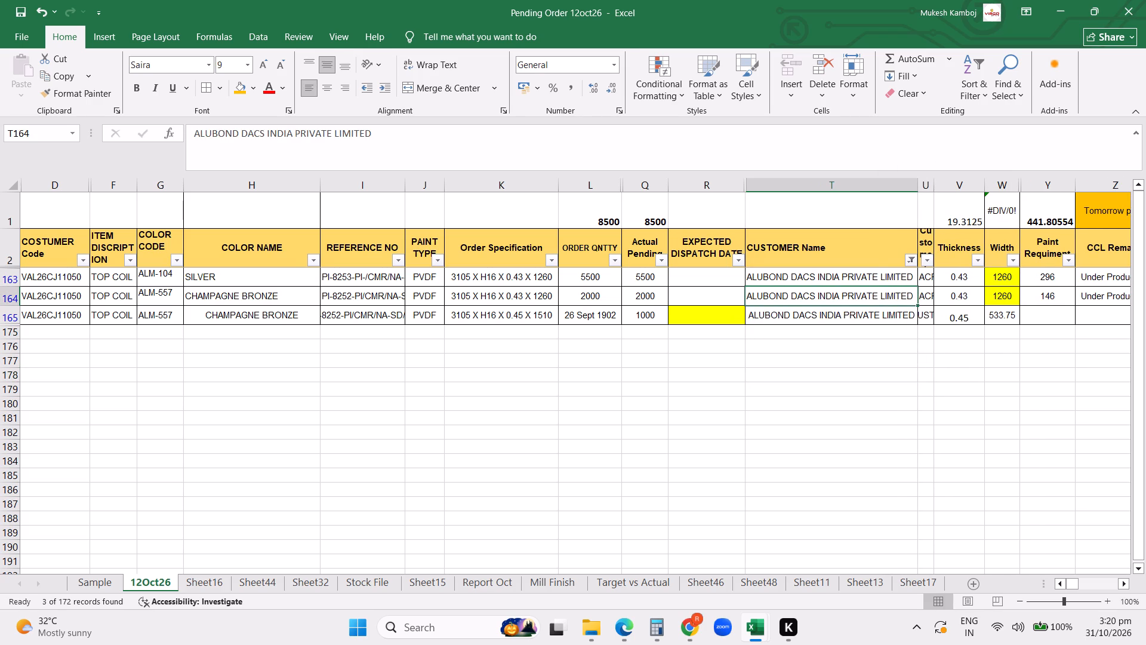
{"action": "key", "text": "ctrl+c"}
{"action": "left_click", "coordinate": [773, 320]}
{"action": "key", "text": "ctrl+v"}
{"action": "left_click", "coordinate": [747, 399]}
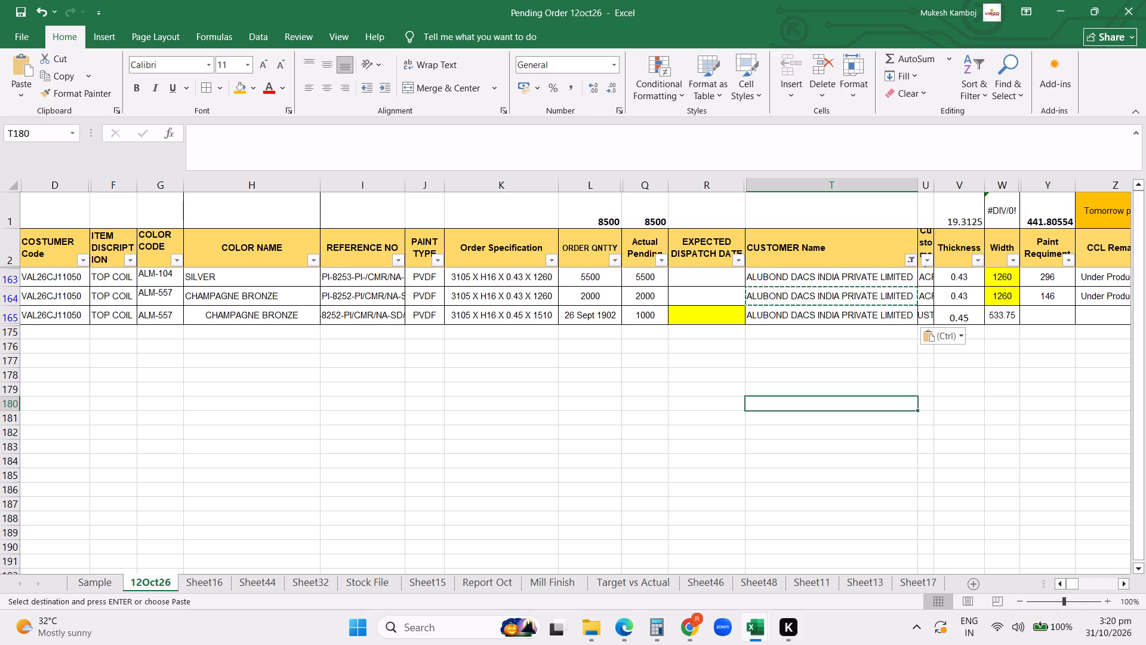
Apply the format of row 164's expected dispatch date cell to the same cell in row 165.
{"action": "left_click", "coordinate": [677, 290]}
{"action": "left_click", "coordinate": [93, 87]}
{"action": "left_click", "coordinate": [697, 309]}
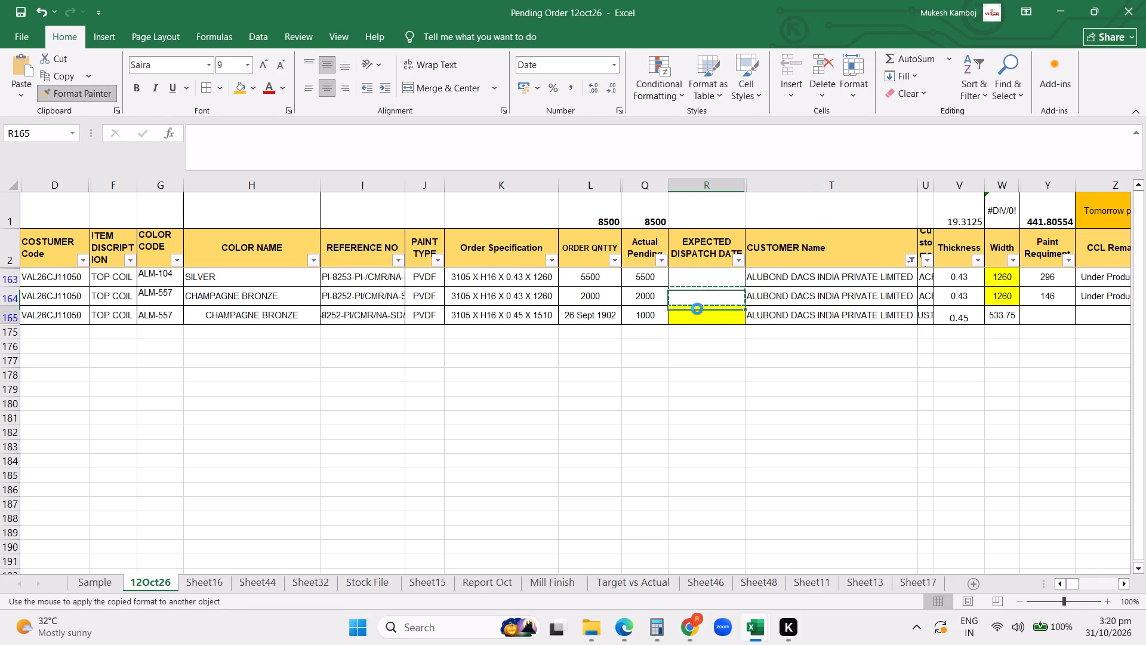
{"action": "left_click", "coordinate": [680, 371]}
{"action": "left_click", "coordinate": [526, 394]}
Apply the number format of row 164's ORDER QNTTY cell to row 165's order quantity.
{"action": "left_click", "coordinate": [583, 296]}
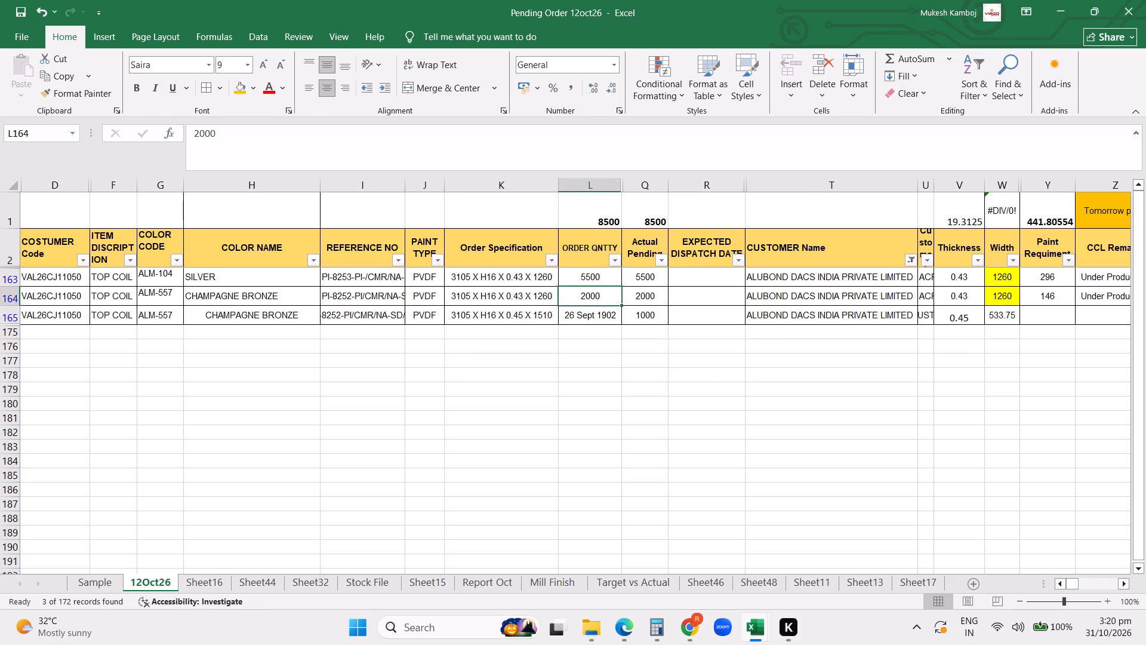
{"action": "left_click", "coordinate": [84, 91]}
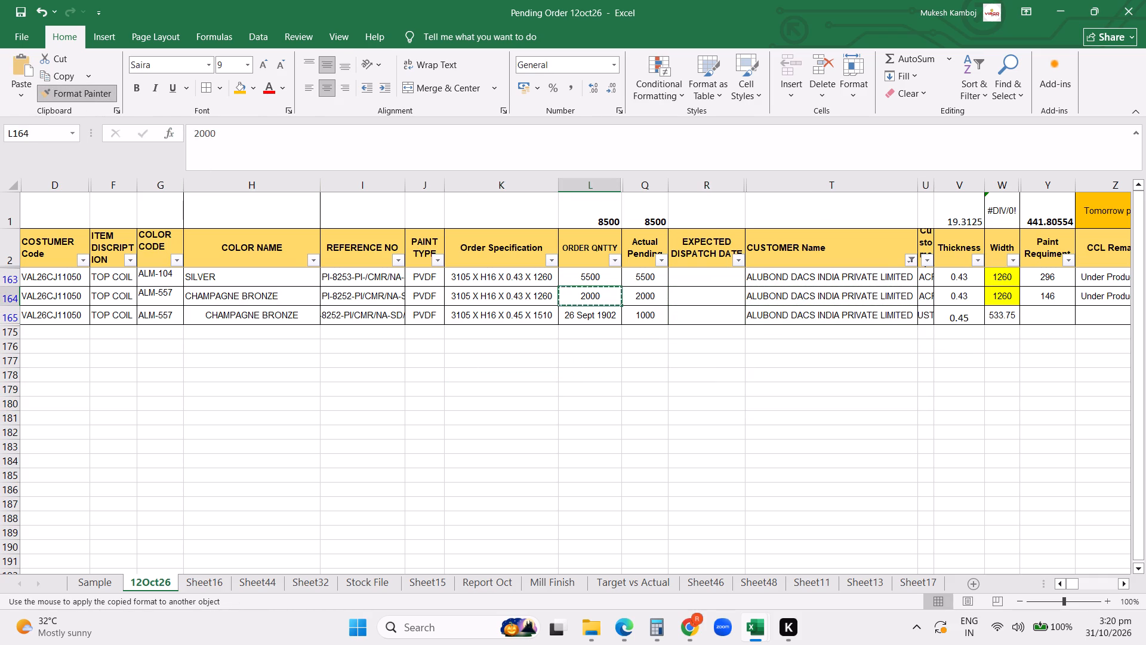
{"action": "left_click", "coordinate": [613, 318]}
{"action": "left_click", "coordinate": [590, 385]}
{"action": "left_click", "coordinate": [335, 407]}
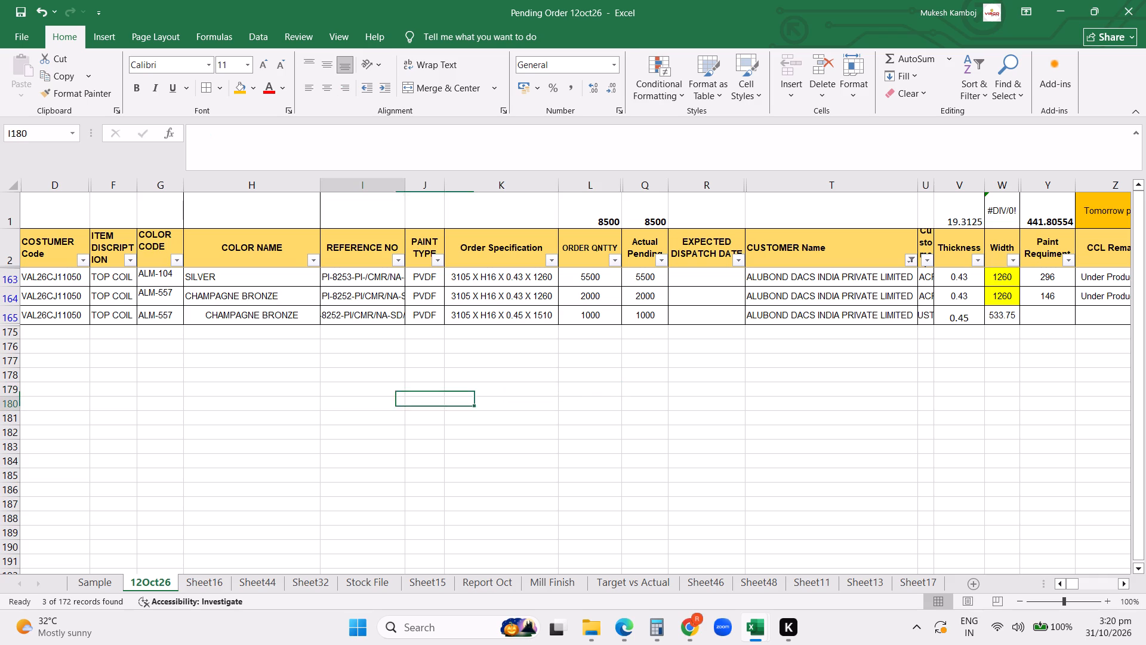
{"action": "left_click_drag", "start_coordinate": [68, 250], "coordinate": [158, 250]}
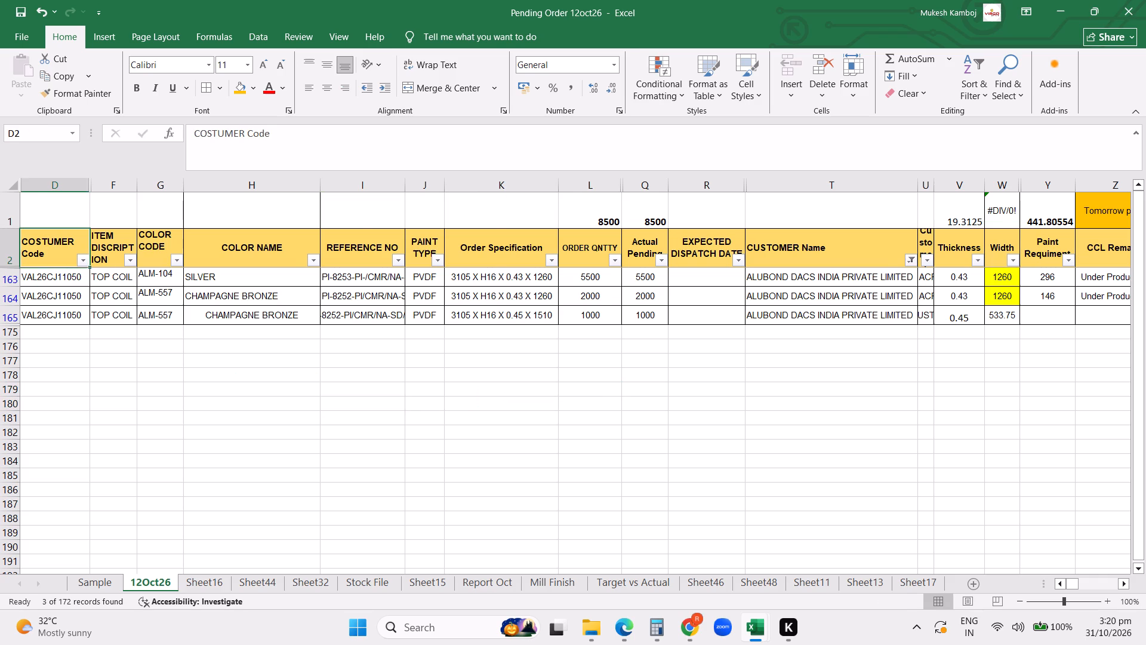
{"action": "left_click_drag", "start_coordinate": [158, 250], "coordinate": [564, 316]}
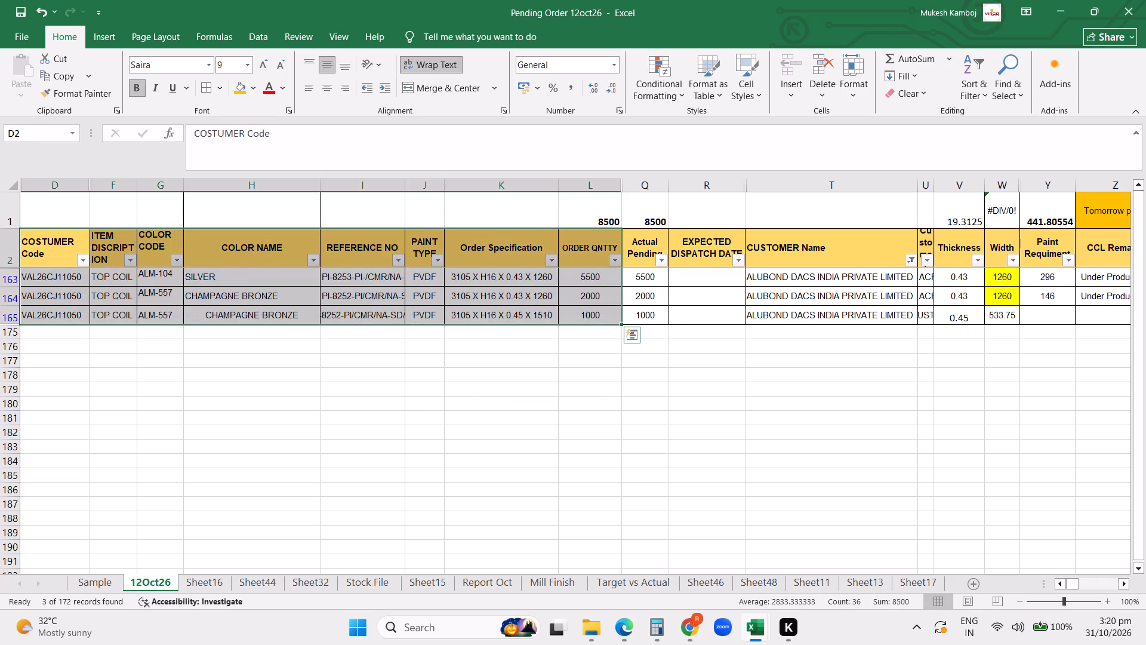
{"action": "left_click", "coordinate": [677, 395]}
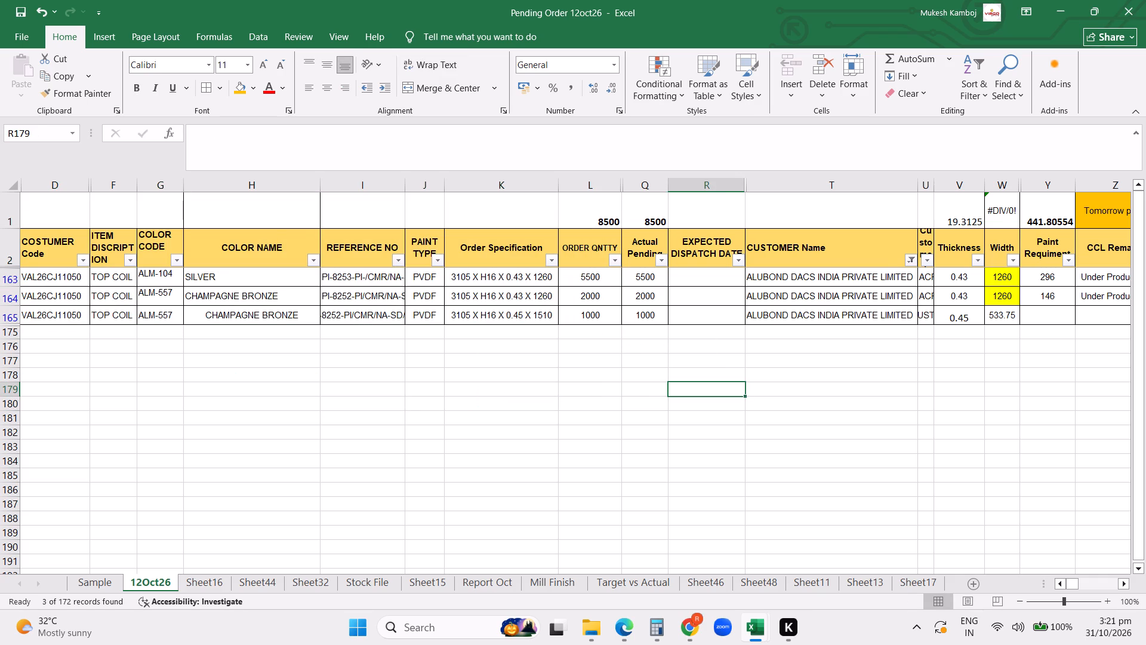
Set the ORDER QNTTY of the ALUBOND rows 163, 164 and 165 to 6000, 2500 and 1200.
{"action": "left_click", "coordinate": [582, 297]}
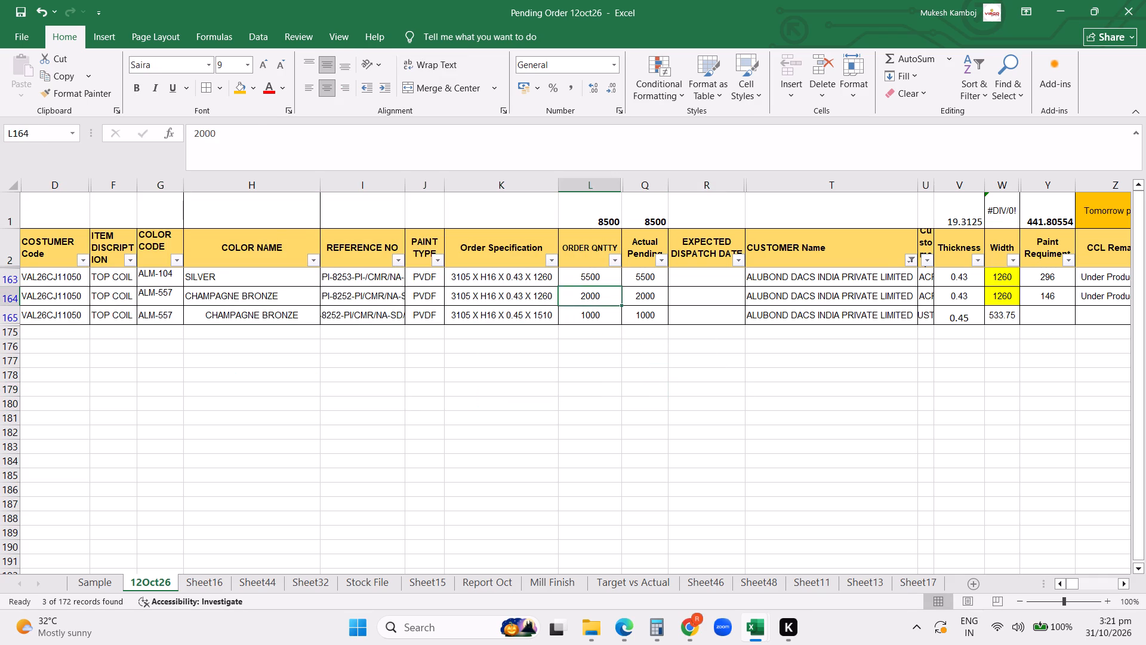
{"action": "key", "text": "Up"}
{"action": "key", "text": "Up"}
{"action": "key", "text": "Down"}
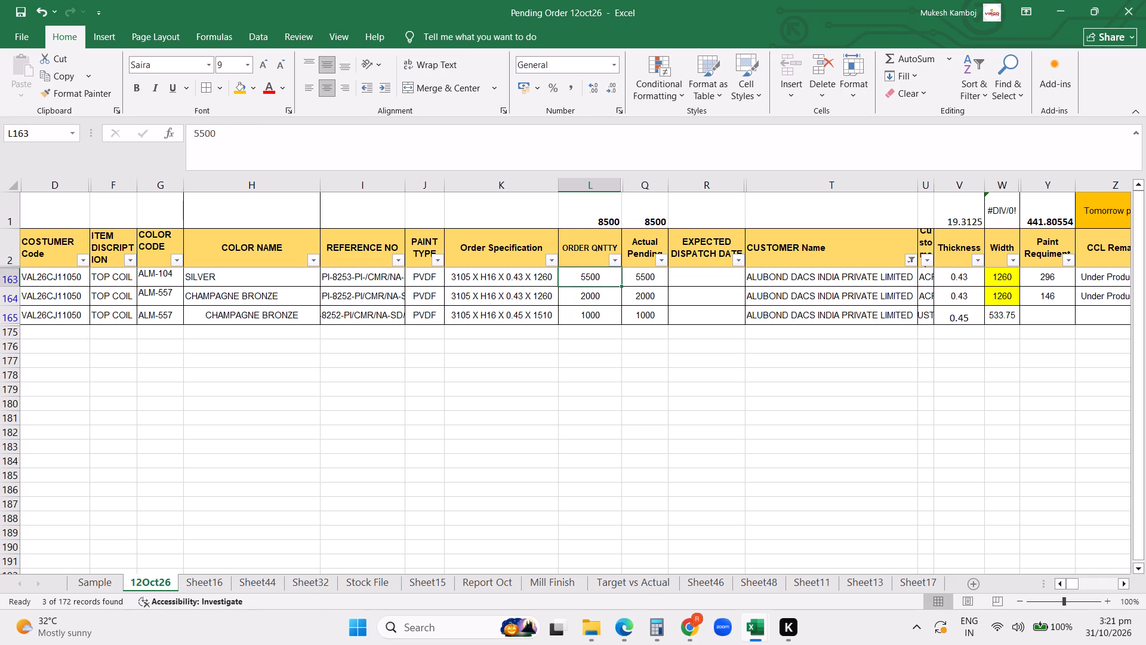
{"action": "type", "text": "6000"}
{"action": "key", "text": "Return"}
{"action": "type", "text": "2500"}
{"action": "key", "text": "Return"}
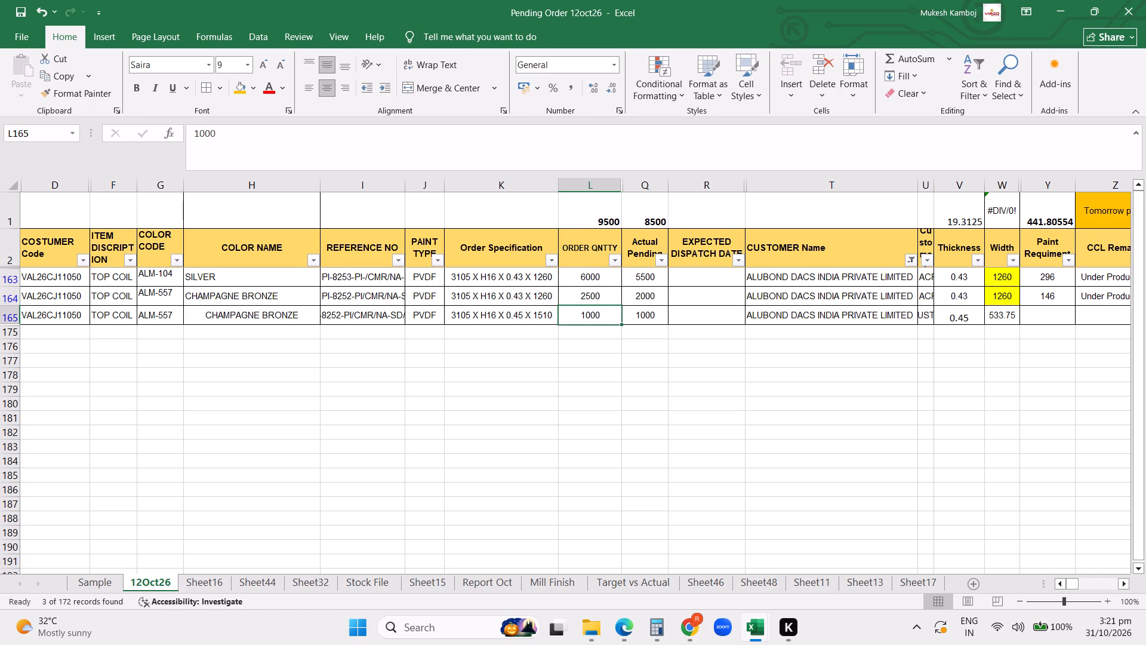
{"action": "type", "text": "1200"}
{"action": "key", "text": "Return"}
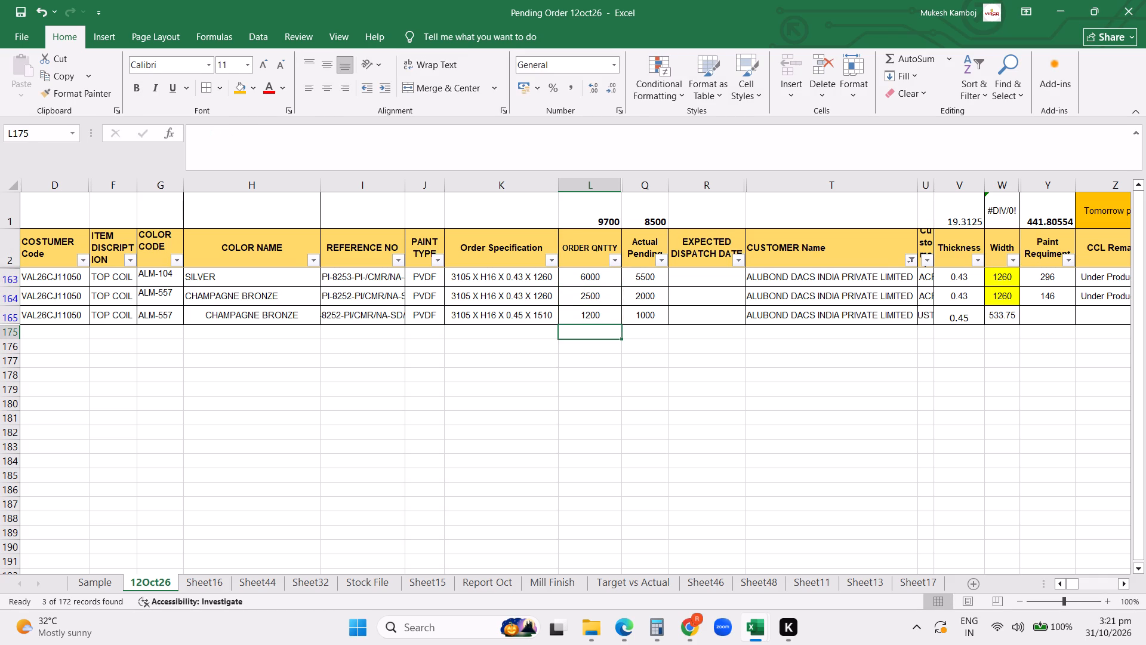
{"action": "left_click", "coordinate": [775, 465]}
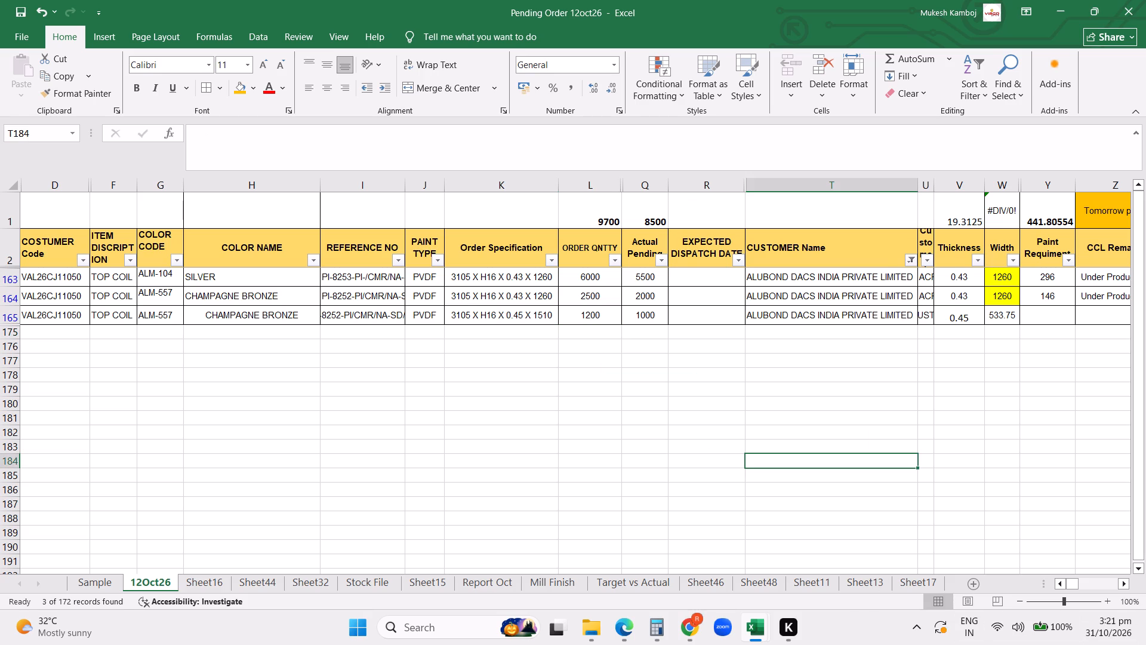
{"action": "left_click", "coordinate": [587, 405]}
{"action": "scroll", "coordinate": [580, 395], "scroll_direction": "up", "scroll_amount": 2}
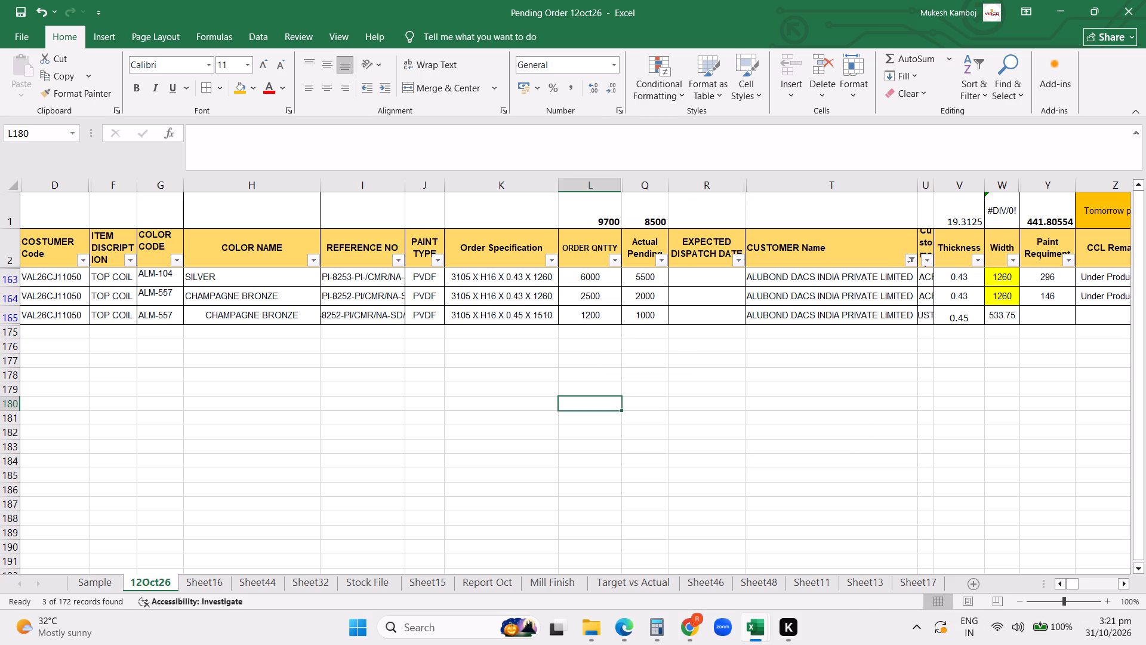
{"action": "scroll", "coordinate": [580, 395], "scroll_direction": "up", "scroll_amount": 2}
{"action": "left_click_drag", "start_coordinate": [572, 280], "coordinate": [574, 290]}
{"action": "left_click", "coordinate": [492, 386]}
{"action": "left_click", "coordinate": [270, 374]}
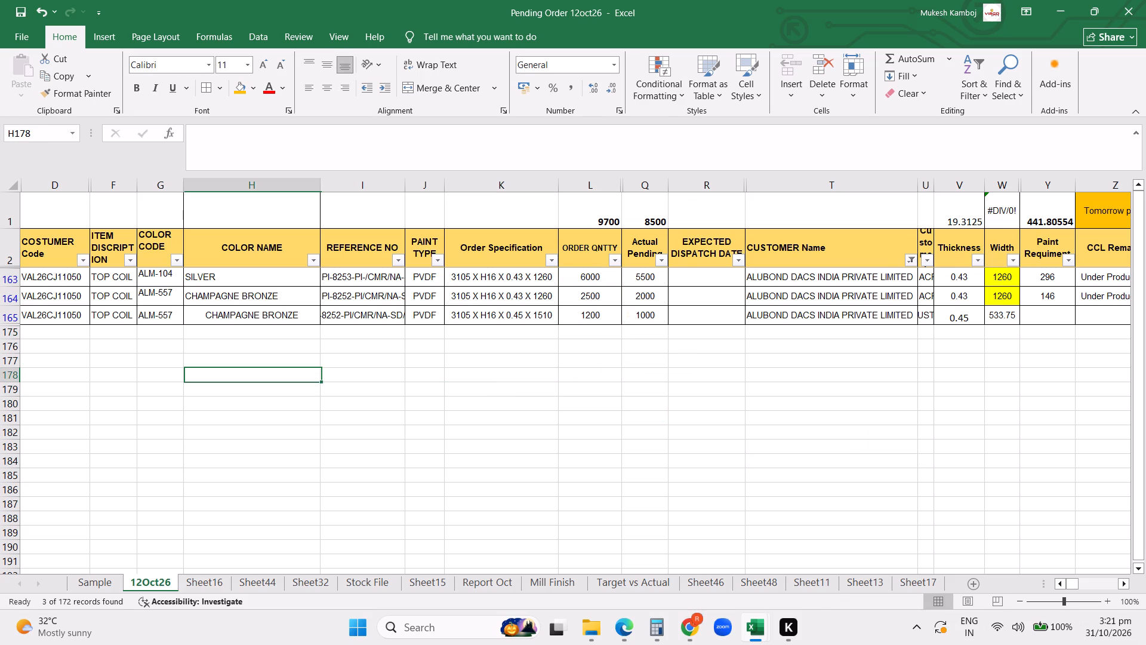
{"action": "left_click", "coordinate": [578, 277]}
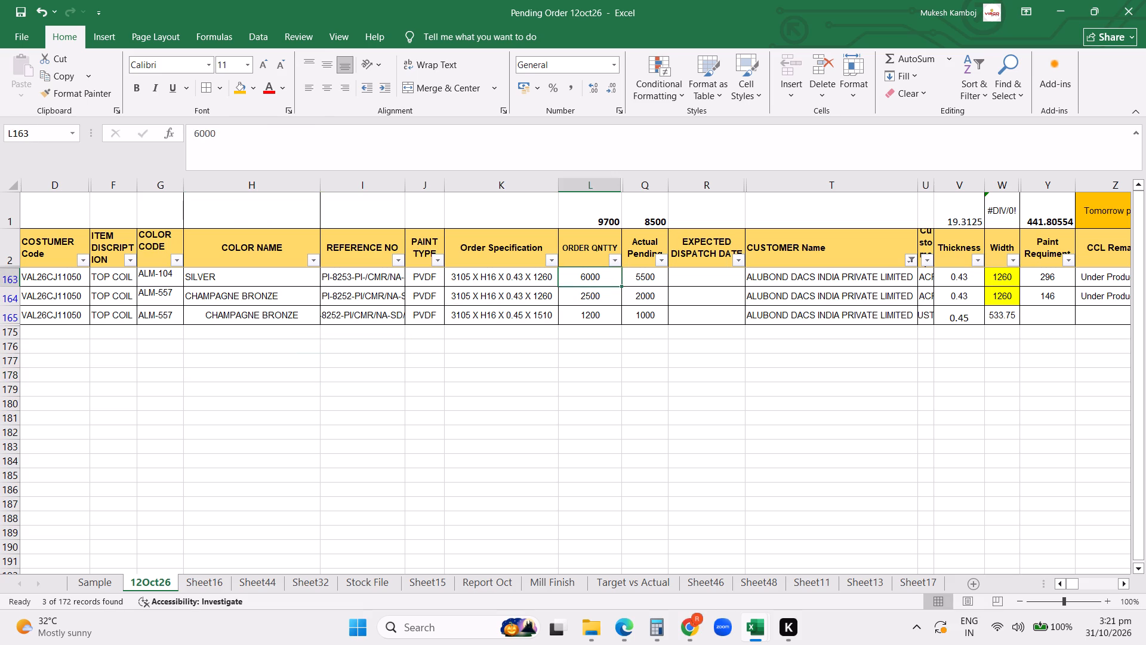
Hide the ITEM DISCRIPTION column (column F) in the 12Oct26 sheet.
{"action": "left_click", "coordinate": [116, 190]}
{"action": "right_click", "coordinate": [116, 190]}
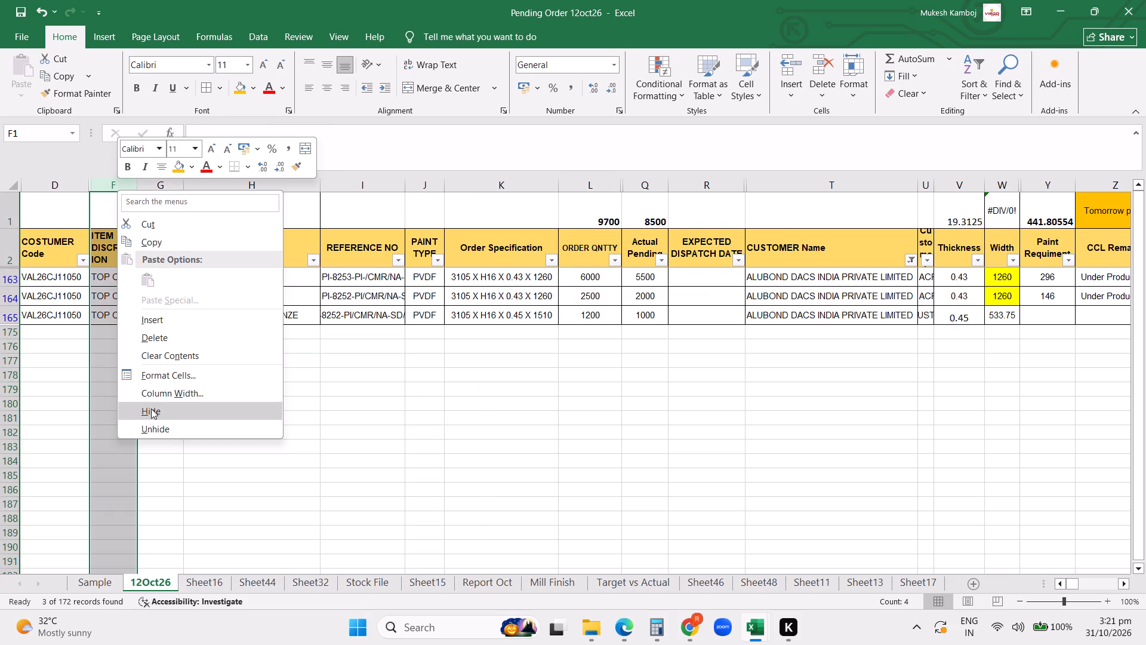
{"action": "left_click", "coordinate": [150, 409]}
{"action": "left_click", "coordinate": [241, 416]}
Copy the header row and the three ALUBOND order rows, from COSTUMER Code through ORDER QNTTY.
{"action": "left_click_drag", "start_coordinate": [70, 246], "coordinate": [513, 283]}
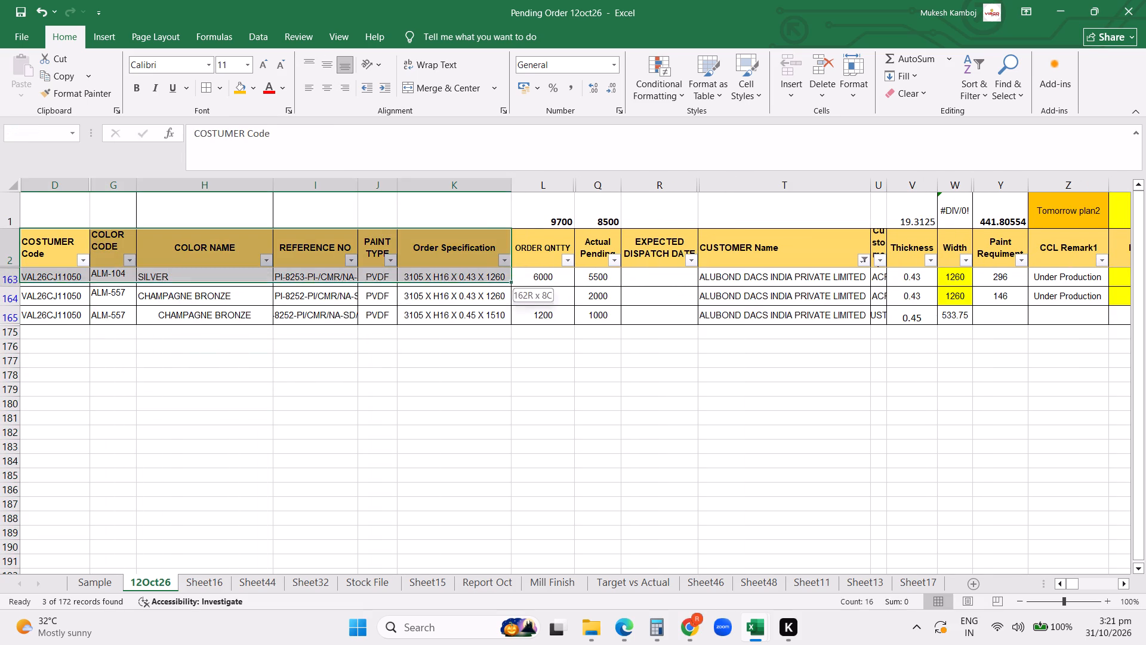
{"action": "left_click_drag", "start_coordinate": [513, 283], "coordinate": [526, 317]}
{"action": "key", "text": "ctrl+c"}
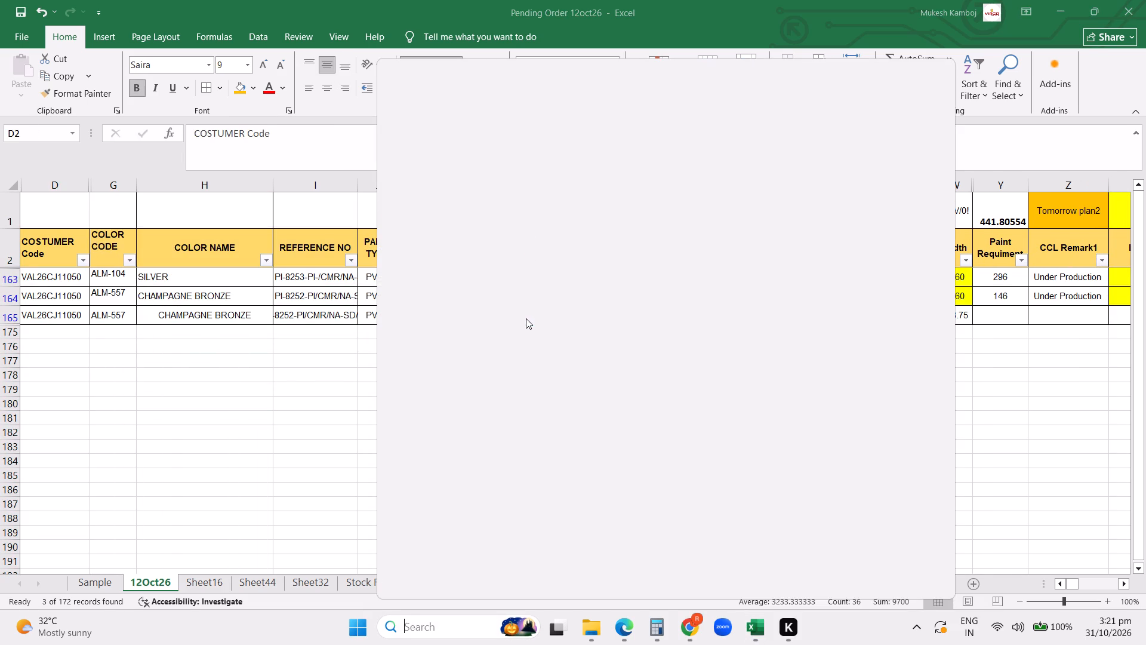
{"action": "left_click", "coordinate": [344, 359]}
{"action": "key", "text": "ctrl+c"}
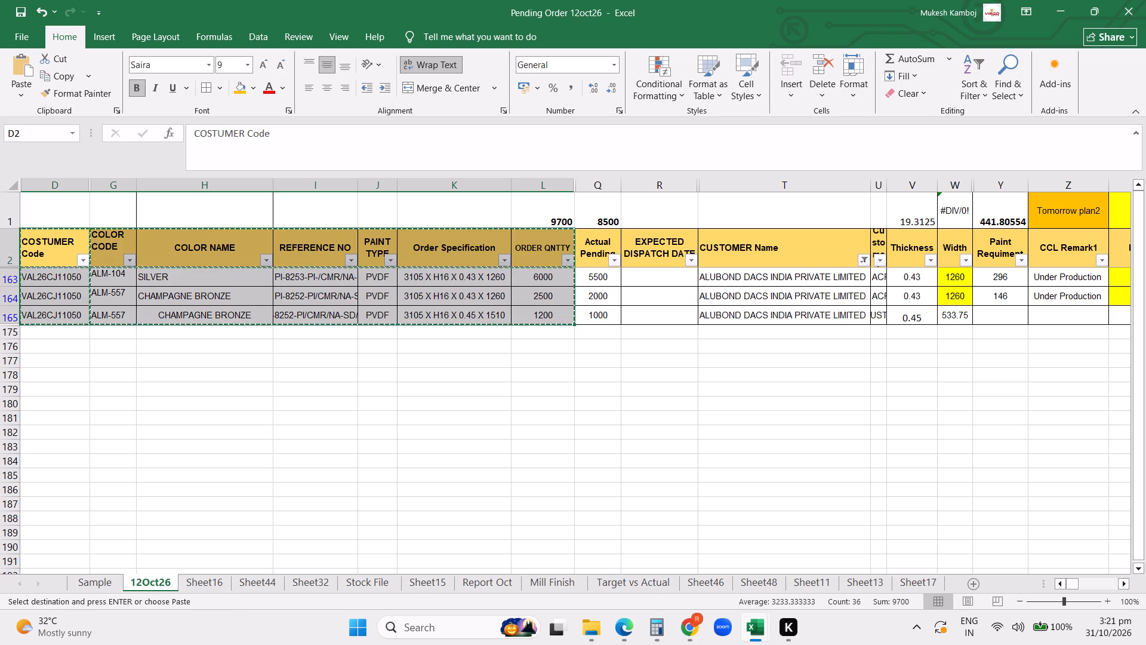
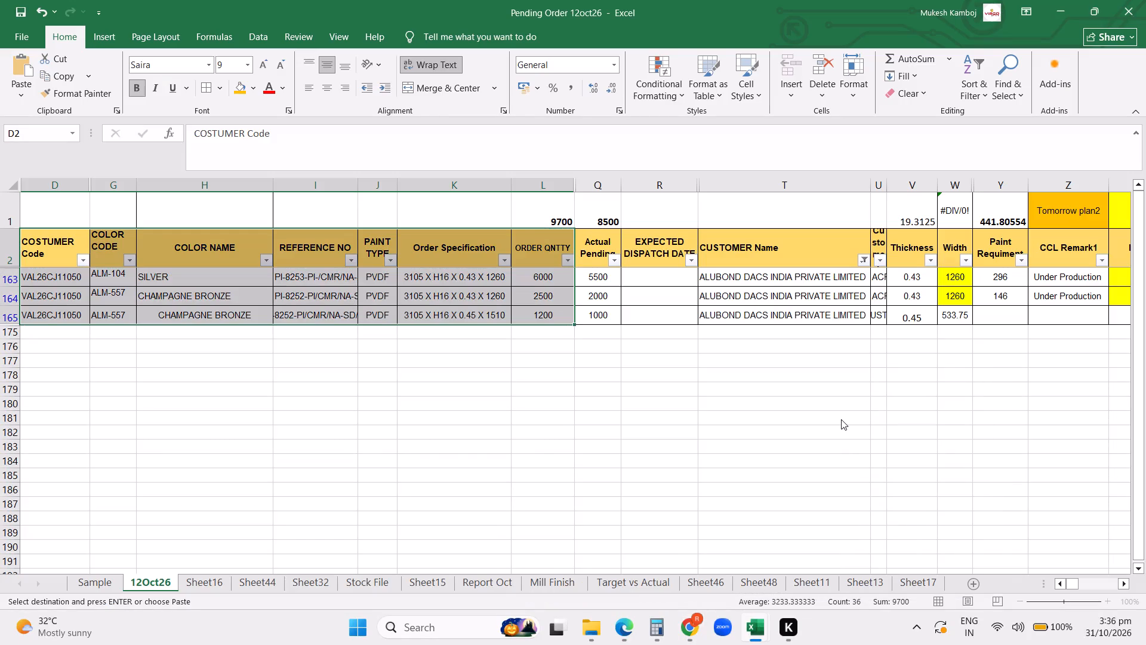
Clear the CUSTOMER Name filter on the 12Oct26 sheet.
{"action": "left_click", "coordinate": [841, 419]}
{"action": "left_click", "coordinate": [866, 256]}
{"action": "left_click", "coordinate": [851, 307]}
{"action": "triple_click", "coordinate": [851, 307]}
{"action": "left_click", "coordinate": [851, 307]}
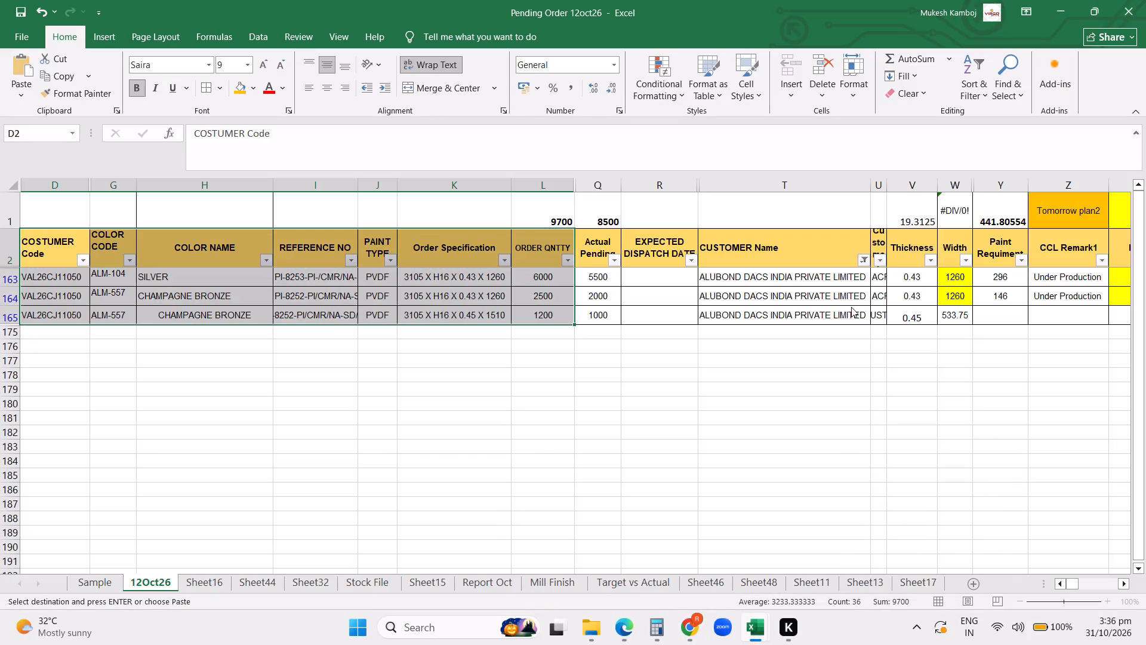
{"action": "triple_click", "coordinate": [851, 307]}
{"action": "triple_click", "coordinate": [851, 307]}
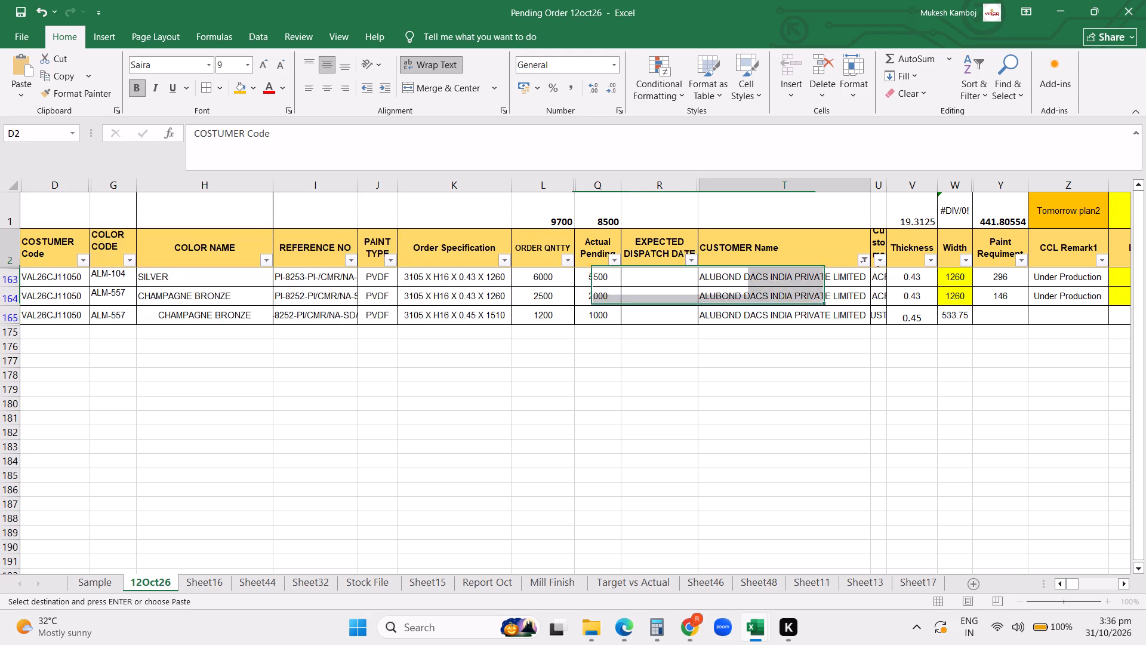
{"action": "left_click", "coordinate": [863, 261]}
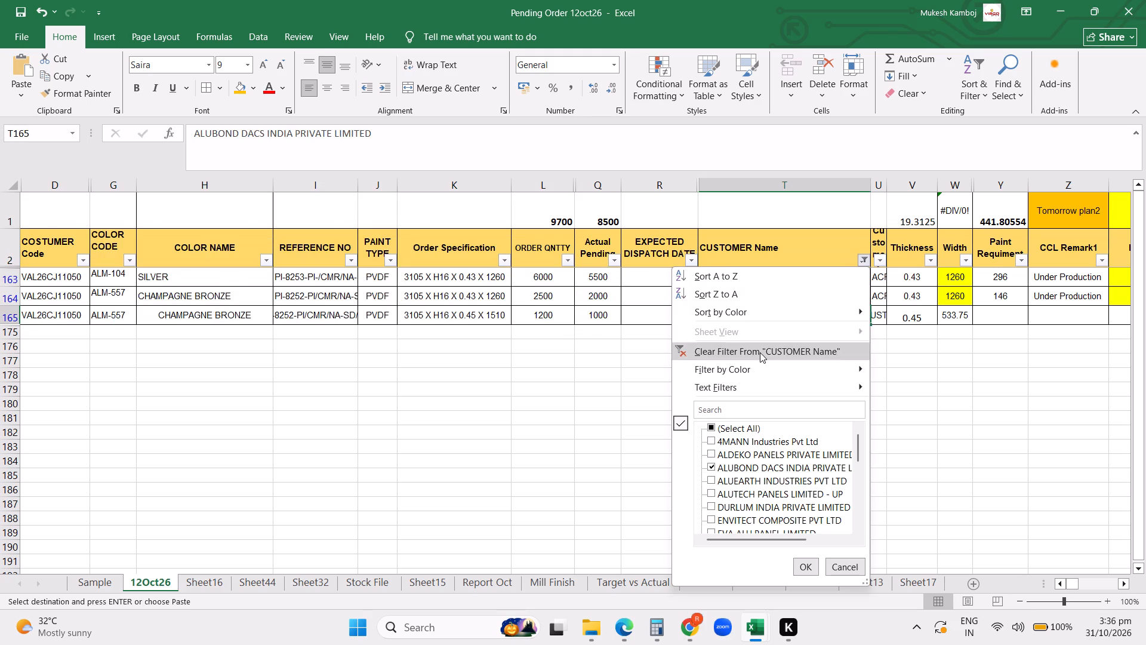
{"action": "left_click", "coordinate": [760, 352]}
Filter the Stock File sheet's Thickness column to .23 only.
{"action": "left_click", "coordinate": [369, 579]}
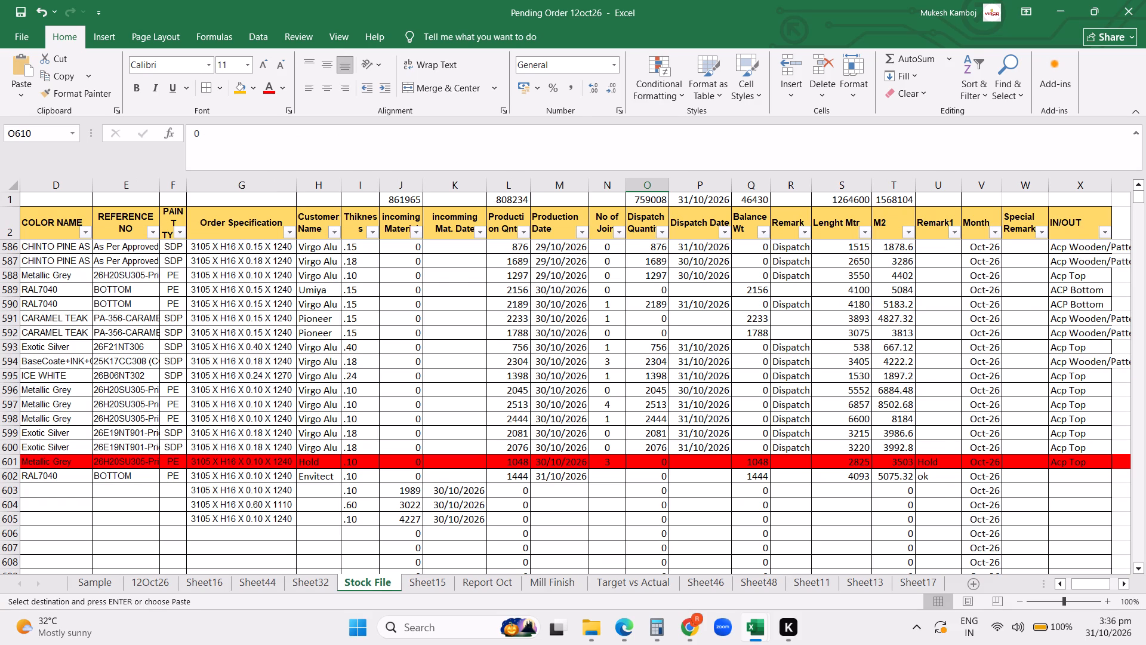
{"action": "left_click", "coordinate": [369, 235]}
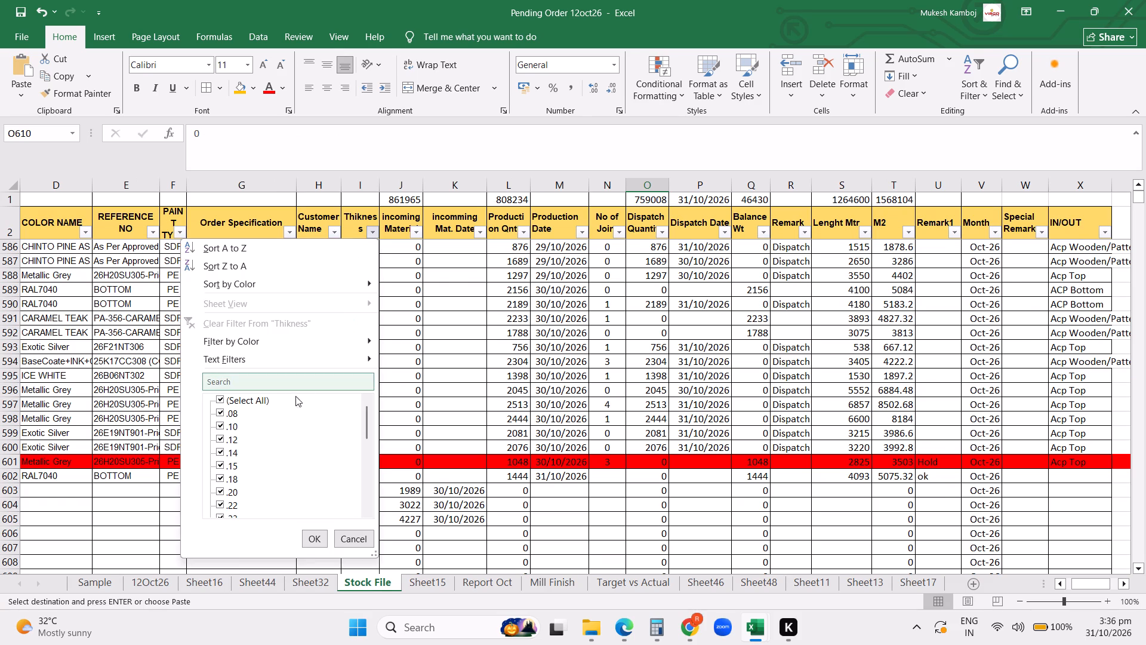
{"action": "left_click", "coordinate": [249, 397]}
{"action": "left_click", "coordinate": [372, 490]}
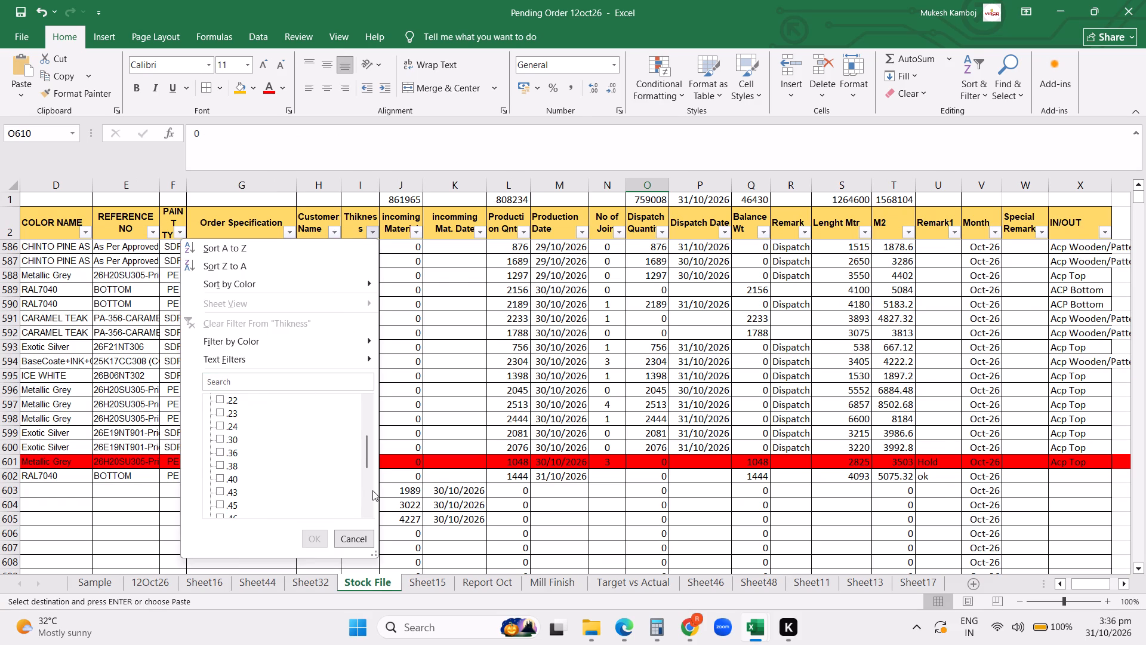
{"action": "left_click", "coordinate": [233, 416]}
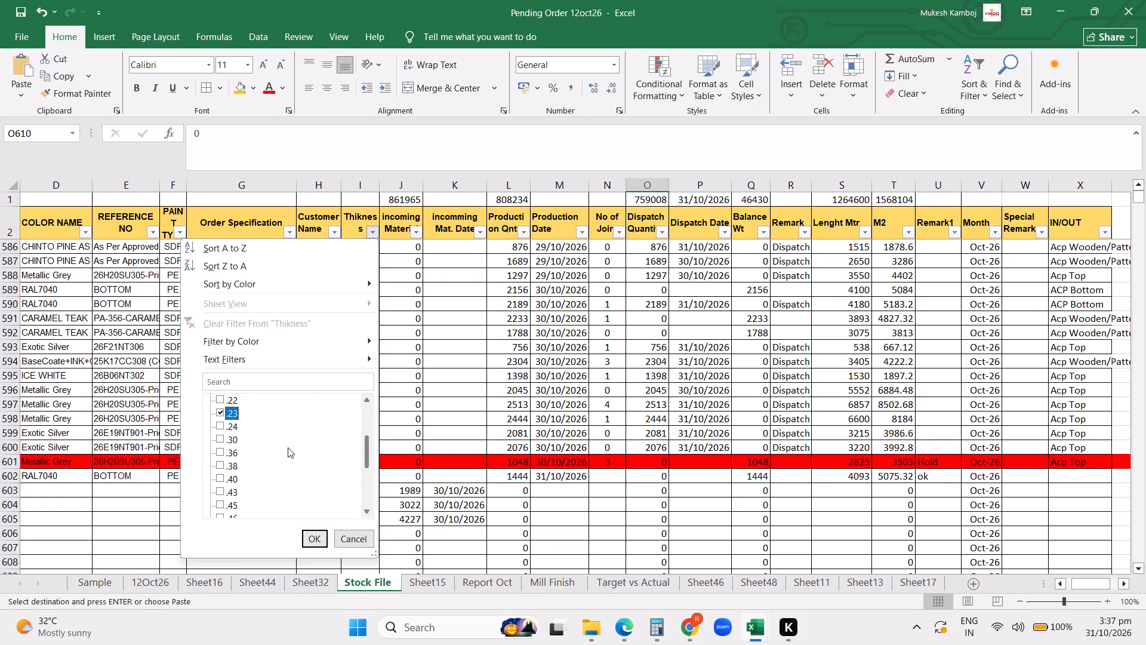
{"action": "left_click", "coordinate": [316, 534]}
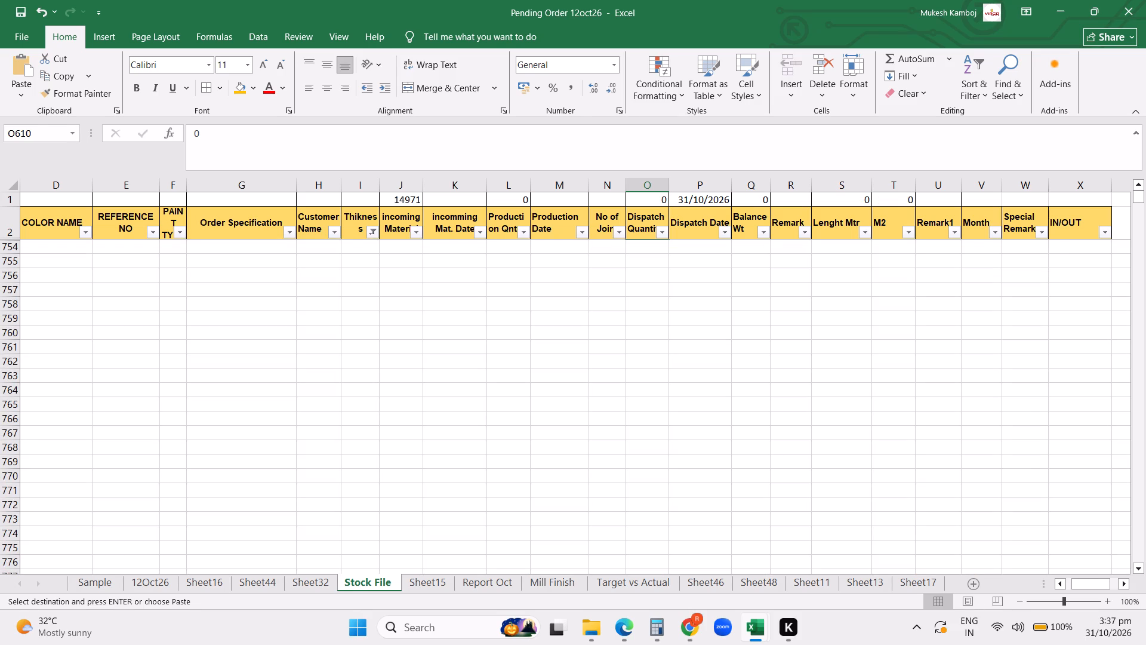
Examine the incoming material quantities and dates of the .23 thickness stock rows.
{"action": "key", "text": "Up"}
{"action": "key", "text": "Up"}
{"action": "key", "text": "Up"}
{"action": "key", "text": "Down"}
{"action": "key", "text": "Down"}
{"action": "key", "text": "Down"}
{"action": "key", "text": "Up"}
{"action": "key", "text": "Up"}
{"action": "key", "text": "Up"}
{"action": "key", "text": "Up"}
{"action": "key", "text": "Up"}
{"action": "key", "text": "Up"}
{"action": "key", "text": "Up"}
{"action": "key", "text": "Up"}
{"action": "key", "text": "Up"}
{"action": "key", "text": "Up"}
{"action": "key", "text": "Up"}
{"action": "key", "text": "Up"}
{"action": "key", "text": "Up"}
{"action": "key", "text": "Up"}
{"action": "key", "text": "Up"}
{"action": "key", "text": "Up"}
{"action": "key", "text": "Up"}
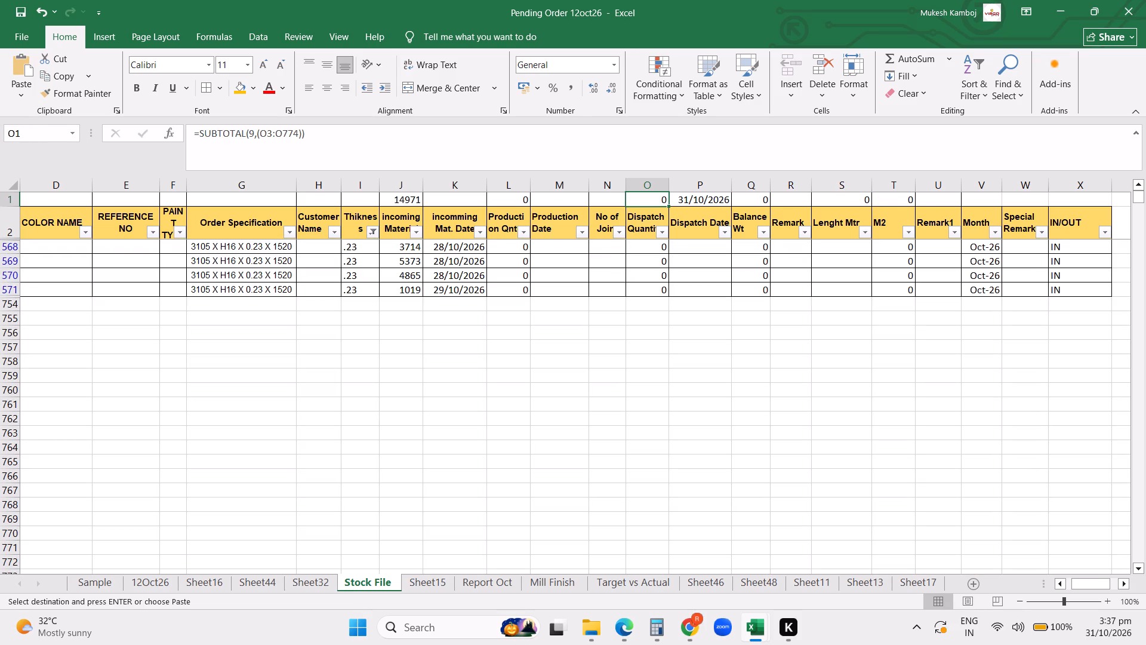
{"action": "left_click", "coordinate": [390, 251]}
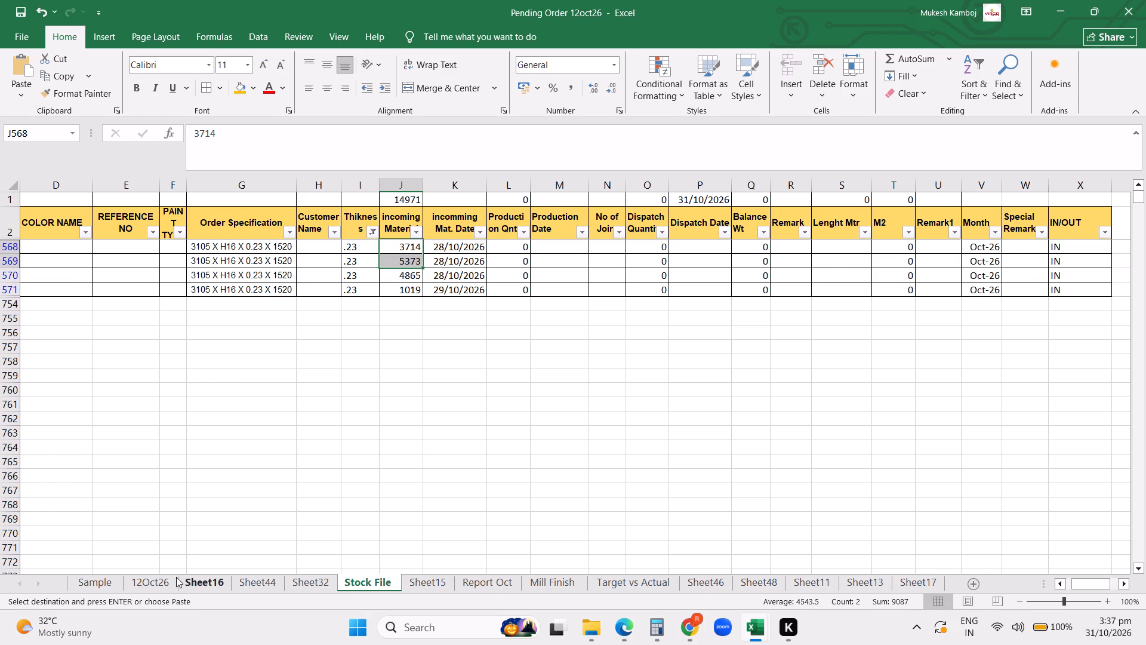
Filter the 12Oct26 sheet's COLOR NAME column to METALLIC BRONZE, searching the colour values for "meta".
{"action": "left_click", "coordinate": [158, 577]}
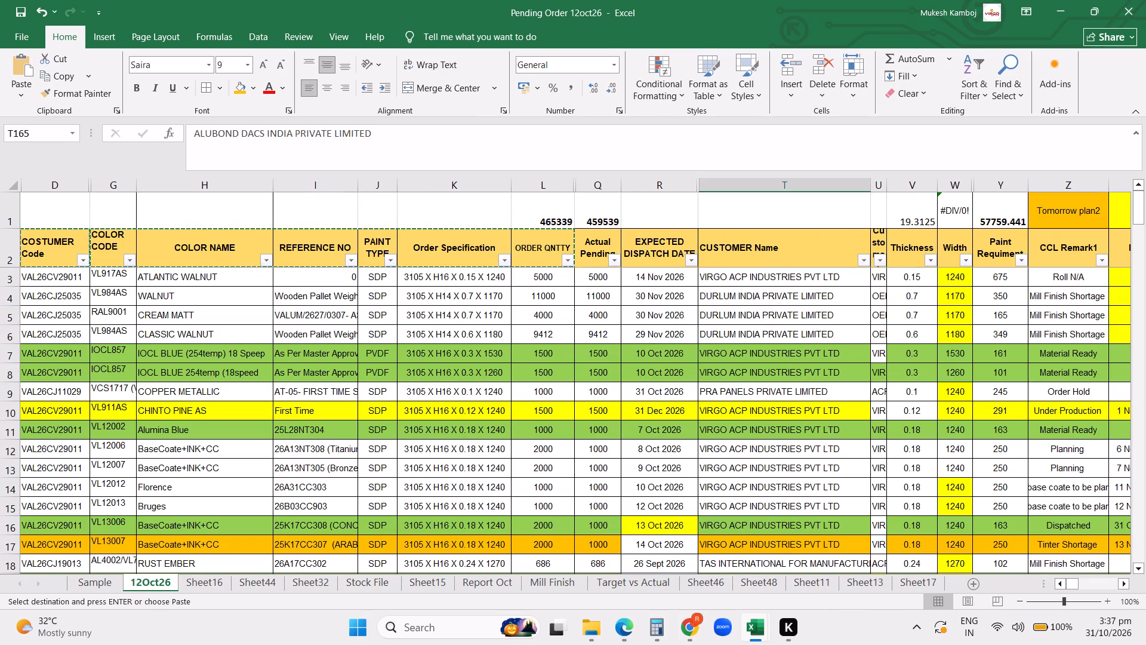
{"action": "left_click", "coordinate": [264, 259]}
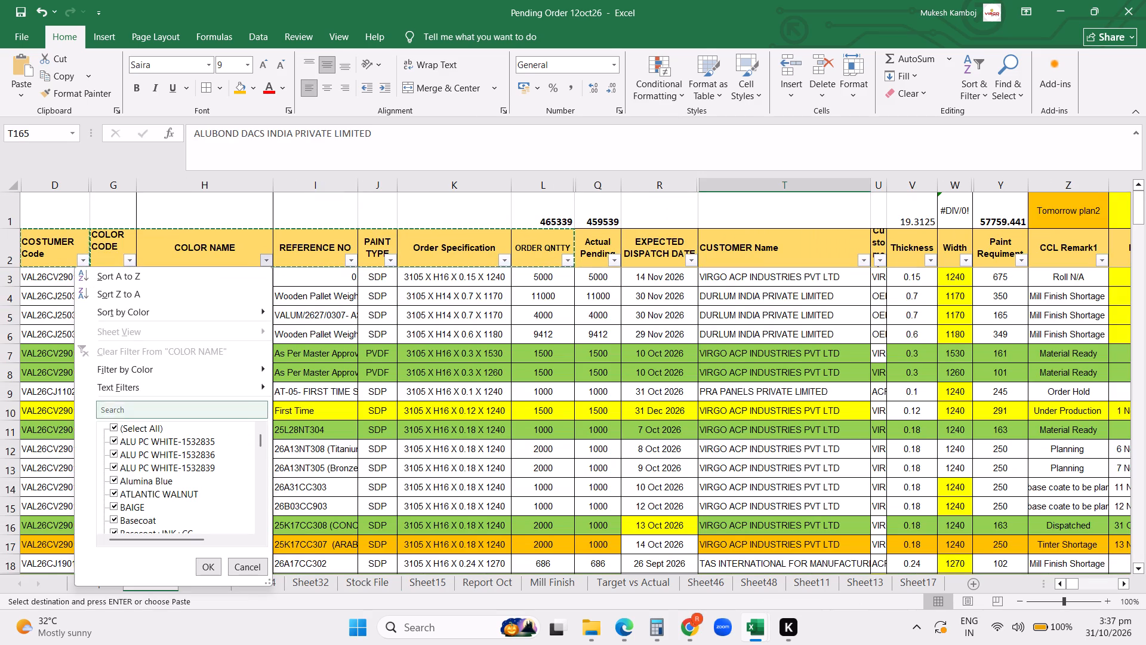
{"action": "left_click", "coordinate": [134, 407]}
{"action": "key", "text": "comma"}
{"action": "key", "text": "BackSpace"}
{"action": "type", "text": "meta"}
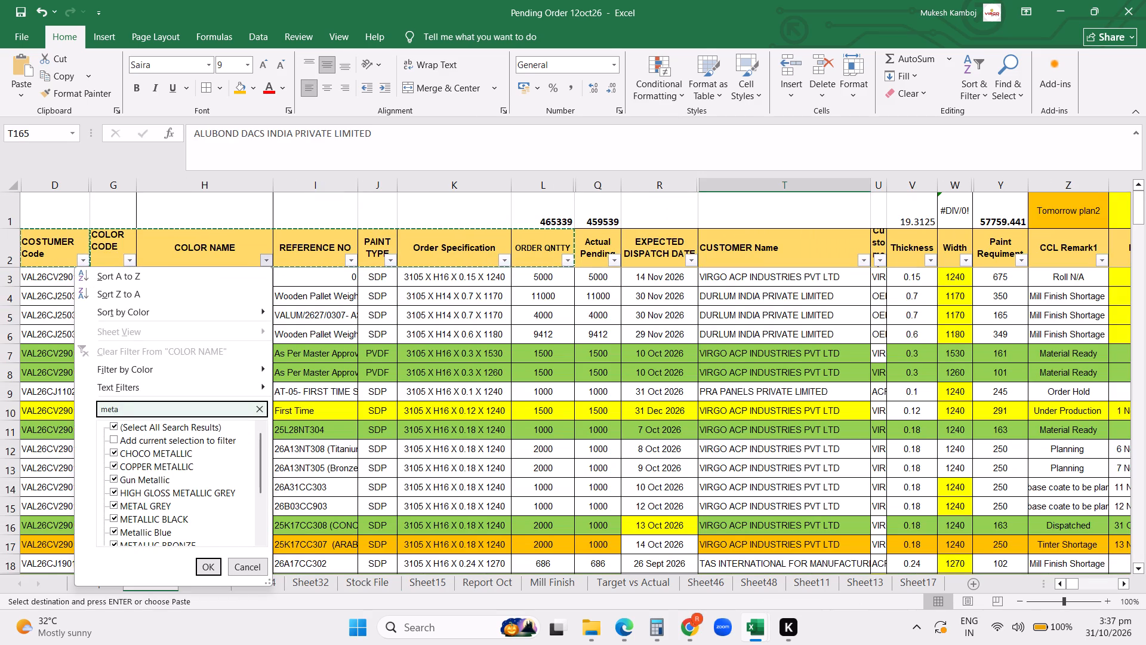
{"action": "left_click", "coordinate": [116, 429]}
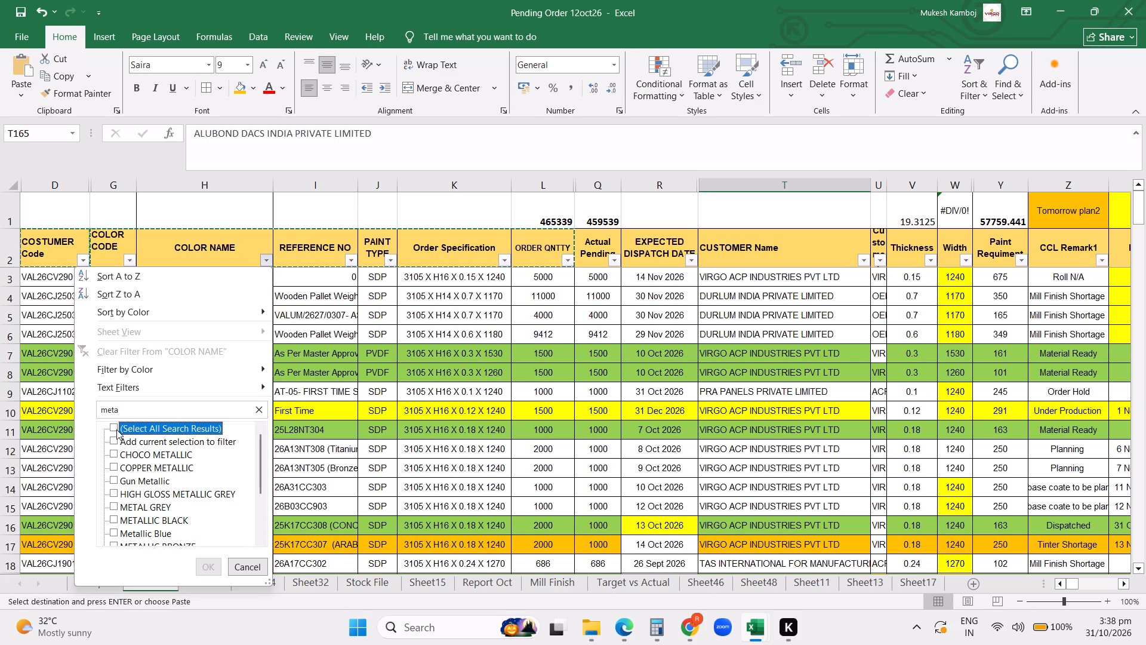
{"action": "key", "text": "Down"}
{"action": "key", "text": "Down"}
{"action": "key", "text": "Down"}
{"action": "key", "text": "Down"}
{"action": "key", "text": "Down"}
{"action": "key", "text": "Down"}
{"action": "key", "text": "Down"}
{"action": "key", "text": "Down"}
{"action": "key", "text": "Down"}
{"action": "key", "text": "Down"}
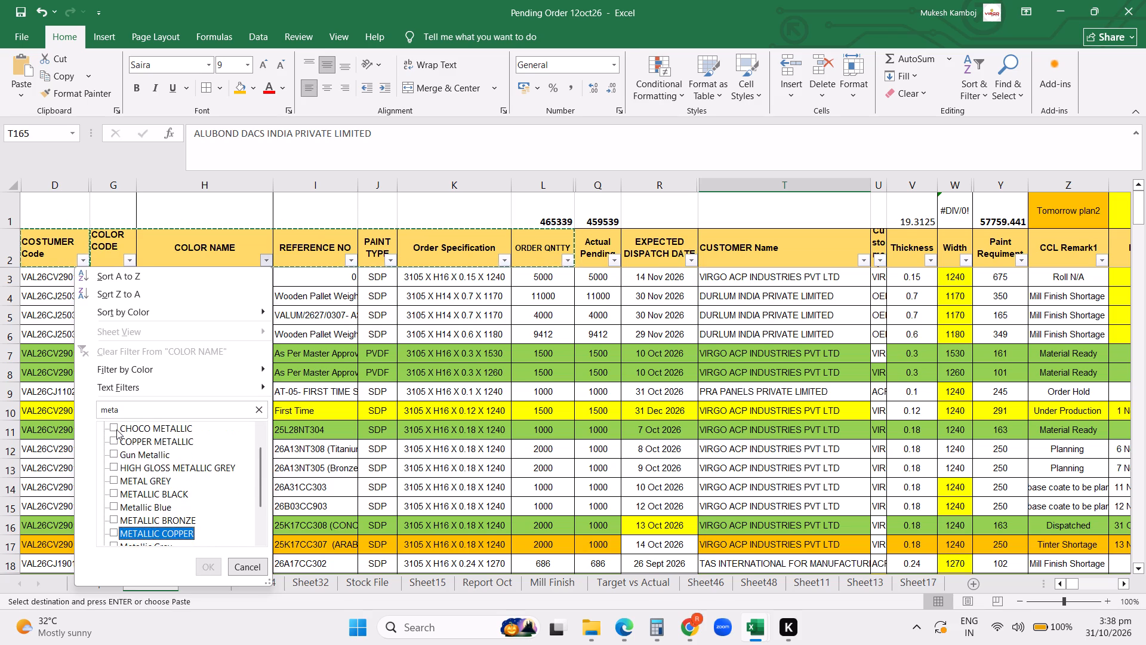
{"action": "key", "text": "Up"}
{"action": "key", "text": "space"}
{"action": "key", "text": "Return"}
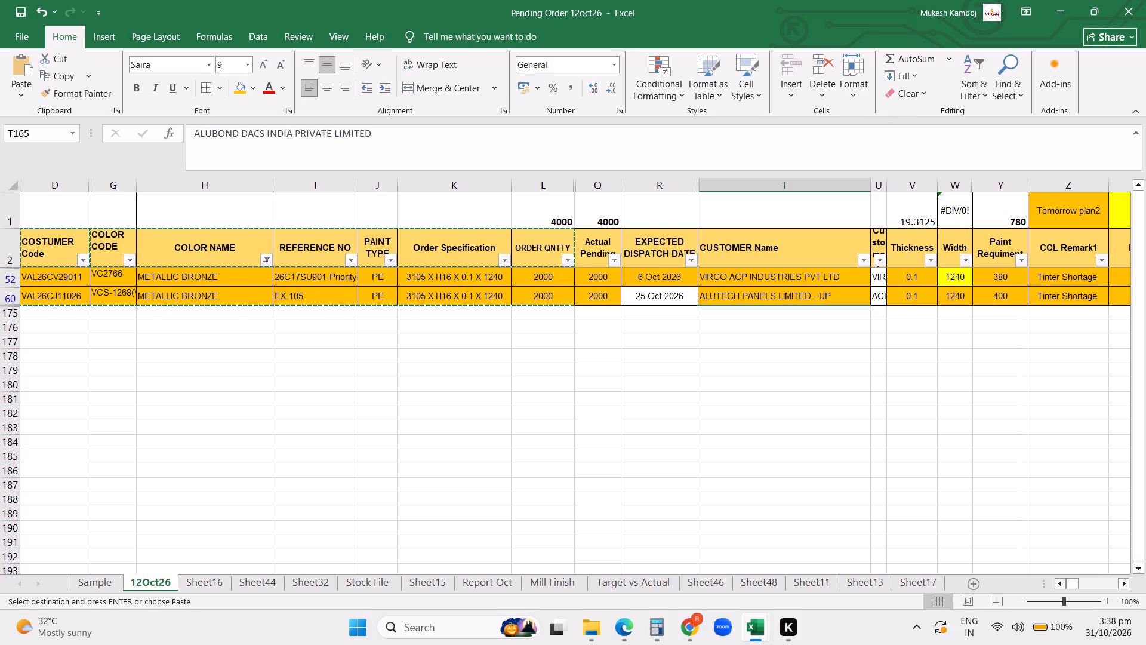
Widen the COLOR CODE column G so its full codes fit.
{"action": "left_click", "coordinate": [200, 309]}
{"action": "left_click_drag", "start_coordinate": [135, 189], "coordinate": [158, 183]}
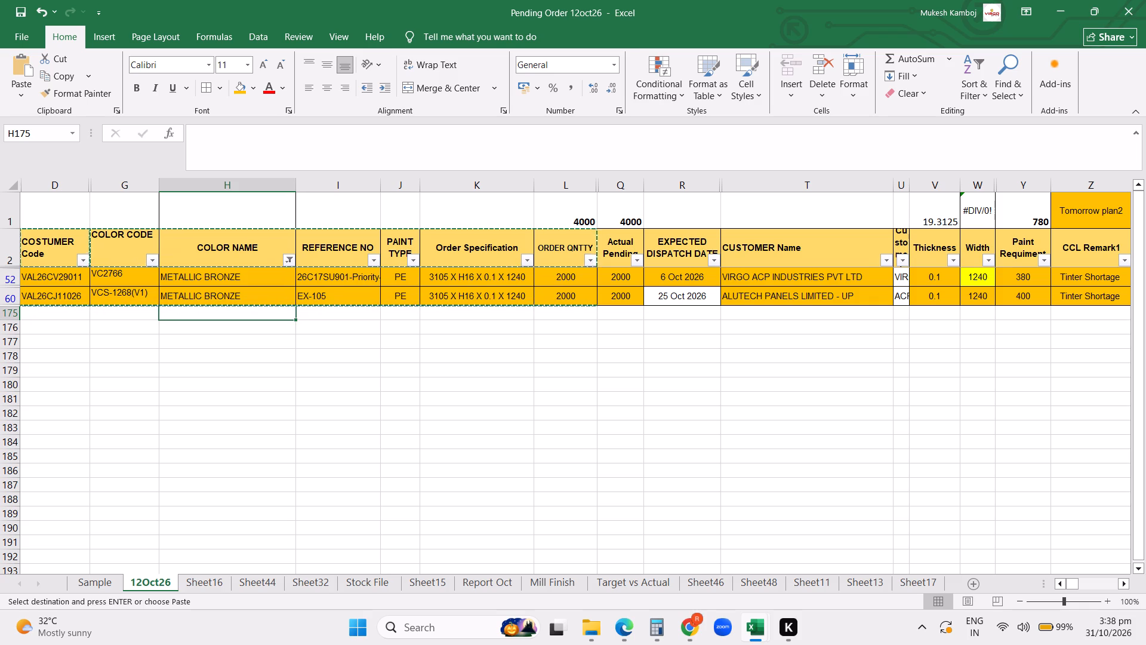
Copy the Paint Requirement value 380 from METALLIC BRONZE row 52 into row 60.
{"action": "left_click", "coordinate": [1022, 281]}
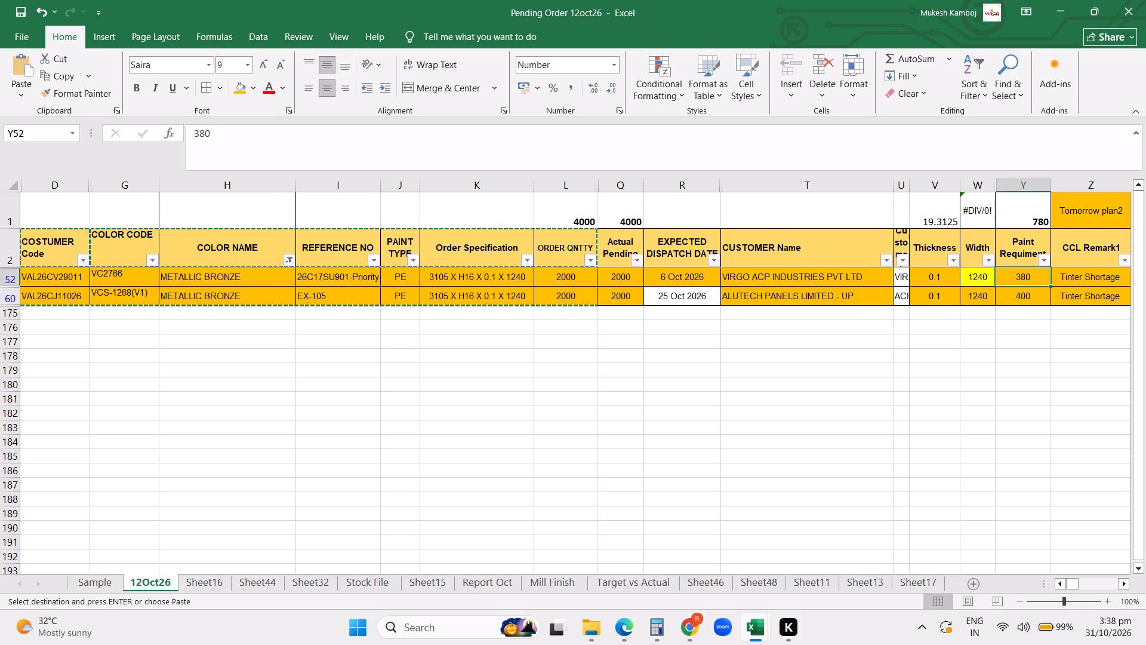
{"action": "left_click", "coordinate": [700, 271]}
{"action": "left_click", "coordinate": [623, 278]}
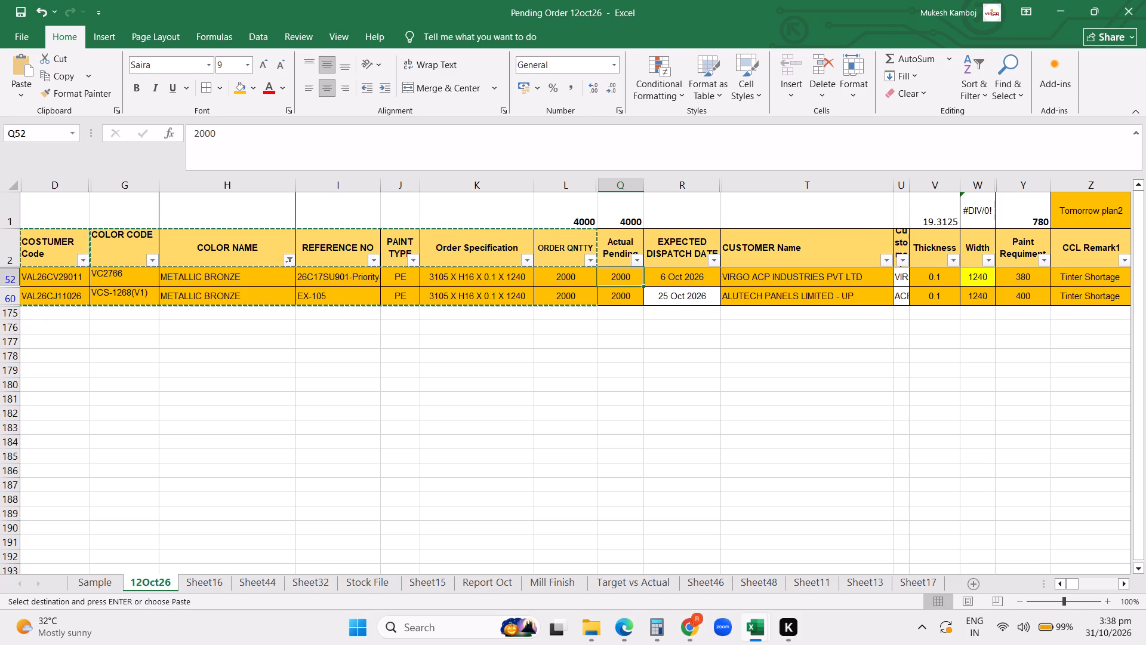
{"action": "left_click", "coordinate": [1024, 274]}
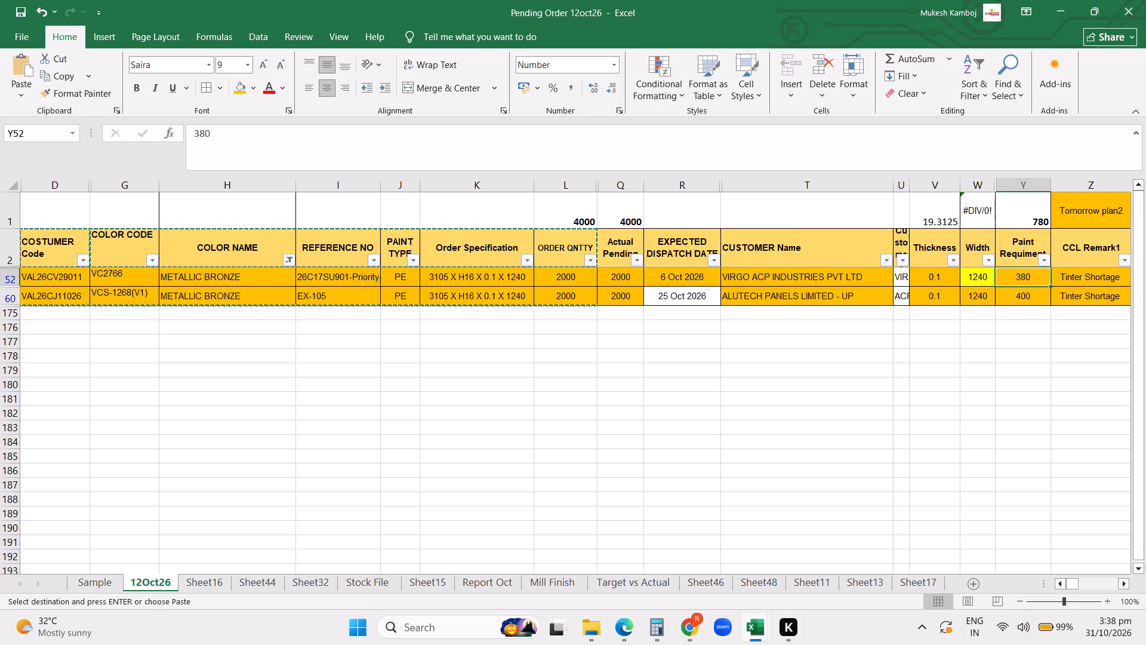
{"action": "key", "text": "ctrl+c"}
{"action": "key", "text": "Down"}
{"action": "key", "text": "Return"}
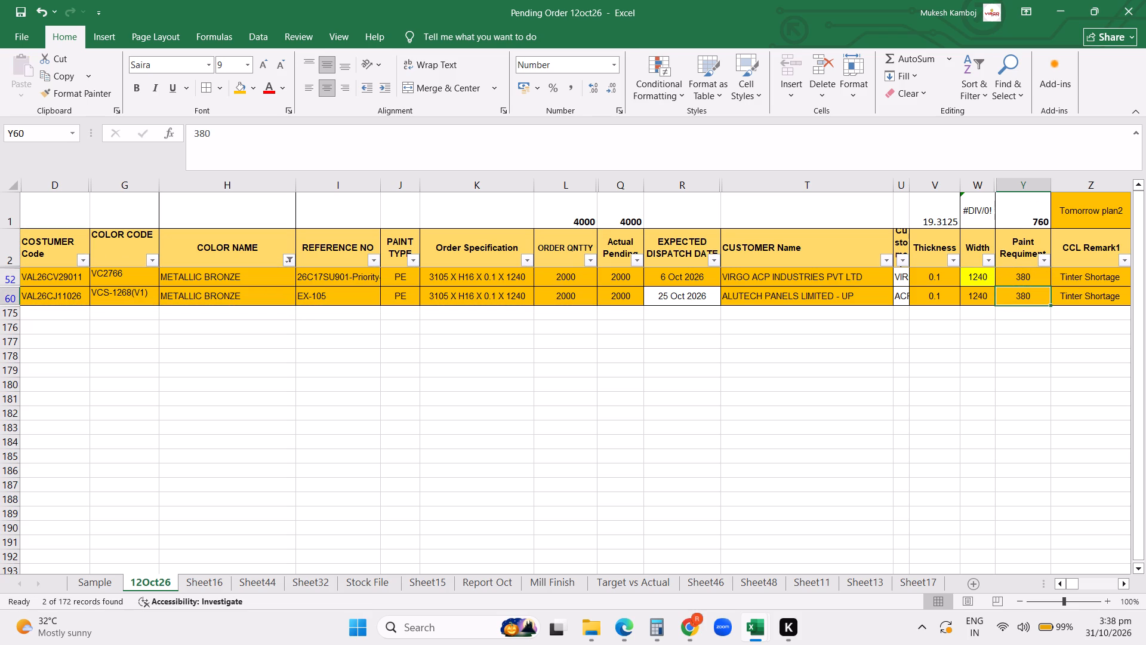
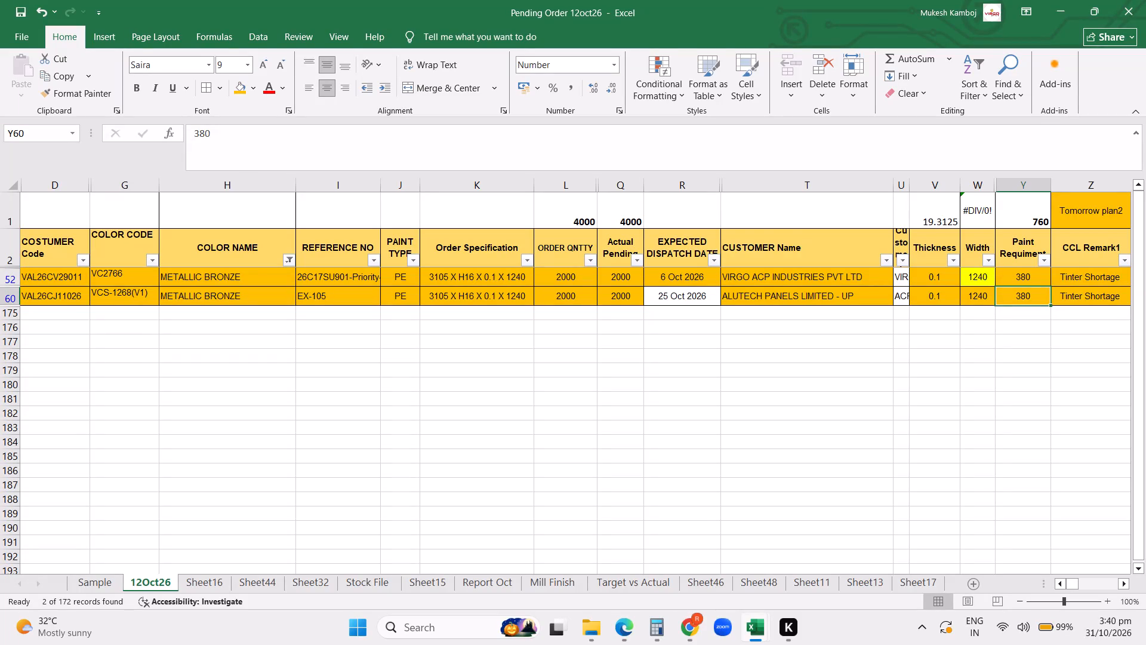
Replace the COLOR NAME filter with a REFERENCE NO filter, searching the reference values for 101.
{"action": "left_click", "coordinate": [292, 260]}
{"action": "left_click", "coordinate": [212, 345]}
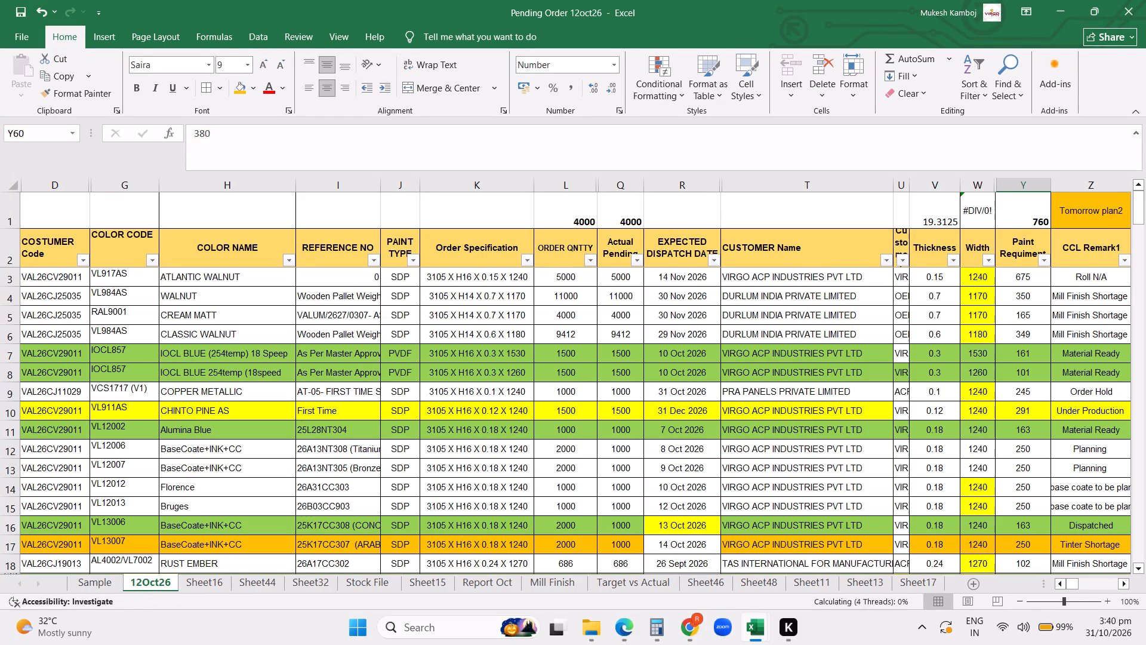
{"action": "left_click", "coordinate": [377, 266]}
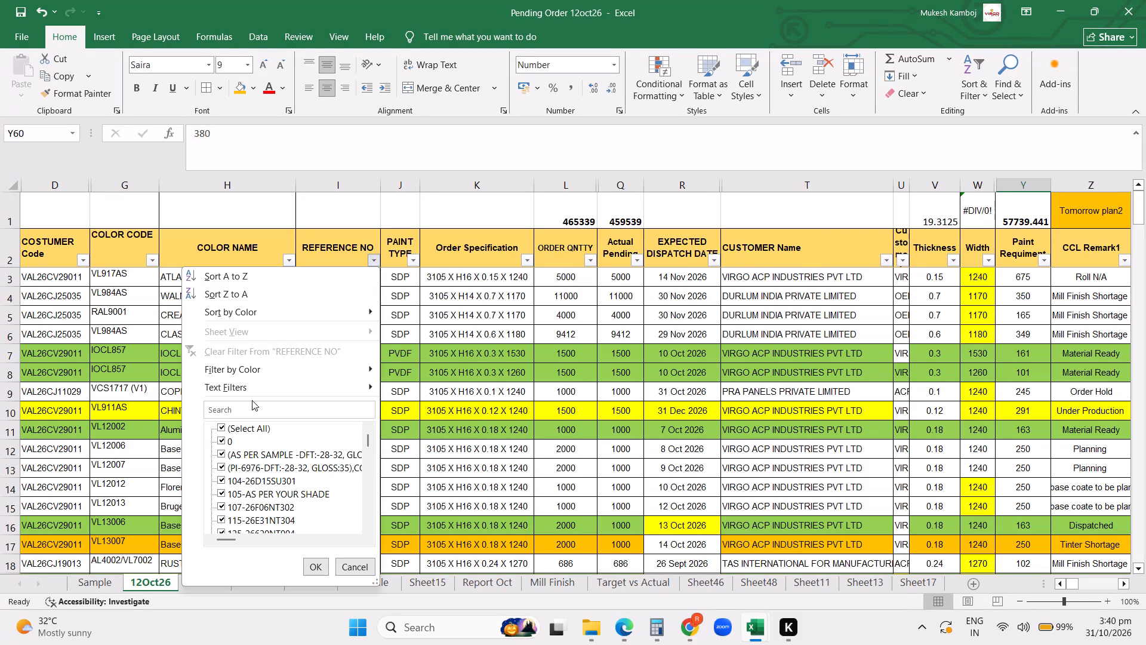
{"action": "left_click", "coordinate": [244, 410]}
{"action": "type", "text": "101"}
{"action": "key", "text": "Return"}
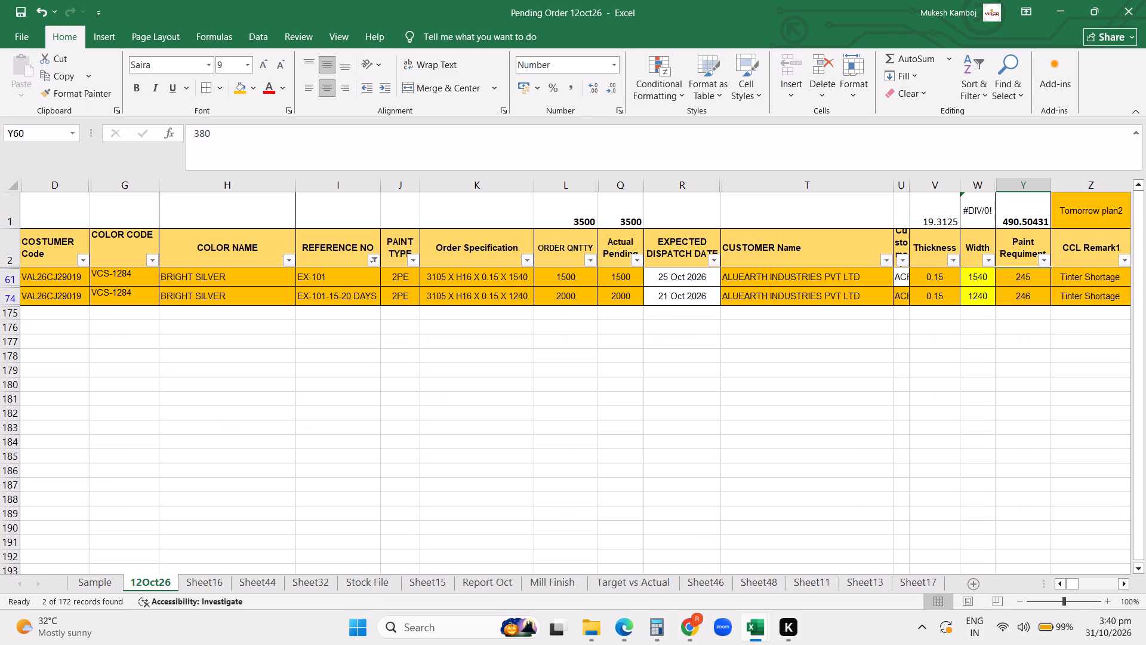
Check the Paint Requirement formulas in BRIGHT SILVER rows 61 and 74 and the sum of both values.
{"action": "key", "text": "Up"}
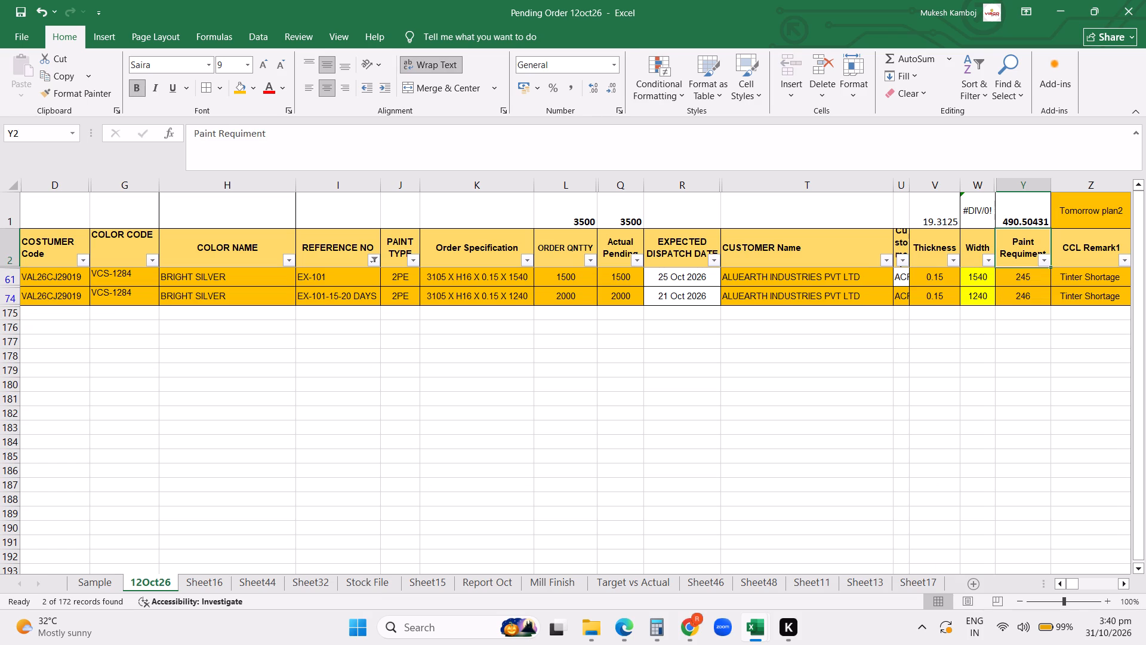
{"action": "left_click", "coordinate": [1009, 281]}
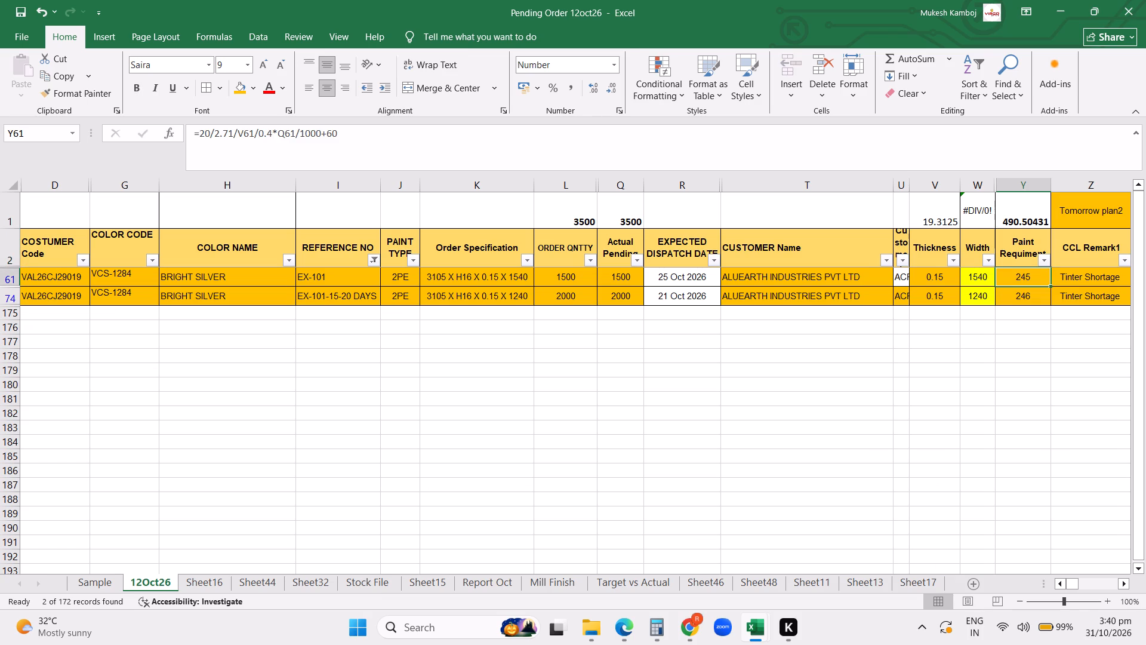
{"action": "key", "text": "Down"}
{"action": "key", "text": "Up"}
{"action": "key", "text": "shift+Down"}
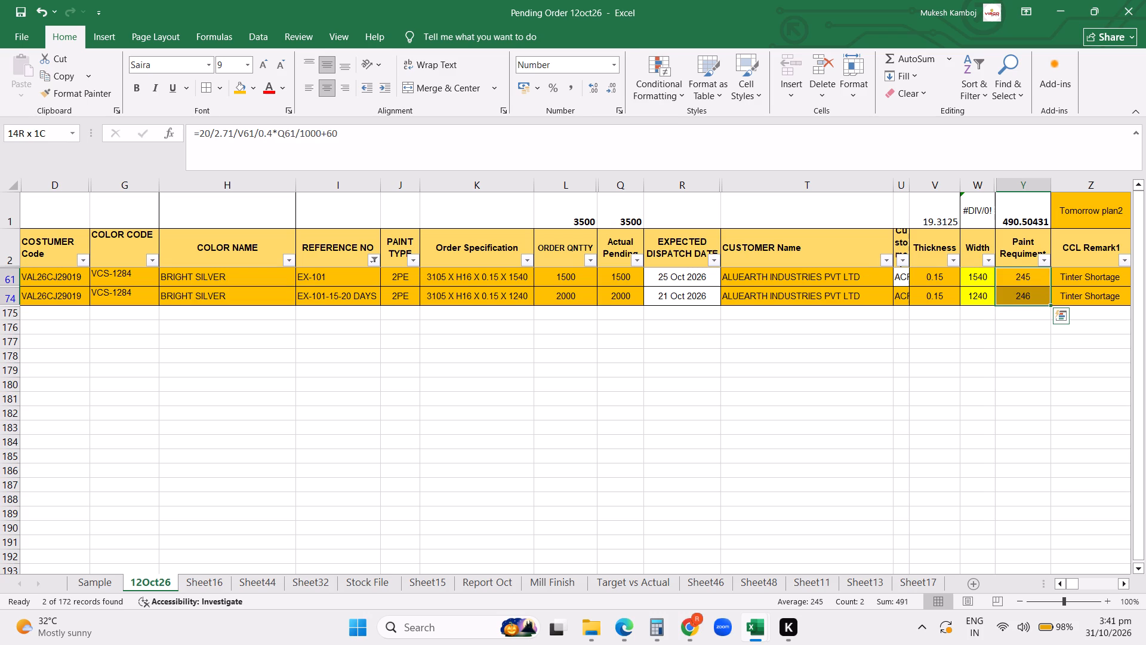
{"action": "left_click", "coordinate": [1028, 296]}
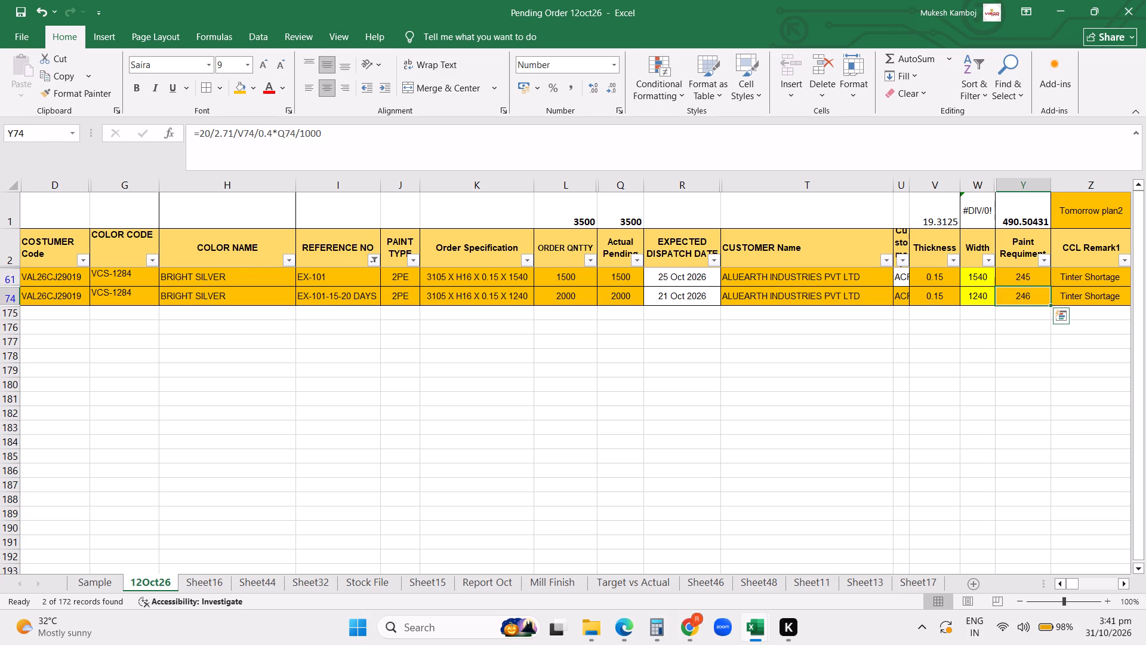
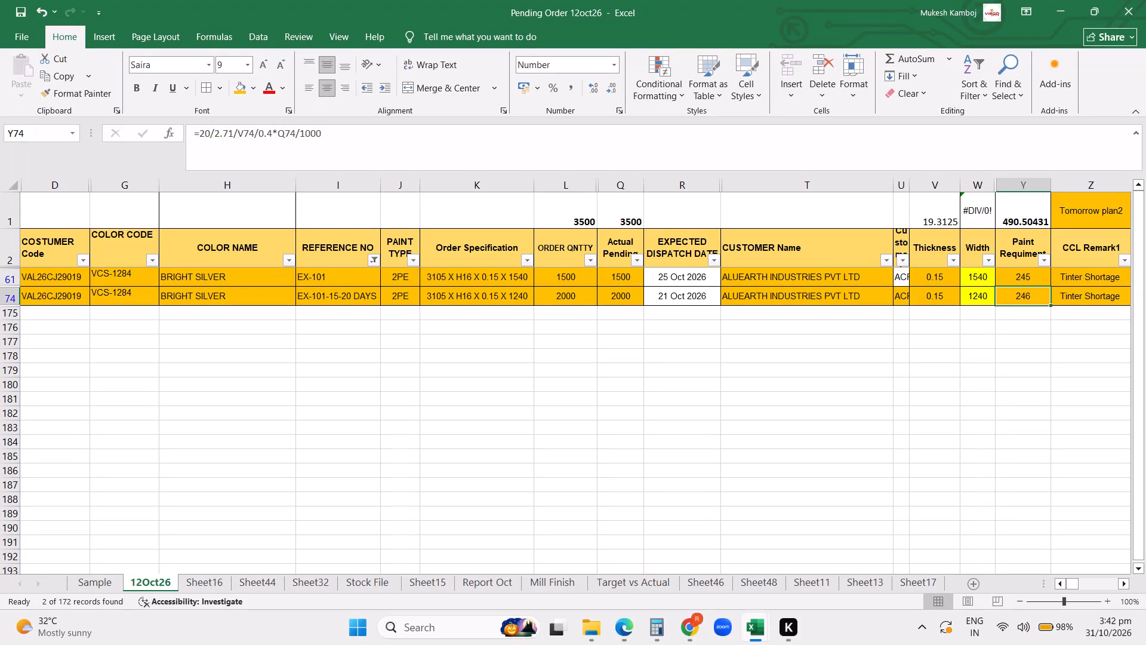
Change the REFERENCE NO filter to show only the orders whose reference matches 109.
{"action": "left_click", "coordinate": [378, 265]}
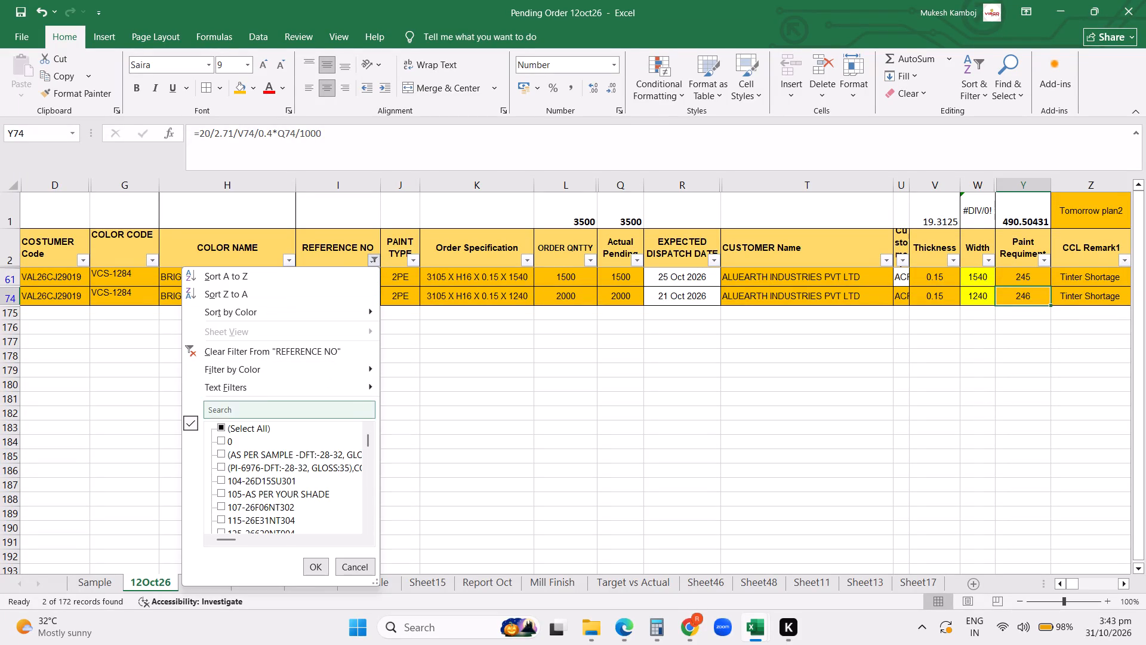
{"action": "left_click", "coordinate": [279, 406]}
{"action": "type", "text": "109"}
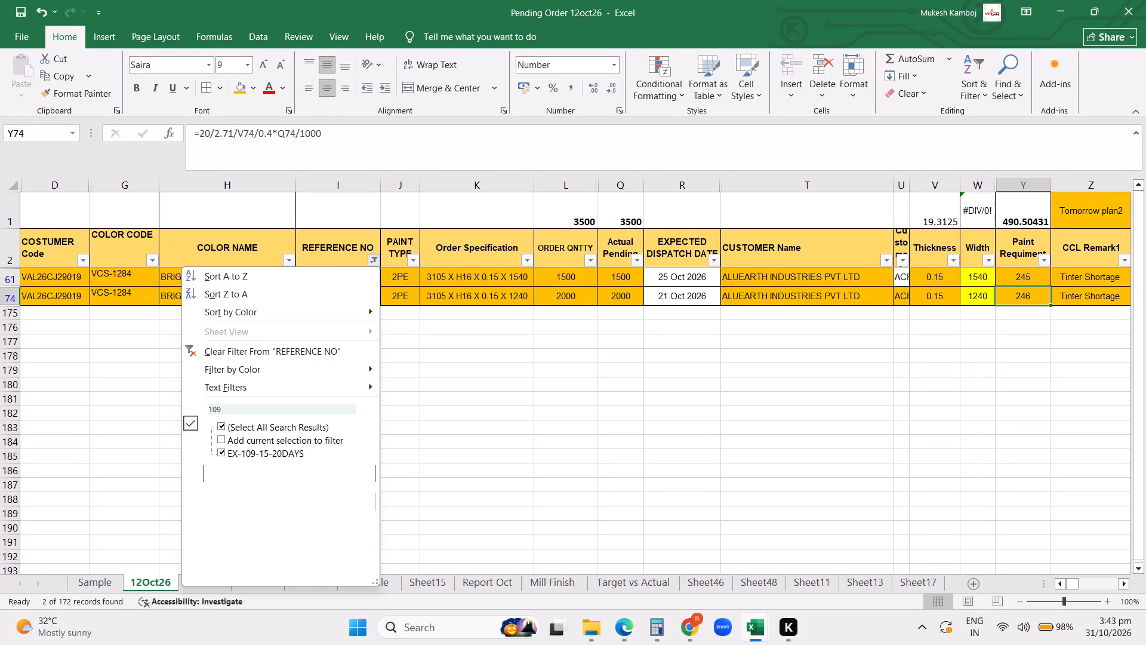
{"action": "key", "text": "Return"}
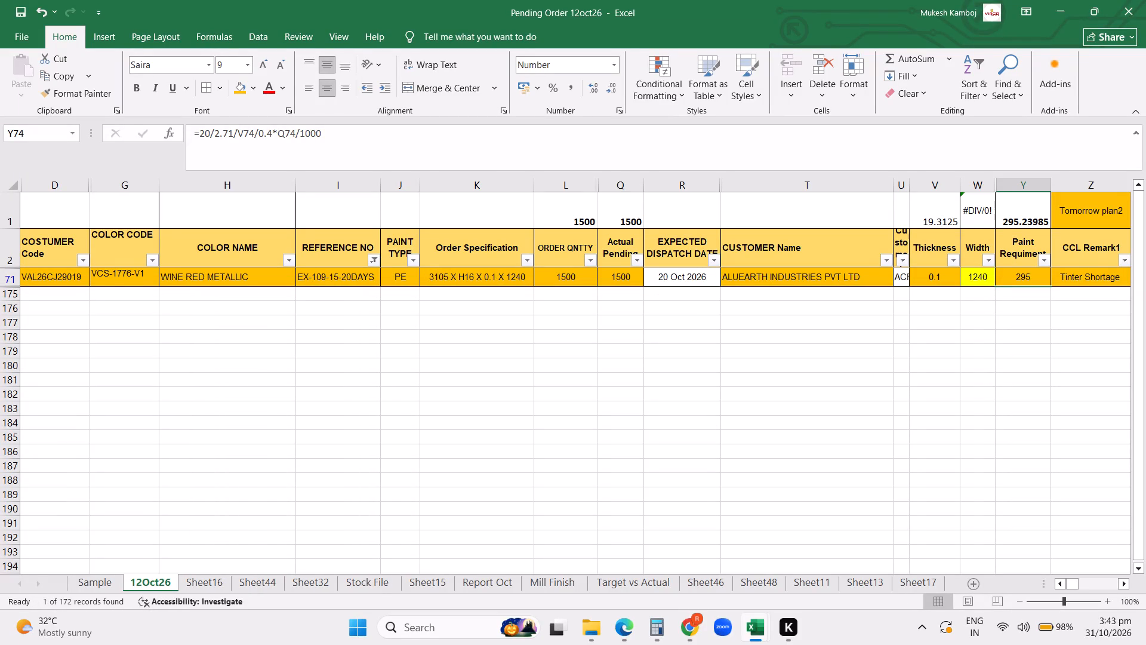
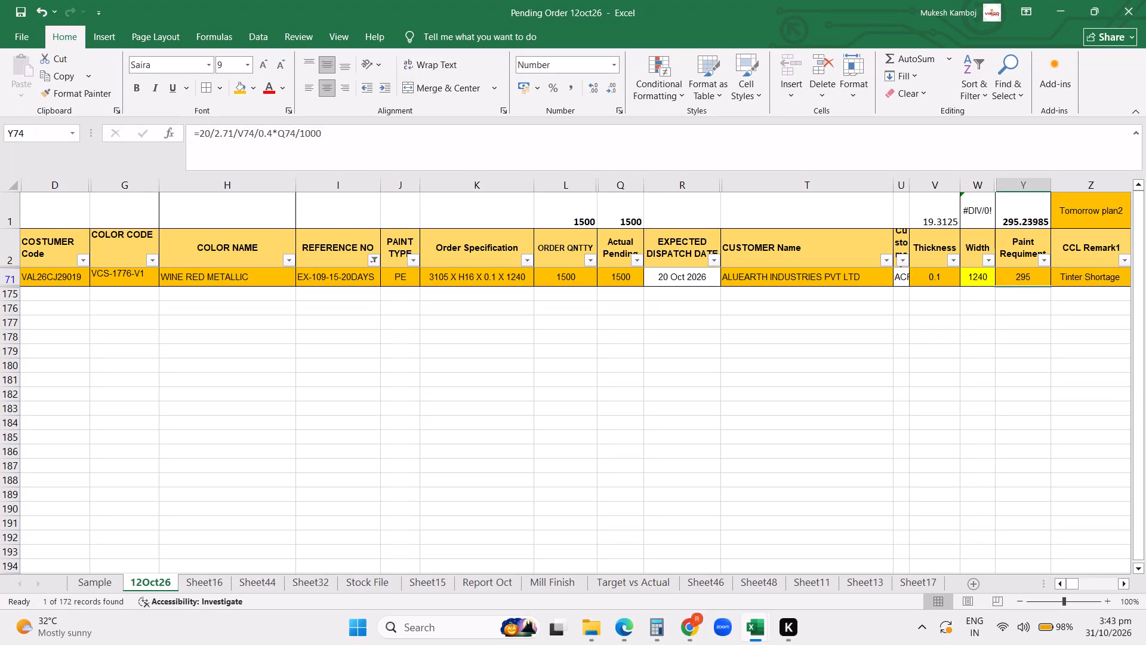
Change the REFERENCE NO filter to show only the orders whose reference matches 108.
{"action": "left_click", "coordinate": [381, 259]}
{"action": "left_click_drag", "start_coordinate": [366, 259], "coordinate": [372, 260]}
{"action": "left_click", "coordinate": [372, 260]}
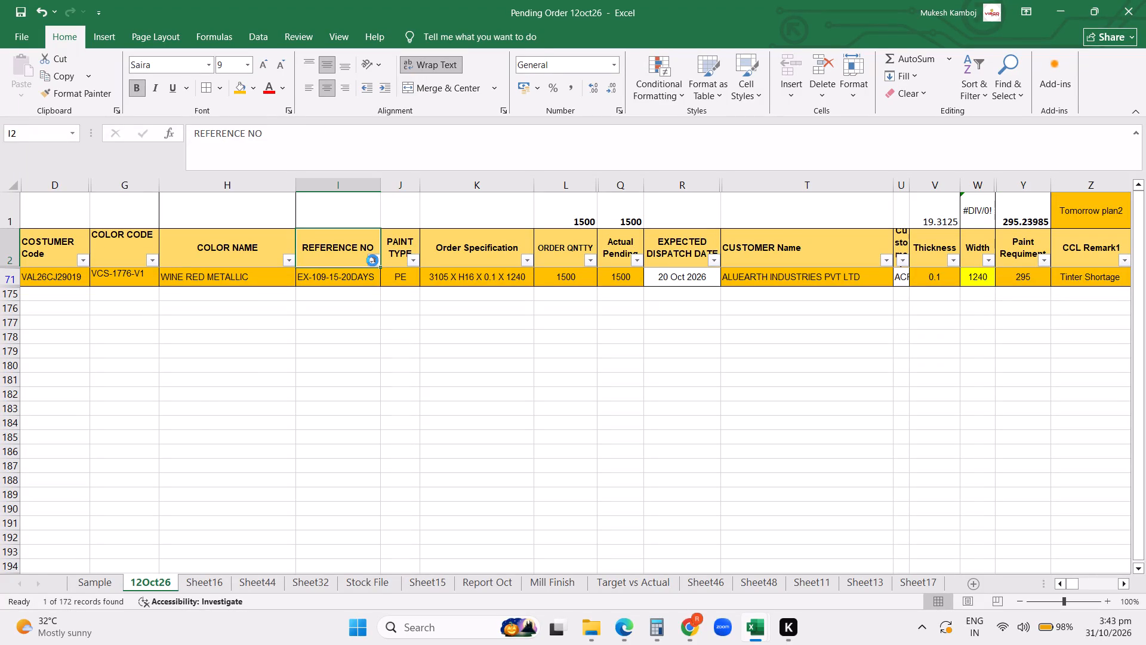
{"action": "left_click", "coordinate": [256, 410]}
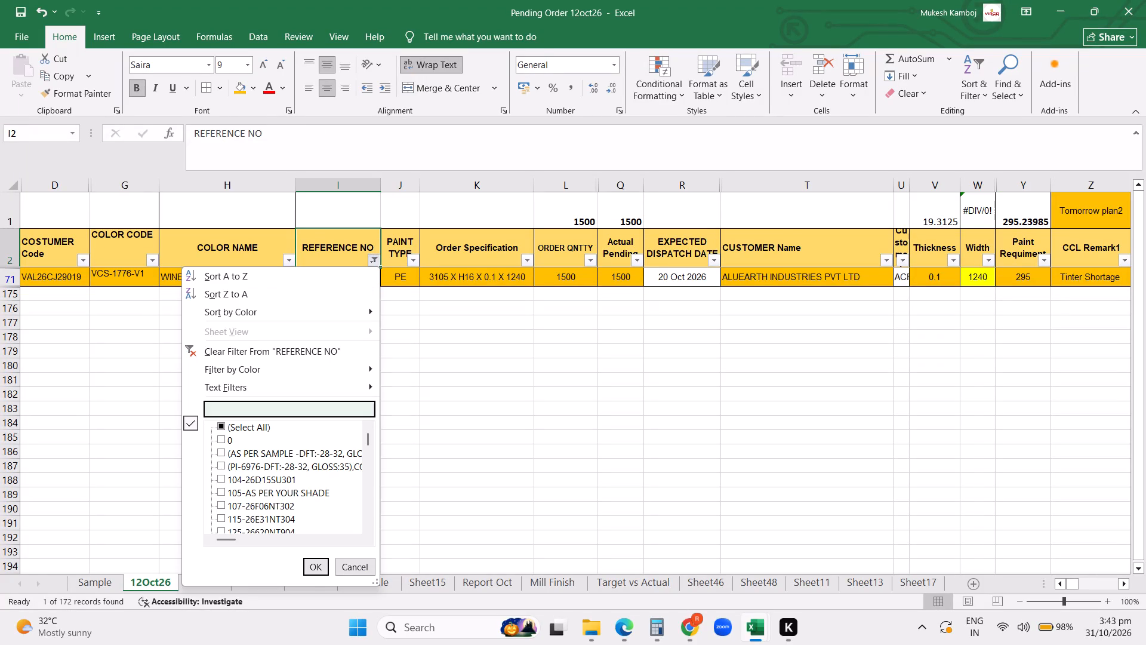
{"action": "type", "text": "108"}
{"action": "key", "text": "Return"}
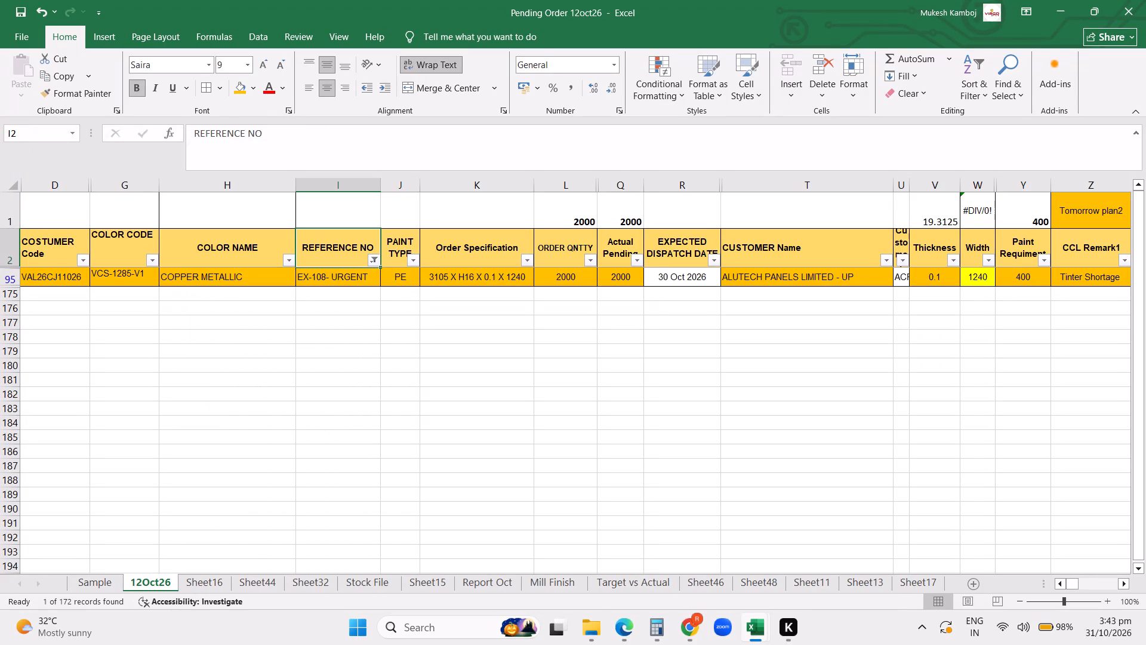
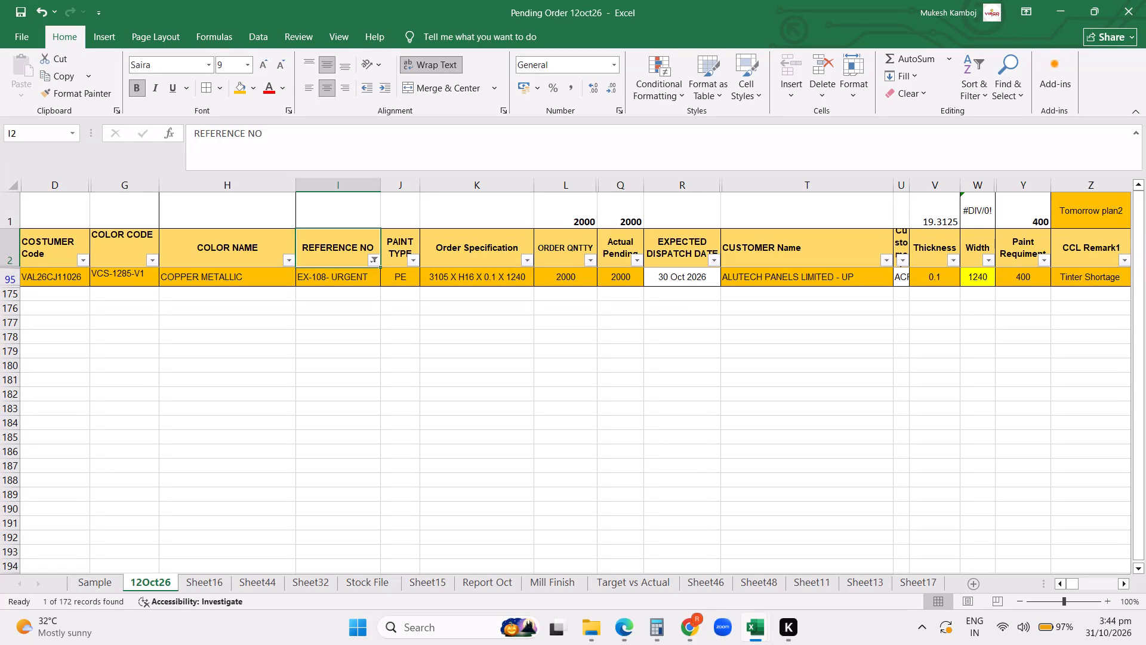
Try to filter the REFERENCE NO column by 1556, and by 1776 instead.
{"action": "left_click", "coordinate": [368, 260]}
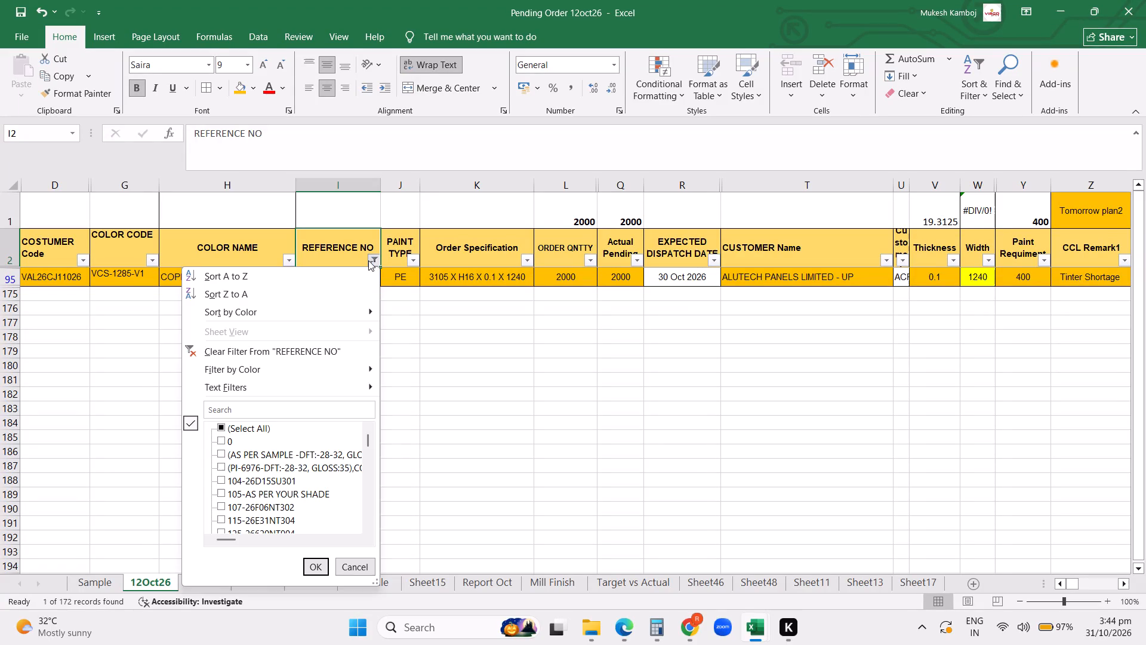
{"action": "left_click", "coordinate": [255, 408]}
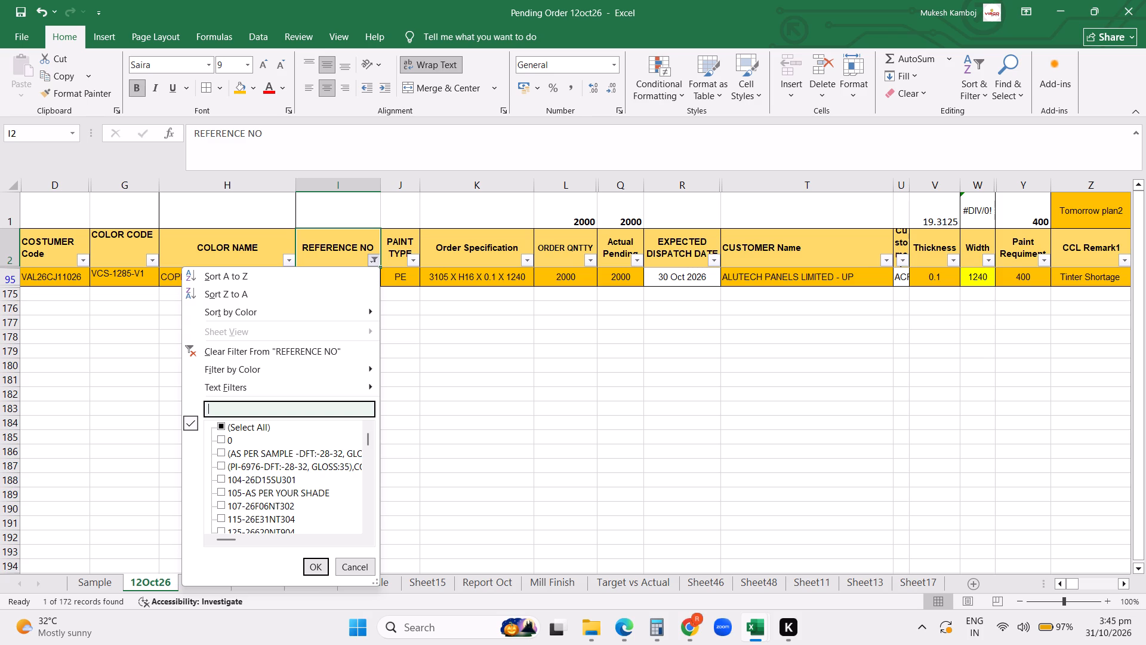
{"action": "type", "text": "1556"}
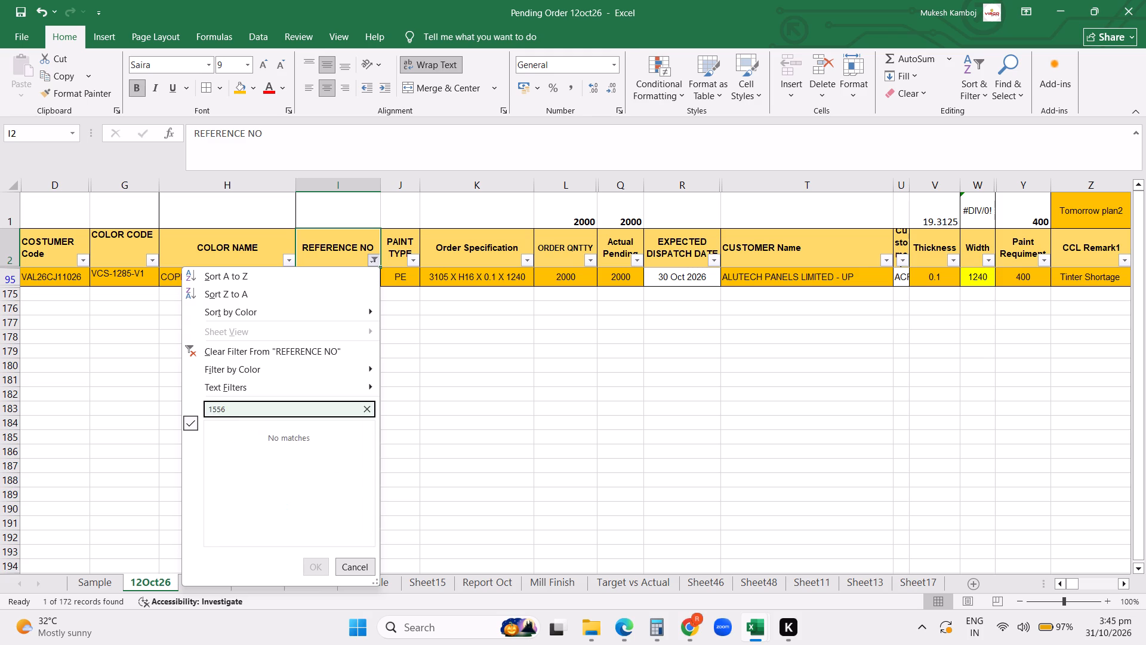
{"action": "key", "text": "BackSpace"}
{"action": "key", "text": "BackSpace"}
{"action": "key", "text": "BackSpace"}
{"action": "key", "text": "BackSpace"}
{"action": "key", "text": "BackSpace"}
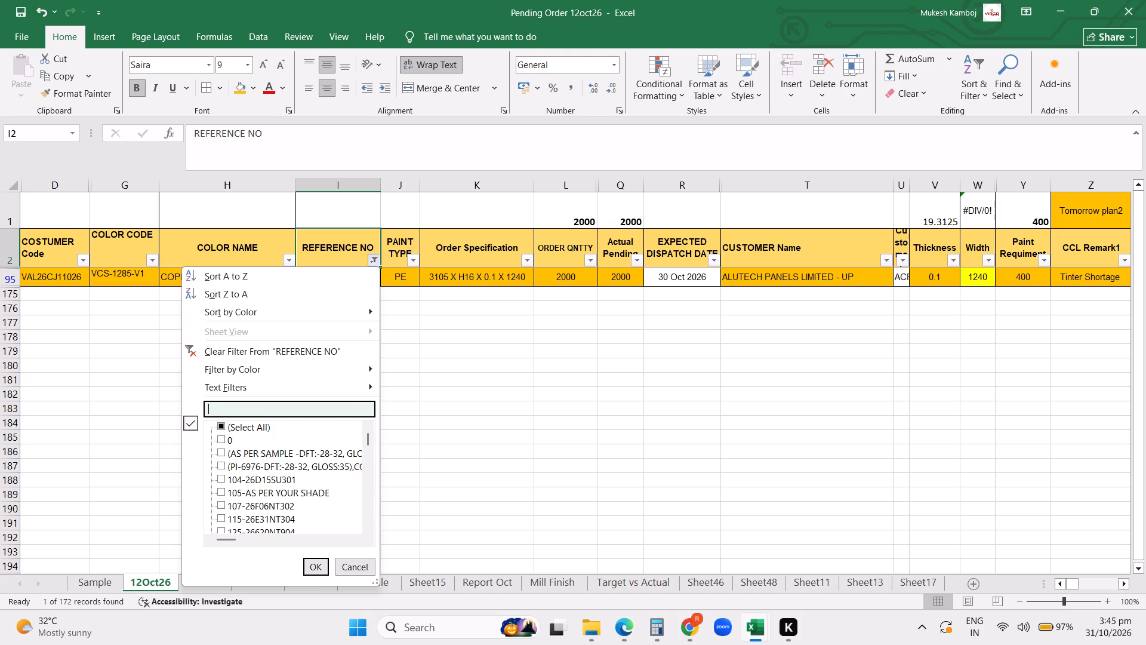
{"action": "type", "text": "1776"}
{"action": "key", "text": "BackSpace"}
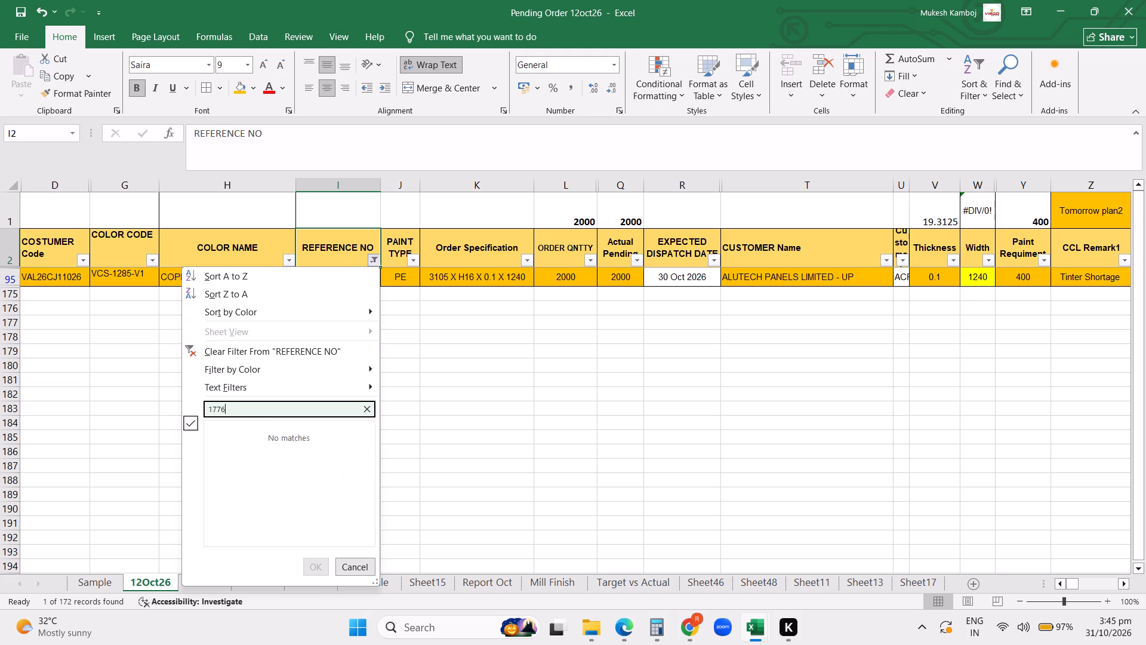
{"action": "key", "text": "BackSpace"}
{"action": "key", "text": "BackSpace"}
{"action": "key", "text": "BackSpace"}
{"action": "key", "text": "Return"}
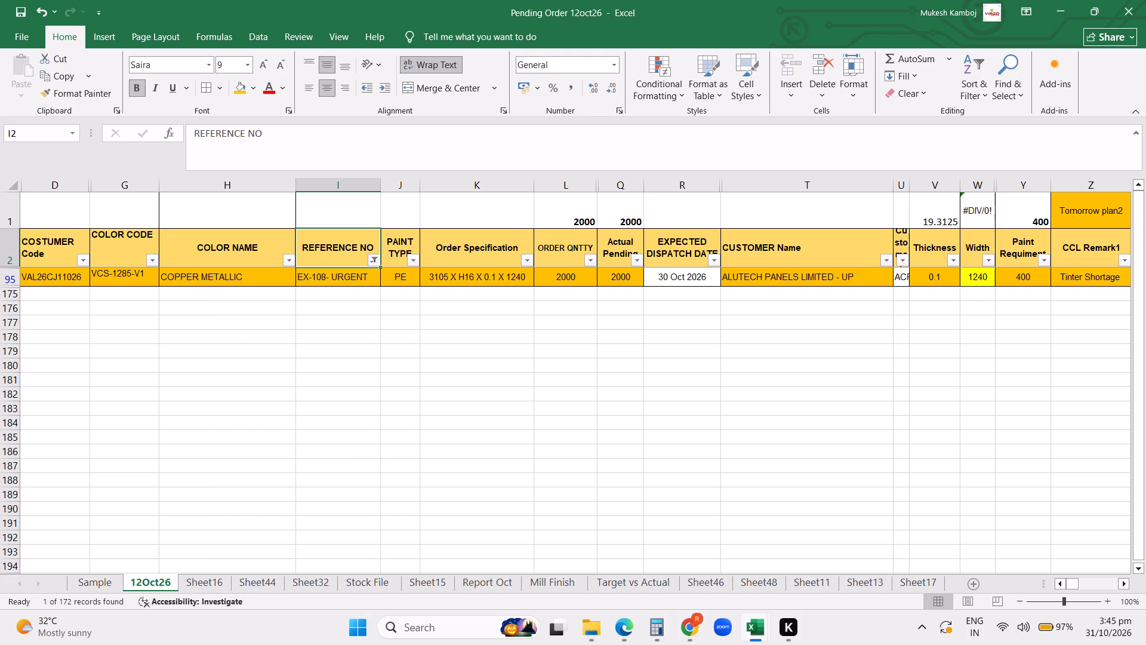
Change the REFERENCE NO filter to show only the orders whose reference matches 109.
{"action": "left_click", "coordinate": [373, 256]}
{"action": "left_click", "coordinate": [262, 404]}
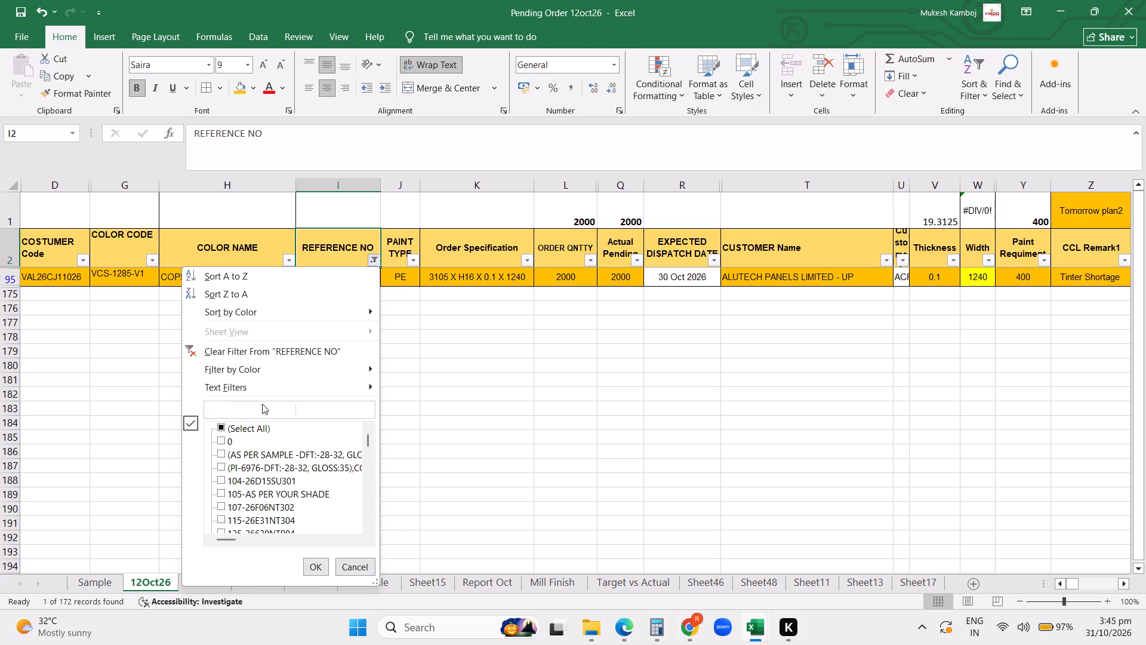
{"action": "left_click", "coordinate": [239, 418]}
{"action": "left_click", "coordinate": [235, 407]}
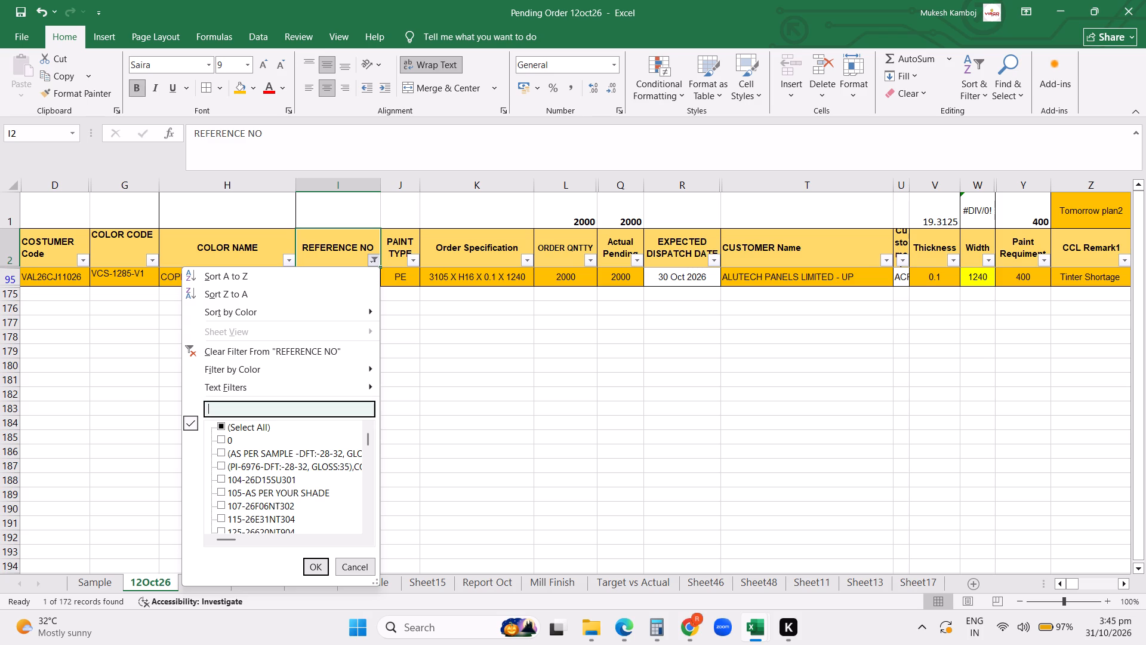
{"action": "type", "text": "109"}
{"action": "key", "text": "Return"}
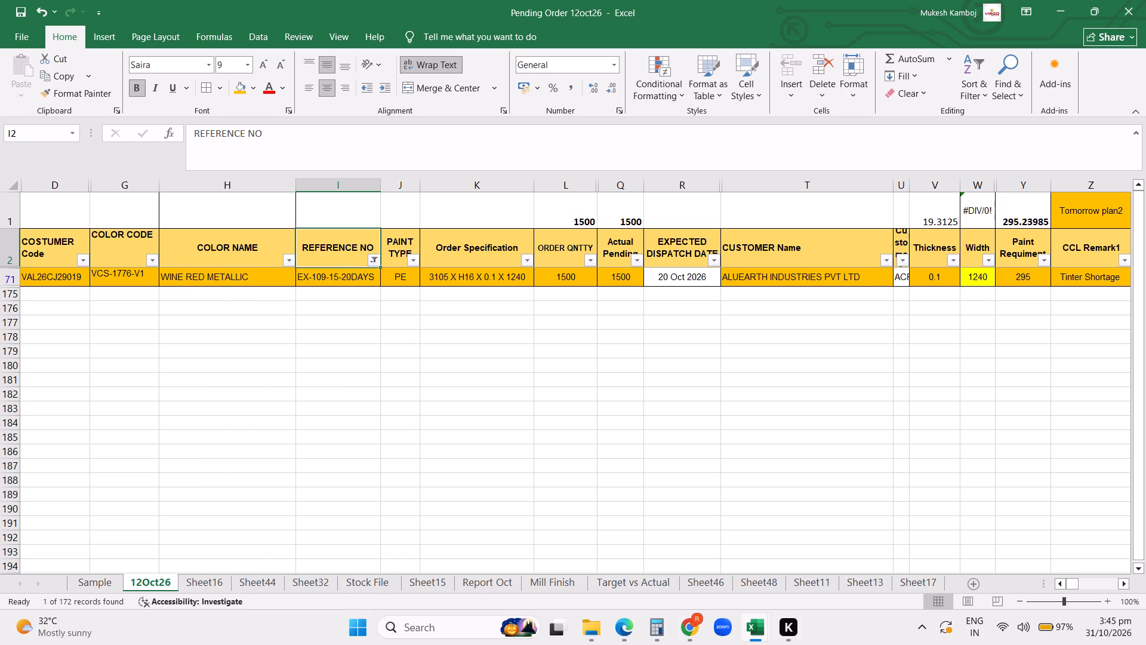
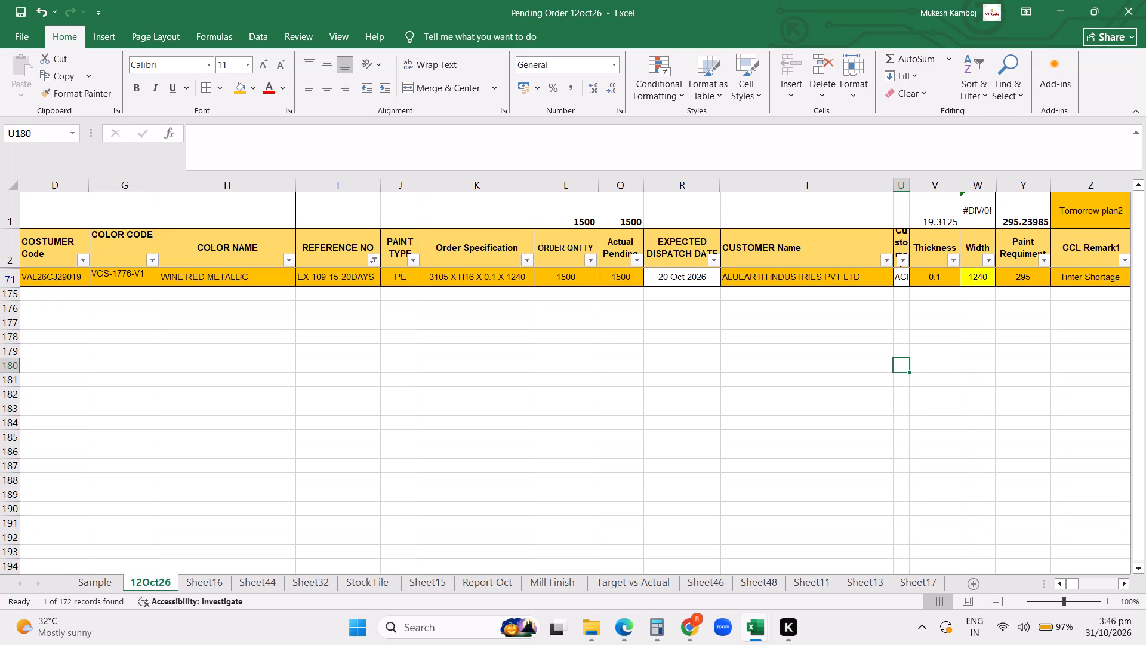
Check the paint requirement formula for the WINE RED METALLIC order of ALUEARTH INDUSTRIES PVT LTD.
{"action": "left_click", "coordinate": [1009, 275]}
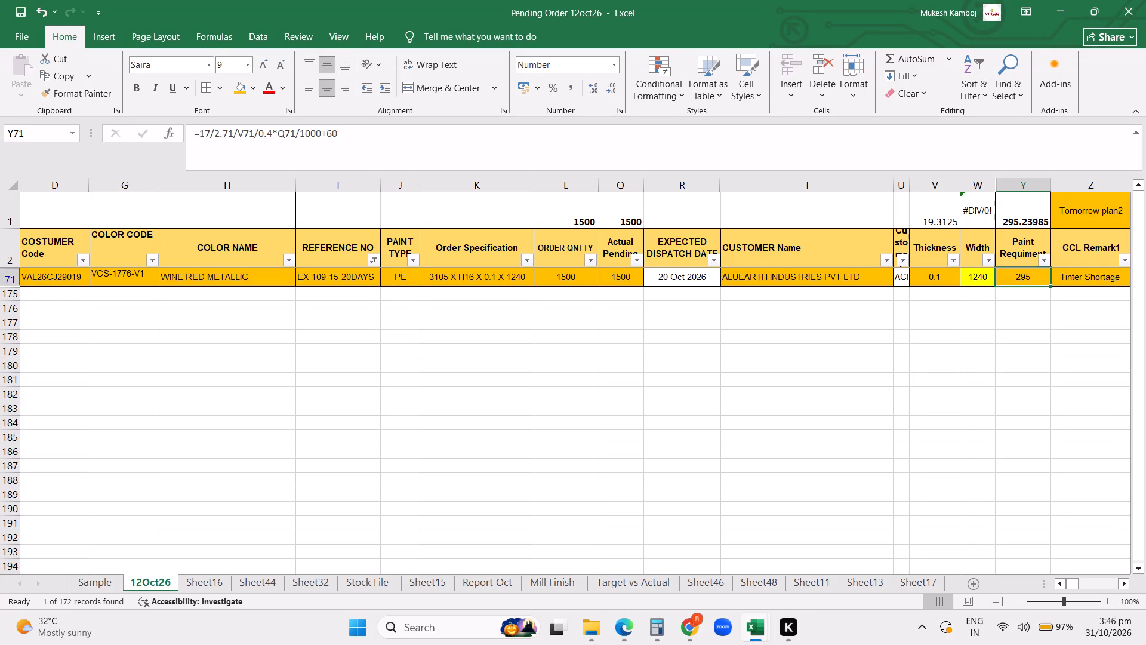
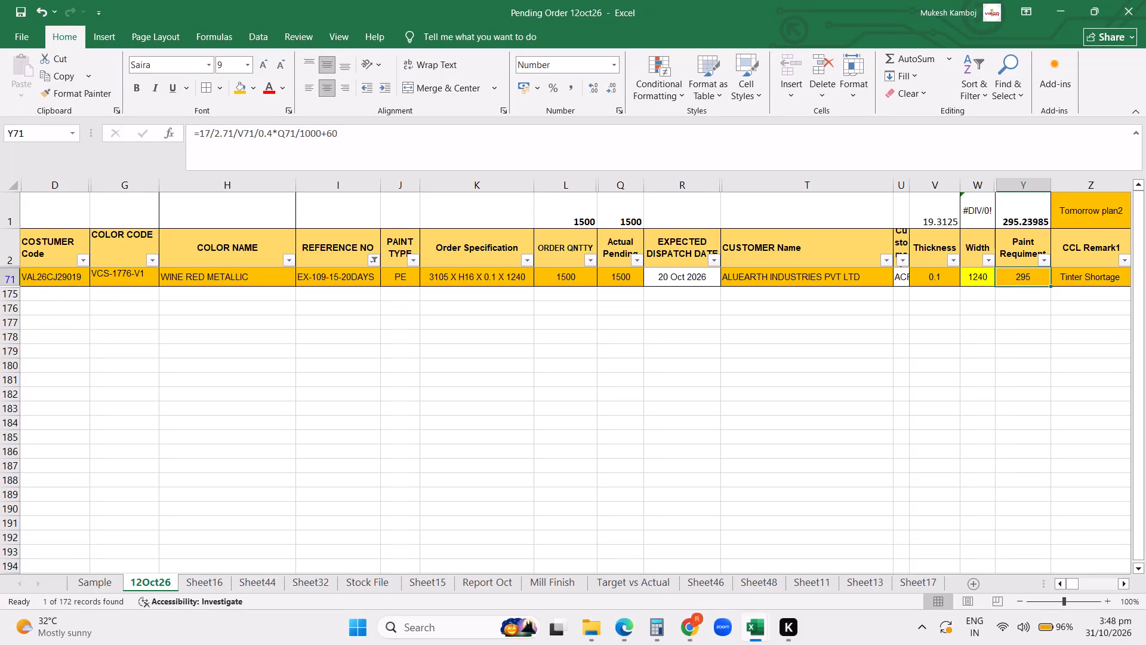
Clear the filter from the REFERENCE NO column so all orders are listed again.
{"action": "left_click", "coordinate": [371, 262]}
{"action": "left_click", "coordinate": [285, 361]}
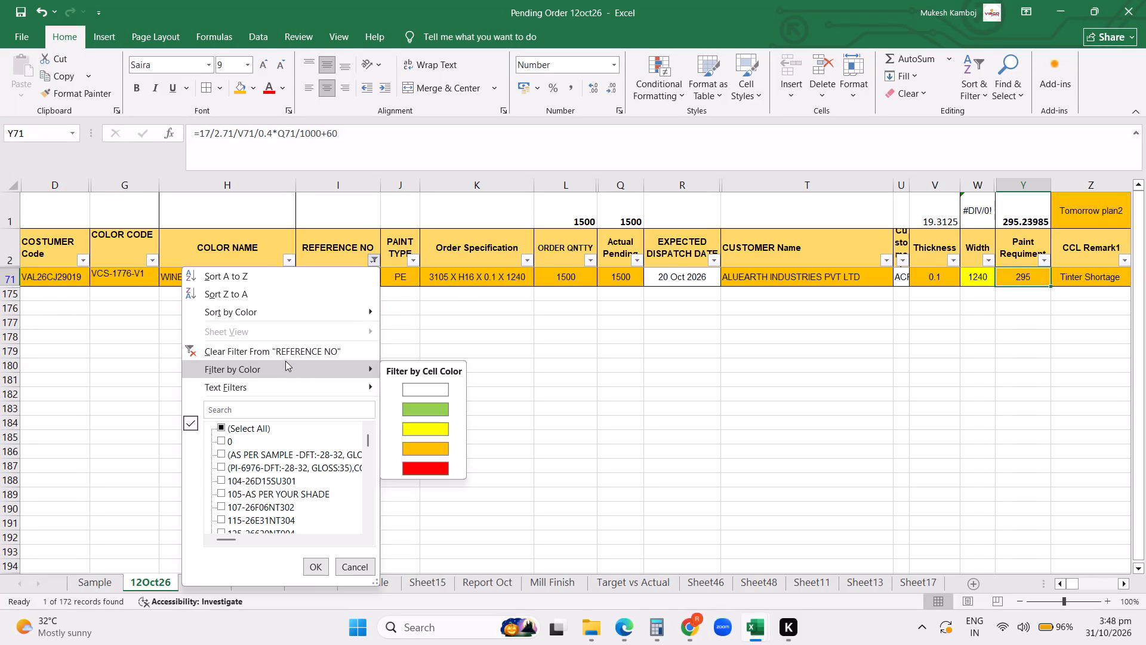
{"action": "left_click", "coordinate": [278, 353]}
Filter the orders by COLOR CODE using the search text 155.
{"action": "left_click", "coordinate": [147, 261]}
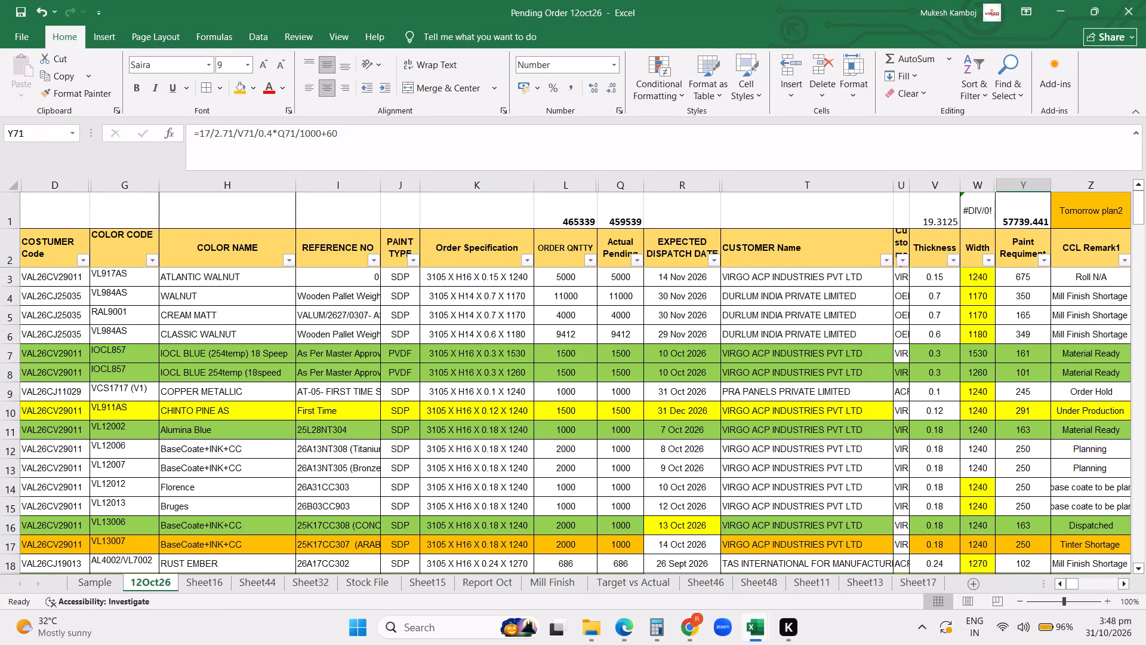
{"action": "left_click", "coordinate": [64, 411]}
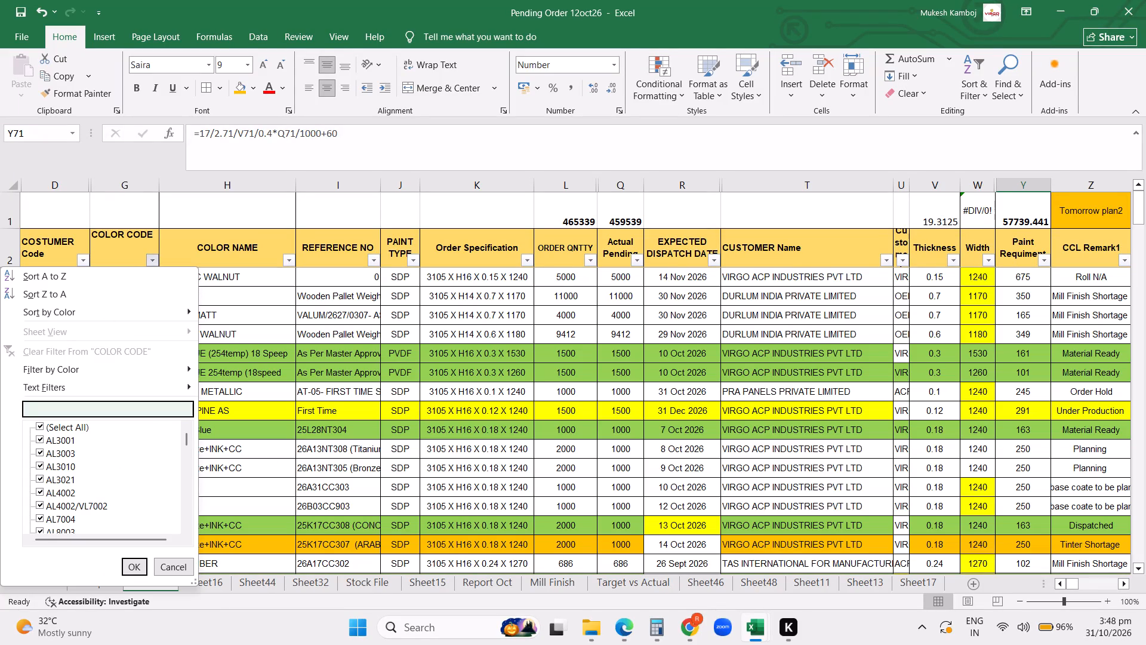
{"action": "type", "text": "post"}
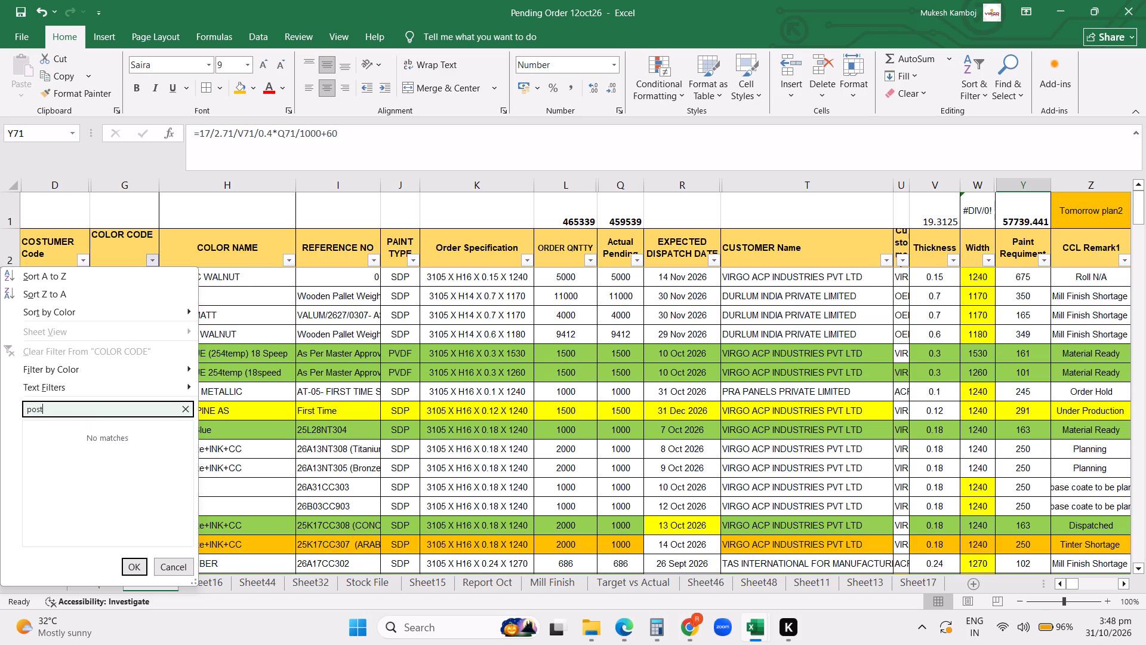
{"action": "key", "text": "BackSpace"}
{"action": "key", "text": "BackSpace"}
{"action": "key", "text": "BackSpace"}
{"action": "key", "text": "BackSpace"}
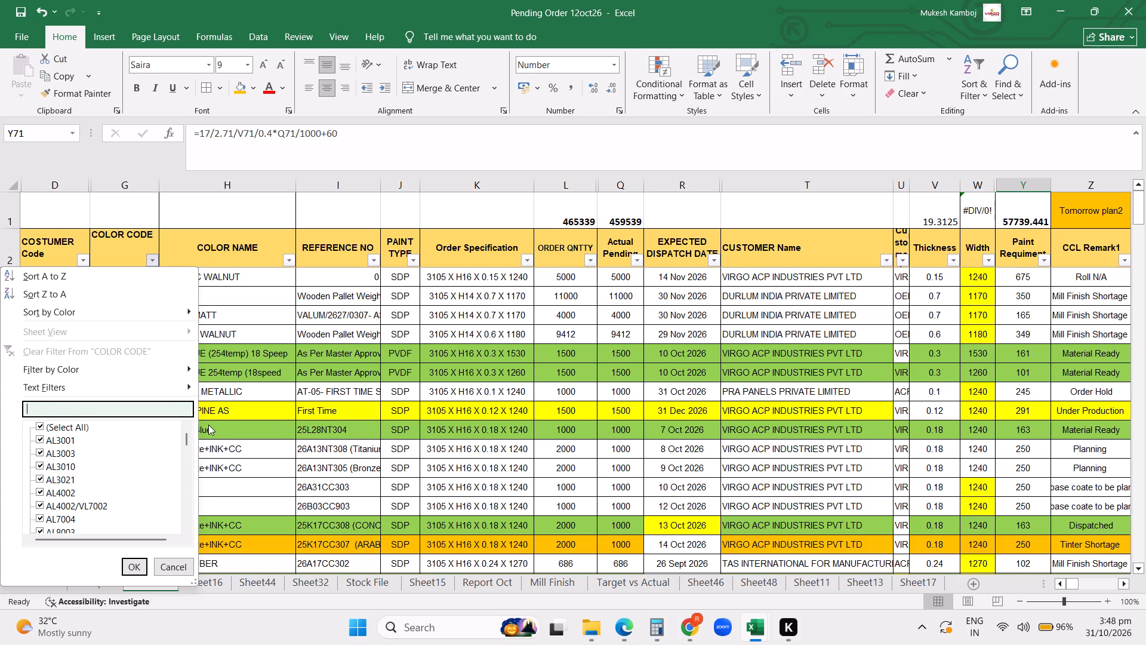
{"action": "type", "text": "1555"}
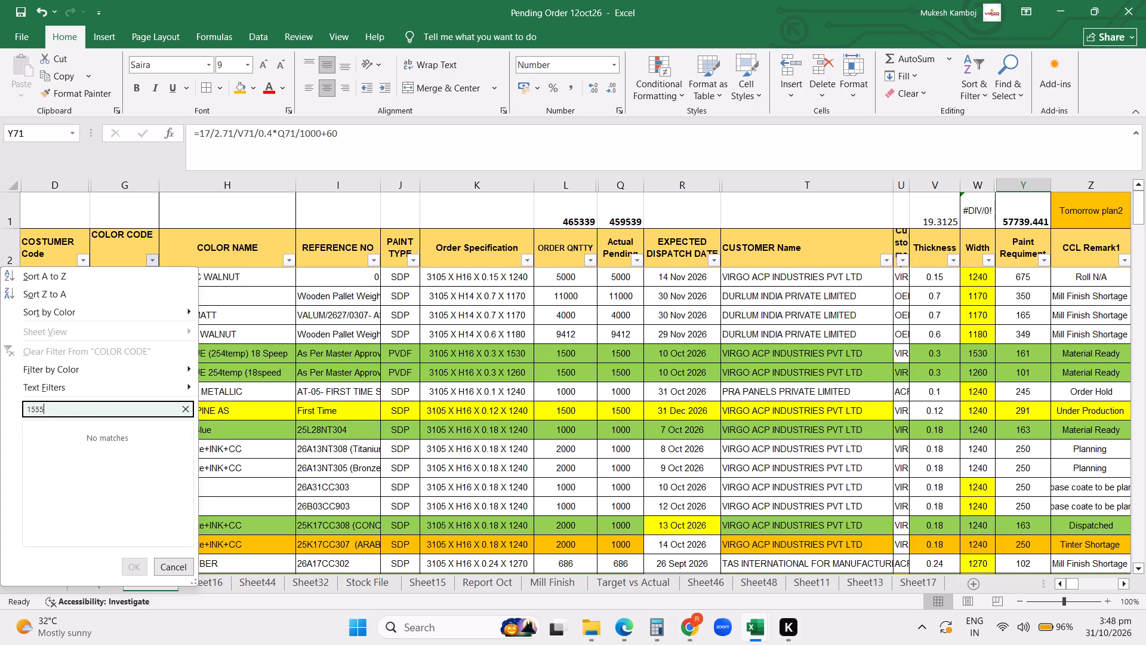
{"action": "key", "text": "BackSpace"}
{"action": "key", "text": "Return"}
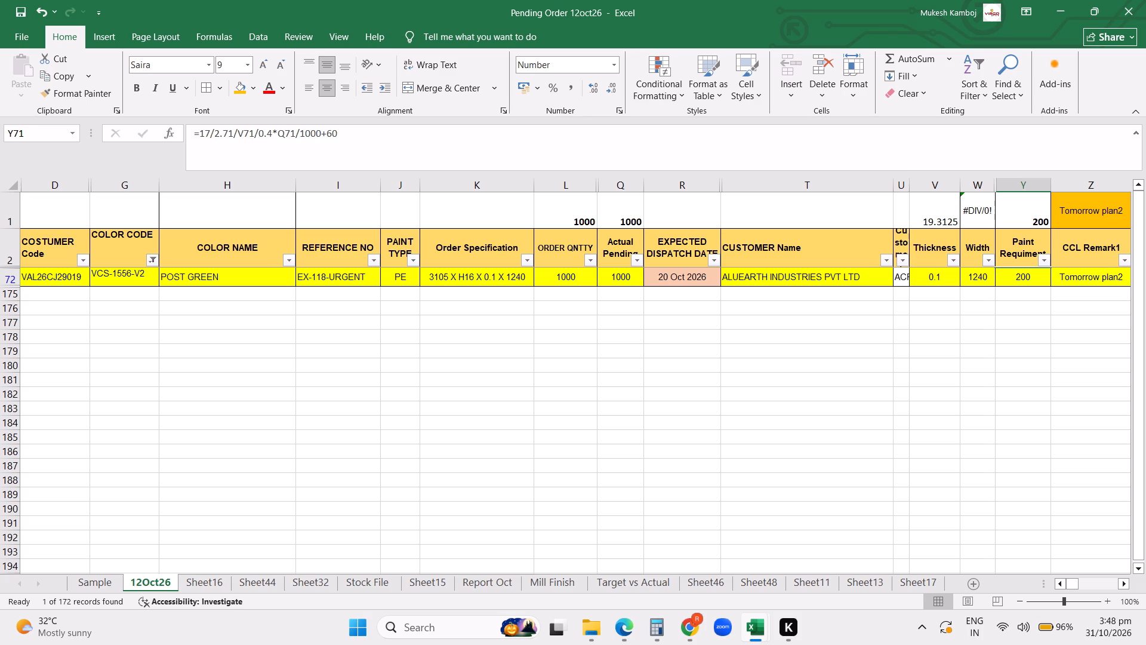
Check the paint requirement entry for the POST GREEN order of ALUEARTH INDUSTRIES PVT LTD.
{"action": "left_click", "coordinate": [934, 360]}
{"action": "left_click", "coordinate": [1024, 285]}
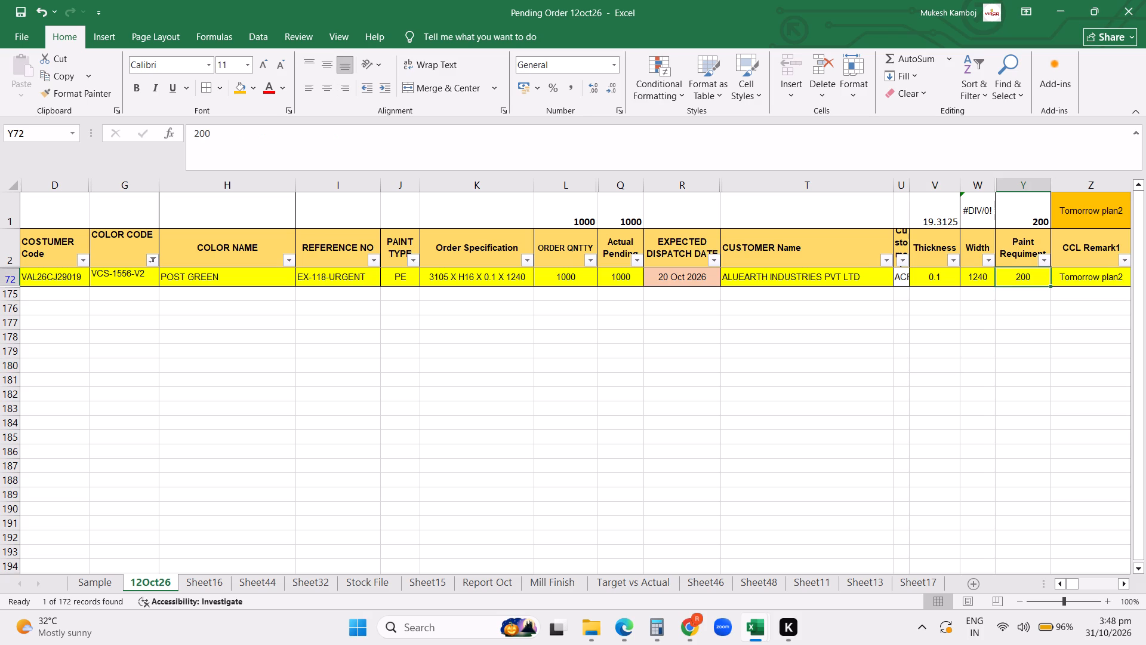
{"action": "left_click", "coordinate": [1018, 301]}
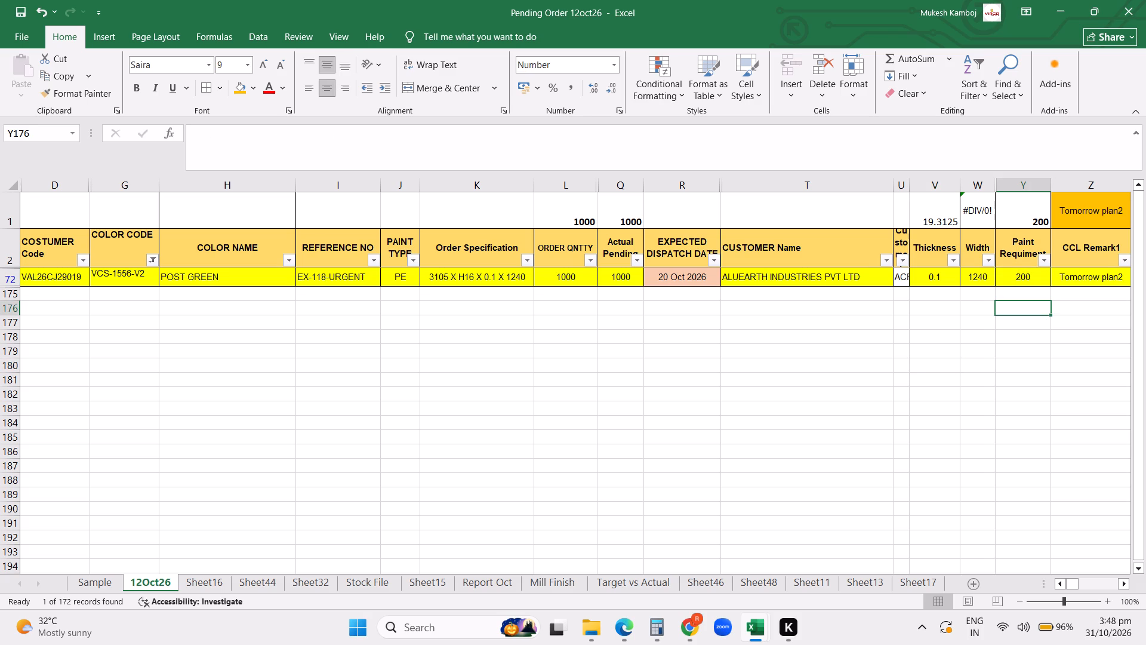
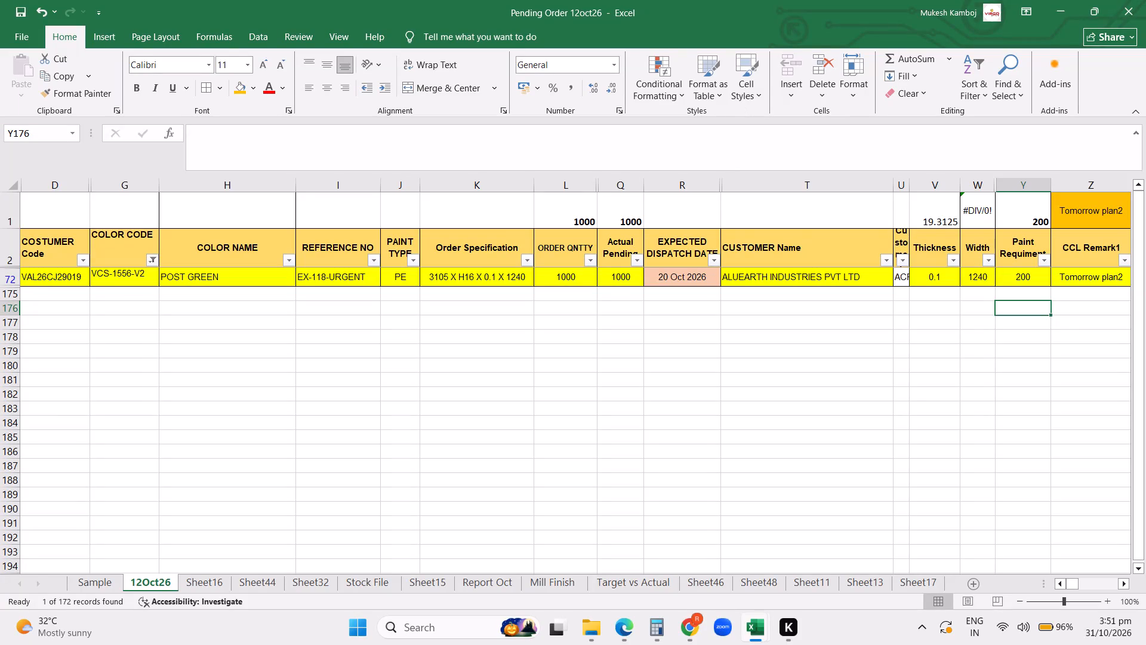
Clear the filter from the COLOR CODE column so all orders are listed again.
{"action": "left_click", "coordinate": [152, 253]}
{"action": "left_click", "coordinate": [152, 266]}
{"action": "left_click", "coordinate": [109, 360]}
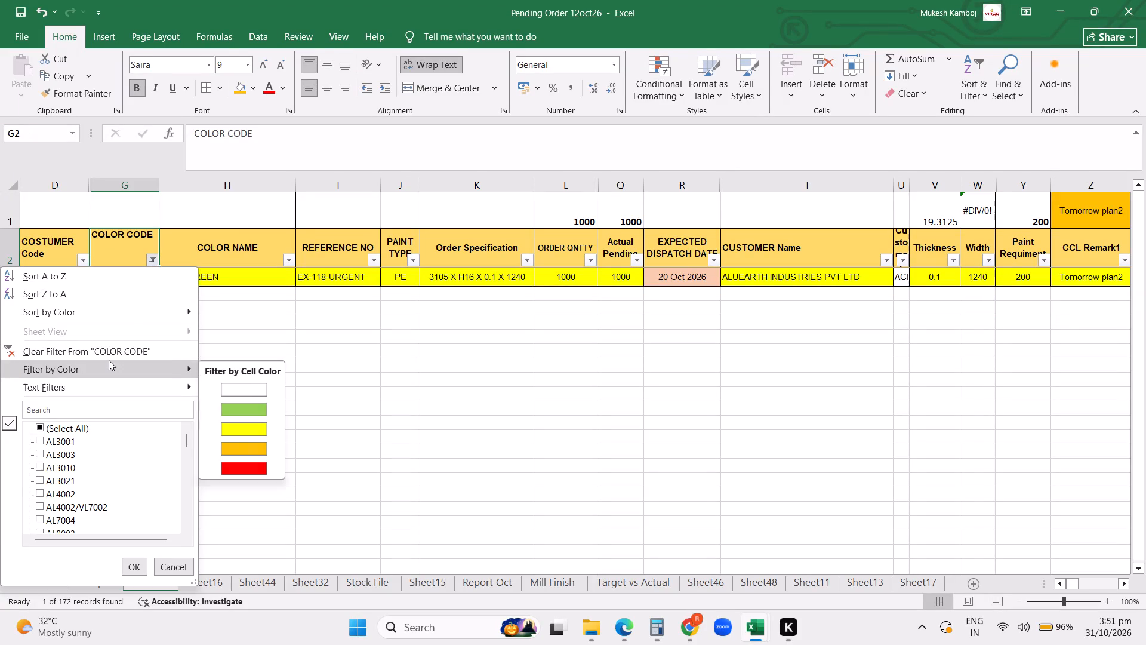
{"action": "left_click", "coordinate": [121, 346]}
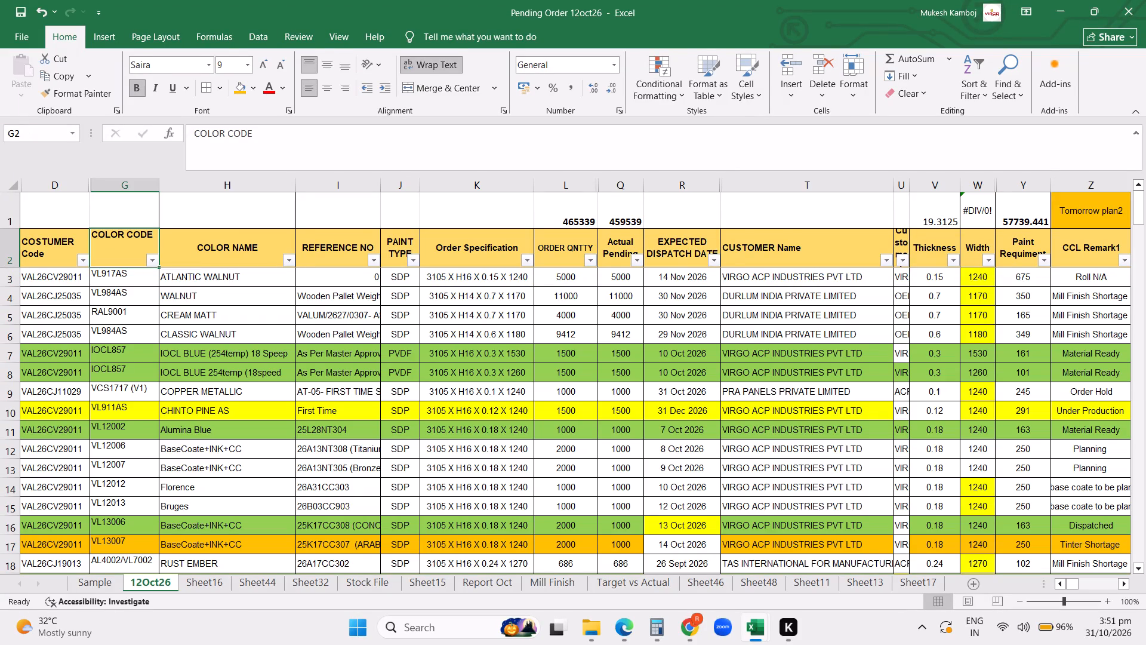
Filter the orders by COLOR CODE using the search text 1771 and select the order's color name.
{"action": "left_click", "coordinate": [149, 259]}
{"action": "left_click", "coordinate": [79, 408]}
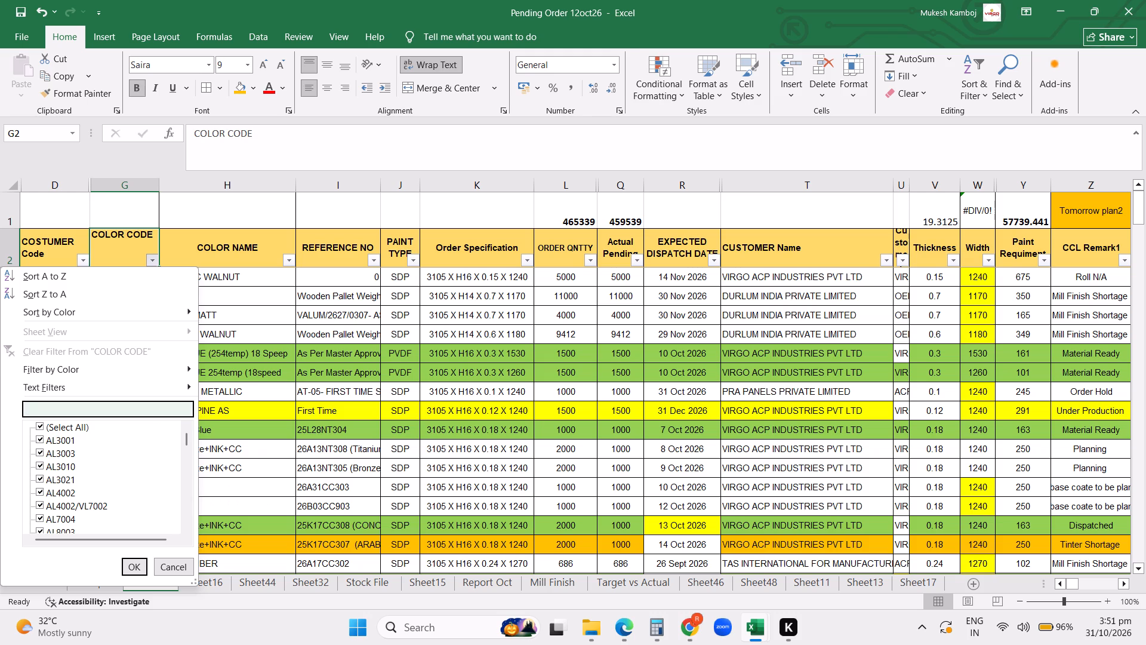
{"action": "key", "text": "1"}
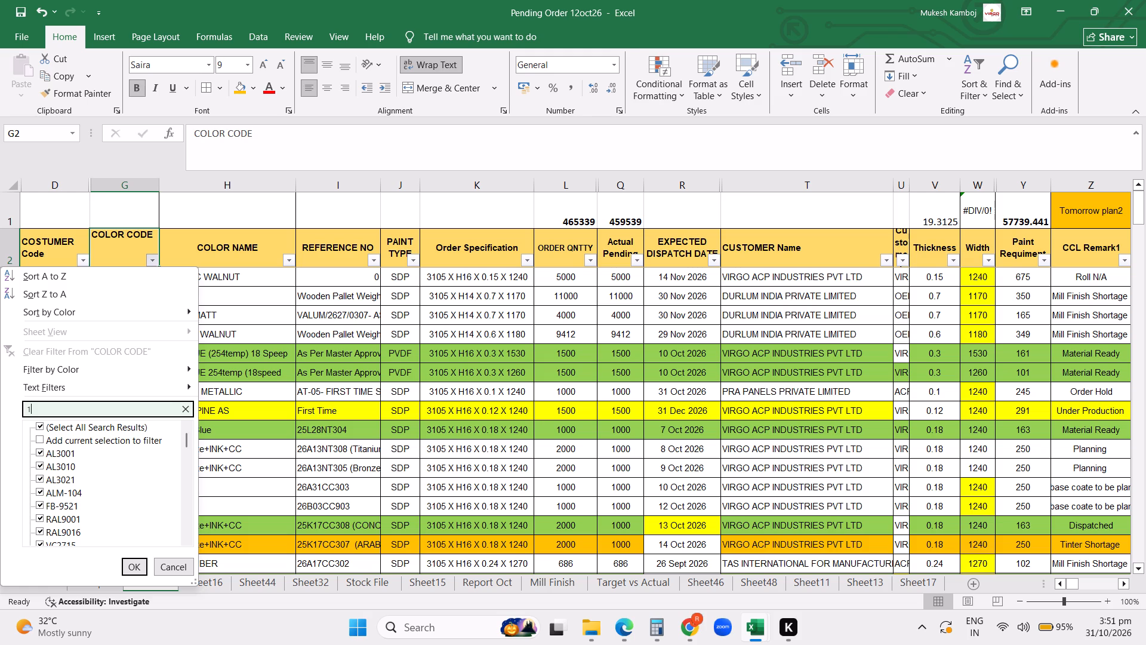
{"action": "type", "text": "771"}
{"action": "key", "text": "Return"}
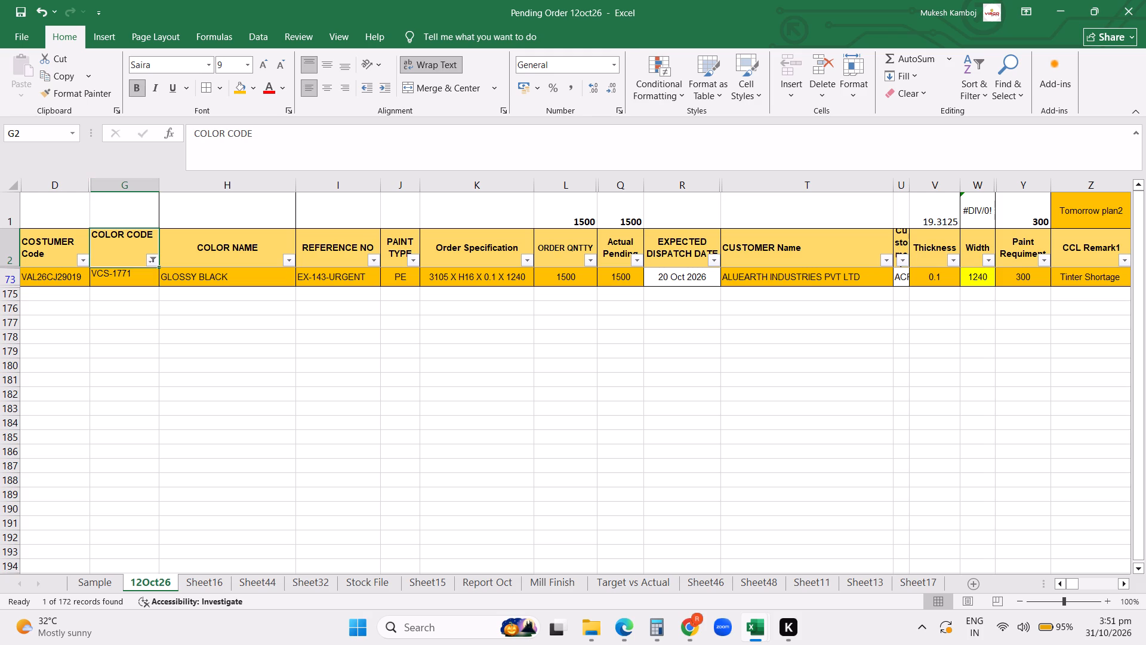
{"action": "left_click", "coordinate": [255, 274]}
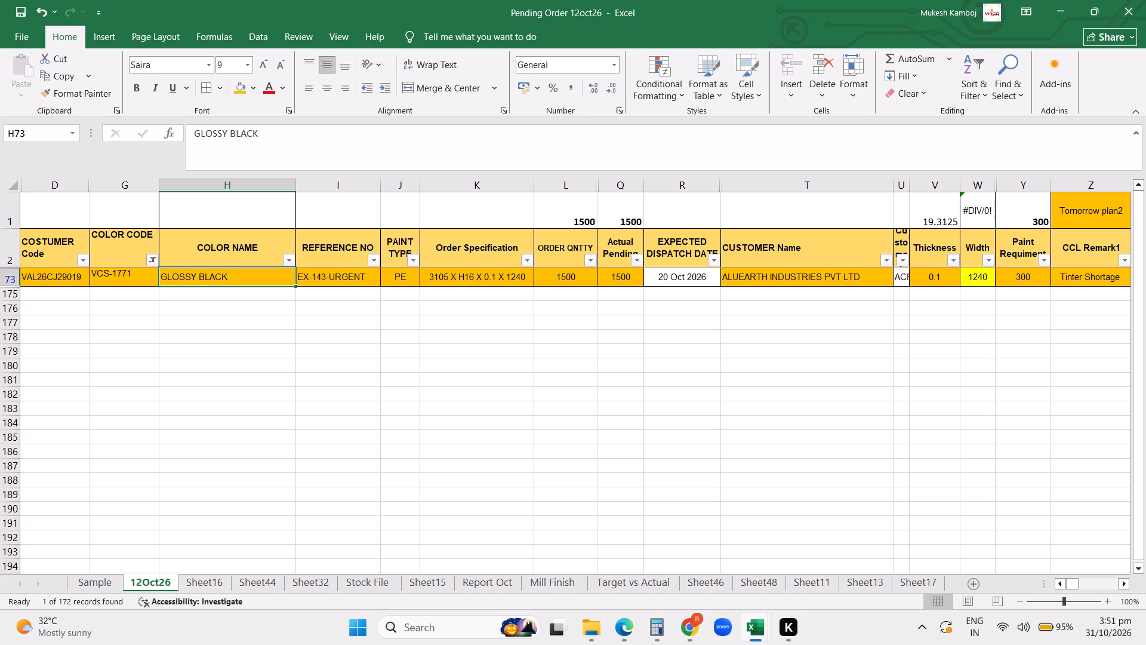
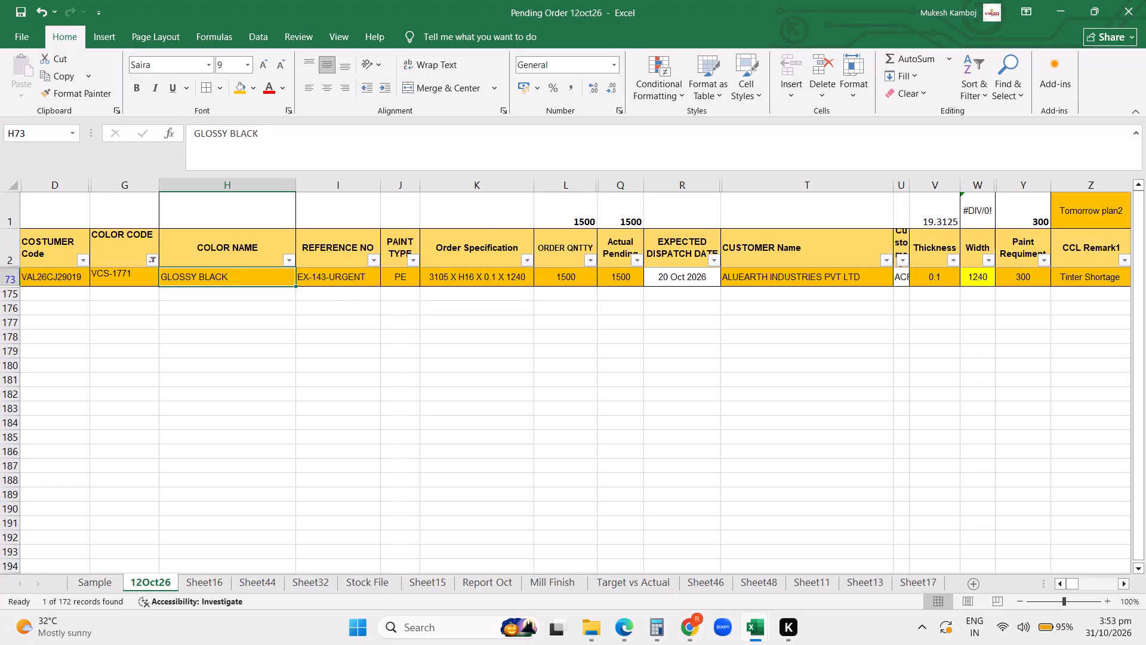
Narrow the COLOR CODE column to a width of about 9.56, and narrow the COLOR NAME column to fit its contents more closely.
{"action": "left_click_drag", "start_coordinate": [160, 189], "coordinate": [146, 188]}
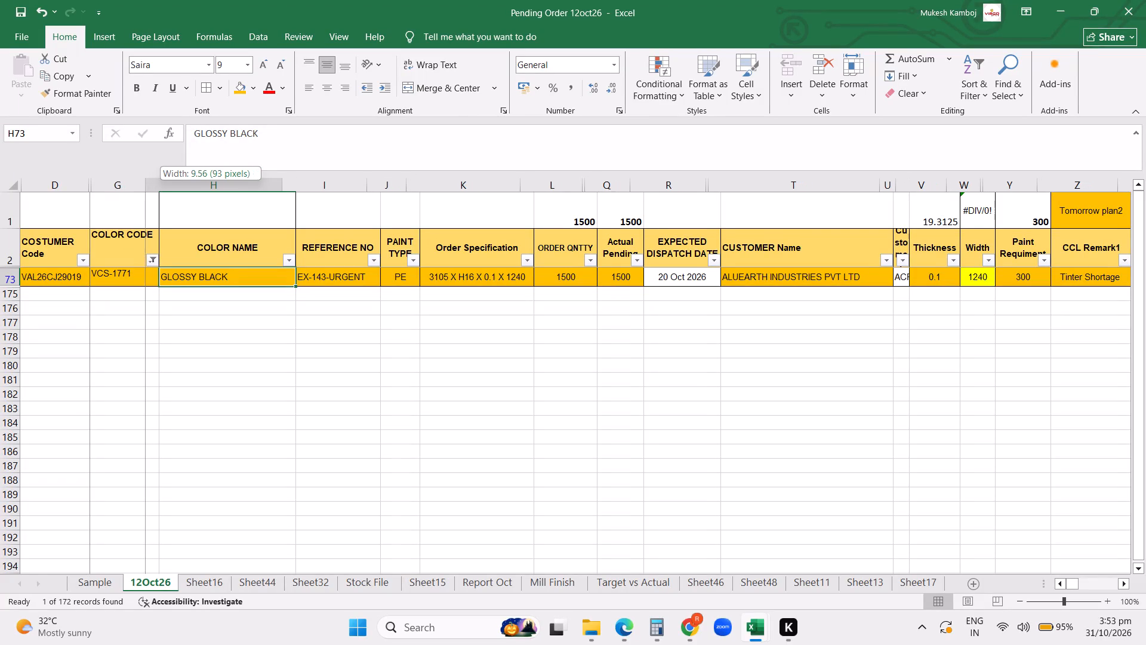
{"action": "left_click_drag", "start_coordinate": [146, 188], "coordinate": [146, 186]}
{"action": "left_click", "coordinate": [137, 282]}
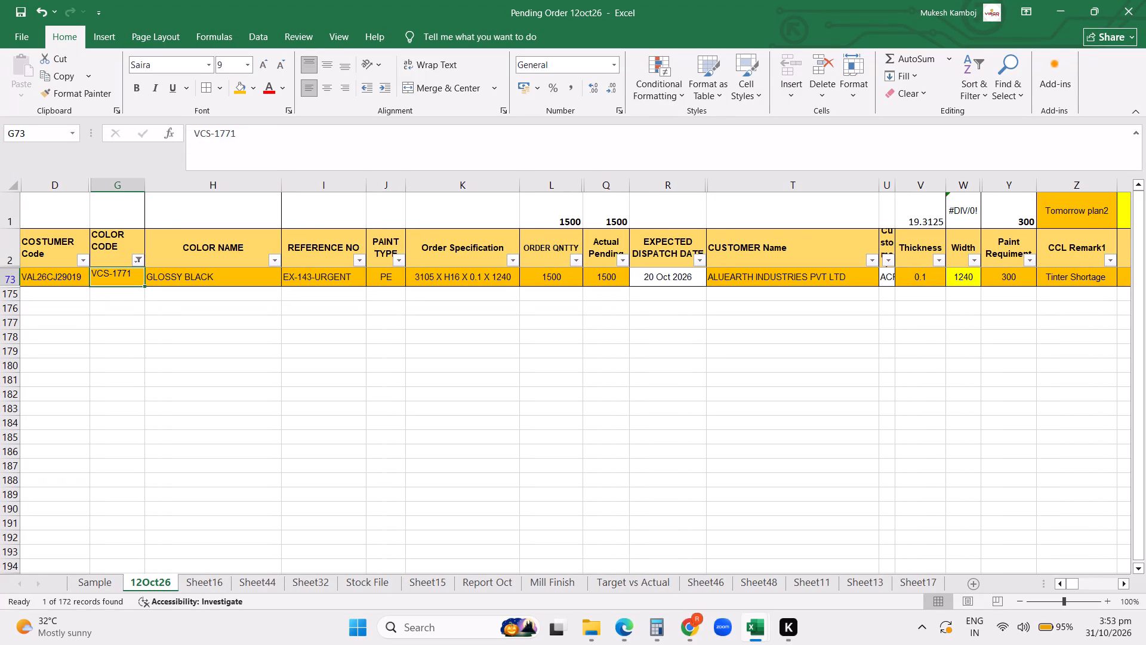
{"action": "left_click_drag", "start_coordinate": [284, 187], "coordinate": [252, 185]}
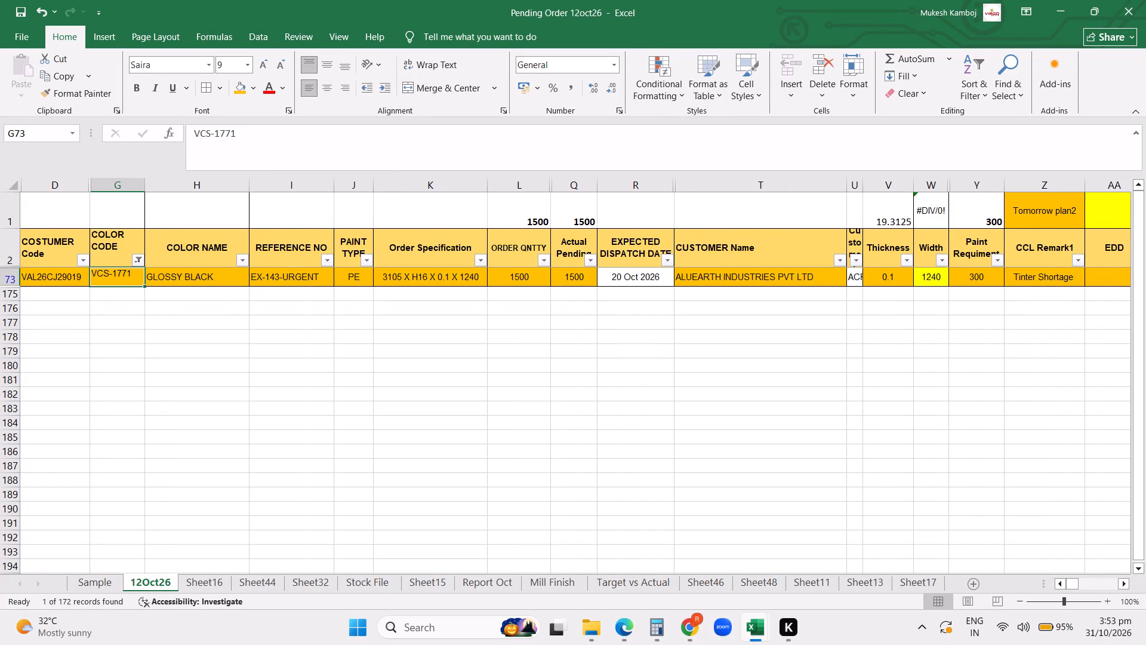
{"action": "left_click", "coordinate": [297, 260]}
{"action": "left_click", "coordinate": [286, 272]}
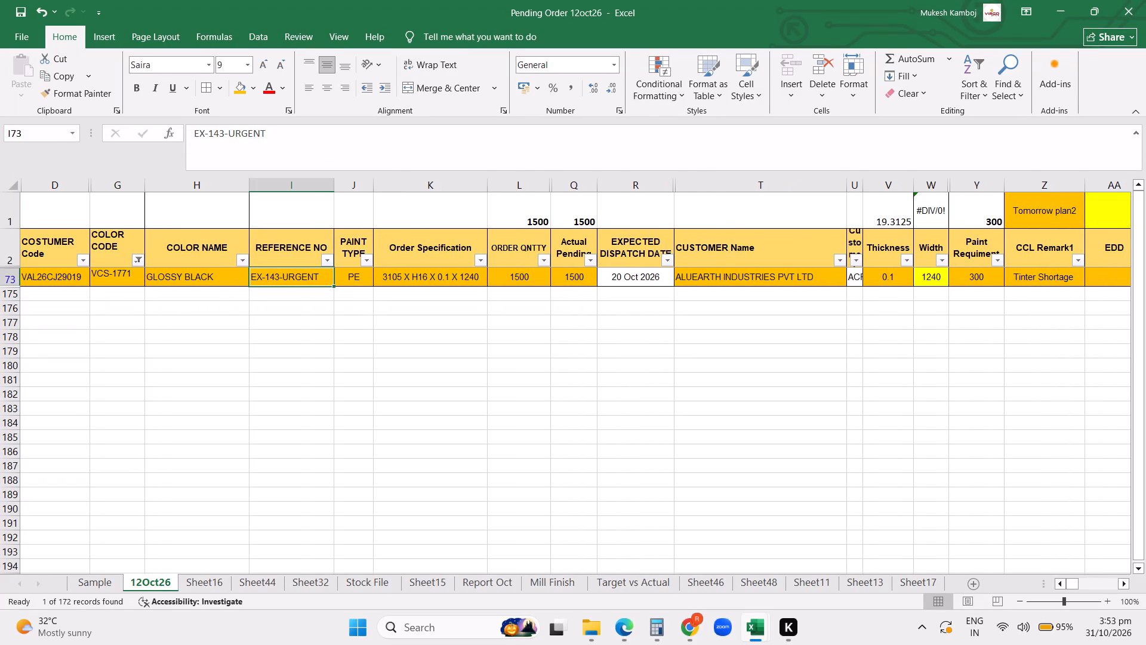
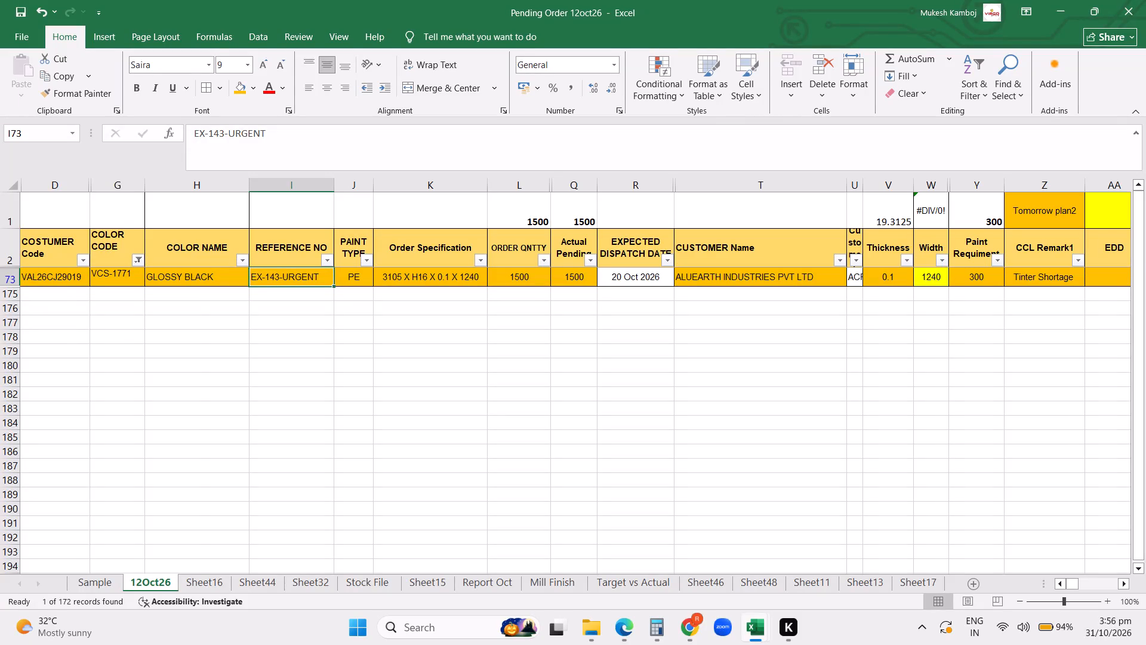
Clear the filter from the COLOR CODE column so all orders are listed.
{"action": "left_click", "coordinate": [136, 258]}
{"action": "left_click", "coordinate": [89, 354]}
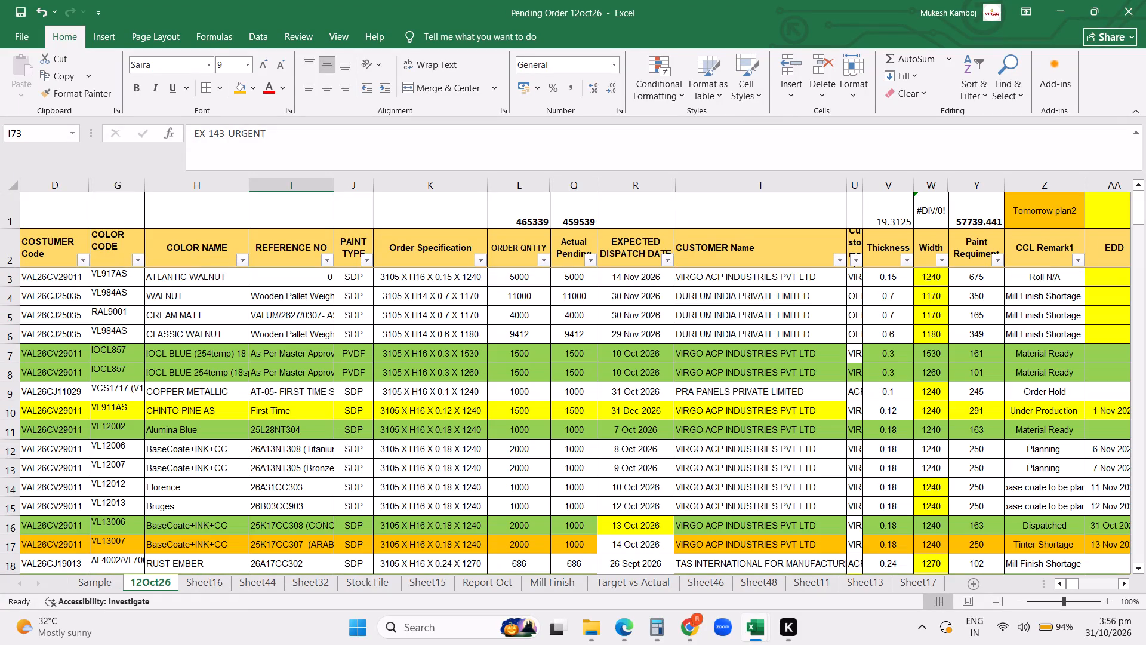
Search the COLOR CODE column's filter values for 813, leaving the column unfiltered.
{"action": "left_click", "coordinate": [142, 262]}
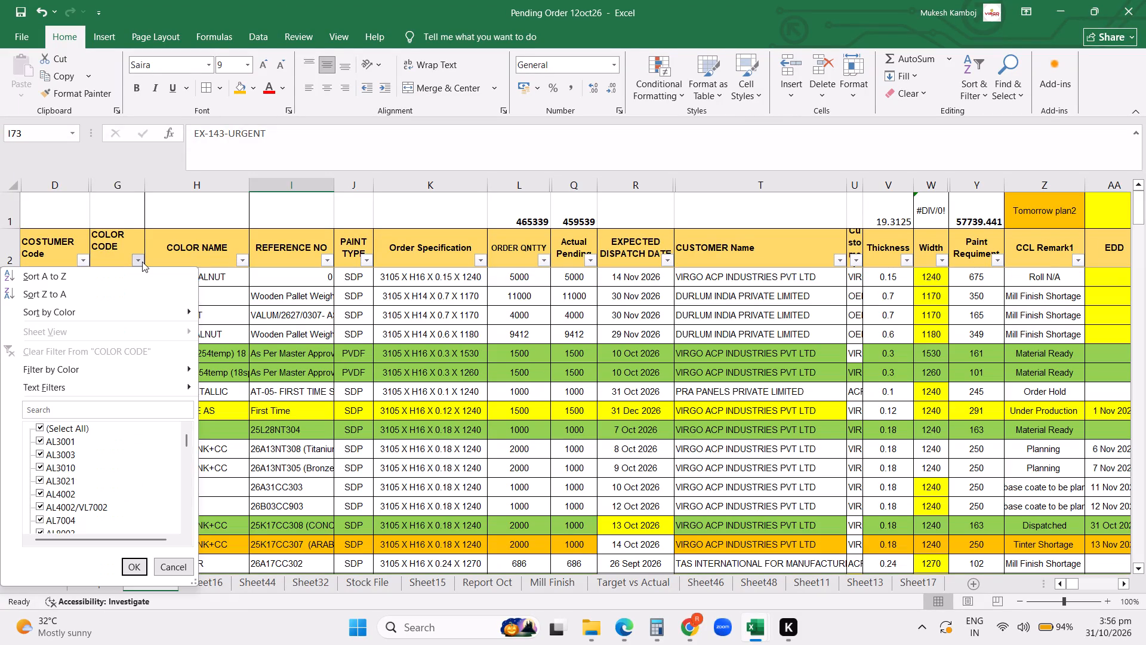
{"action": "left_click", "coordinate": [69, 407]}
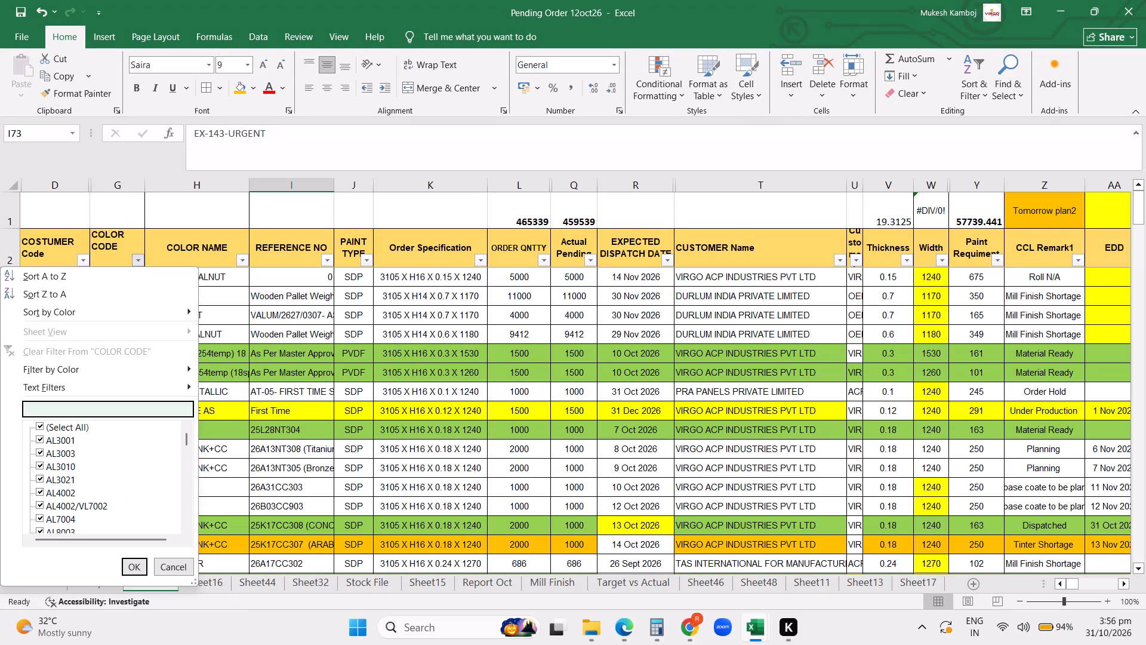
{"action": "type", "text": "813"}
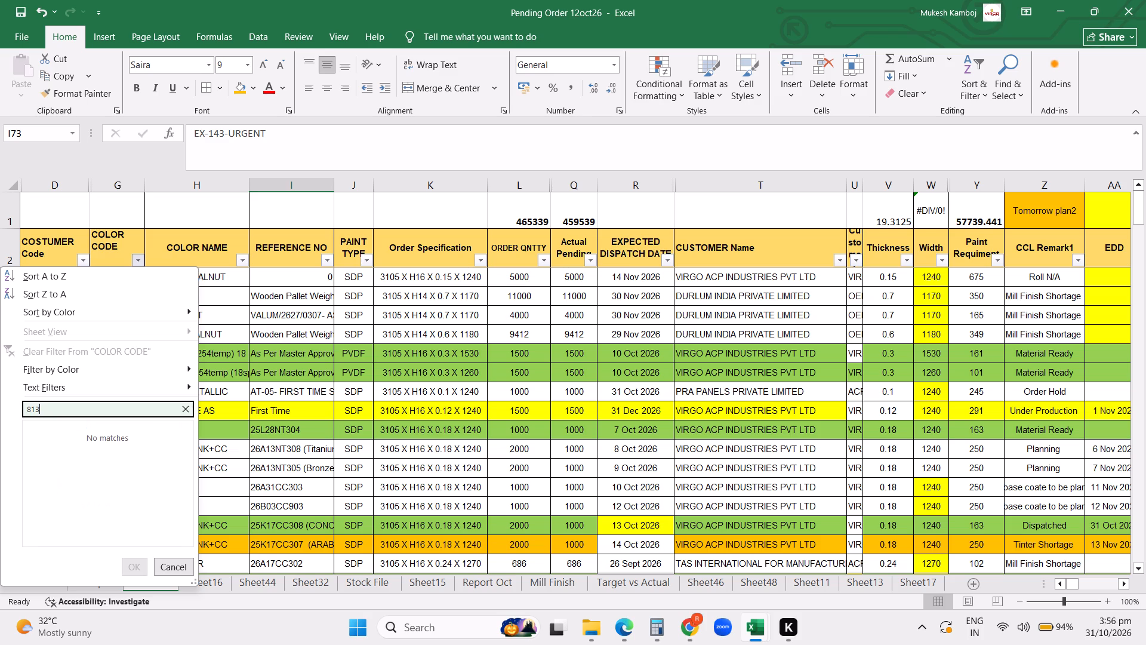
{"action": "key", "text": "BackSpace"}
{"action": "key", "text": "BackSpace"}
{"action": "key", "text": "BackSpace"}
{"action": "key", "text": "BackSpace"}
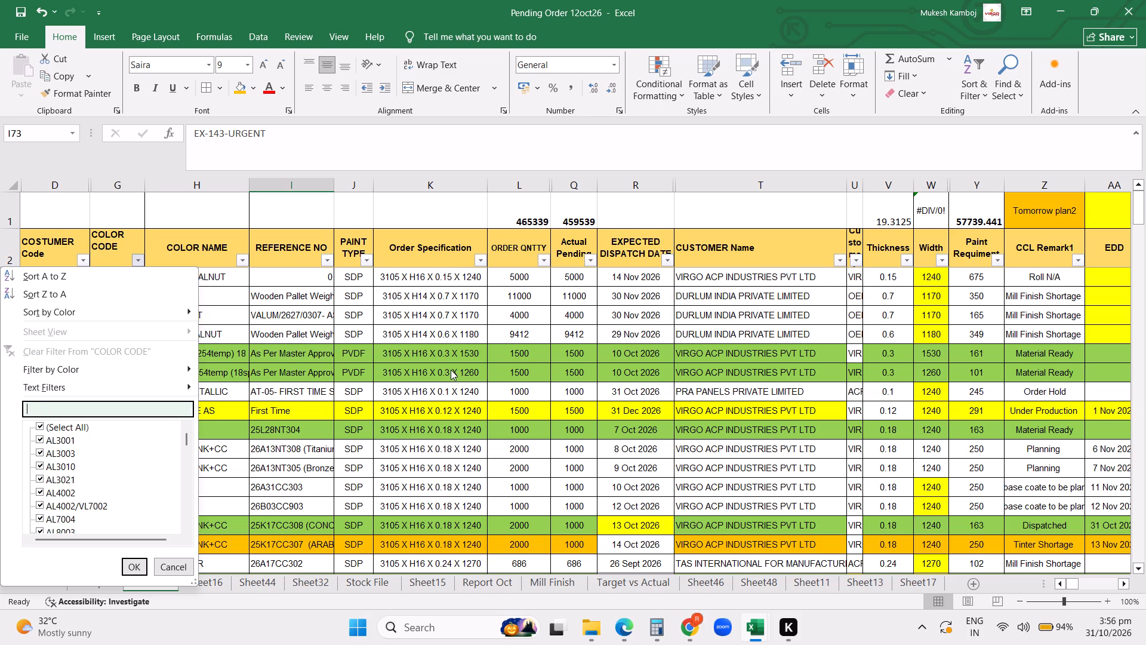
{"action": "left_click", "coordinate": [513, 348]}
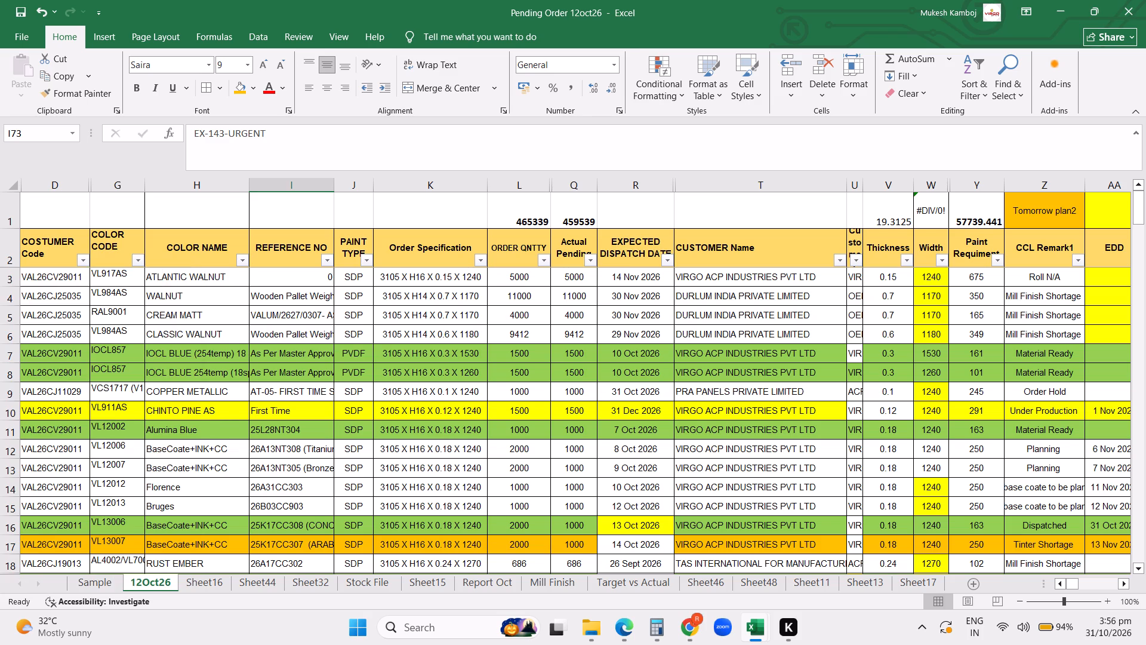
Filter the COLOR NAME column to COFFEE and COFFEE BROWN, and go through the reference numbers of the matching orders.
{"action": "left_click", "coordinate": [245, 261]}
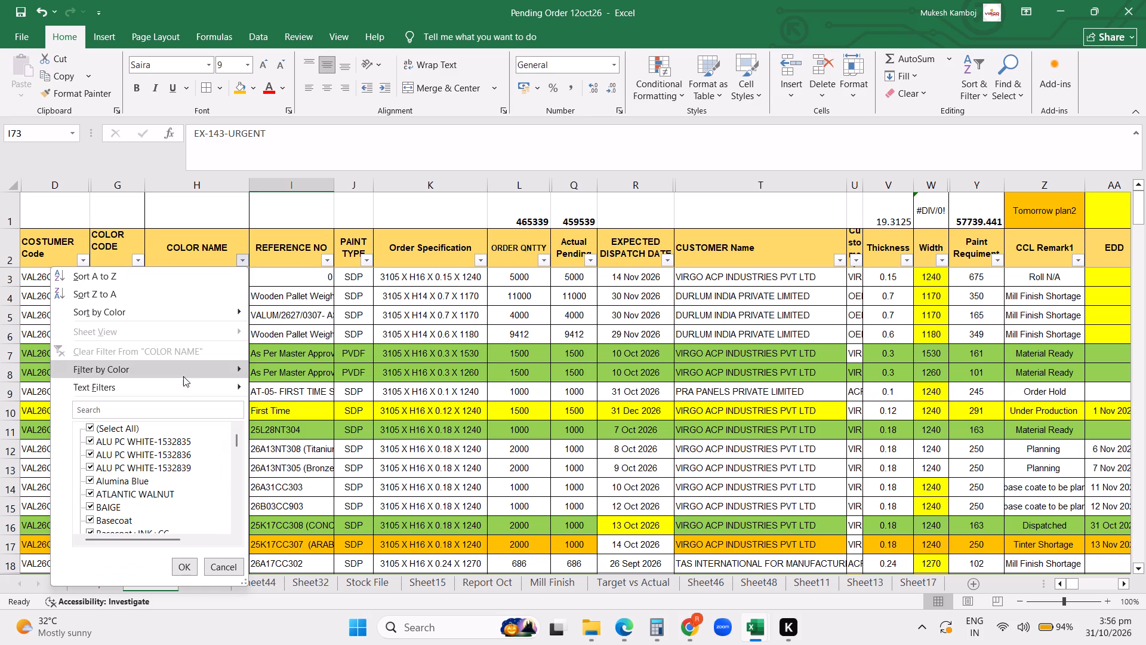
{"action": "left_click", "coordinate": [139, 406]}
{"action": "type", "text": "cog"}
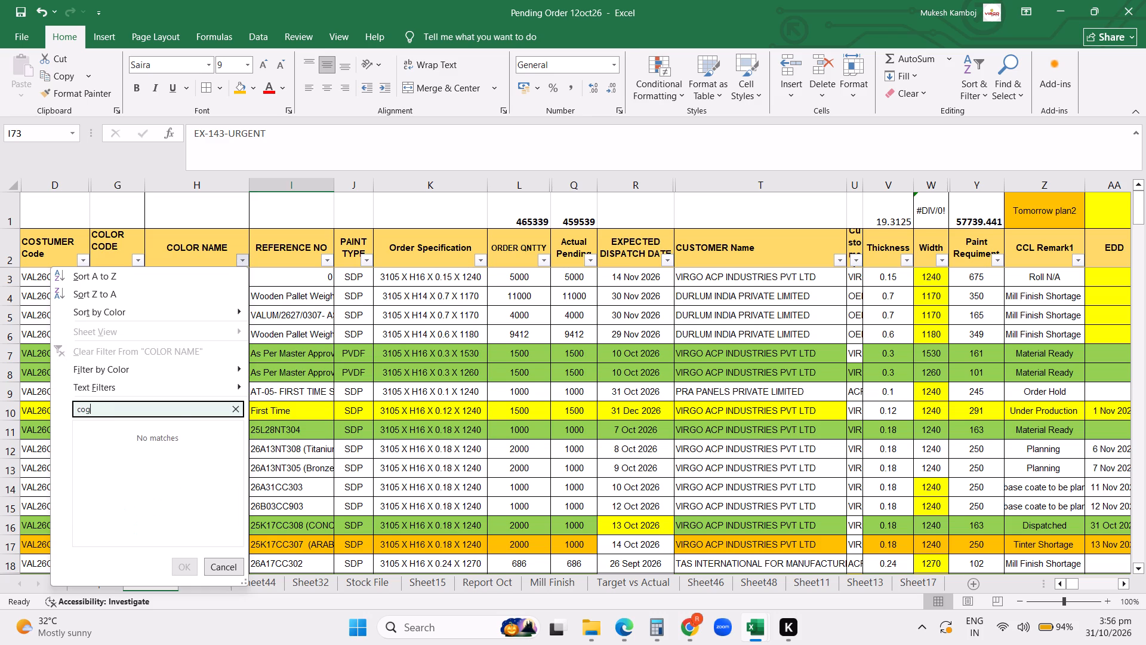
{"action": "key", "text": "BackSpace"}
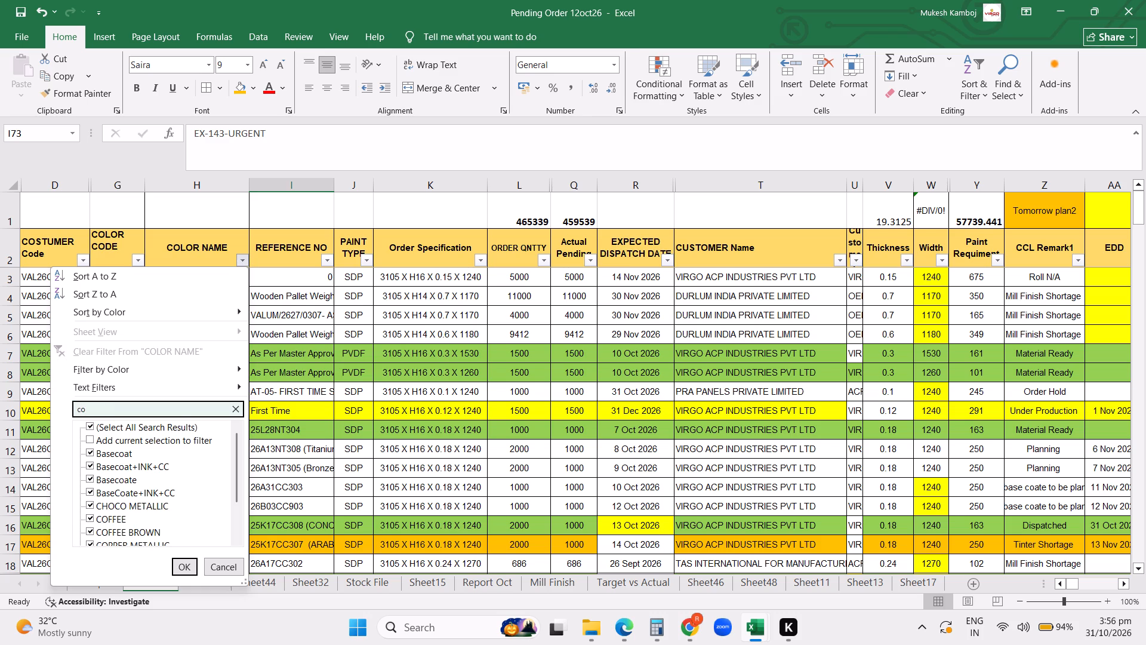
{"action": "left_click", "coordinate": [103, 428]}
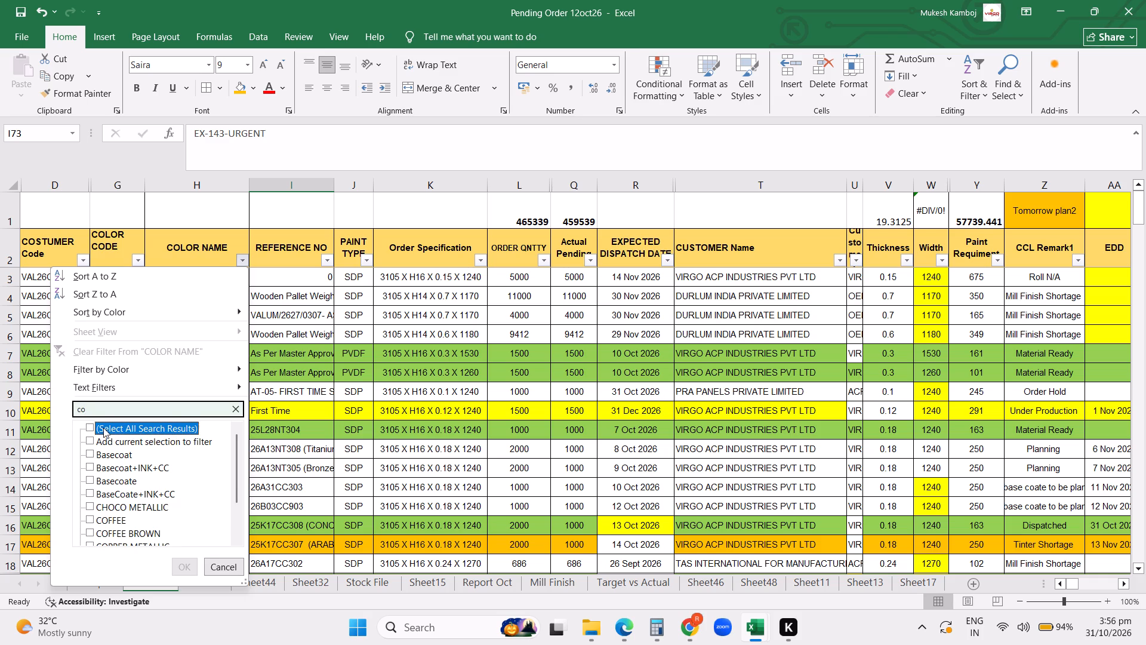
{"action": "key", "text": "Down"}
{"action": "key", "text": "Down"}
{"action": "key", "text": "Down"}
{"action": "key", "text": "Down"}
{"action": "key", "text": "Down"}
{"action": "key", "text": "Down"}
{"action": "key", "text": "Down"}
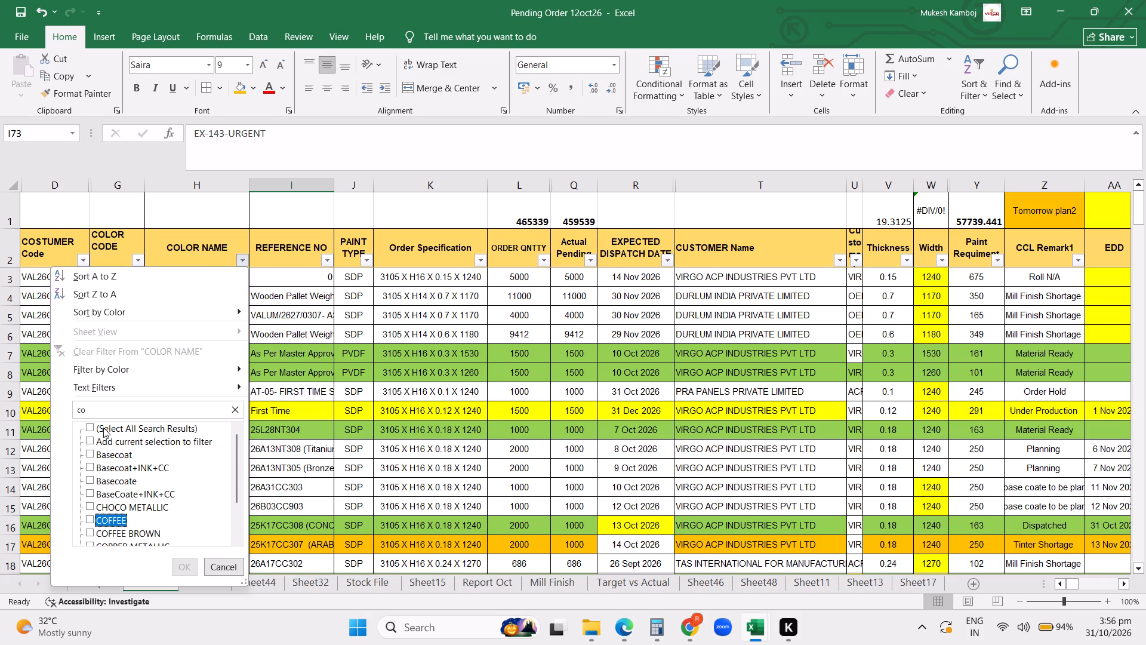
{"action": "key", "text": "space"}
{"action": "key", "text": "Down"}
{"action": "key", "text": "space"}
{"action": "key", "text": "Return"}
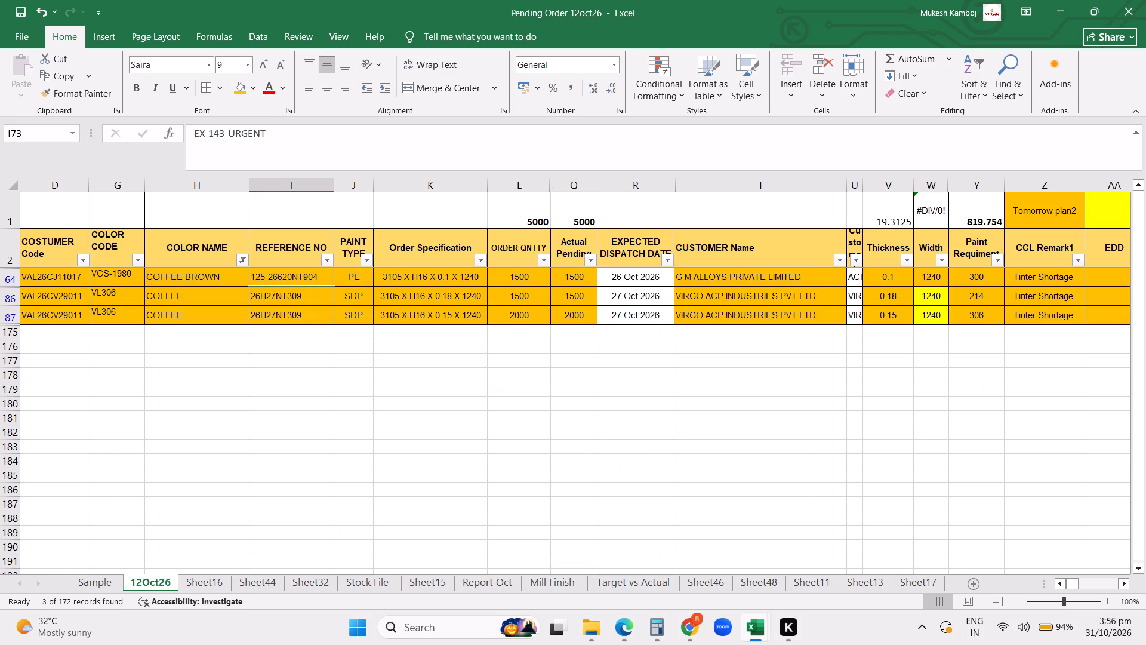
{"action": "key", "text": "Up"}
{"action": "key", "text": "Up"}
{"action": "key", "text": "Up"}
{"action": "key", "text": "Down"}
{"action": "key", "text": "Down"}
{"action": "key", "text": "Down"}
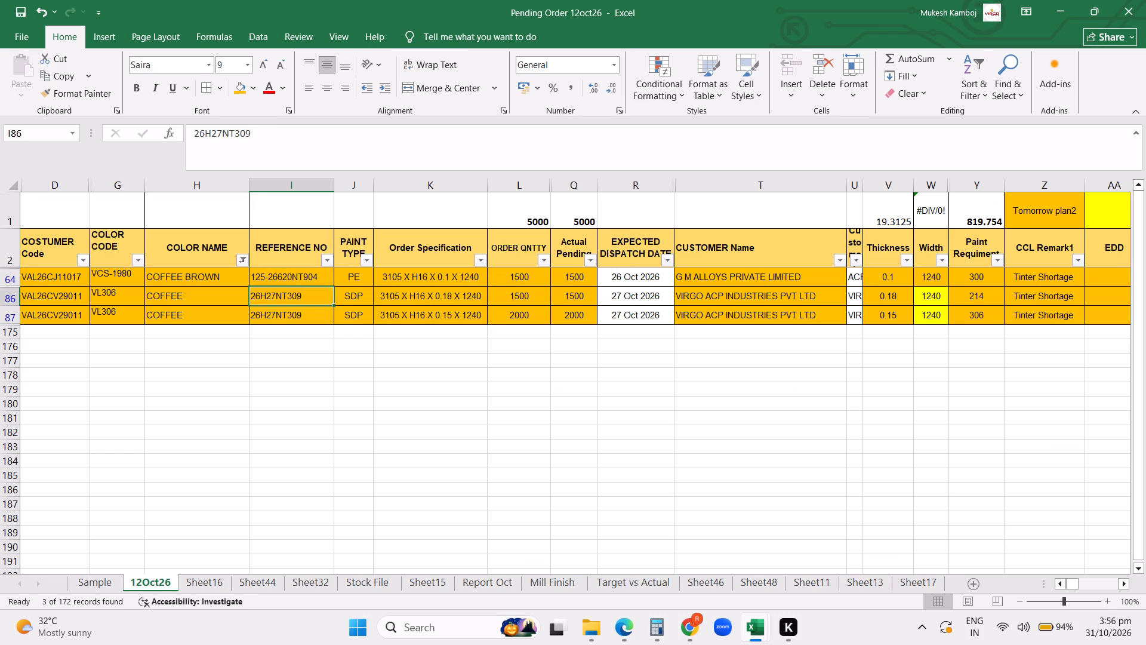
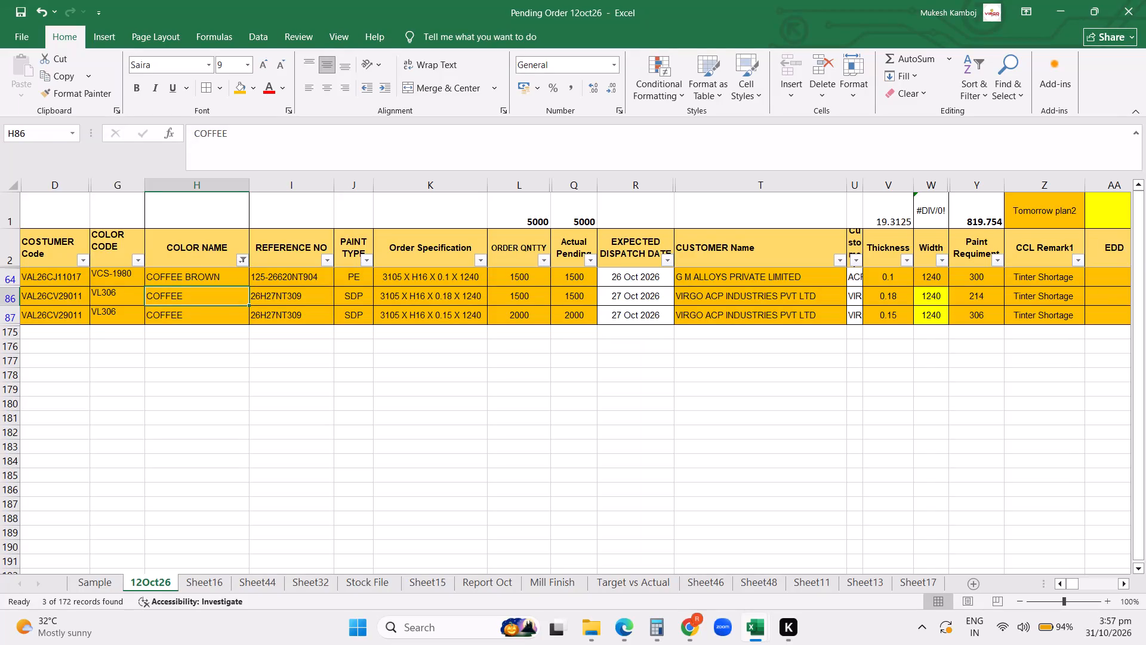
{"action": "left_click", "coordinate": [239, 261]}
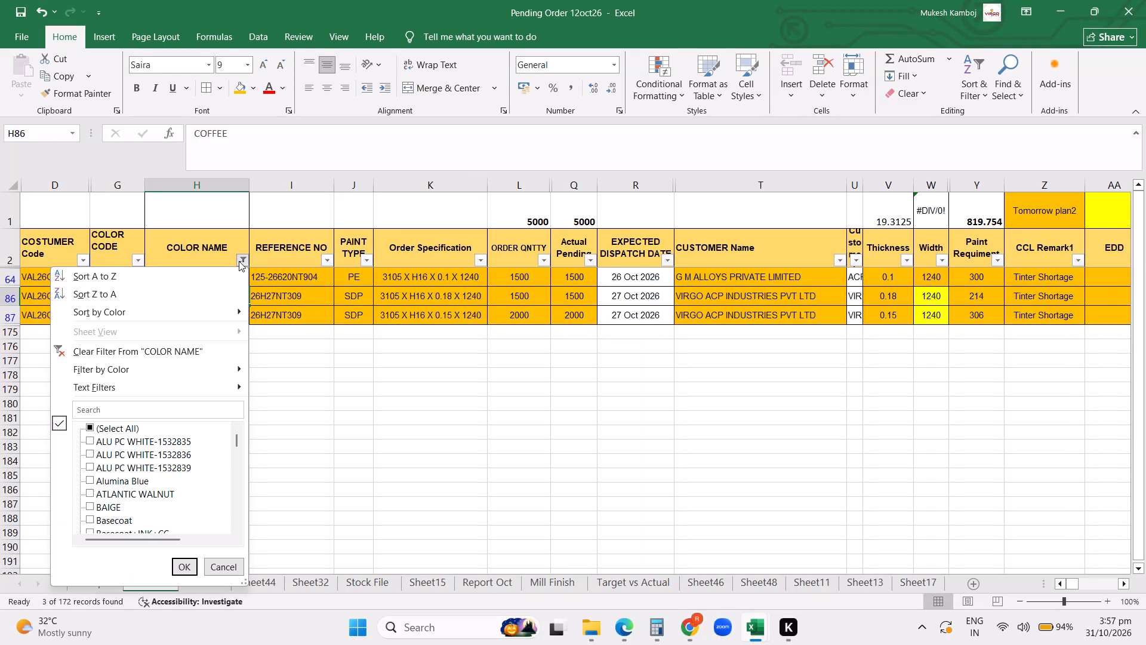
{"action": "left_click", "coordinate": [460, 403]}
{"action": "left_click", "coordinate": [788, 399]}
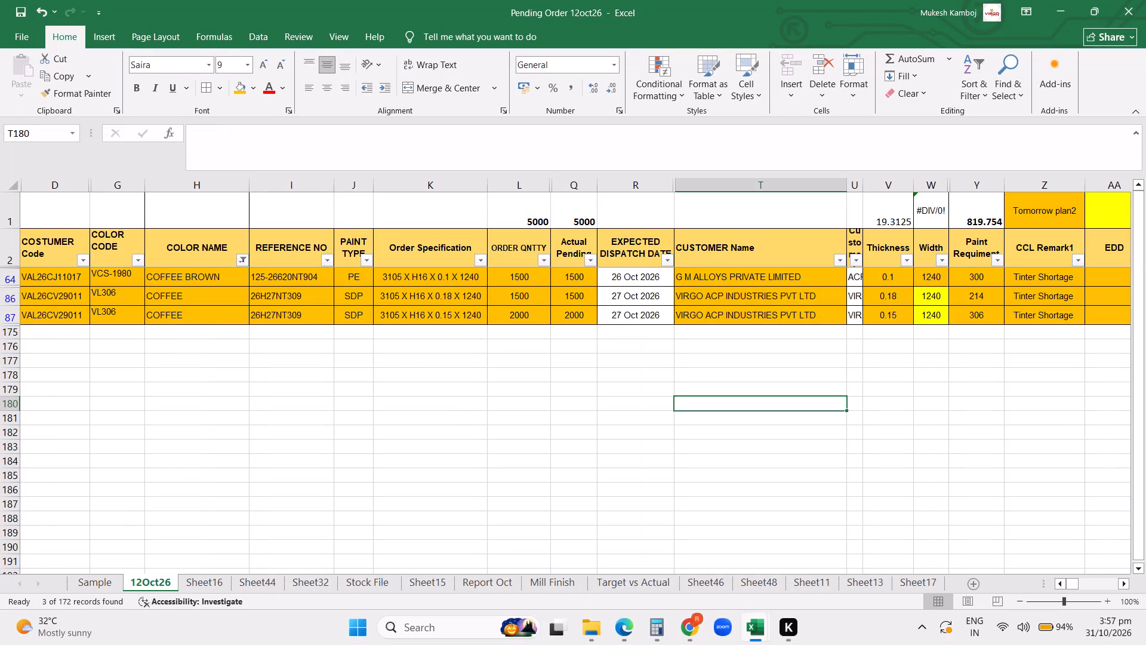
Hide column U, the narrow customer column between CUSTOMER Name and Thickness.
{"action": "left_click", "coordinate": [858, 184]}
{"action": "right_click", "coordinate": [858, 184]}
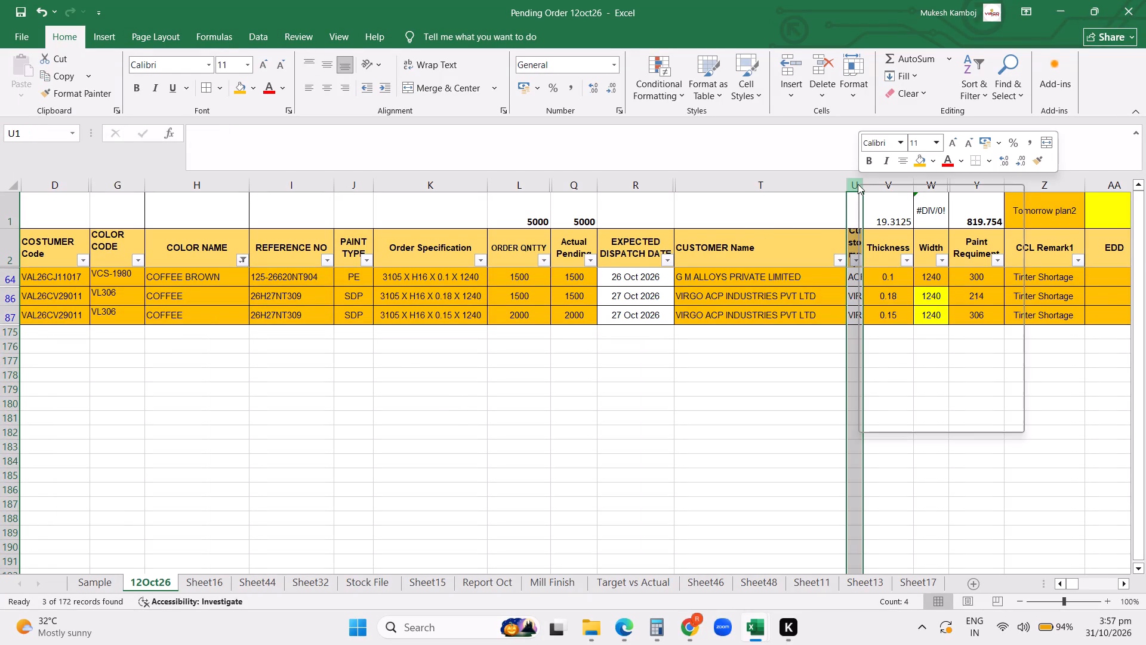
{"action": "left_click", "coordinate": [885, 408]}
{"action": "left_click", "coordinate": [723, 377]}
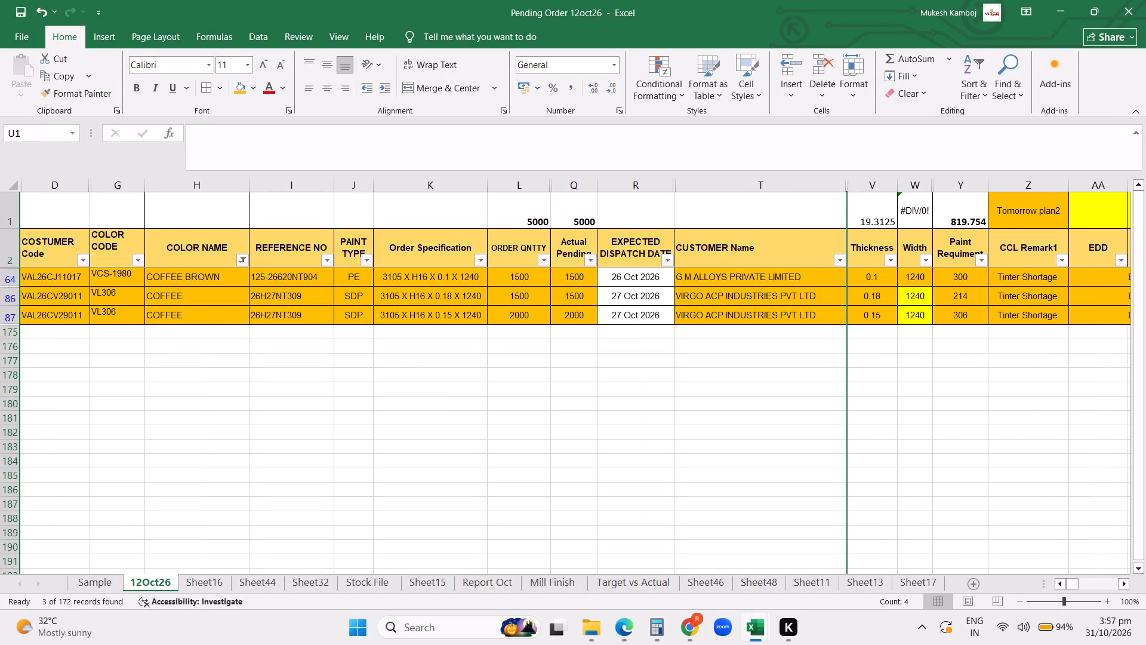
{"action": "left_click", "coordinate": [473, 359]}
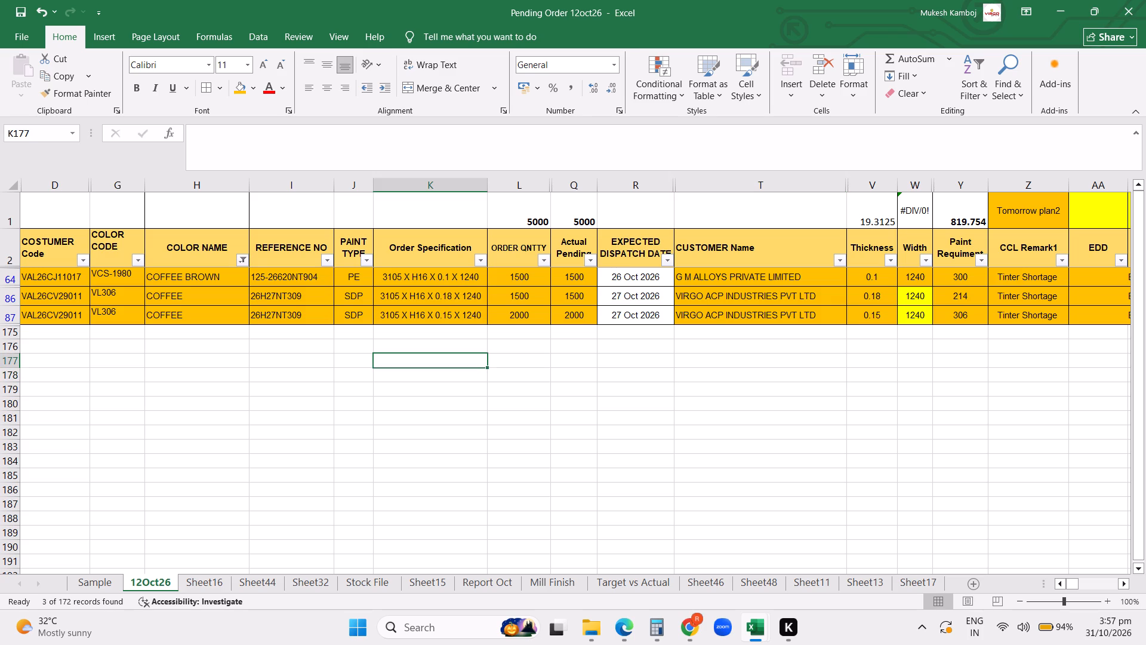
Check the color code, color name and reference number of the filtered COFFEE orders.
{"action": "left_click", "coordinate": [116, 294]}
{"action": "left_click", "coordinate": [316, 328]}
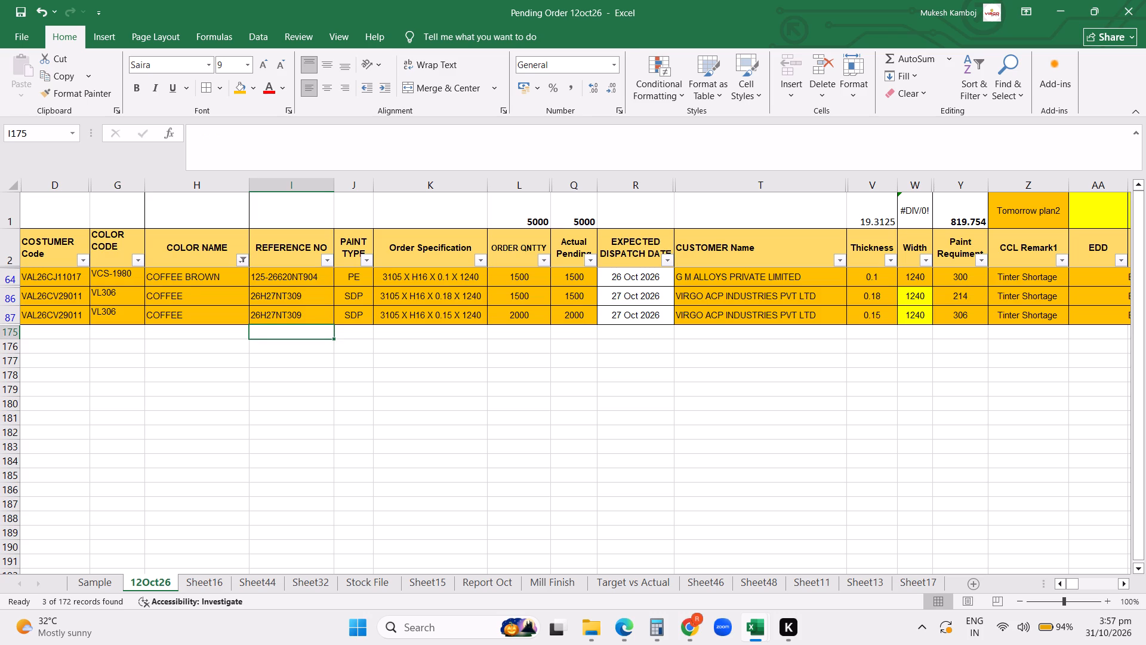
{"action": "left_click", "coordinate": [106, 300]}
{"action": "left_click", "coordinate": [201, 318]}
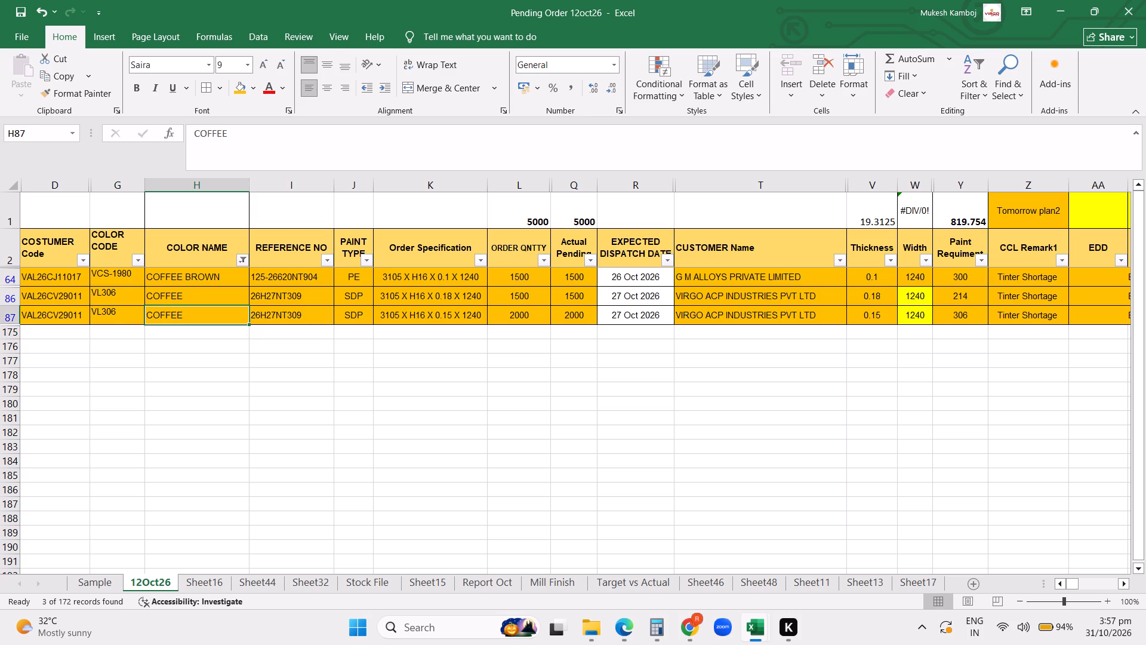
{"action": "left_click", "coordinate": [304, 300]}
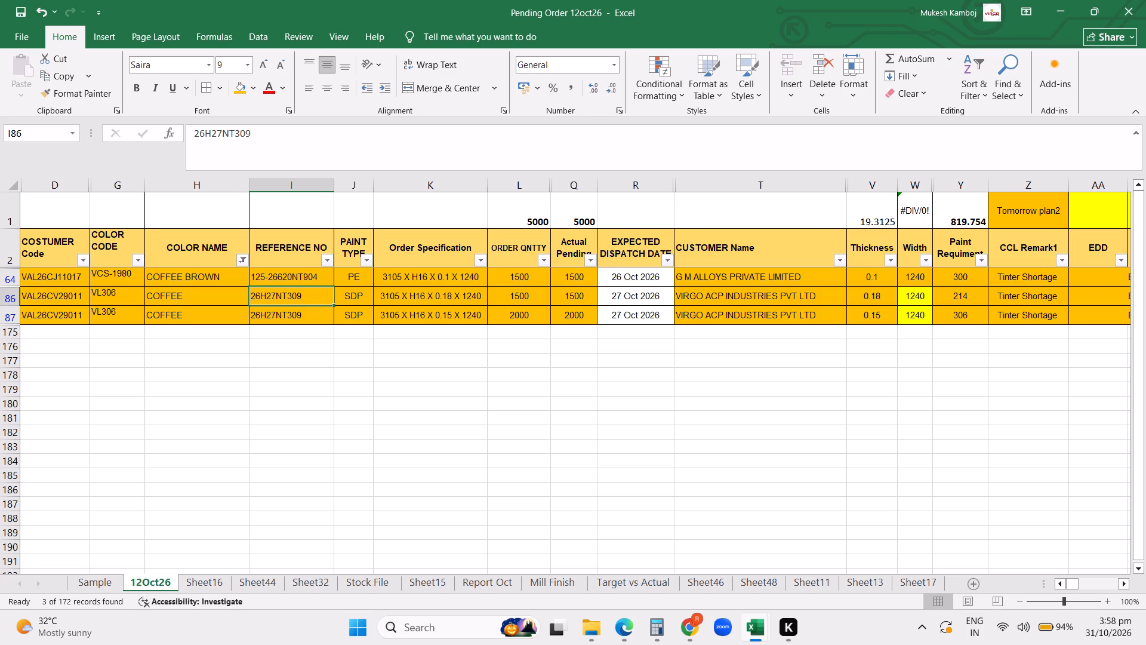
Clear the filter from the COLOR NAME column so all orders are listed.
{"action": "left_click", "coordinate": [237, 259]}
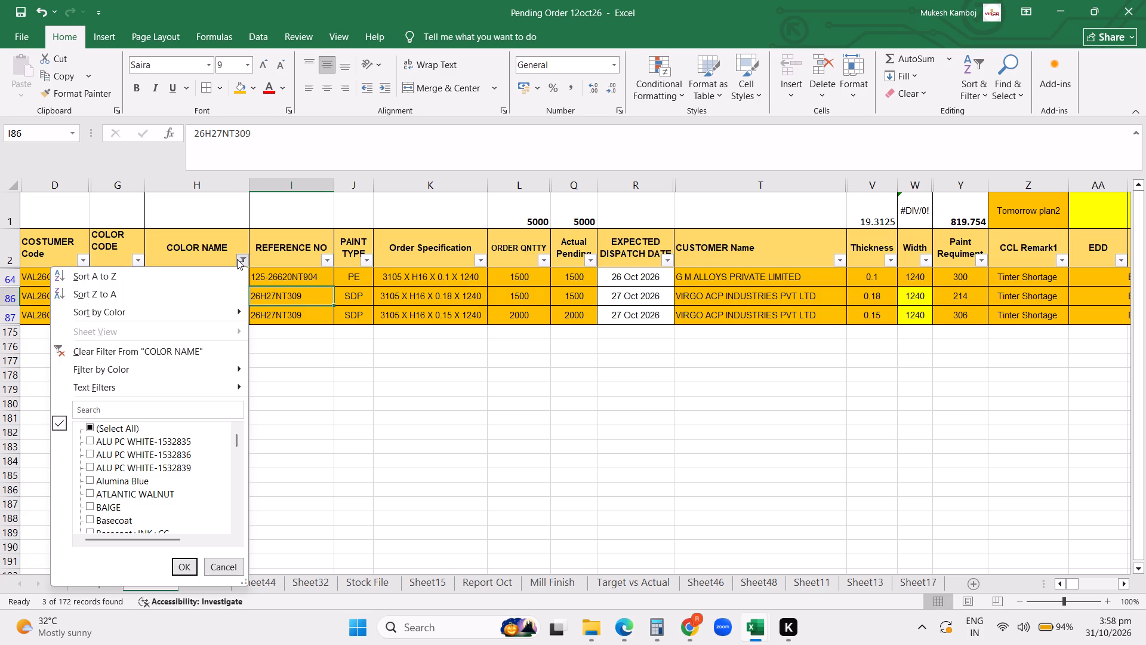
{"action": "left_click", "coordinate": [171, 350]}
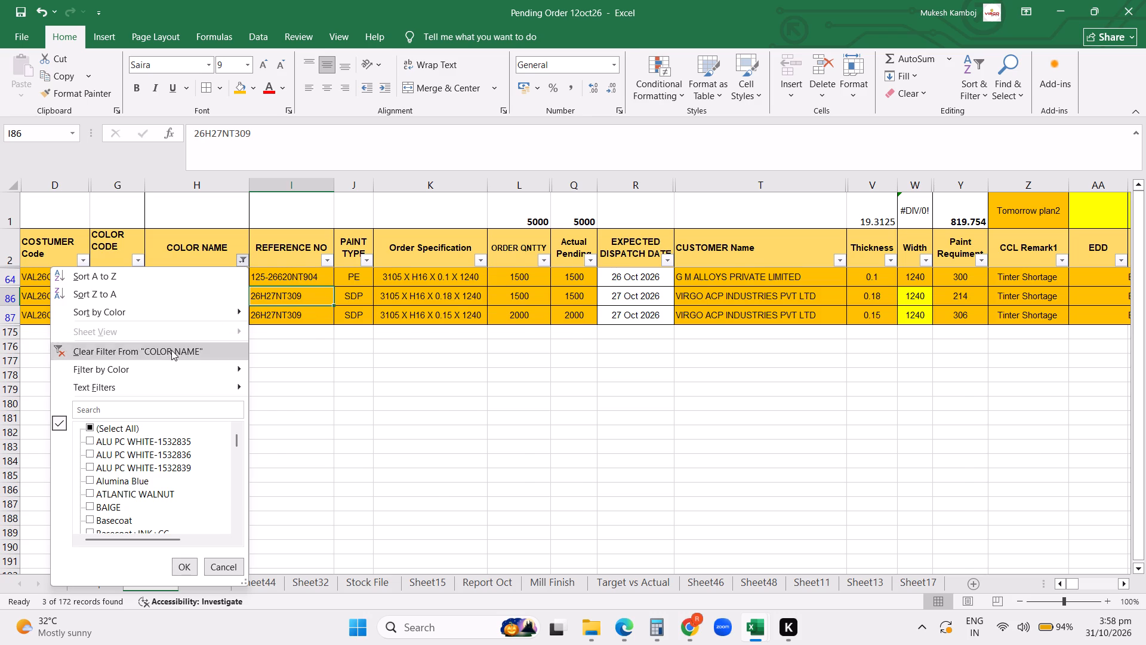
{"action": "left_click", "coordinate": [549, 356]}
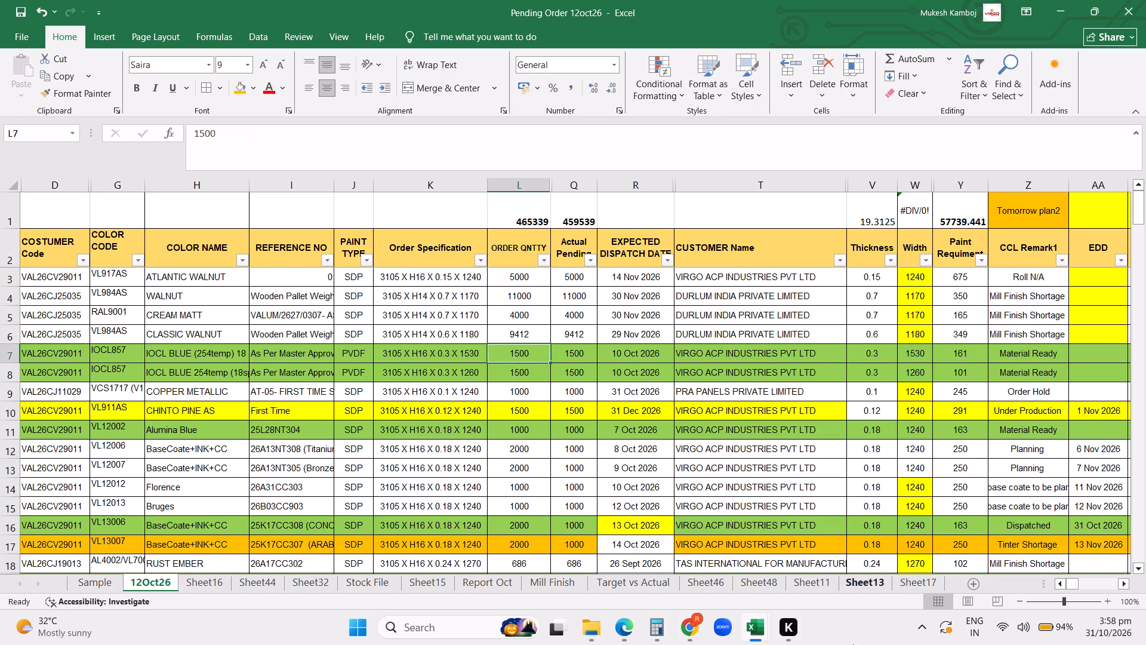
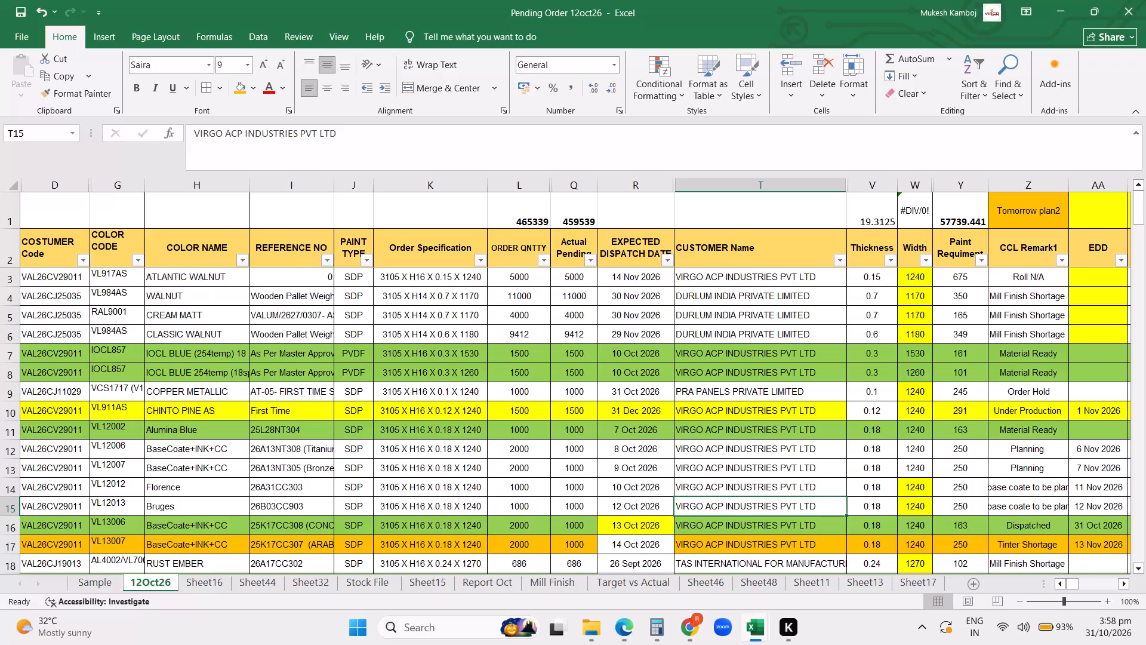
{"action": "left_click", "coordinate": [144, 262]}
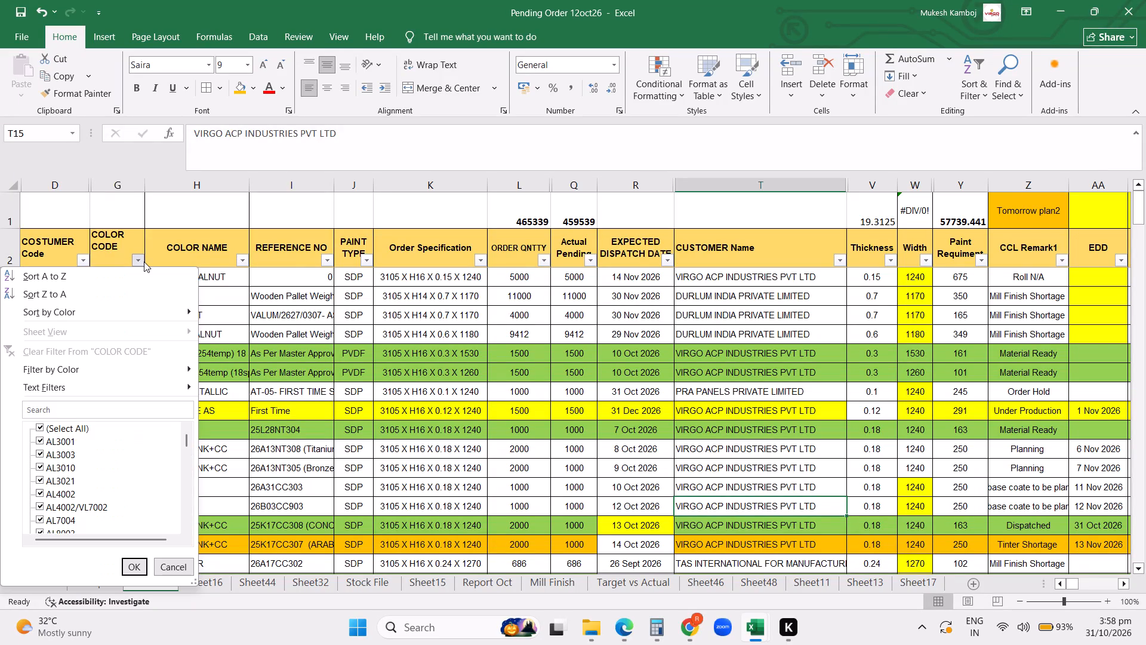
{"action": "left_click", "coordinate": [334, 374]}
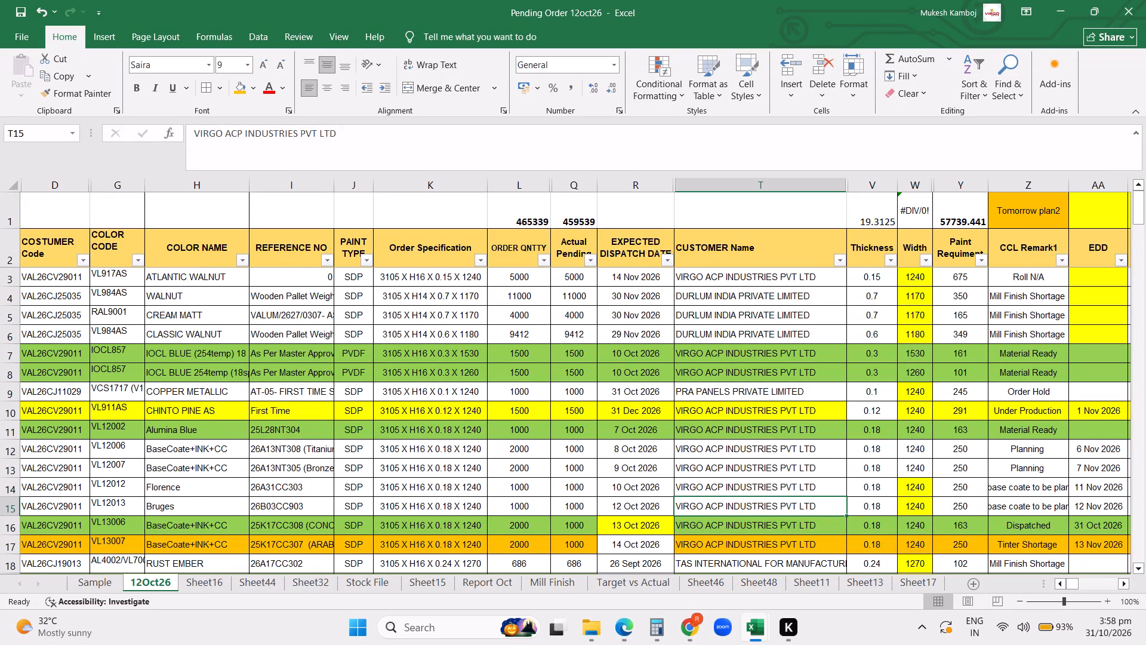
Review the unfiltered 12Oct26 orders row by row down to row 70, checking customer, paint requirement and CCL remark.
{"action": "left_click", "coordinate": [759, 461]}
{"action": "key", "text": "Down"}
{"action": "key", "text": "Down"}
{"action": "key", "text": "Down"}
{"action": "key", "text": "Down"}
{"action": "key", "text": "Down"}
{"action": "key", "text": "Down"}
{"action": "key", "text": "Down"}
{"action": "key", "text": "Down"}
{"action": "key", "text": "Down"}
{"action": "key", "text": "Down"}
{"action": "key", "text": "Down"}
{"action": "key", "text": "Down"}
{"action": "key", "text": "Down"}
{"action": "key", "text": "Down"}
{"action": "key", "text": "Down"}
{"action": "key", "text": "Down"}
{"action": "key", "text": "Down"}
{"action": "key", "text": "Down"}
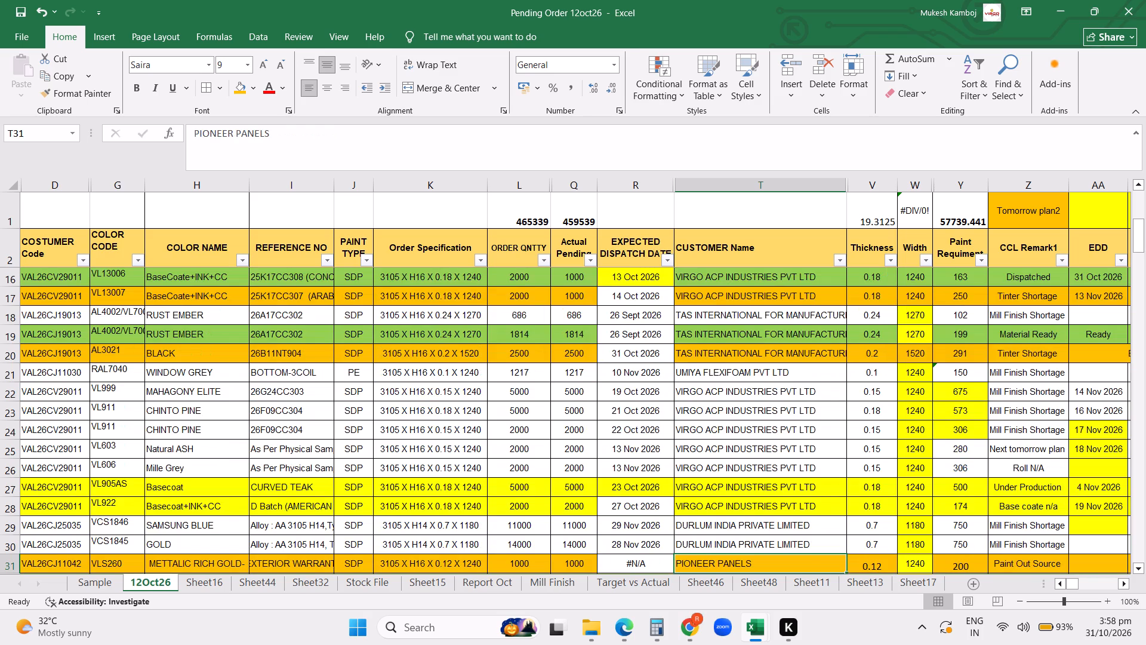
{"action": "key", "text": "Down"}
{"action": "key", "text": "Down"}
{"action": "key", "text": "Down"}
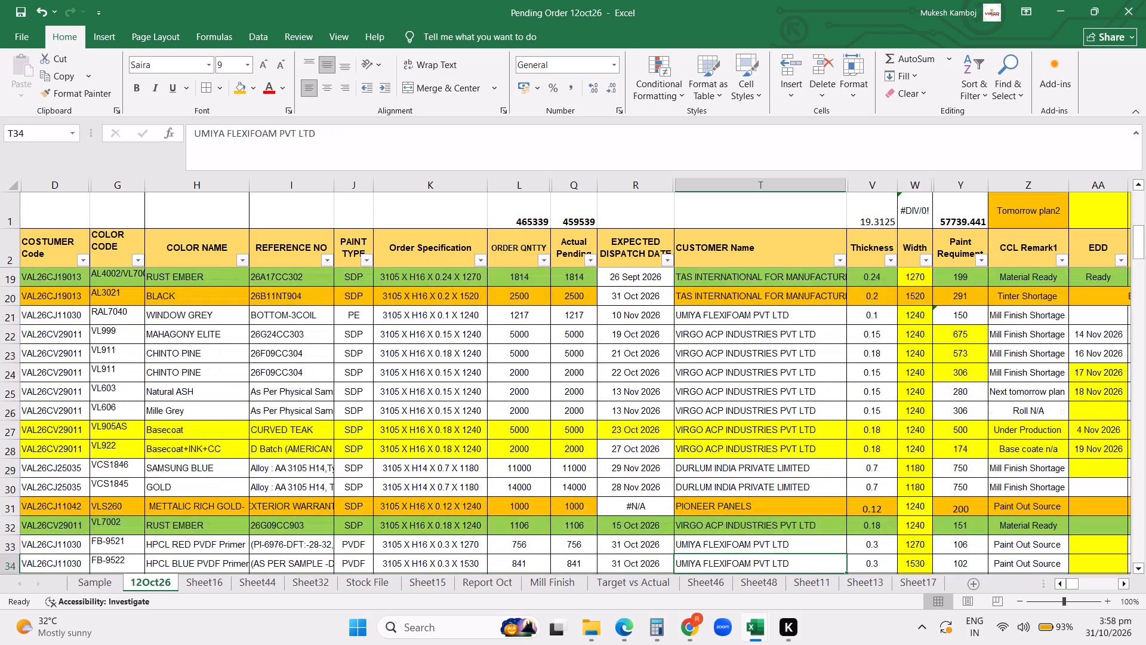
{"action": "key", "text": "Down"}
{"action": "key", "text": "Down"}
{"action": "key", "text": "Down"}
{"action": "key", "text": "Down"}
{"action": "key", "text": "Down"}
{"action": "key", "text": "Down"}
{"action": "key", "text": "Down"}
{"action": "key", "text": "Down"}
{"action": "key", "text": "Down"}
{"action": "key", "text": "Down"}
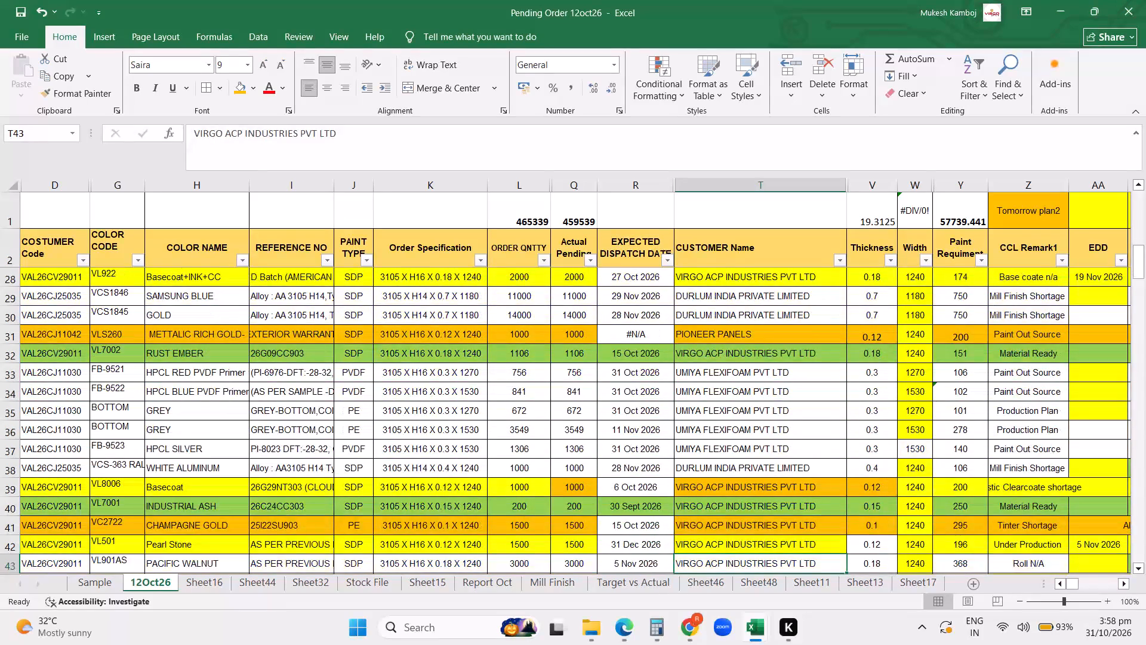
{"action": "key", "text": "Down"}
{"action": "key", "text": "Down"}
{"action": "key", "text": "Down"}
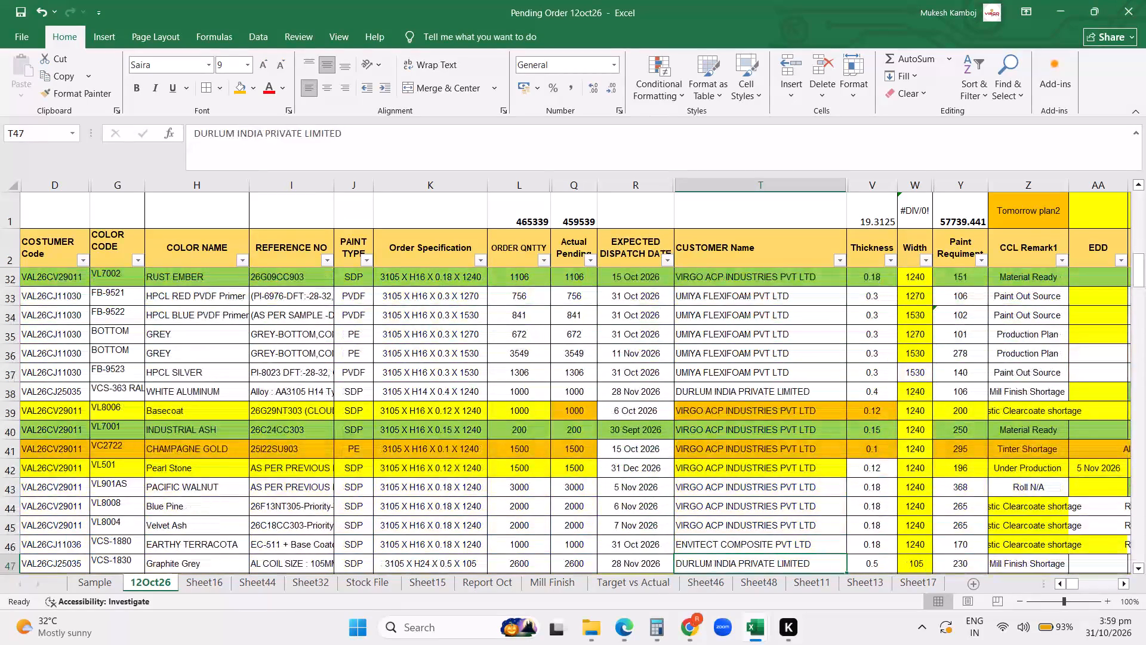
{"action": "key", "text": "Down"}
{"action": "key", "text": "Down"}
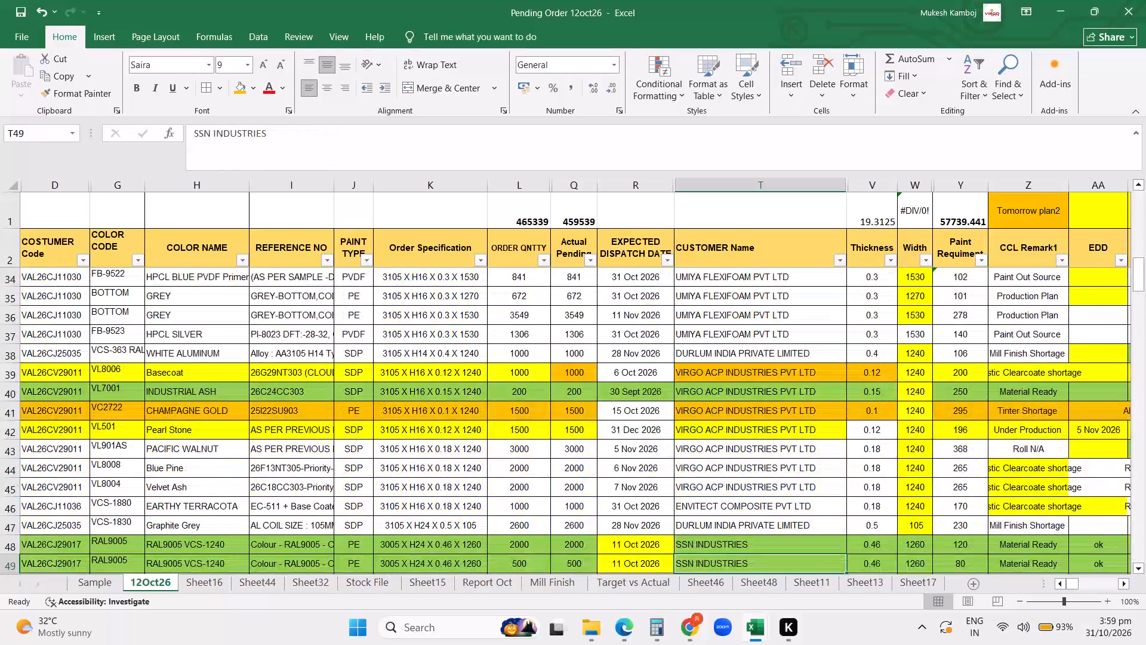
{"action": "key", "text": "Down"}
{"action": "key", "text": "Down"}
{"action": "key", "text": "Down"}
{"action": "key", "text": "Down"}
{"action": "key", "text": "Down"}
{"action": "key", "text": "Down"}
{"action": "key", "text": "Down"}
{"action": "key", "text": "Down"}
{"action": "key", "text": "Down"}
{"action": "key", "text": "Down"}
{"action": "key", "text": "Down"}
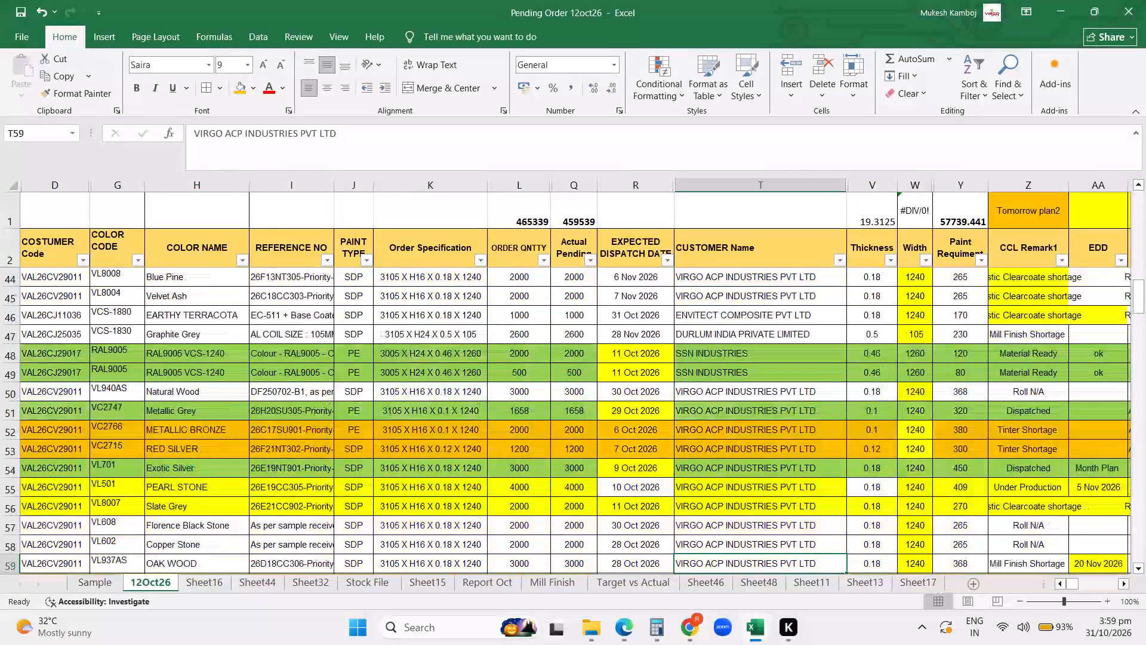
{"action": "key", "text": "Down"}
{"action": "key", "text": "Down"}
{"action": "key", "text": "Down"}
{"action": "key", "text": "Down"}
{"action": "key", "text": "Down"}
{"action": "key", "text": "Down"}
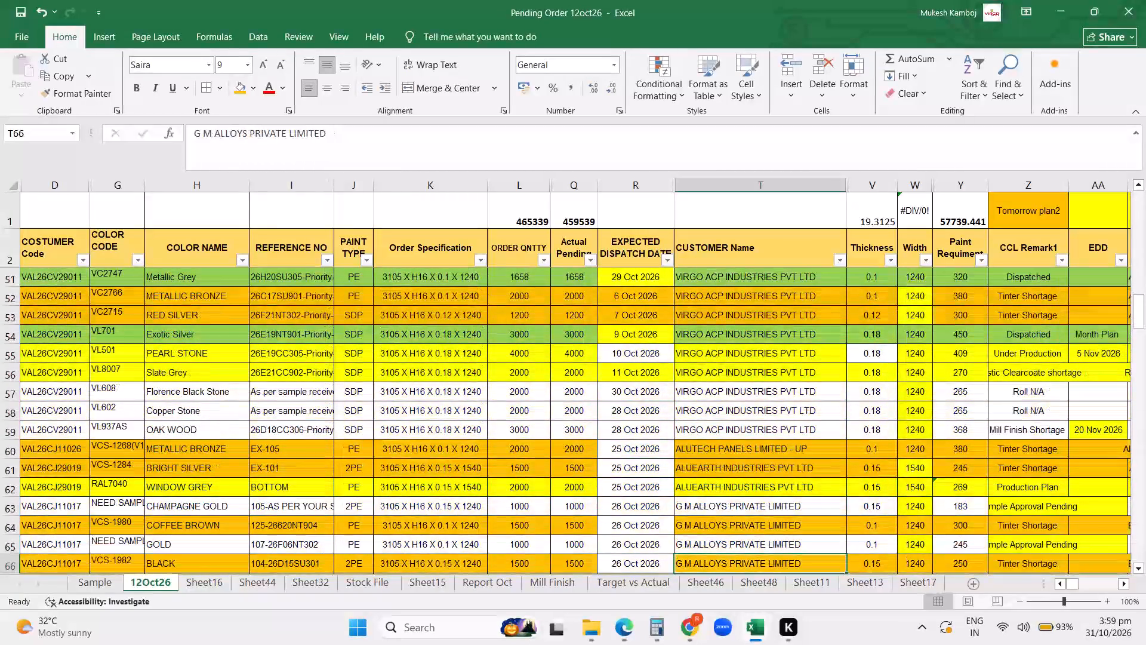
{"action": "key", "text": "Down"}
{"action": "key", "text": "Down"}
{"action": "key", "text": "Down"}
{"action": "key", "text": "Down"}
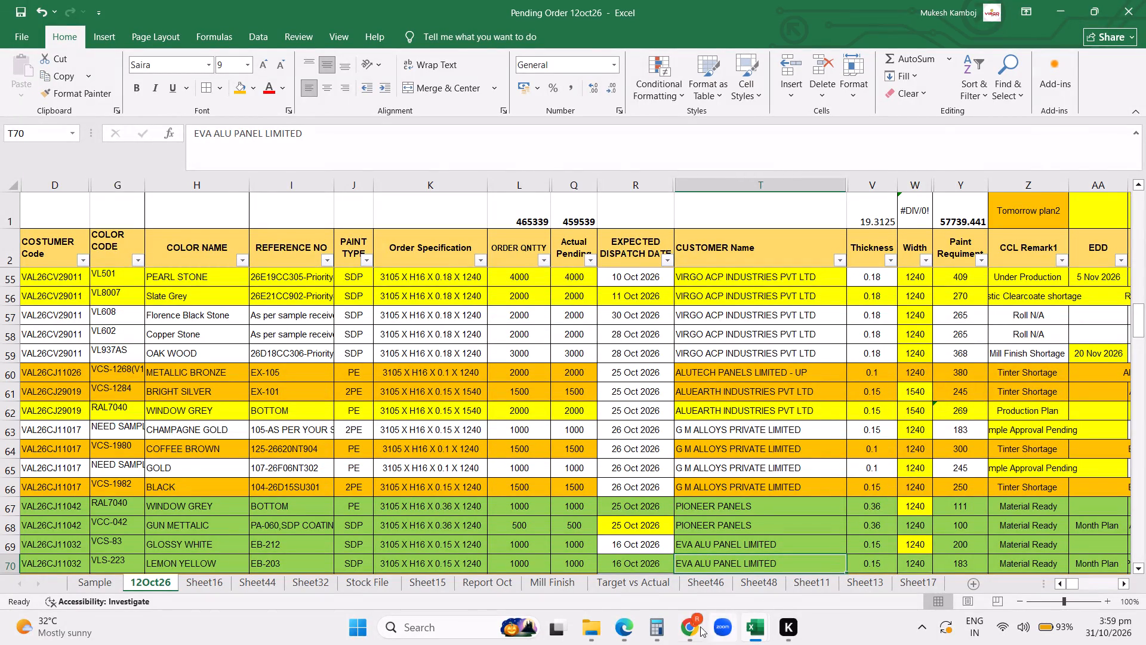
Switch to Google Chrome and look at the Party wise Pending Order sheet of CCL ORDER PROCESS 2025.
{"action": "left_click", "coordinate": [697, 627]}
{"action": "left_click", "coordinate": [762, 466]}
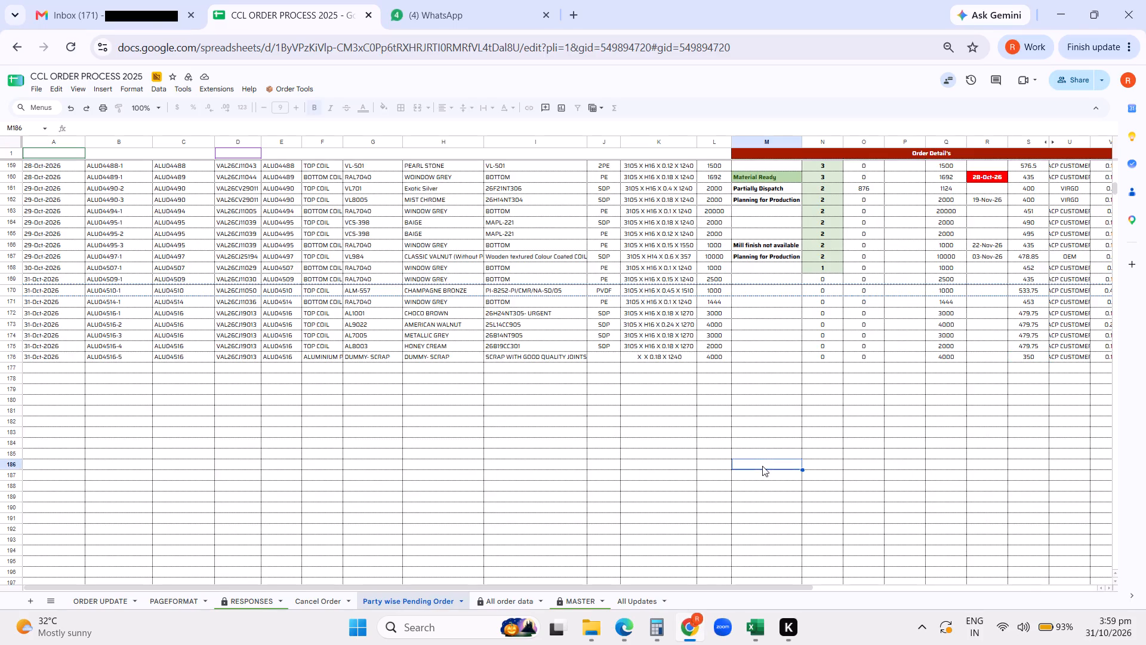
Return to the Pending Order 12oct26 workbook in Excel and save it.
{"action": "left_click", "coordinate": [755, 623]}
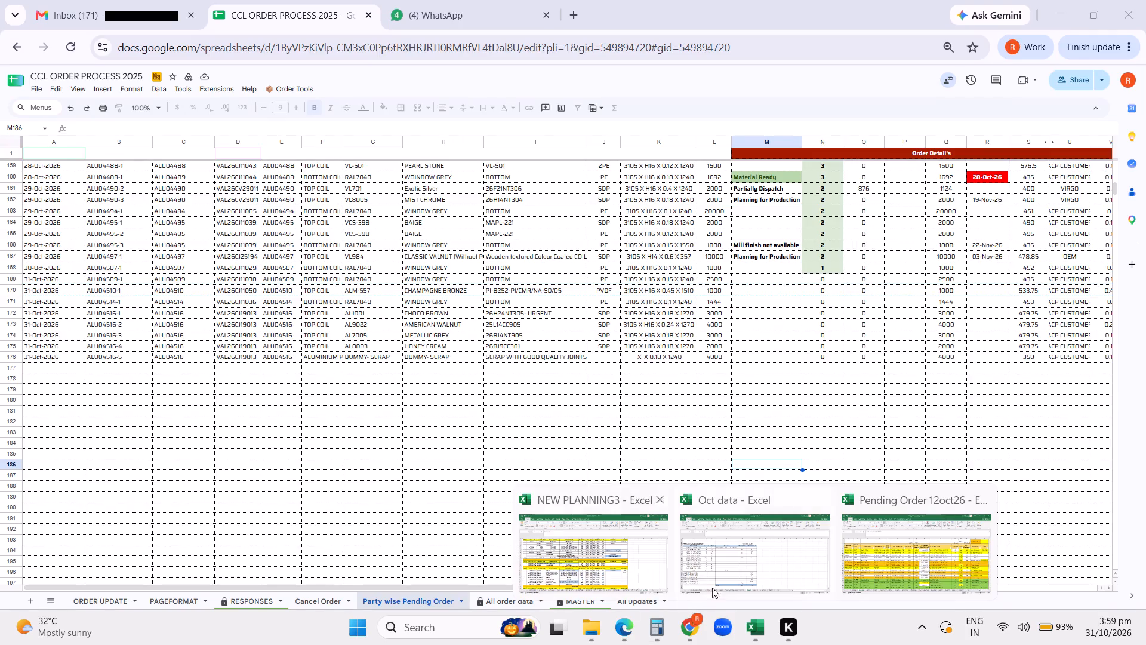
{"action": "left_click", "coordinate": [880, 549]}
{"action": "left_click", "coordinate": [932, 483]}
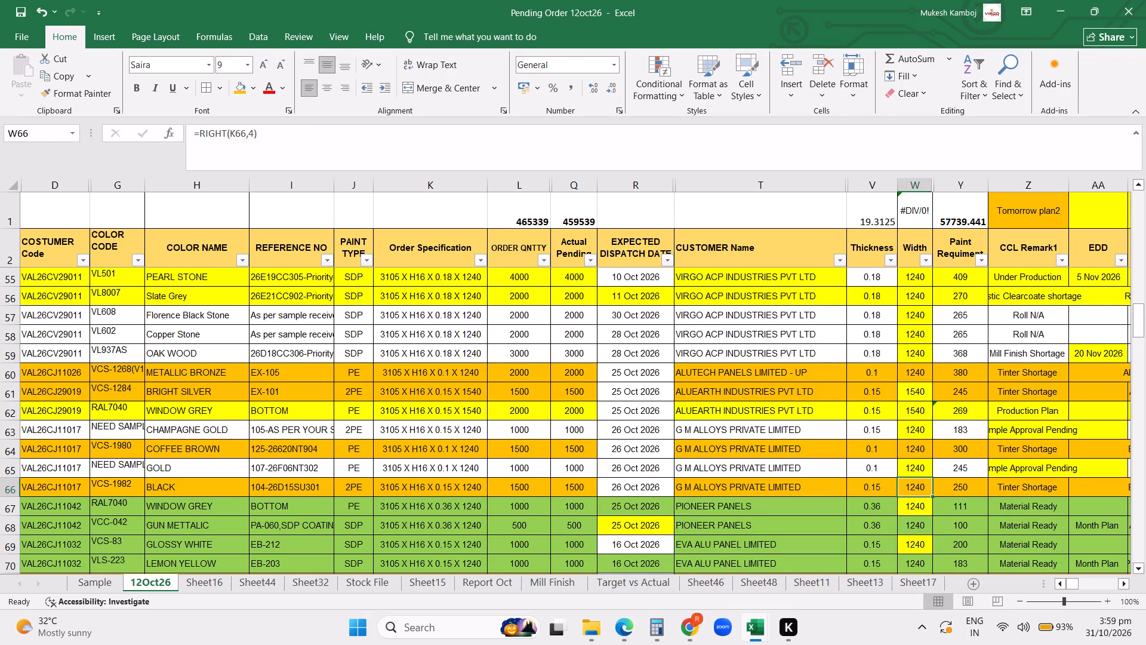
{"action": "left_click", "coordinate": [630, 460]}
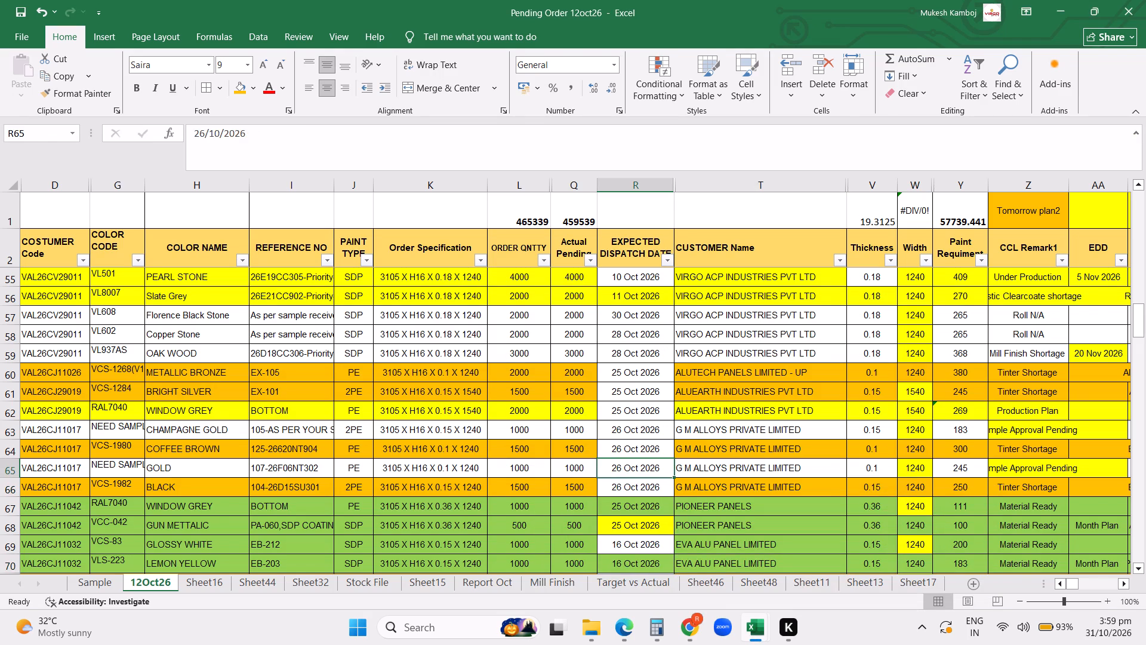
{"action": "key", "text": "ctrl+s"}
{"action": "key", "text": "ctrl+s"}
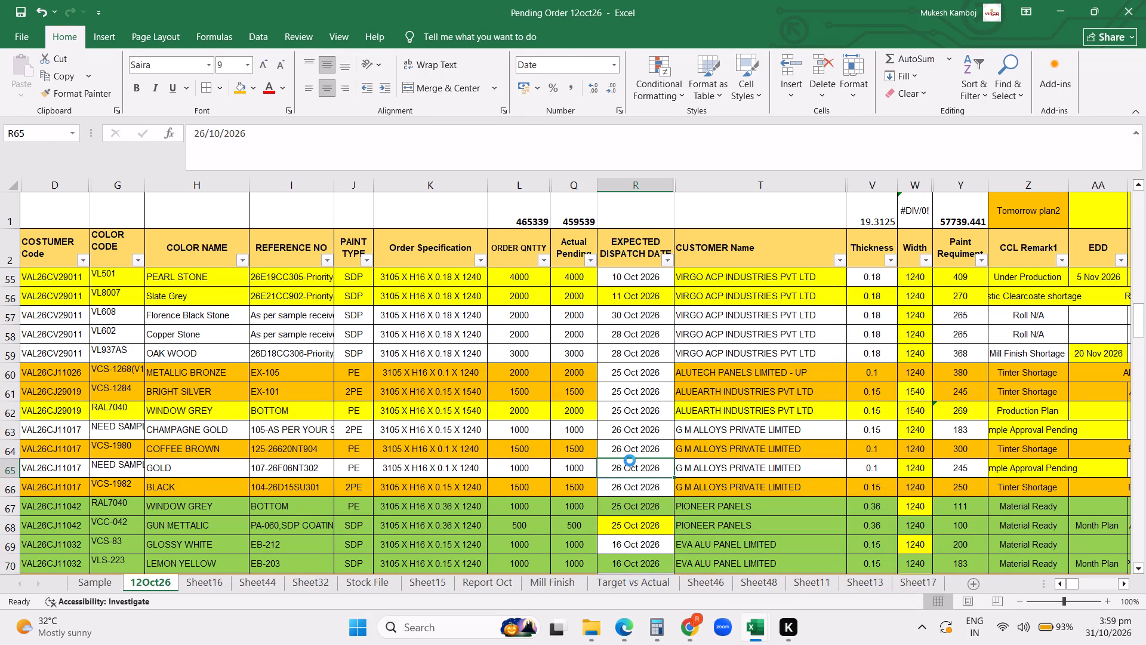
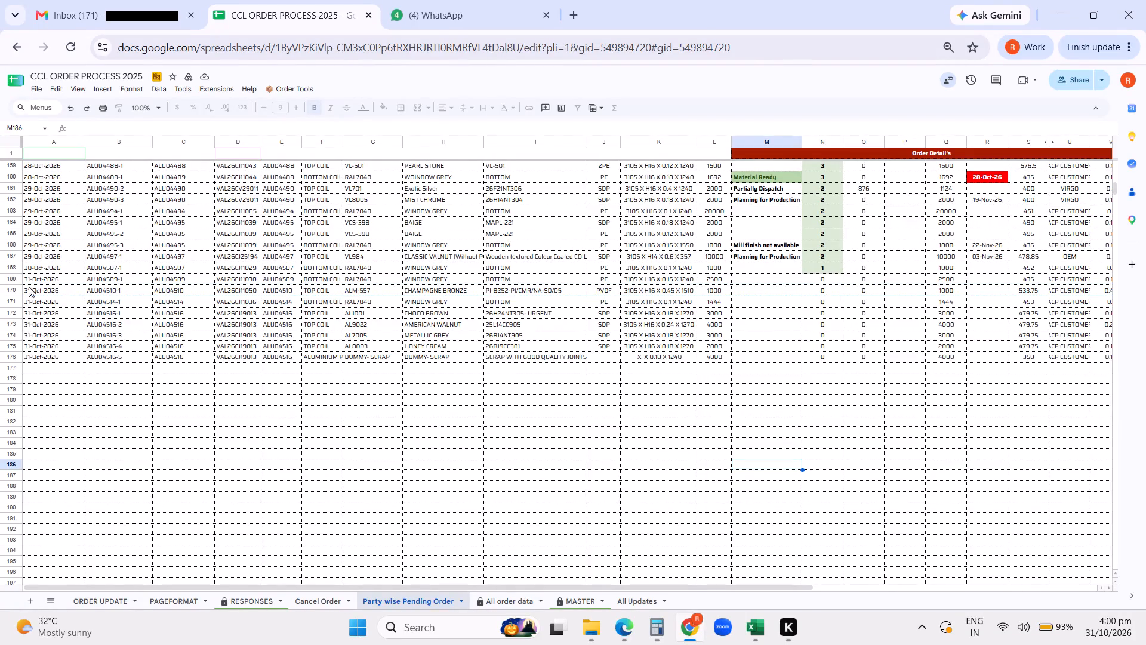
Copy the 31-Oct-2026 orders, rows 169 to 176 (ALU04509-1 through ALU04516-5), from the Party wise Pending Order sheet.
{"action": "left_click_drag", "start_coordinate": [10, 277], "coordinate": [10, 334]}
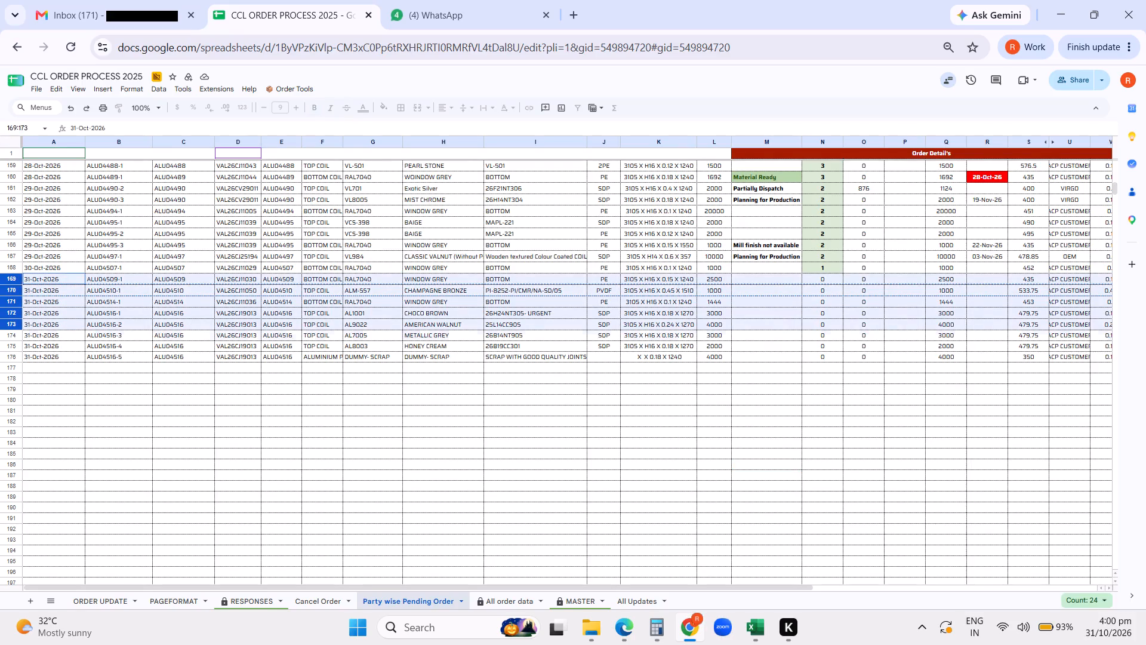
{"action": "left_click_drag", "start_coordinate": [10, 334], "coordinate": [10, 358]}
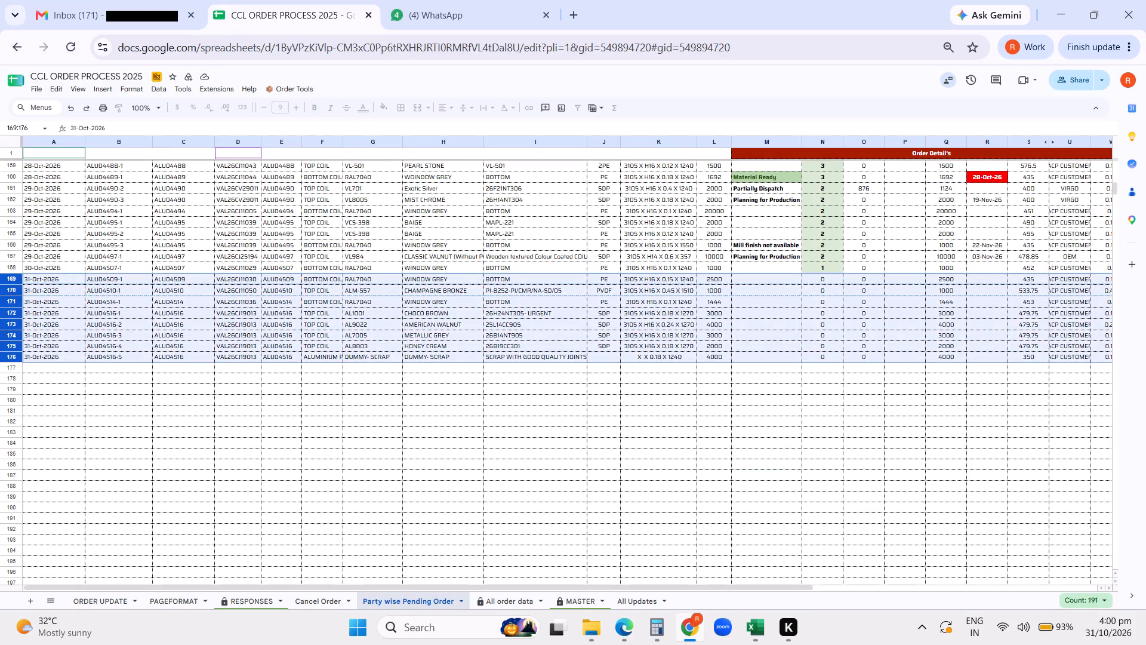
{"action": "key", "text": "ctrl+c"}
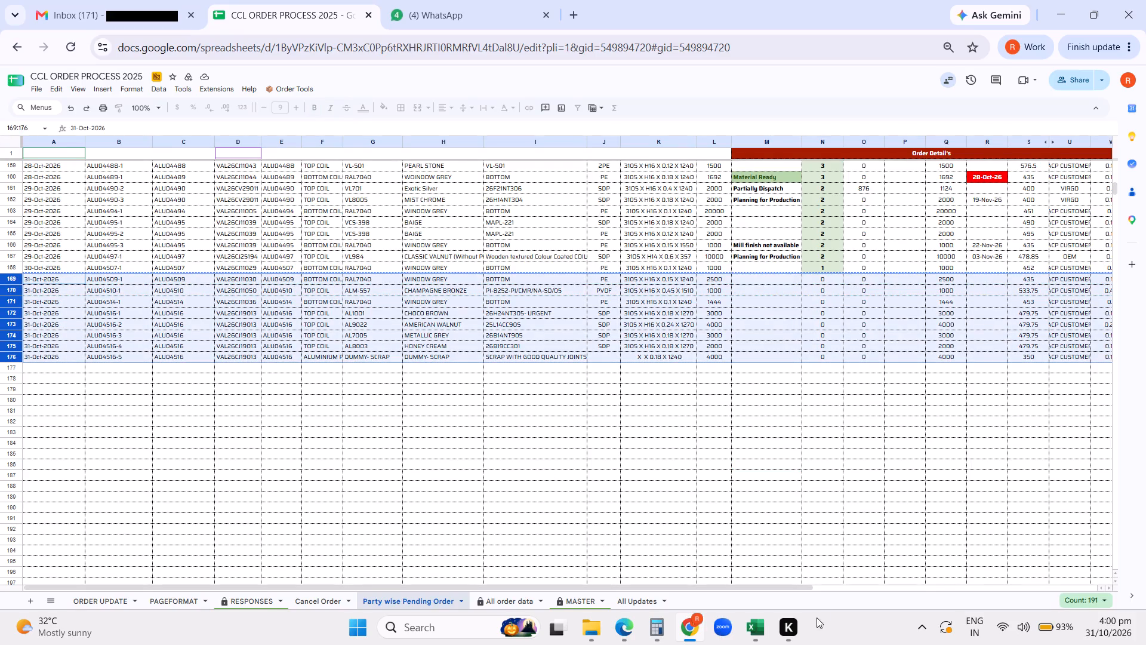
Switch to the Pending Order 12oct26 workbook in Excel and paste the copied orders into 12Oct26 from cell A175, below the last order.
{"action": "left_click", "coordinate": [765, 628]}
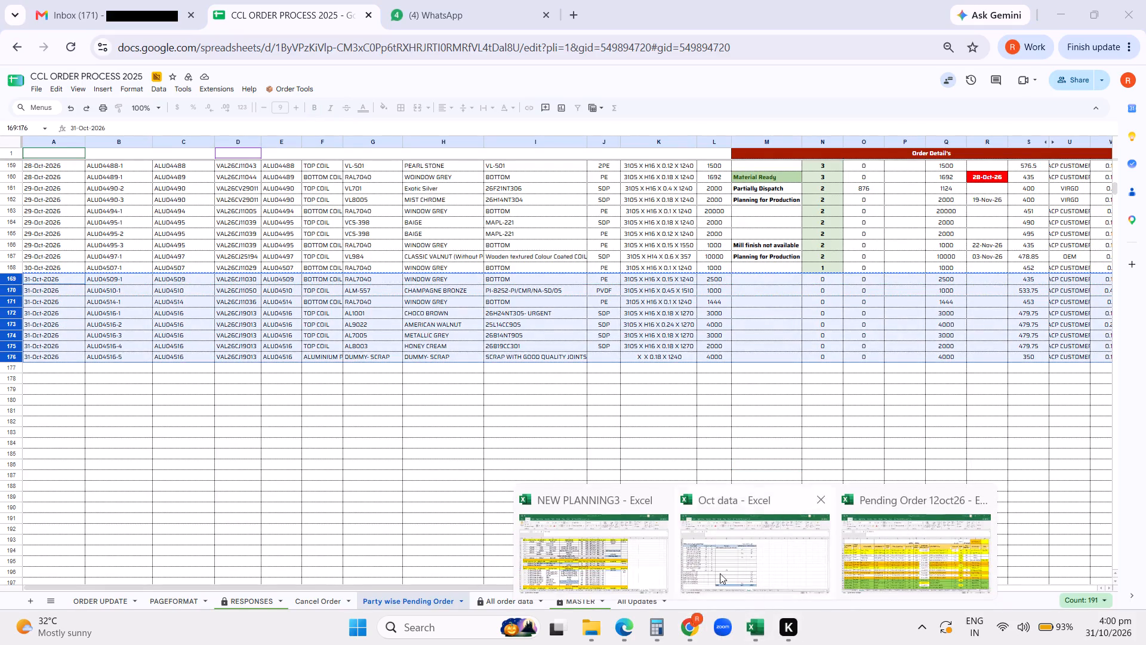
{"action": "left_click", "coordinate": [721, 568]}
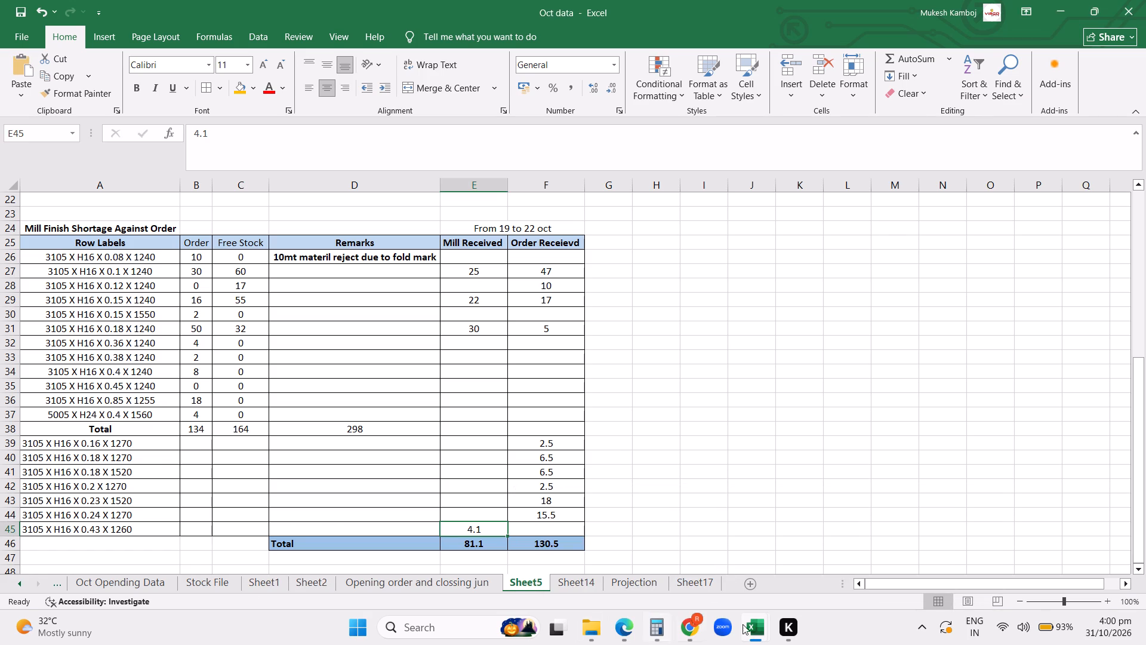
{"action": "left_click", "coordinate": [758, 625]}
{"action": "left_click", "coordinate": [900, 566]}
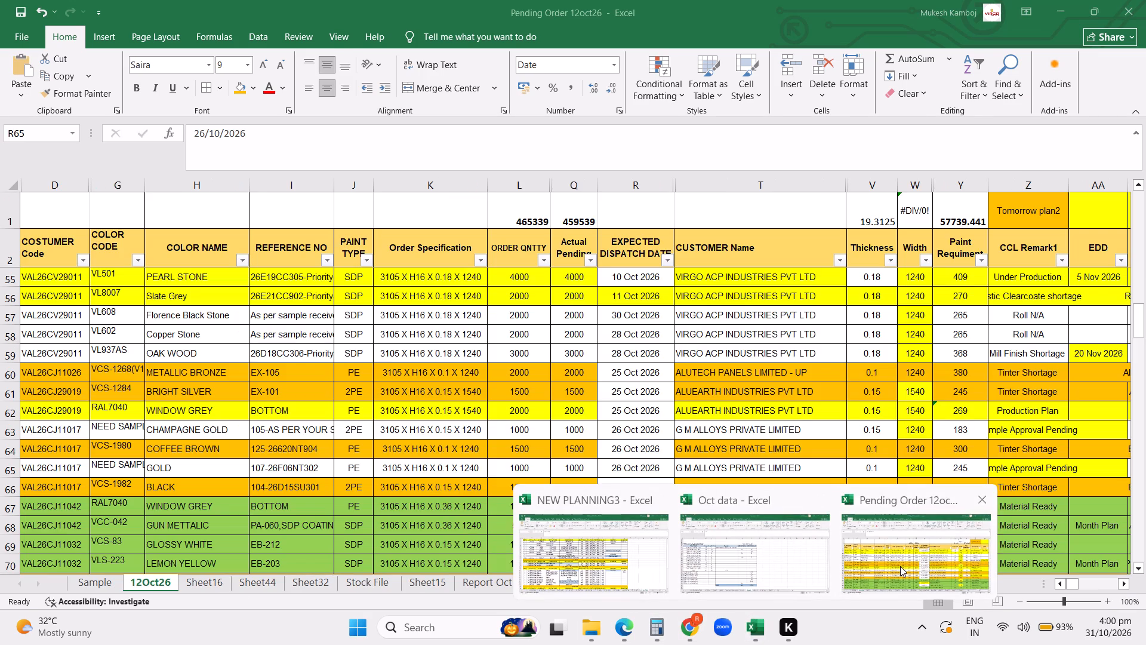
{"action": "left_click", "coordinate": [749, 506]}
{"action": "key", "text": "ctrl+Down"}
{"action": "key", "text": "Down"}
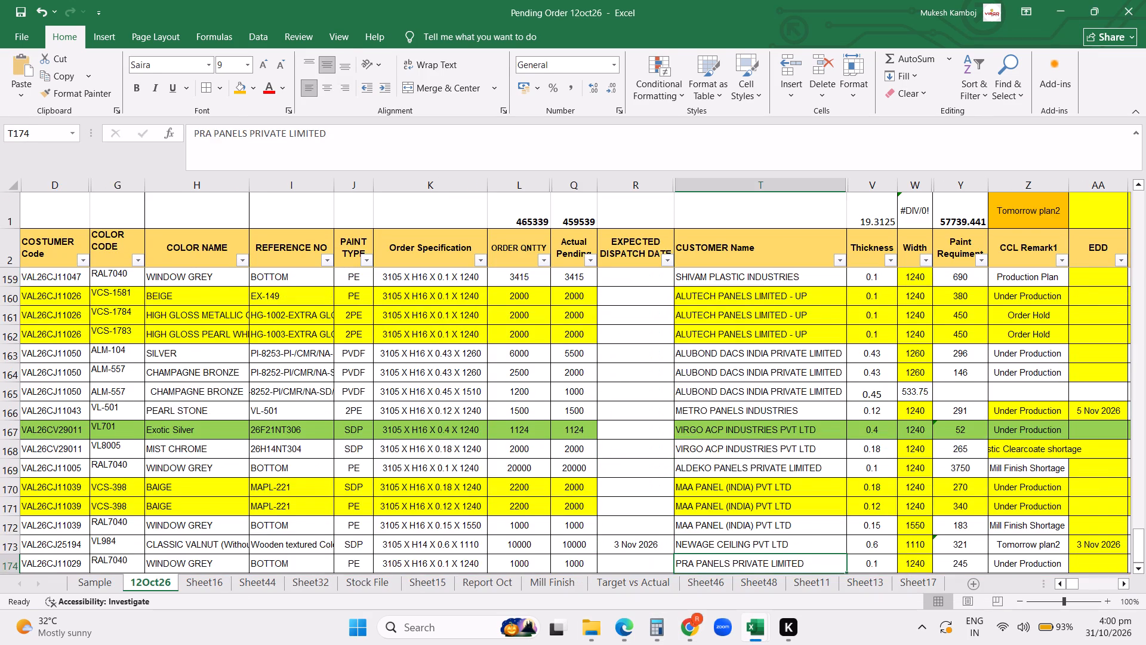
{"action": "key", "text": "Down"}
{"action": "key", "text": "ctrl+Left"}
{"action": "key", "text": "ctrl+Left"}
{"action": "key", "text": "ctrl+Left"}
{"action": "key", "text": "ctrl+Left"}
{"action": "key", "text": "ctrl+Left"}
{"action": "key", "text": "Up"}
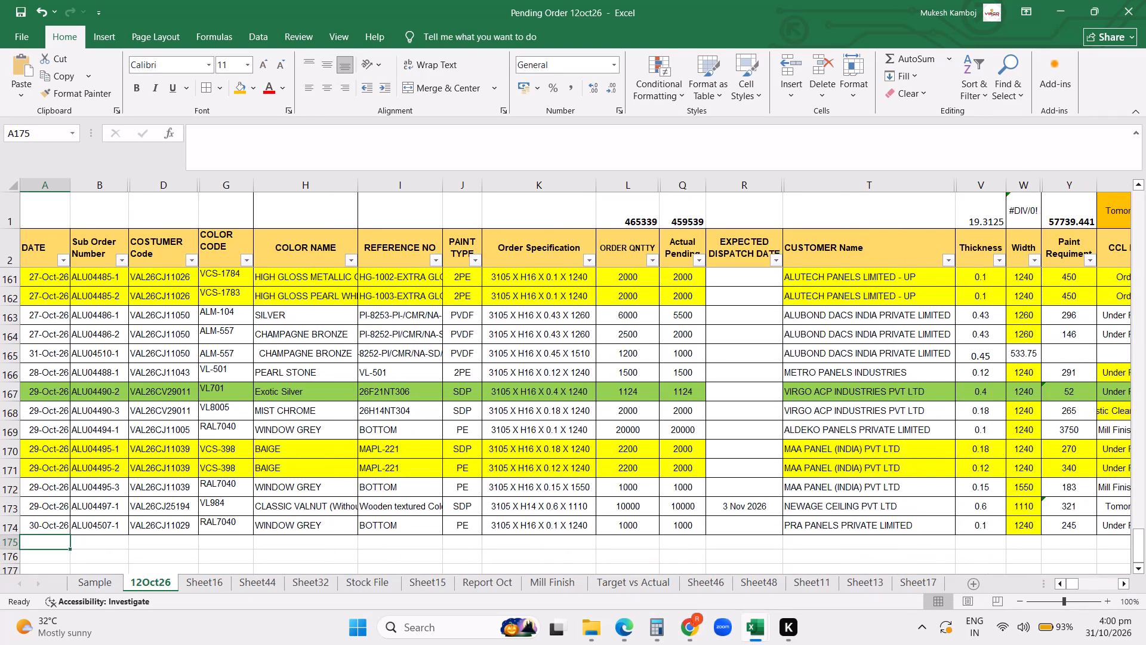
{"action": "key", "text": "ctrl+v"}
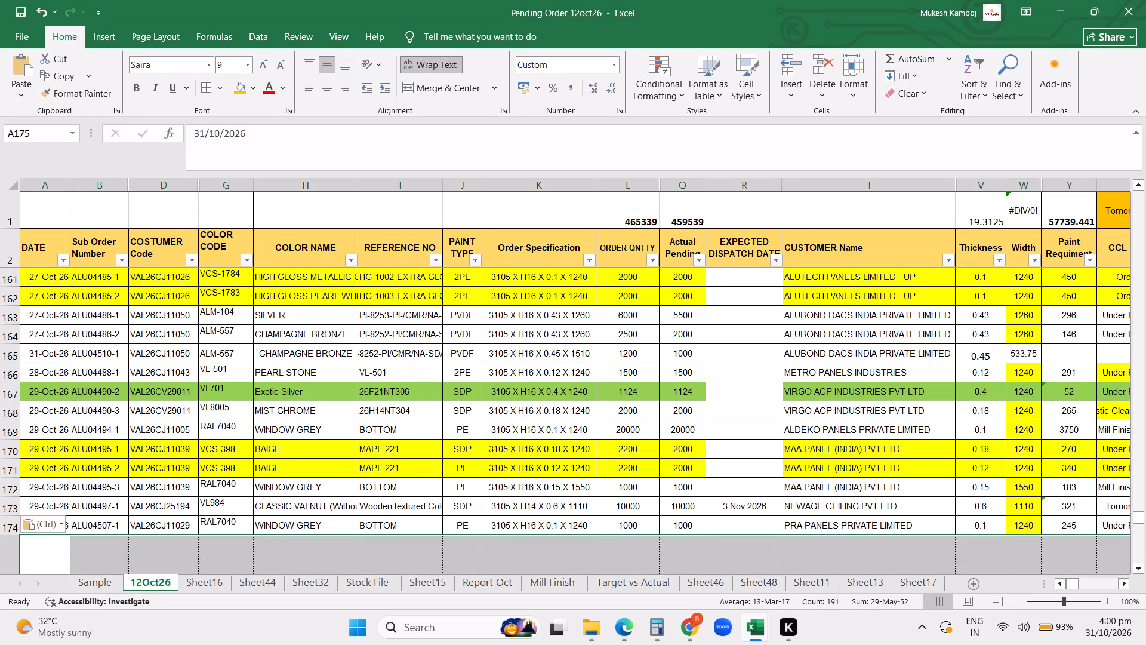
Copy row 174's formatting onto the pasted order rows 175 to 182 with Format Painter.
{"action": "left_click", "coordinate": [10, 526]}
{"action": "left_click", "coordinate": [76, 90]}
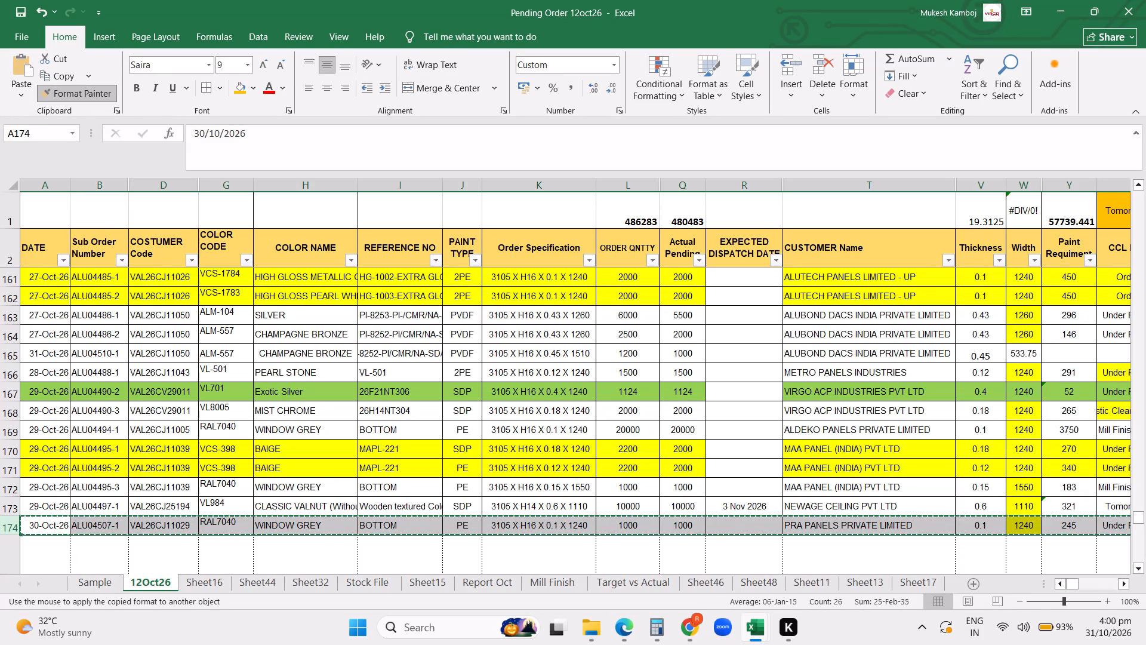
{"action": "left_click_drag", "start_coordinate": [8, 551], "coordinate": [21, 644]}
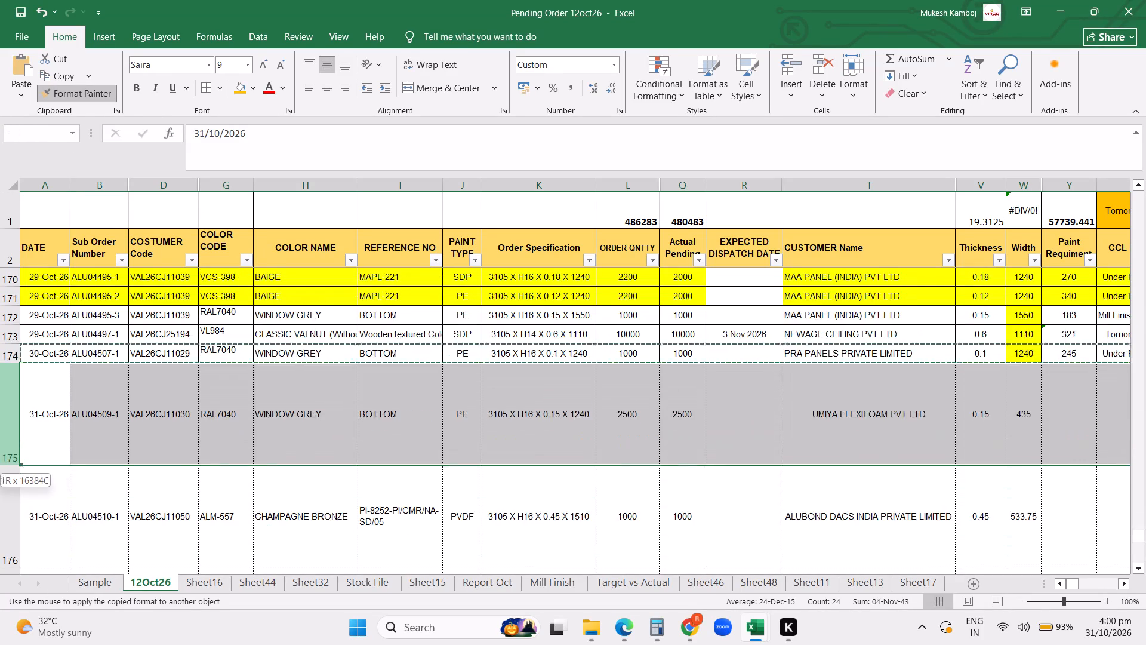
{"action": "left_click_drag", "start_coordinate": [21, 644], "coordinate": [36, 490]}
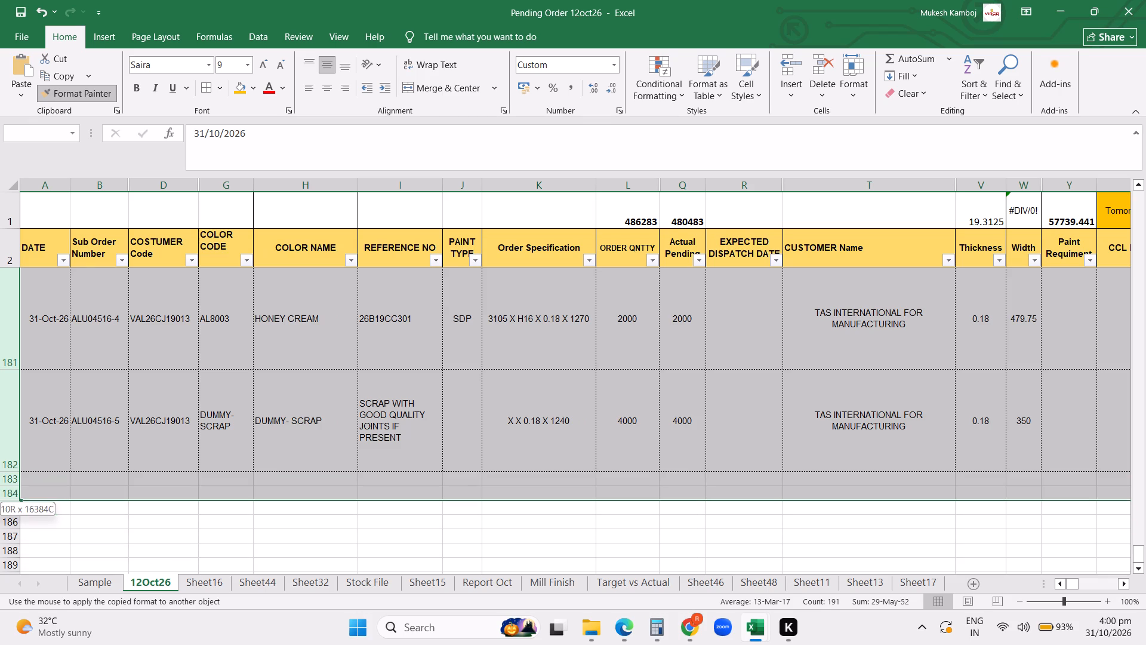
{"action": "left_click_drag", "start_coordinate": [36, 490], "coordinate": [32, 463]}
{"action": "left_click", "coordinate": [334, 531]}
Review the added 31-Oct-26 orders, checking colour code, colour name and reference of the ALU04516-5 scrap row and its paint requirement cell.
{"action": "key", "text": "Up"}
{"action": "key", "text": "Up"}
{"action": "key", "text": "Up"}
{"action": "key", "text": "Up"}
{"action": "key", "text": "Up"}
{"action": "key", "text": "Up"}
{"action": "key", "text": "Up"}
{"action": "key", "text": "Up"}
{"action": "key", "text": "Up"}
{"action": "key", "text": "Up"}
{"action": "key", "text": "Up"}
{"action": "key", "text": "Up"}
{"action": "key", "text": "Up"}
{"action": "key", "text": "Up"}
{"action": "key", "text": "Up"}
{"action": "key", "text": "Up"}
{"action": "key", "text": "Up"}
{"action": "key", "text": "Up"}
{"action": "key", "text": "Up"}
{"action": "key", "text": "Up"}
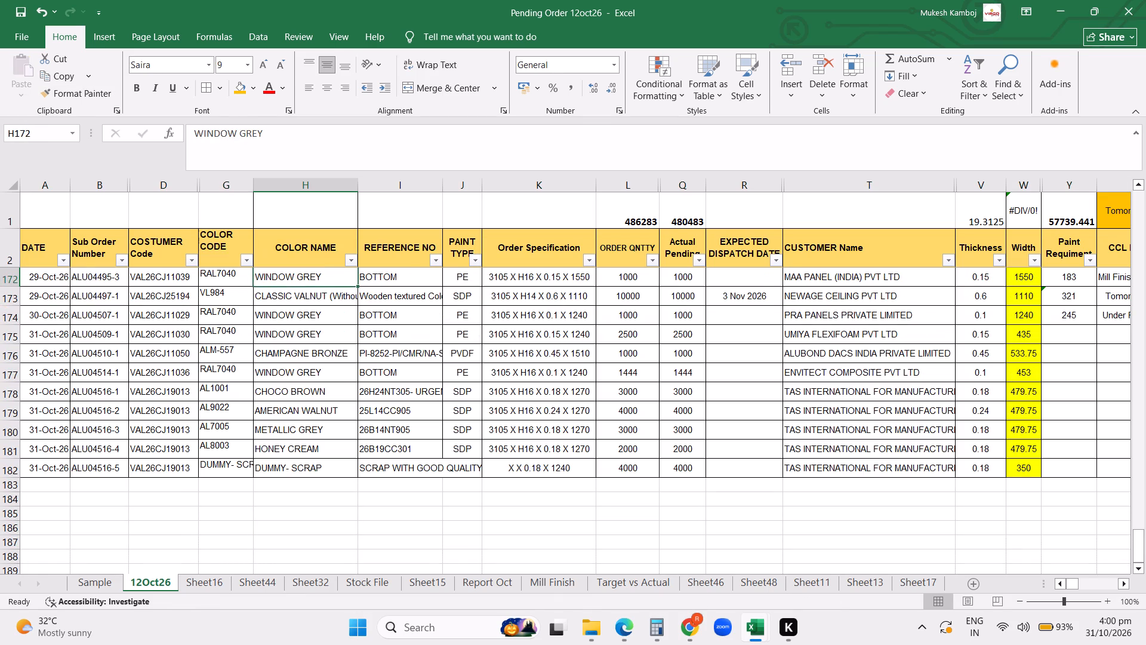
{"action": "left_click", "coordinate": [413, 466]}
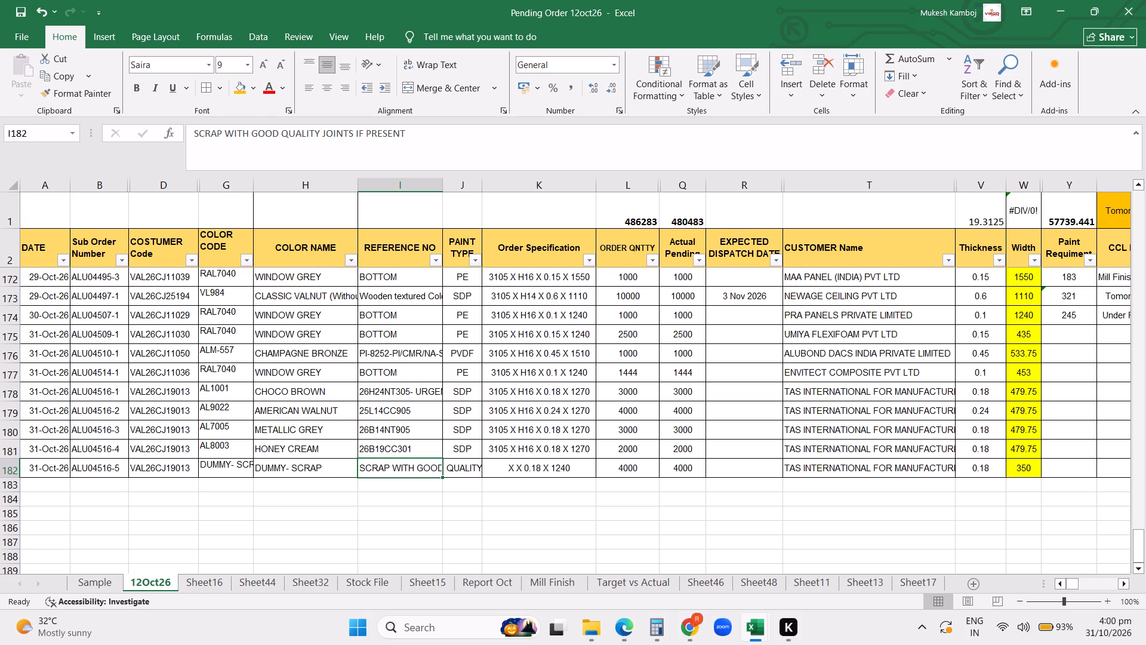
{"action": "left_click", "coordinate": [225, 463]}
{"action": "left_click", "coordinate": [284, 468]}
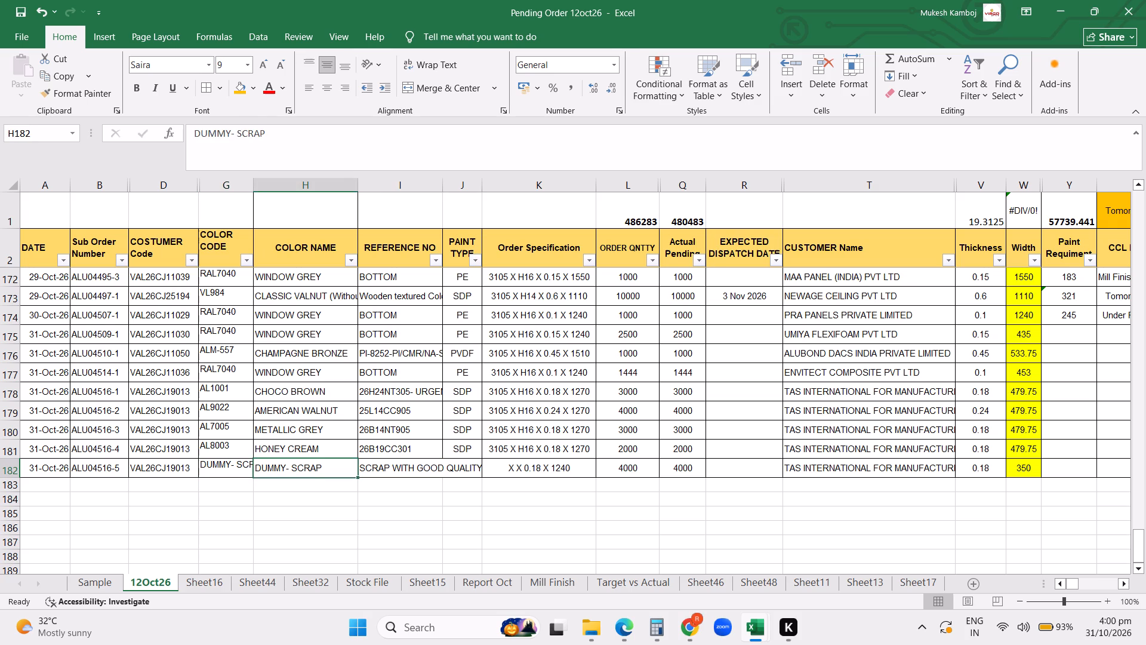
{"action": "left_click", "coordinate": [386, 475]}
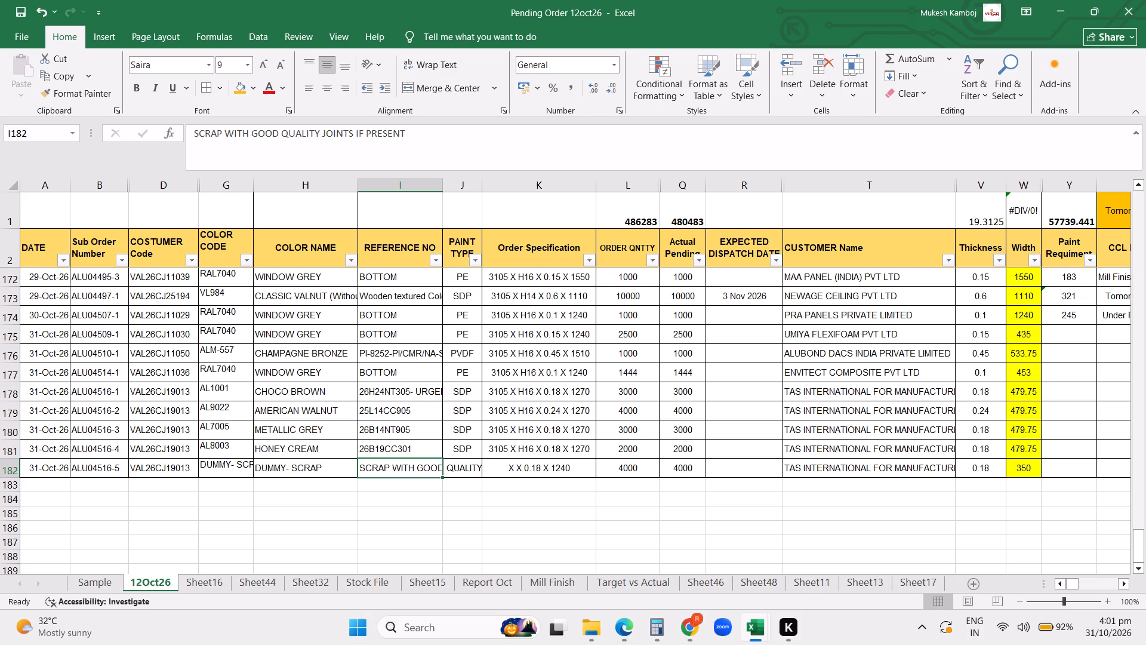
{"action": "left_click", "coordinate": [569, 498]}
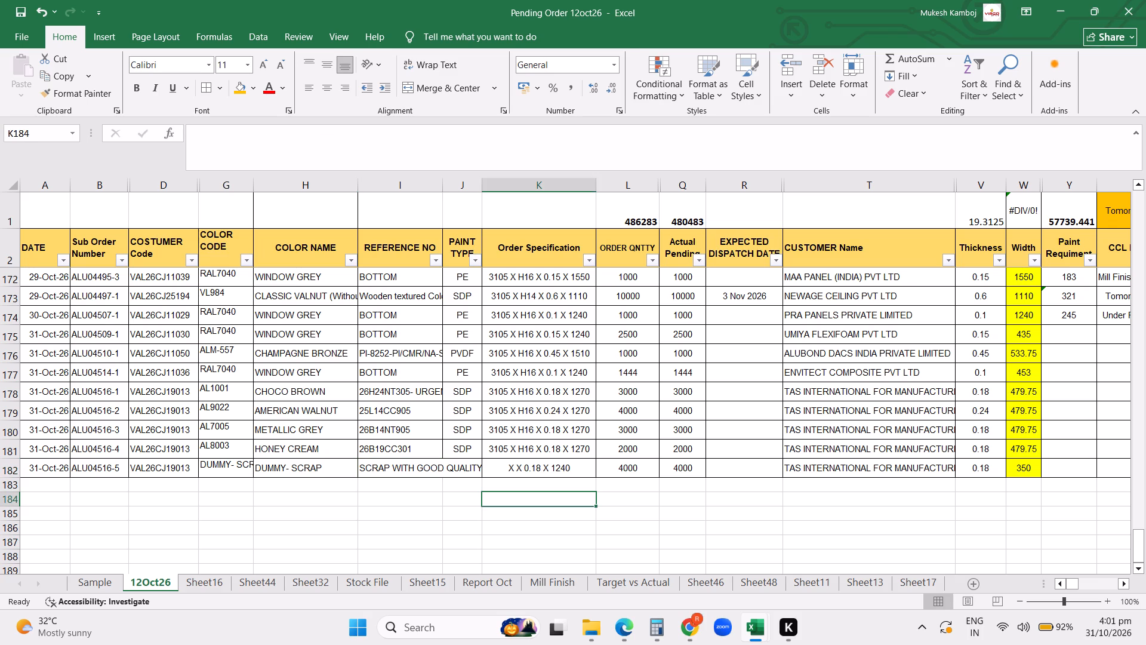
{"action": "left_click", "coordinate": [729, 497]}
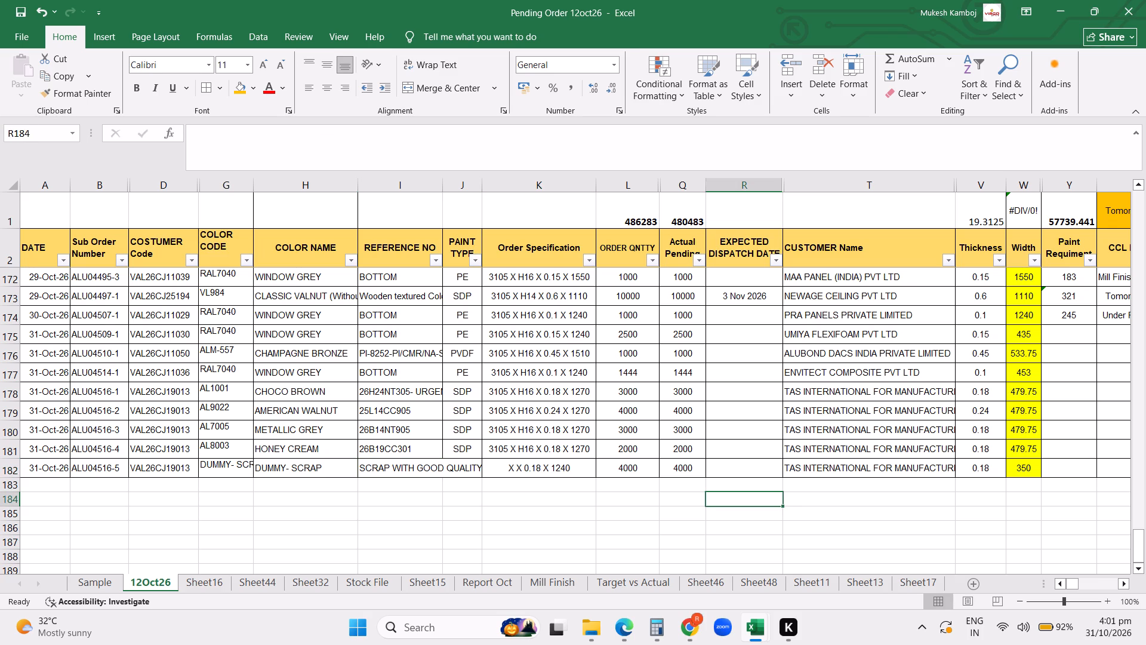
{"action": "left_click", "coordinate": [1008, 482]}
{"action": "left_click", "coordinate": [1065, 475]}
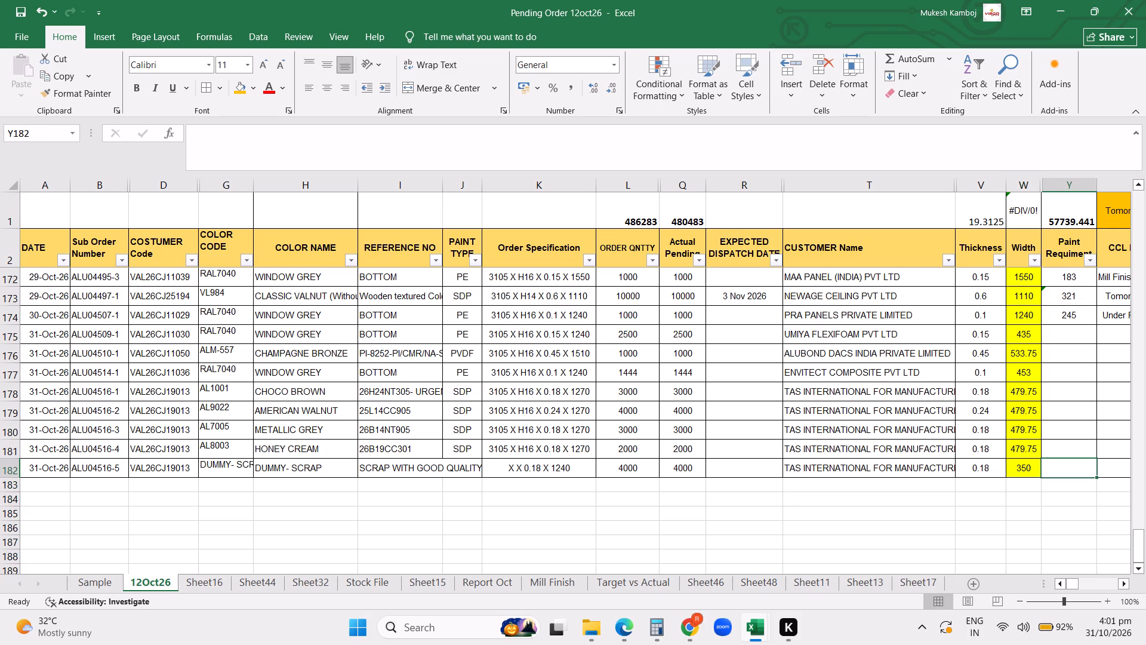
Examine the thickness, order specification, actual pending quantities and customer name of the TAS INTERNATIONAL FOR MANUFACTURING orders.
{"action": "left_click_drag", "start_coordinate": [974, 395], "coordinate": [974, 410]}
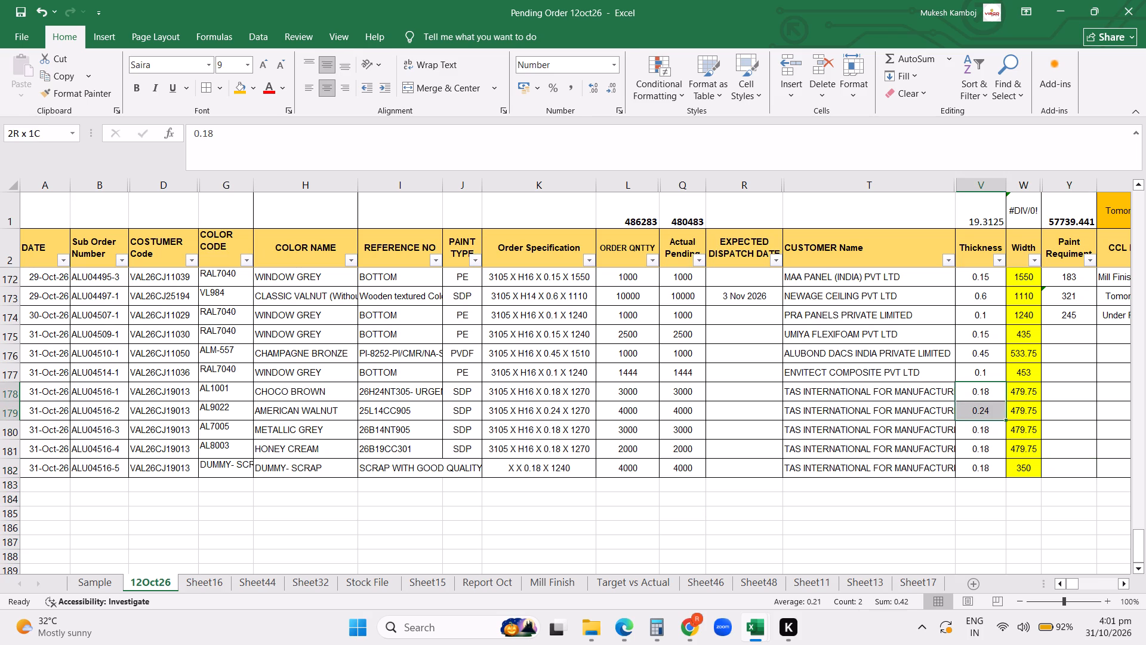
{"action": "left_click_drag", "start_coordinate": [974, 410], "coordinate": [973, 411]}
{"action": "left_click", "coordinate": [555, 405]}
{"action": "left_click", "coordinate": [272, 134]}
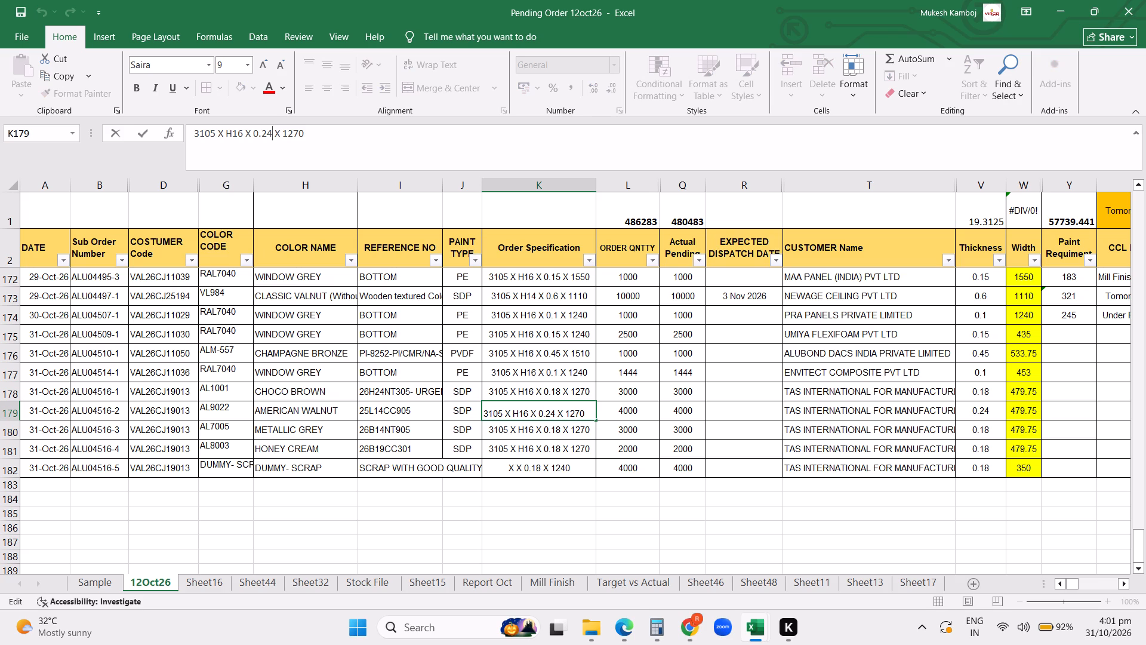
{"action": "left_click", "coordinate": [466, 177]}
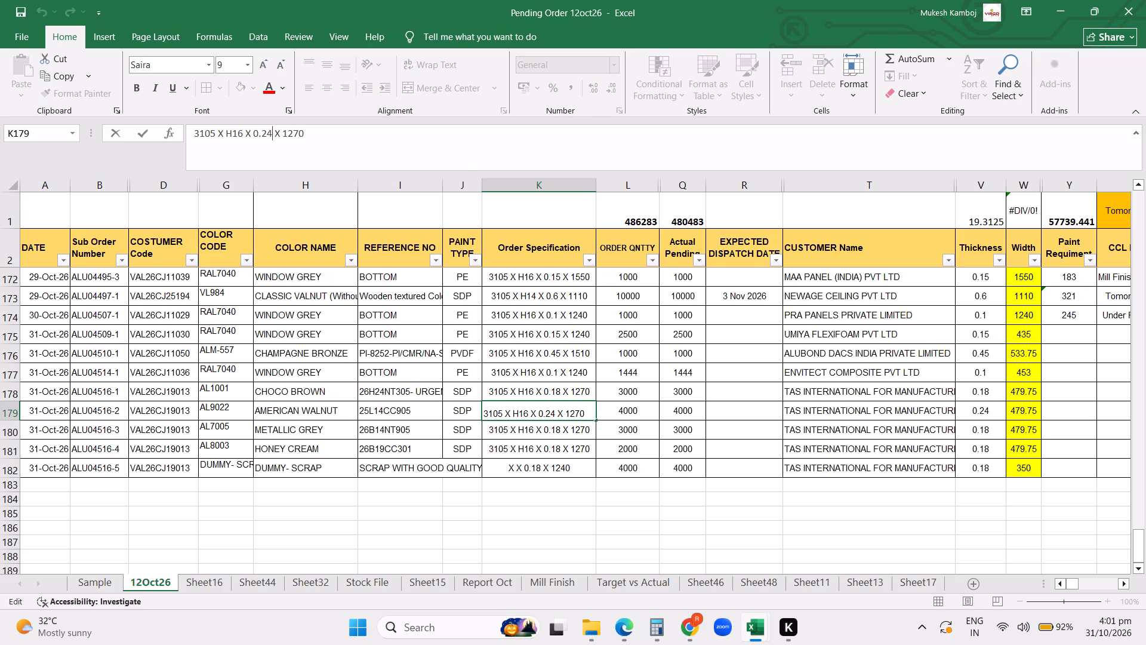
{"action": "left_click", "coordinate": [737, 378]}
{"action": "left_click", "coordinate": [688, 391]}
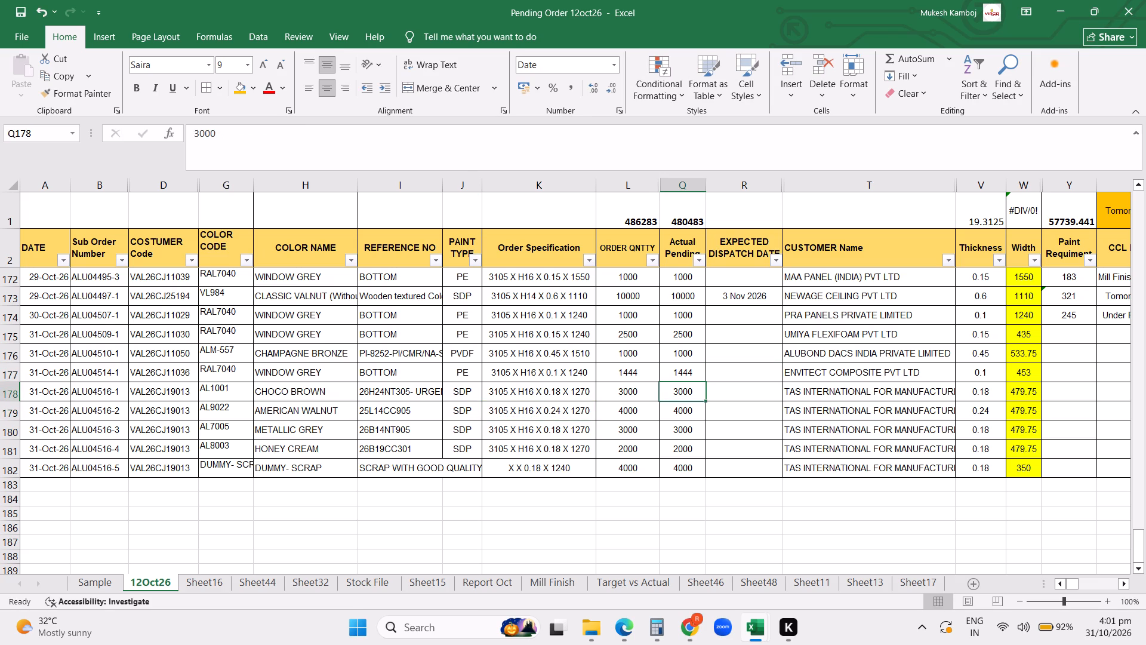
{"action": "left_click_drag", "start_coordinate": [681, 430], "coordinate": [679, 442], "text": "ctrl"}
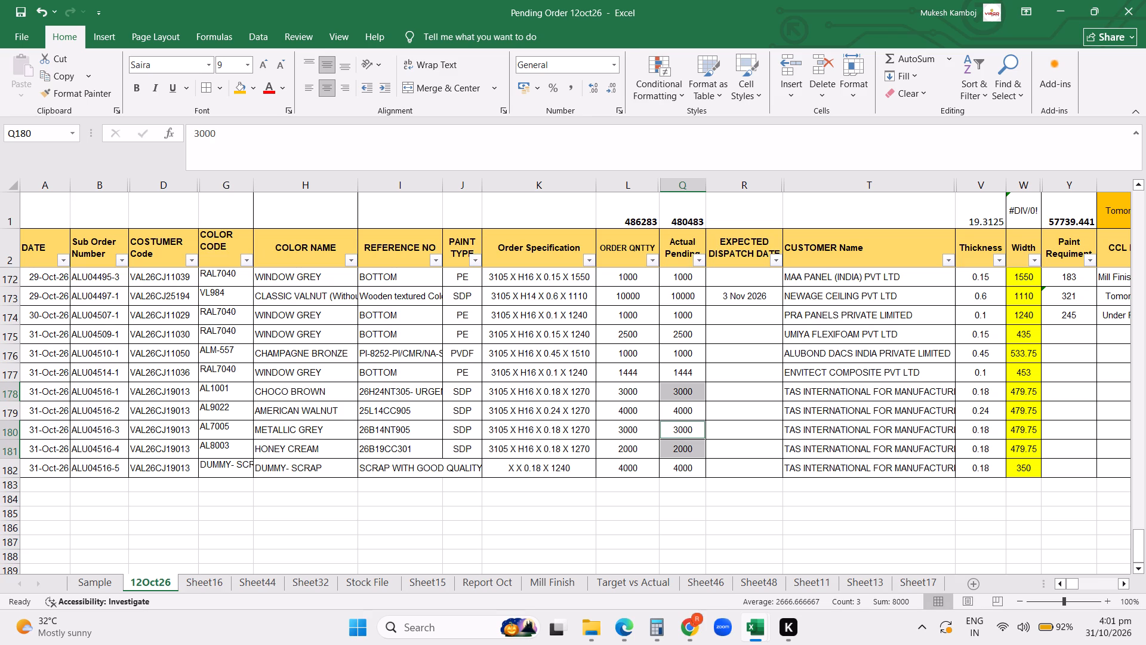
{"action": "left_click", "coordinate": [794, 399]}
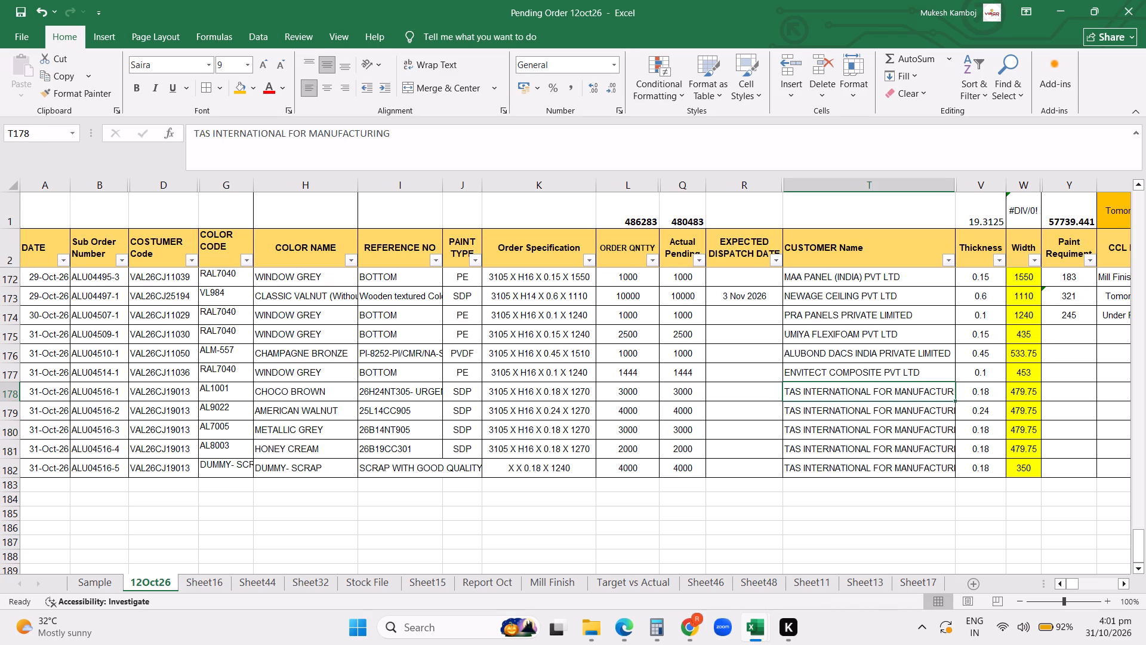
{"action": "left_click", "coordinate": [932, 407]}
{"action": "left_click", "coordinate": [1053, 379]}
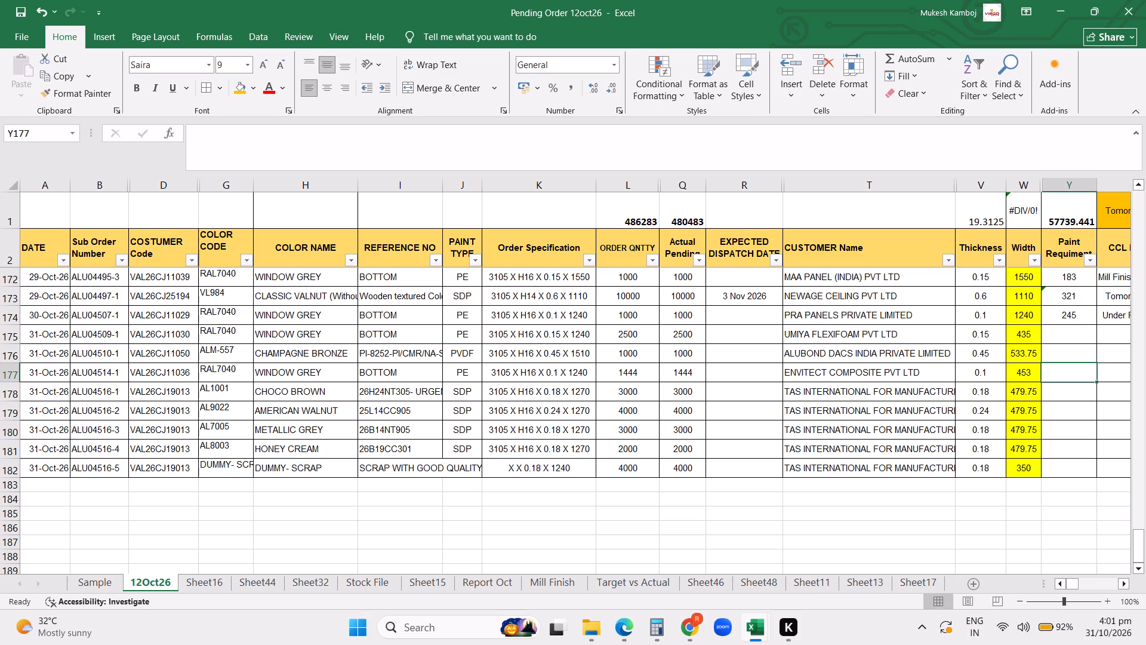
Filter the COLOR NAME column by searching for "metal" and keeping only Metallic Blue.
{"action": "left_click", "coordinate": [352, 260]}
{"action": "left_click", "coordinate": [203, 411]}
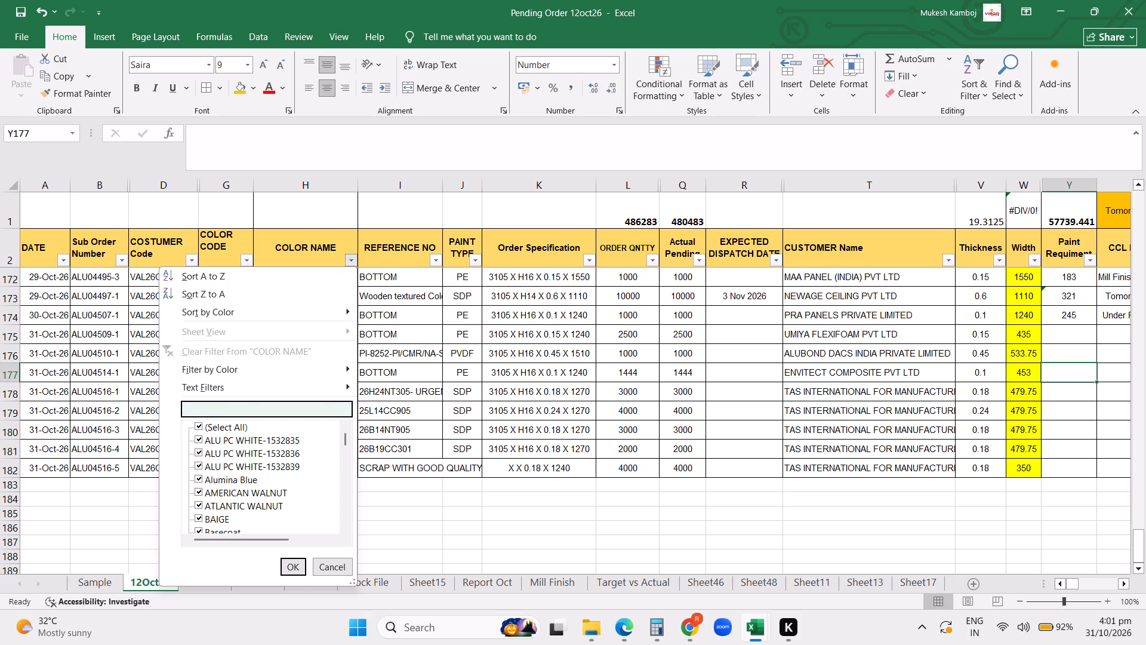
{"action": "type", "text": "metali"}
{"action": "key", "text": "BackSpace"}
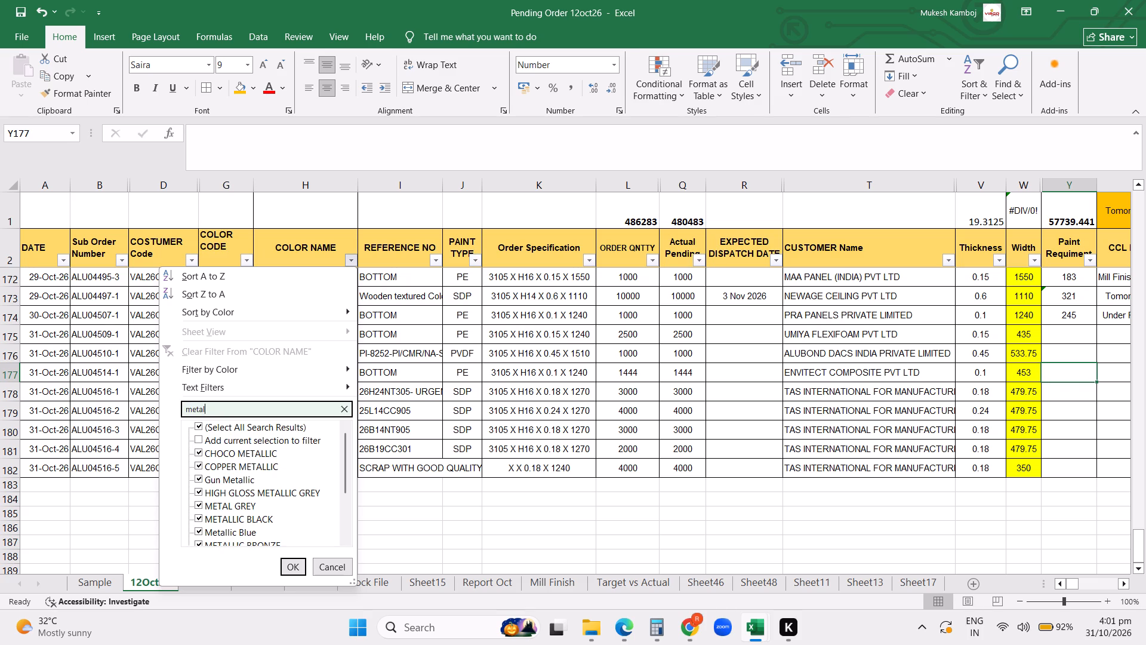
{"action": "left_click", "coordinate": [210, 424]}
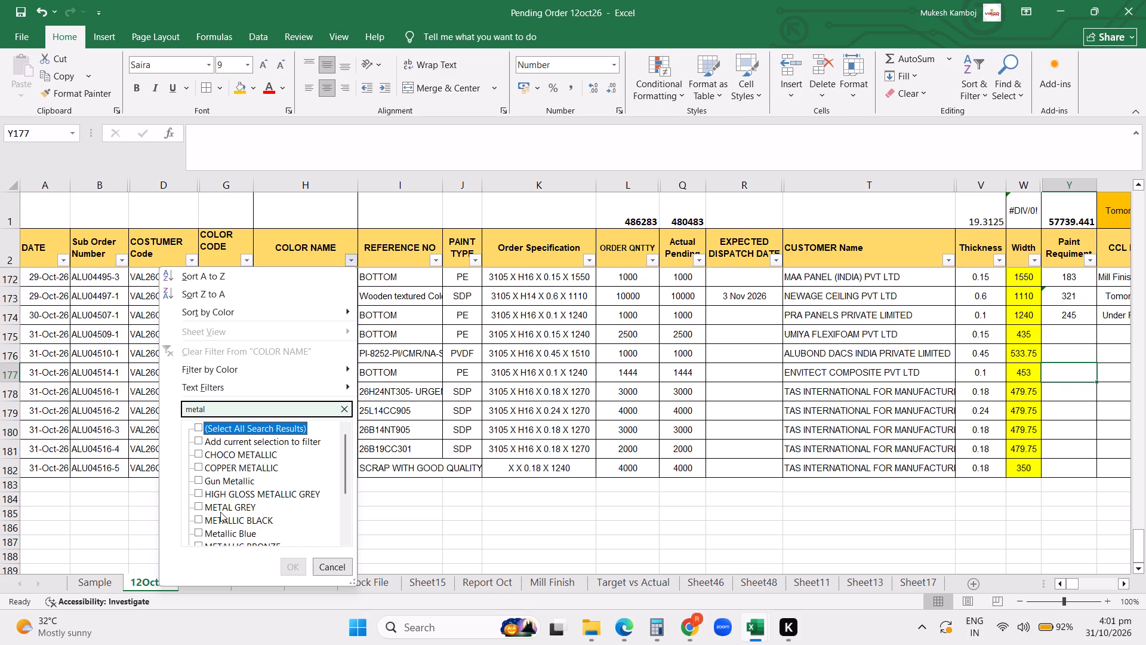
{"action": "left_click", "coordinate": [214, 532]}
{"action": "left_click", "coordinate": [288, 565]}
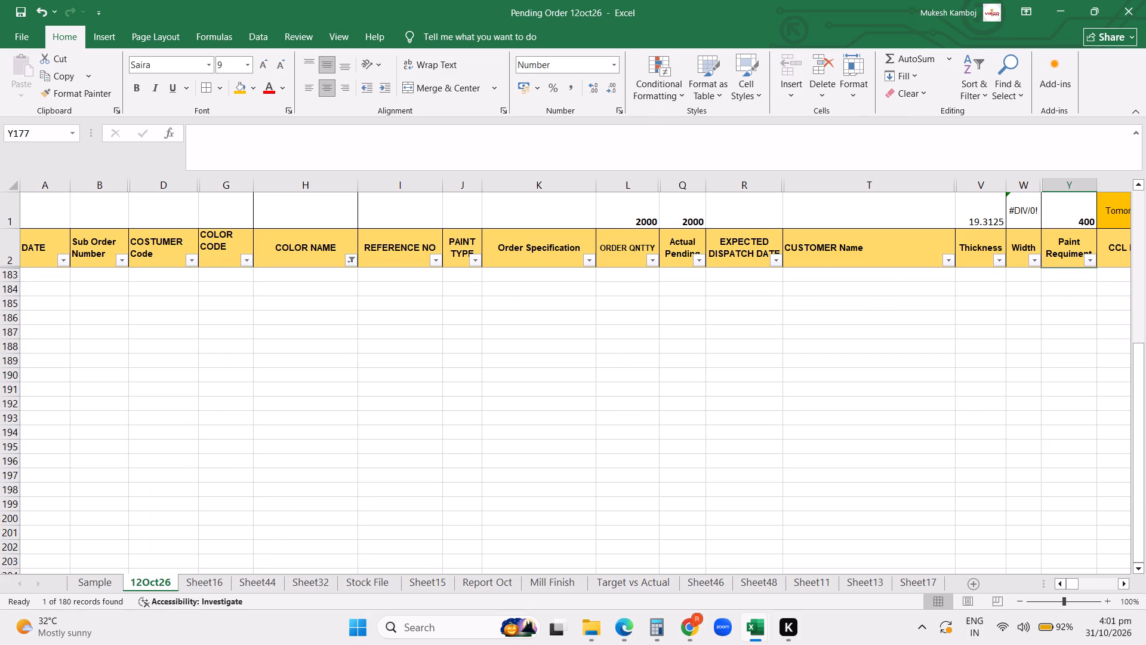
Examine the filtered Metallic Blue order, including its customer, pending quantity and paint requirement.
{"action": "key", "text": "Up"}
{"action": "key", "text": "Up"}
{"action": "key", "text": "Up"}
{"action": "key", "text": "Down"}
{"action": "key", "text": "Down"}
{"action": "key", "text": "Down"}
{"action": "key", "text": "Up"}
{"action": "key", "text": "Up"}
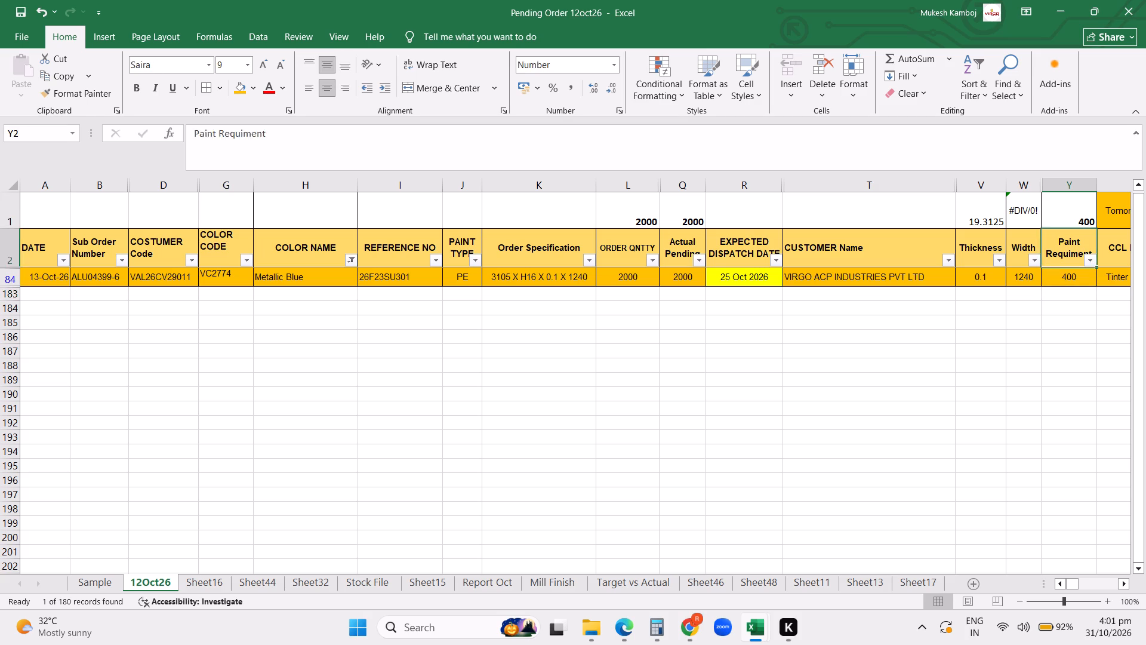
{"action": "key", "text": "Up"}
{"action": "key", "text": "Down"}
{"action": "key", "text": "Down"}
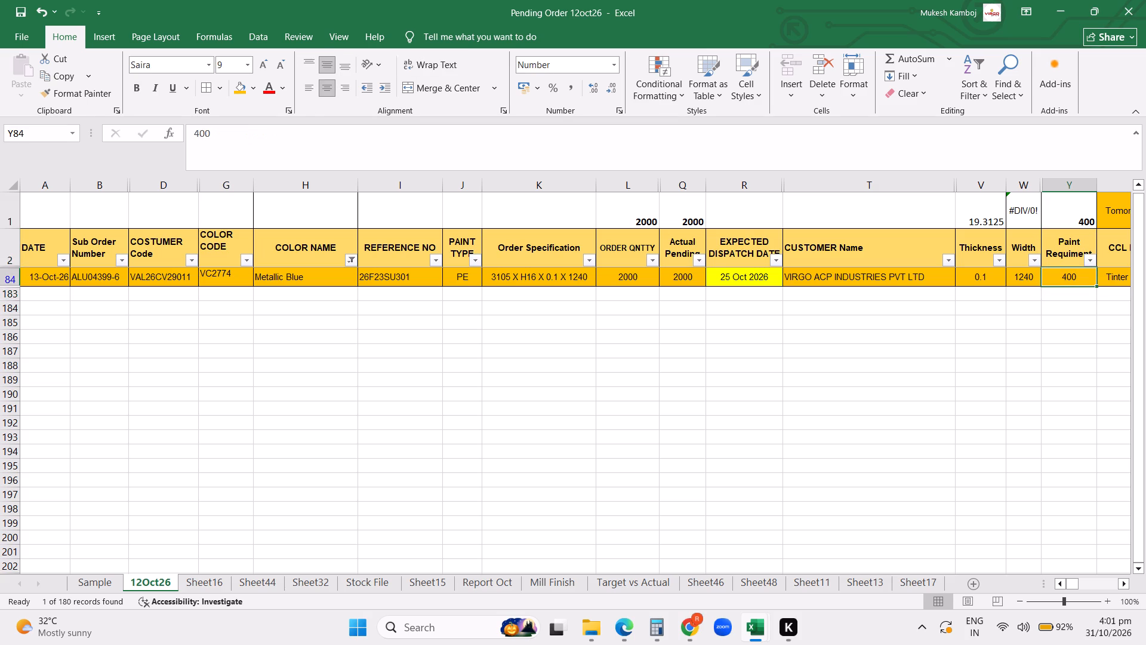
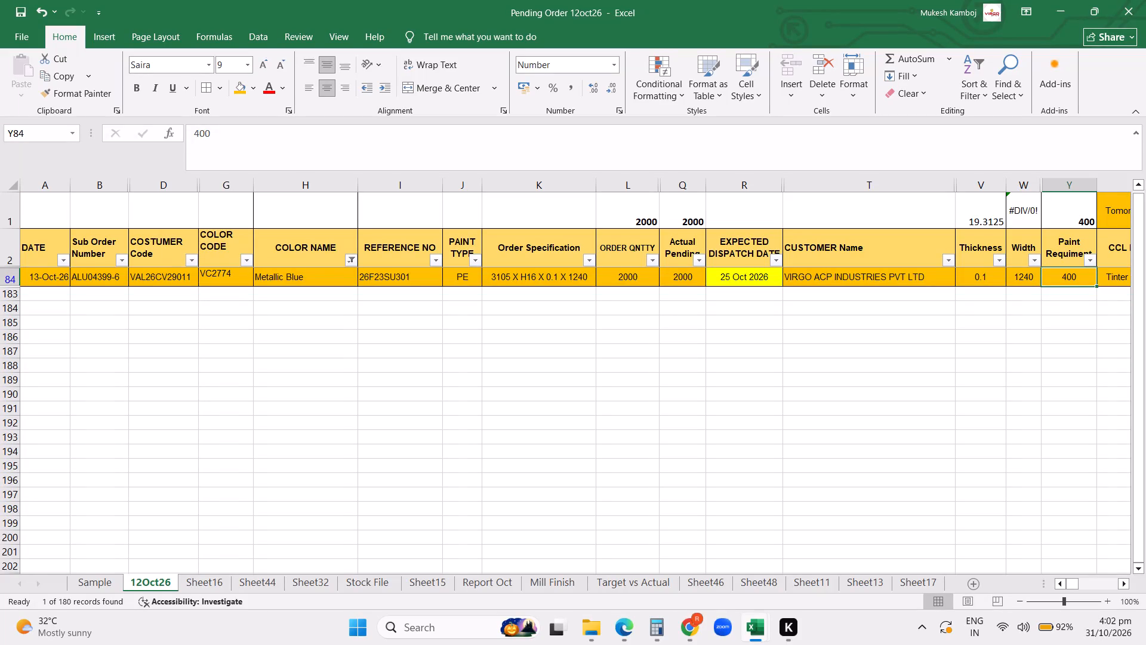
Clear the Metallic Blue filter from the COLOR NAME column so all orders are listed.
{"action": "left_click", "coordinate": [352, 271]}
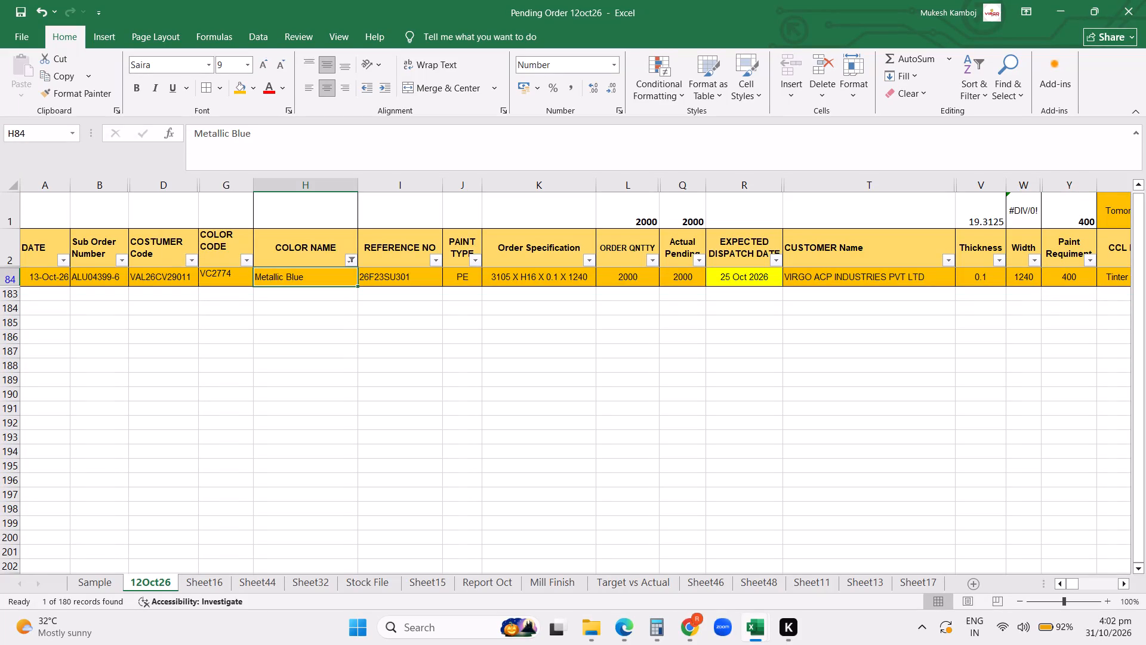
{"action": "left_click", "coordinate": [352, 269]}
{"action": "left_click", "coordinate": [353, 263]}
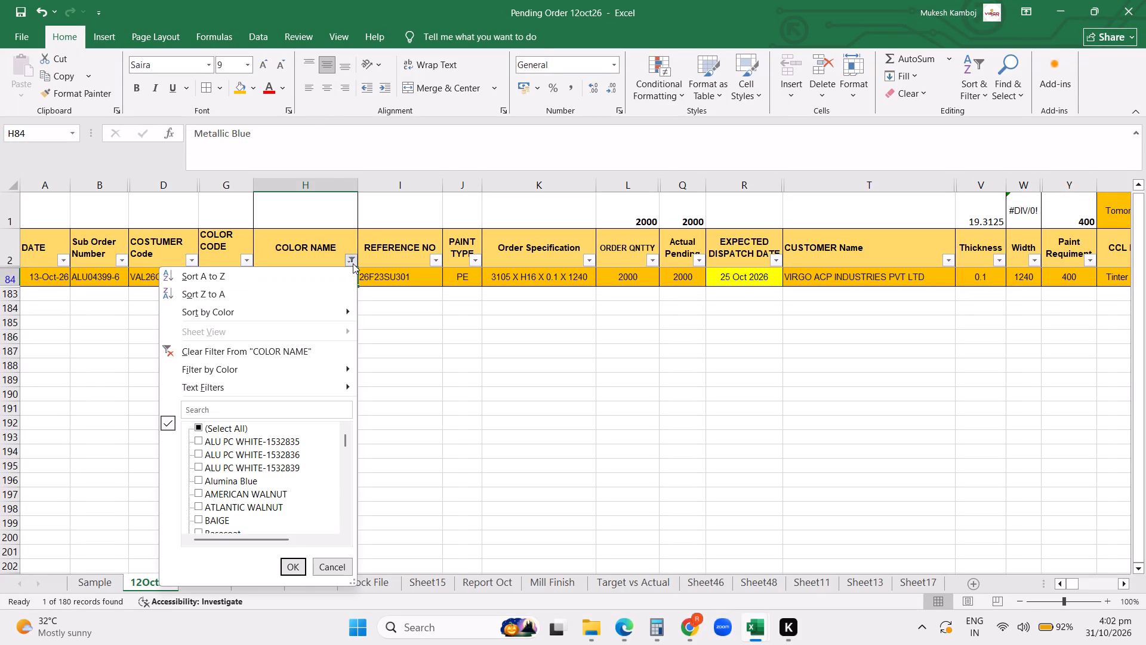
{"action": "left_click", "coordinate": [258, 352]}
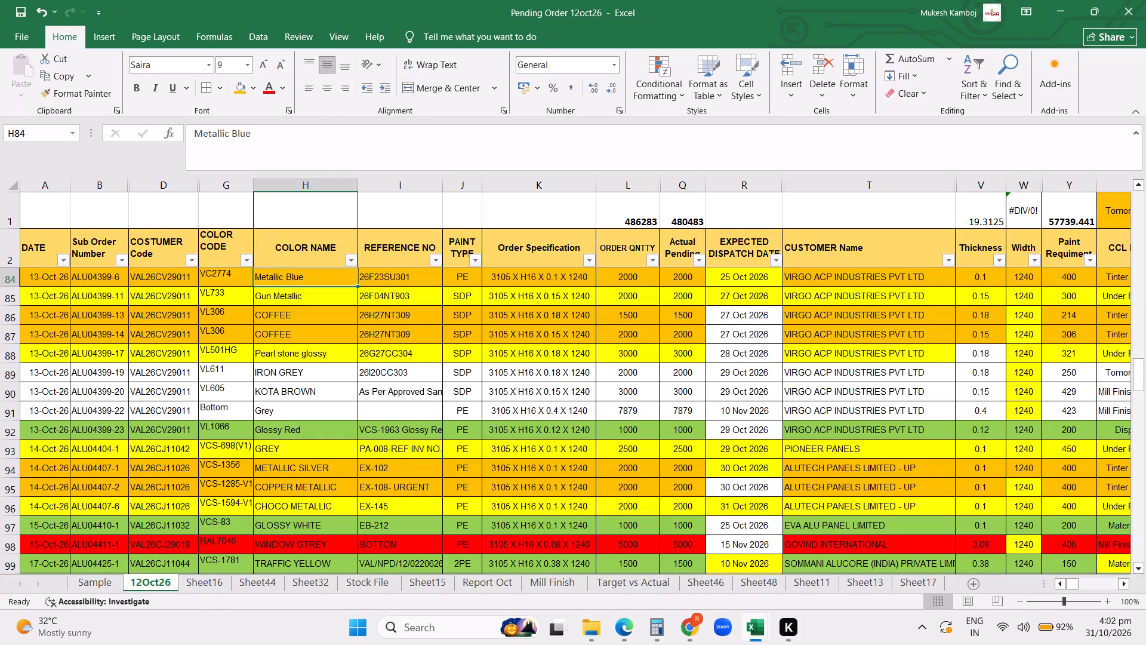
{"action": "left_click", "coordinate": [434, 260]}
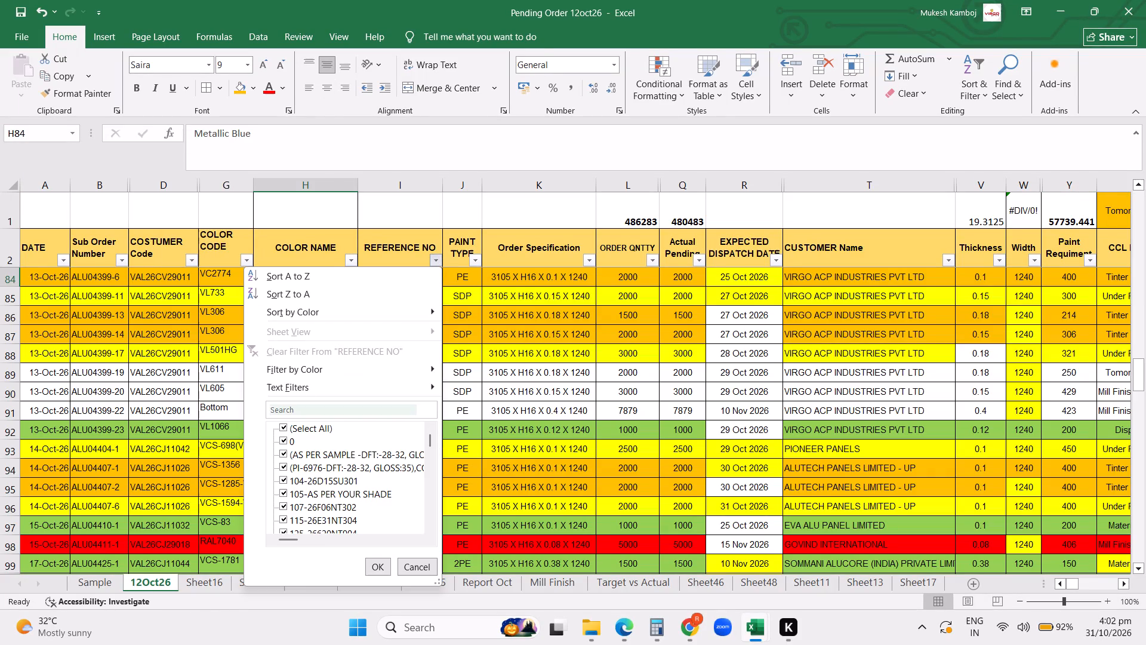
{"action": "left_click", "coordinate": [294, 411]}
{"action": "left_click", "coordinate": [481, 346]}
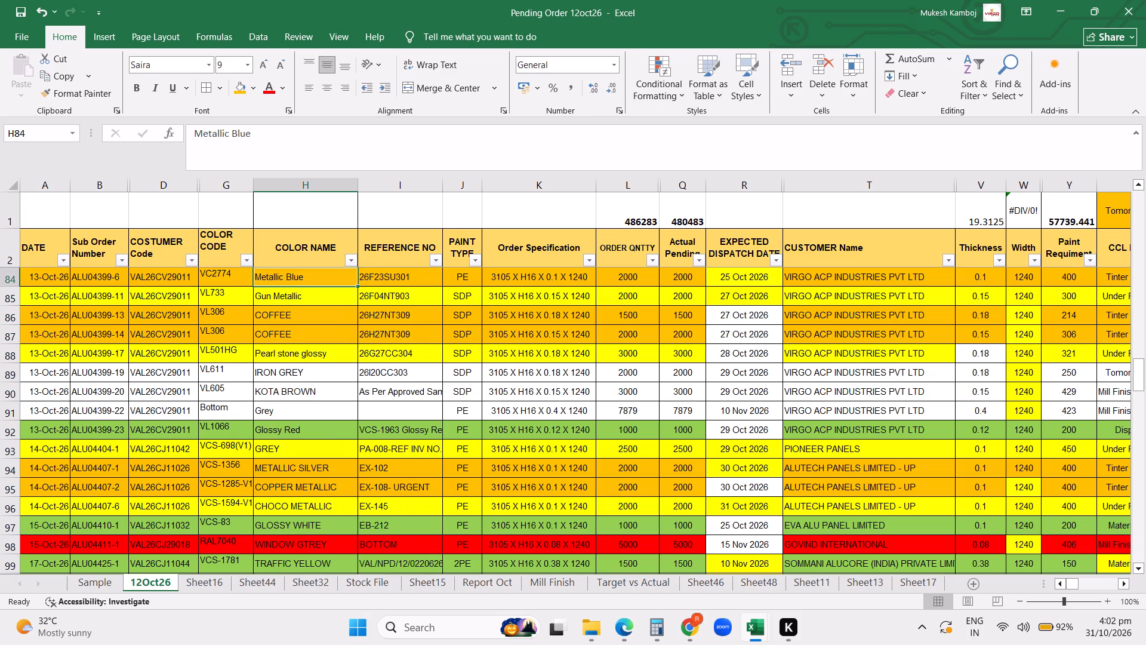
Filter the COLOR CODE column by searching for "1023".
{"action": "left_click", "coordinate": [249, 260]}
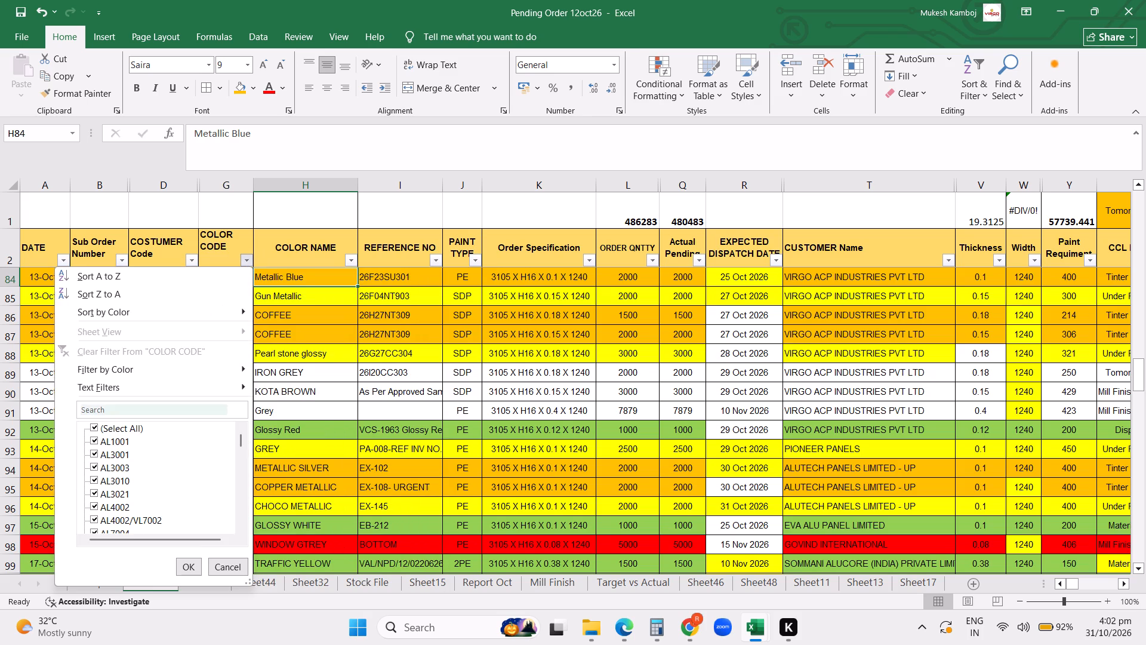
{"action": "left_click", "coordinate": [130, 410]}
{"action": "type", "text": "10"}
{"action": "type", "text": "23"}
{"action": "key", "text": "Return"}
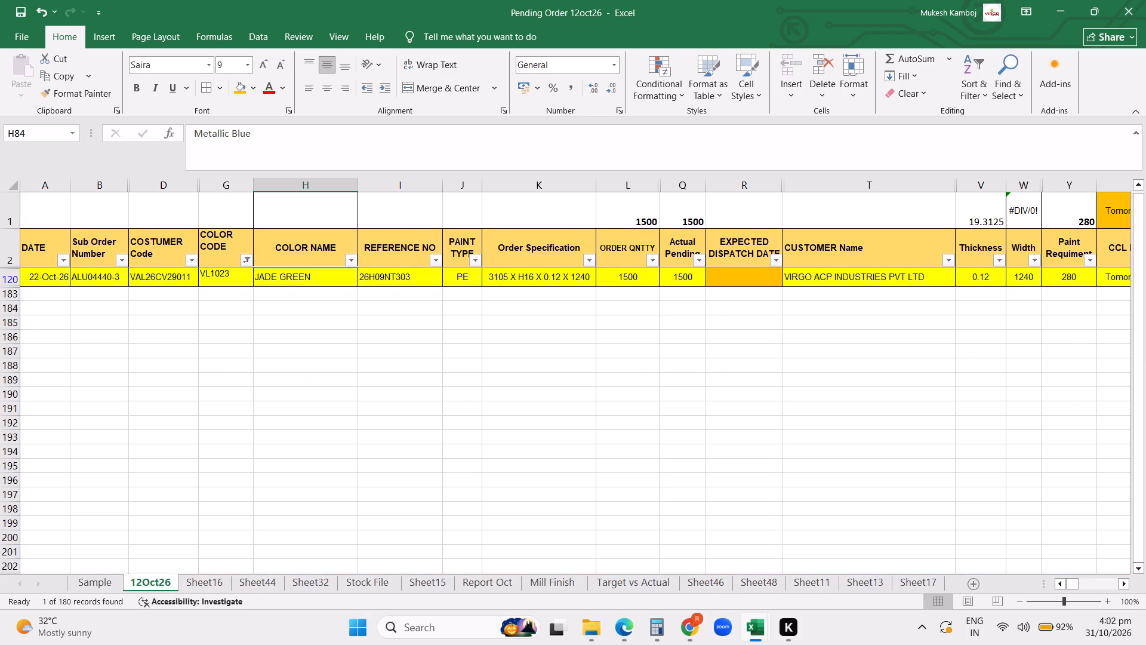
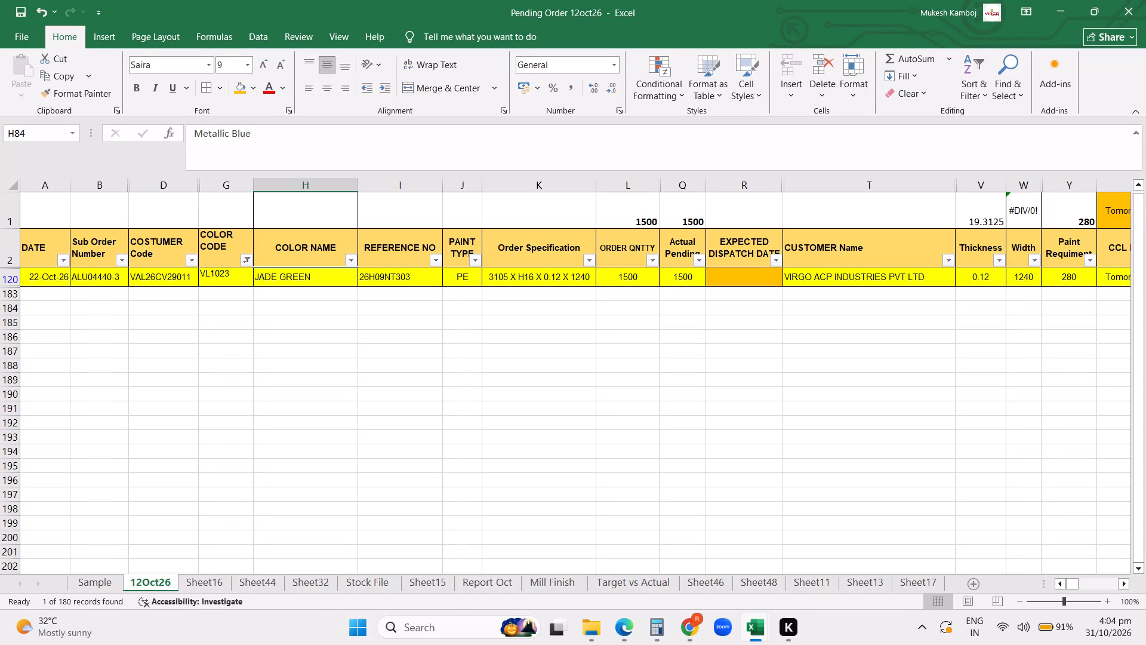
Switch to the CCL ORDER PROCESS 2025 spreadsheet in Chrome and open the top of the All order data sheet.
{"action": "left_click", "coordinate": [762, 631]}
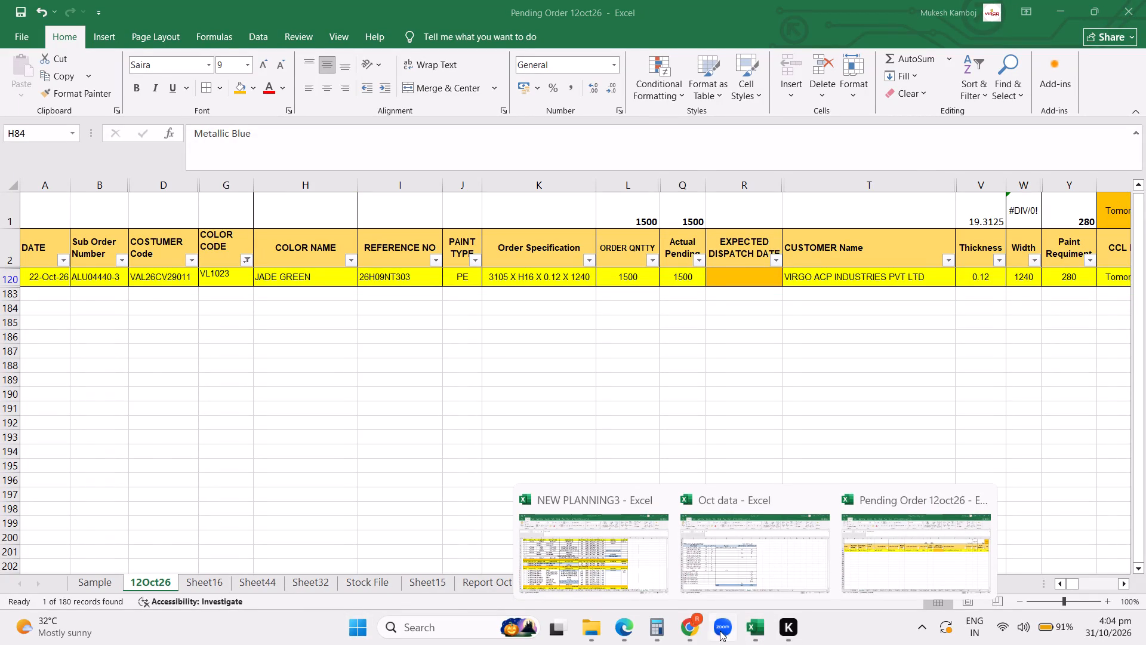
{"action": "left_click", "coordinate": [694, 632]}
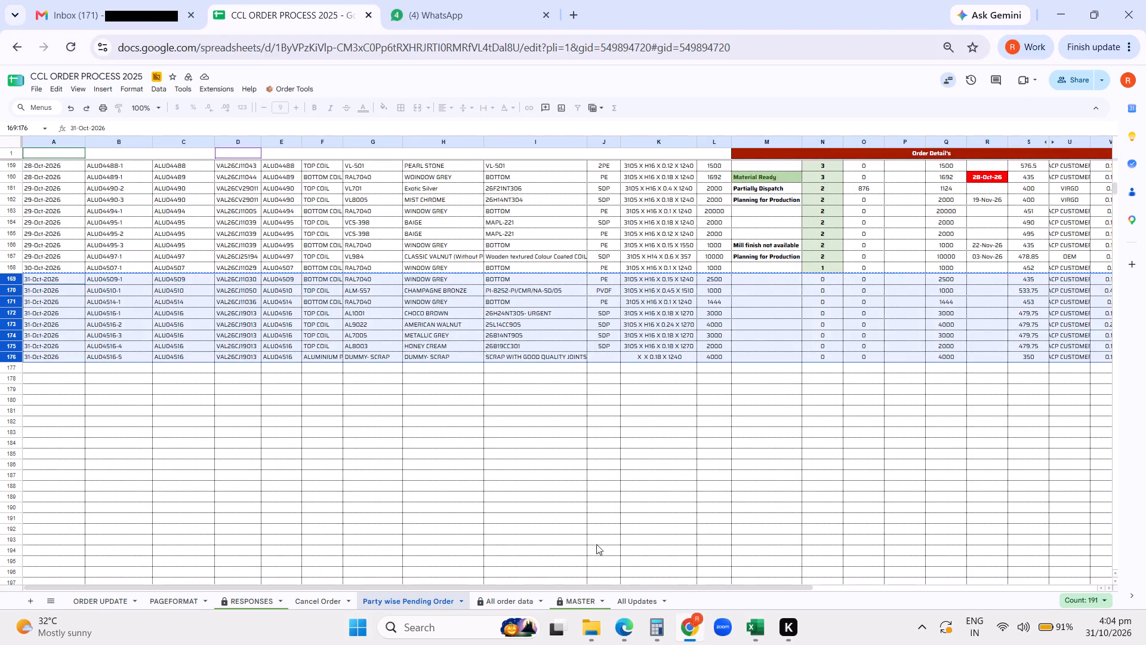
{"action": "left_click", "coordinate": [498, 600]}
{"action": "key", "text": "ctrl+Up"}
{"action": "key", "text": "ctrl+Up"}
{"action": "key", "text": "ctrl+Up"}
{"action": "key", "text": "ctrl+Up"}
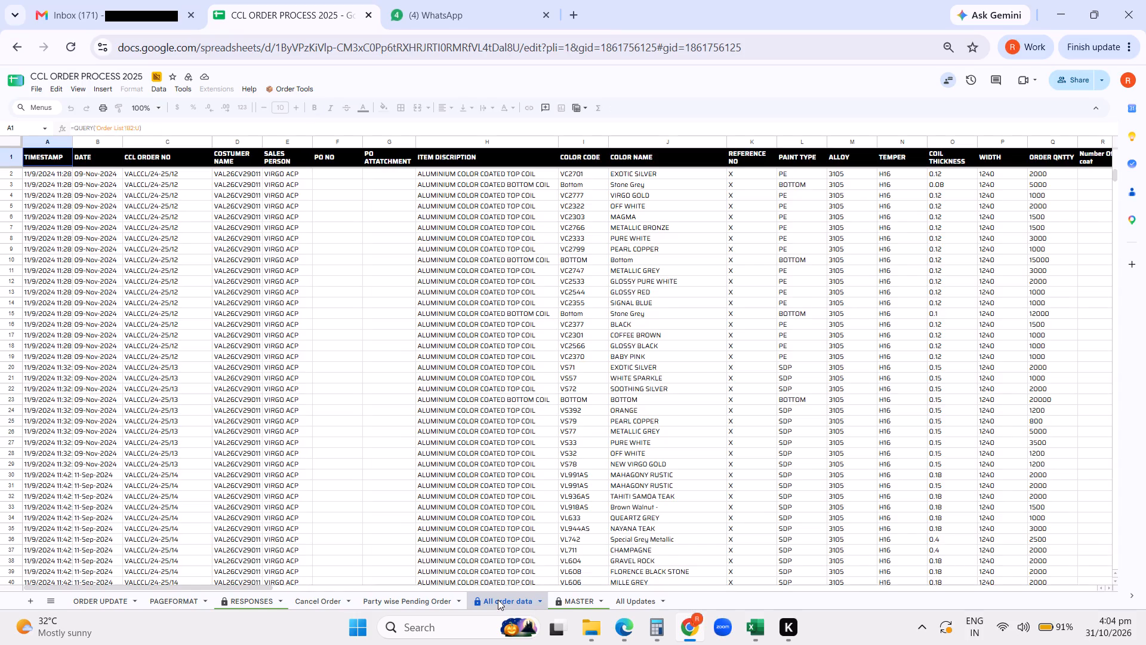
Create a temporary filter view covering the header and all order rows of the All order data sheet.
{"action": "left_click", "coordinate": [17, 154]}
{"action": "key", "text": "ctrl+shift+Down"}
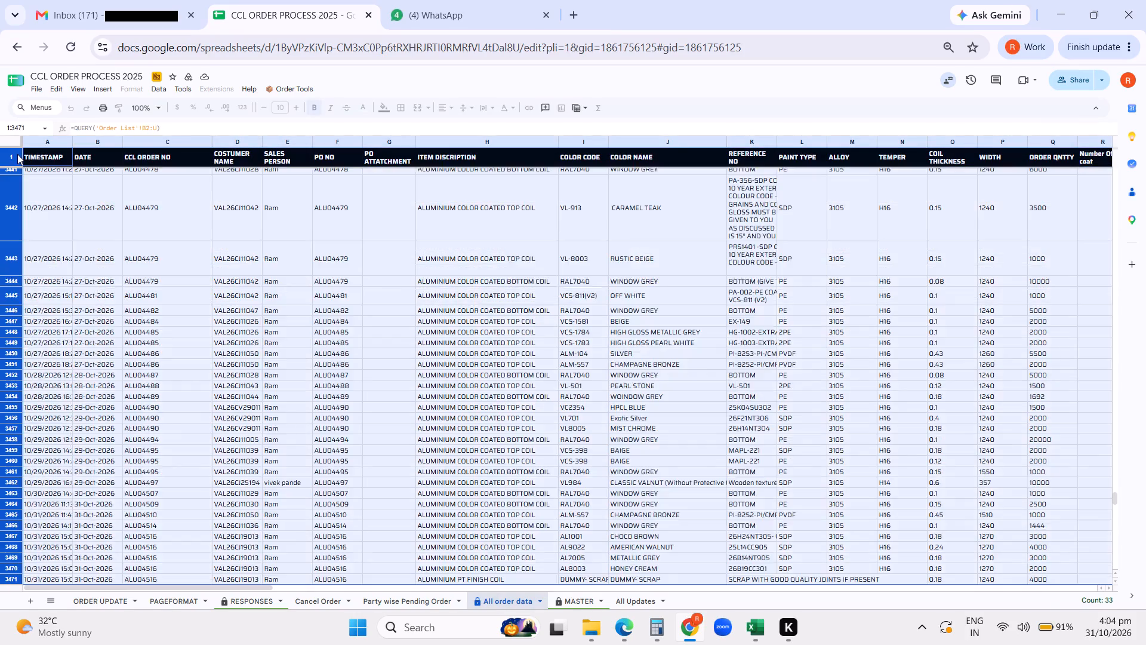
{"action": "key", "text": "ctrl+shift+Down"}
{"action": "key", "text": "ctrl+shift+Up"}
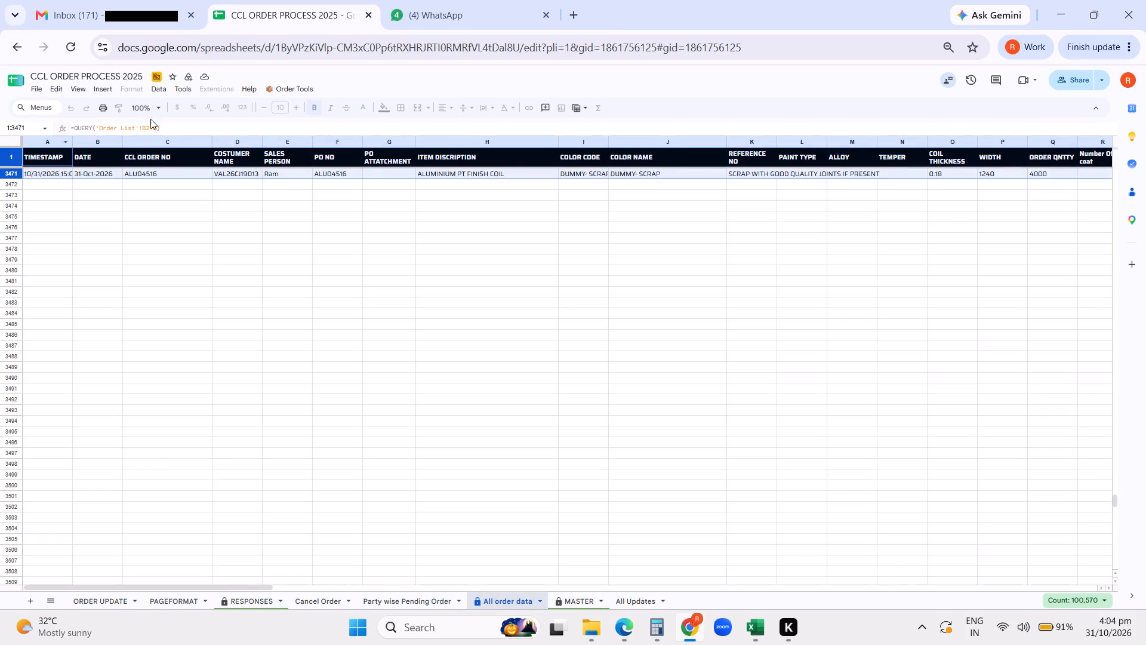
{"action": "left_click", "coordinate": [584, 114]}
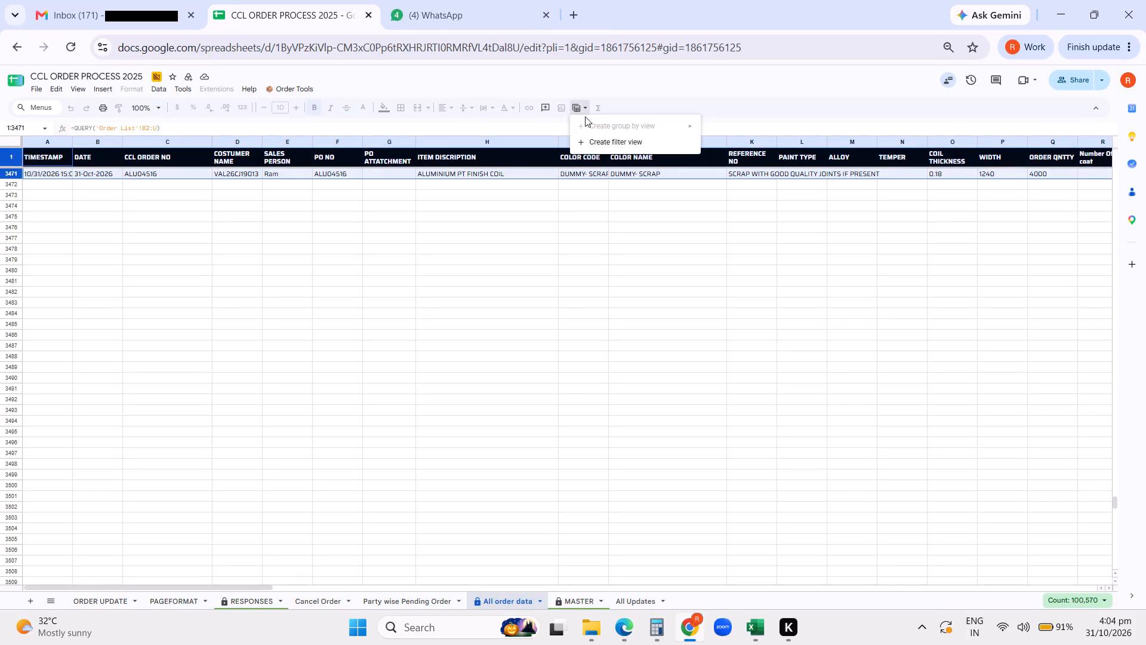
{"action": "left_click", "coordinate": [592, 143]}
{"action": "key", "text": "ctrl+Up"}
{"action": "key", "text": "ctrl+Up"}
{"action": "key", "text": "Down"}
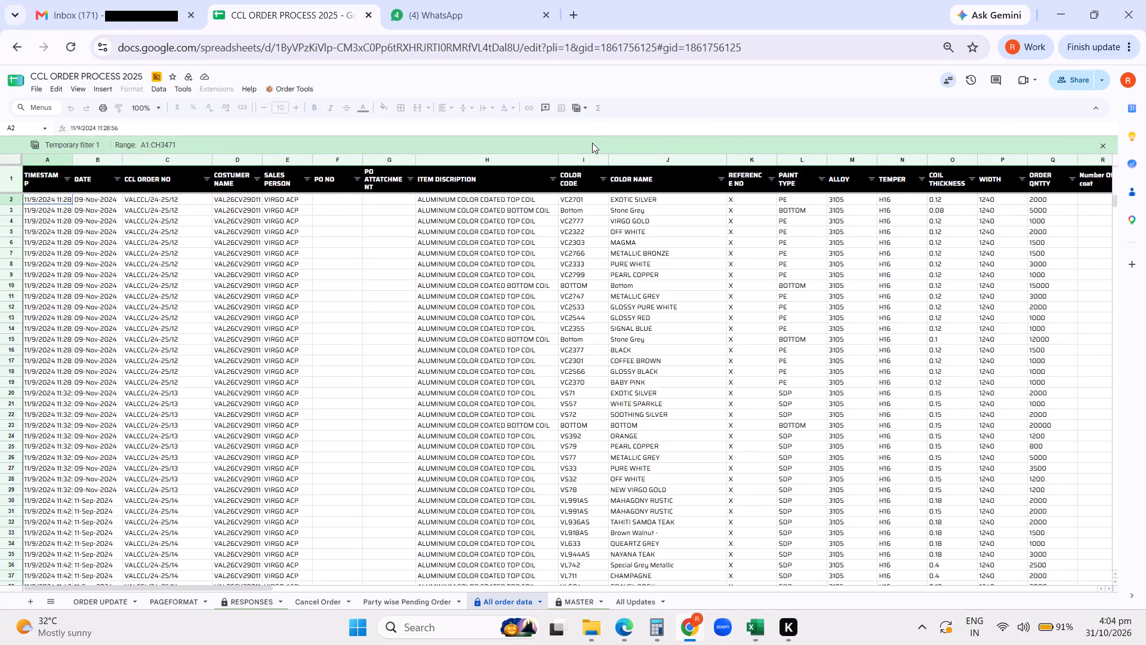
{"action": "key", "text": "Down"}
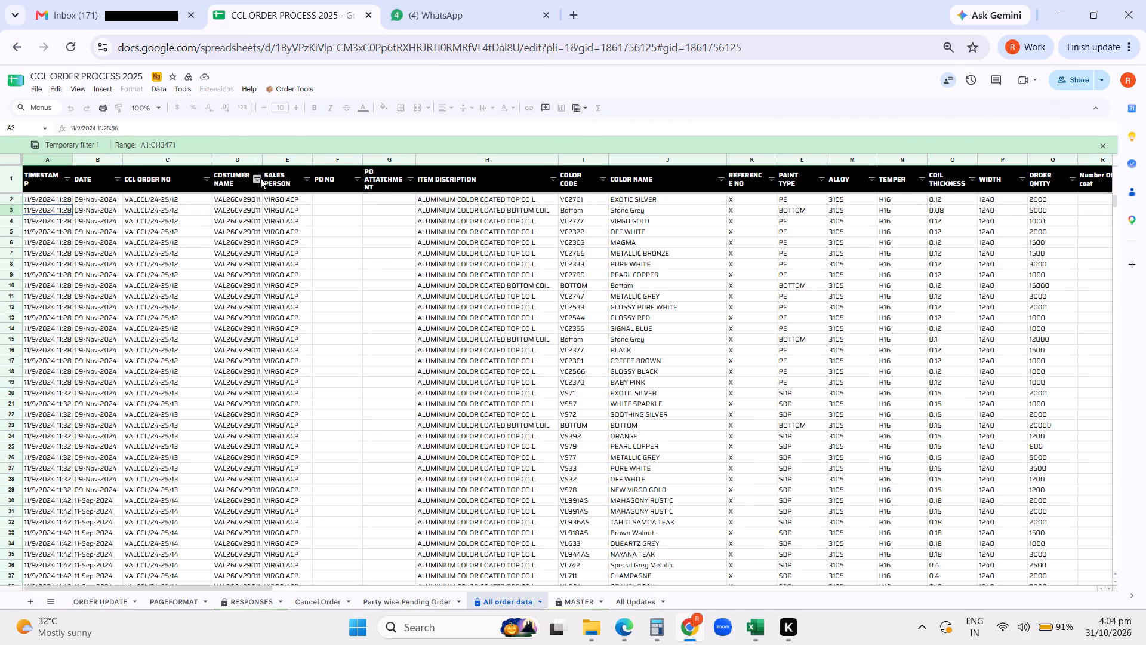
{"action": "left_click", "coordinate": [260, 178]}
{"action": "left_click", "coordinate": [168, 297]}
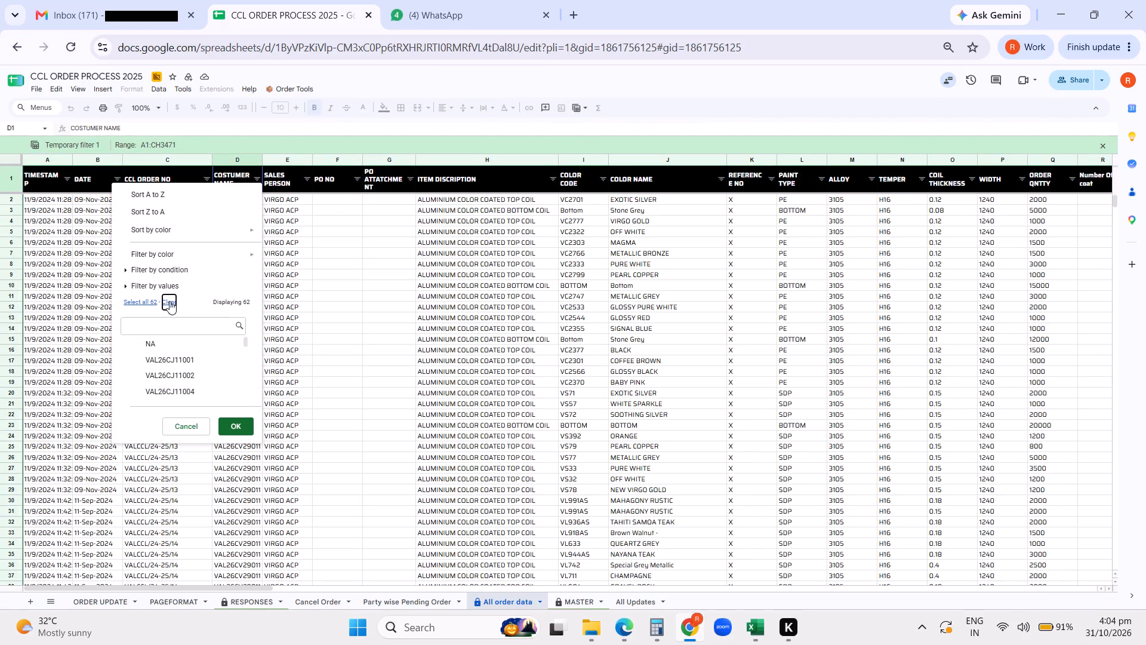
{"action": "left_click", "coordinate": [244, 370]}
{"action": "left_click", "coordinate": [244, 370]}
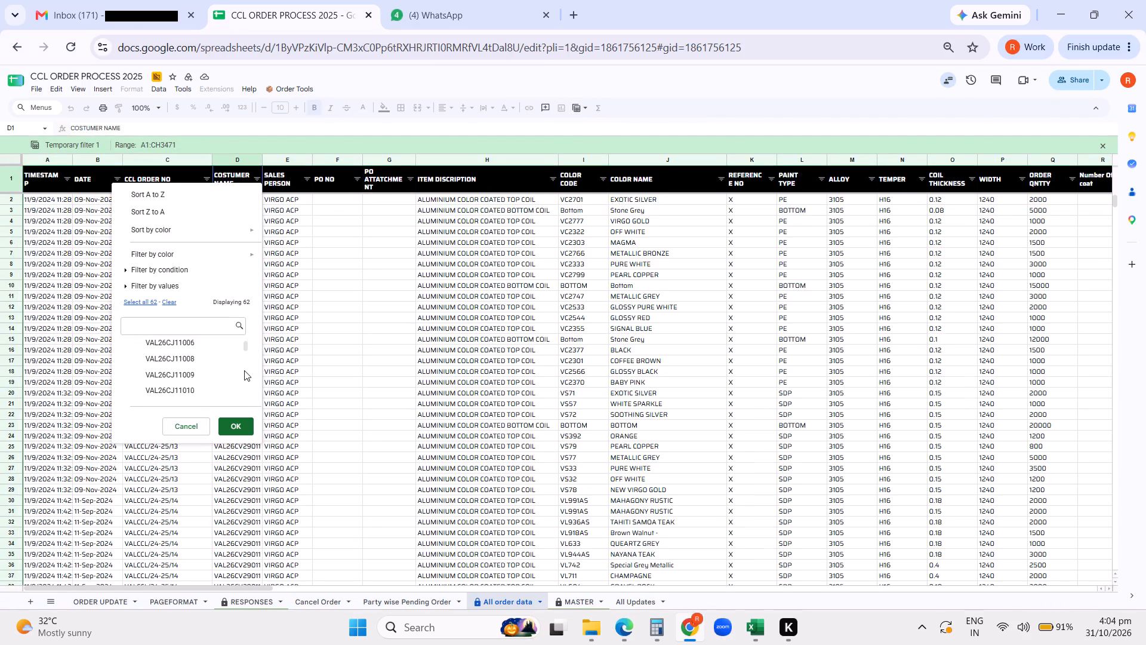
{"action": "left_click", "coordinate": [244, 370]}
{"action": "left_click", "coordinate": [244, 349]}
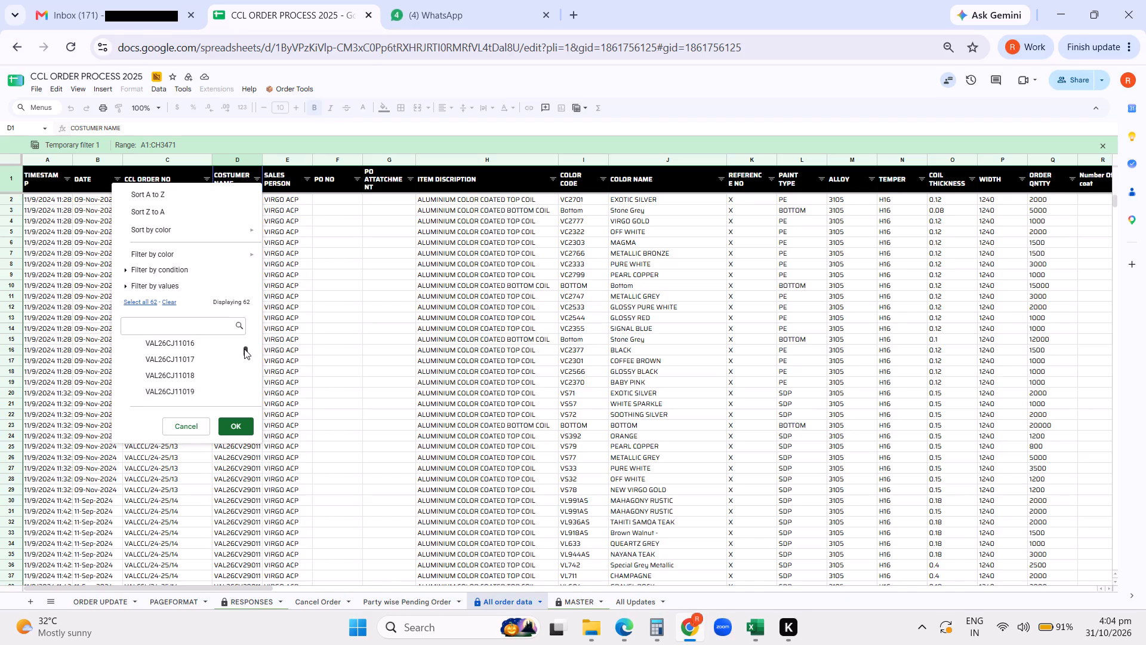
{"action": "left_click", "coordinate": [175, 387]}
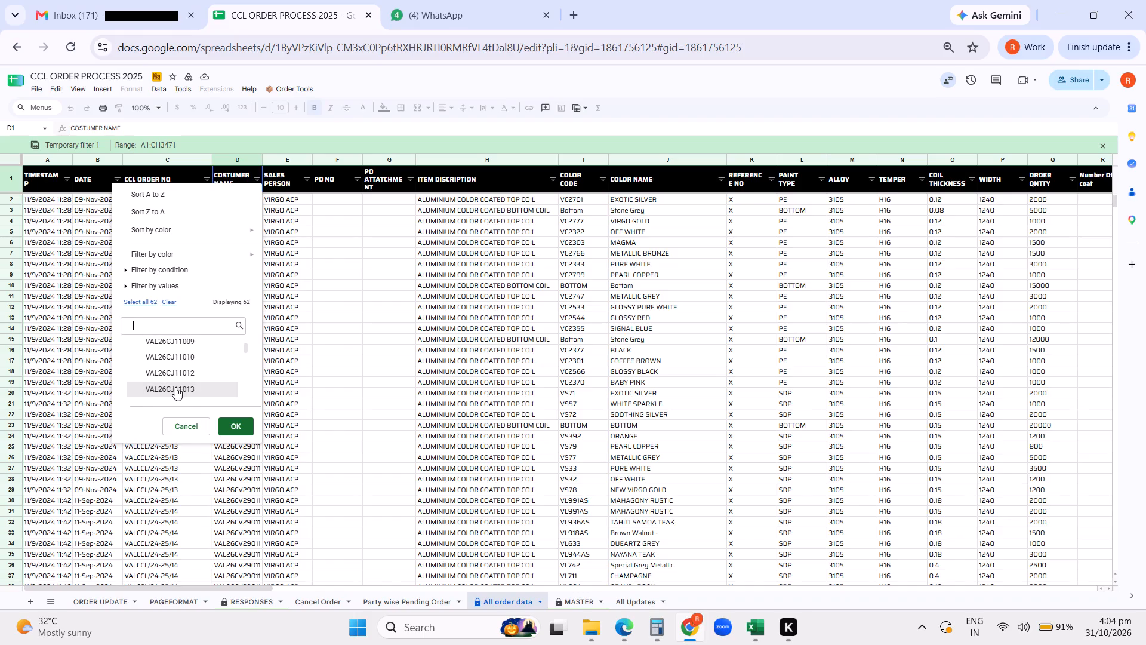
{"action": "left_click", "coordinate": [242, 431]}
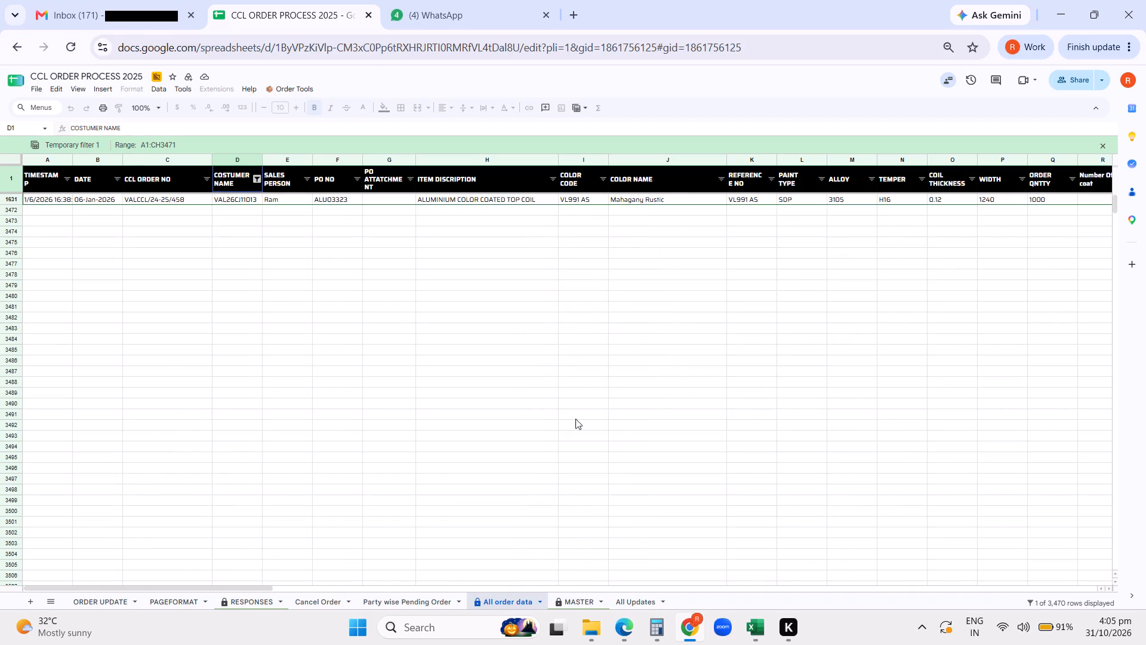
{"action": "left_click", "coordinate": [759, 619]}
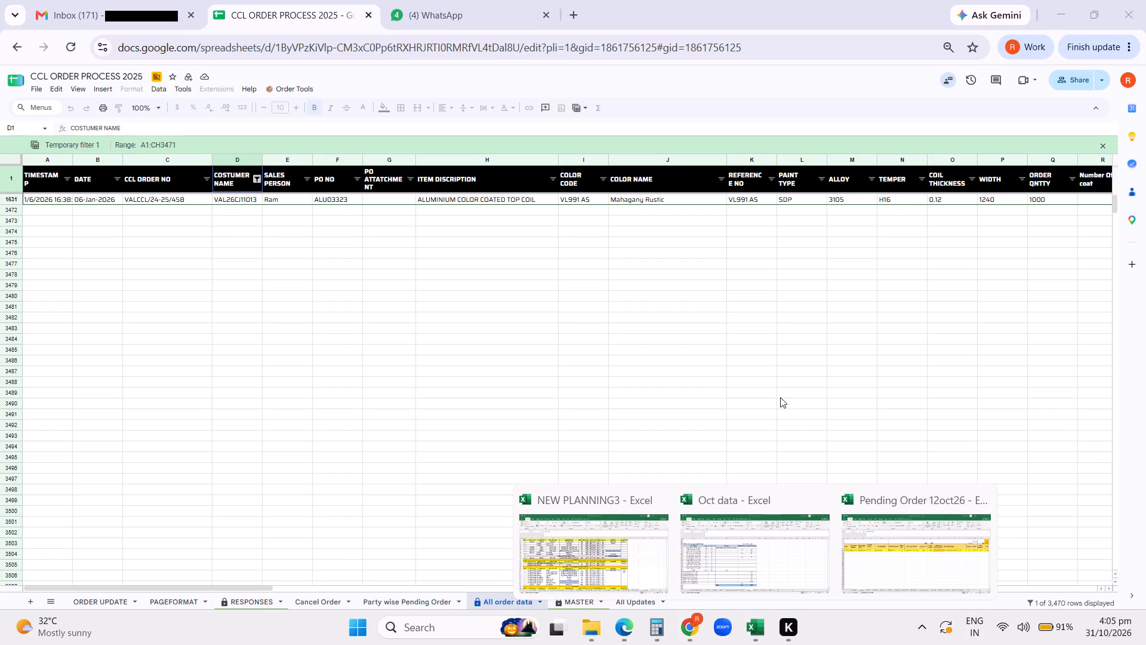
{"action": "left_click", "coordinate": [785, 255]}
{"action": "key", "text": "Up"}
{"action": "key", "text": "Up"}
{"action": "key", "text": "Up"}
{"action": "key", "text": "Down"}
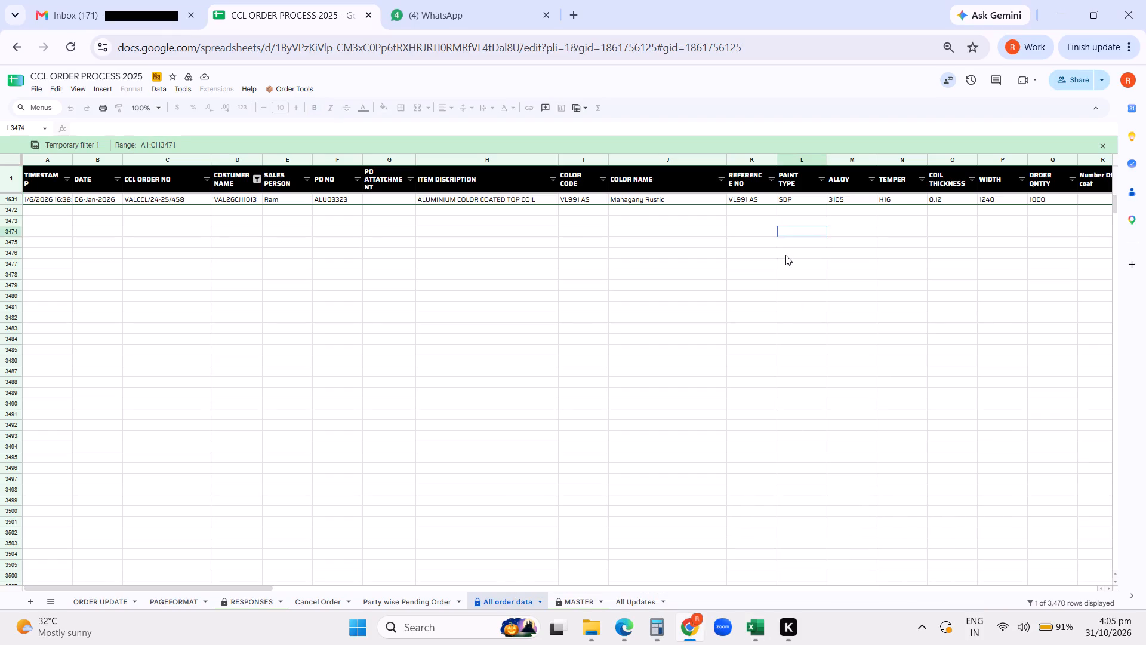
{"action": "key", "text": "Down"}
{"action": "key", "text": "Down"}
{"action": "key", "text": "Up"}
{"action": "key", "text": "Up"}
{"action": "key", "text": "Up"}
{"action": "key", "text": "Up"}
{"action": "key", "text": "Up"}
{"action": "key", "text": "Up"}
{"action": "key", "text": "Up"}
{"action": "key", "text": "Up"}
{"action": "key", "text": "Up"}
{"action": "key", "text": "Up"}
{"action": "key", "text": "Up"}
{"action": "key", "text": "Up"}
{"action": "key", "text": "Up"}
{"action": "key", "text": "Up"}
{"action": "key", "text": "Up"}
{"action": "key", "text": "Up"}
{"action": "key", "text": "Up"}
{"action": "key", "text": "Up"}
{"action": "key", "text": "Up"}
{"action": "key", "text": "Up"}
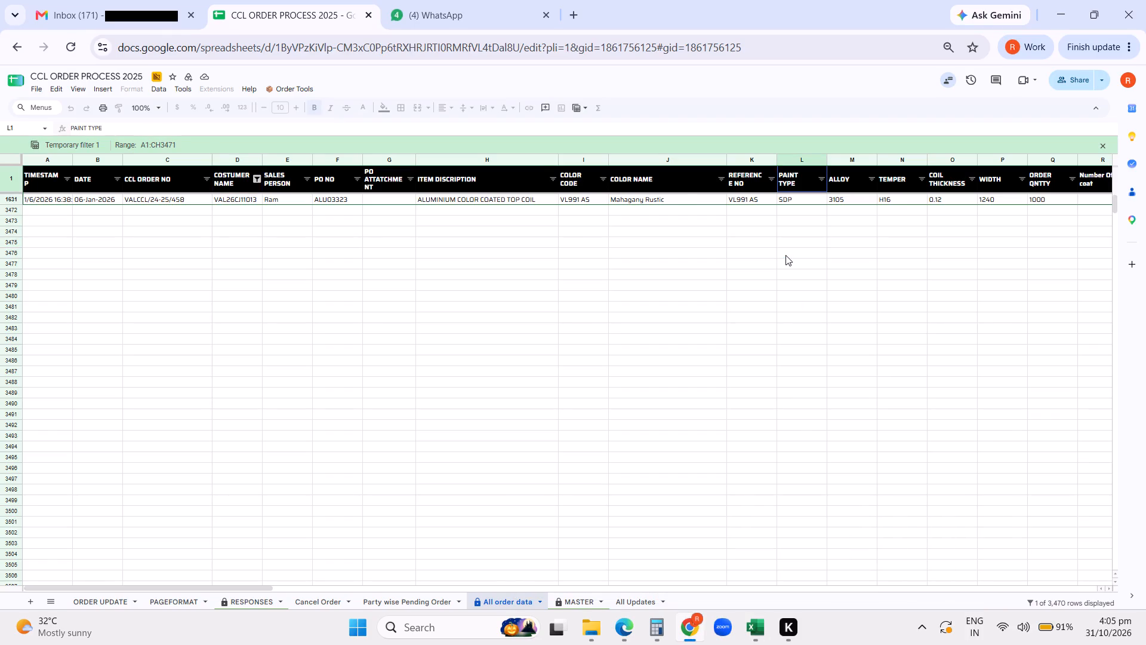
{"action": "left_click", "coordinate": [255, 181]}
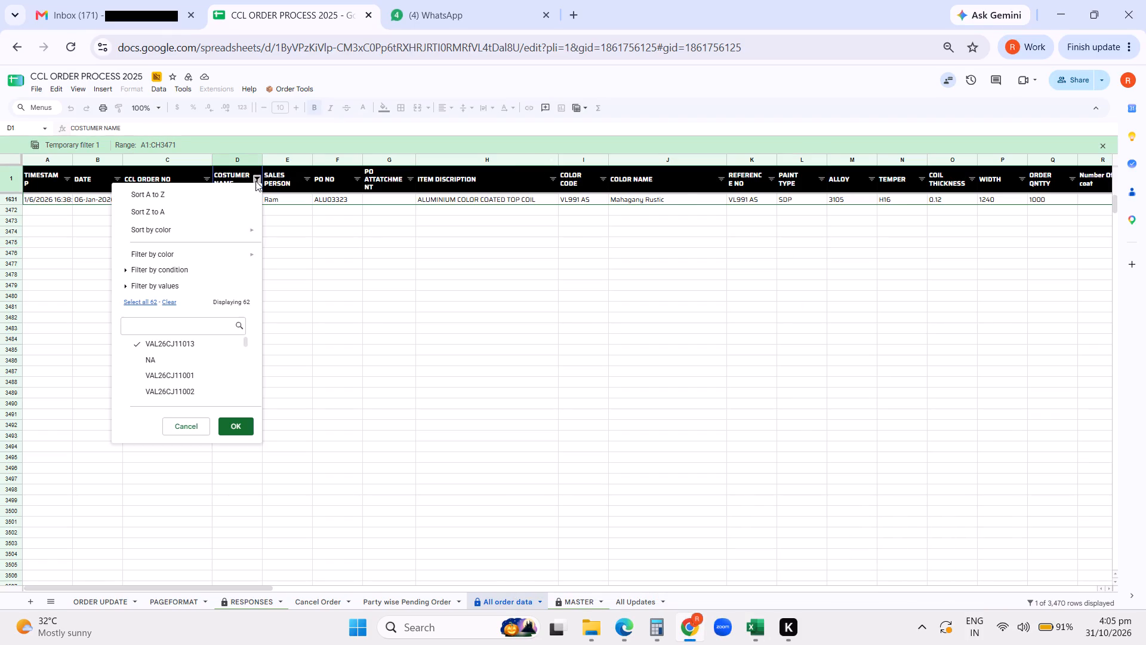
{"action": "left_click", "coordinate": [164, 343]}
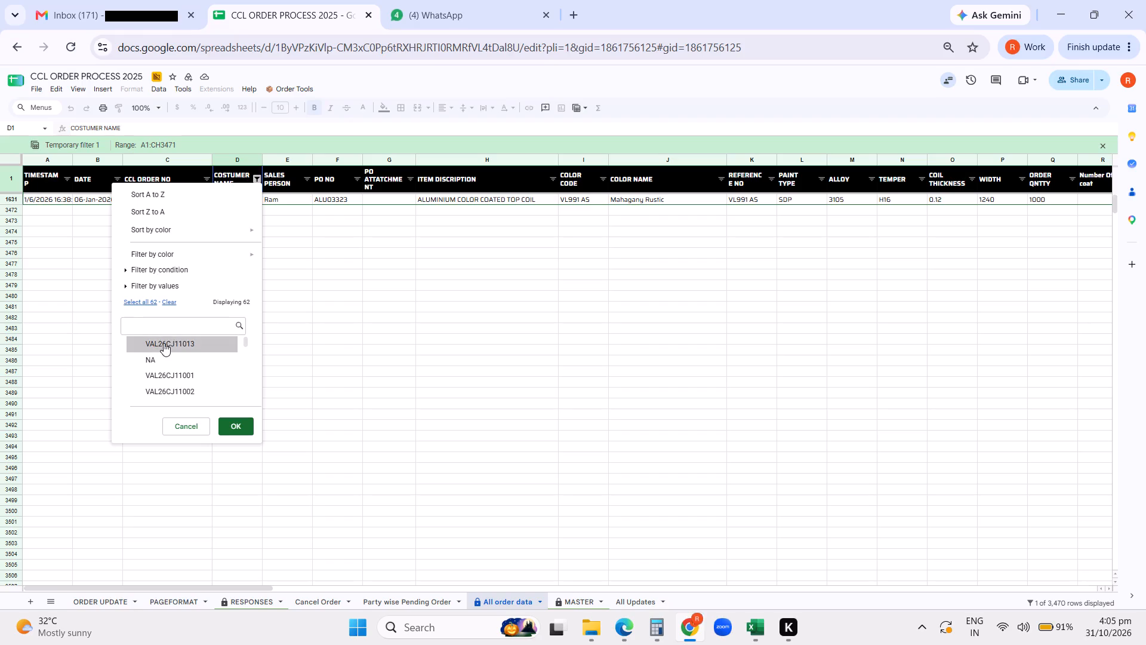
Look through the customer codes in the COSTUMER NAME filter's value list for the next customer to show.
{"action": "key", "text": "Down"}
{"action": "key", "text": "Down"}
{"action": "key", "text": "Down"}
{"action": "key", "text": "Down"}
{"action": "key", "text": "Down"}
{"action": "key", "text": "Down"}
{"action": "key", "text": "Down"}
{"action": "key", "text": "Down"}
{"action": "key", "text": "Down"}
{"action": "key", "text": "Down"}
{"action": "key", "text": "Down"}
{"action": "key", "text": "Down"}
{"action": "key", "text": "Down"}
{"action": "key", "text": "Down"}
{"action": "key", "text": "Down"}
{"action": "key", "text": "Down"}
{"action": "key", "text": "Down"}
{"action": "key", "text": "Down"}
{"action": "key", "text": "Down"}
{"action": "key", "text": "Down"}
{"action": "key", "text": "Down"}
{"action": "key", "text": "Down"}
{"action": "key", "text": "Down"}
{"action": "key", "text": "Down"}
{"action": "key", "text": "Down"}
{"action": "key", "text": "Down"}
{"action": "key", "text": "Down"}
{"action": "key", "text": "Down"}
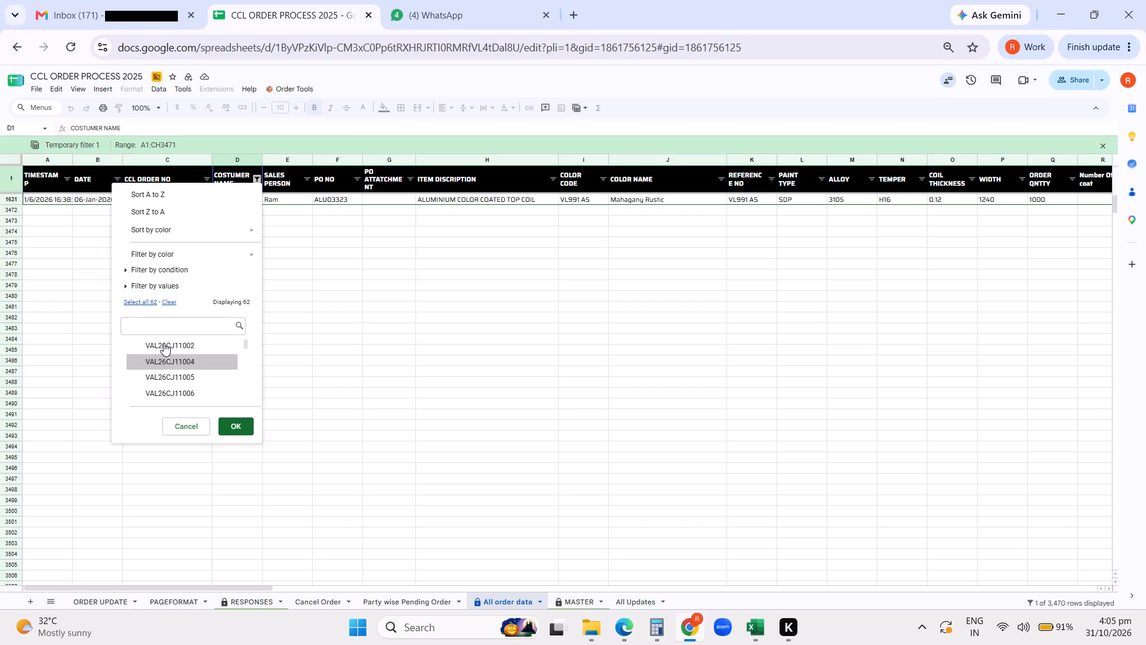
{"action": "key", "text": "Down"}
{"action": "key", "text": "Down"}
{"action": "key", "text": "Down"}
{"action": "key", "text": "Down"}
{"action": "key", "text": "Down"}
{"action": "key", "text": "Down"}
{"action": "key", "text": "Down"}
{"action": "key", "text": "Down"}
{"action": "key", "text": "Down"}
{"action": "key", "text": "Down"}
{"action": "key", "text": "Down"}
{"action": "key", "text": "Down"}
{"action": "key", "text": "Down"}
{"action": "key", "text": "Down"}
{"action": "key", "text": "Down"}
{"action": "key", "text": "Down"}
{"action": "key", "text": "Down"}
{"action": "key", "text": "Down"}
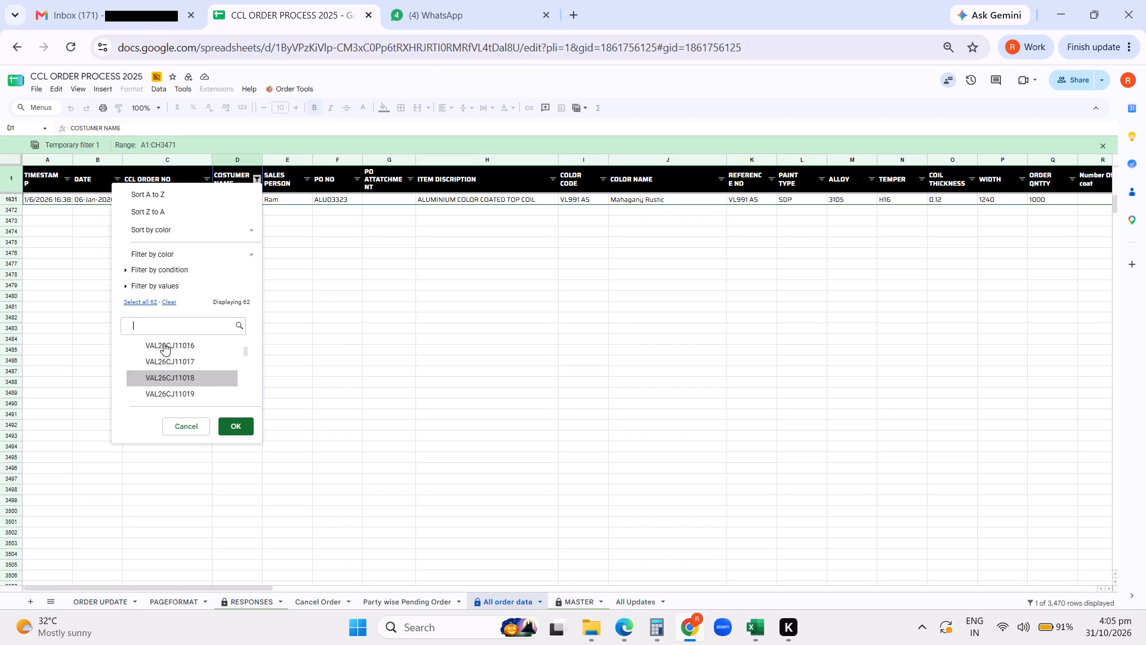
{"action": "key", "text": "Down"}
{"action": "key", "text": "Down"}
{"action": "key", "text": "Down"}
{"action": "key", "text": "Down"}
{"action": "key", "text": "Down"}
{"action": "key", "text": "Down"}
{"action": "key", "text": "Down"}
{"action": "key", "text": "Down"}
{"action": "key", "text": "Down"}
{"action": "key", "text": "Down"}
{"action": "key", "text": "Down"}
{"action": "key", "text": "Down"}
{"action": "key", "text": "Down"}
{"action": "key", "text": "Down"}
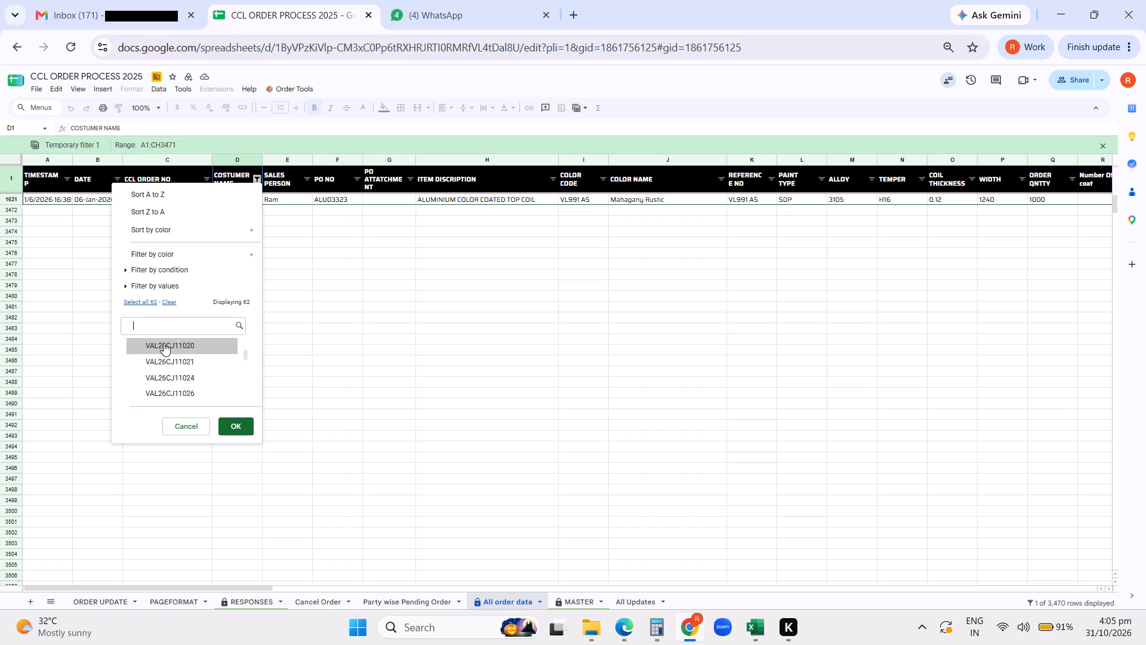
{"action": "key", "text": "Down"}
{"action": "key", "text": "Down"}
{"action": "key", "text": "Down"}
{"action": "key", "text": "Down"}
{"action": "key", "text": "Down"}
{"action": "key", "text": "Down"}
{"action": "key", "text": "Down"}
{"action": "key", "text": "Down"}
{"action": "key", "text": "Down"}
{"action": "key", "text": "Down"}
{"action": "key", "text": "Down"}
{"action": "key", "text": "Down"}
{"action": "key", "text": "Down"}
{"action": "key", "text": "Down"}
{"action": "key", "text": "Down"}
{"action": "key", "text": "Down"}
{"action": "key", "text": "Down"}
{"action": "key", "text": "Down"}
{"action": "key", "text": "Down"}
{"action": "key", "text": "Down"}
{"action": "key", "text": "Down"}
{"action": "key", "text": "Down"}
{"action": "key", "text": "Down"}
{"action": "key", "text": "Down"}
{"action": "key", "text": "Down"}
{"action": "key", "text": "Down"}
{"action": "key", "text": "Down"}
{"action": "key", "text": "Down"}
{"action": "key", "text": "Down"}
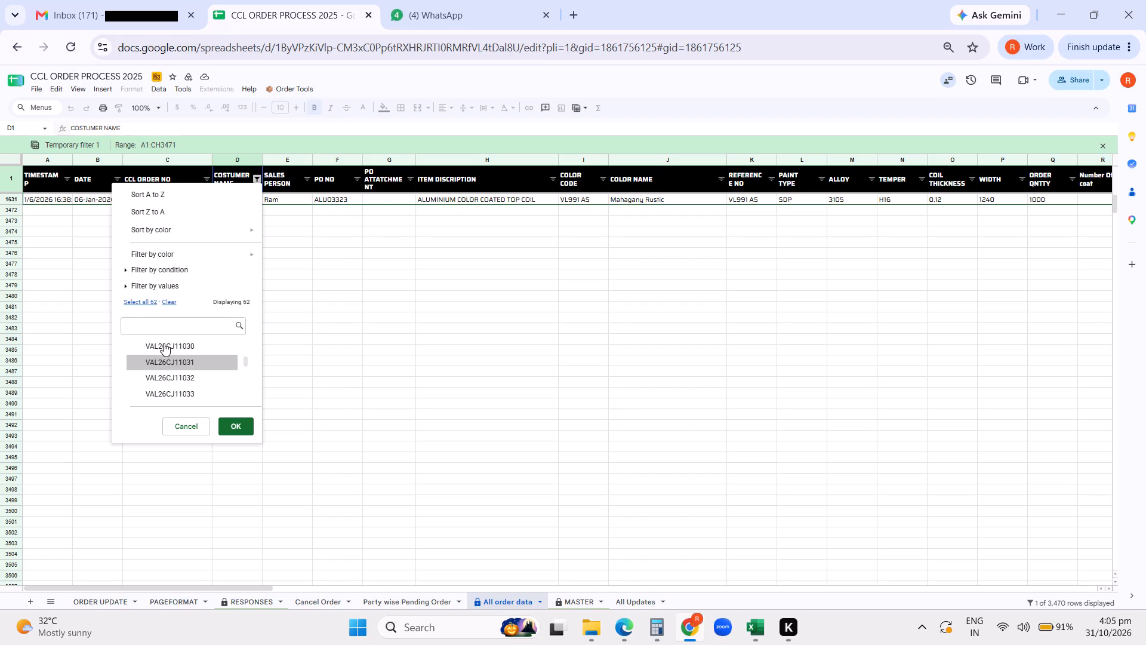
{"action": "key", "text": "Down"}
{"action": "key", "text": "Down"}
{"action": "key", "text": "Down"}
{"action": "key", "text": "Down"}
{"action": "key", "text": "Down"}
{"action": "key", "text": "Down"}
{"action": "key", "text": "Down"}
{"action": "key", "text": "Down"}
{"action": "key", "text": "Down"}
{"action": "key", "text": "Down"}
{"action": "key", "text": "Down"}
{"action": "key", "text": "Down"}
{"action": "key", "text": "Down"}
{"action": "key", "text": "Down"}
{"action": "key", "text": "Down"}
{"action": "key", "text": "Down"}
{"action": "key", "text": "Down"}
{"action": "key", "text": "Down"}
{"action": "key", "text": "Down"}
{"action": "key", "text": "Down"}
{"action": "key", "text": "Down"}
{"action": "key", "text": "Down"}
{"action": "key", "text": "Down"}
{"action": "key", "text": "Down"}
{"action": "key", "text": "Down"}
{"action": "key", "text": "Down"}
{"action": "key", "text": "Down"}
{"action": "key", "text": "Down"}
{"action": "key", "text": "Down"}
{"action": "key", "text": "Down"}
{"action": "key", "text": "Down"}
{"action": "key", "text": "Down"}
{"action": "key", "text": "Down"}
{"action": "key", "text": "Down"}
{"action": "key", "text": "Down"}
{"action": "key", "text": "Down"}
{"action": "key", "text": "Down"}
{"action": "key", "text": "Down"}
{"action": "key", "text": "Down"}
{"action": "key", "text": "Down"}
{"action": "key", "text": "Down"}
{"action": "key", "text": "Down"}
{"action": "key", "text": "Down"}
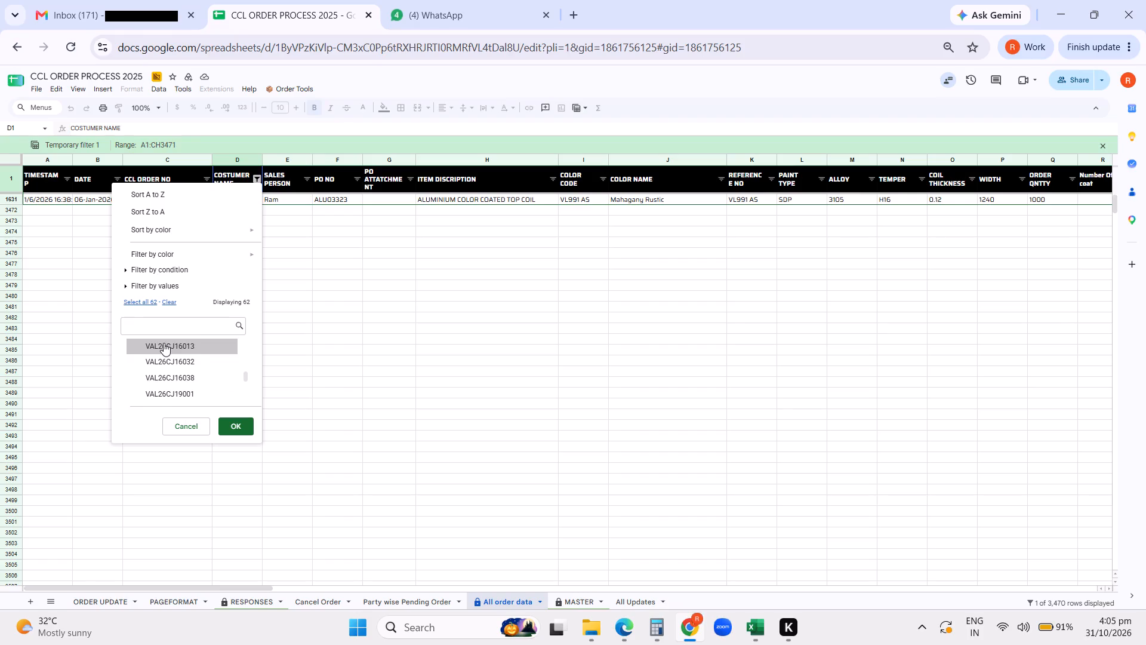
{"action": "key", "text": "Up"}
{"action": "key", "text": "Up"}
{"action": "key", "text": "Up"}
{"action": "key", "text": "Up"}
{"action": "key", "text": "Up"}
{"action": "key", "text": "Up"}
{"action": "key", "text": "Up"}
{"action": "key", "text": "Up"}
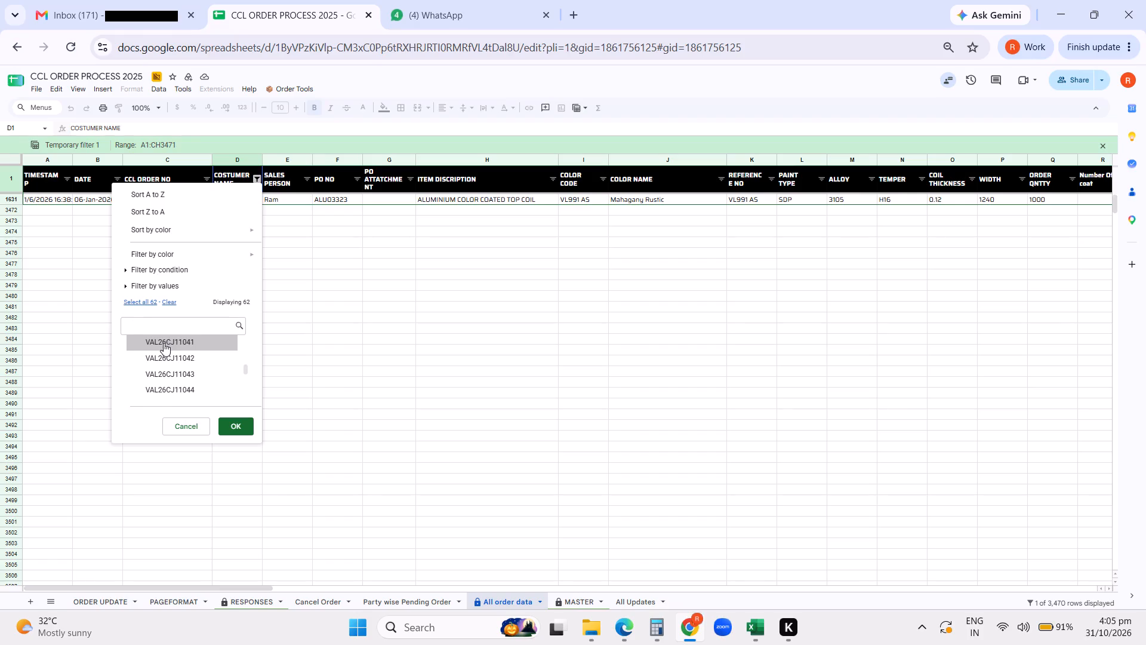
{"action": "key", "text": "Up"}
{"action": "key", "text": "Up"}
{"action": "key", "text": "Up"}
{"action": "key", "text": "Up"}
{"action": "key", "text": "Up"}
{"action": "key", "text": "Up"}
{"action": "key", "text": "Up"}
{"action": "key", "text": "Up"}
{"action": "key", "text": "Up"}
{"action": "key", "text": "Up"}
{"action": "key", "text": "Up"}
{"action": "key", "text": "Up"}
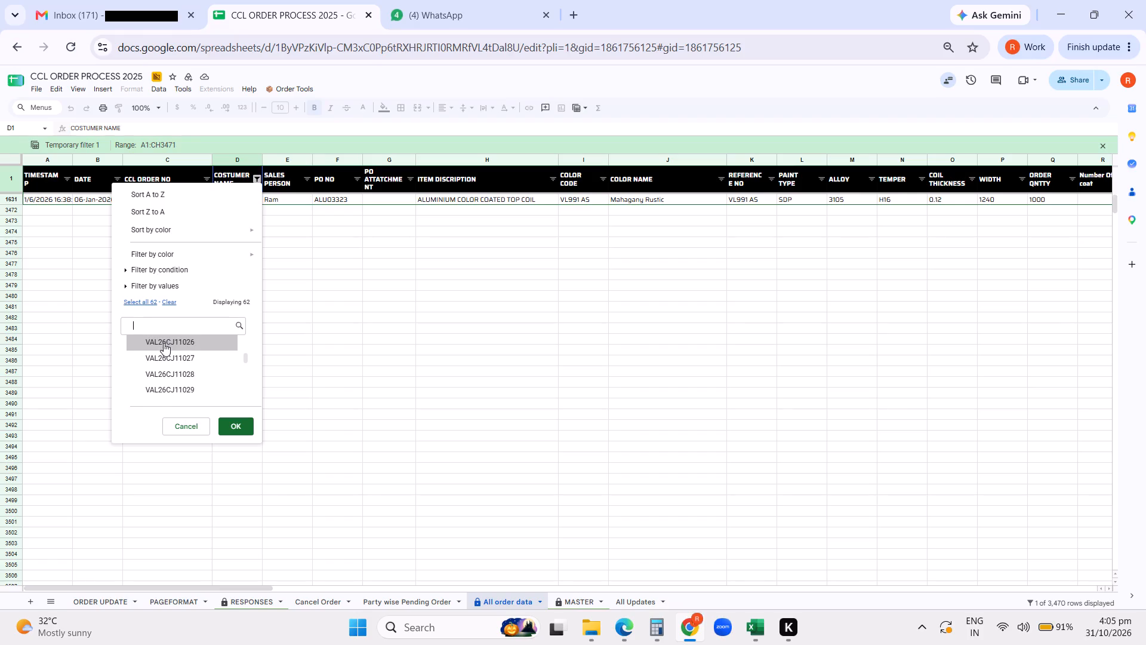
{"action": "key", "text": "Up"}
{"action": "key", "text": "Up"}
{"action": "key", "text": "Up"}
{"action": "key", "text": "Up"}
{"action": "key", "text": "Up"}
{"action": "key", "text": "Up"}
{"action": "key", "text": "Up"}
{"action": "key", "text": "Up"}
{"action": "key", "text": "Up"}
{"action": "key", "text": "Up"}
{"action": "key", "text": "Down"}
{"action": "key", "text": "Down"}
{"action": "key", "text": "Down"}
{"action": "key", "text": "Down"}
{"action": "key", "text": "Down"}
{"action": "key", "text": "Down"}
{"action": "key", "text": "Down"}
{"action": "key", "text": "Down"}
{"action": "key", "text": "Down"}
{"action": "key", "text": "Down"}
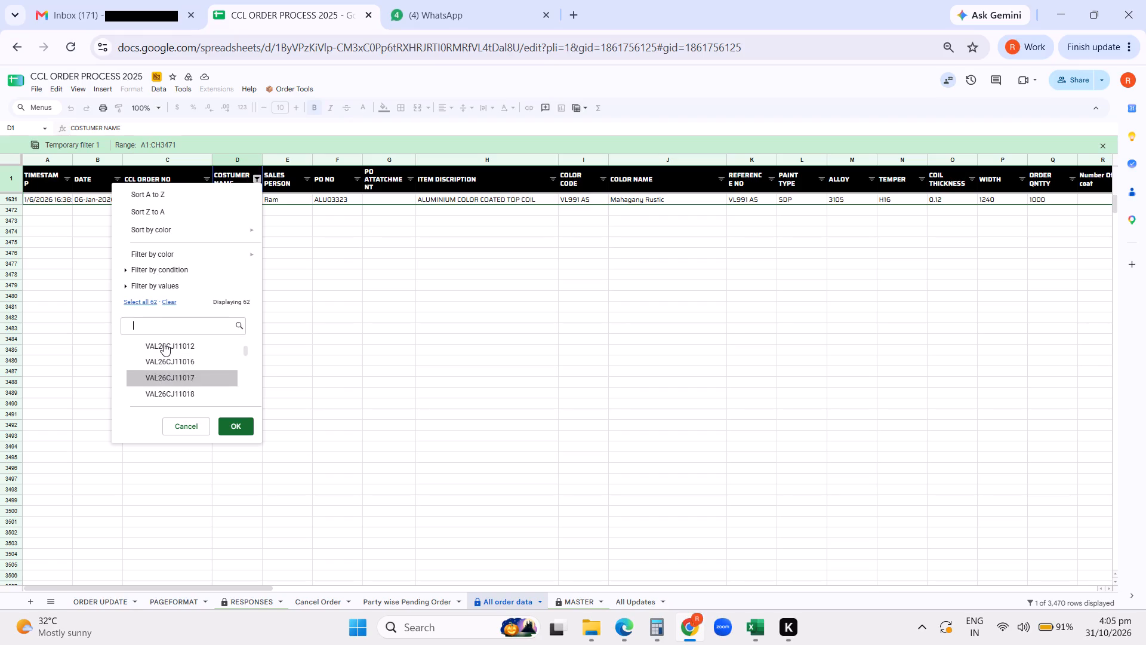
{"action": "key", "text": "Down"}
{"action": "key", "text": "Down"}
{"action": "key", "text": "Down"}
{"action": "key", "text": "Down"}
{"action": "key", "text": "Down"}
{"action": "key", "text": "Down"}
{"action": "key", "text": "Down"}
{"action": "key", "text": "Down"}
{"action": "key", "text": "Down"}
{"action": "key", "text": "Down"}
{"action": "key", "text": "Down"}
{"action": "key", "text": "Down"}
{"action": "key", "text": "Down"}
{"action": "key", "text": "Down"}
{"action": "key", "text": "Down"}
{"action": "key", "text": "Down"}
{"action": "key", "text": "Down"}
{"action": "key", "text": "Down"}
{"action": "key", "text": "Down"}
{"action": "key", "text": "Down"}
{"action": "key", "text": "Down"}
{"action": "key", "text": "Down"}
{"action": "key", "text": "Down"}
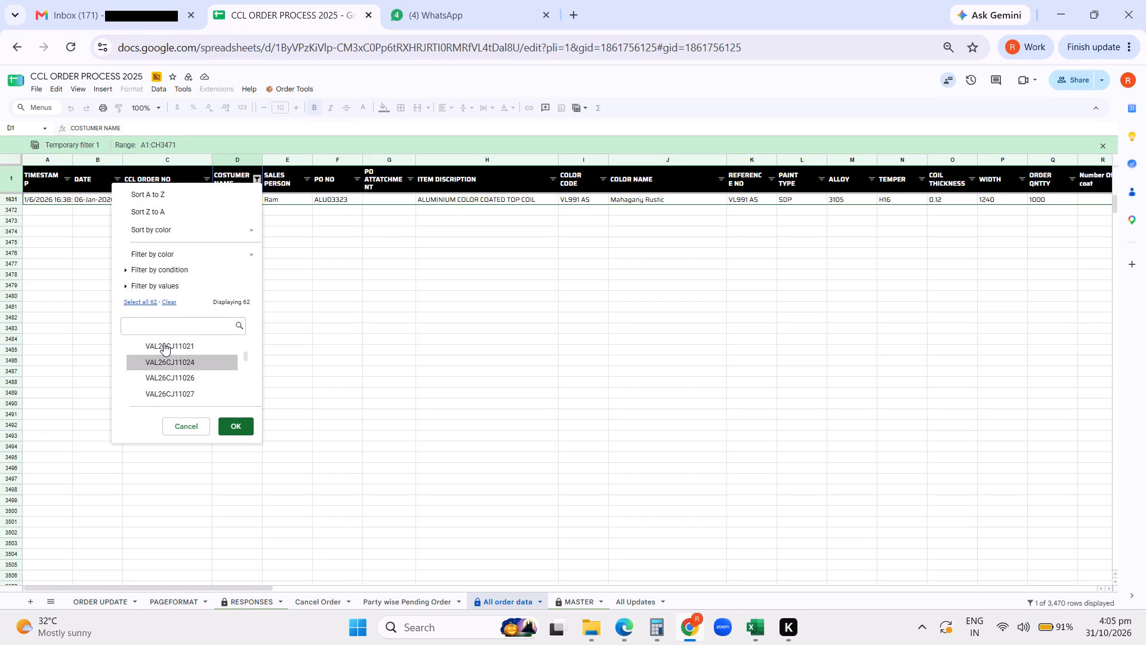
{"action": "key", "text": "Down"}
{"action": "key", "text": "Down"}
{"action": "key", "text": "Down"}
{"action": "key", "text": "Down"}
{"action": "key", "text": "Down"}
{"action": "key", "text": "Down"}
{"action": "key", "text": "Down"}
{"action": "key", "text": "Down"}
{"action": "key", "text": "Down"}
{"action": "key", "text": "Down"}
{"action": "key", "text": "Down"}
{"action": "key", "text": "Down"}
{"action": "key", "text": "Down"}
{"action": "key", "text": "Down"}
{"action": "key", "text": "Down"}
{"action": "key", "text": "Down"}
{"action": "key", "text": "Down"}
{"action": "key", "text": "Down"}
{"action": "key", "text": "Down"}
{"action": "key", "text": "Down"}
{"action": "key", "text": "Down"}
{"action": "key", "text": "Down"}
{"action": "key", "text": "Down"}
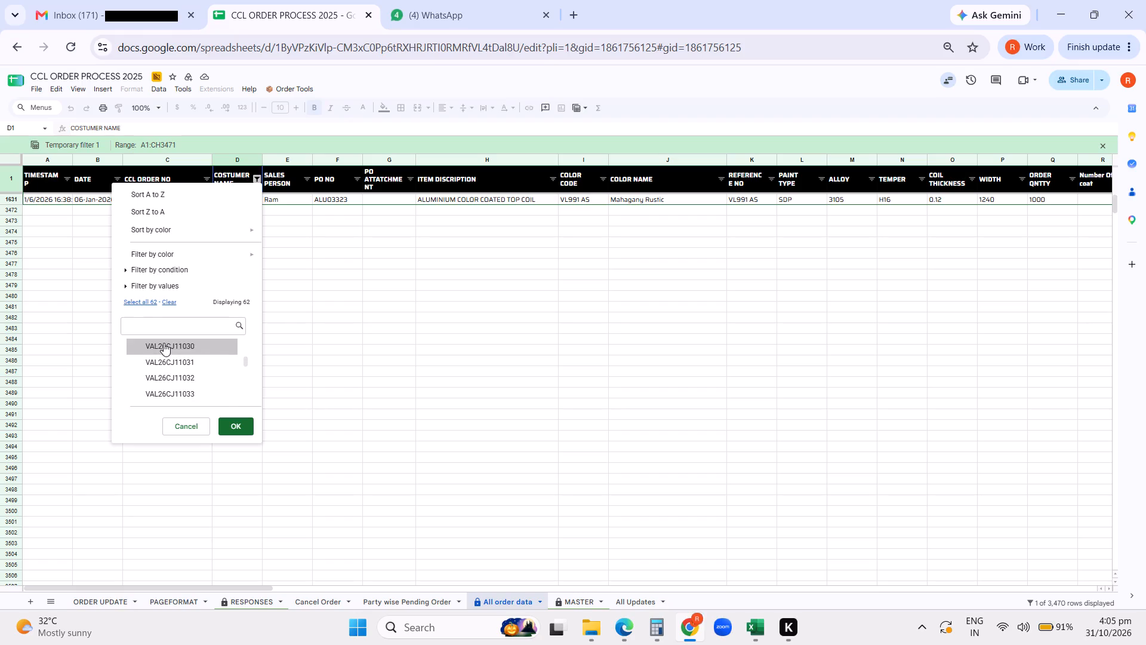
{"action": "key", "text": "Down"}
{"action": "key", "text": "Down"}
{"action": "key", "text": "Down"}
{"action": "key", "text": "Down"}
{"action": "key", "text": "Down"}
{"action": "key", "text": "Down"}
{"action": "key", "text": "Down"}
{"action": "key", "text": "Down"}
{"action": "key", "text": "Down"}
{"action": "key", "text": "Down"}
{"action": "key", "text": "Down"}
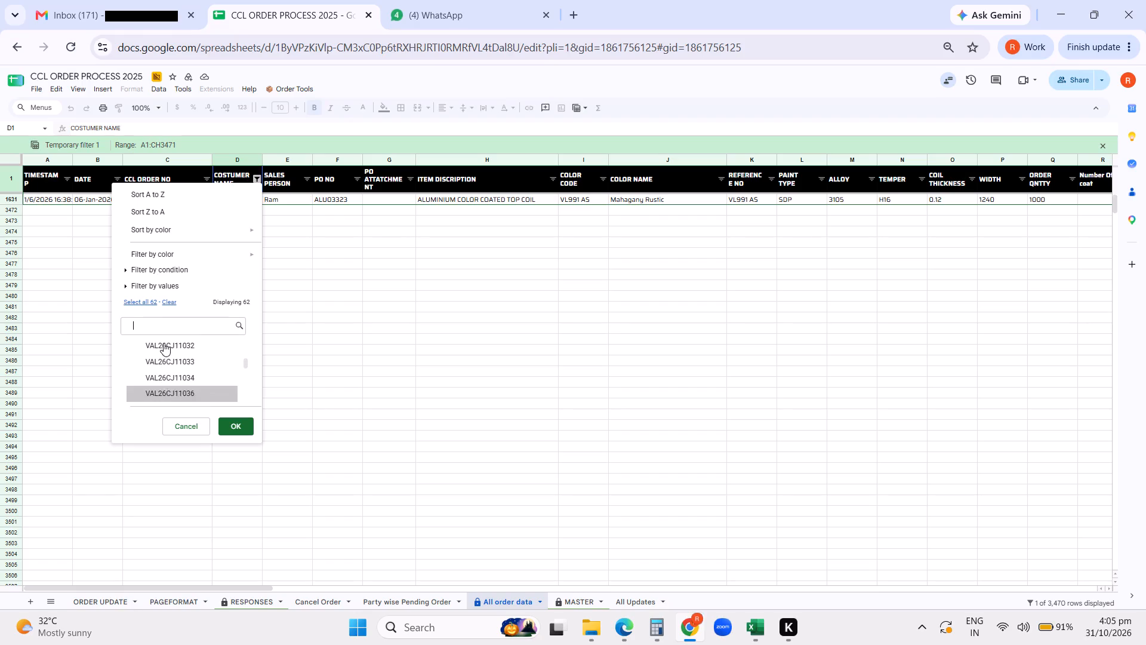
{"action": "key", "text": "Down"}
{"action": "key", "text": "Down"}
{"action": "key", "text": "Down"}
{"action": "key", "text": "Down"}
{"action": "key", "text": "Down"}
{"action": "key", "text": "Down"}
{"action": "key", "text": "Down"}
{"action": "key", "text": "Down"}
{"action": "key", "text": "Down"}
{"action": "key", "text": "Down"}
{"action": "key", "text": "Down"}
{"action": "key", "text": "Down"}
{"action": "key", "text": "Down"}
{"action": "key", "text": "Down"}
{"action": "key", "text": "Down"}
{"action": "key", "text": "Down"}
{"action": "key", "text": "Down"}
{"action": "key", "text": "Down"}
{"action": "key", "text": "Down"}
{"action": "key", "text": "Down"}
{"action": "key", "text": "Down"}
{"action": "key", "text": "Down"}
{"action": "key", "text": "Down"}
{"action": "key", "text": "Down"}
{"action": "key", "text": "Down"}
{"action": "key", "text": "Down"}
{"action": "key", "text": "Down"}
{"action": "key", "text": "Down"}
{"action": "key", "text": "Down"}
{"action": "key", "text": "Down"}
{"action": "key", "text": "Down"}
{"action": "key", "text": "Down"}
{"action": "key", "text": "Down"}
{"action": "key", "text": "Down"}
{"action": "key", "text": "Down"}
{"action": "key", "text": "Down"}
{"action": "key", "text": "Down"}
{"action": "key", "text": "Down"}
{"action": "key", "text": "Down"}
{"action": "key", "text": "Down"}
{"action": "key", "text": "Down"}
{"action": "key", "text": "Down"}
{"action": "key", "text": "Down"}
{"action": "key", "text": "Down"}
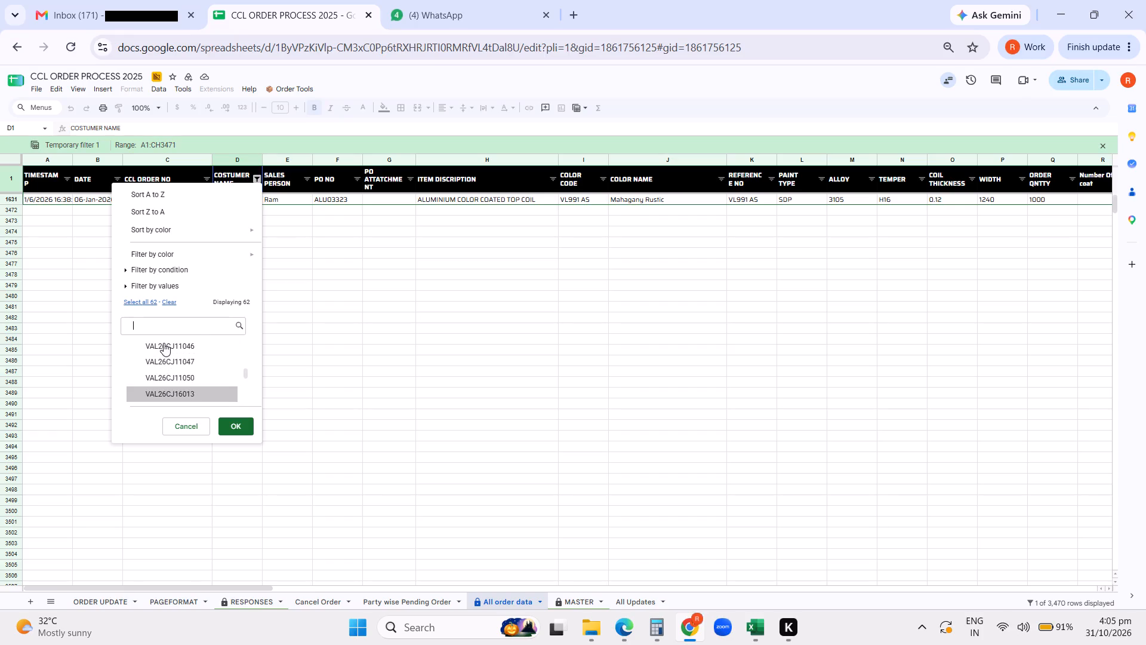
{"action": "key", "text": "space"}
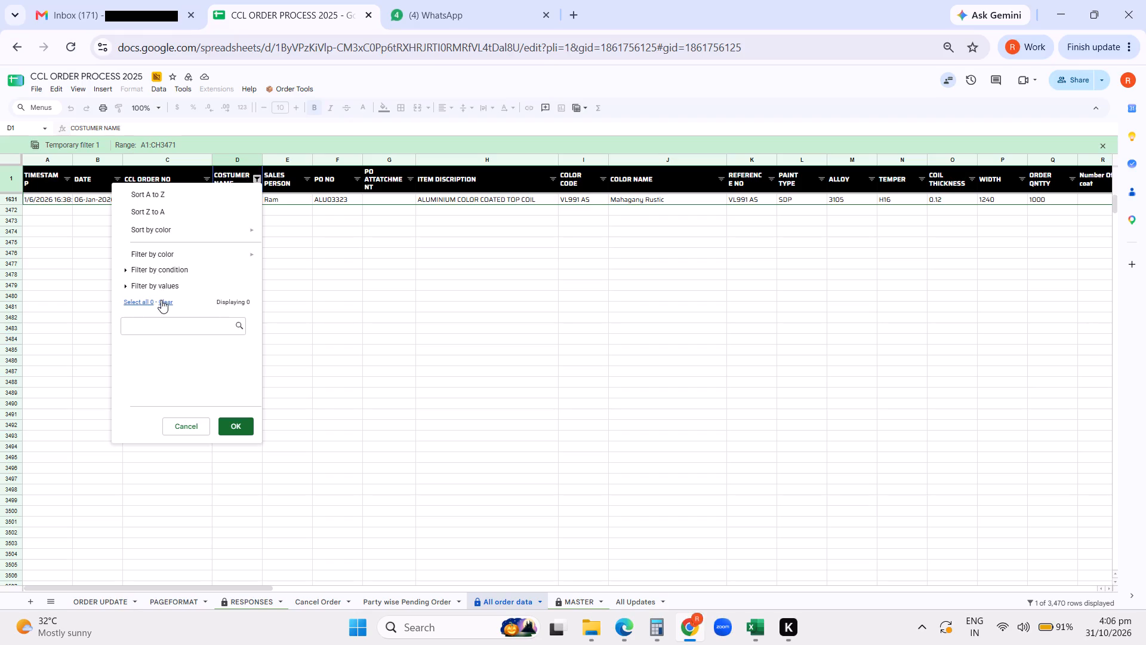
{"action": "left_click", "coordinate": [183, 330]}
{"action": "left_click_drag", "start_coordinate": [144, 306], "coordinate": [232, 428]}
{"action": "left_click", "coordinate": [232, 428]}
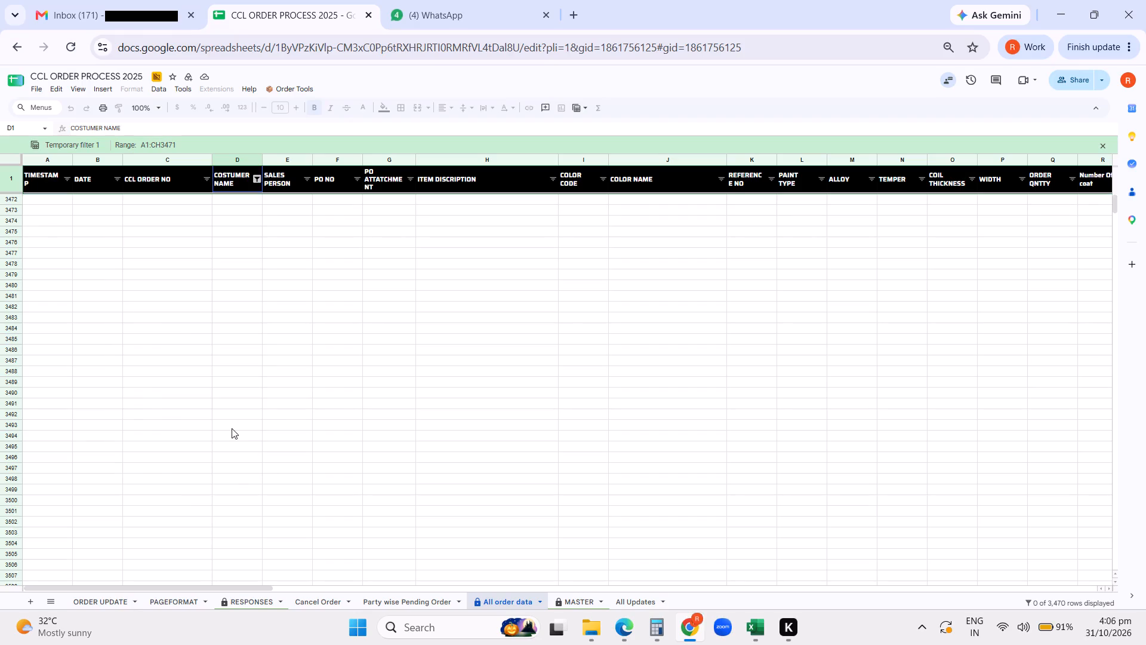
{"action": "left_click", "coordinate": [257, 185]}
{"action": "left_click", "coordinate": [258, 180]}
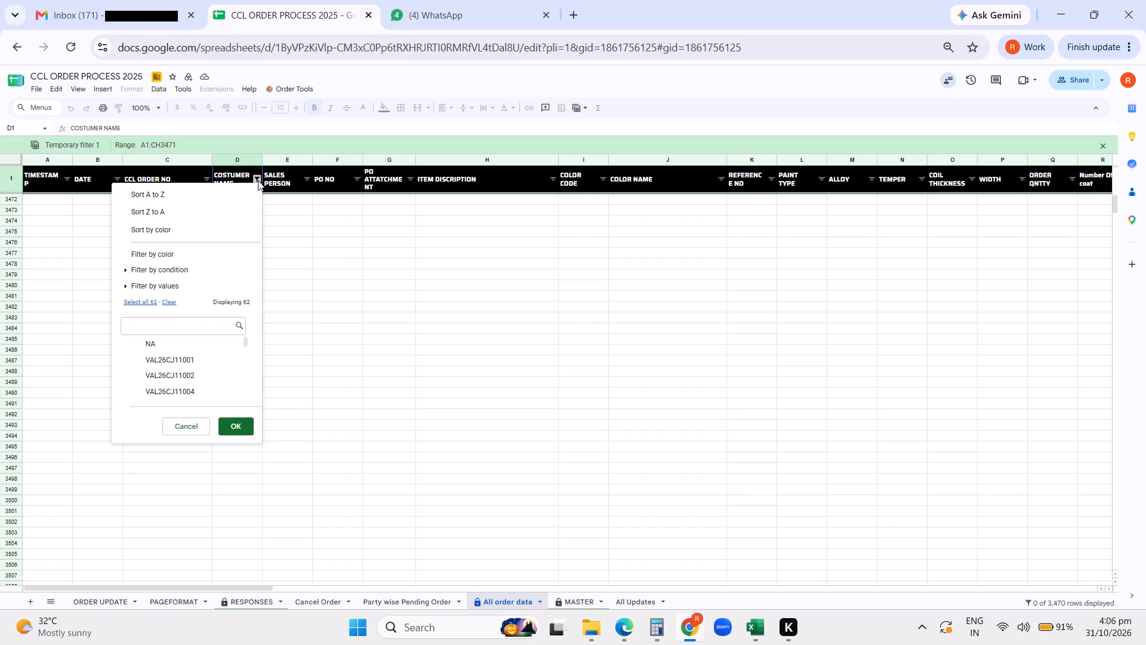
{"action": "left_click", "coordinate": [167, 304]}
{"action": "left_click", "coordinate": [146, 300]}
{"action": "left_click", "coordinate": [146, 300]}
{"action": "left_click", "coordinate": [168, 299]}
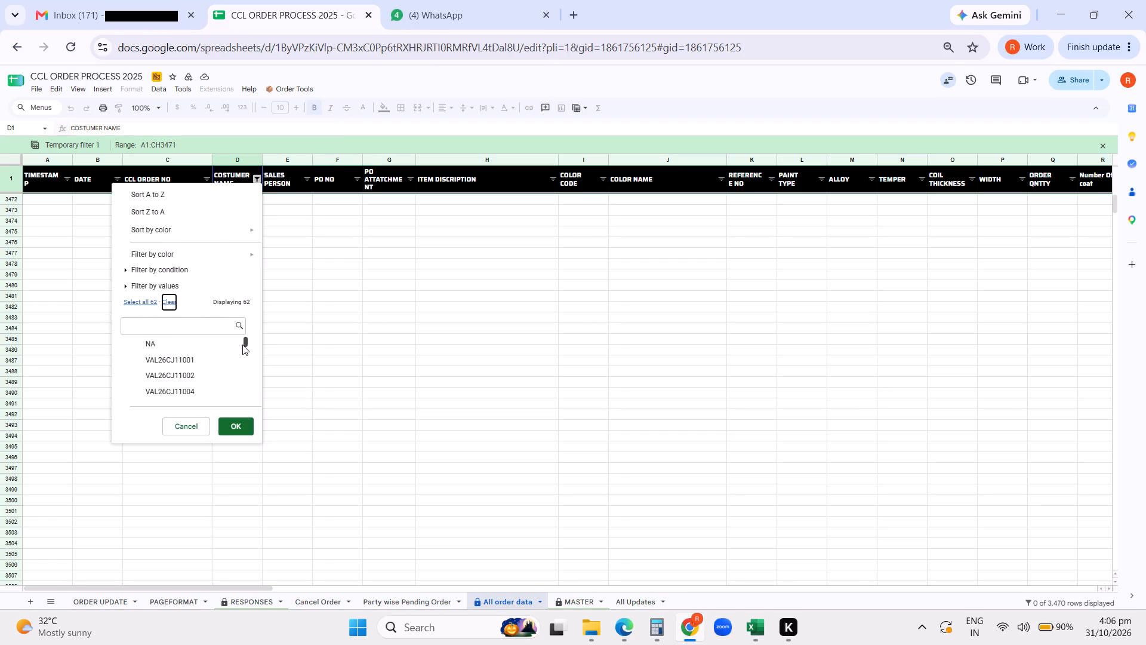
{"action": "left_click_drag", "start_coordinate": [244, 345], "coordinate": [240, 403]}
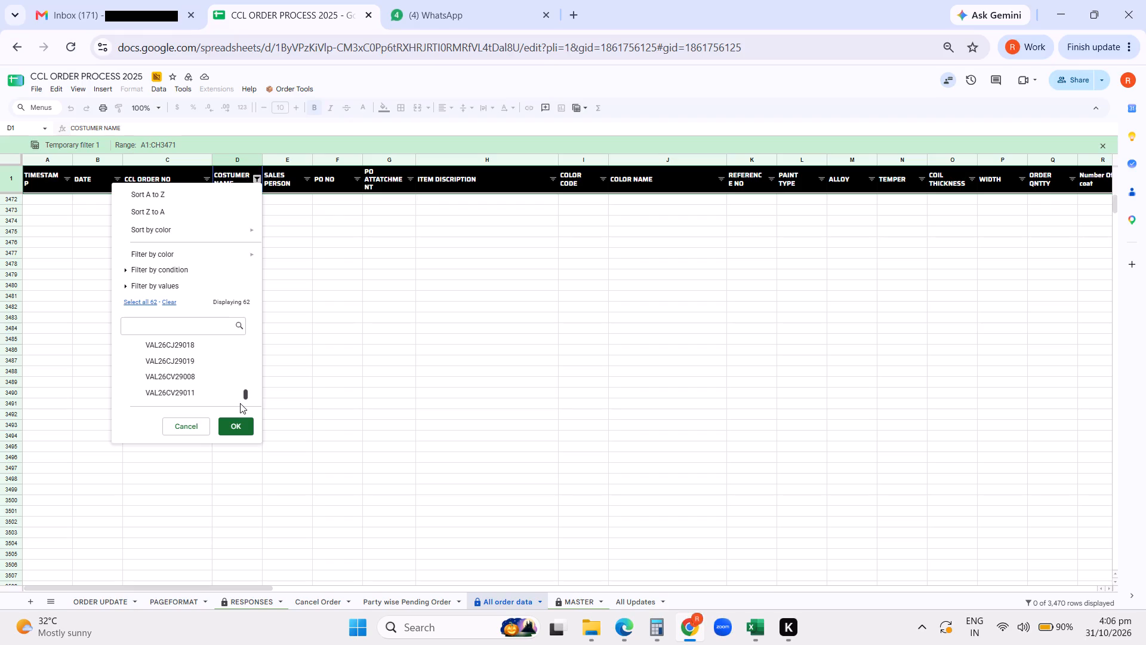
{"action": "left_click_drag", "start_coordinate": [240, 403], "coordinate": [240, 395]}
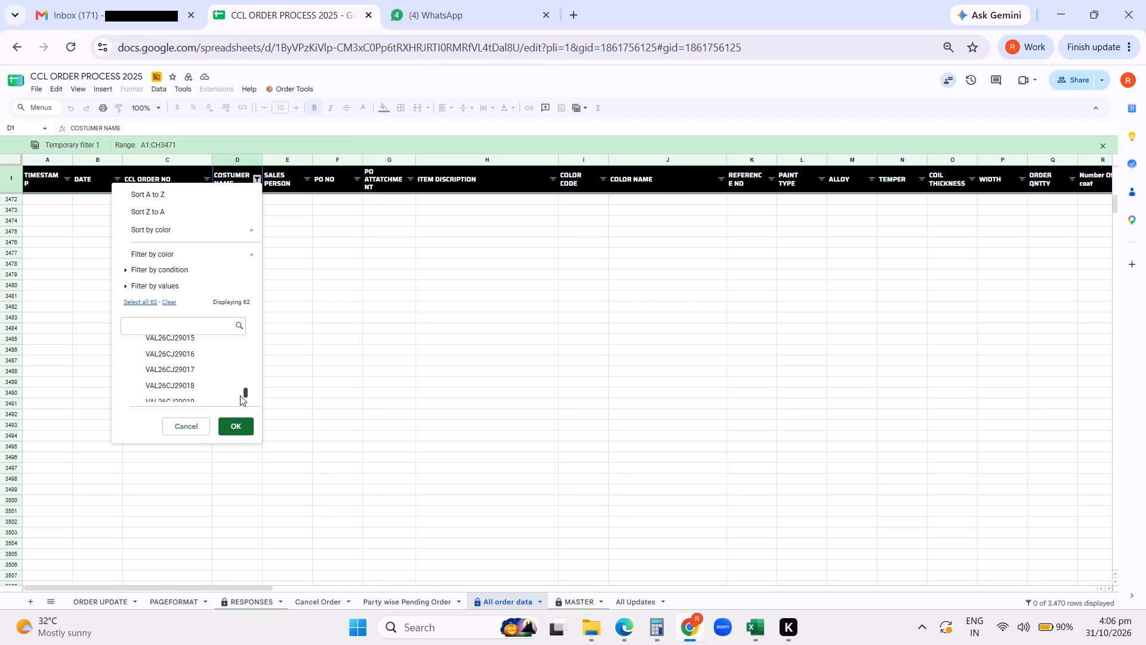
{"action": "left_click_drag", "start_coordinate": [240, 395], "coordinate": [239, 392]}
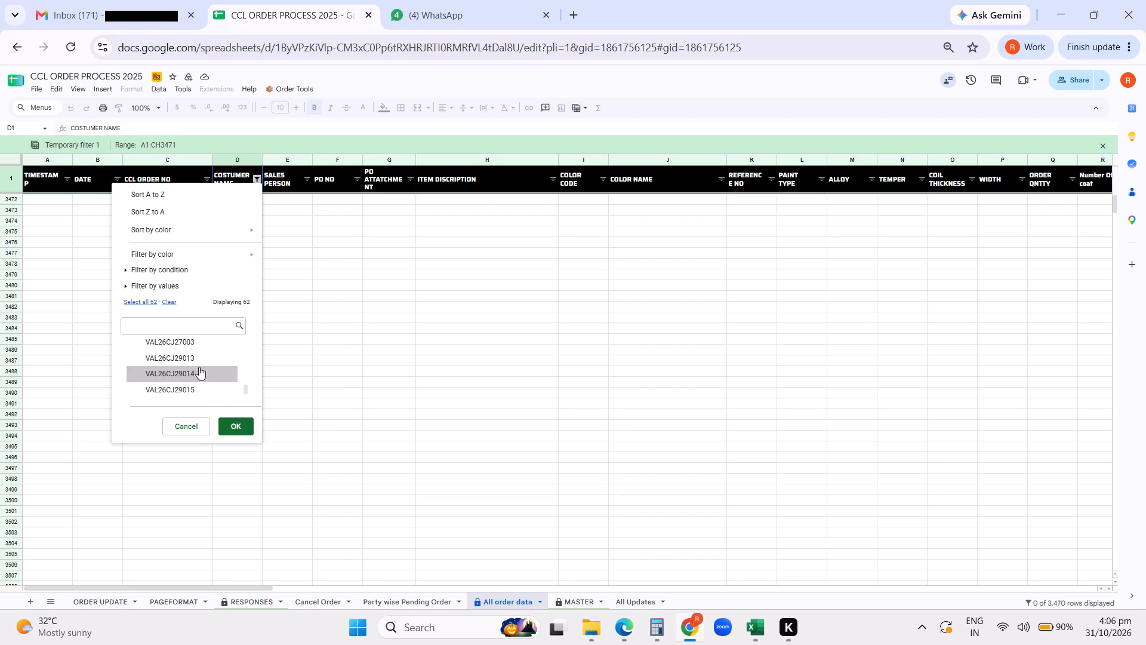
{"action": "left_click", "coordinate": [190, 362]}
{"action": "double_click", "coordinate": [223, 418]}
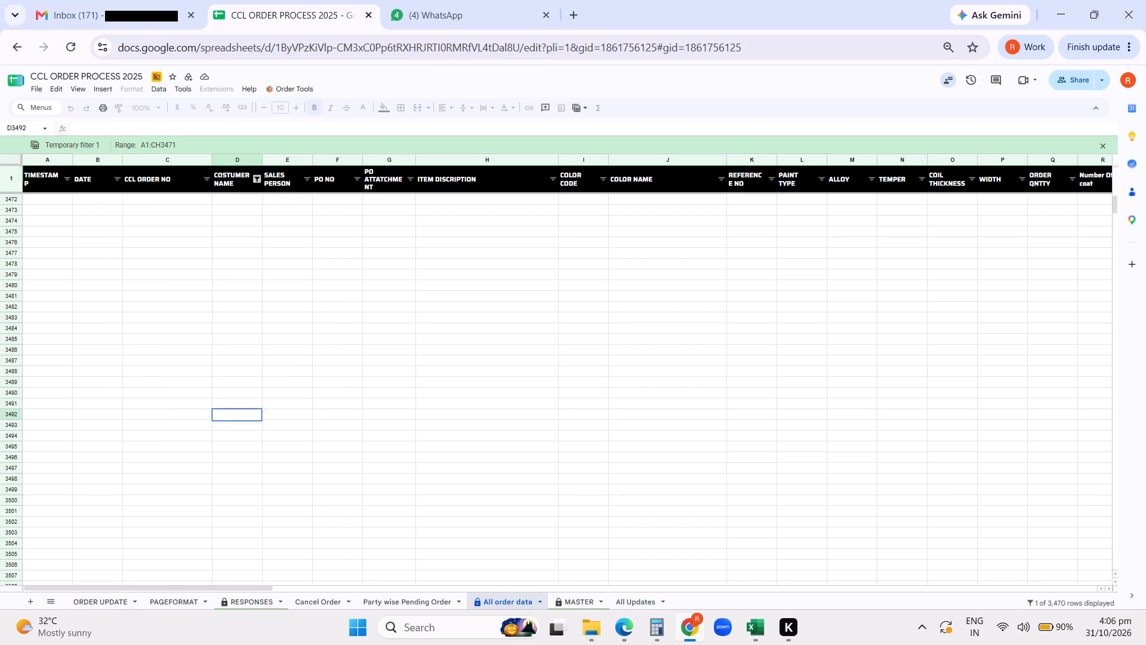
{"action": "key", "text": "Up"}
{"action": "key", "text": "Up"}
{"action": "key", "text": "Up"}
{"action": "key", "text": "Down"}
{"action": "key", "text": "Down"}
{"action": "key", "text": "Down"}
{"action": "key", "text": "Down"}
{"action": "key", "text": "ctrl+Up"}
{"action": "key", "text": "ctrl+Up"}
{"action": "key", "text": "Up"}
{"action": "key", "text": "Down"}
{"action": "key", "text": "Down"}
{"action": "key", "text": "Down"}
{"action": "key", "text": "Down"}
{"action": "key", "text": "Up"}
{"action": "left_click", "coordinate": [270, 373]}
{"action": "key", "text": "ctrl+Up"}
{"action": "key", "text": "ctrl+Up"}
{"action": "key", "text": "ctrl+Up"}
{"action": "key", "text": "Down"}
{"action": "key", "text": "Down"}
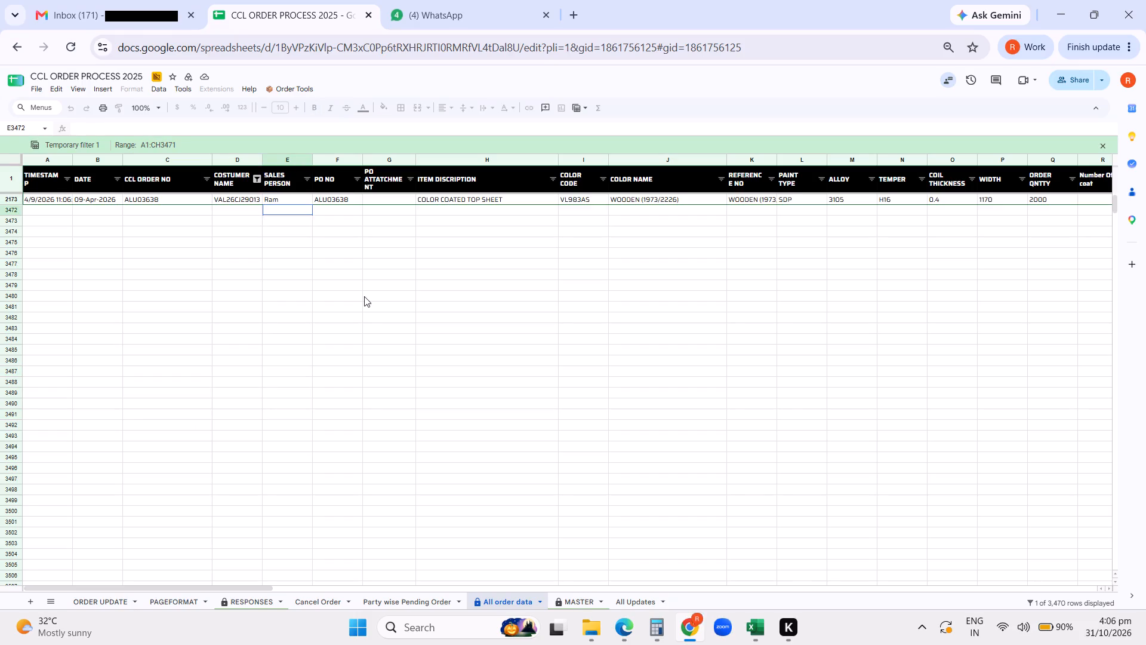
{"action": "key", "text": "Down"}
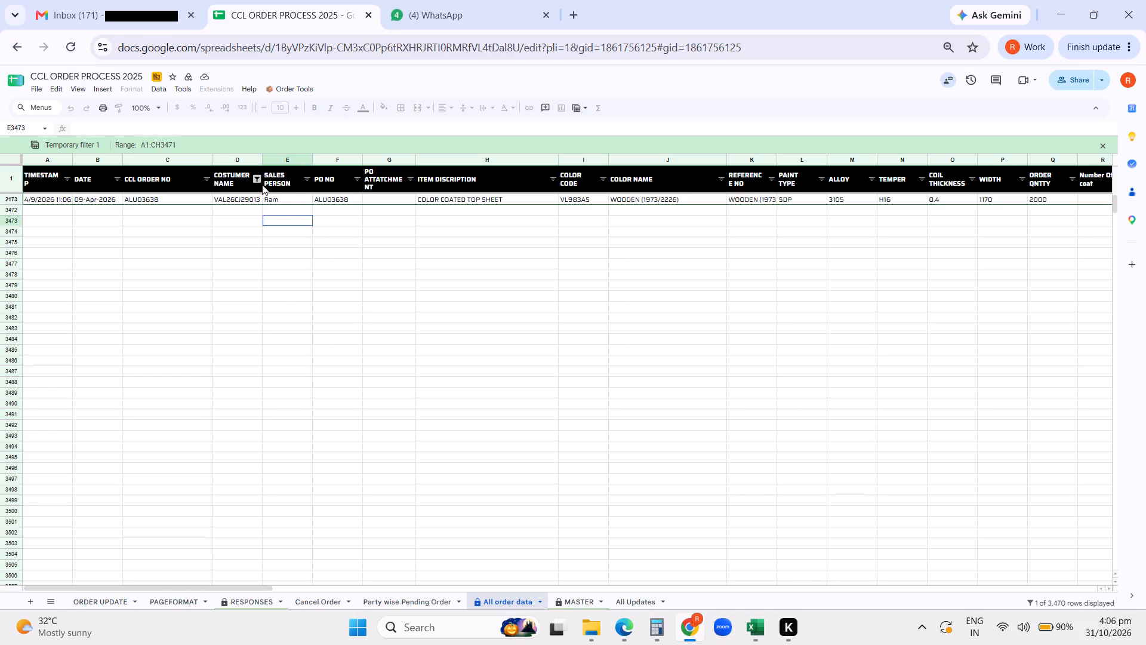
{"action": "left_click", "coordinate": [262, 185]}
{"action": "left_click", "coordinate": [258, 180]}
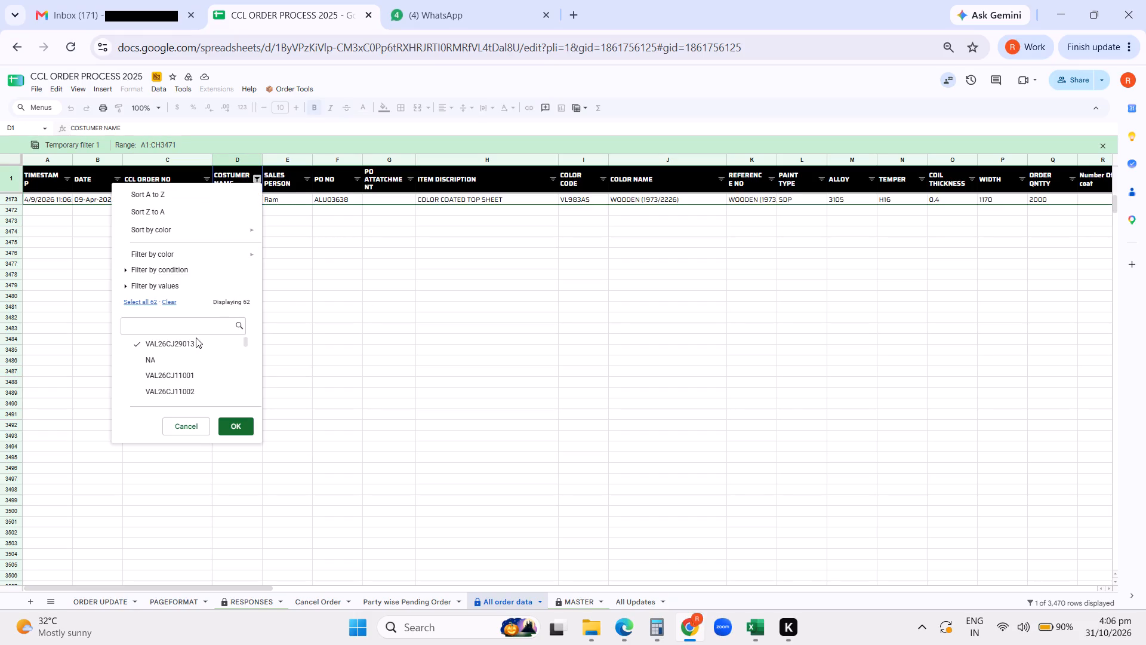
{"action": "left_click", "coordinate": [180, 345]}
{"action": "left_click_drag", "start_coordinate": [242, 343], "coordinate": [242, 346]}
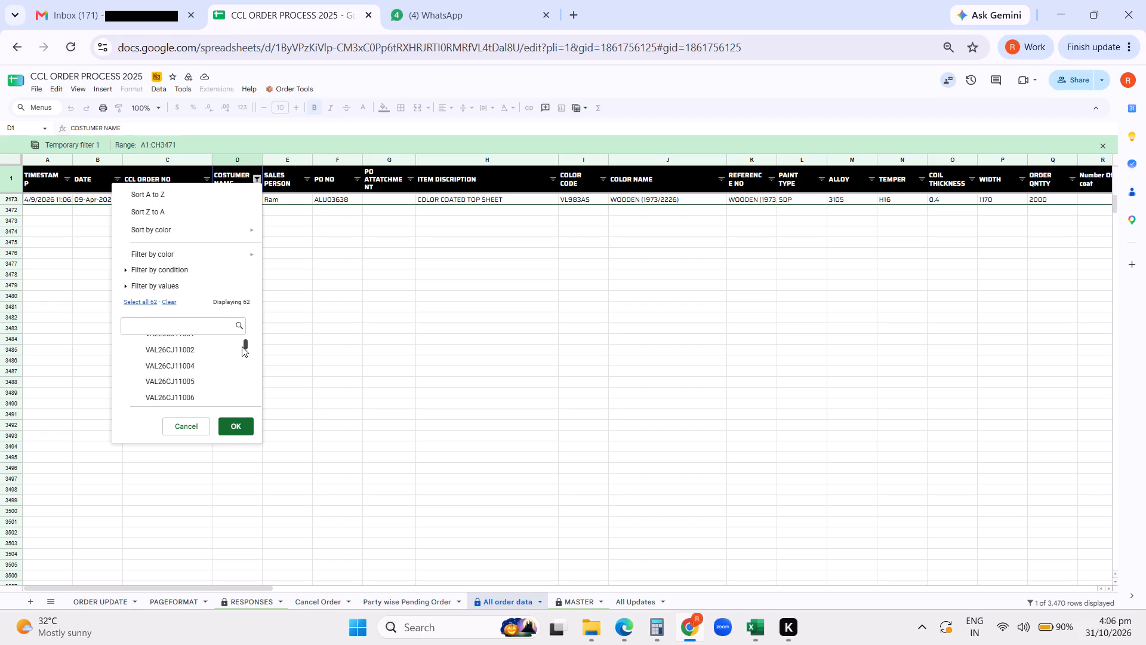
{"action": "left_click_drag", "start_coordinate": [242, 346], "coordinate": [242, 352]}
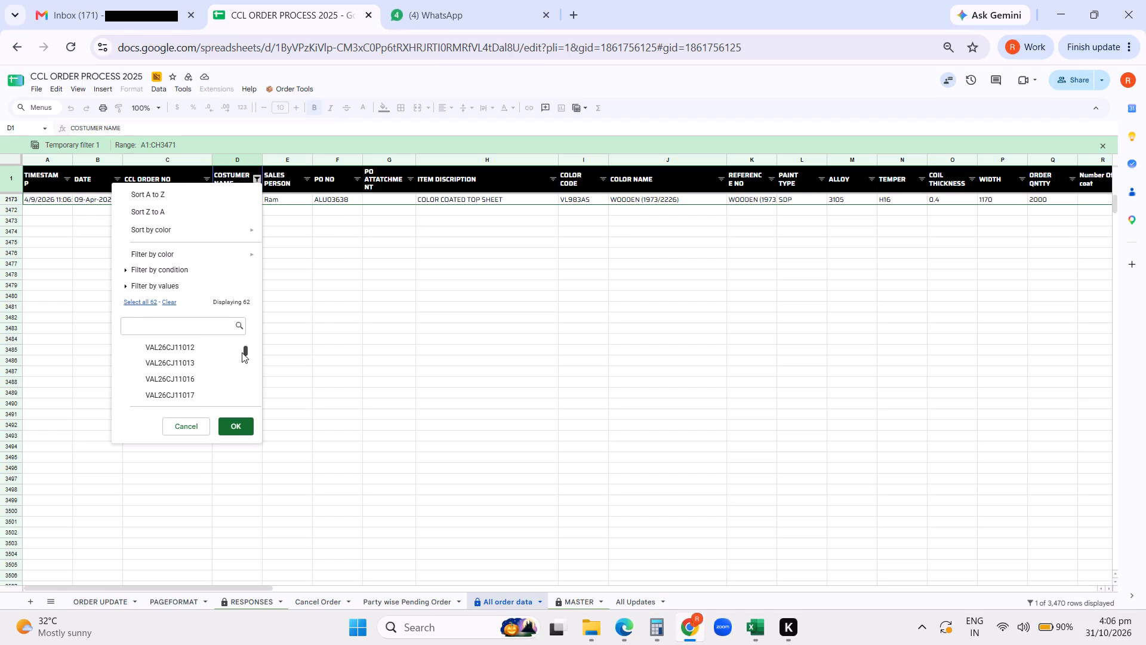
{"action": "left_click_drag", "start_coordinate": [242, 352], "coordinate": [242, 366]}
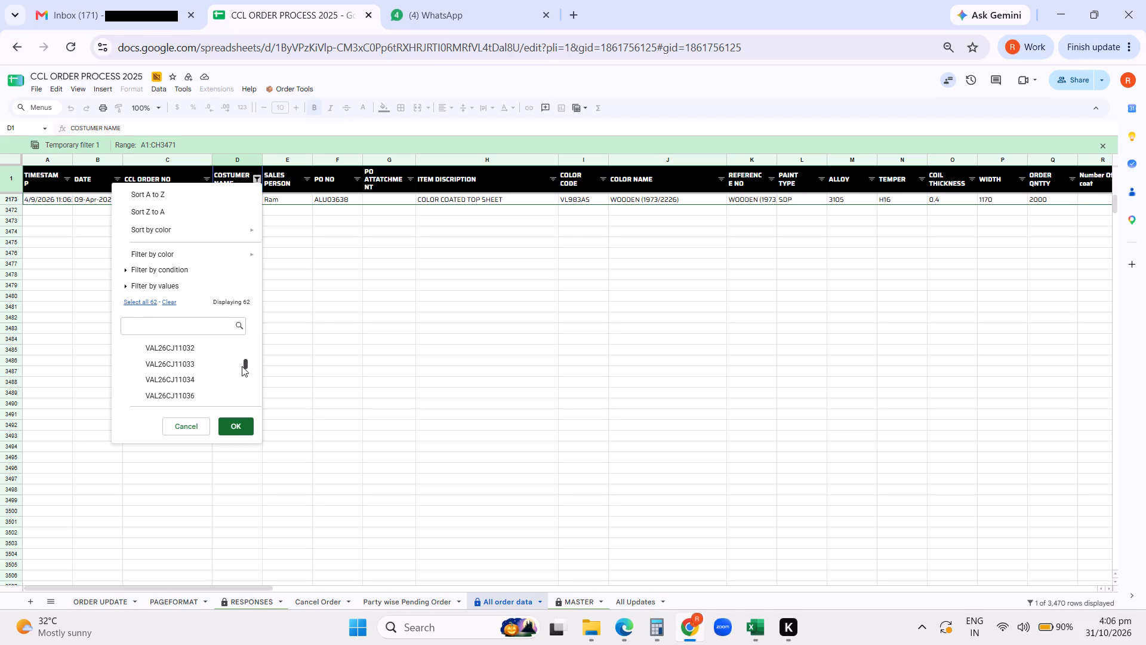
{"action": "left_click_drag", "start_coordinate": [242, 366], "coordinate": [242, 373]}
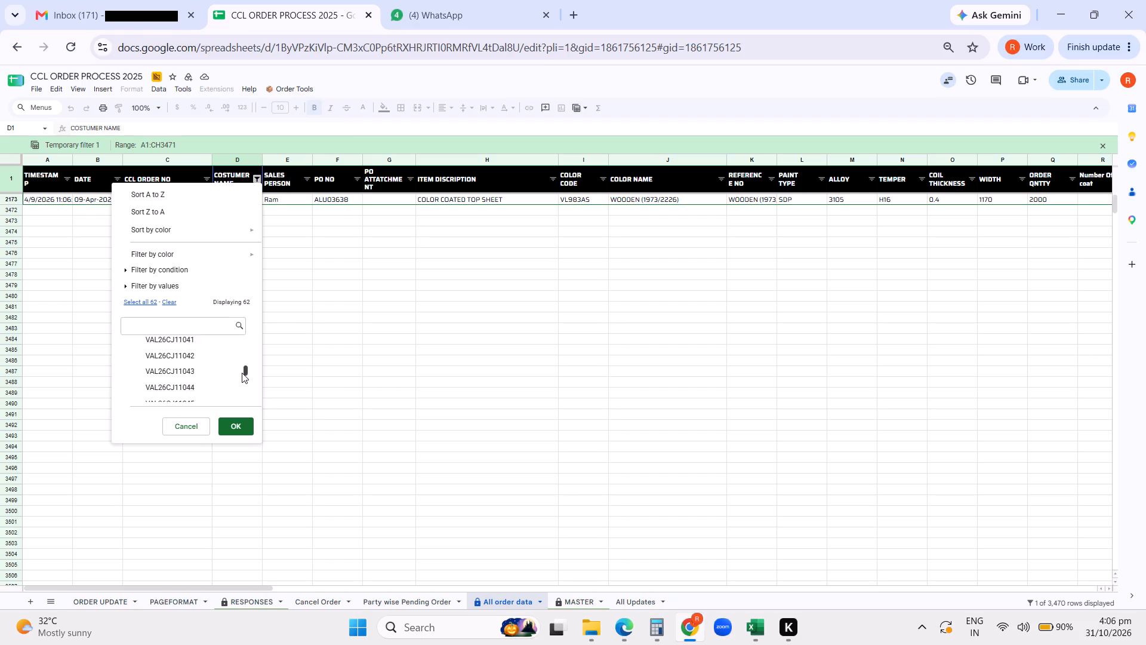
{"action": "left_click_drag", "start_coordinate": [242, 373], "coordinate": [241, 378]}
{"action": "left_click", "coordinate": [178, 362]}
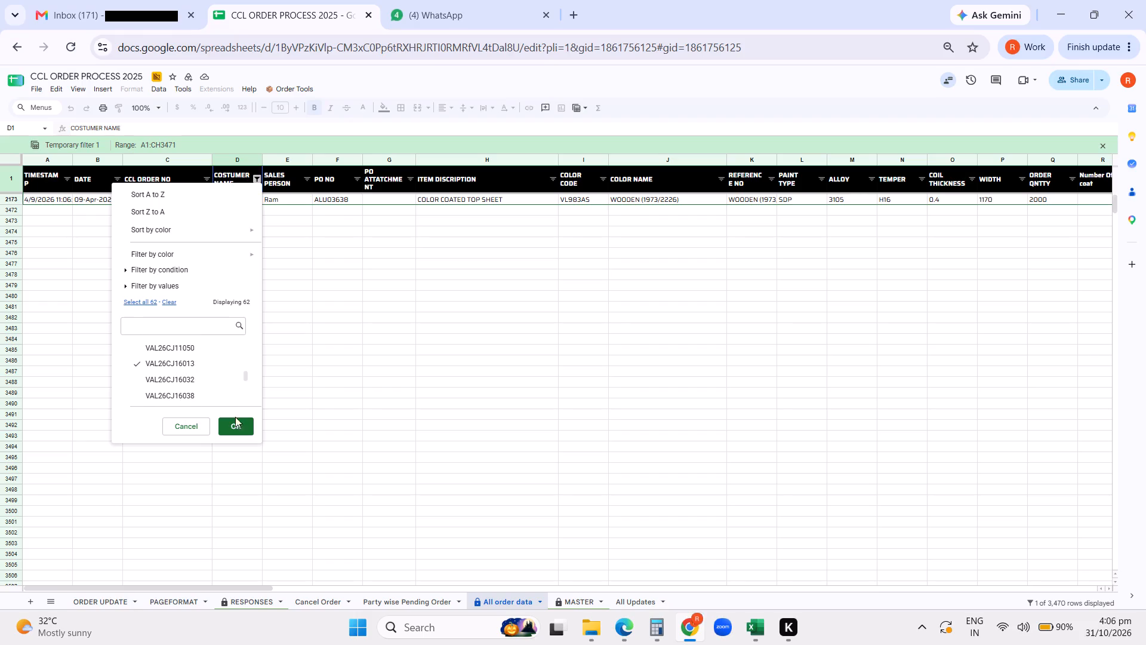
{"action": "left_click", "coordinate": [237, 424]}
{"action": "key", "text": "ctrl+Up"}
{"action": "key", "text": "ctrl+Up"}
{"action": "key", "text": "Down"}
{"action": "key", "text": "Down"}
{"action": "key", "text": "Down"}
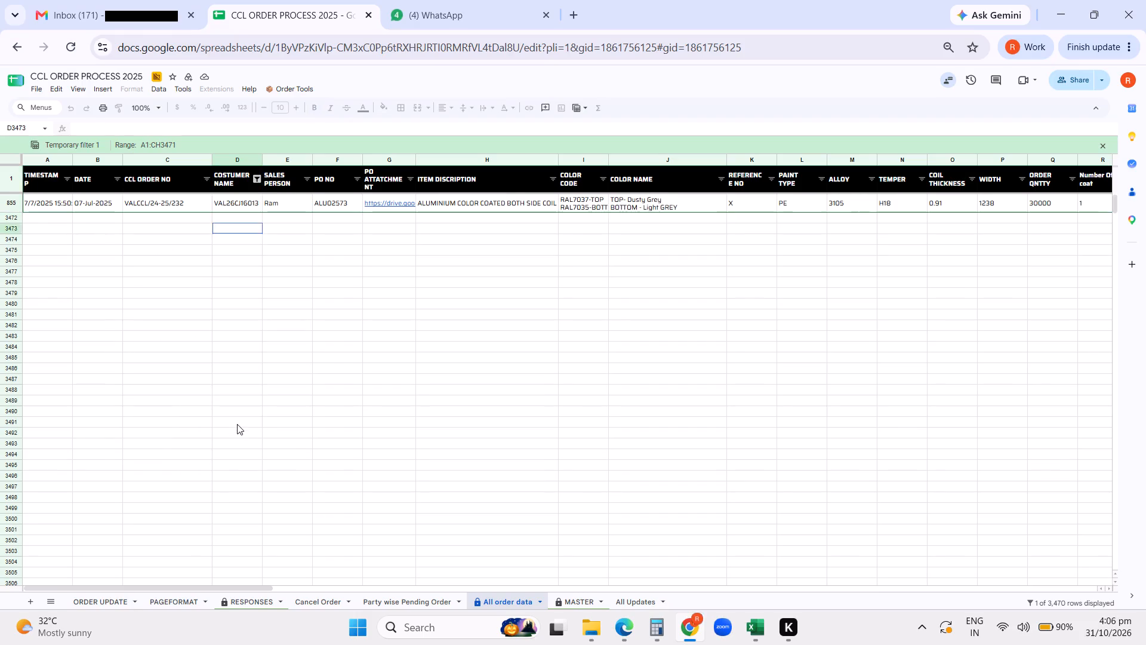
{"action": "key", "text": "Down"}
{"action": "key", "text": "Up"}
{"action": "key", "text": "Up"}
{"action": "key", "text": "Up"}
{"action": "key", "text": "Up"}
{"action": "key", "text": "Up"}
{"action": "key", "text": "Up"}
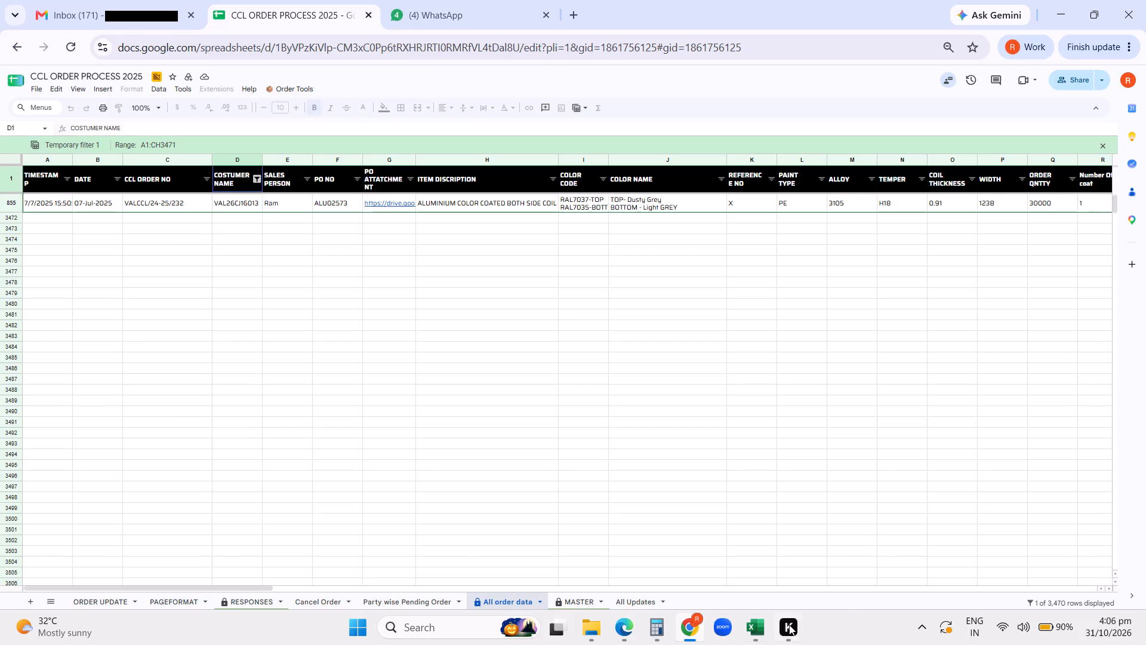
Switch to the Pending Order 12oct26 workbook in Excel and clear the COLOR CODE filter on the 12Oct26 sheet.
{"action": "left_click", "coordinate": [753, 631]}
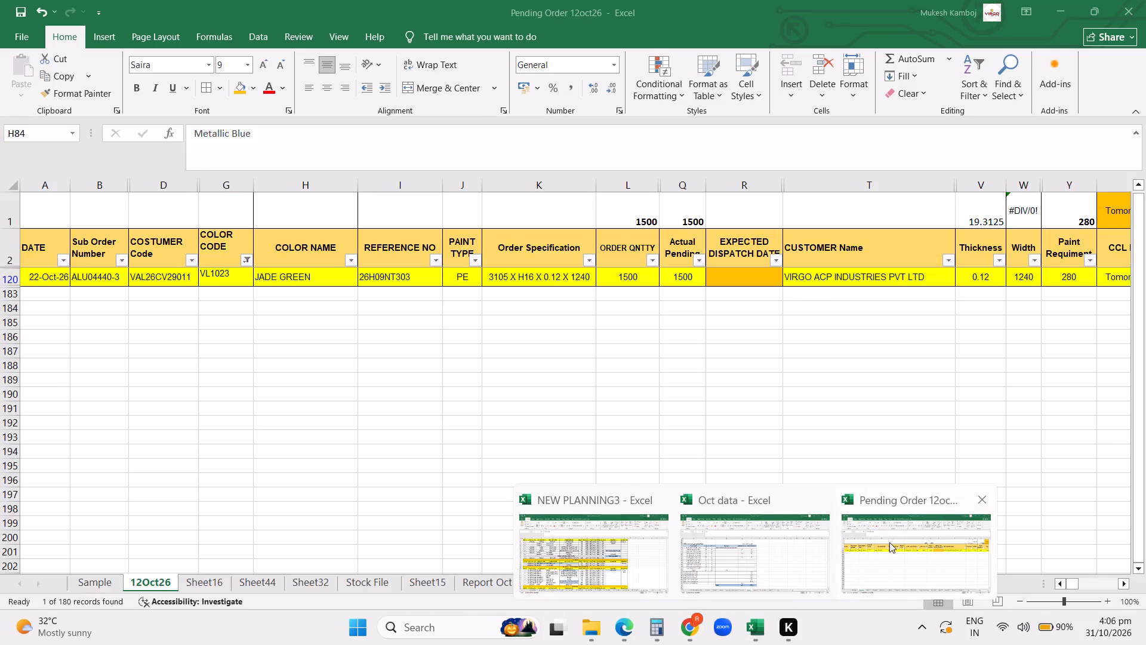
{"action": "left_click", "coordinate": [889, 542]}
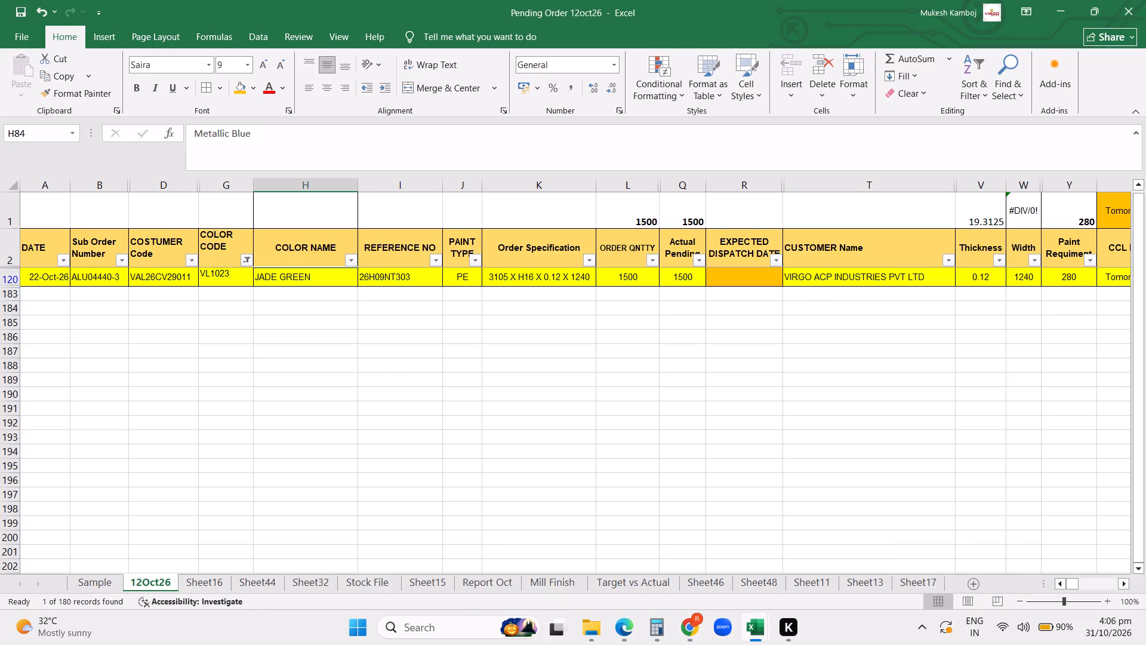
{"action": "left_click", "coordinate": [250, 265]}
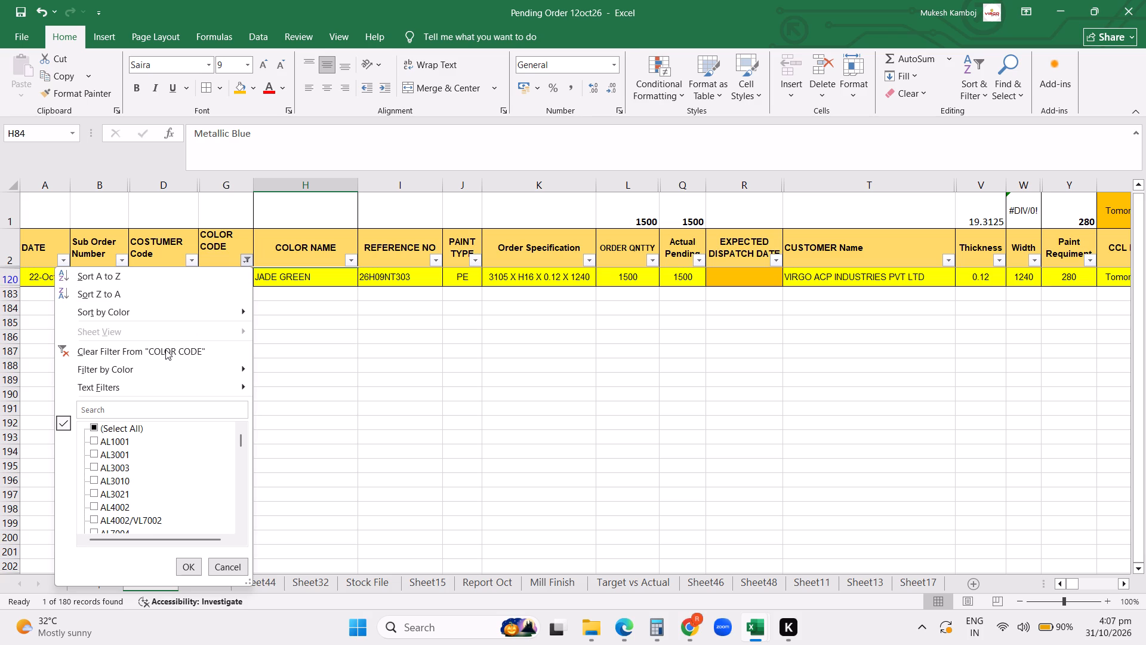
{"action": "left_click", "coordinate": [165, 349]}
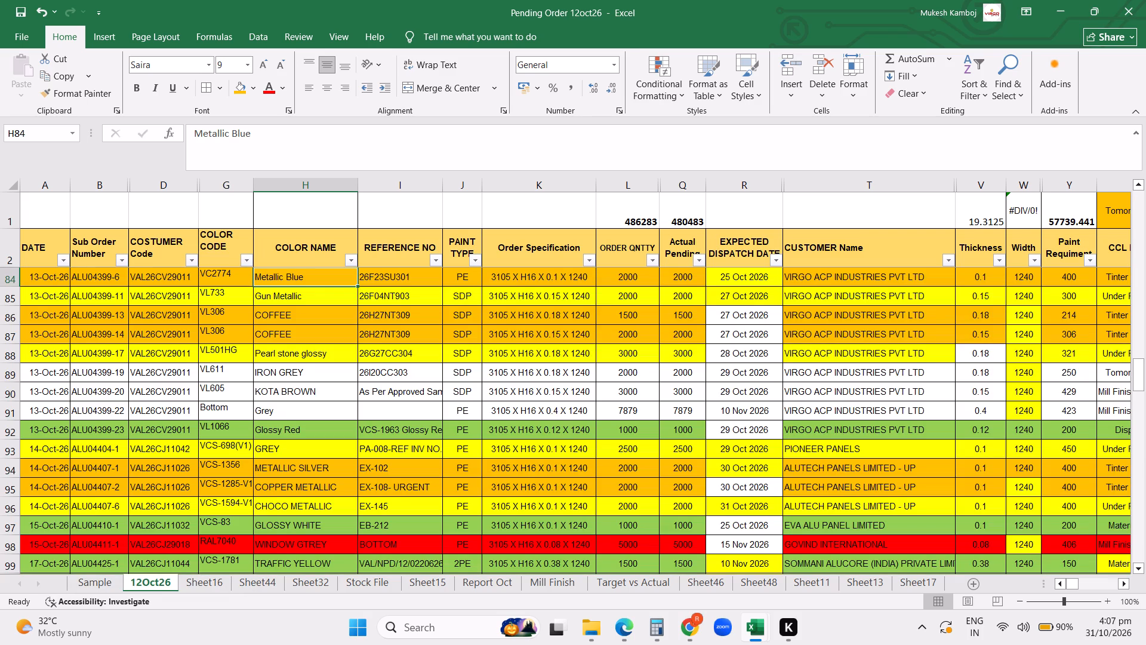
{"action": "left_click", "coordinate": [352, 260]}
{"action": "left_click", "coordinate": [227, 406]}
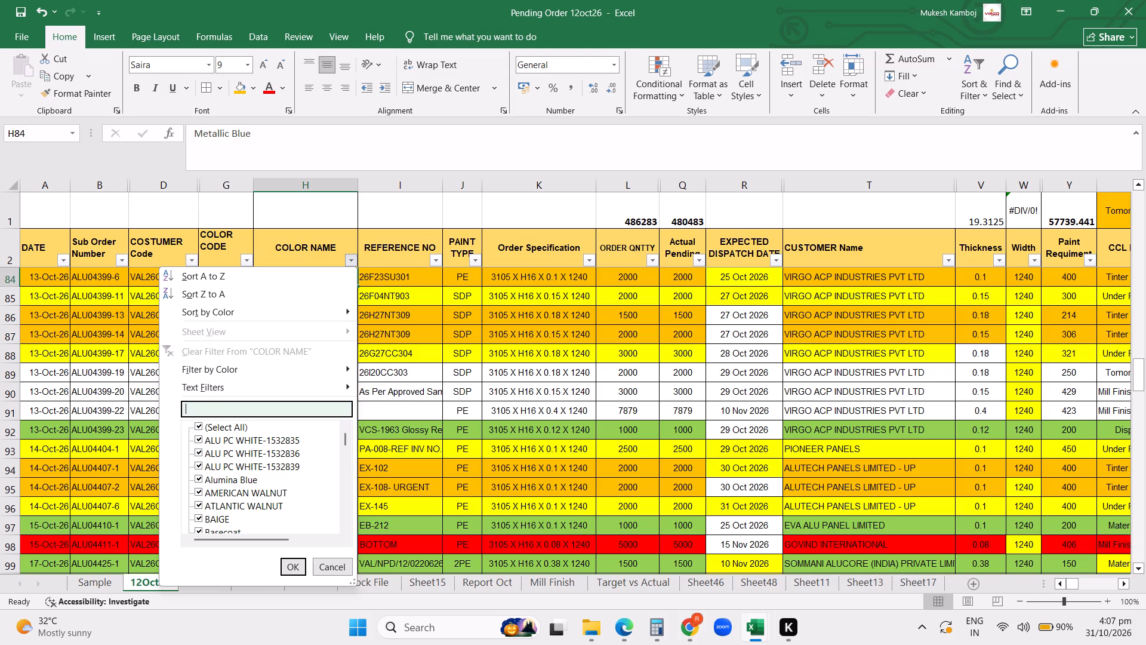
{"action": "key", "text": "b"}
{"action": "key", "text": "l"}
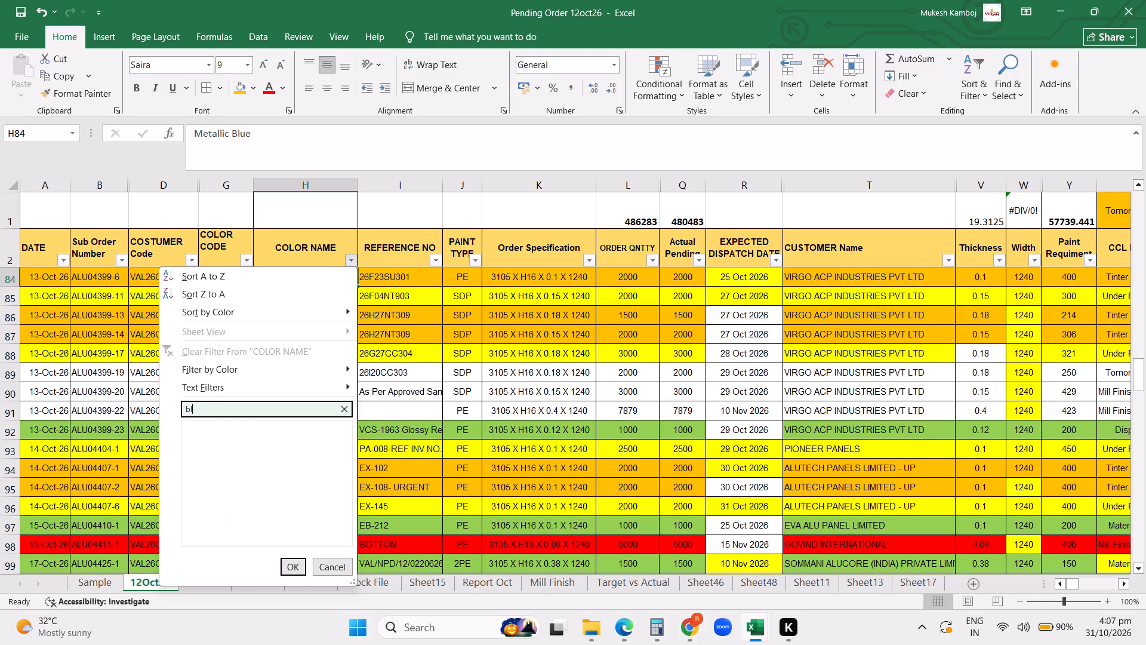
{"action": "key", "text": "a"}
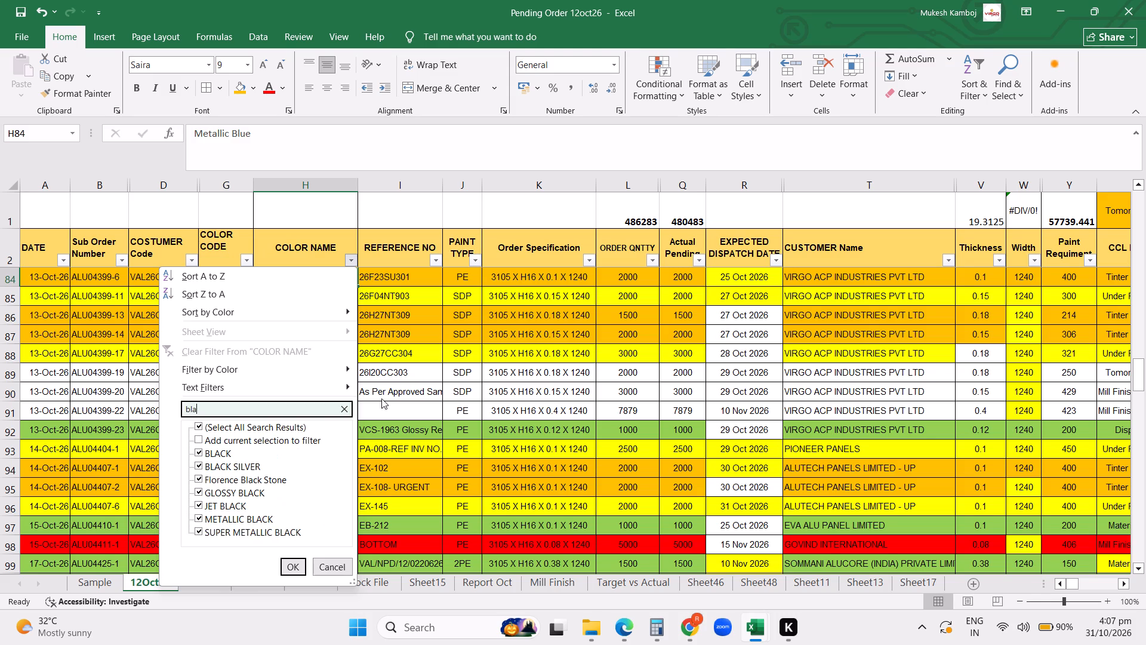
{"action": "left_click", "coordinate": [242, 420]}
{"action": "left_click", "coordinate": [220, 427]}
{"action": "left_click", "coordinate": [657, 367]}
Filter the CUSTOMER Name column of the 12Oct26 sheet by the search text "tas".
{"action": "left_click", "coordinate": [953, 265]}
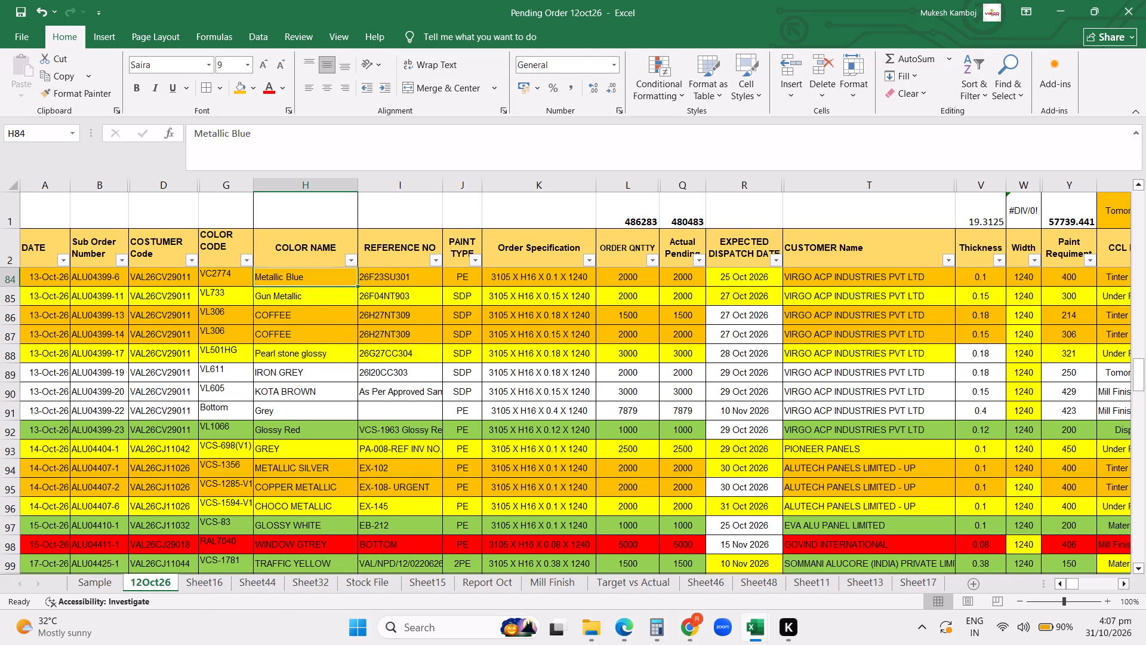
{"action": "left_click", "coordinate": [806, 408]}
{"action": "type", "text": "tas"}
{"action": "key", "text": "Return"}
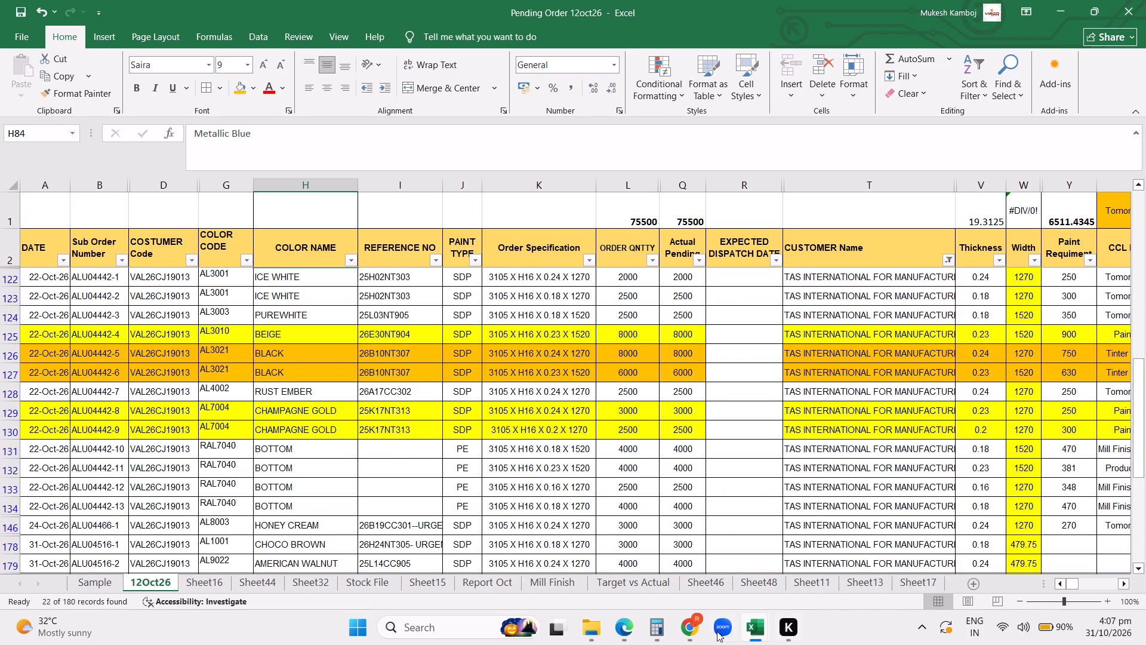
Copy code VAL26CJ19013 from the TAS INTERNATIONAL orders in Excel and add it to the COSTUMER NAME filter in Chrome's All order data sheet.
{"action": "left_click", "coordinate": [698, 635]}
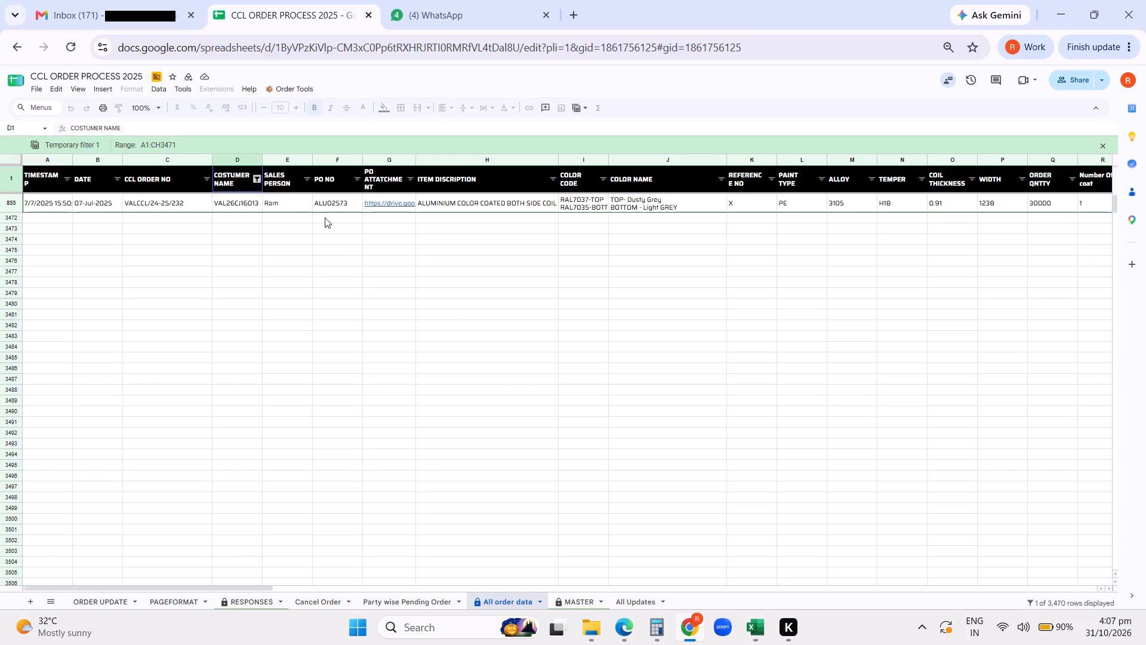
{"action": "left_click", "coordinate": [256, 177]}
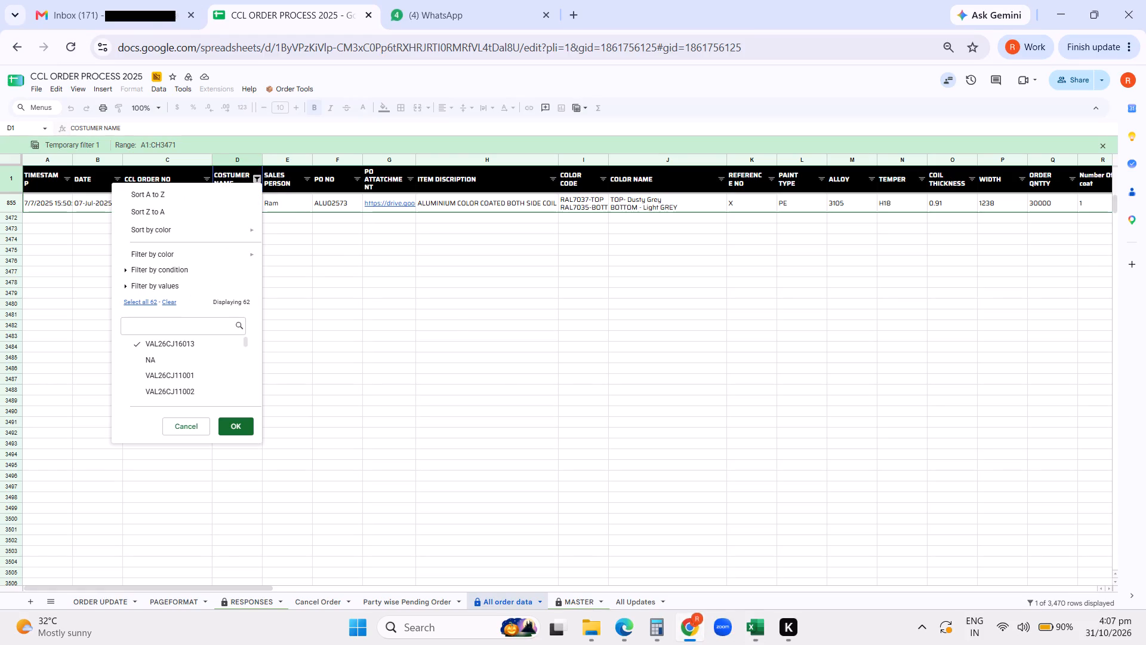
{"action": "left_click", "coordinate": [170, 325]}
{"action": "left_click", "coordinate": [753, 626]}
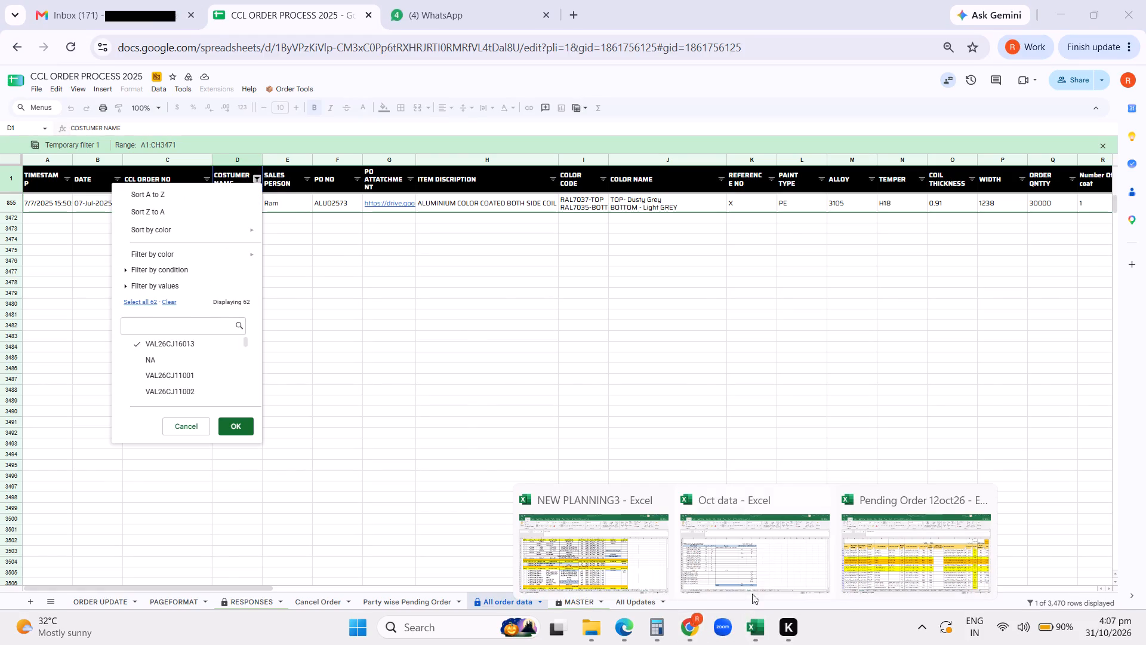
{"action": "left_click", "coordinate": [884, 567]}
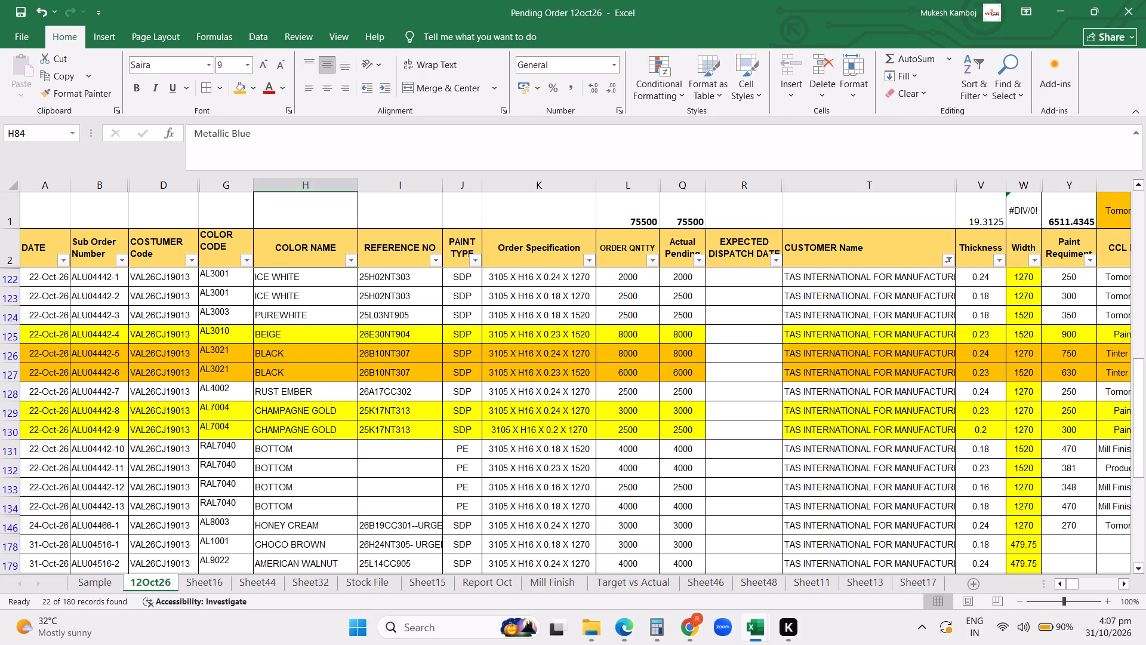
{"action": "left_click", "coordinate": [159, 282]}
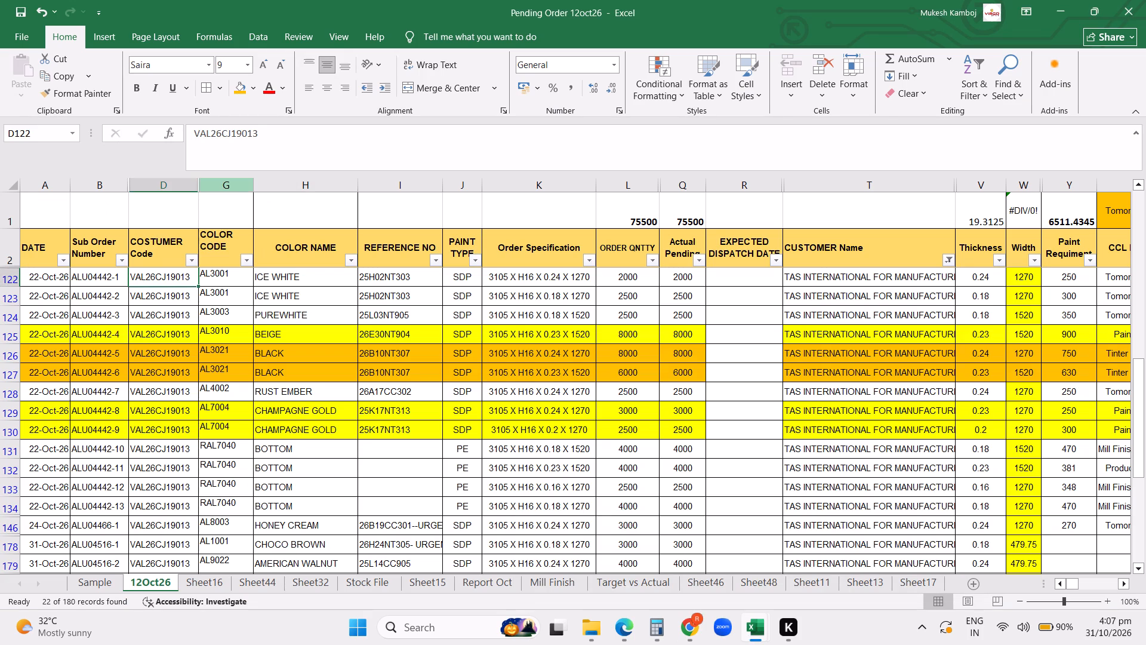
{"action": "left_click_drag", "start_coordinate": [269, 134], "coordinate": [127, 124]}
{"action": "key", "text": "ctrl+c"}
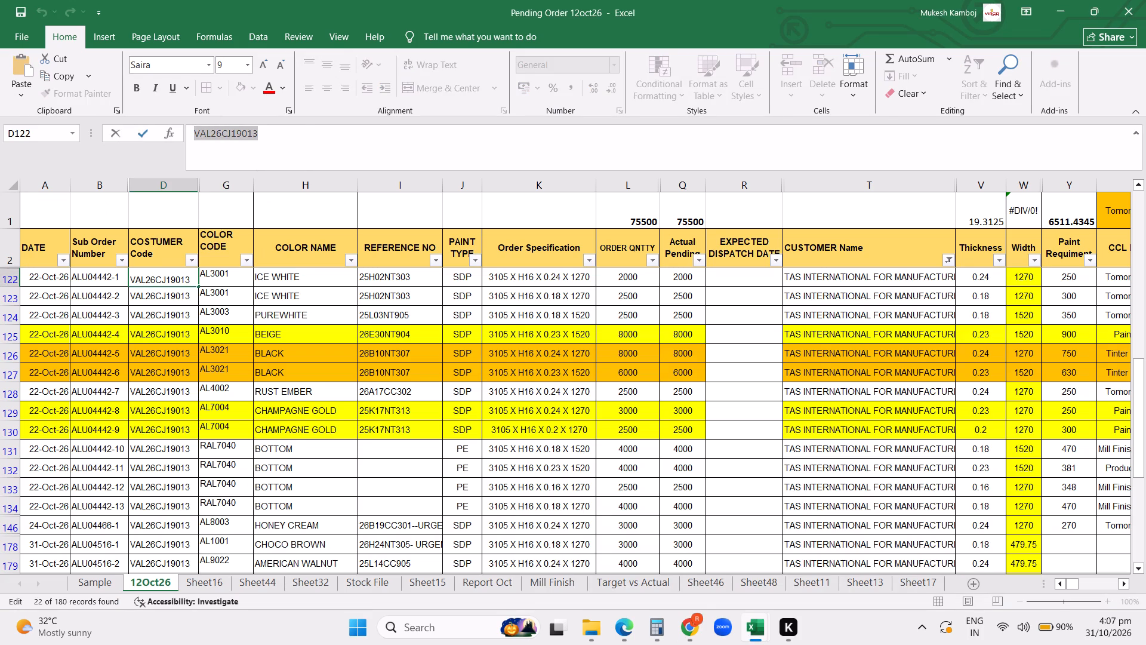
{"action": "left_click", "coordinate": [689, 644]}
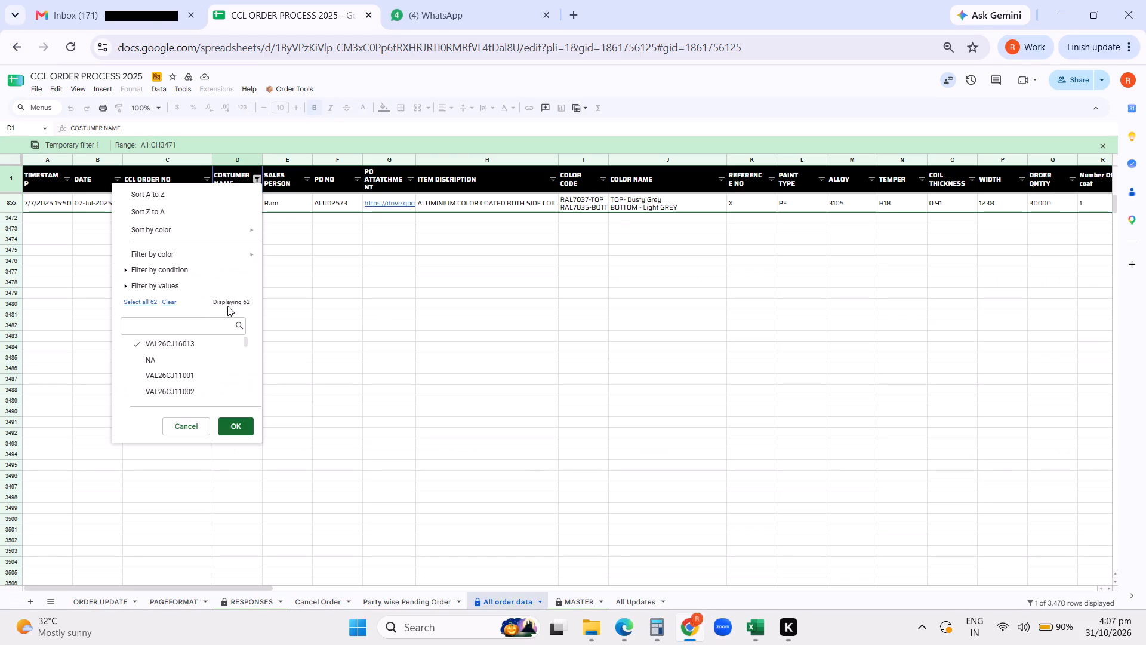
{"action": "left_click", "coordinate": [176, 322]}
{"action": "key", "text": "ctrl+v"}
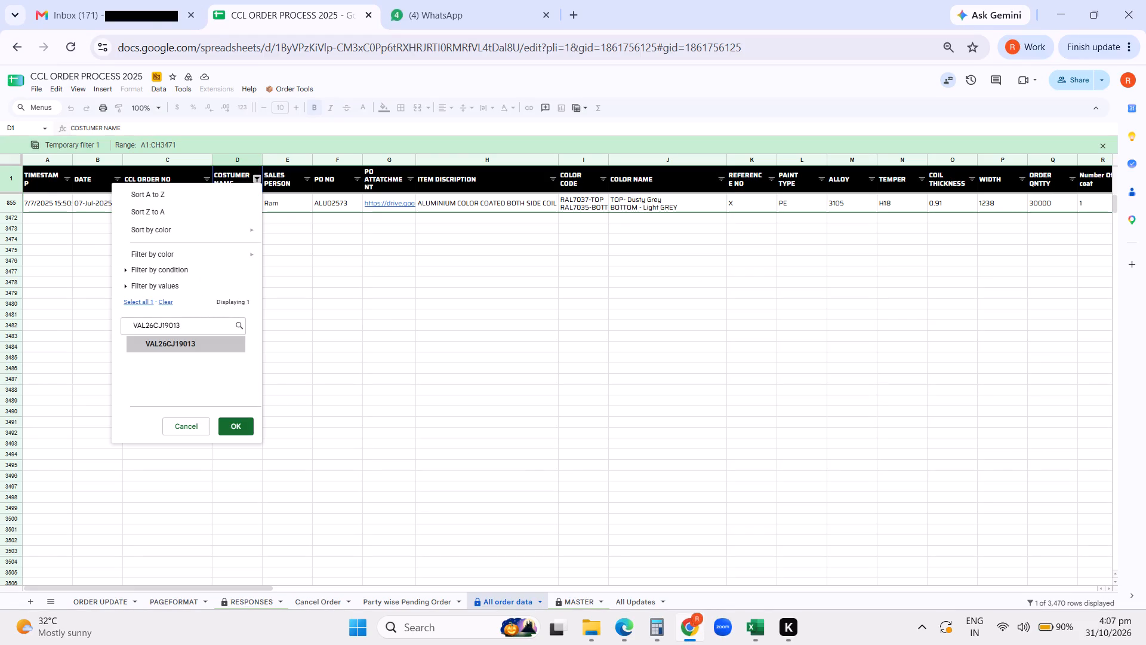
{"action": "left_click", "coordinate": [187, 340]}
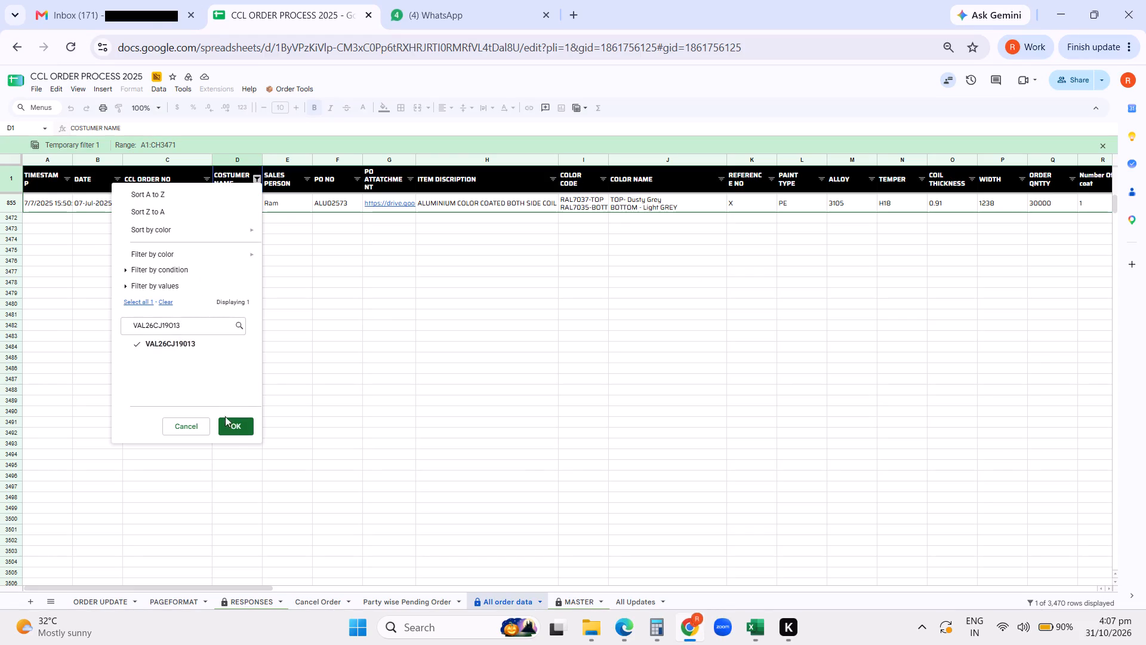
{"action": "left_click", "coordinate": [235, 428]}
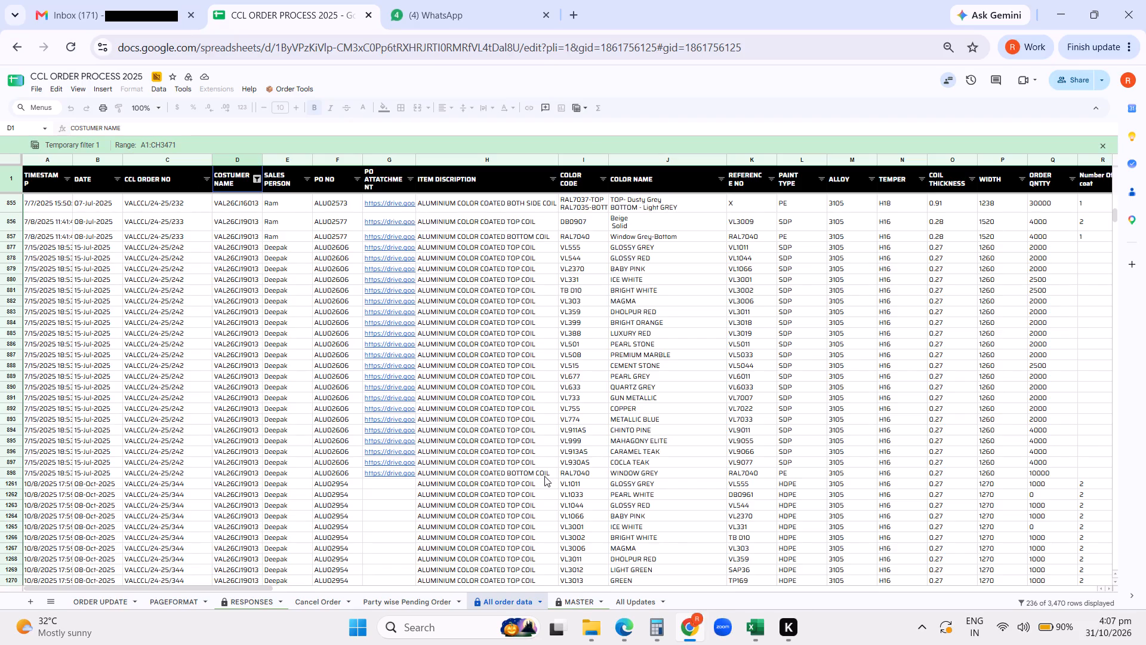
Clear all values in the COLOR NAME filter, search for "bla" and show only BLACK.
{"action": "left_click", "coordinate": [683, 471]}
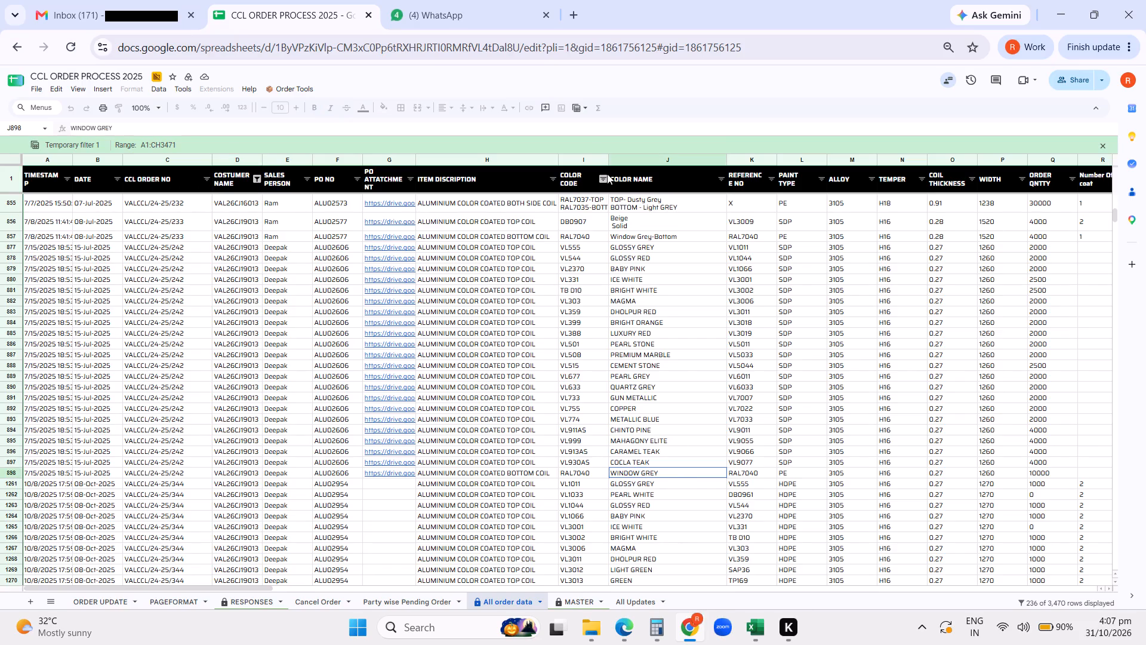
{"action": "left_click", "coordinate": [719, 179]}
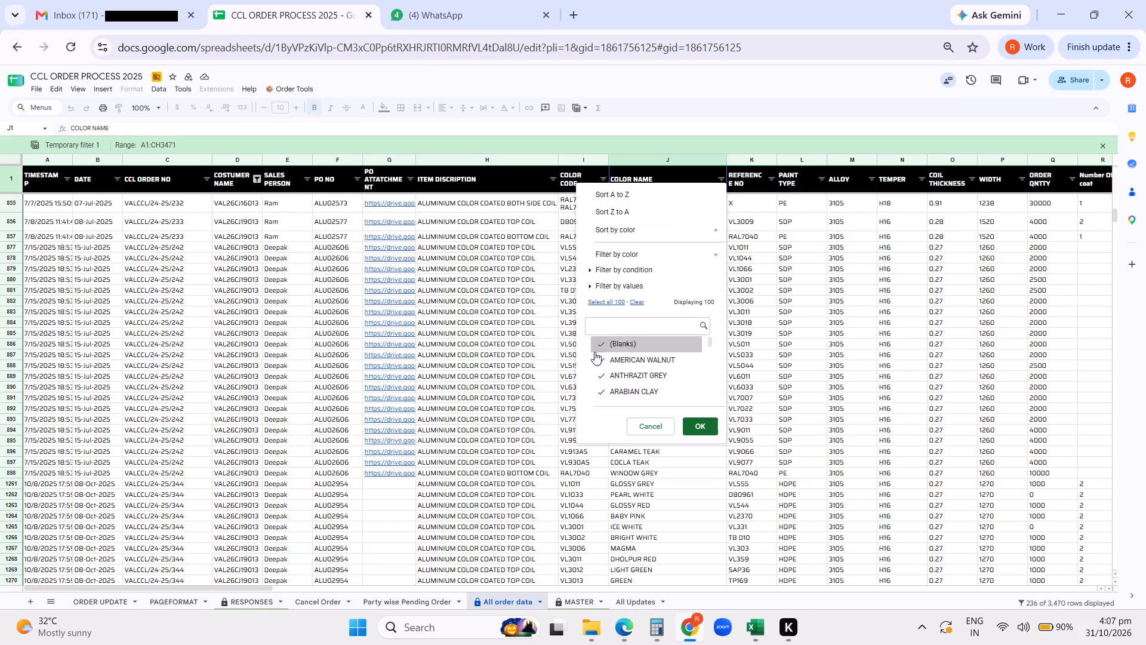
{"action": "left_click", "coordinate": [636, 306]}
{"action": "left_click", "coordinate": [608, 330]}
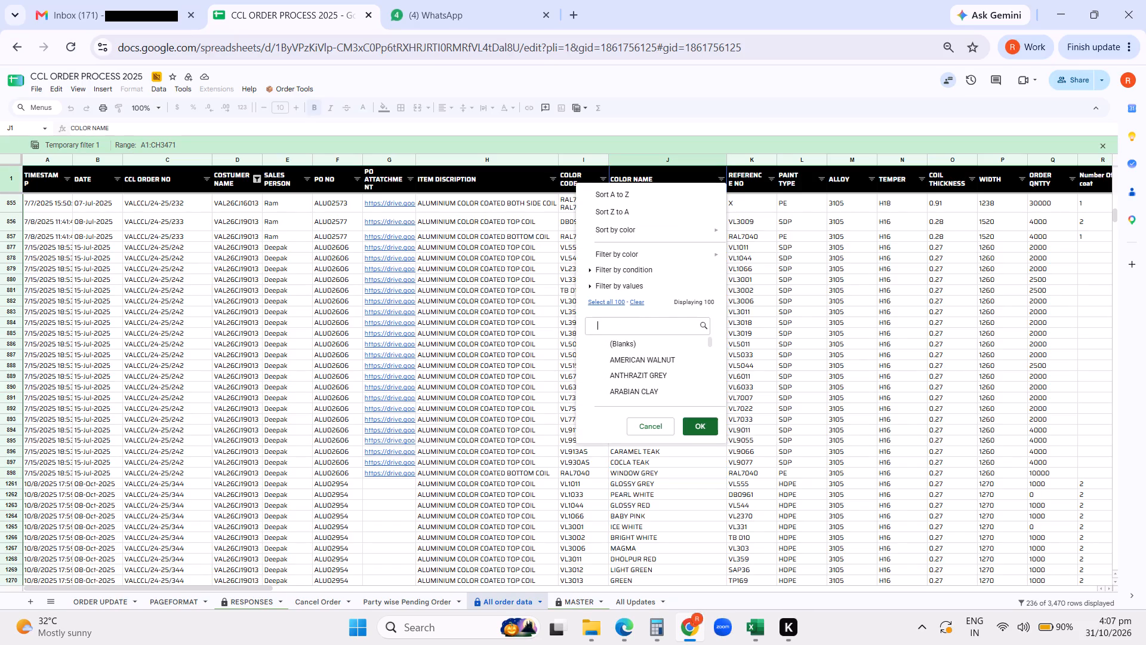
{"action": "type", "text": "bla"}
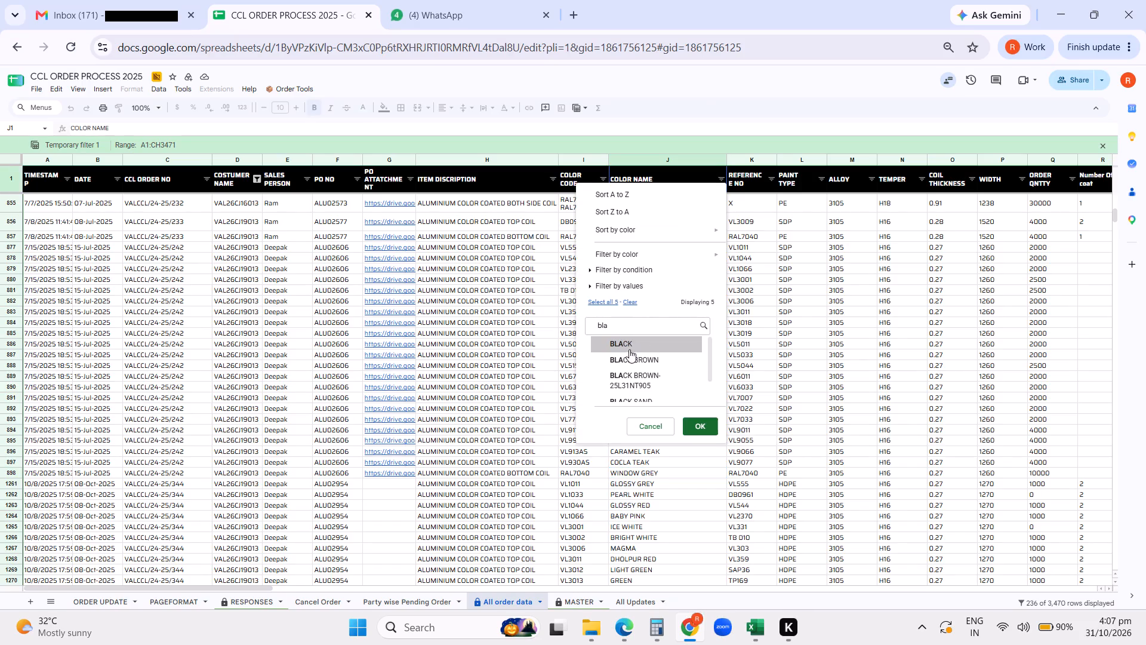
{"action": "left_click", "coordinate": [626, 345]}
{"action": "left_click", "coordinate": [692, 420]}
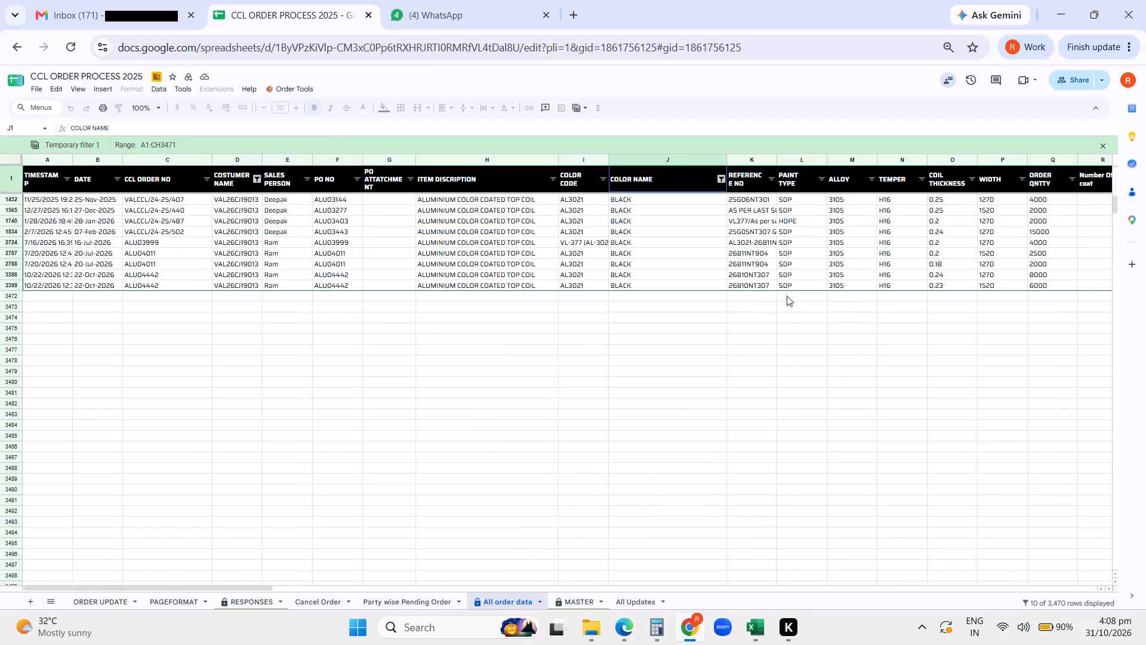
Examine the filtered BLACK orders from PAINT TYPE across to Cancel Order, including order status, dispatch quantity, actual pending and expected dispatch date.
{"action": "left_click", "coordinate": [783, 288]}
{"action": "key", "text": "Up"}
{"action": "key", "text": "Up"}
{"action": "key", "text": "Up"}
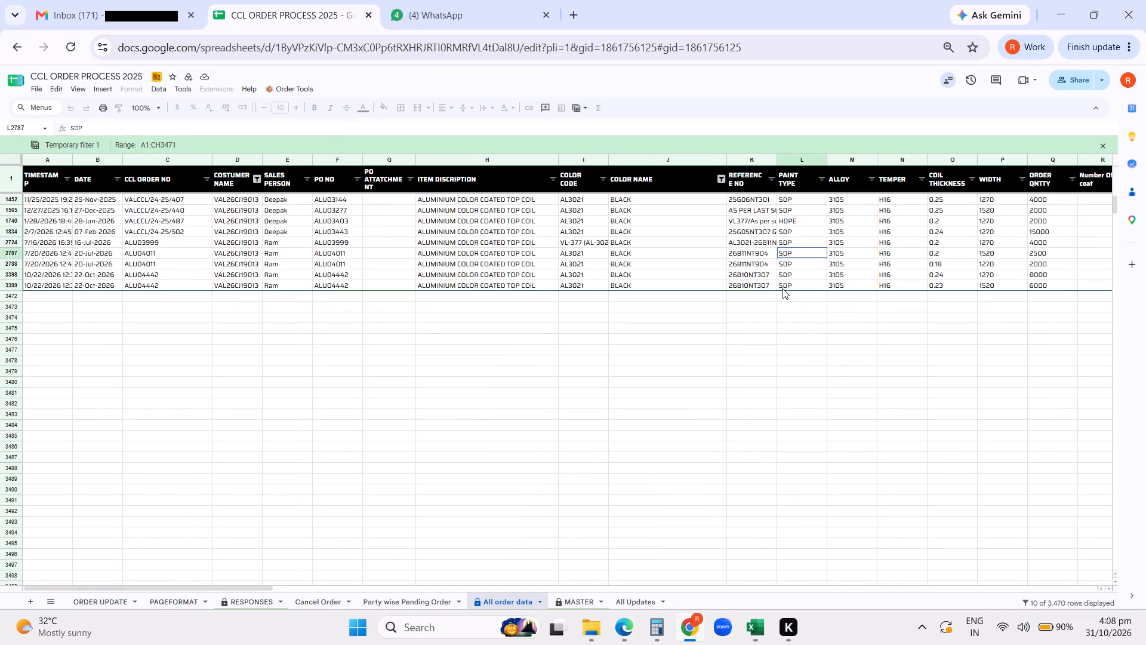
{"action": "key", "text": "Right"}
{"action": "key", "text": "Right"}
{"action": "key", "text": "Right"}
{"action": "key", "text": "Right"}
{"action": "key", "text": "Right"}
{"action": "key", "text": "Right"}
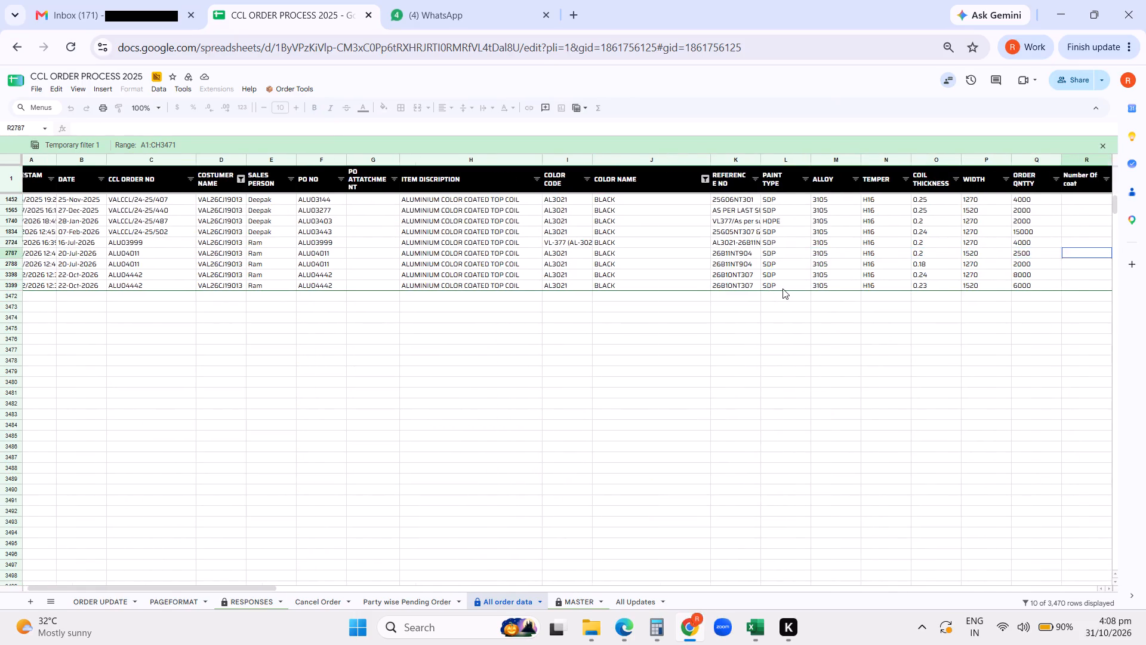
{"action": "key", "text": "Right"}
{"action": "key", "text": "Right"}
{"action": "key", "text": "Right"}
{"action": "key", "text": "Right"}
{"action": "key", "text": "Right"}
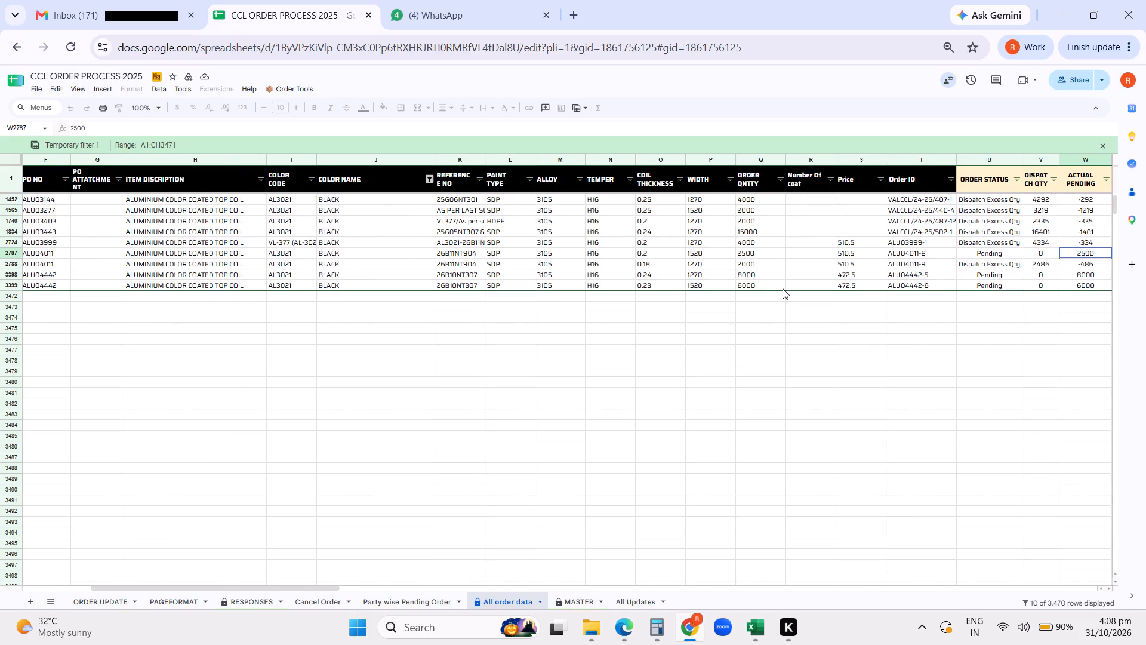
{"action": "key", "text": "Down"}
{"action": "key", "text": "Right"}
{"action": "key", "text": "Right"}
{"action": "key", "text": "Right"}
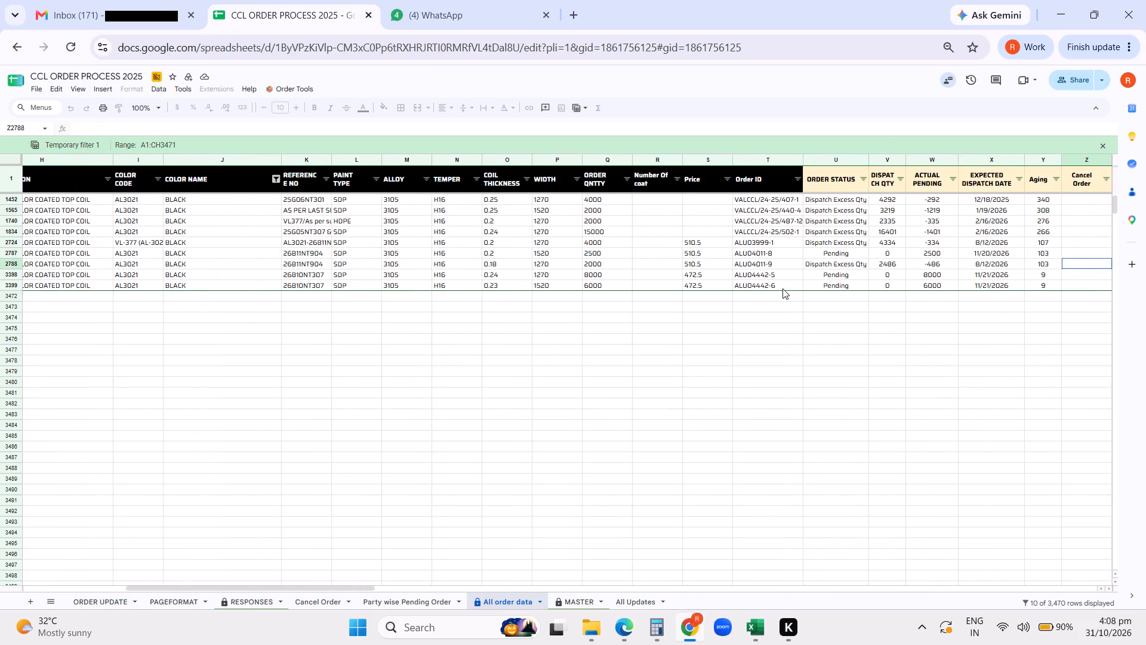
{"action": "key", "text": "Left"}
{"action": "key", "text": "Right"}
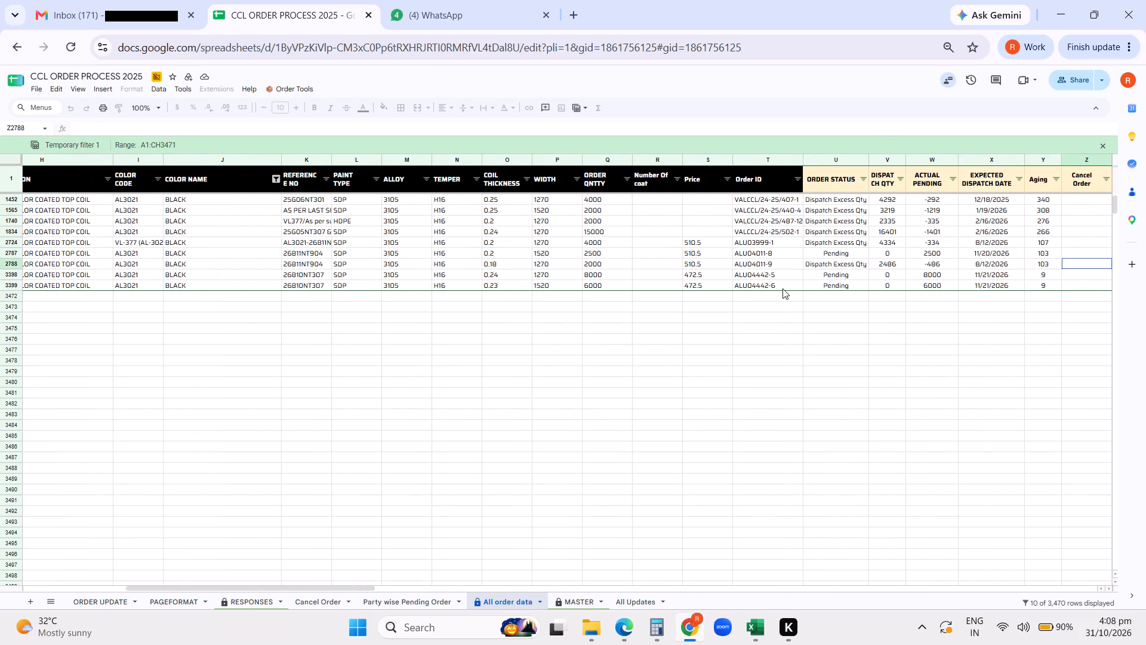
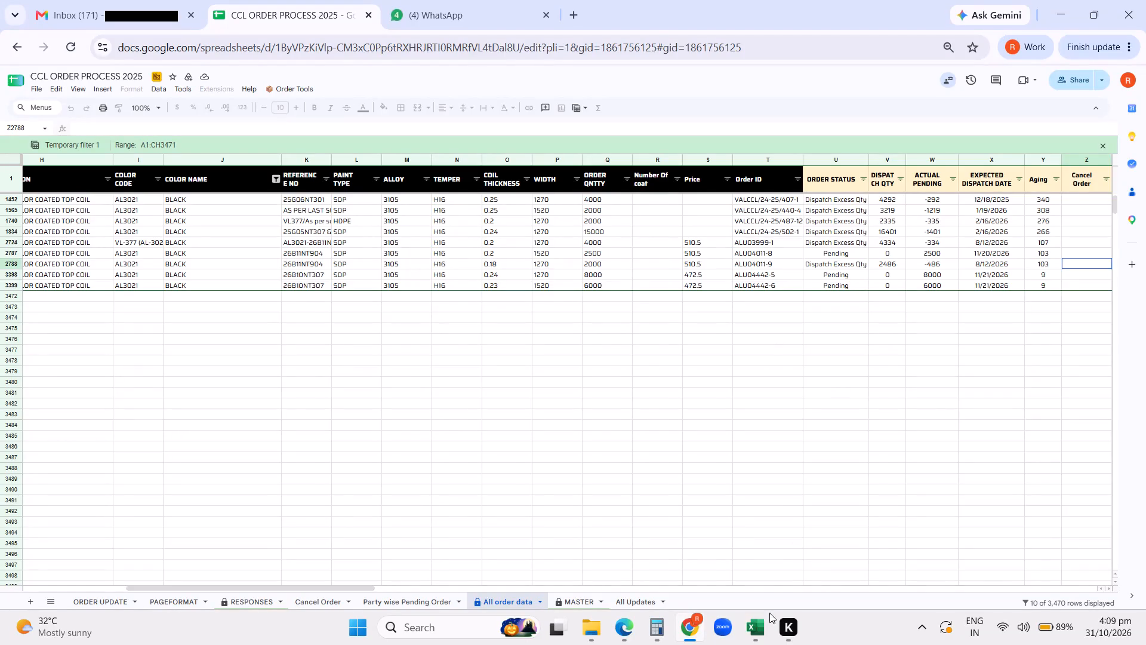
Switch to the Pending Order 12oct26 workbook and review the filtered TAS INTERNATIONAL orders from the July 2026 rows to the 31-Oct-26 rows.
{"action": "left_click", "coordinate": [744, 635]}
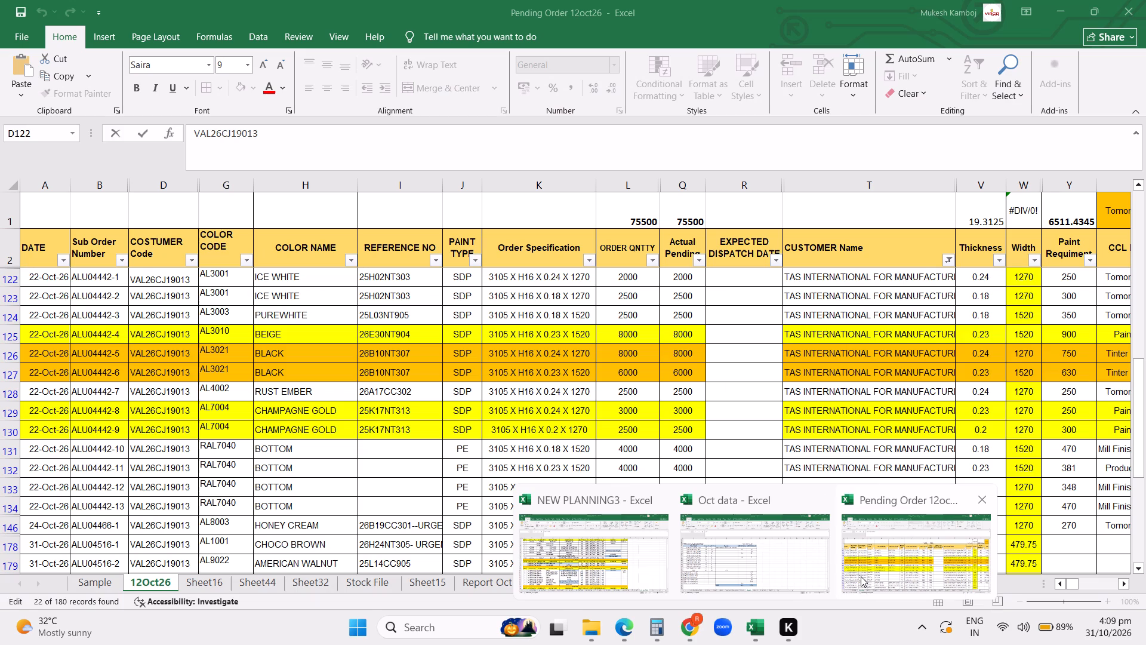
{"action": "left_click", "coordinate": [861, 576]}
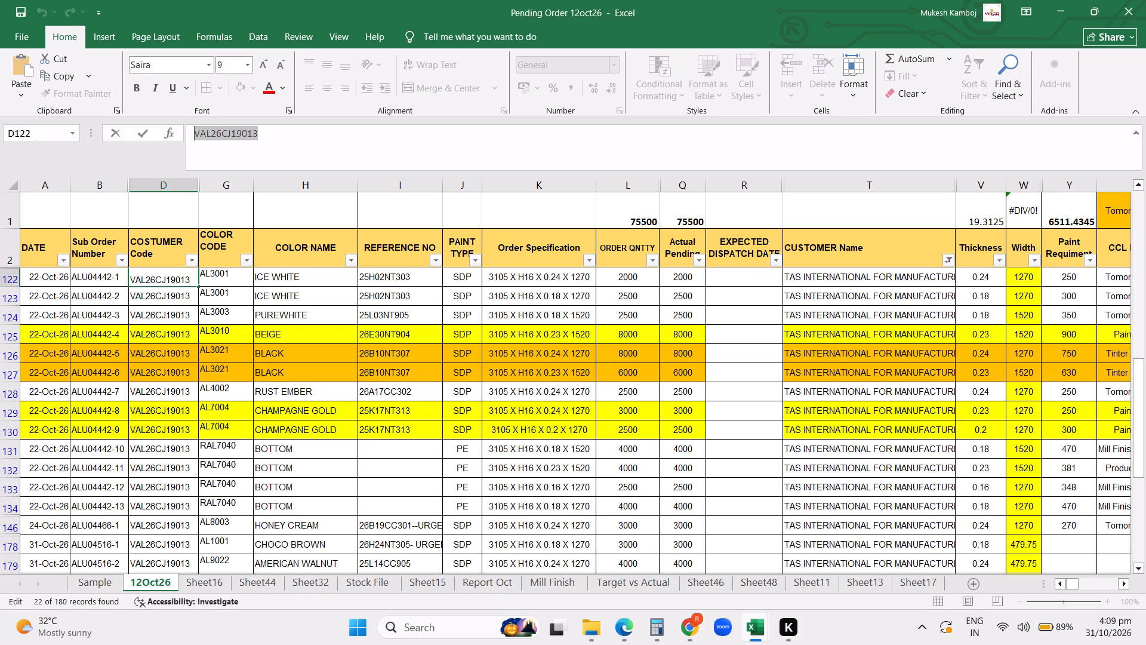
{"action": "left_click", "coordinate": [911, 311]}
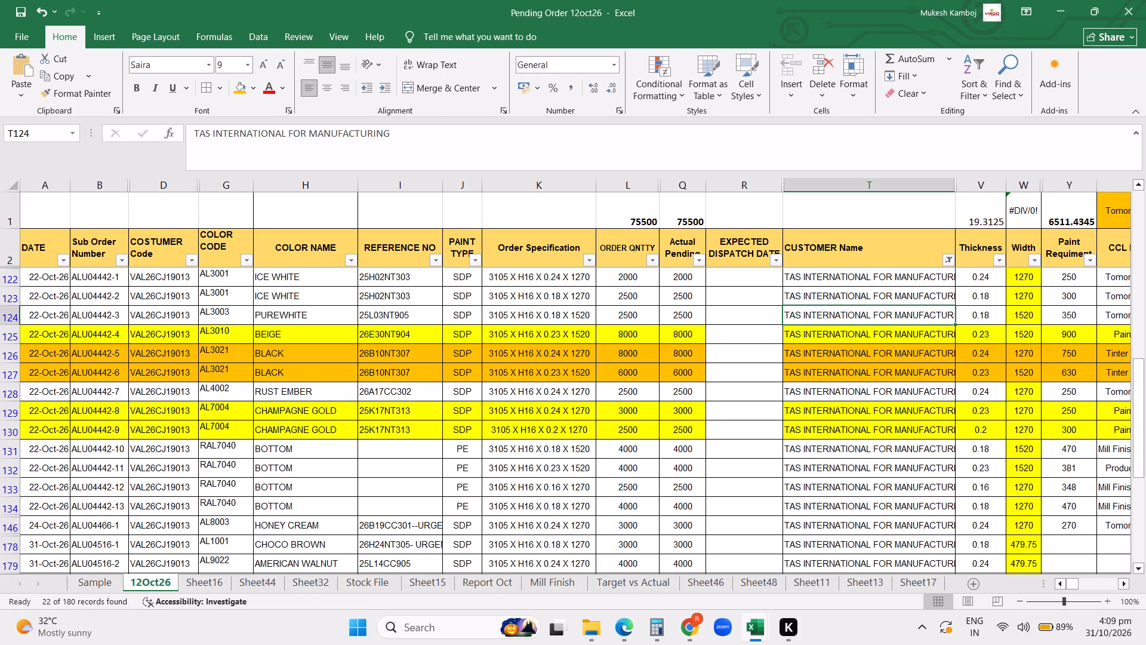
{"action": "left_click", "coordinate": [753, 401]}
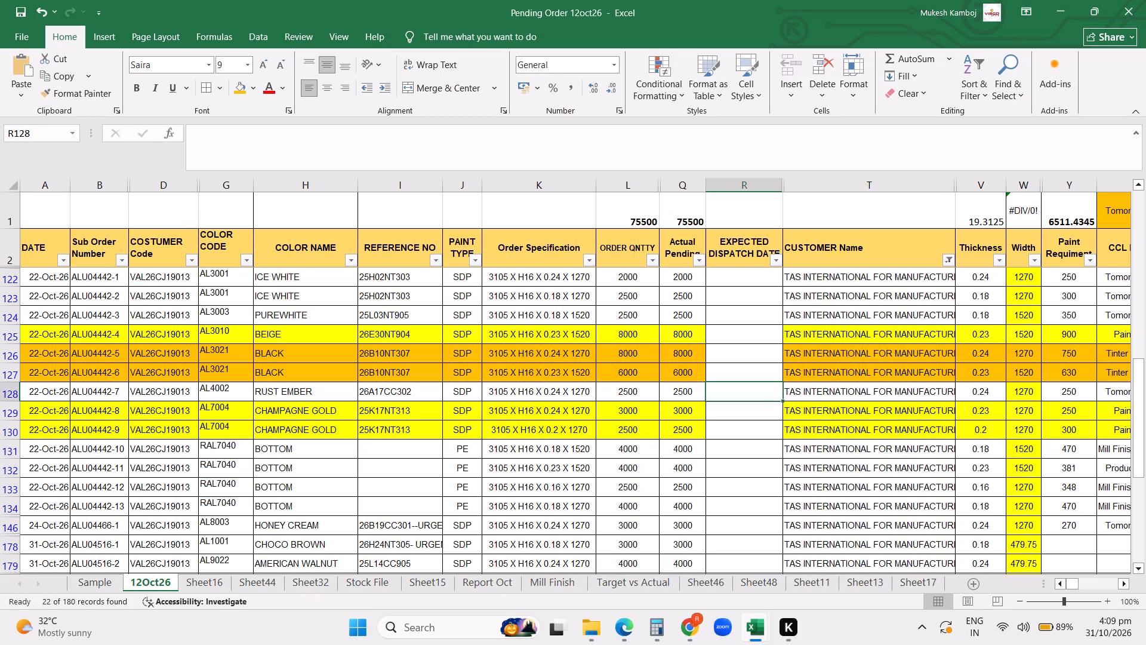
{"action": "left_click", "coordinate": [815, 399]}
{"action": "key", "text": "Down"}
{"action": "key", "text": "Down"}
{"action": "key", "text": "Down"}
{"action": "key", "text": "Down"}
{"action": "key", "text": "Down"}
{"action": "key", "text": "Down"}
{"action": "key", "text": "Down"}
{"action": "key", "text": "Down"}
{"action": "key", "text": "Down"}
{"action": "key", "text": "Down"}
{"action": "key", "text": "Down"}
{"action": "key", "text": "Down"}
{"action": "key", "text": "Down"}
{"action": "key", "text": "Down"}
{"action": "key", "text": "Down"}
{"action": "key", "text": "Down"}
{"action": "key", "text": "Down"}
{"action": "key", "text": "Down"}
{"action": "key", "text": "Down"}
{"action": "key", "text": "Down"}
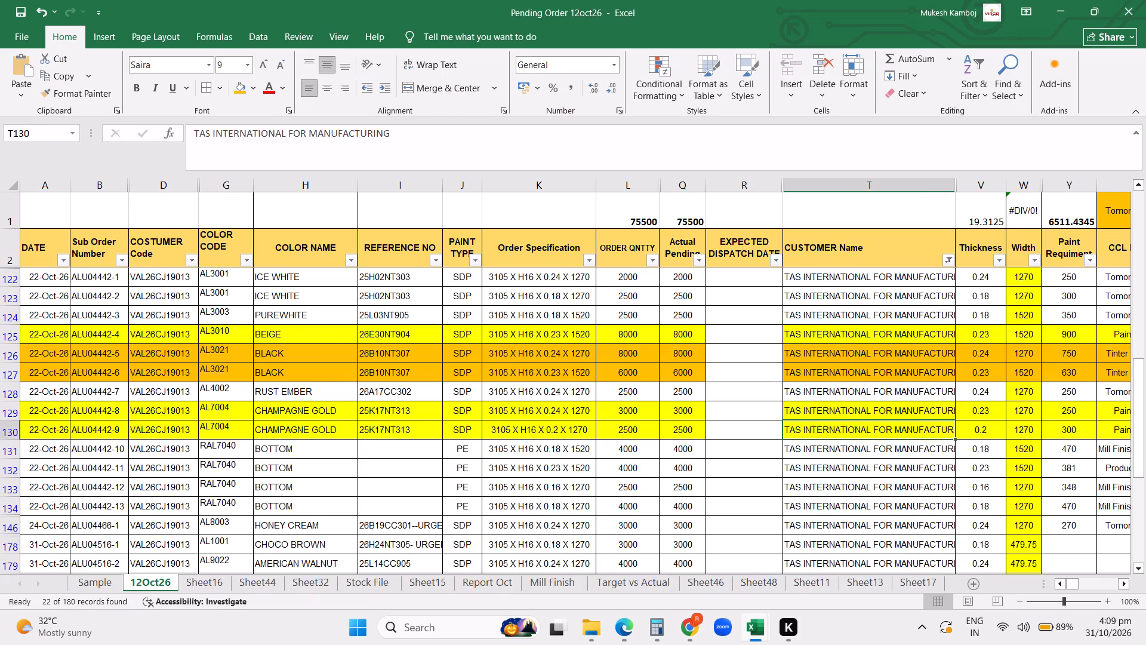
{"action": "key", "text": "Up"}
{"action": "key", "text": "Up"}
{"action": "key", "text": "Up"}
{"action": "key", "text": "Up"}
{"action": "key", "text": "Up"}
{"action": "key", "text": "Up"}
{"action": "key", "text": "Up"}
{"action": "key", "text": "Up"}
{"action": "key", "text": "Up"}
{"action": "key", "text": "Up"}
{"action": "key", "text": "Up"}
{"action": "key", "text": "Up"}
{"action": "key", "text": "Up"}
{"action": "key", "text": "Up"}
{"action": "key", "text": "Up"}
{"action": "key", "text": "Up"}
{"action": "key", "text": "Up"}
{"action": "key", "text": "Up"}
{"action": "key", "text": "Up"}
{"action": "key", "text": "Up"}
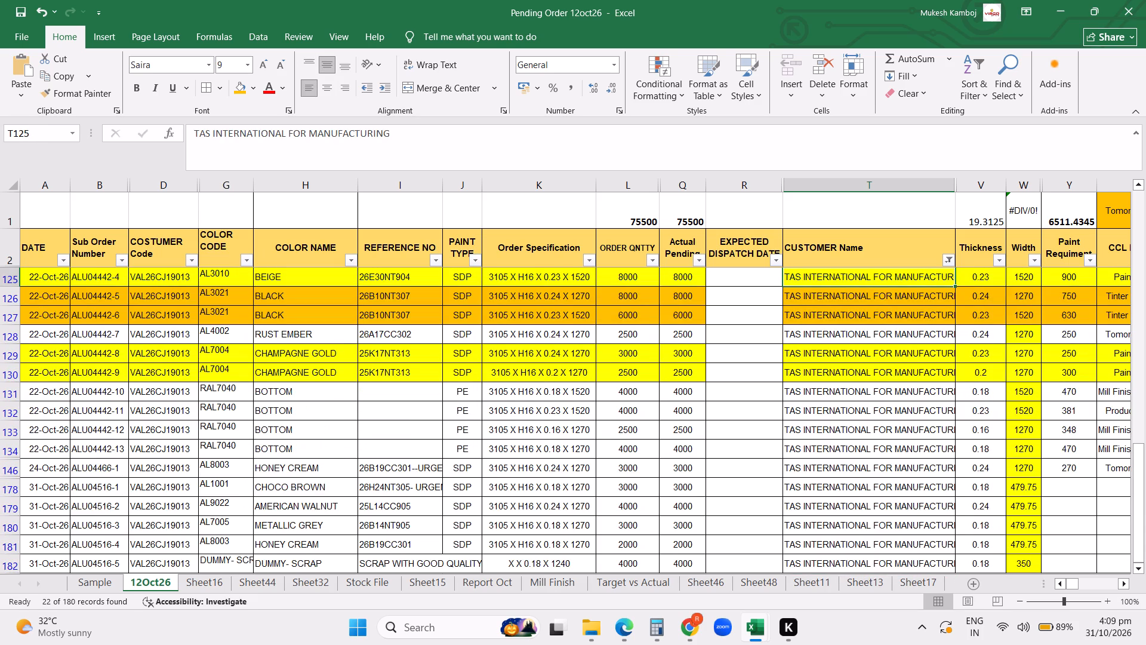
{"action": "key", "text": "Up"}
{"action": "key", "text": "Up"}
{"action": "key", "text": "Up"}
{"action": "key", "text": "Up"}
{"action": "key", "text": "Up"}
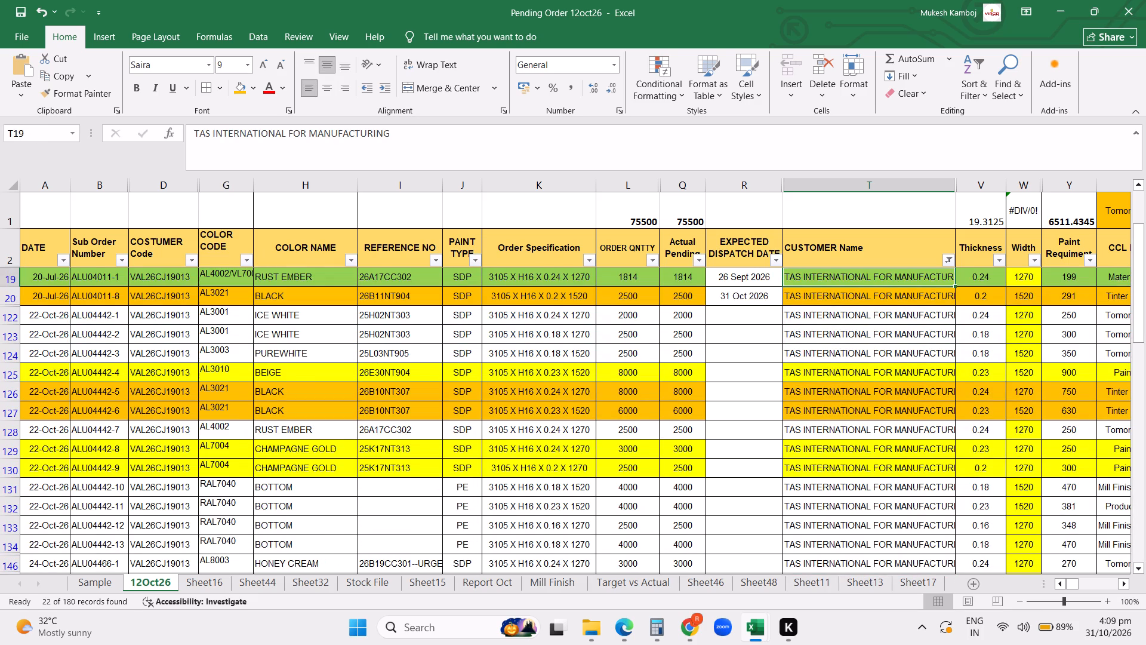
{"action": "key", "text": "Up"}
{"action": "key", "text": "Up"}
{"action": "key", "text": "Up"}
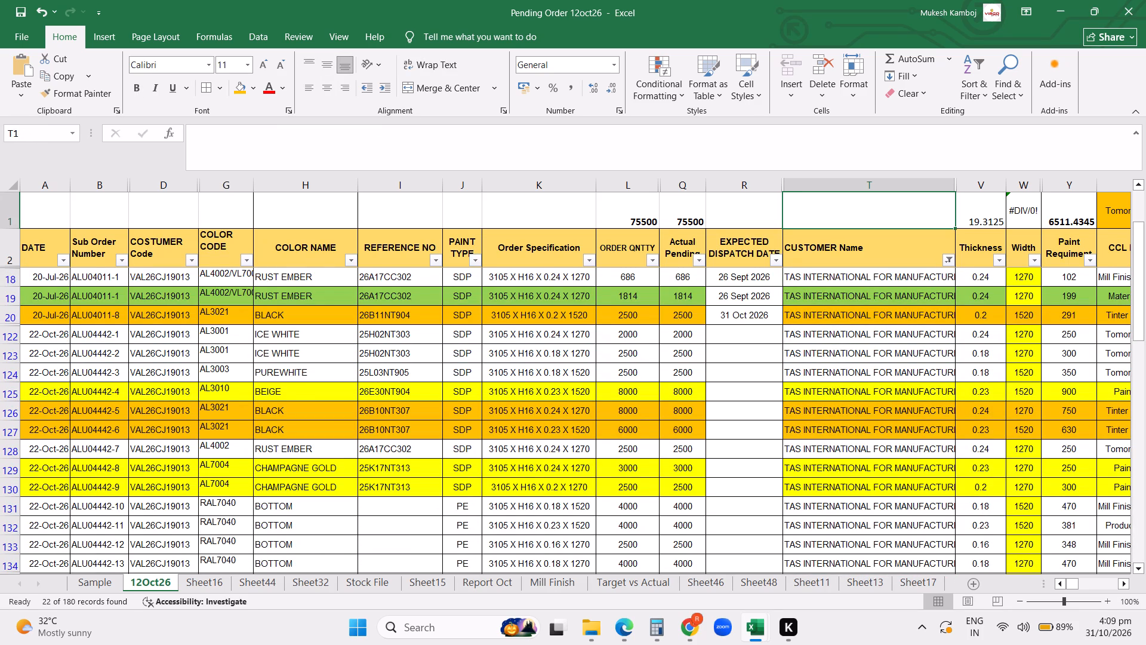
{"action": "key", "text": "Down"}
{"action": "key", "text": "Down"}
{"action": "key", "text": "Down"}
{"action": "key", "text": "Down"}
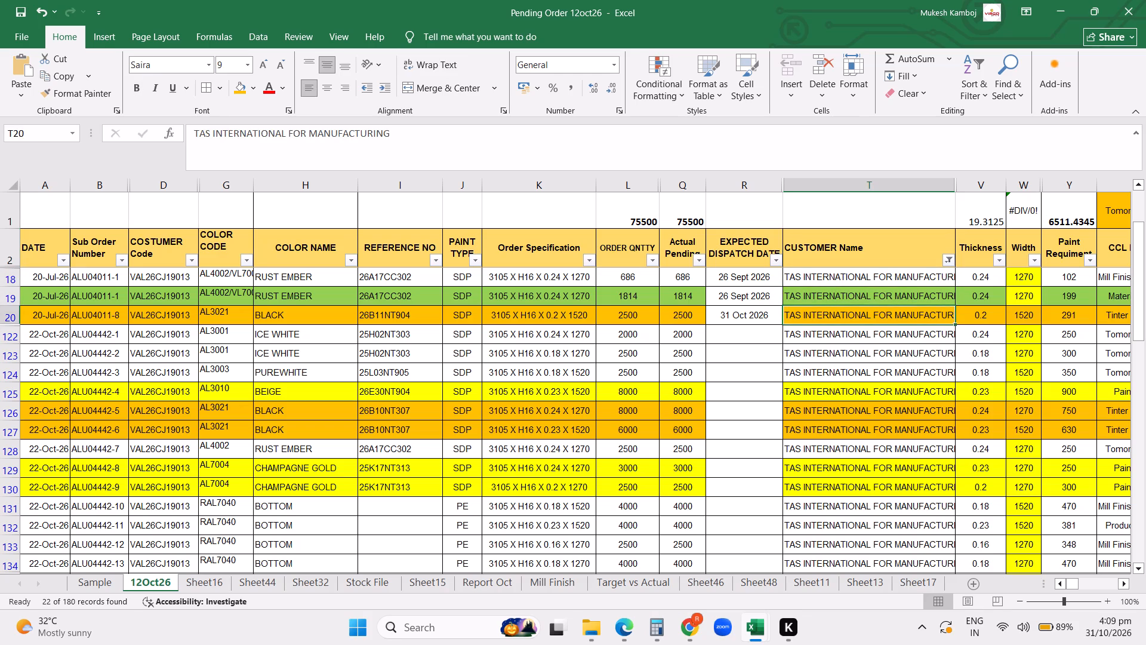
{"action": "key", "text": "Down"}
{"action": "key", "text": "Down"}
{"action": "key", "text": "Down"}
{"action": "key", "text": "Down"}
{"action": "key", "text": "Down"}
{"action": "key", "text": "Down"}
{"action": "key", "text": "Down"}
{"action": "key", "text": "Down"}
{"action": "key", "text": "Down"}
{"action": "key", "text": "Down"}
{"action": "key", "text": "Down"}
{"action": "key", "text": "Down"}
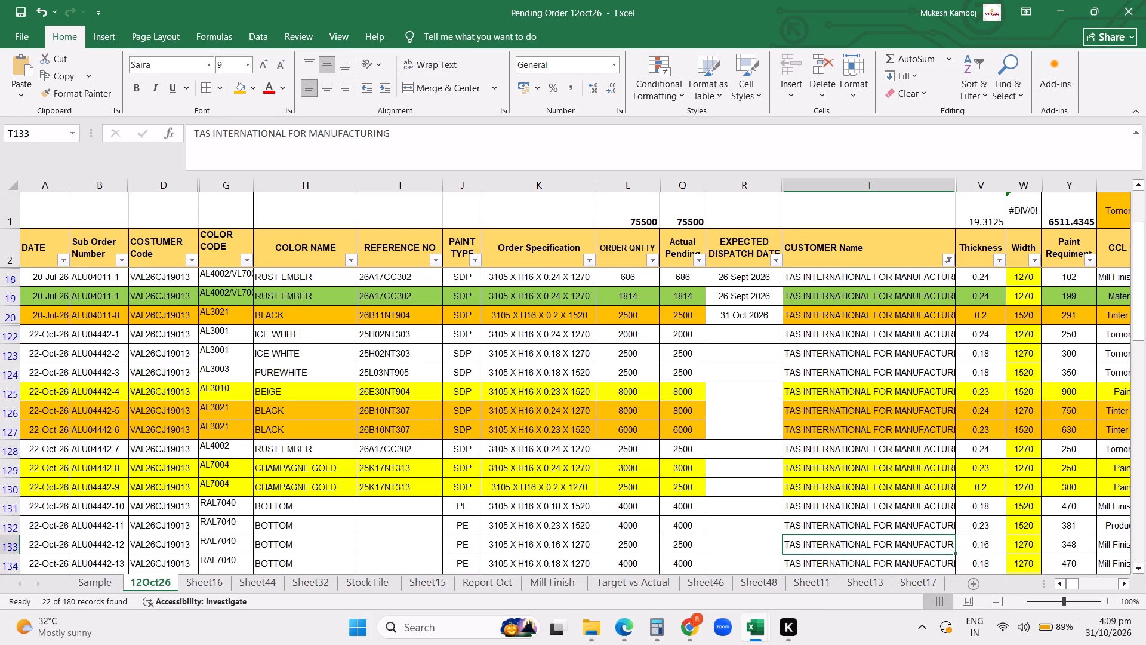
{"action": "key", "text": "Down"}
{"action": "key", "text": "Down"}
{"action": "key", "text": "Down"}
{"action": "key", "text": "Down"}
{"action": "key", "text": "Down"}
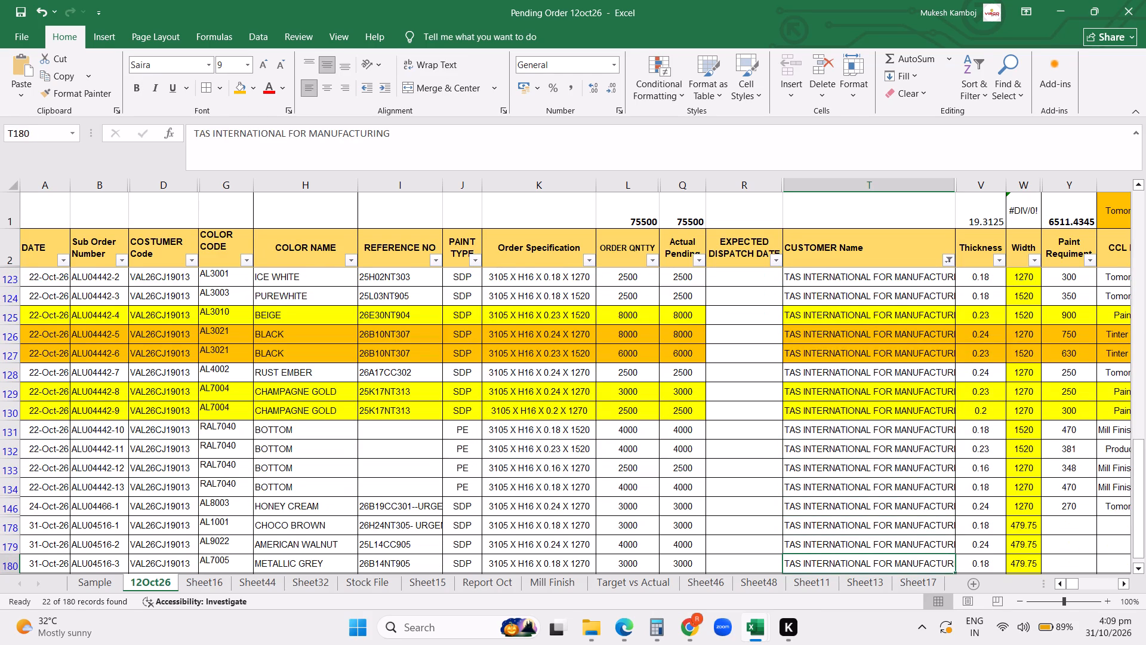
{"action": "key", "text": "Down"}
{"action": "key", "text": "Down"}
{"action": "key", "text": "Down"}
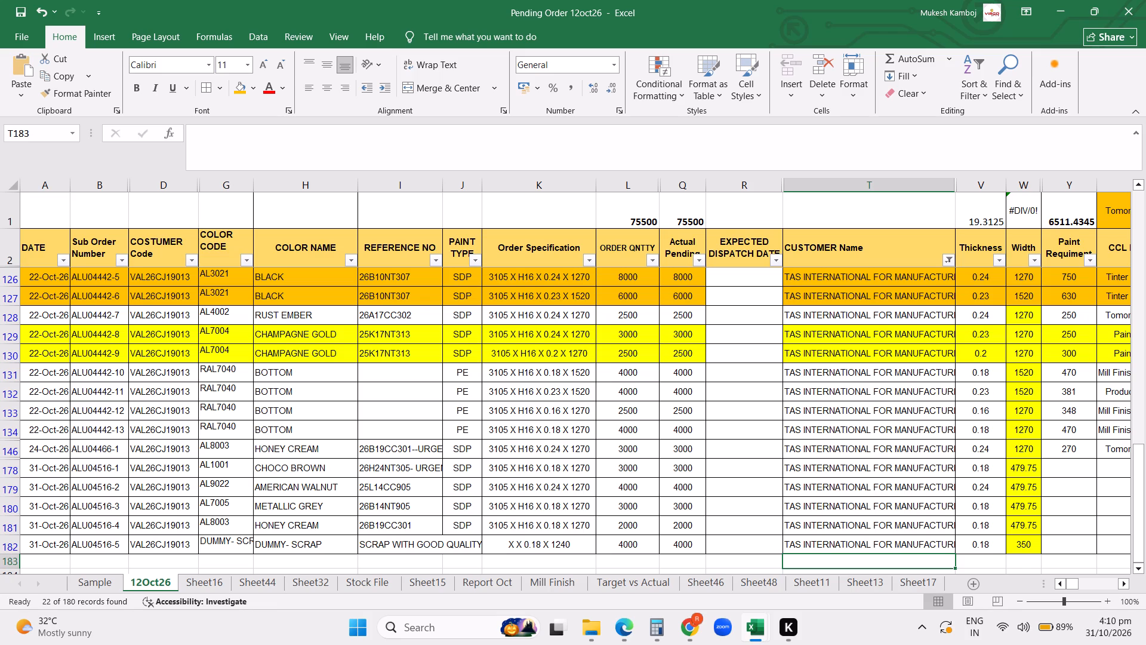
Fill the Width formula =RIGHT(K146,4) from the 24-Oct-26 HONEY CREAM order down through TAS INTERNATIONAL's 31-Oct-26 orders.
{"action": "left_click", "coordinate": [982, 449]}
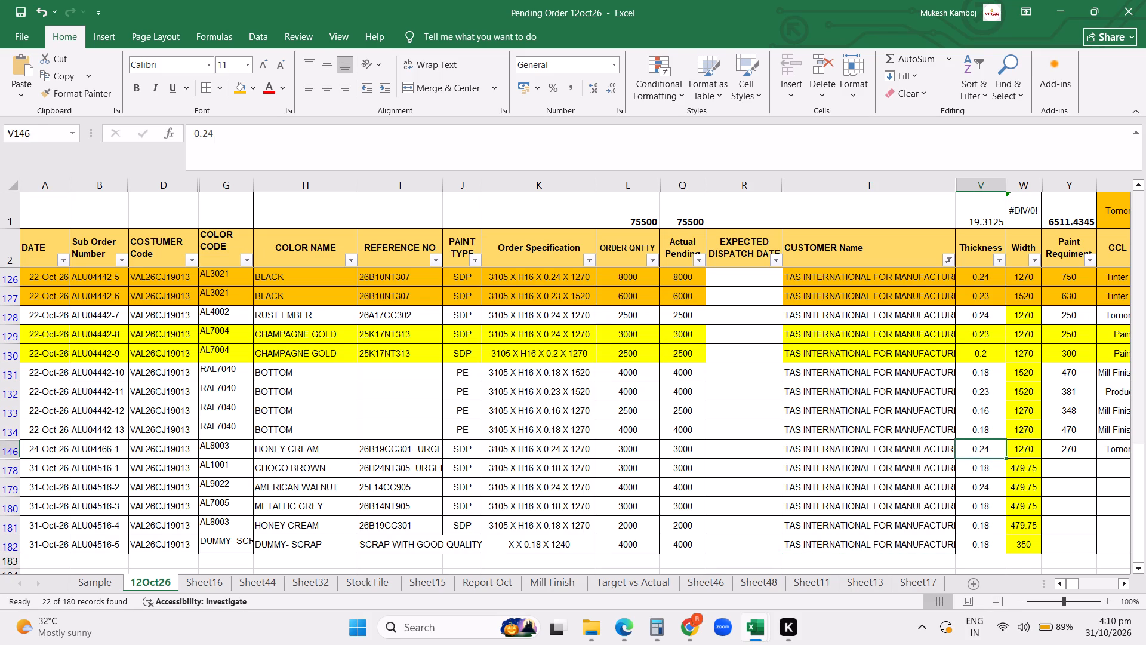
{"action": "left_click", "coordinate": [1058, 461]}
{"action": "left_click", "coordinate": [1069, 443]}
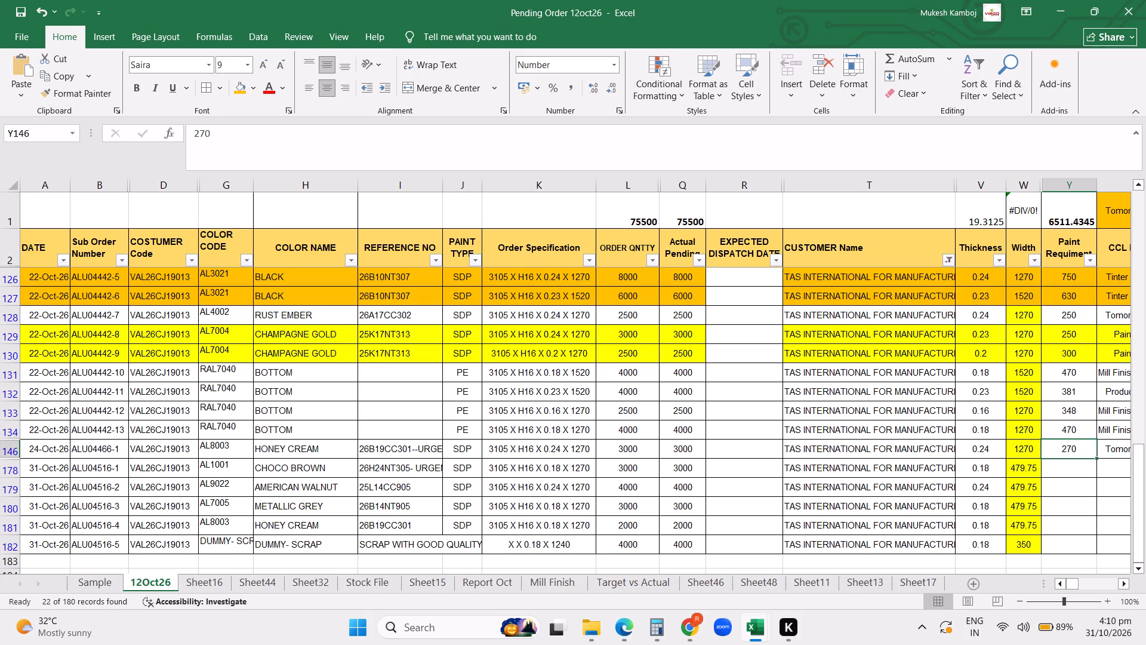
{"action": "left_click", "coordinate": [1030, 446]}
{"action": "left_click_drag", "start_coordinate": [1041, 459], "coordinate": [1021, 551]}
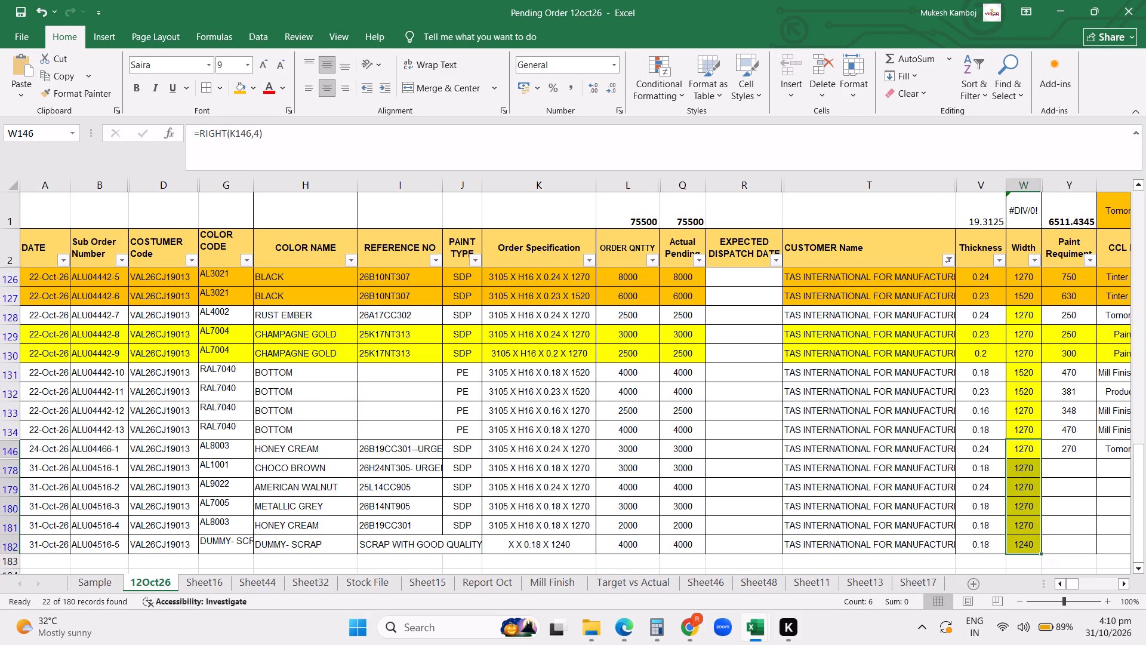
Total the Actual Pending quantities of TAS's 24-Oct-26 and 31-Oct-26 orders, first for 0.24 X 1270, then separately for 0.18 X 1270.
{"action": "left_click", "coordinate": [962, 461]}
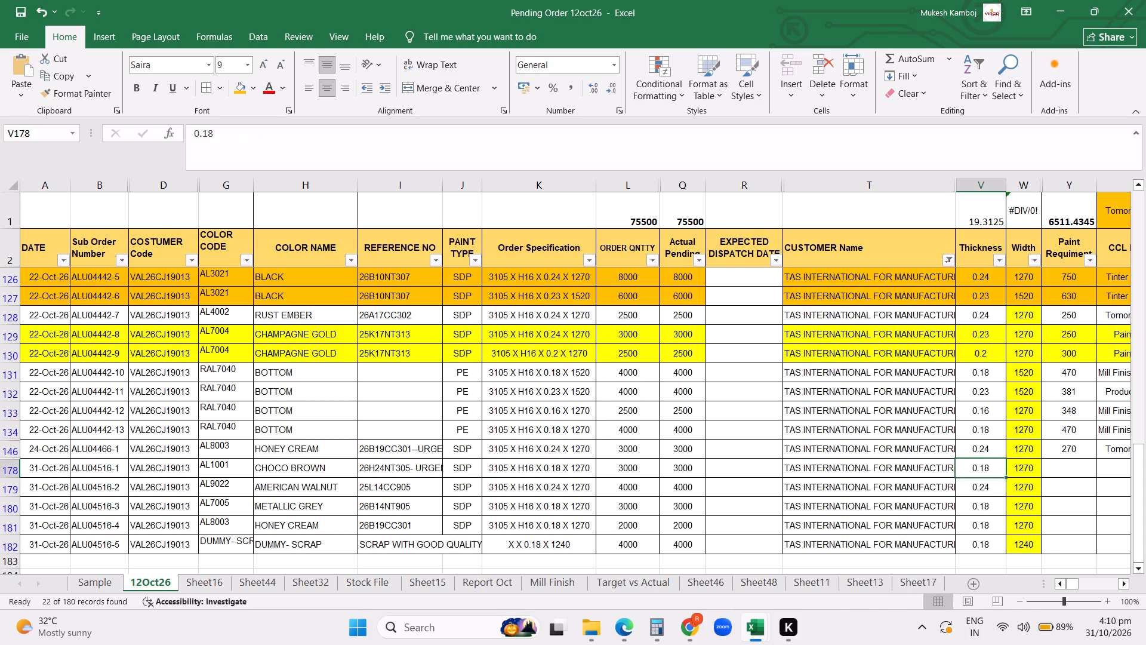
{"action": "left_click", "coordinate": [695, 450]}
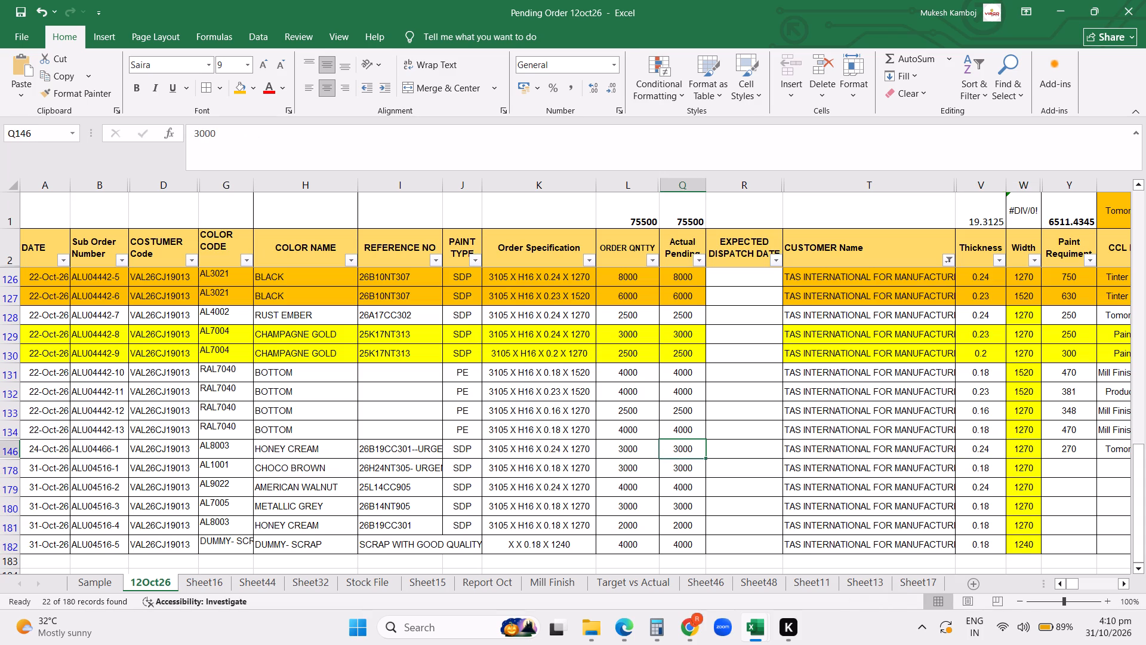
{"action": "left_click", "coordinate": [681, 489], "text": "ctrl"}
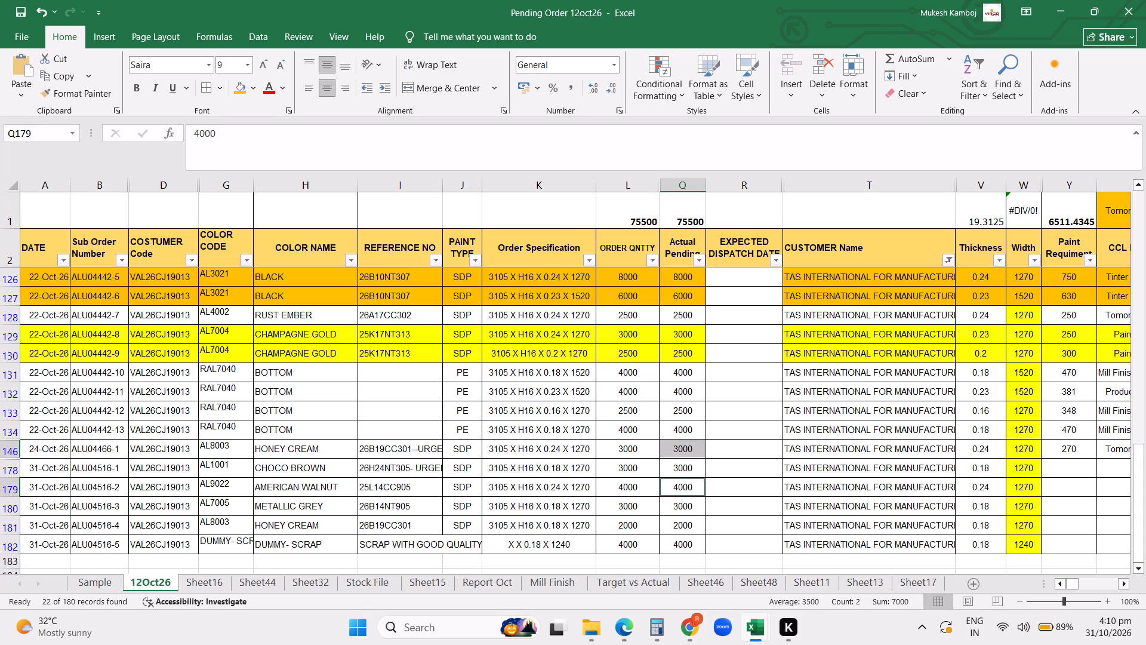
{"action": "left_click", "coordinate": [689, 466]}
{"action": "left_click_drag", "start_coordinate": [674, 507], "coordinate": [672, 524], "text": "ctrl"}
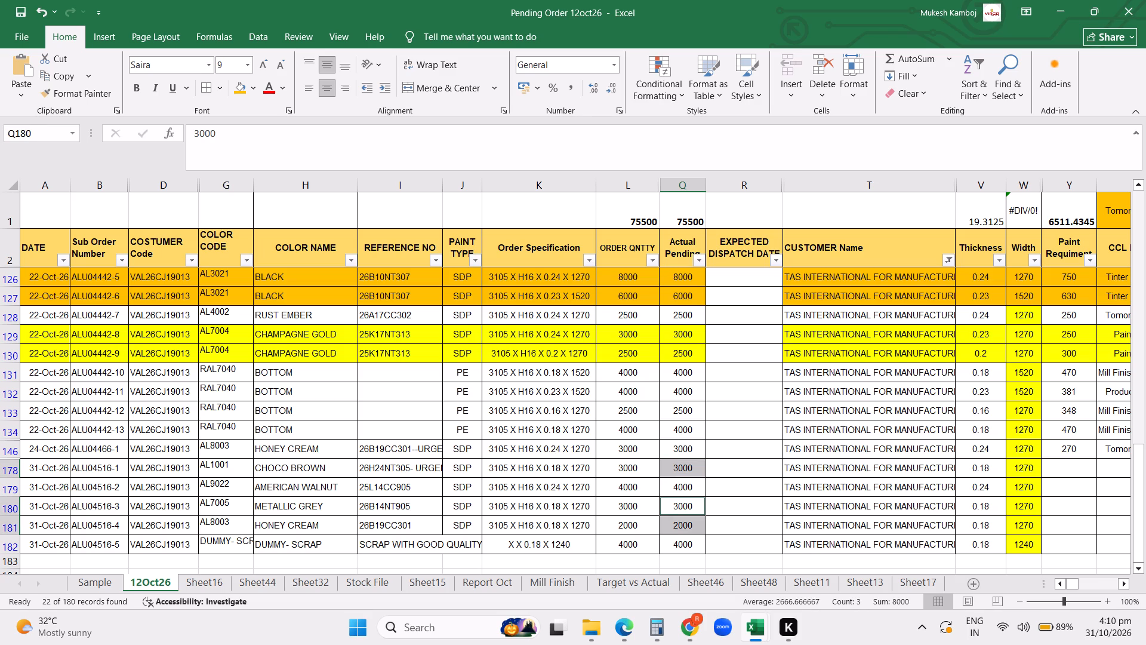
On the Mill Finish sheet, set the order quantity of TAS's 3105 X H16 X 0.18 X 1520 row to =7280+9000.
{"action": "left_click", "coordinate": [556, 585]}
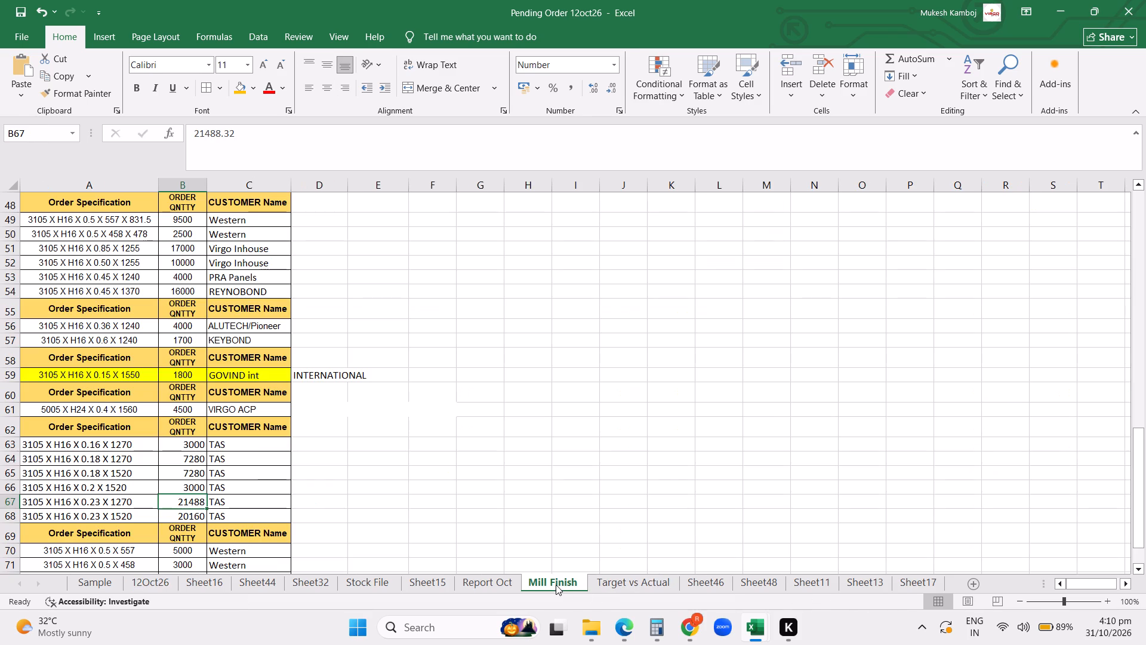
{"action": "left_click", "coordinate": [448, 486]}
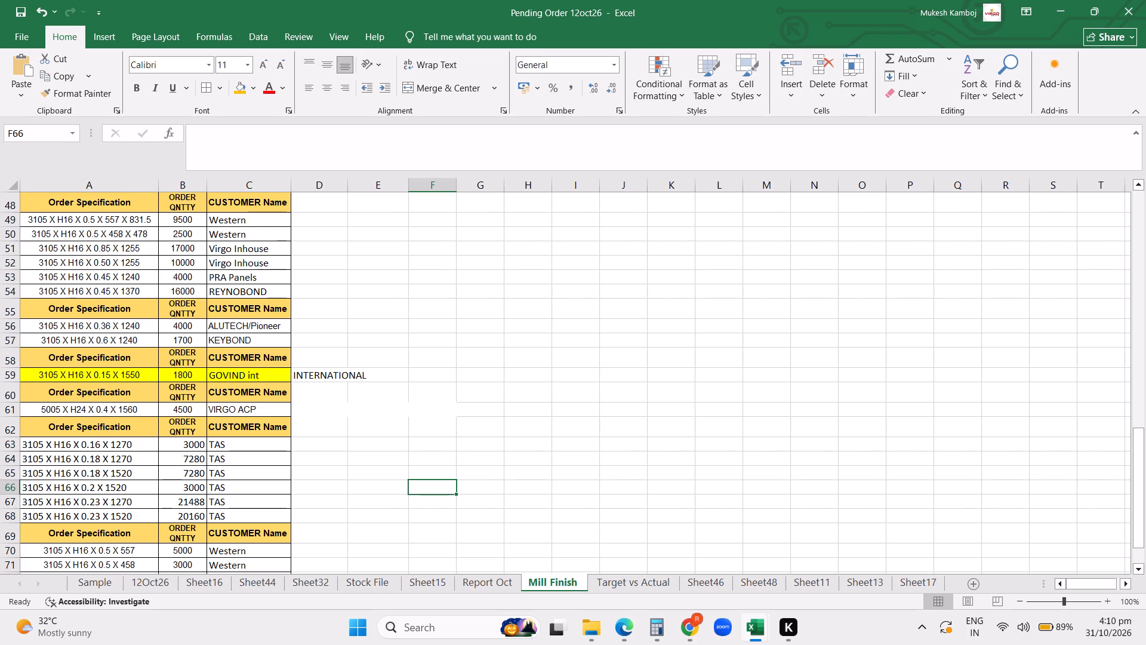
{"action": "left_click", "coordinate": [195, 475]}
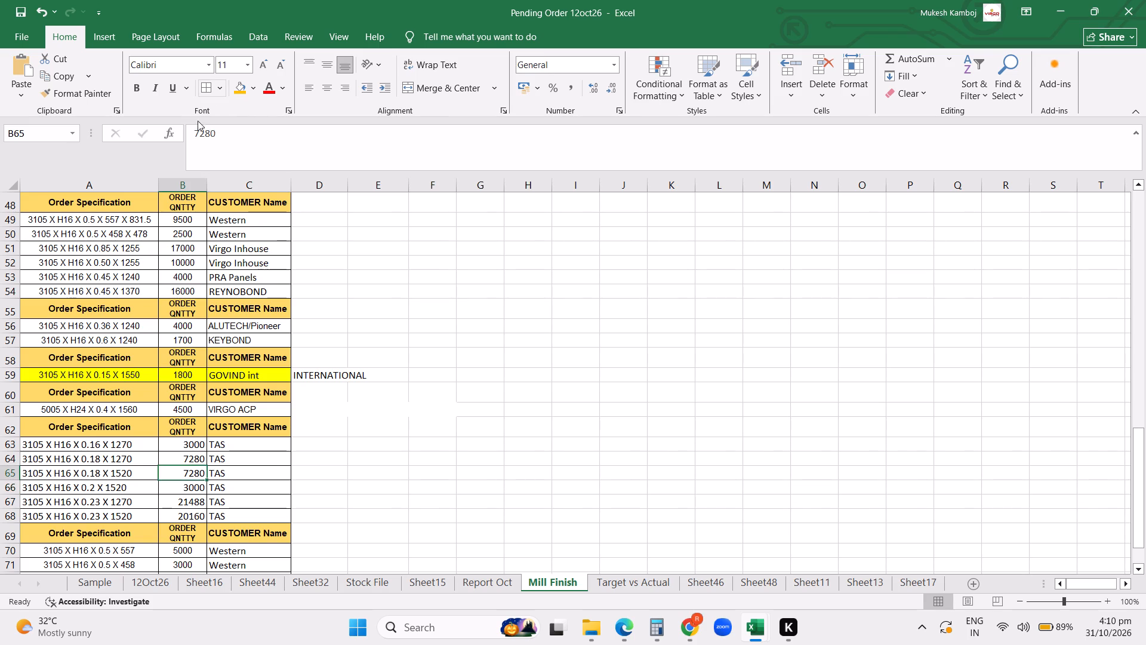
{"action": "left_click", "coordinate": [193, 127]}
{"action": "key", "text": "equal"}
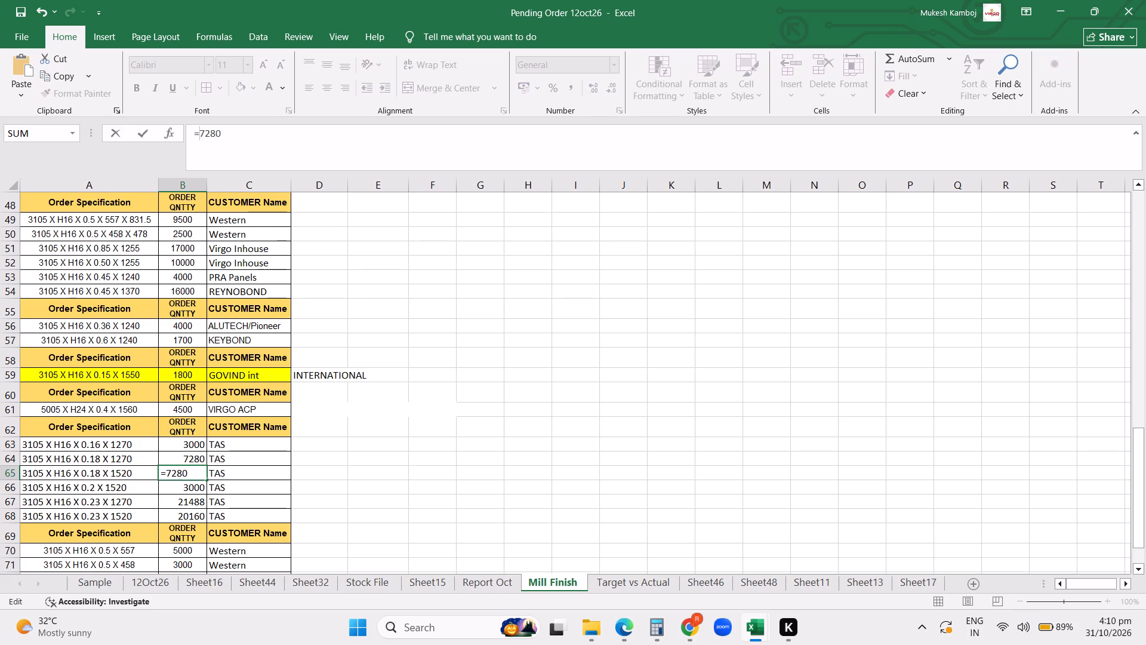
{"action": "key", "text": "Right"}
{"action": "key", "text": "Right"}
{"action": "key", "text": "Right"}
{"action": "key", "text": "Right"}
{"action": "key", "text": "shift+plus"}
{"action": "type", "text": "9000"}
{"action": "key", "text": "Return"}
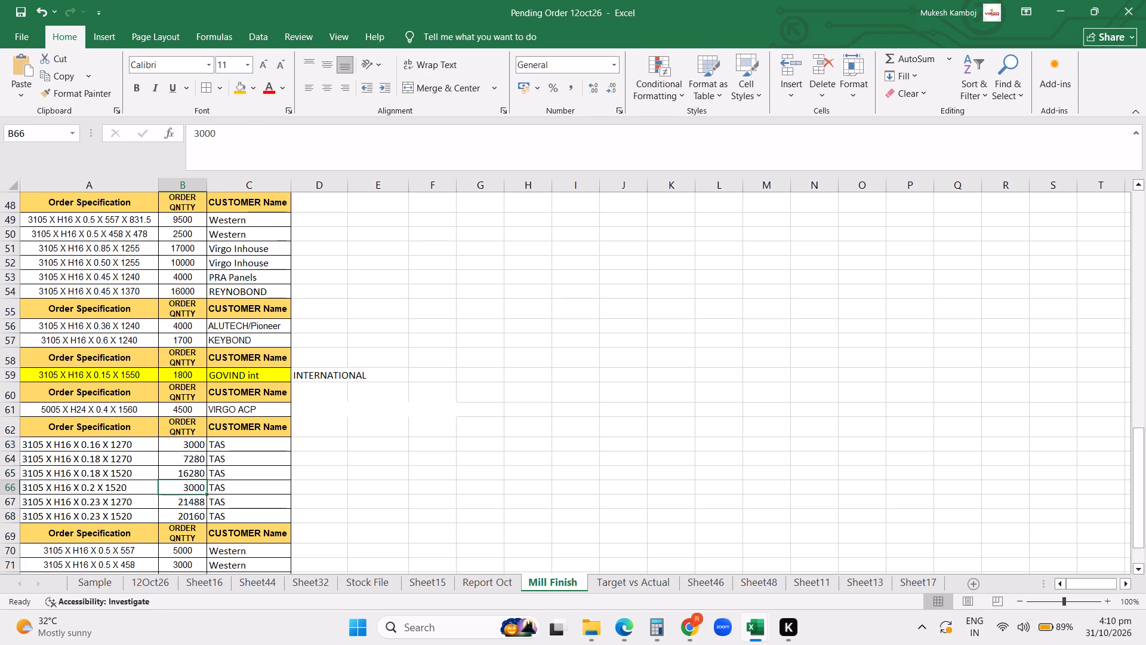
Return to the 12Oct26 sheet and total the Actual Pending of TAS's 0.24 X 1270 orders dated 24-Oct-26 and 31-Oct-26.
{"action": "left_click", "coordinate": [690, 641]}
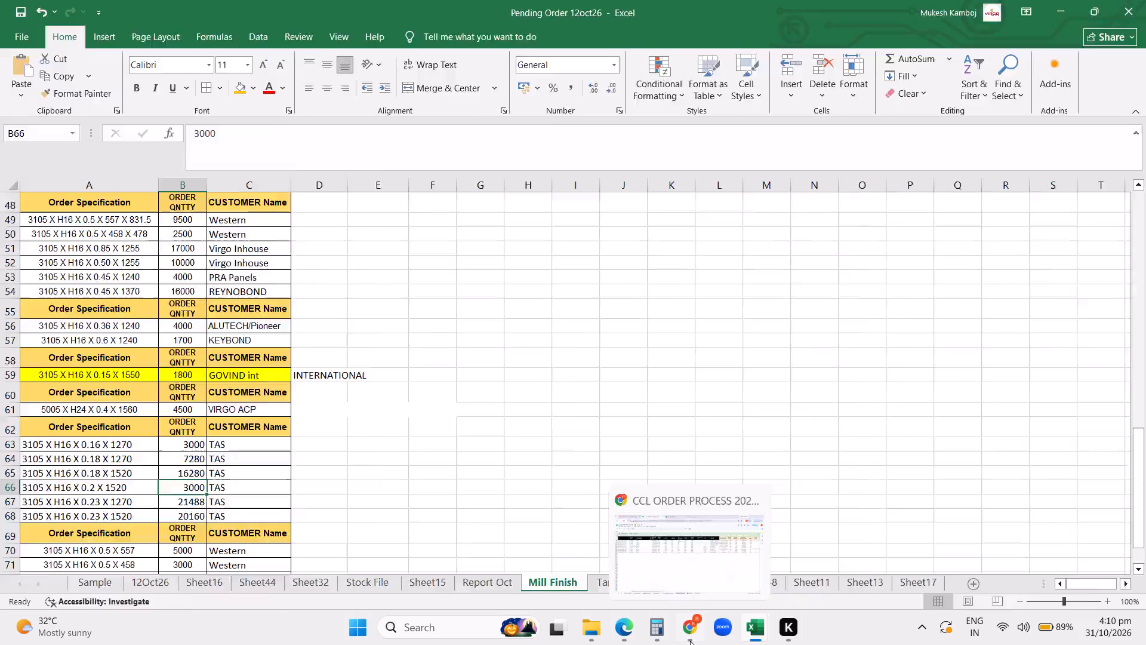
{"action": "left_click", "coordinate": [761, 633]}
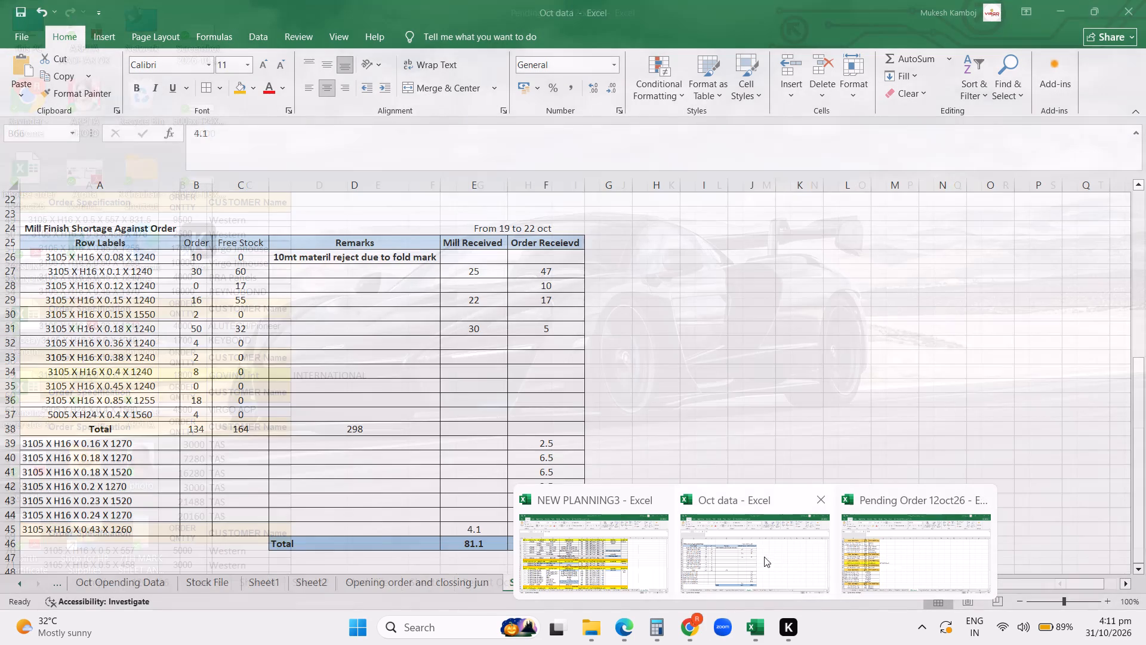
{"action": "left_click", "coordinate": [863, 554]}
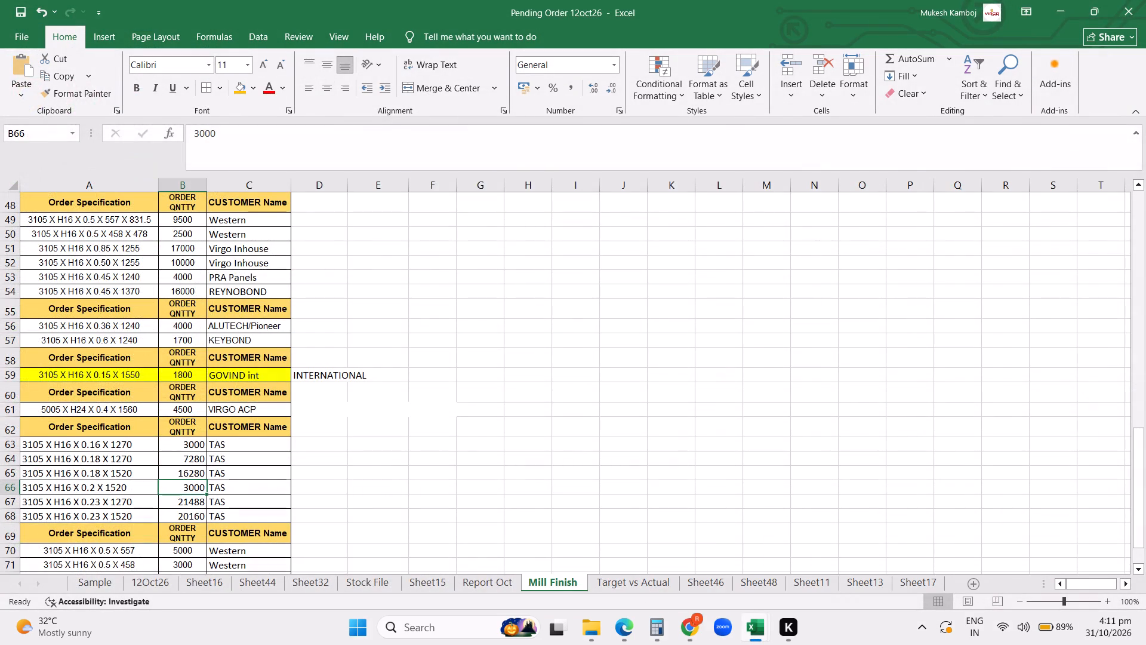
{"action": "left_click", "coordinate": [141, 588]}
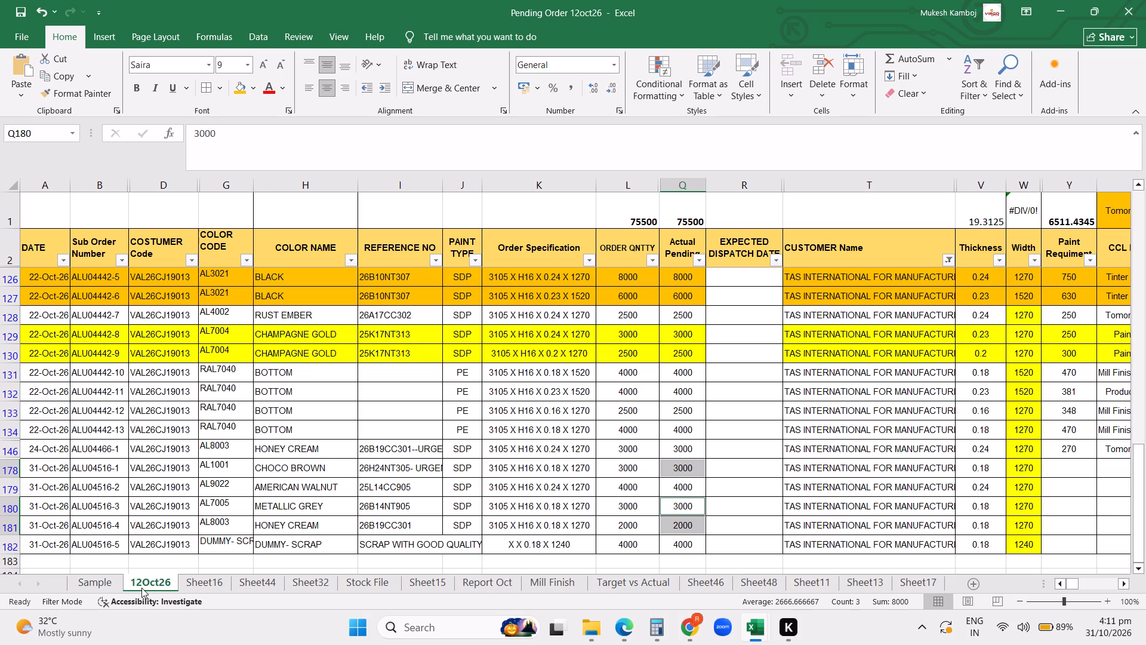
{"action": "left_click", "coordinate": [707, 447]}
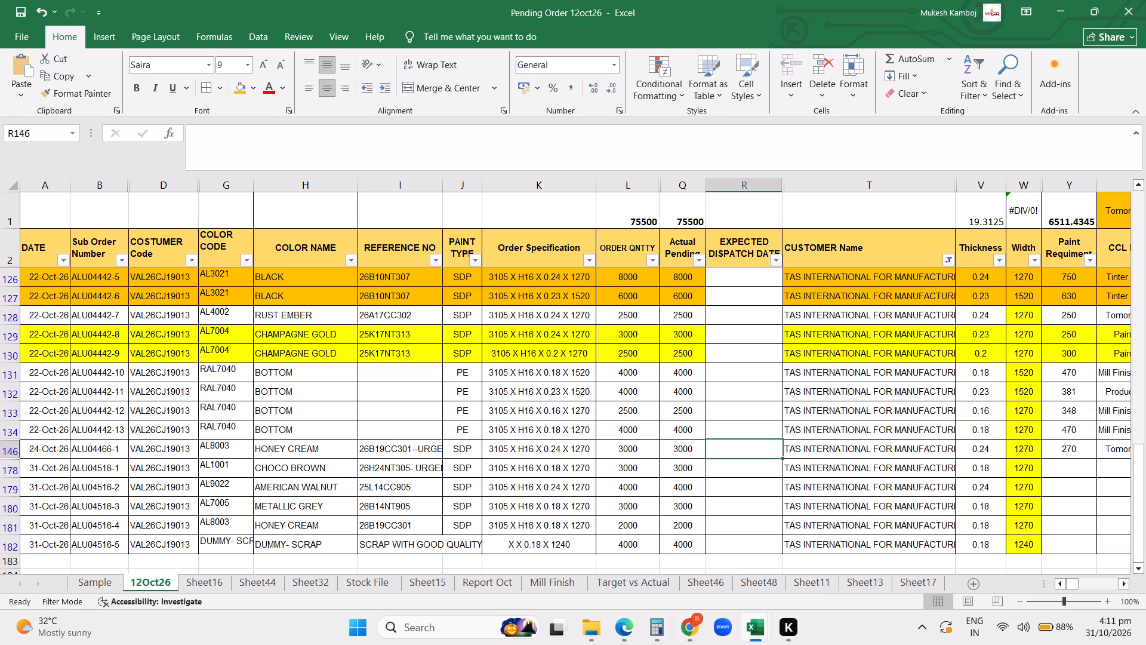
{"action": "left_click", "coordinate": [684, 447]}
{"action": "left_click", "coordinate": [674, 490], "text": "ctrl"}
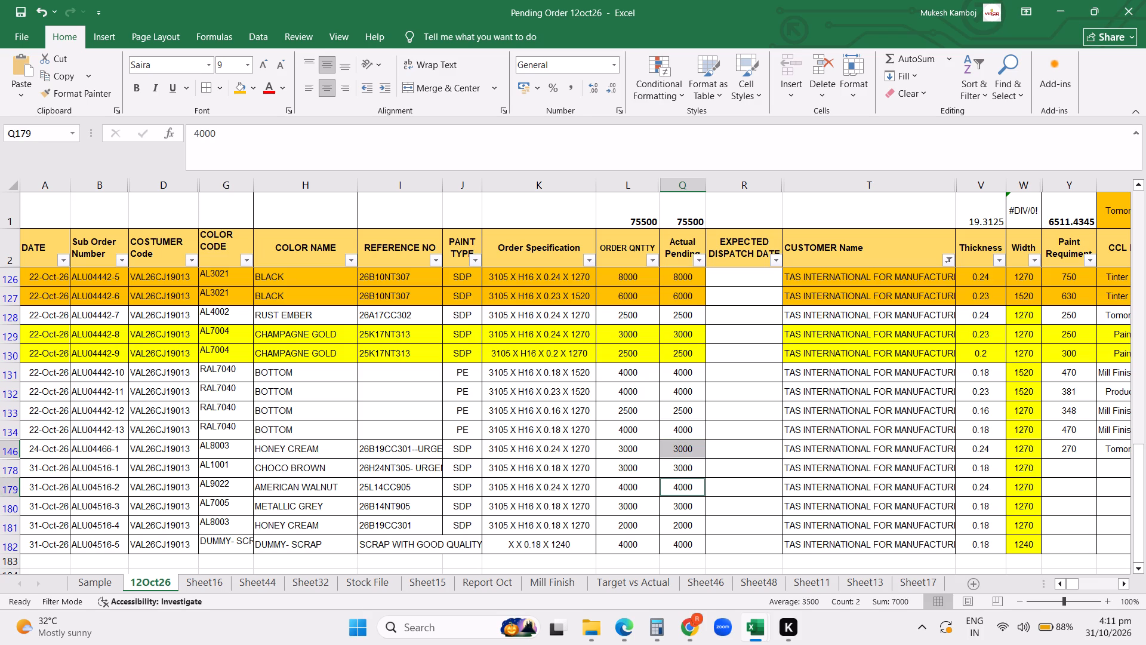
View the Mill Finish Shortage Against Order table in the Oct data workbook and return to the Pending Order 12oct26 workbook.
{"action": "left_click", "coordinate": [689, 628]}
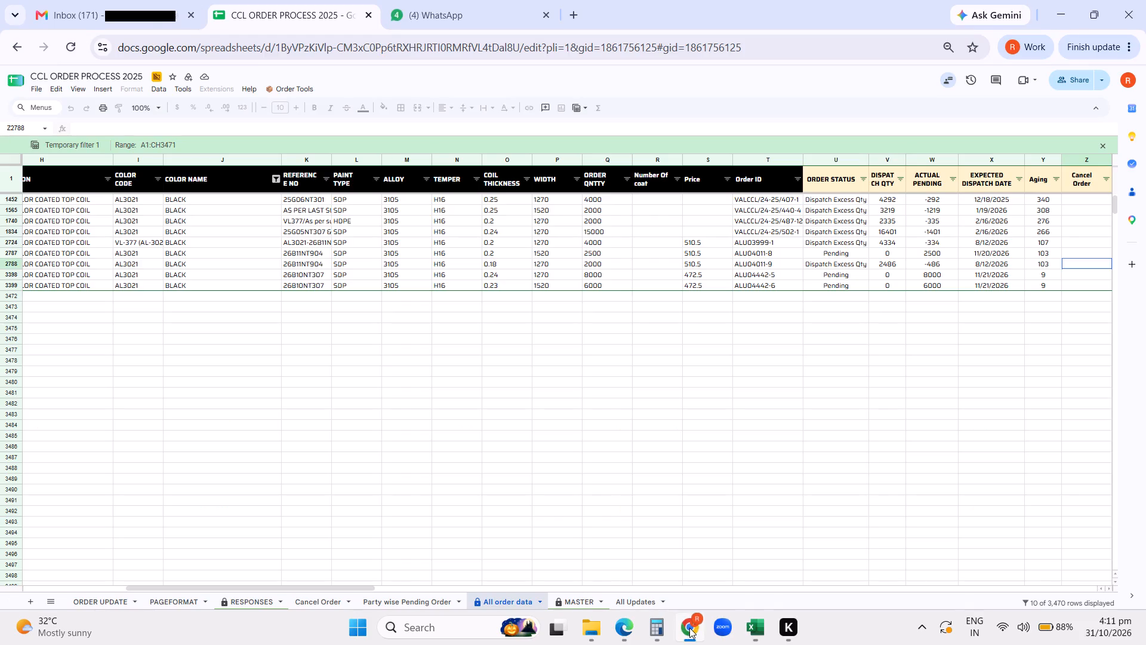
{"action": "left_click", "coordinate": [757, 632]}
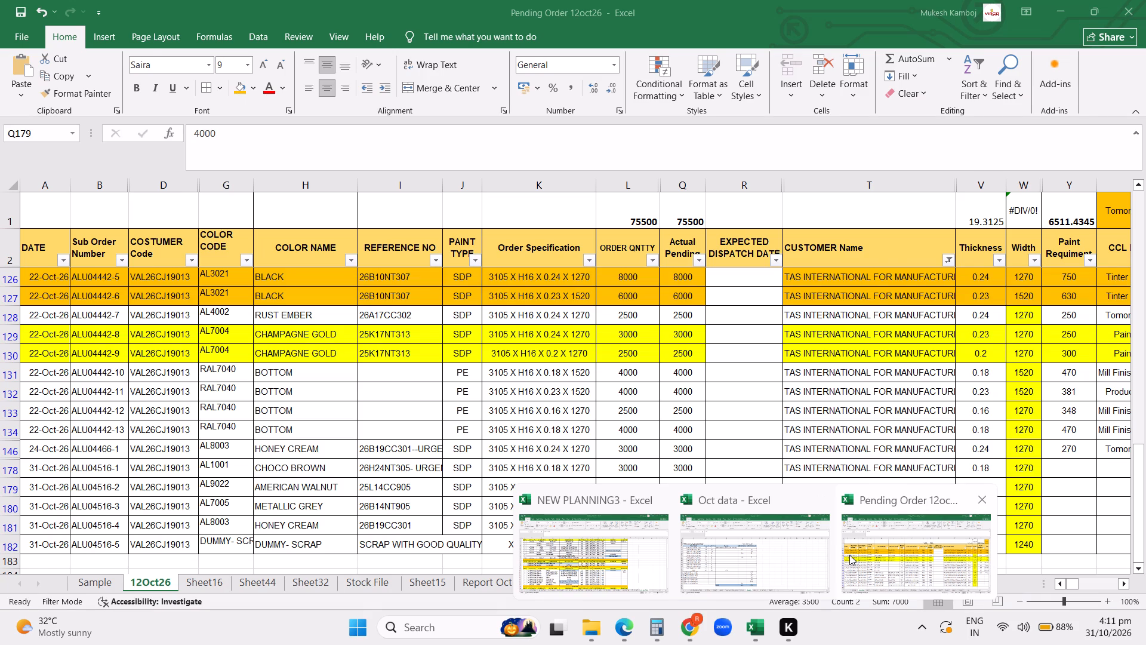
{"action": "left_click", "coordinate": [799, 561]}
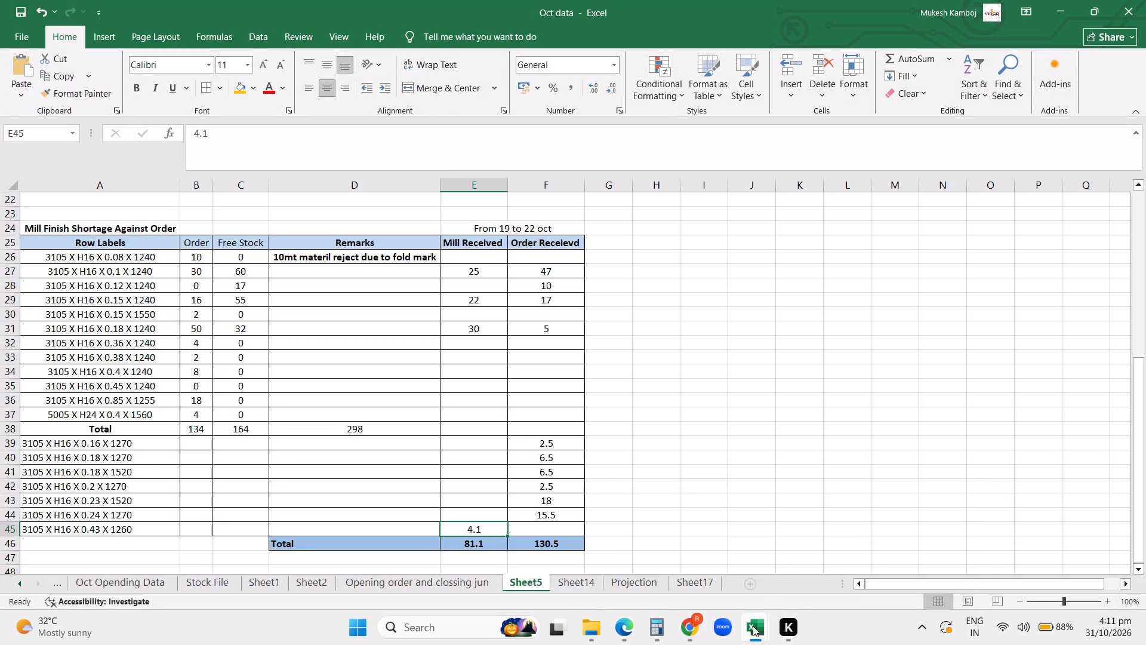
{"action": "left_click", "coordinate": [874, 569]}
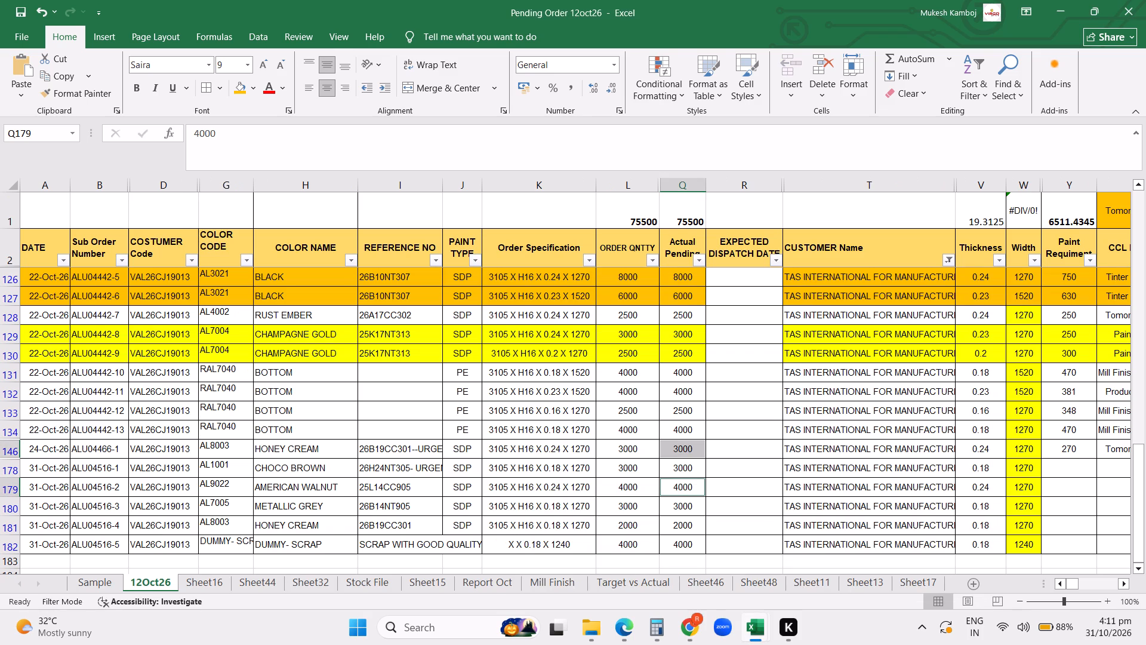
On the Mill Finish sheet, set the order quantity of TAS's 3105 X H16 X 0.23 X 1270 row to =21488.32+8000.
{"action": "left_click", "coordinate": [553, 588]}
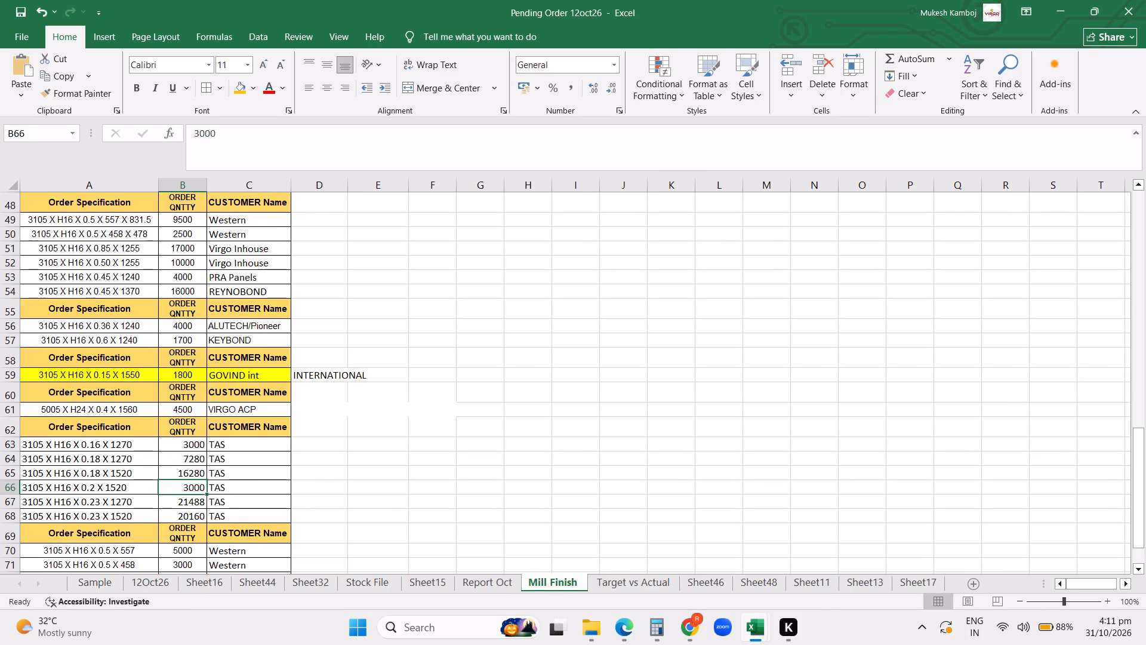
{"action": "left_click", "coordinate": [190, 508]}
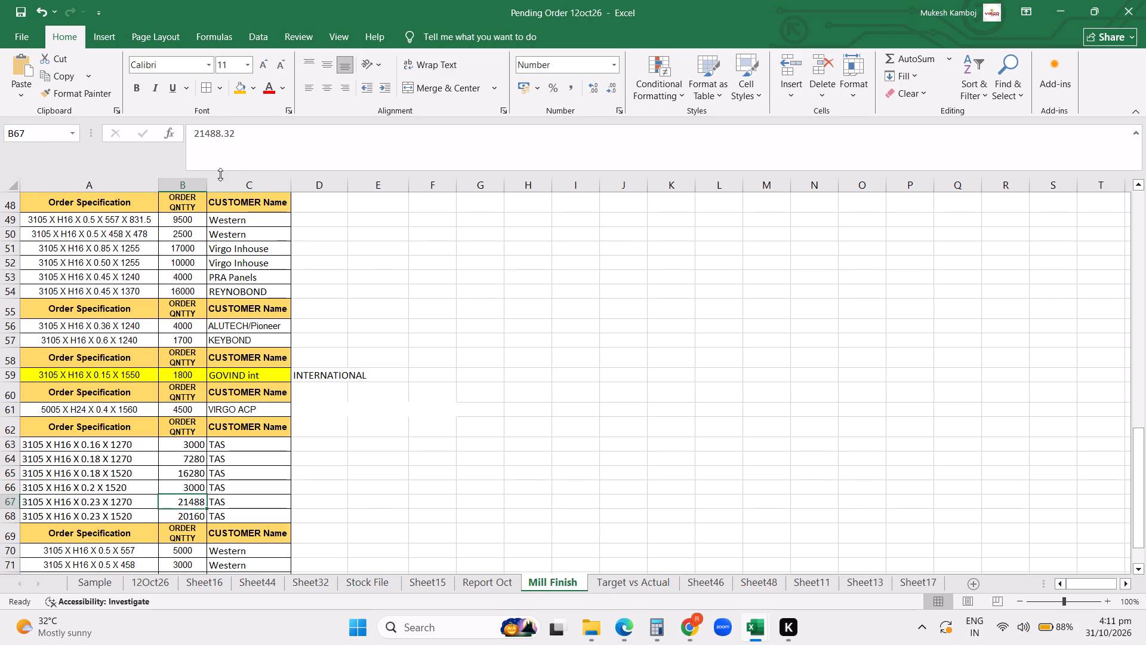
{"action": "left_click", "coordinate": [189, 134]}
{"action": "key", "text": "equal"}
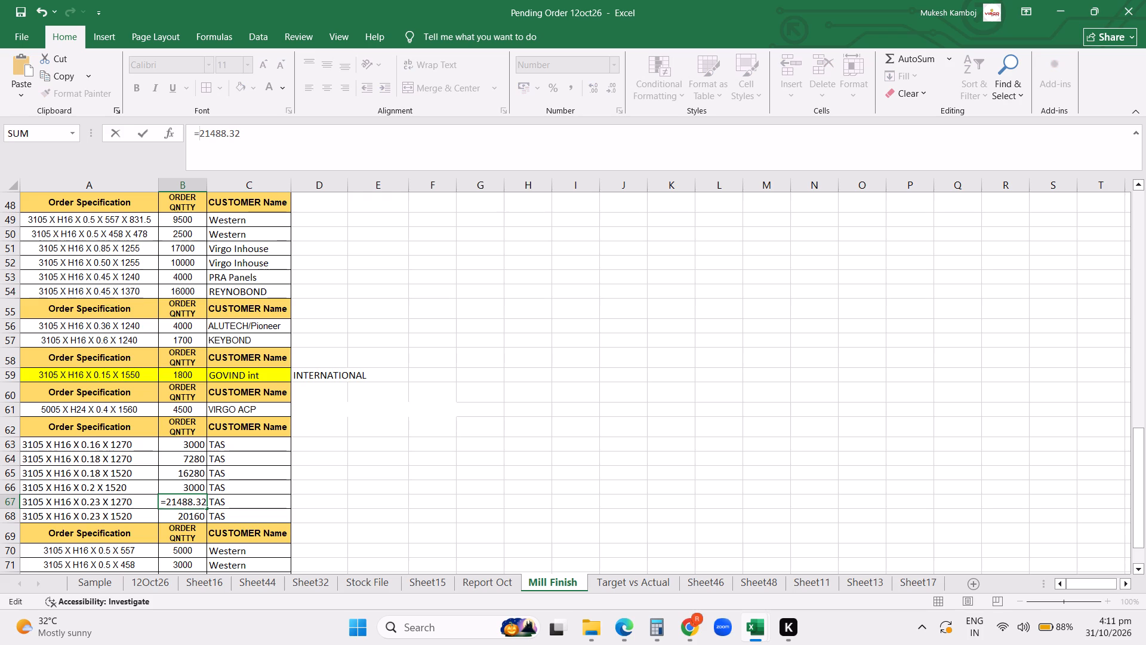
{"action": "key", "text": "Right"}
{"action": "key", "text": "Right"}
{"action": "key", "text": "Right"}
{"action": "key", "text": "Right"}
{"action": "key", "text": "Right"}
{"action": "key", "text": "Right"}
{"action": "key", "text": "Right"}
{"action": "key", "text": "Right"}
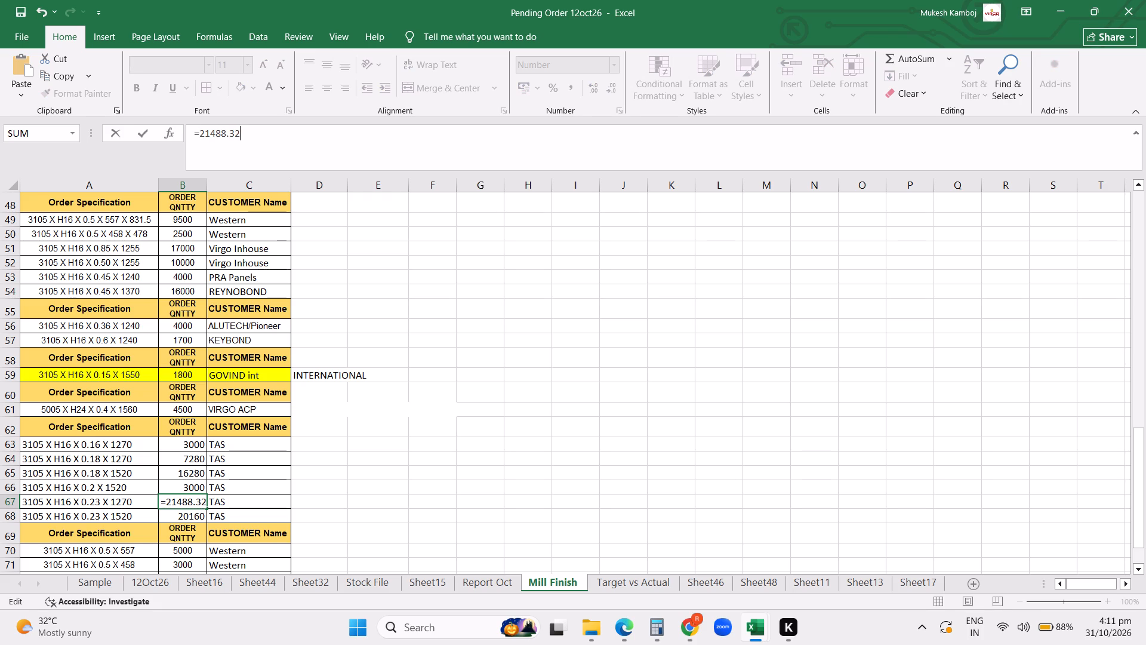
{"action": "type", "text": "+8000"}
{"action": "key", "text": "Return"}
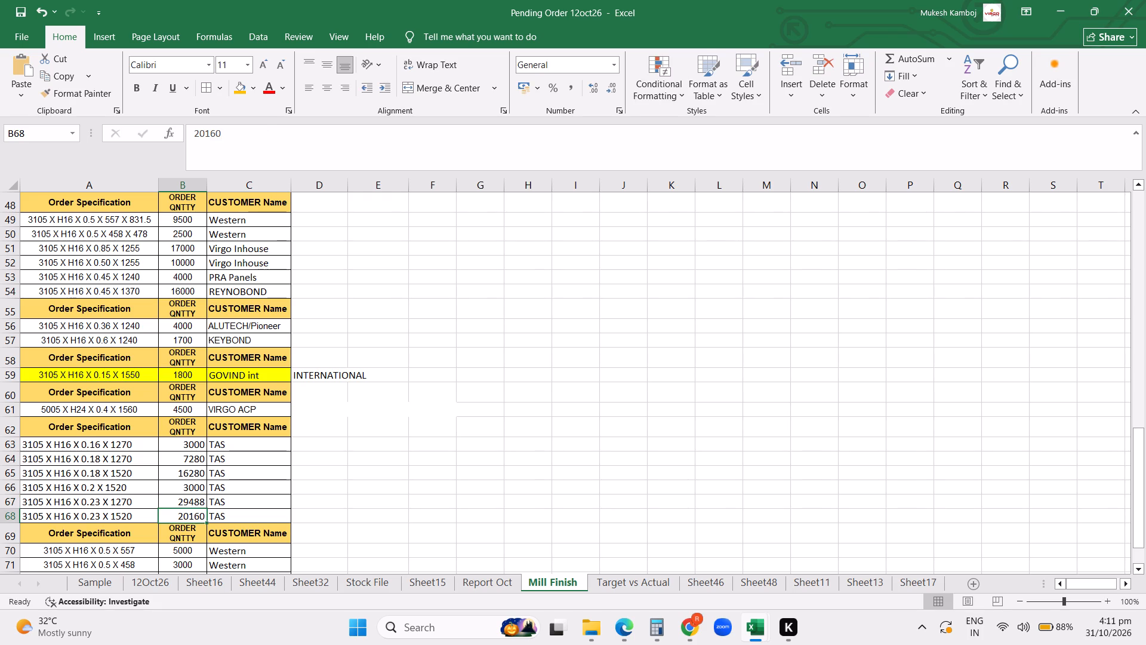
Remove the added 9000 from TAS's 3105 X H16 X 0.18 X 1520 order quantity, leaving the formula as =7280.
{"action": "left_click", "coordinate": [186, 476]}
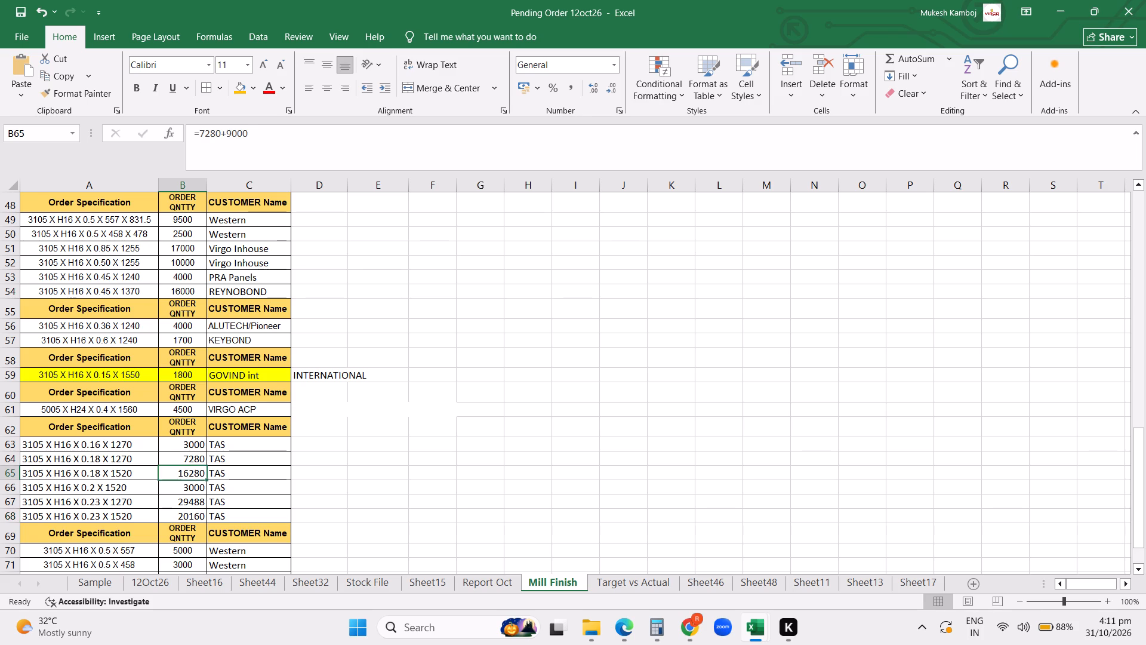
{"action": "left_click", "coordinate": [273, 131]}
{"action": "key", "text": "BackSpace"}
{"action": "key", "text": "BackSpace"}
{"action": "key", "text": "BackSpace"}
{"action": "key", "text": "BackSpace"}
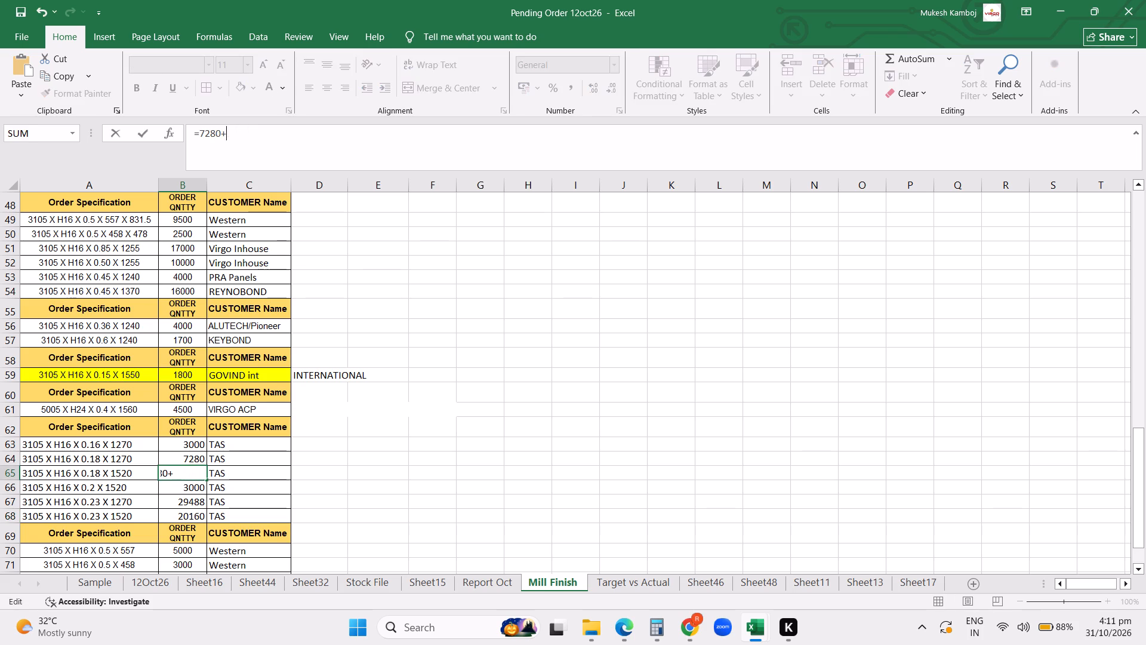
{"action": "key", "text": "BackSpace"}
{"action": "key", "text": "Return"}
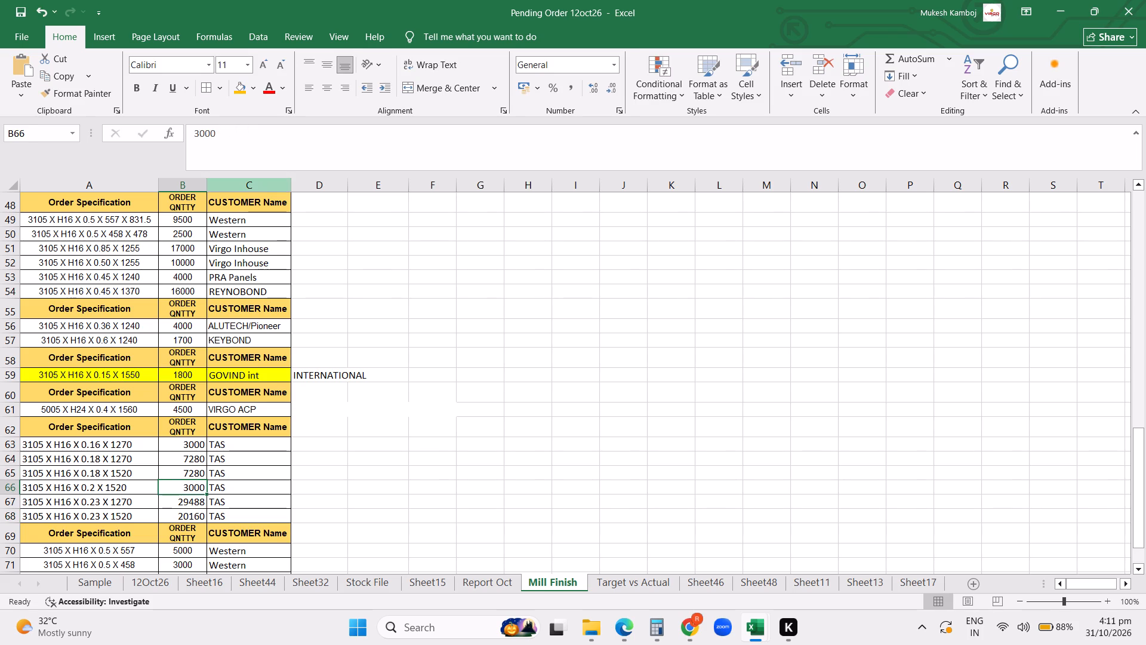
Set the order quantity of TAS's 3105 X H16 X 0.18 X 1270 row to =7280-9000.
{"action": "left_click", "coordinate": [187, 455]}
{"action": "left_click", "coordinate": [191, 132]}
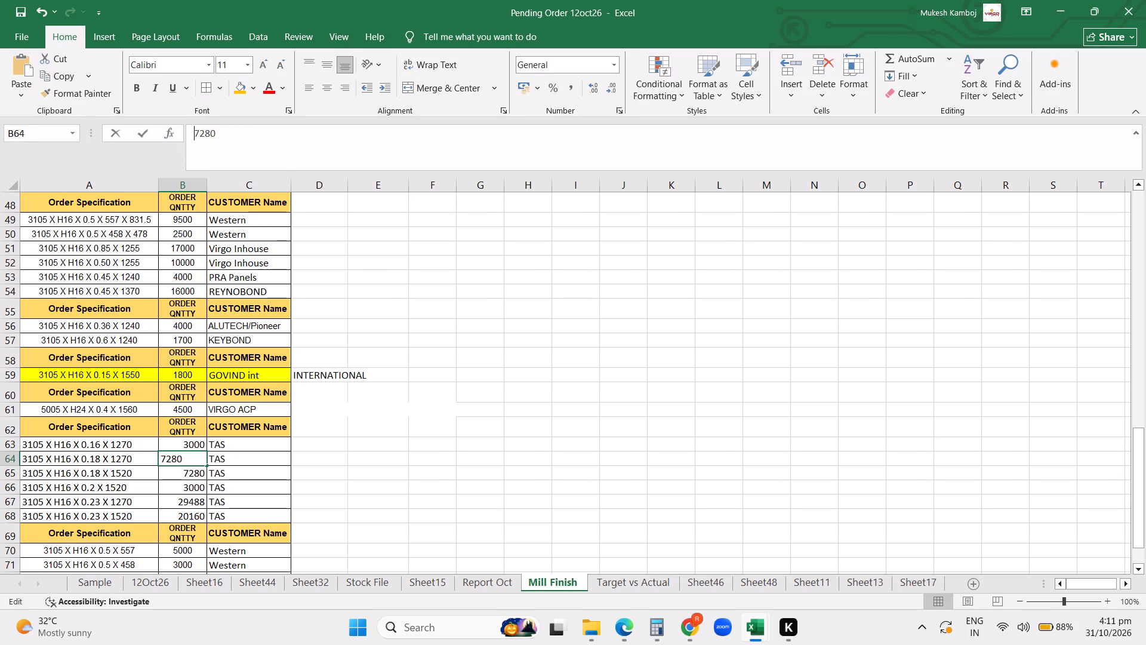
{"action": "key", "text": "equal"}
{"action": "key", "text": "Right"}
{"action": "key", "text": "Right"}
{"action": "key", "text": "Right"}
{"action": "key", "text": "Right"}
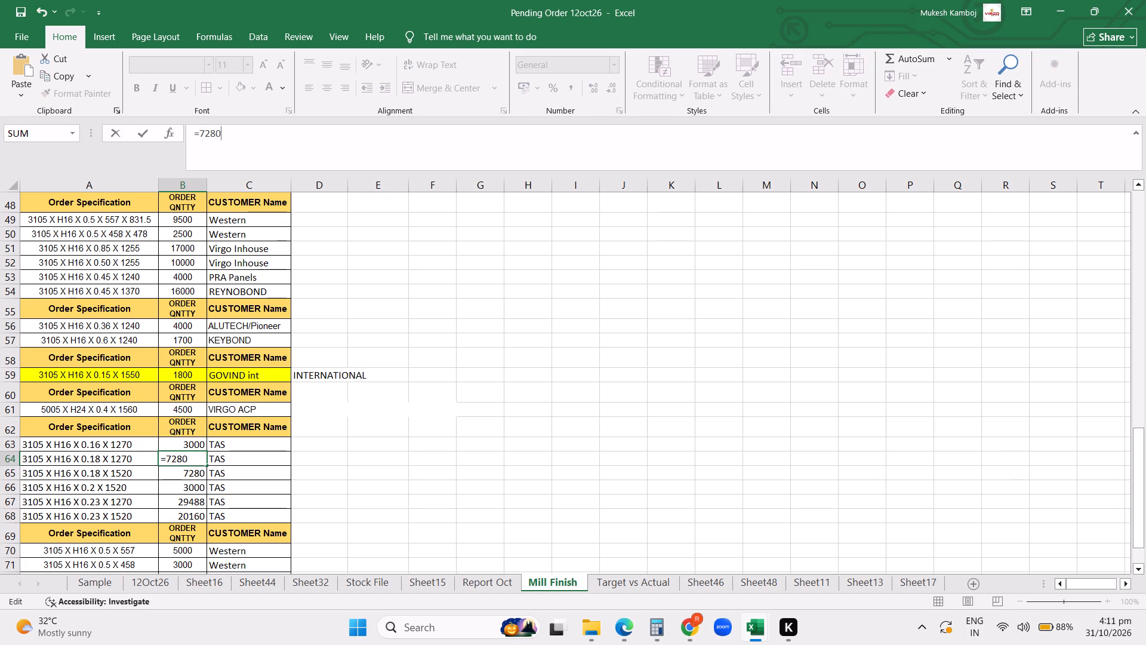
{"action": "key", "text": "minus"}
{"action": "type", "text": "9000"}
{"action": "key", "text": "Return"}
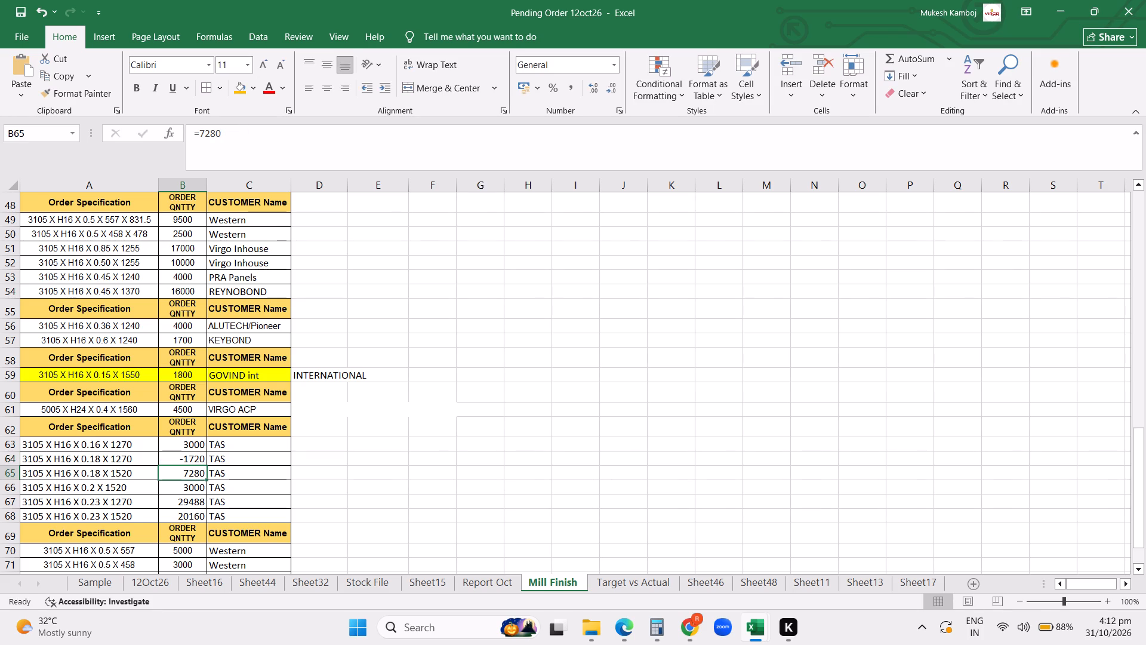
Correct the sign in TAS's 0.18 X 1270 order quantity so the formula reads =7280+9000.
{"action": "left_click", "coordinate": [174, 453]}
{"action": "left_click", "coordinate": [227, 135]}
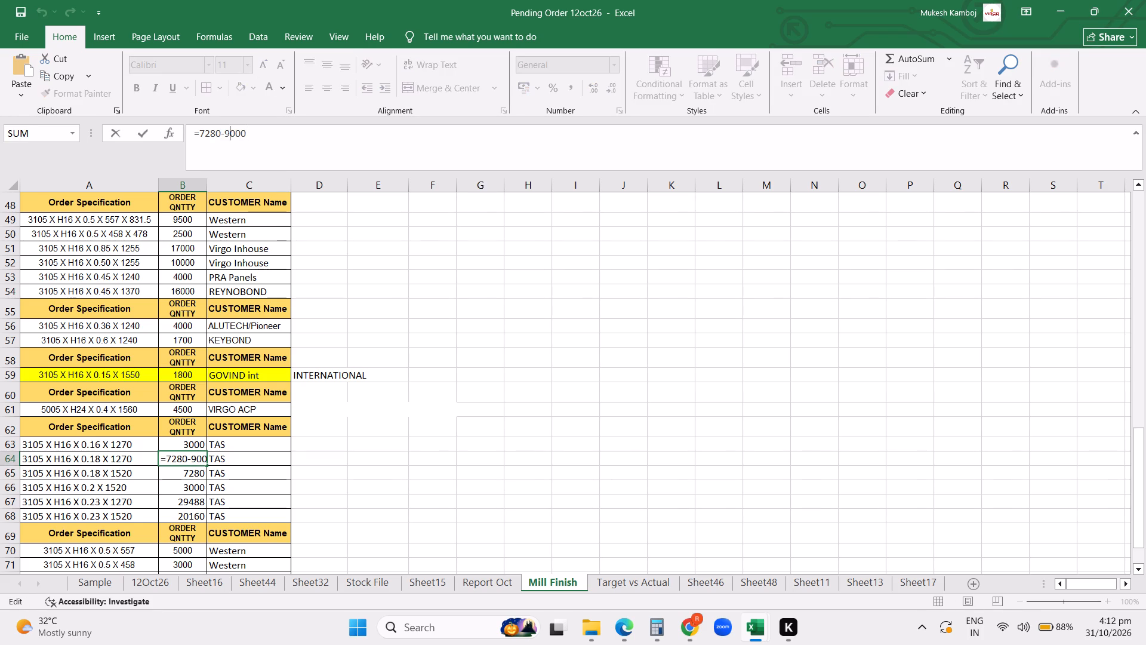
{"action": "key", "text": "Left"}
{"action": "key", "text": "BackSpace"}
{"action": "key", "text": "plus"}
{"action": "key", "text": "Return"}
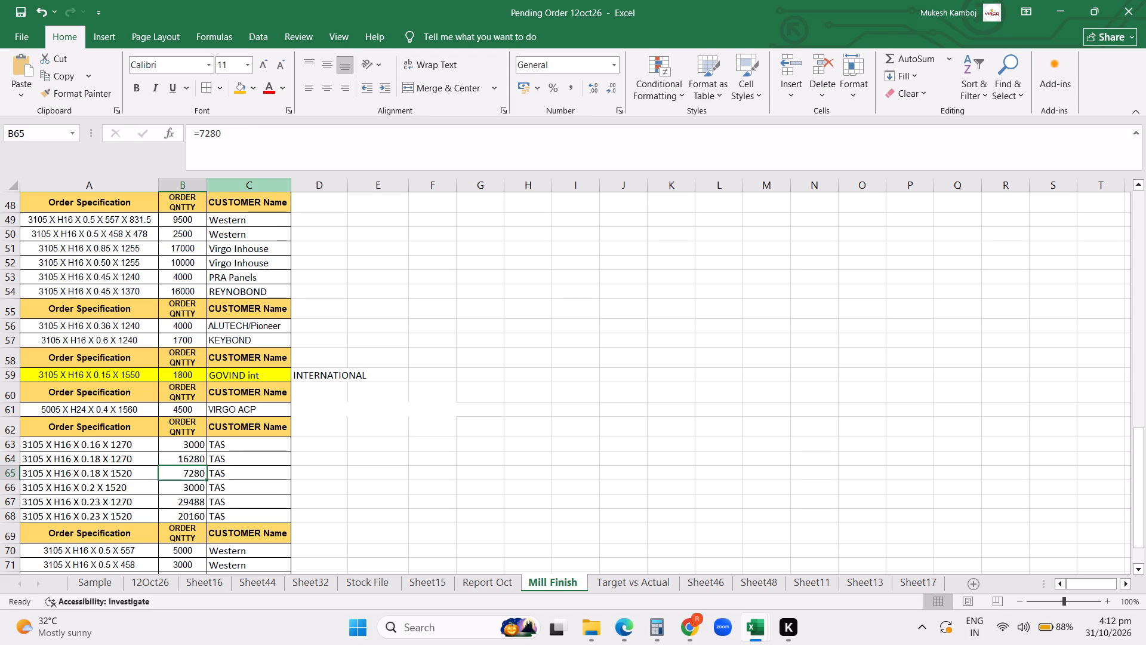
Fill the order quantity cells of TAS's 0.18 X 1270 and 0.23 X 1270 rows with yellow.
{"action": "left_click", "coordinate": [193, 508]}
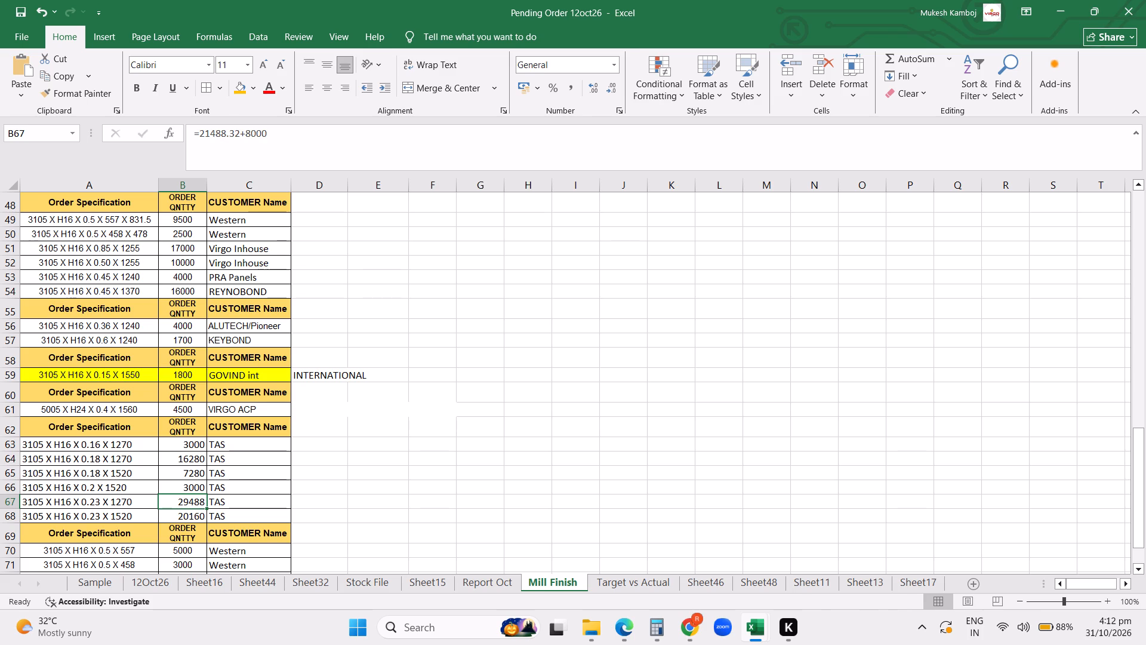
{"action": "left_click", "coordinate": [187, 462], "text": "ctrl"}
{"action": "left_click", "coordinate": [252, 86]}
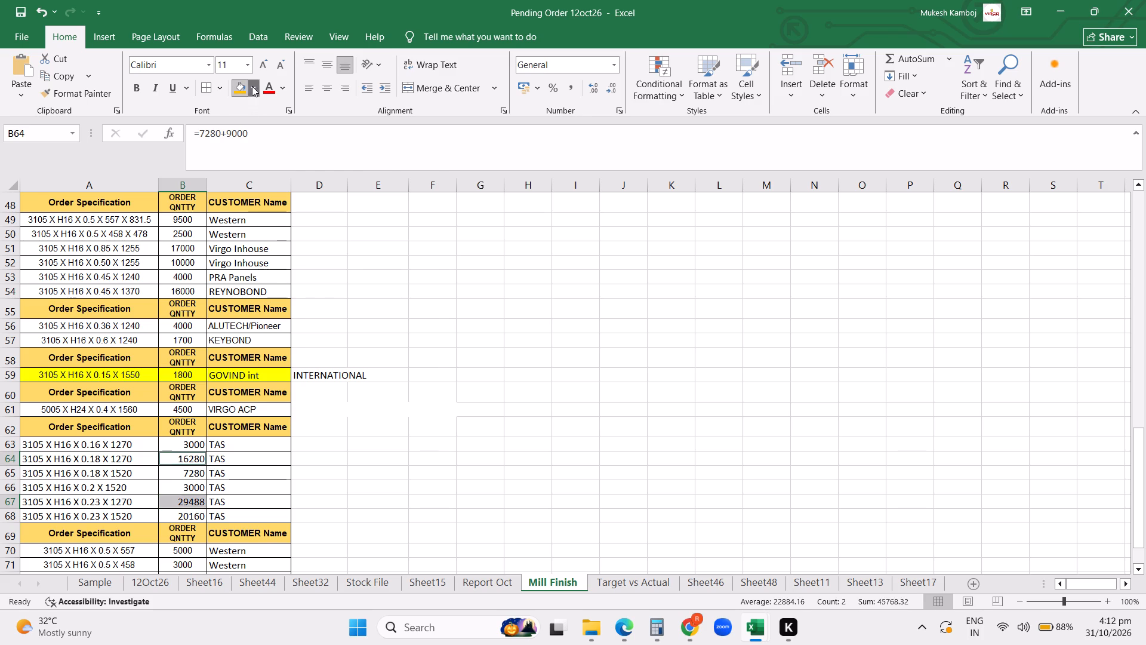
{"action": "left_click", "coordinate": [307, 310]}
{"action": "left_click", "coordinate": [372, 444]}
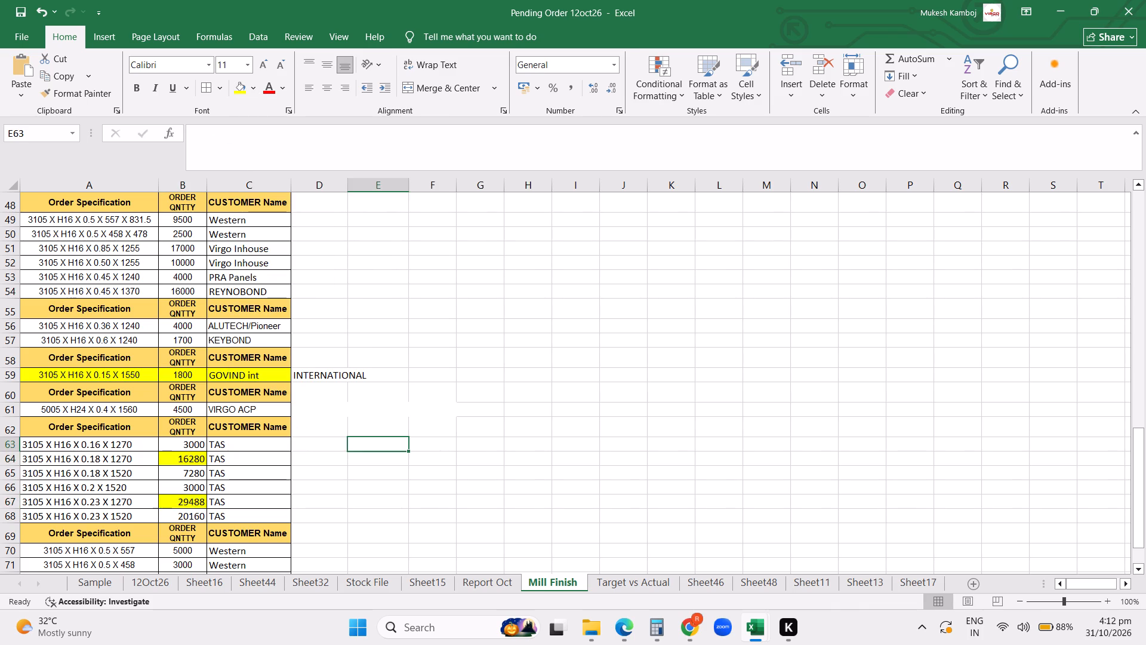
{"action": "left_click", "coordinate": [195, 520]}
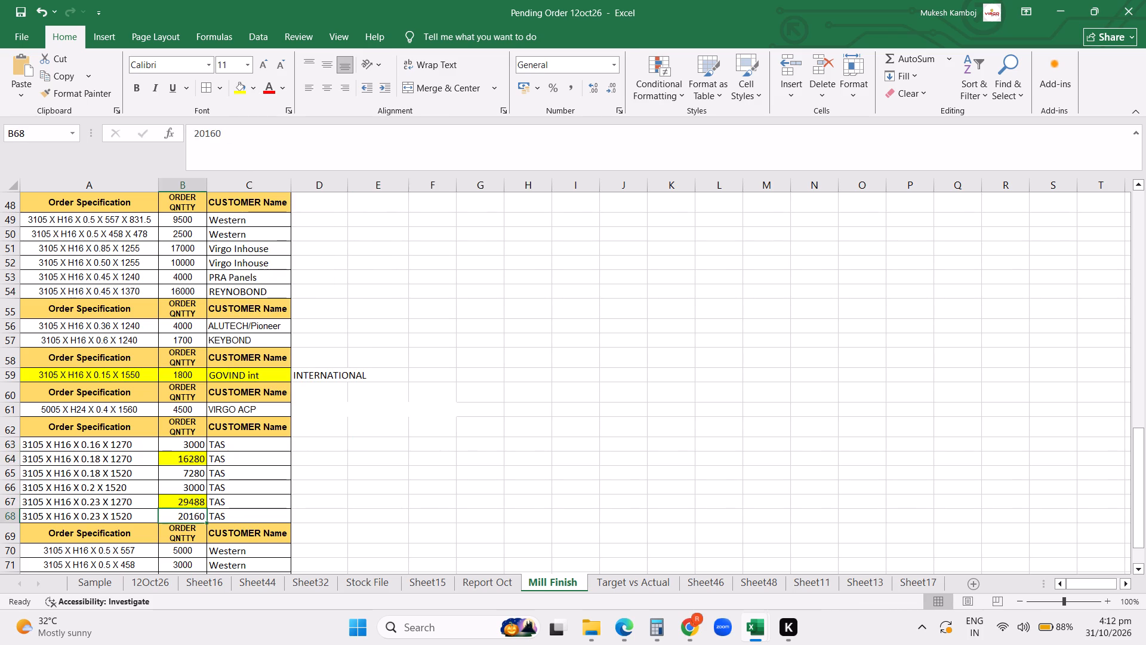
{"action": "left_click", "coordinate": [191, 138]}
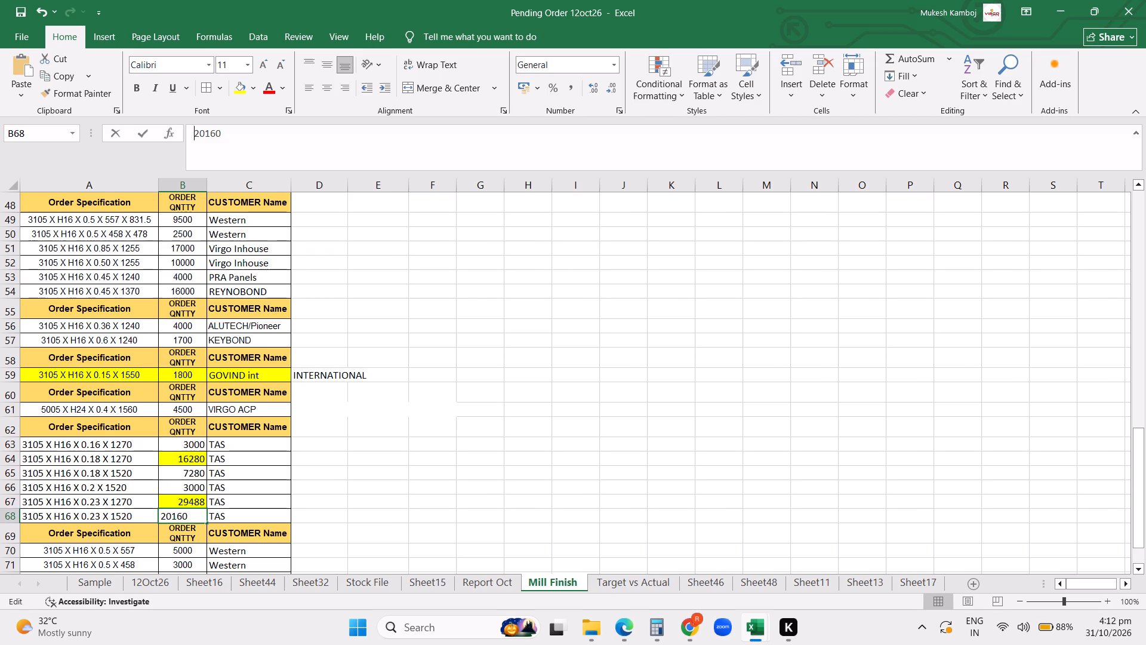
{"action": "key", "text": "equal"}
{"action": "key", "text": "Right"}
{"action": "key", "text": "Right"}
{"action": "key", "text": "Right"}
{"action": "key", "text": "Right"}
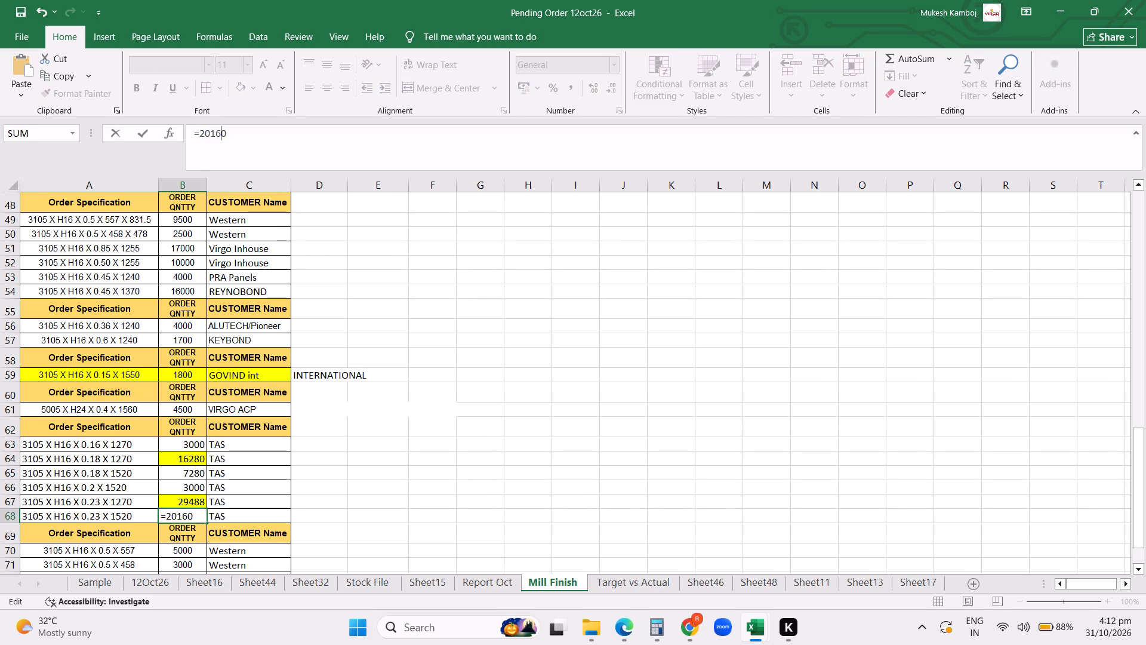
{"action": "key", "text": "Right"}
{"action": "key", "text": "Right"}
{"action": "key", "text": "minus"}
{"action": "key", "text": "1"}
{"action": "type", "text": "4000"}
{"action": "key", "text": "Return"}
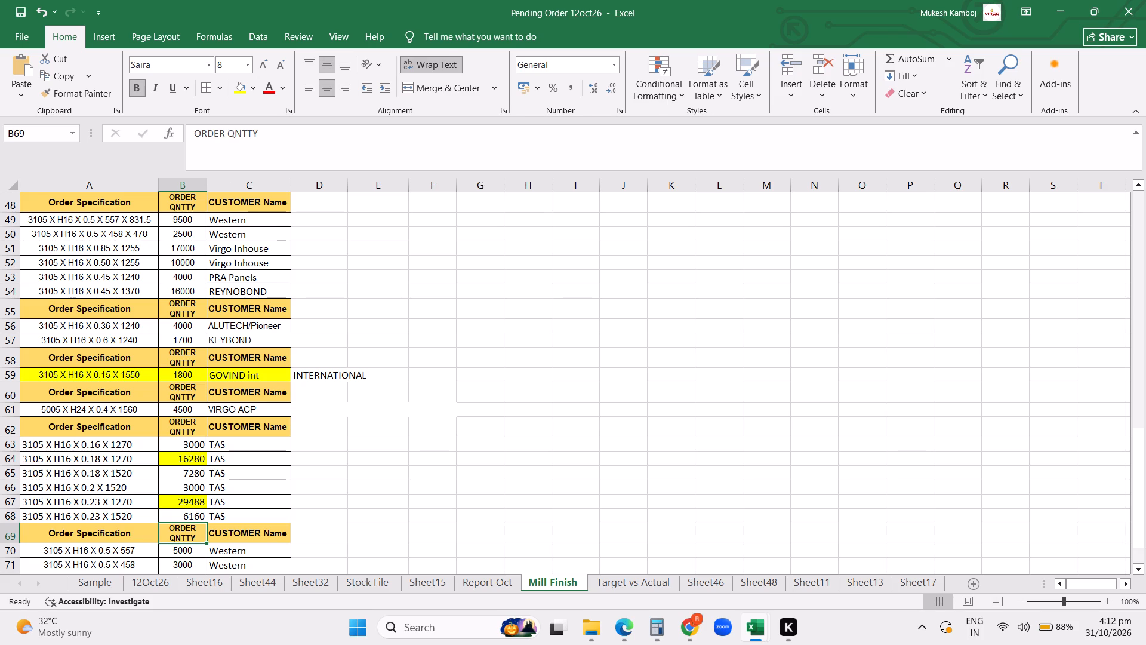
Fill the order quantity cell of TAS's 0.23 X 1520 row with yellow.
{"action": "left_click", "coordinate": [269, 434]}
{"action": "left_click", "coordinate": [186, 520]}
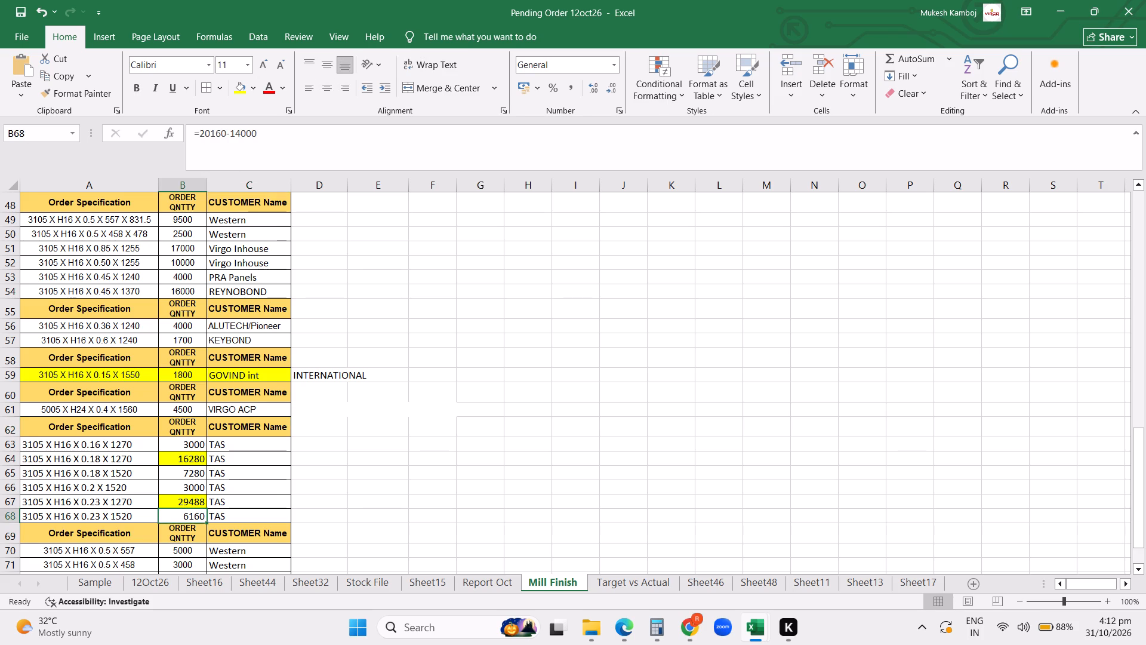
{"action": "left_click", "coordinate": [241, 93]}
{"action": "left_click_drag", "start_coordinate": [241, 93], "coordinate": [324, 241]}
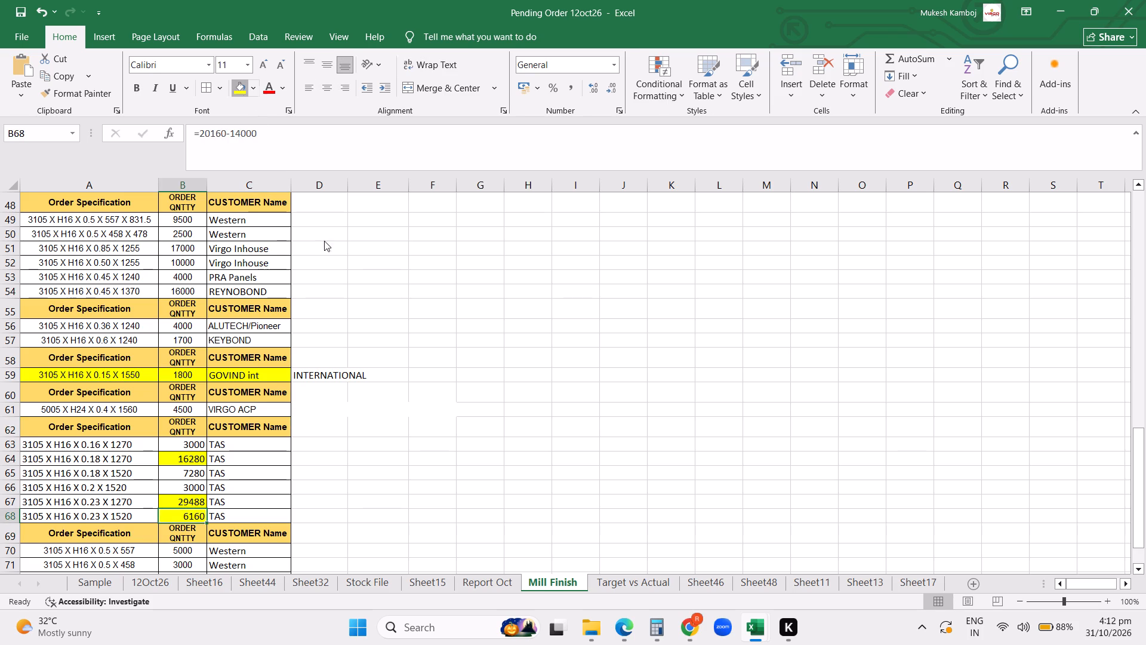
{"action": "left_click_drag", "start_coordinate": [324, 241], "coordinate": [420, 454]}
{"action": "left_click", "coordinate": [420, 454]}
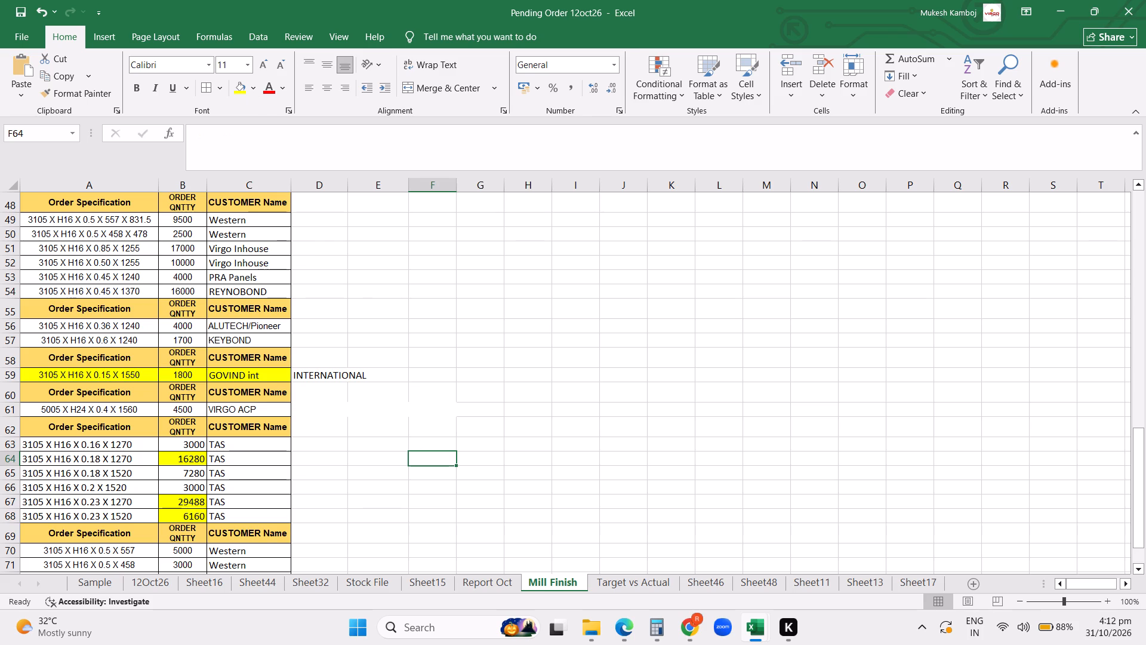
Fill the TAS customer name cells of the 0.18 X 1270, 0.23 X 1270 and 0.23 X 1520 rows with yellow.
{"action": "left_click", "coordinate": [224, 463]}
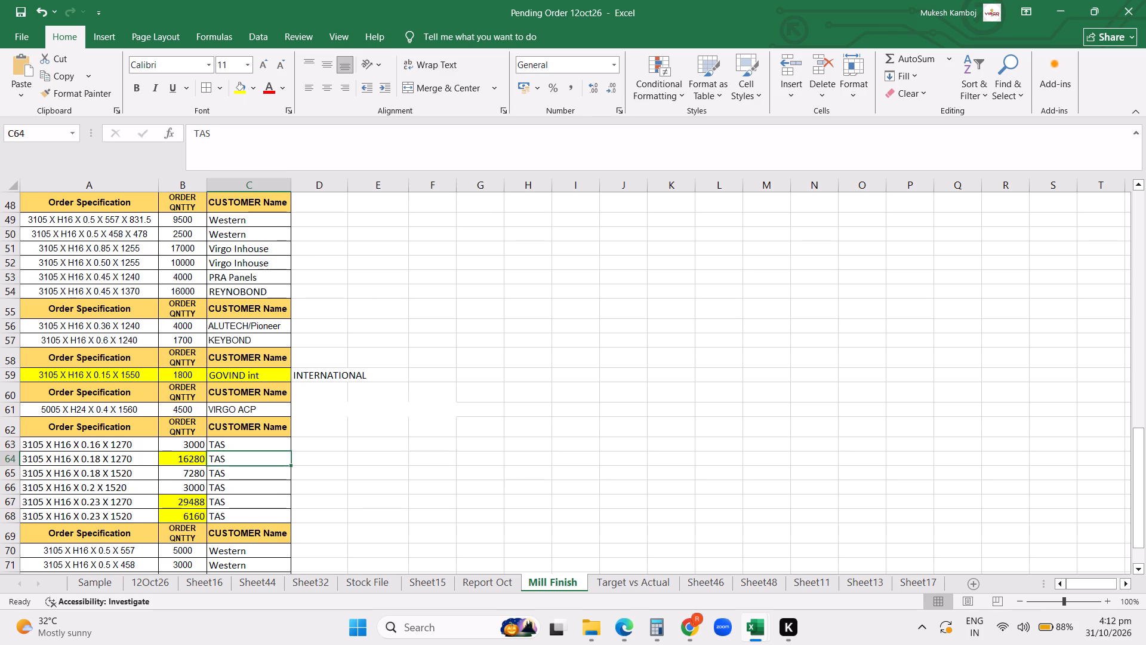
{"action": "left_click", "coordinate": [238, 85]}
{"action": "left_click_drag", "start_coordinate": [220, 497], "coordinate": [219, 510]}
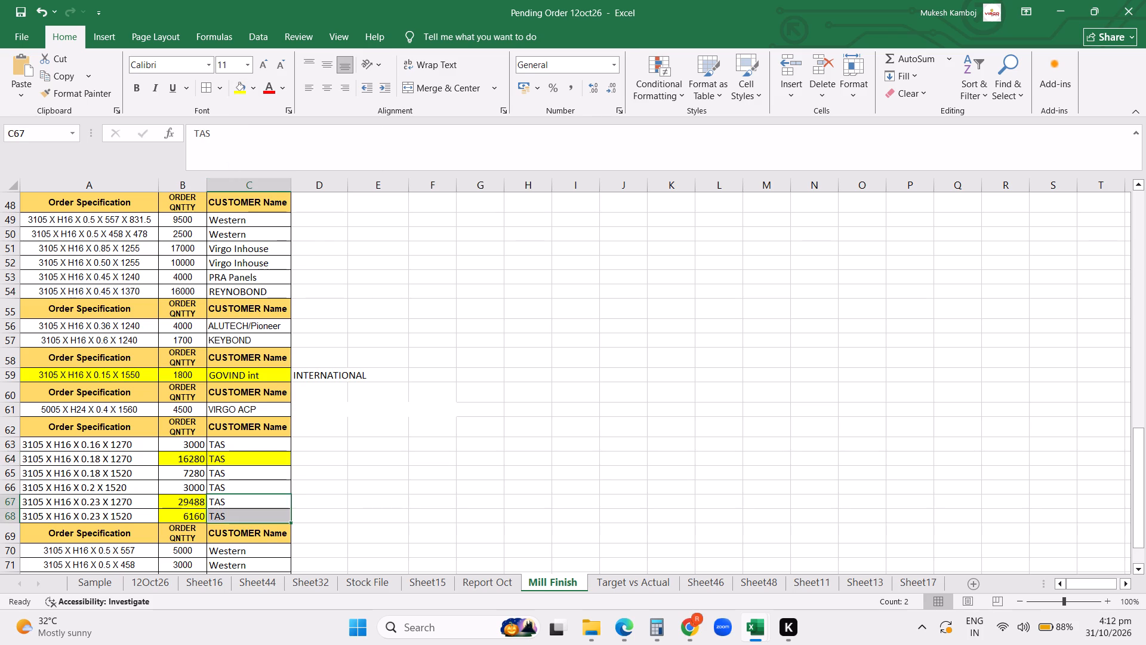
{"action": "left_click_drag", "start_coordinate": [219, 510], "coordinate": [219, 511]}
{"action": "left_click", "coordinate": [241, 90]}
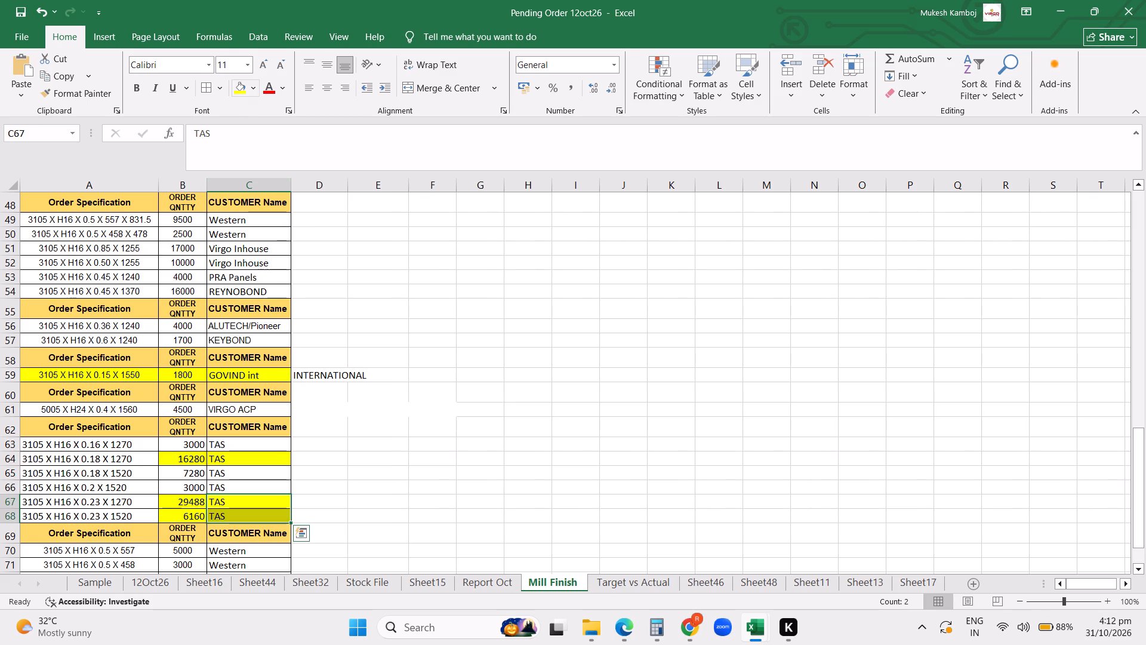
{"action": "left_click", "coordinate": [406, 412]}
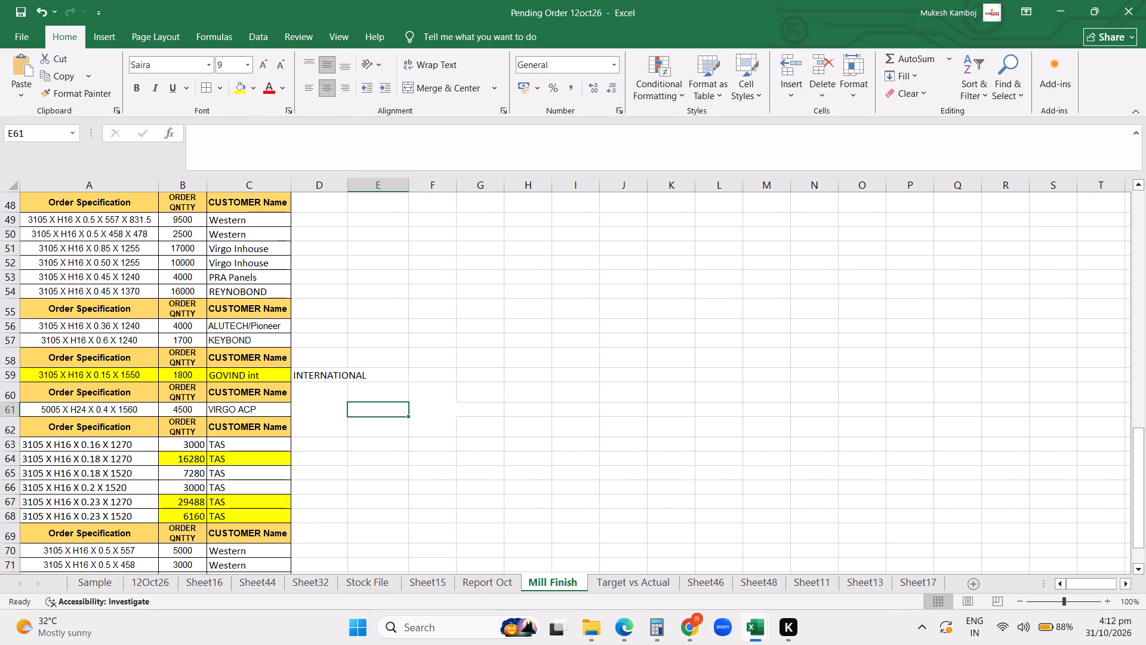
Widen column D to fit the word INTERNATIONAL and select that cell beside GOVIND int.
{"action": "left_click_drag", "start_coordinate": [348, 184], "coordinate": [371, 186]}
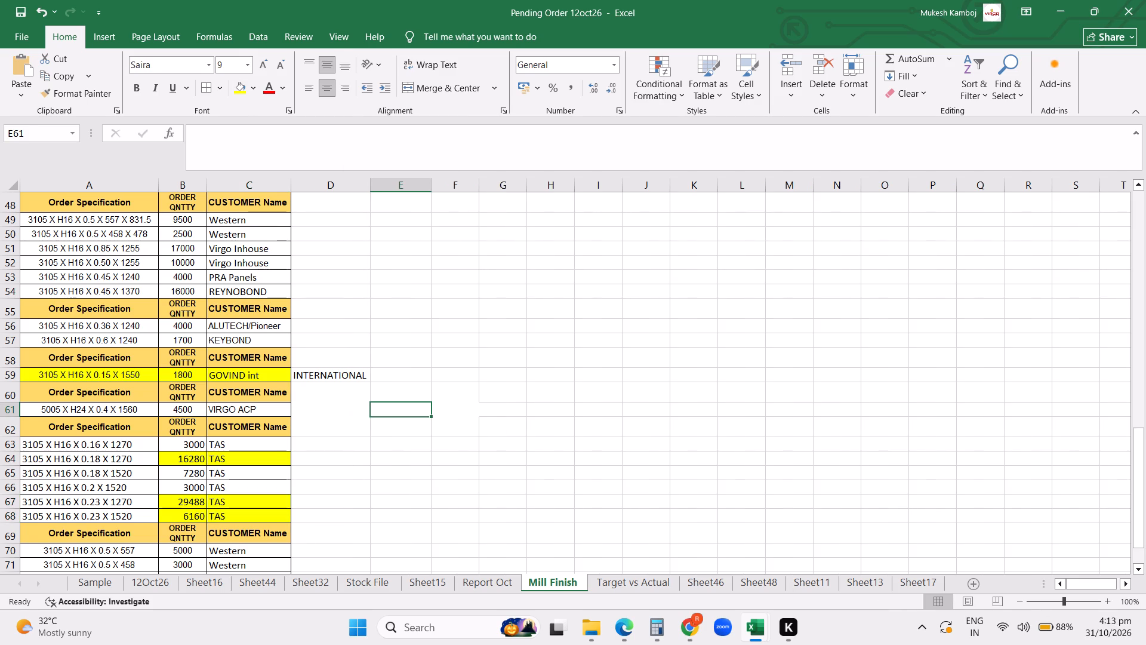
{"action": "left_click", "coordinate": [318, 376]}
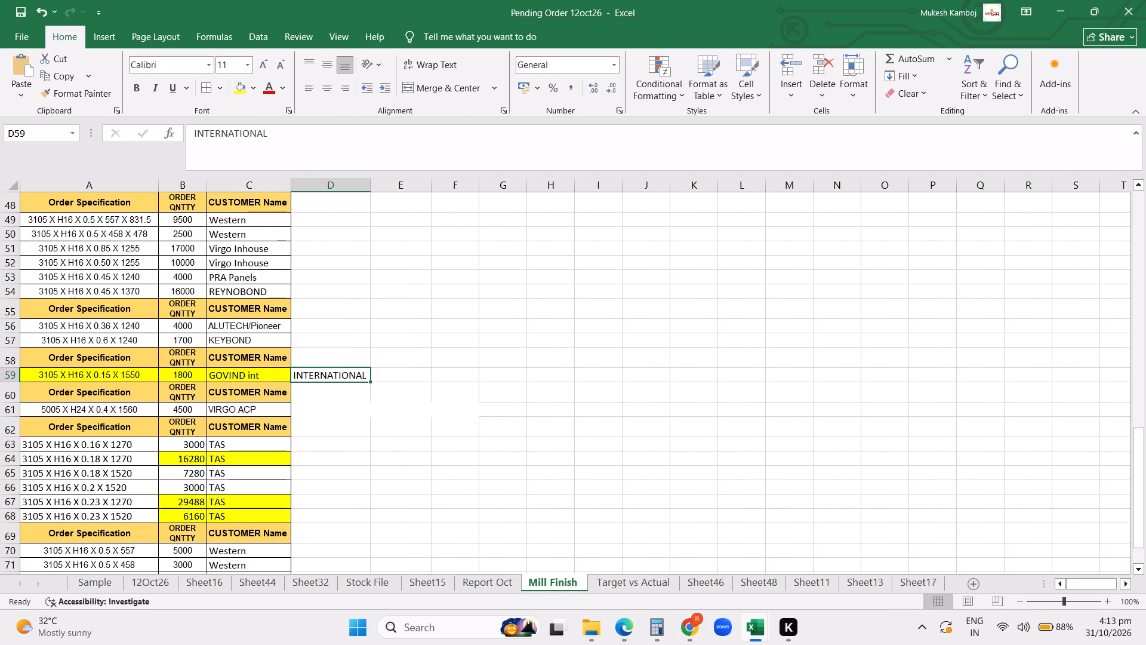
Delete the word INTERNATIONAL from the cell beside GOVIND int.
{"action": "key", "text": "Delete"}
{"action": "left_click", "coordinate": [361, 441]}
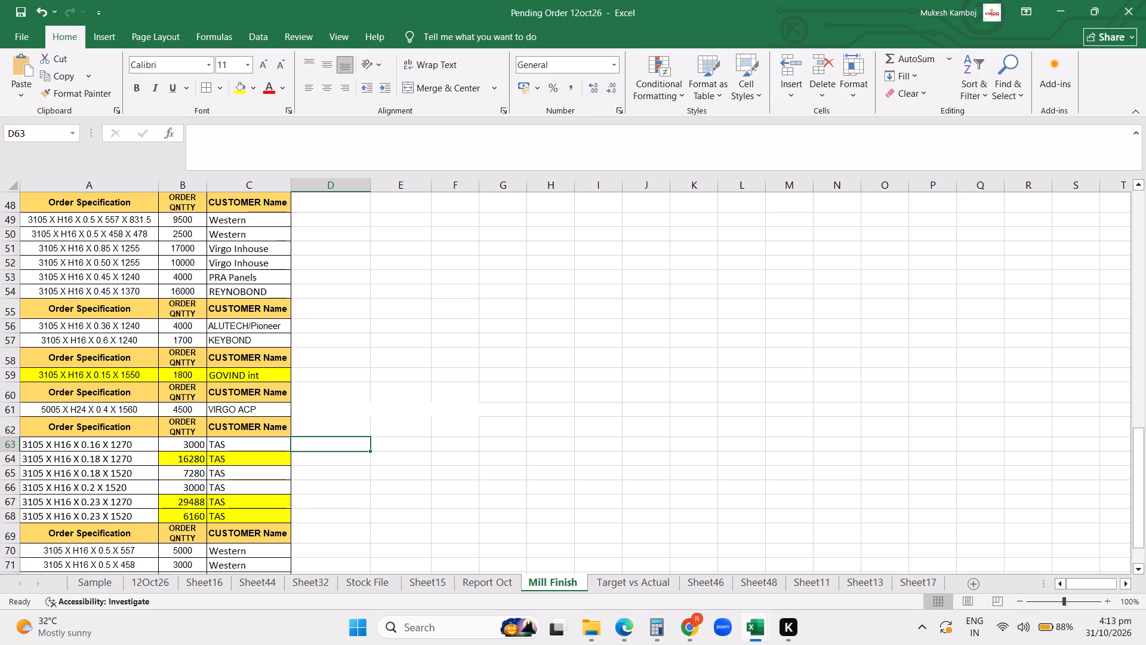
{"action": "left_click", "coordinate": [309, 462]}
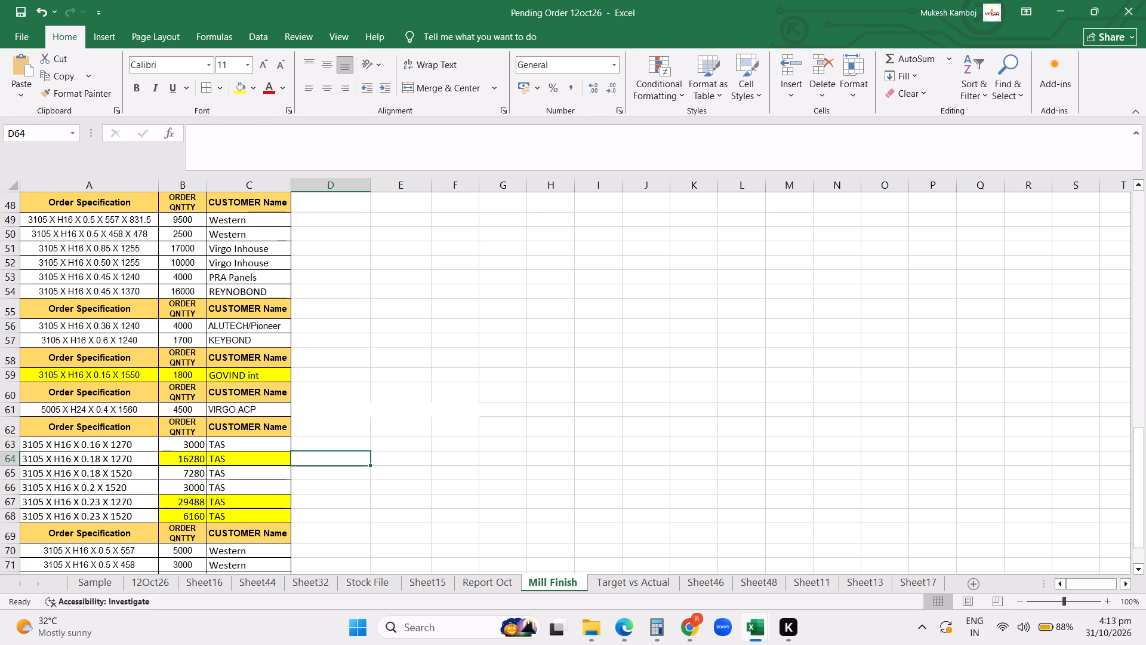
Fill the specification cells of TAS's 0.18 X 1270, 0.23 X 1270 and 0.23 X 1520 rows with yellow.
{"action": "left_click", "coordinate": [100, 461]}
{"action": "left_click", "coordinate": [238, 93]}
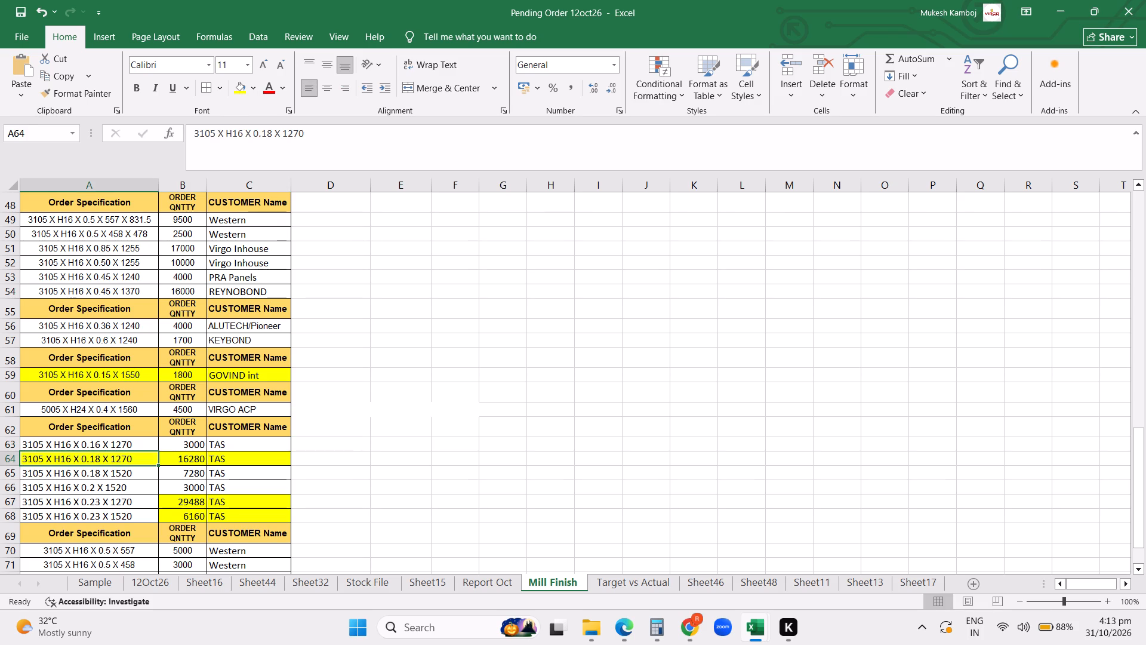
{"action": "left_click", "coordinate": [76, 503]}
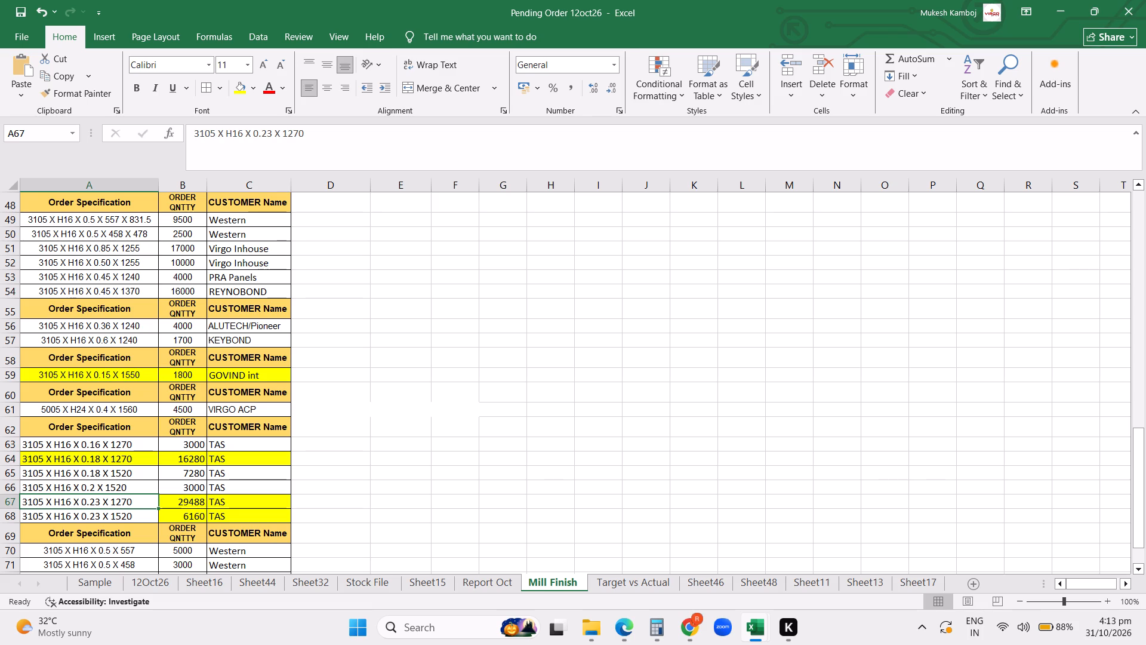
{"action": "left_click_drag", "start_coordinate": [93, 500], "coordinate": [91, 514]}
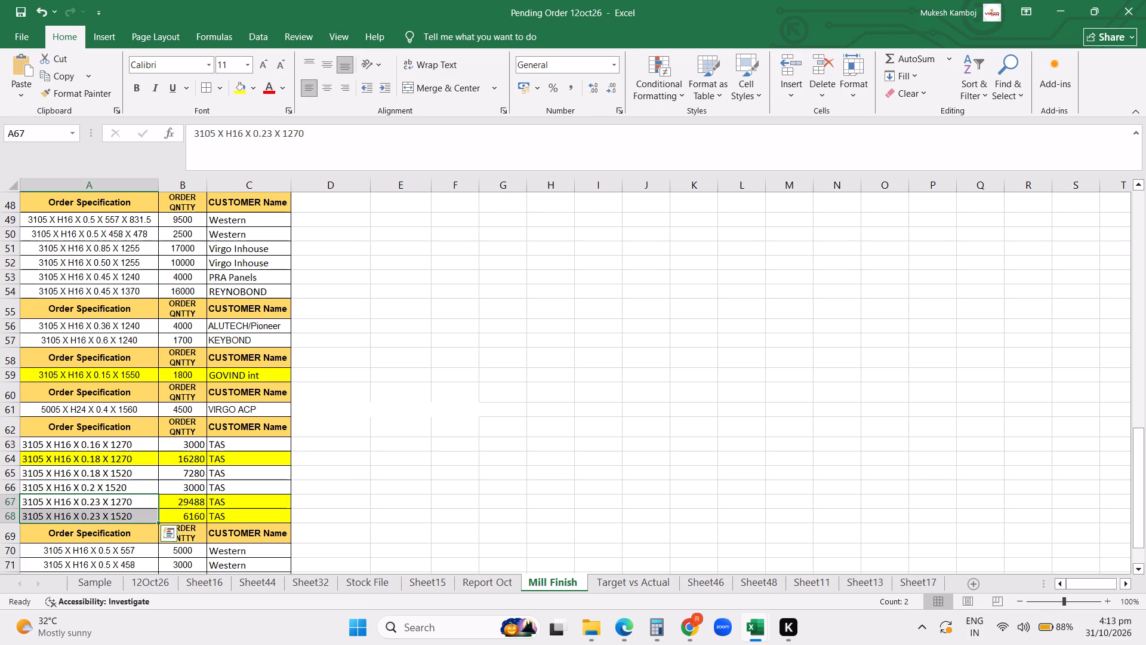
{"action": "left_click", "coordinate": [242, 90]}
{"action": "left_click", "coordinate": [446, 395]}
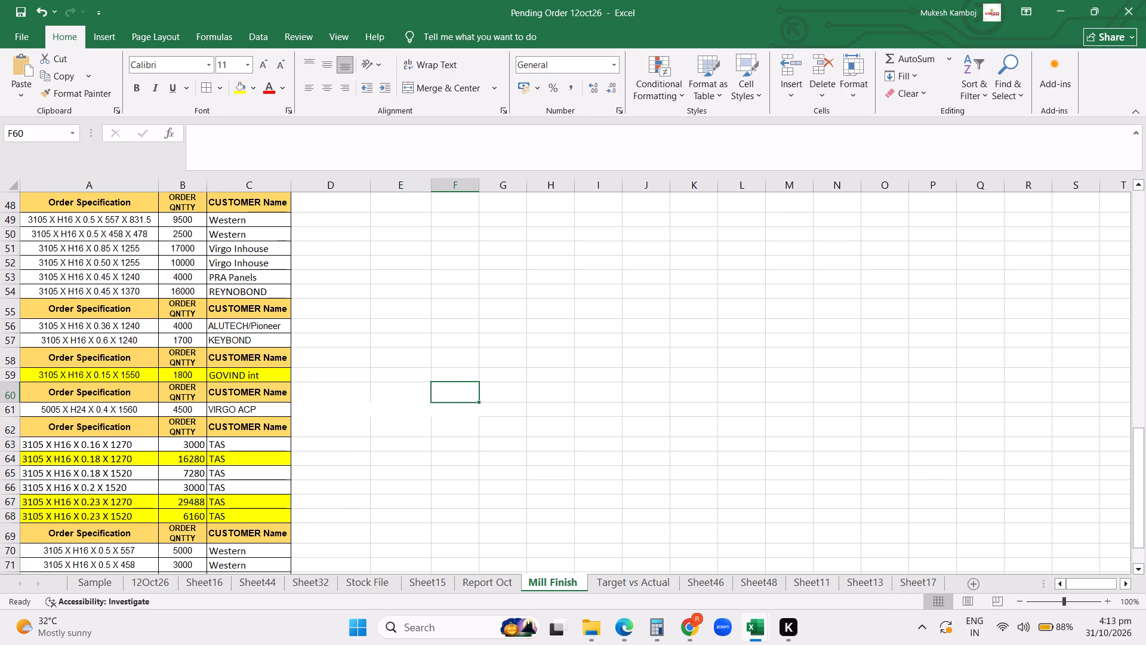
Narrow the Order Specification column A to a width of about 24.33.
{"action": "left_click", "coordinate": [160, 182]}
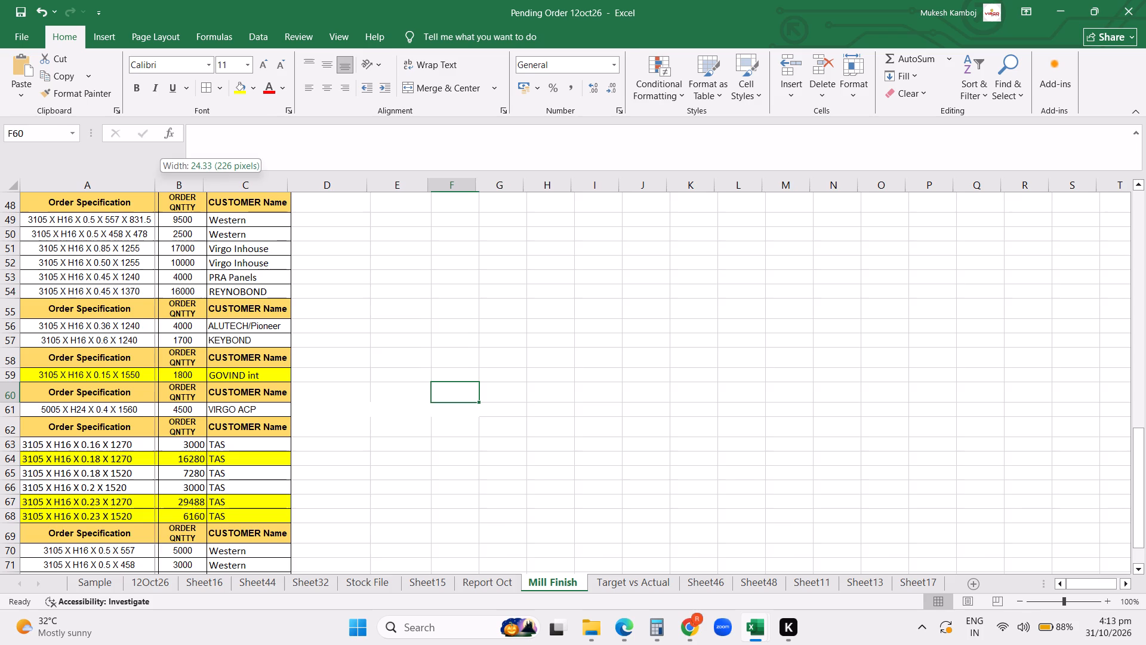
{"action": "left_click", "coordinate": [331, 414]}
{"action": "left_click", "coordinate": [404, 490]}
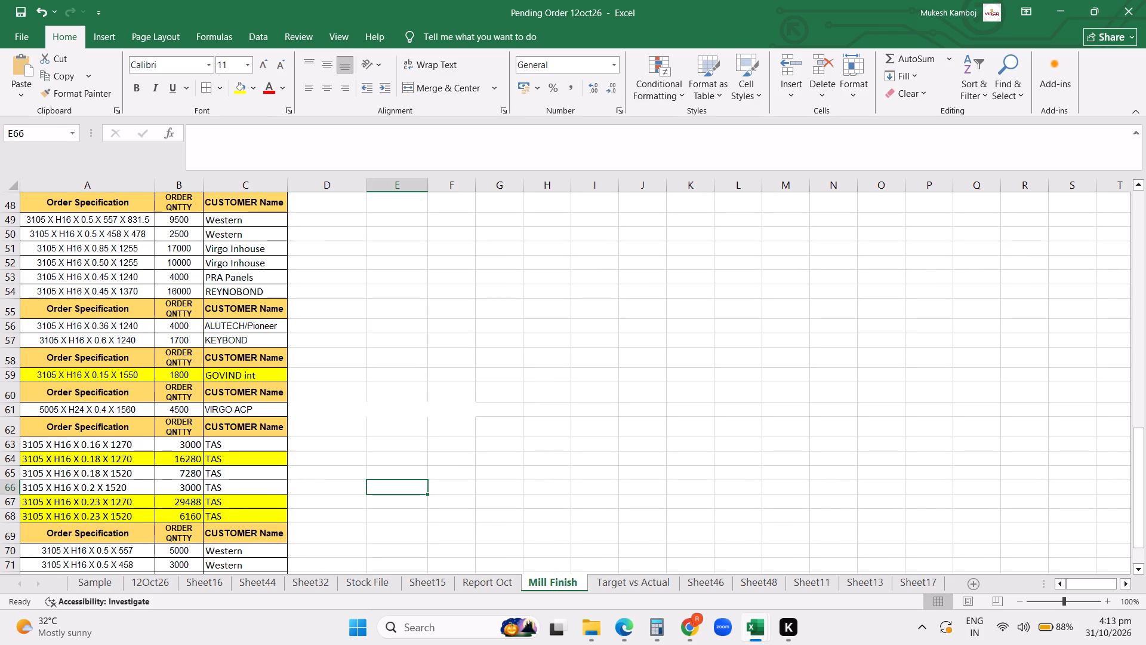
Select the whole TAS block, from its Order Specification header row through the 3105 X H16 X 0.23 X 1520 row.
{"action": "left_click_drag", "start_coordinate": [131, 429], "coordinate": [242, 477]}
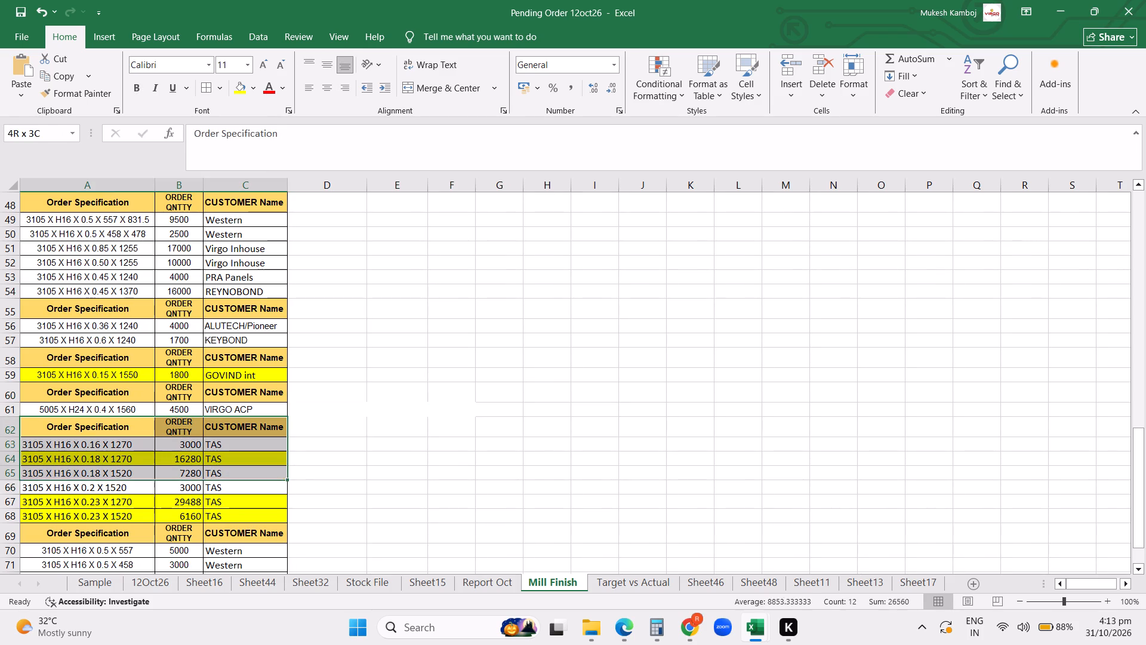
{"action": "left_click_drag", "start_coordinate": [242, 477], "coordinate": [224, 511]}
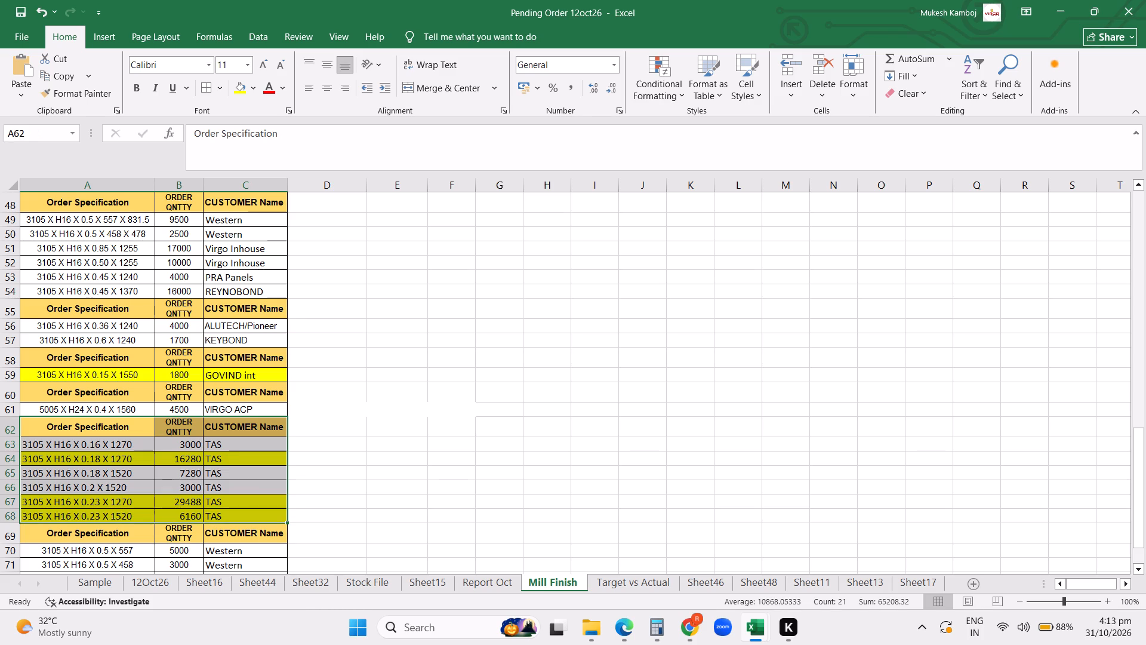
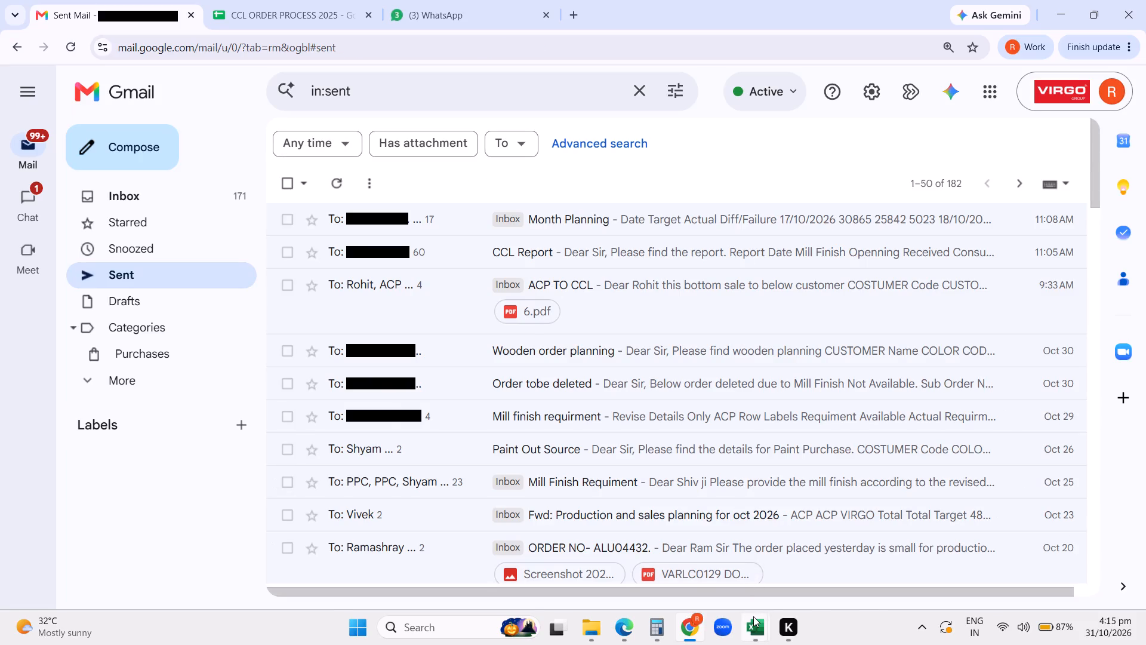
Switch to the Pending Order 12oct26 workbook in Excel and clear the CUSTOMER Name filter on the 12Oct26 sheet.
{"action": "left_click", "coordinate": [916, 570]}
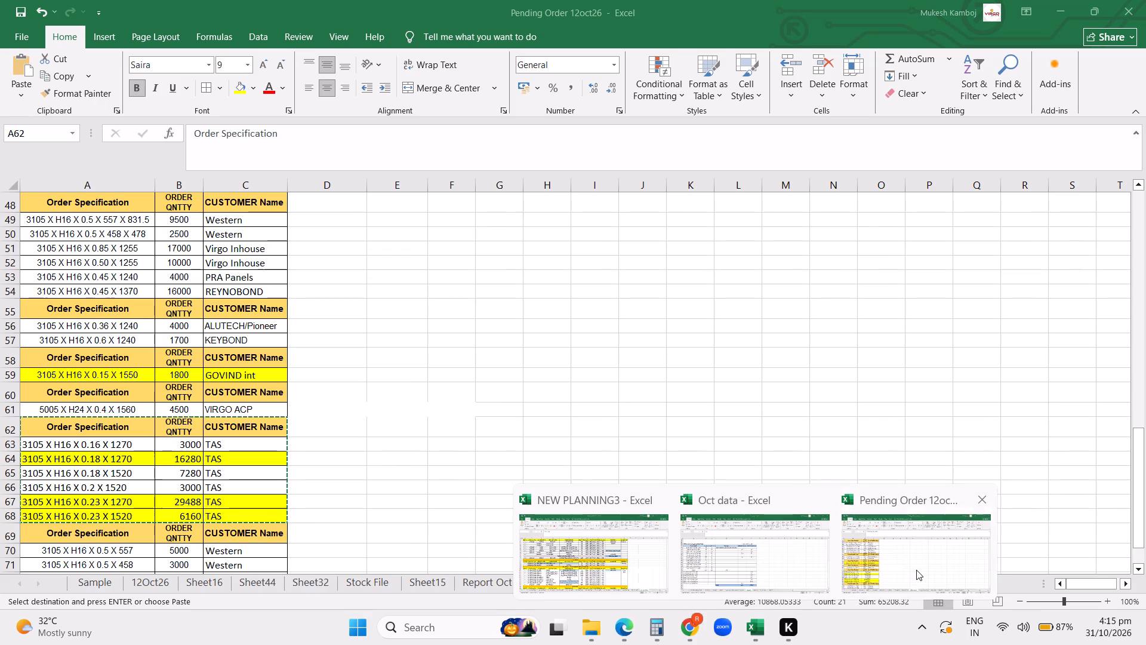
{"action": "left_click", "coordinate": [169, 578]}
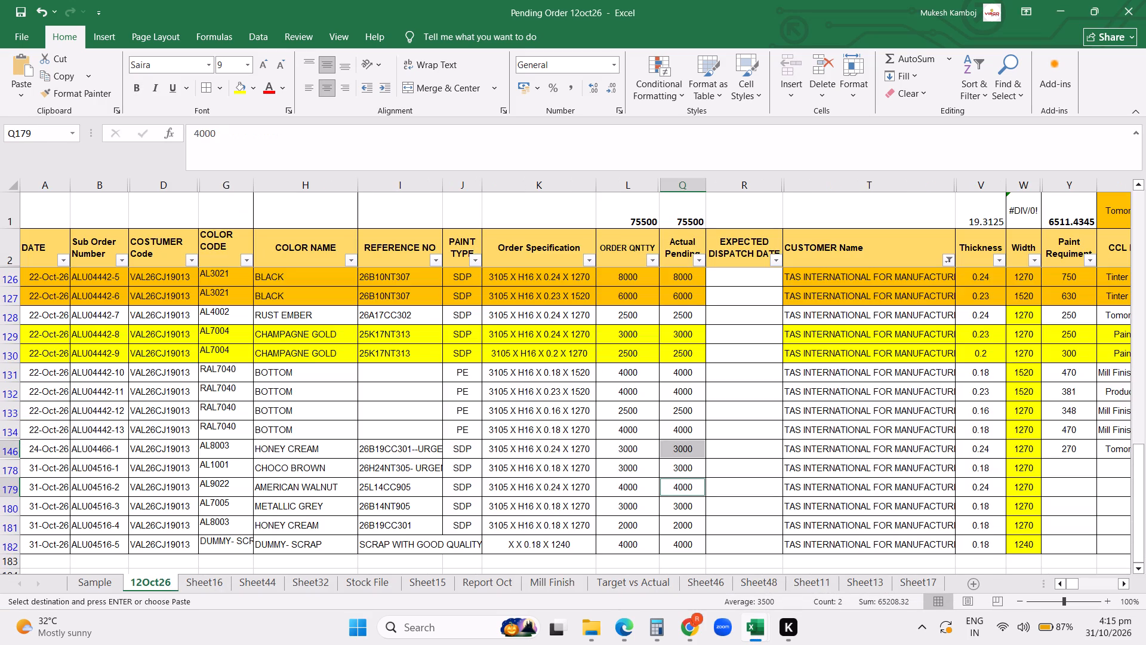
{"action": "left_click", "coordinate": [309, 293]}
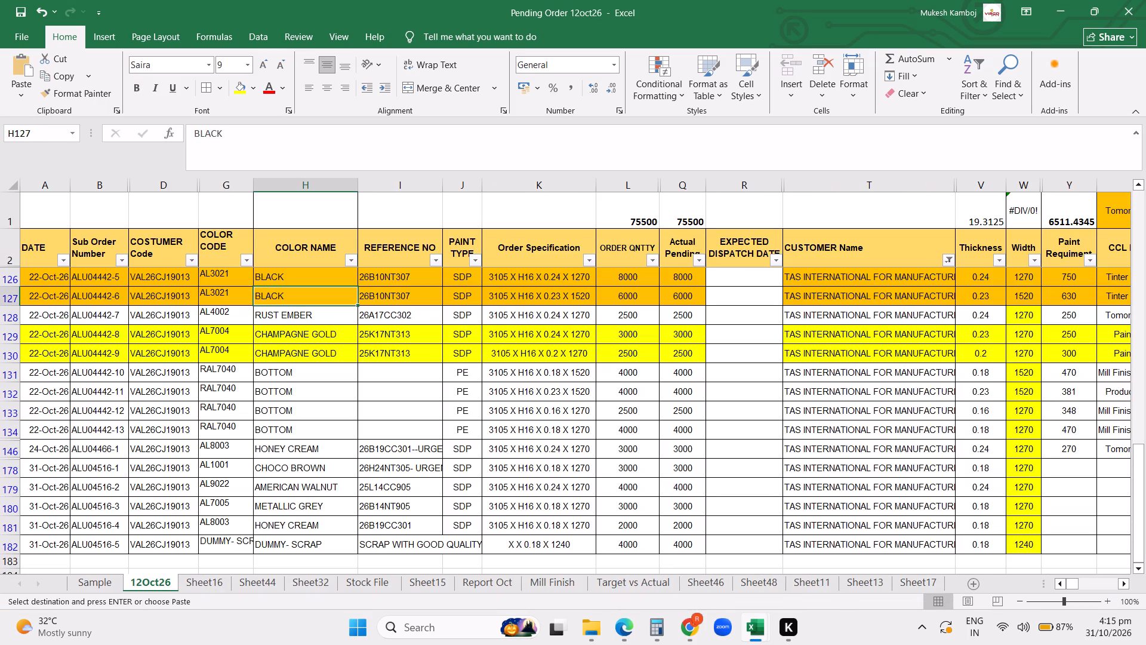
{"action": "left_click", "coordinate": [947, 260]}
{"action": "left_click", "coordinate": [824, 346]}
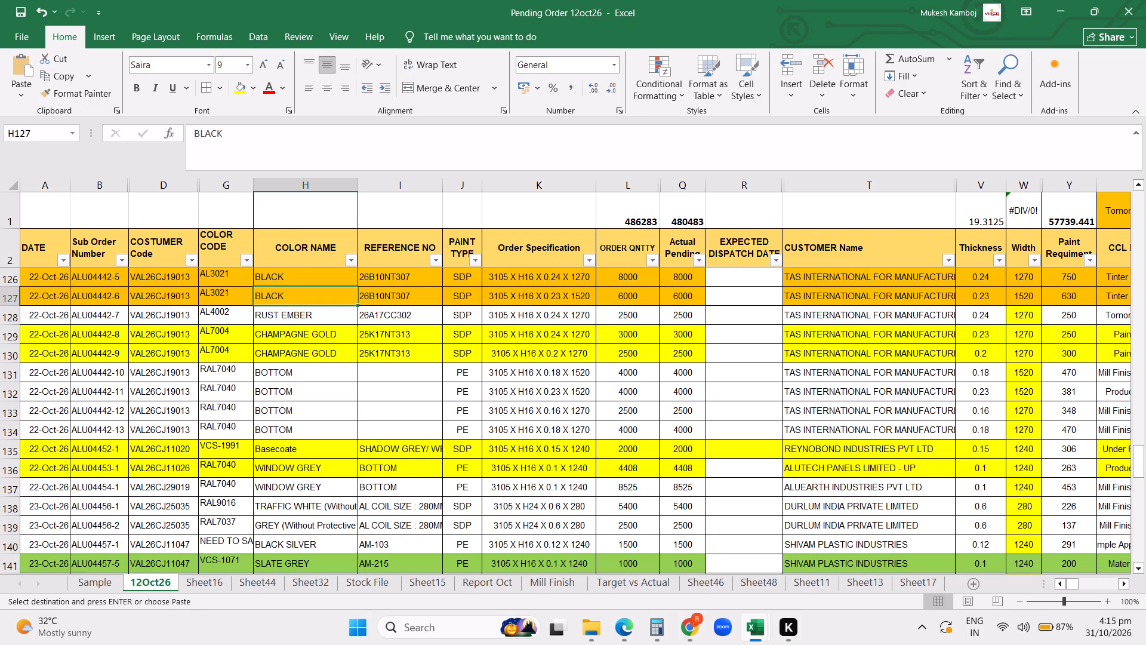
Filter the REFERENCE NO column of the 12Oct26 sheet by the search text 101.
{"action": "left_click", "coordinate": [435, 264]}
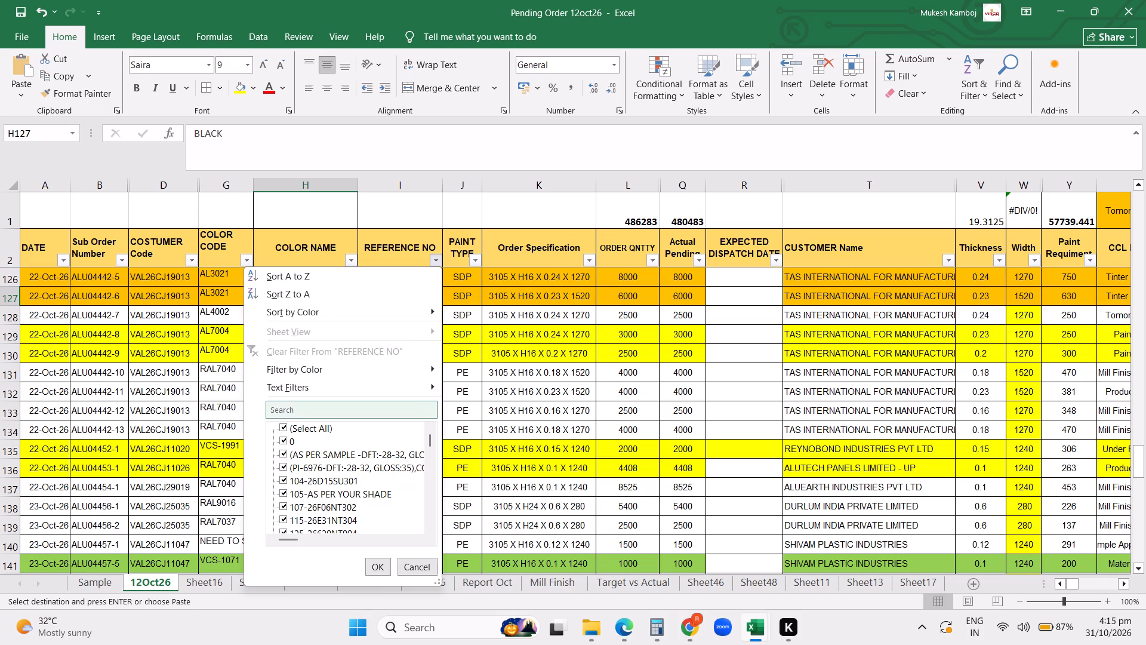
{"action": "left_click", "coordinate": [301, 411]}
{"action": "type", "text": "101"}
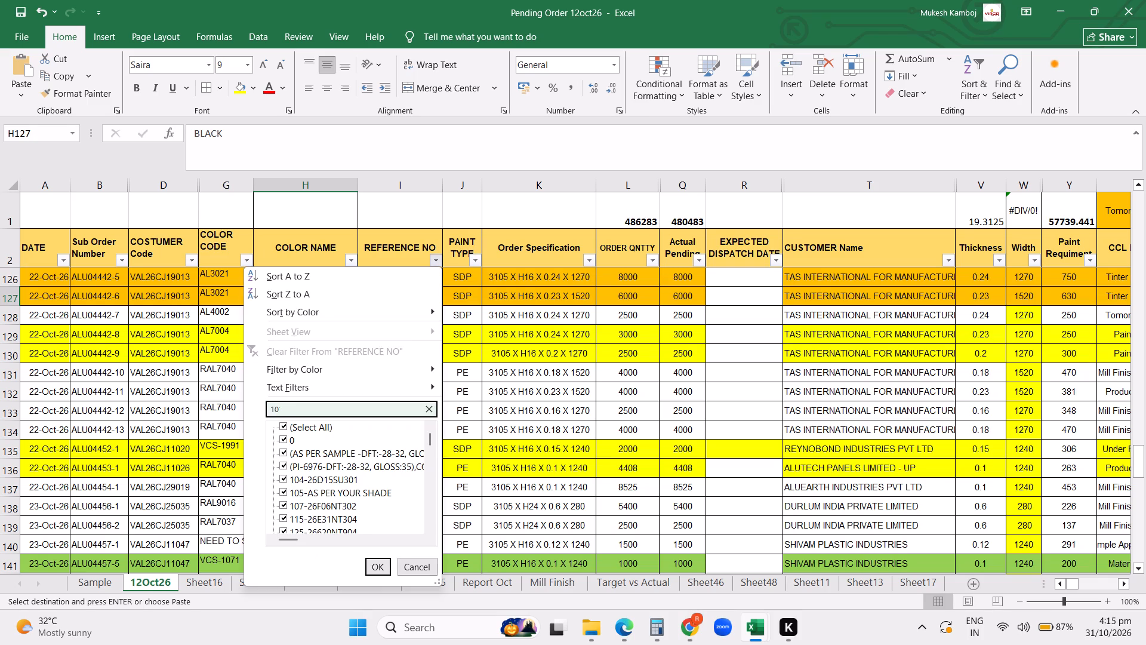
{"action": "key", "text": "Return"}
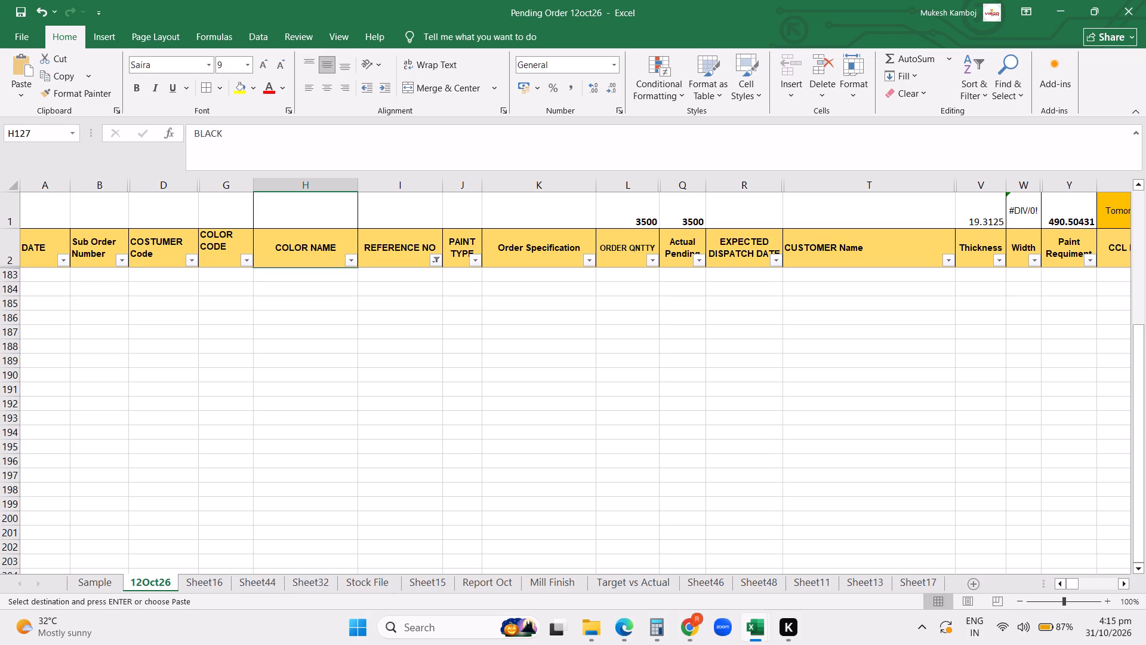
Examine the filtered ALUEARTH INDUSTRIES BRIGHT SILVER orders on the 12Oct26 sheet, from colour name across to the EDD column.
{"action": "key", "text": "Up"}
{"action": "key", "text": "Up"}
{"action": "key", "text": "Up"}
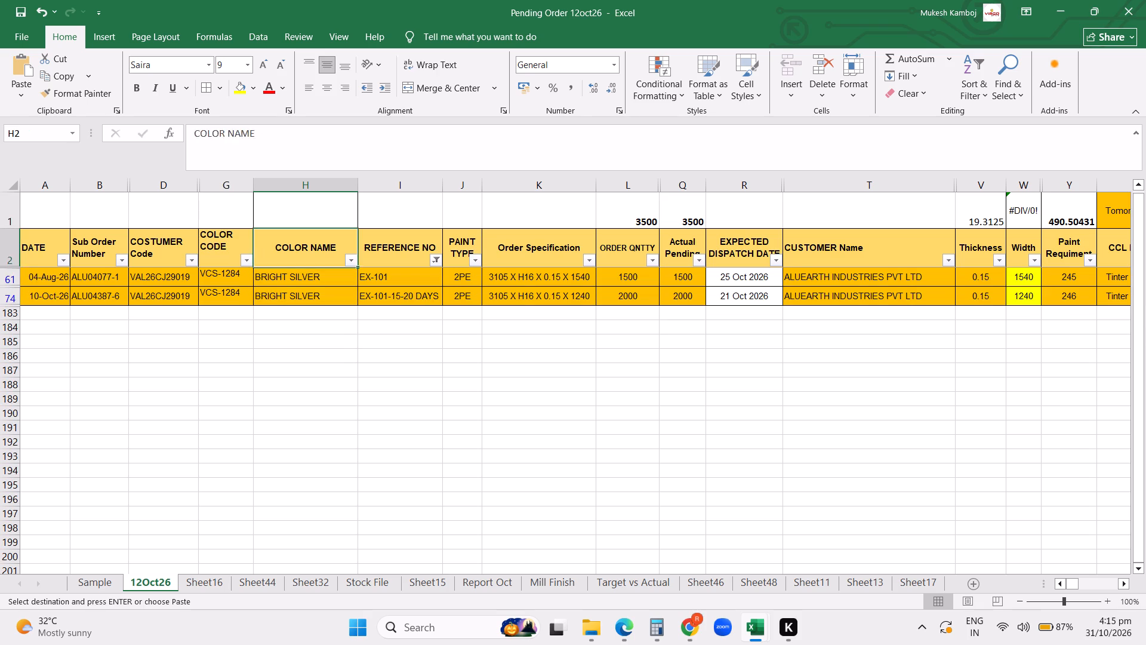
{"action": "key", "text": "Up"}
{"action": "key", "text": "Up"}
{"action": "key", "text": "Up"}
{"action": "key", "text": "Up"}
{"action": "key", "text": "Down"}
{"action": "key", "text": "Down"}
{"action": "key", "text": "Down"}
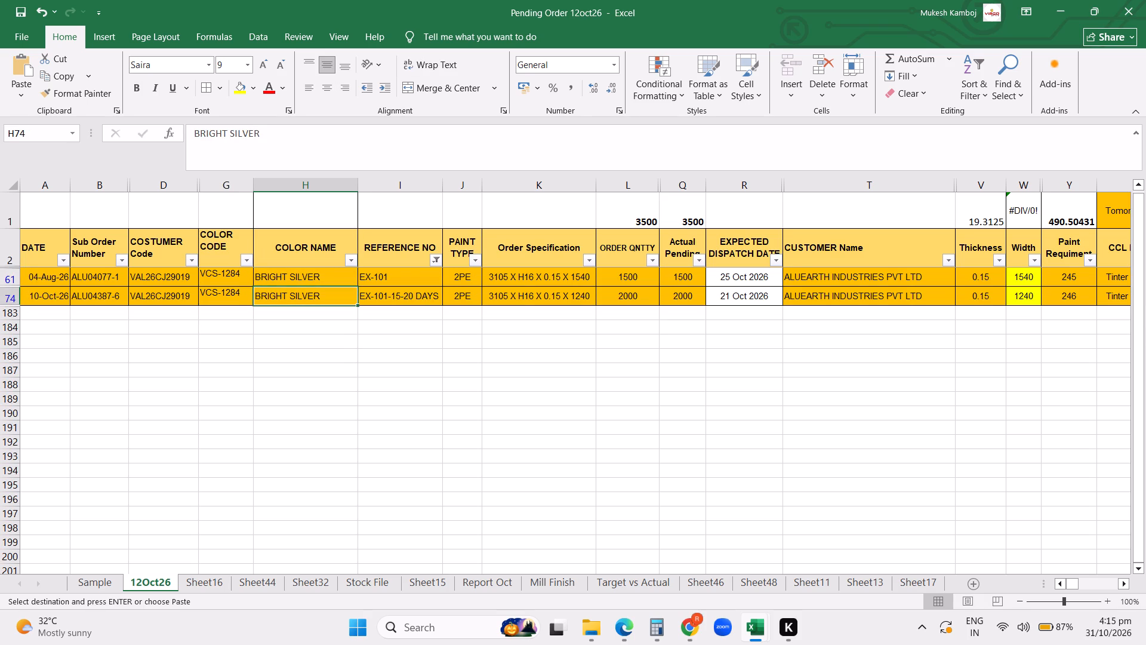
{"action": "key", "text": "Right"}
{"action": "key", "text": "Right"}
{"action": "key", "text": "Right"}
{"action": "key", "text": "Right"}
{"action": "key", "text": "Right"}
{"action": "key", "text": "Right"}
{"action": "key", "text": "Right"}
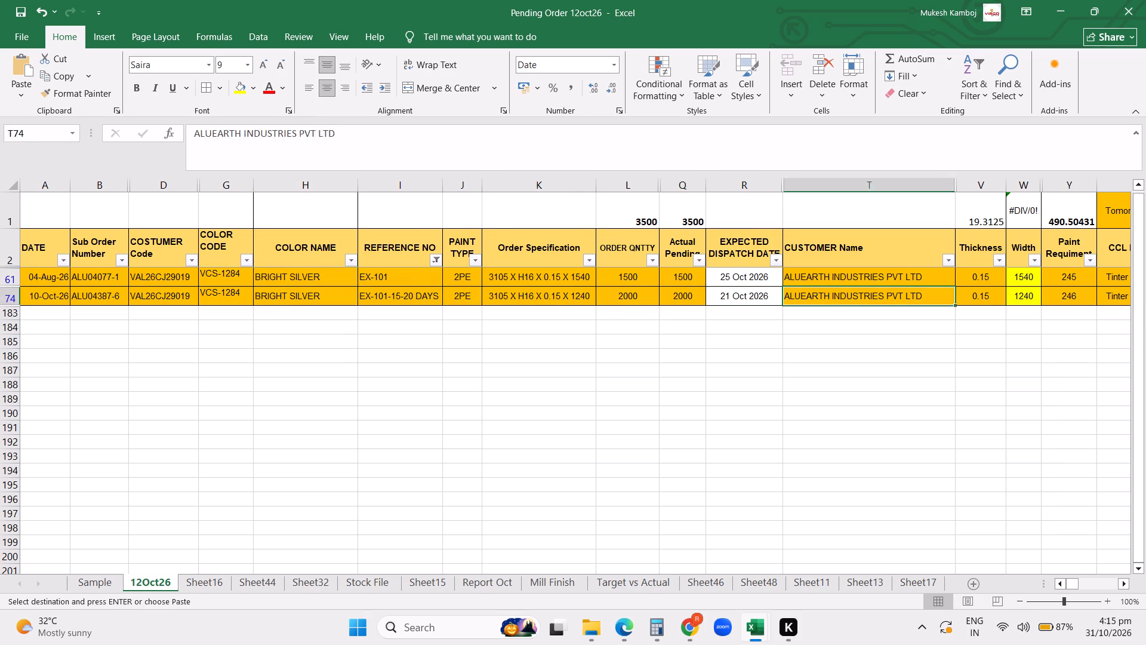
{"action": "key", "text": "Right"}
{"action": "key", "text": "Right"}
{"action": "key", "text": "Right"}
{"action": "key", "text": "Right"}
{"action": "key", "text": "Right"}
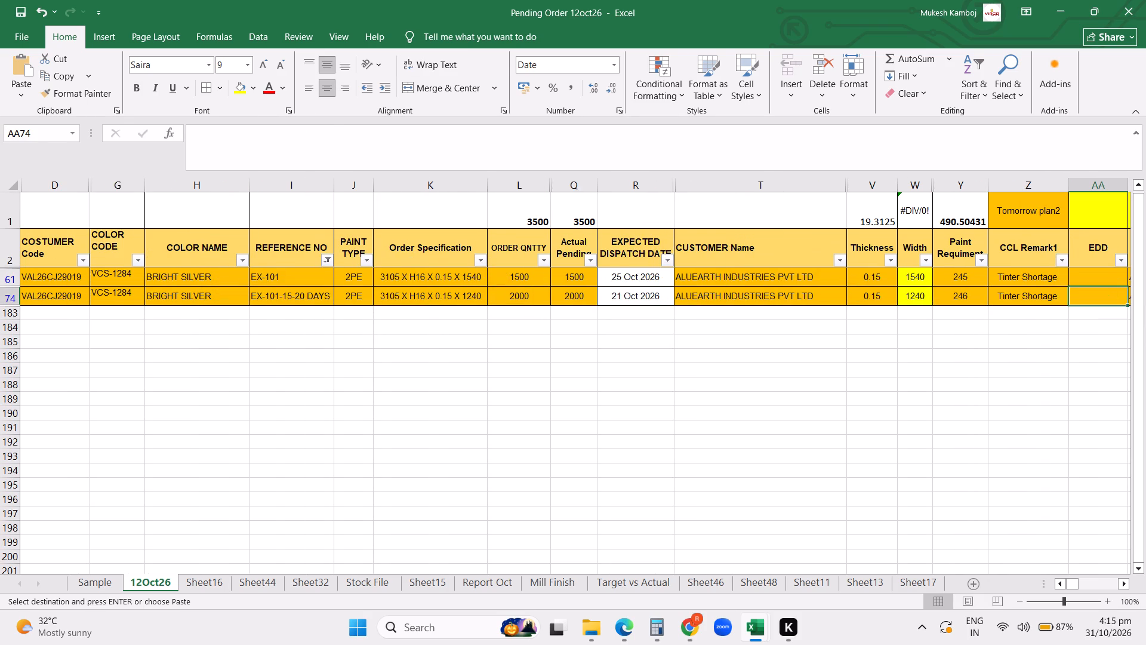
Check the combined paint requirement of the two ALUEARTH INDUSTRIES BRIGHT SILVER orders.
{"action": "left_click_drag", "start_coordinate": [971, 279], "coordinate": [970, 293]}
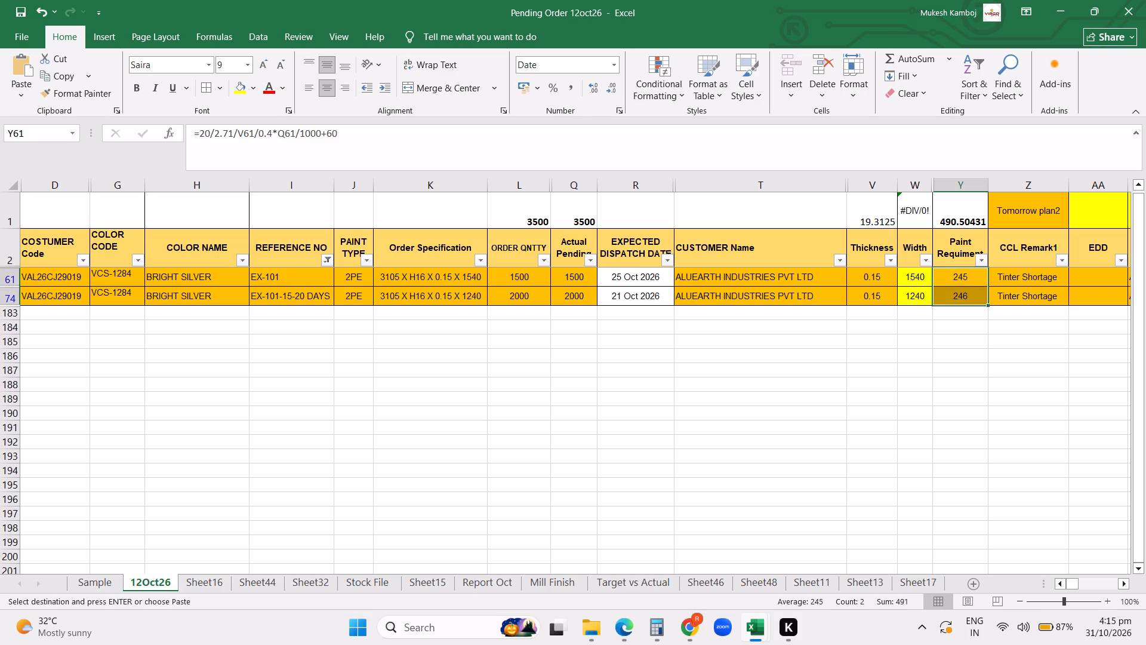
{"action": "left_click", "coordinate": [840, 347]}
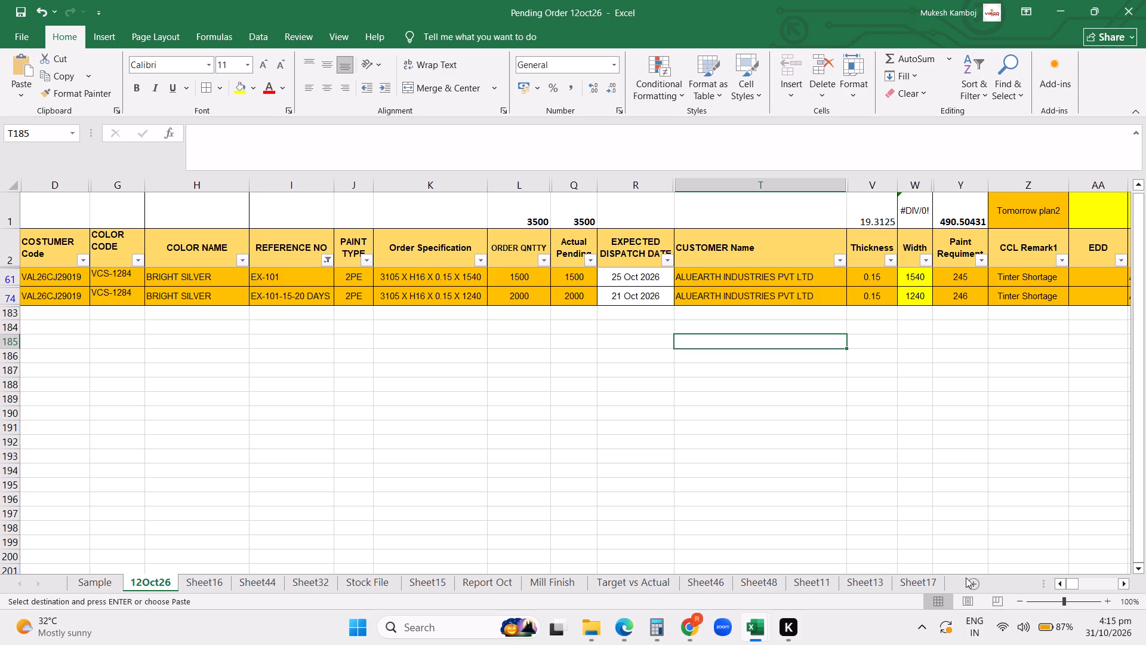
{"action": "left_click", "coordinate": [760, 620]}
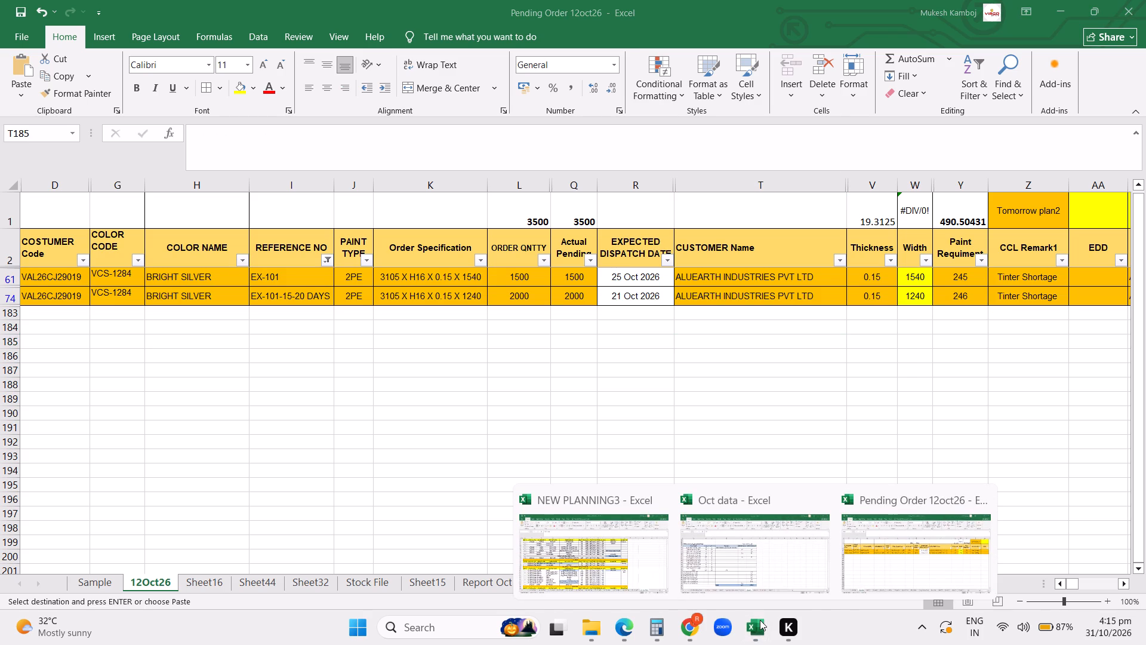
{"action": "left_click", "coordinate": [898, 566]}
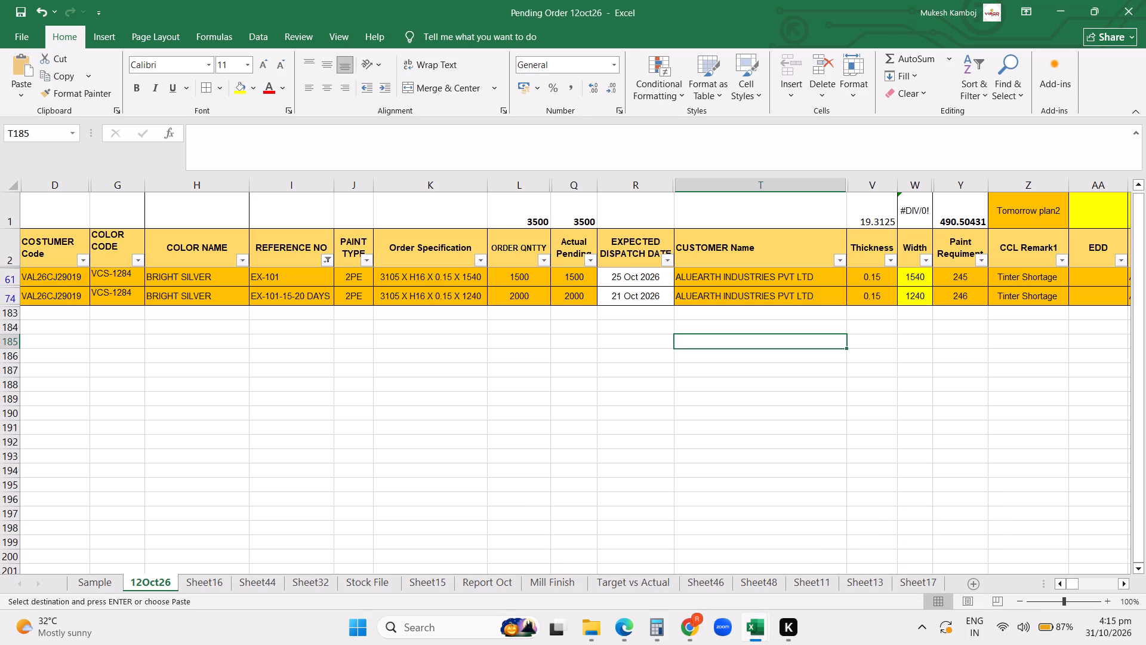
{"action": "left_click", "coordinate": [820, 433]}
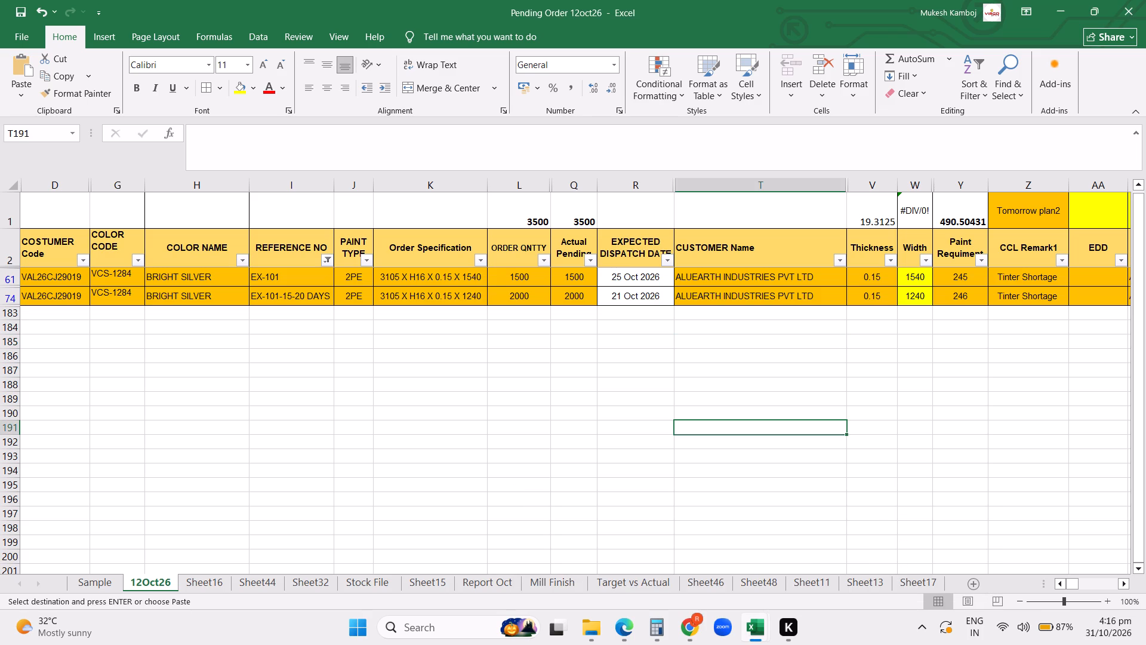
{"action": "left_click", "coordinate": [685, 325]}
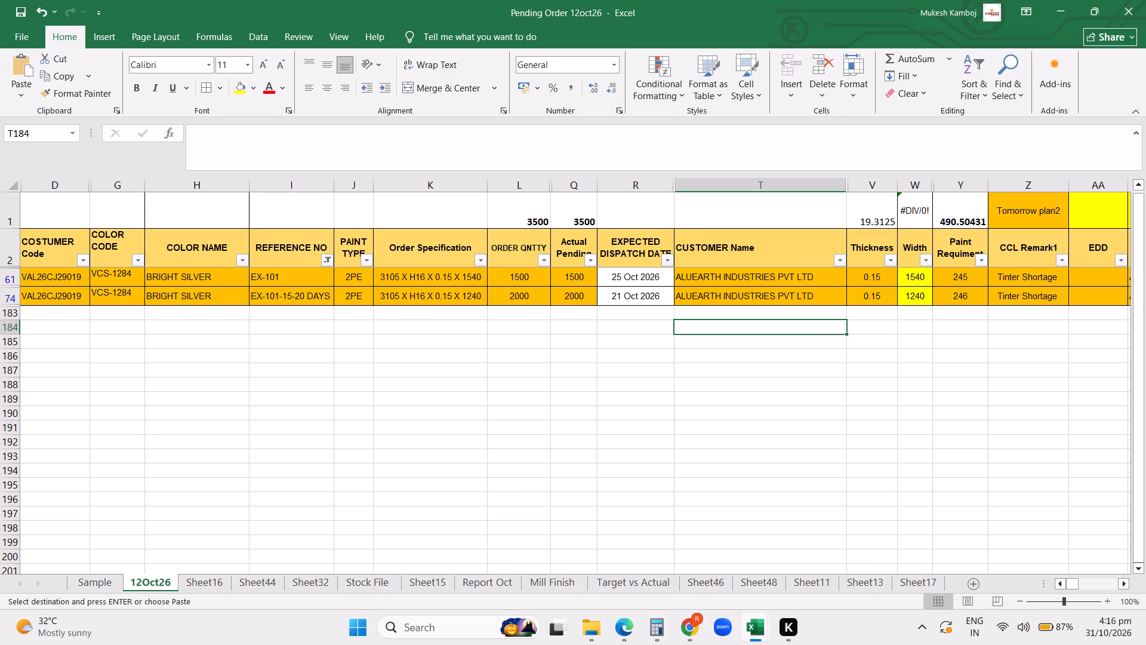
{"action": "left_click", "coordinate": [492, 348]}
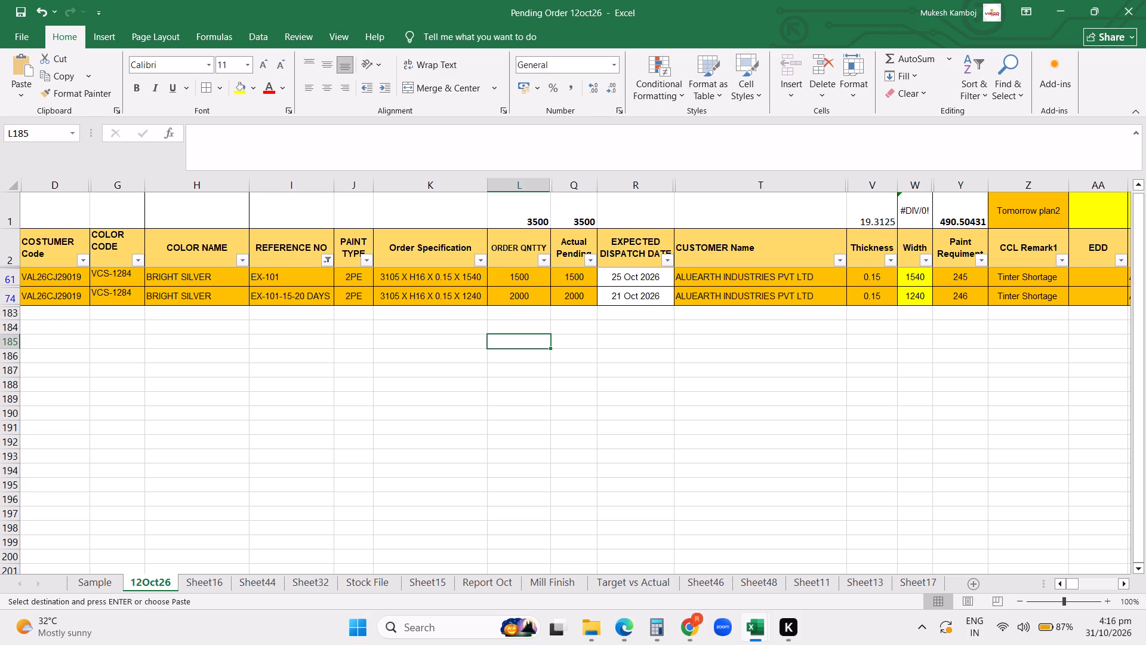
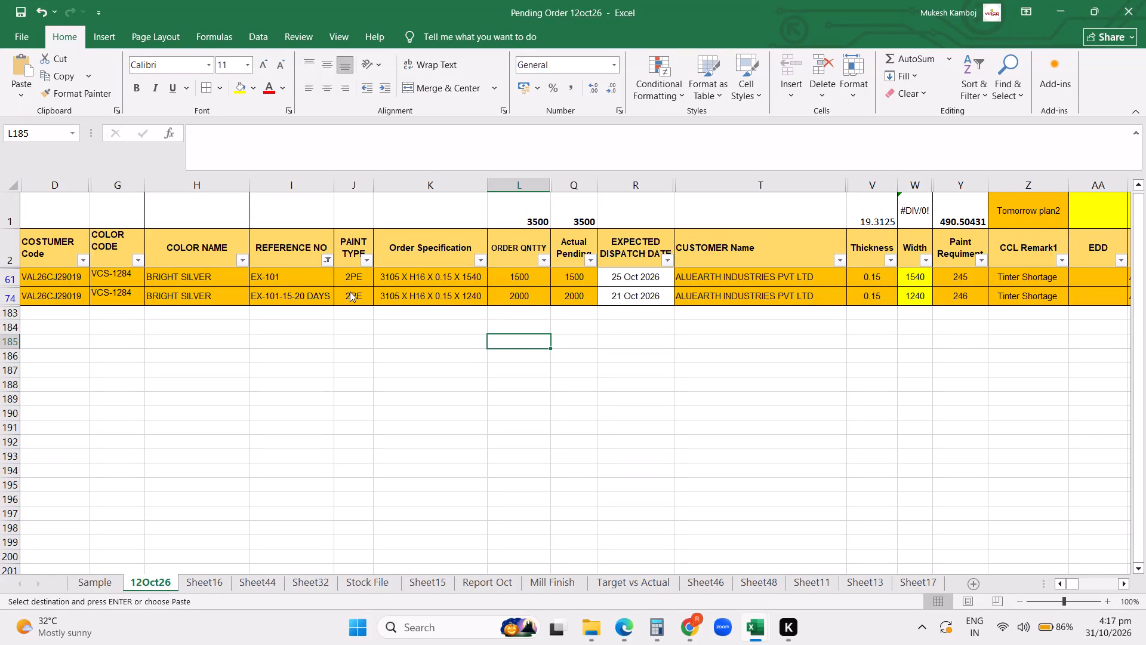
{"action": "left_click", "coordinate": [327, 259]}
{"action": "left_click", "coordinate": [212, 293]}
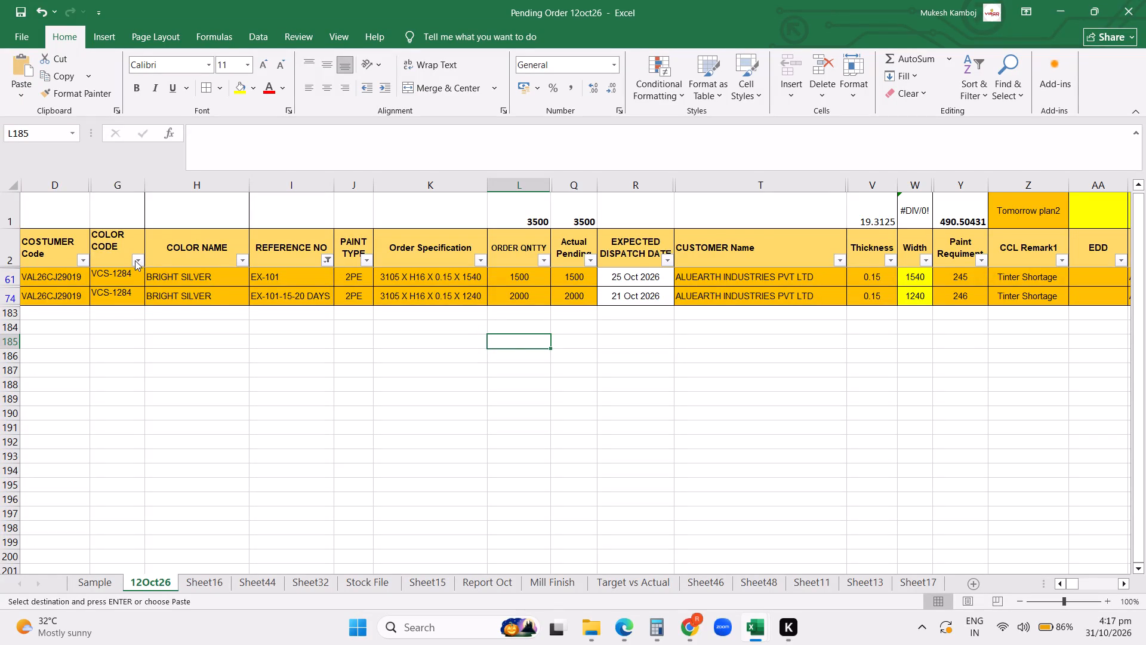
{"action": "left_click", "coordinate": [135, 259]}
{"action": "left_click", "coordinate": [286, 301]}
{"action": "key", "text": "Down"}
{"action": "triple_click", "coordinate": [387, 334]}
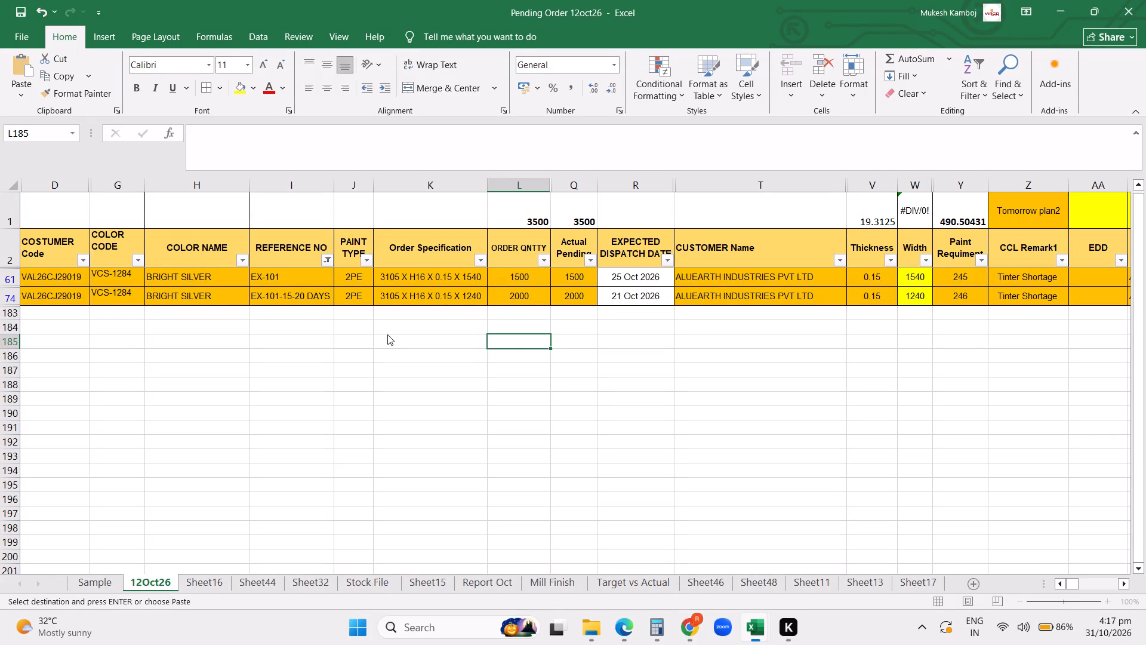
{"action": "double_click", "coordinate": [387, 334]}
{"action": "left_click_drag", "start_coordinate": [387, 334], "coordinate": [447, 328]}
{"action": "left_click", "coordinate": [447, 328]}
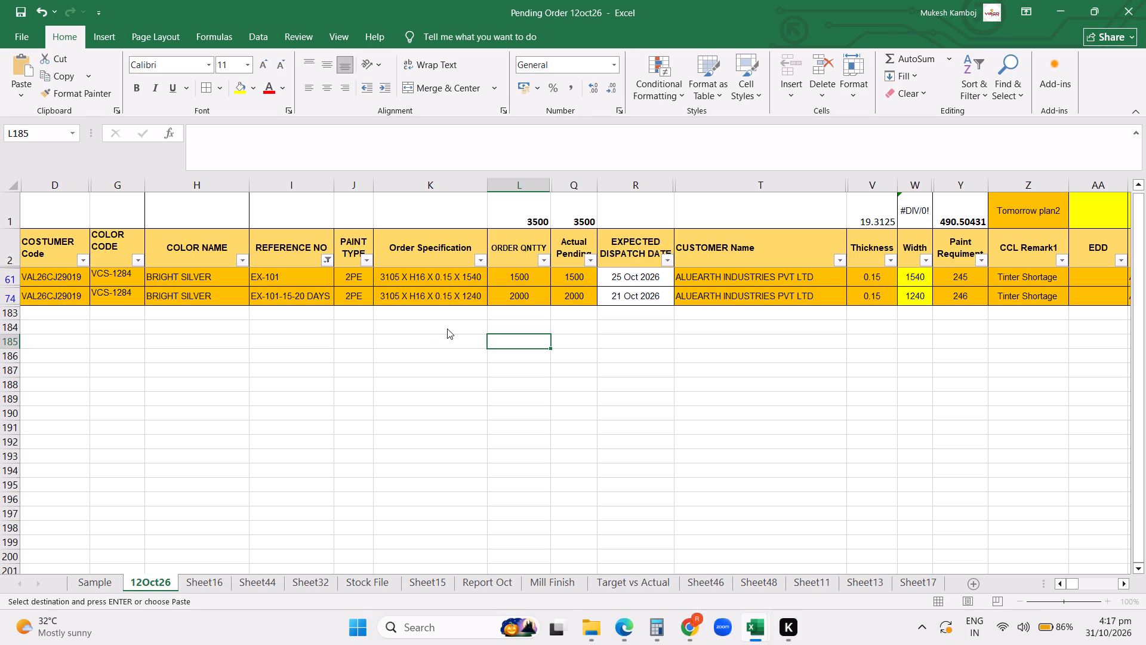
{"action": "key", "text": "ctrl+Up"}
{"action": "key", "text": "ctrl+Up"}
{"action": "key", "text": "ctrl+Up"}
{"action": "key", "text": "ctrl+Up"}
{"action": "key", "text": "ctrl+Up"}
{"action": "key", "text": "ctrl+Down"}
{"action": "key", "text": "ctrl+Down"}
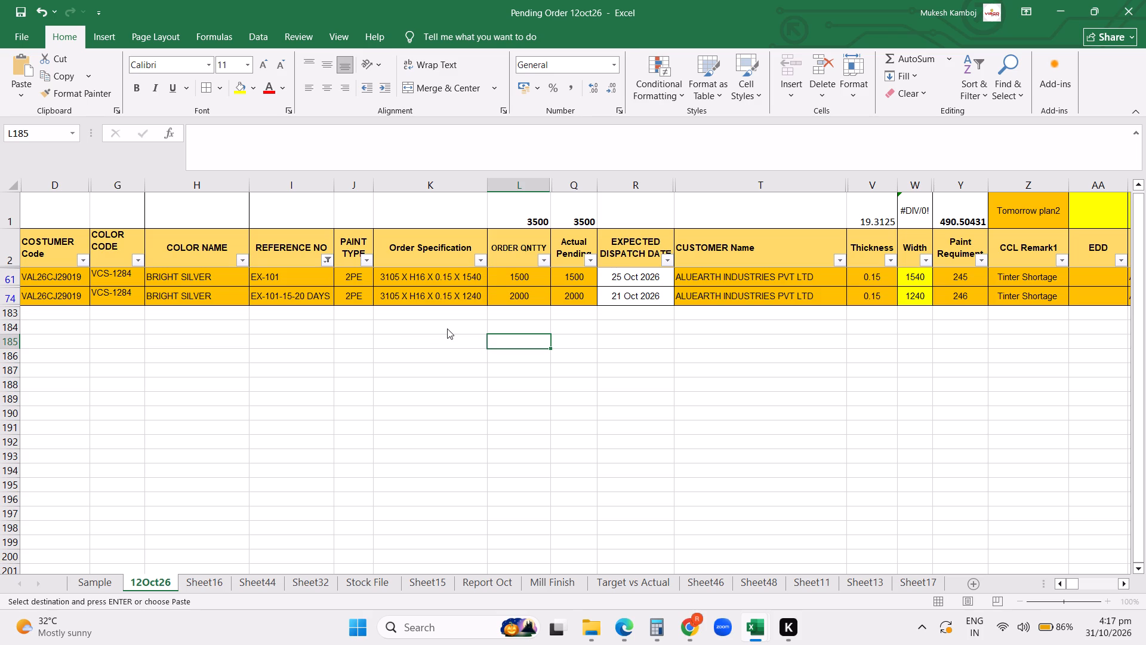
Save the pending order workbook.
{"action": "key", "text": "ctrl+s"}
{"action": "key", "text": "ctrl+s"}
{"action": "key", "text": "ctrl+s"}
{"action": "key", "text": "ctrl+s"}
{"action": "key", "text": "ctrl+s"}
{"action": "triple_click", "coordinate": [447, 328]}
{"action": "double_click", "coordinate": [464, 300]}
{"action": "key", "text": "ctrl+Down"}
{"action": "key", "text": "ctrl+Down"}
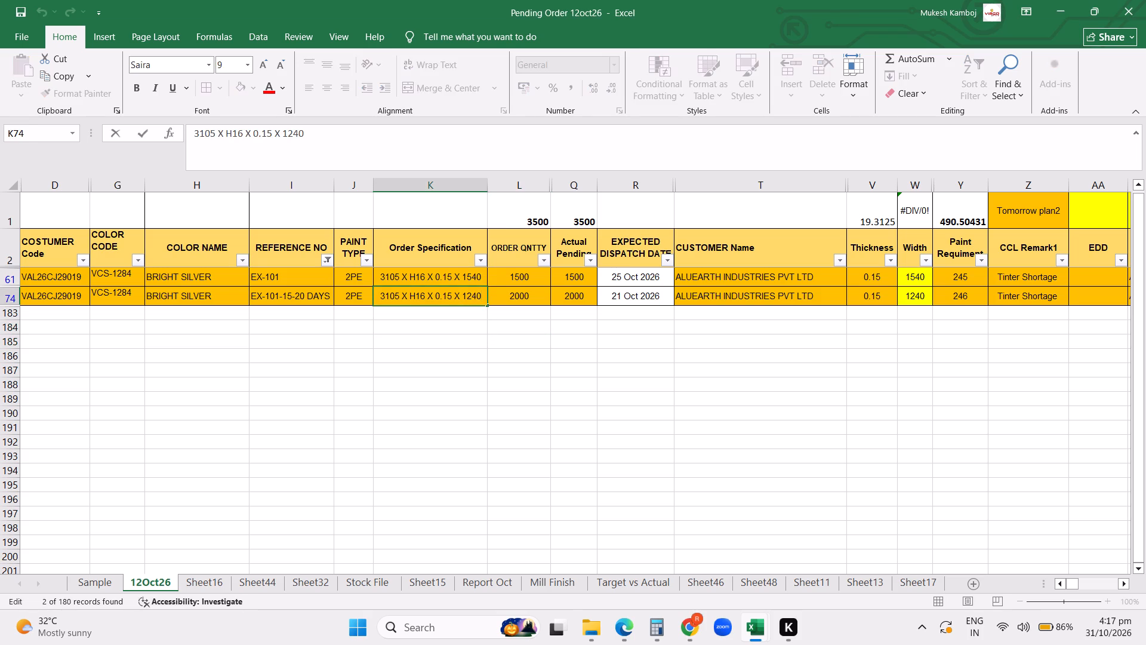
{"action": "left_click", "coordinate": [428, 359]}
Clear the filter from the REFERENCE NO column so all orders are listed again.
{"action": "left_click", "coordinate": [334, 263]}
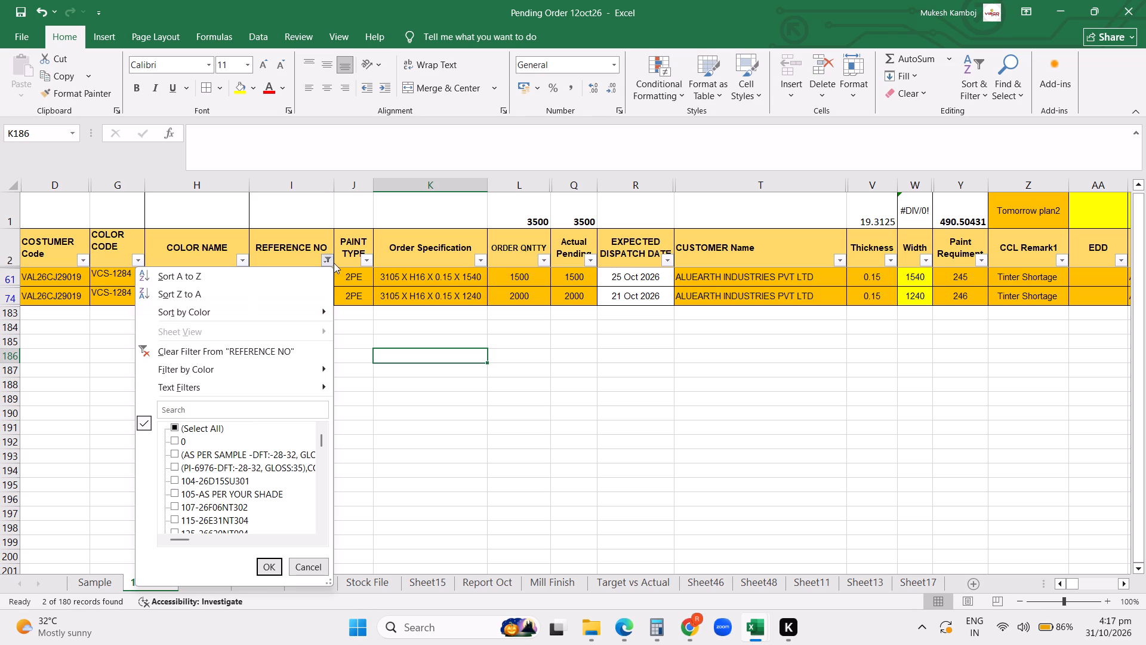
{"action": "left_click", "coordinate": [247, 347]}
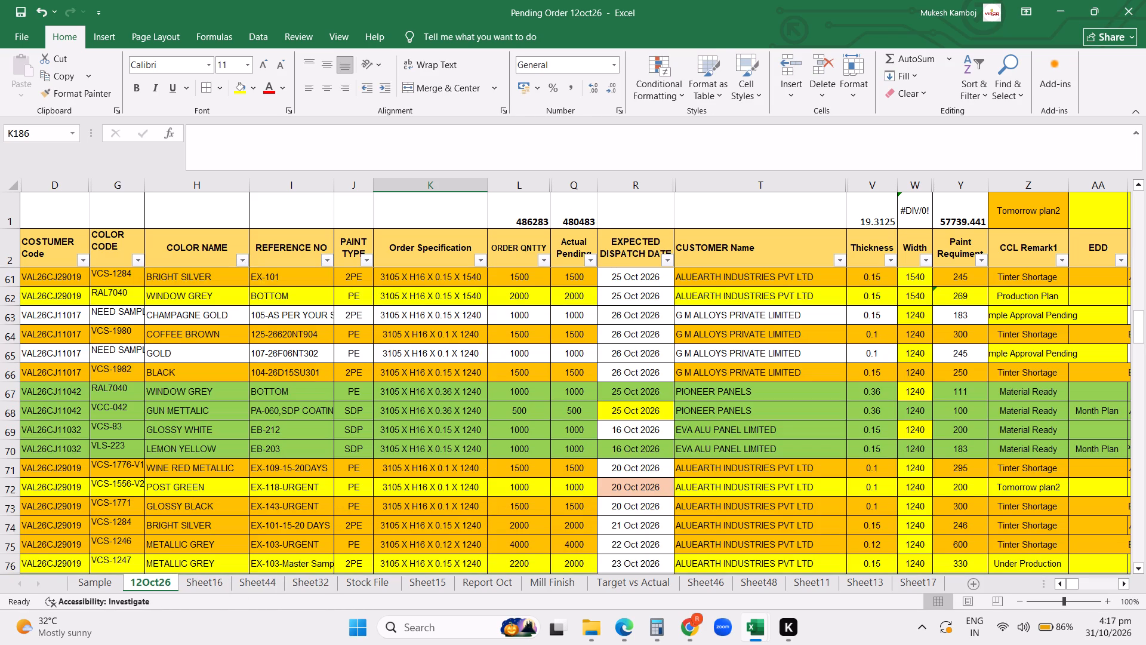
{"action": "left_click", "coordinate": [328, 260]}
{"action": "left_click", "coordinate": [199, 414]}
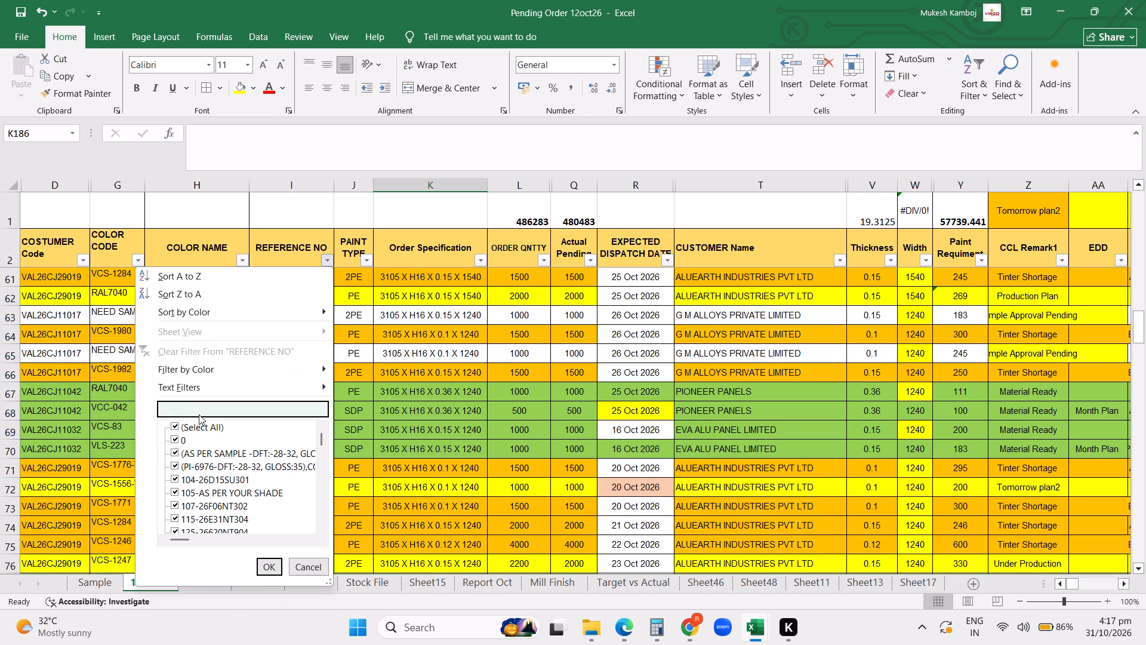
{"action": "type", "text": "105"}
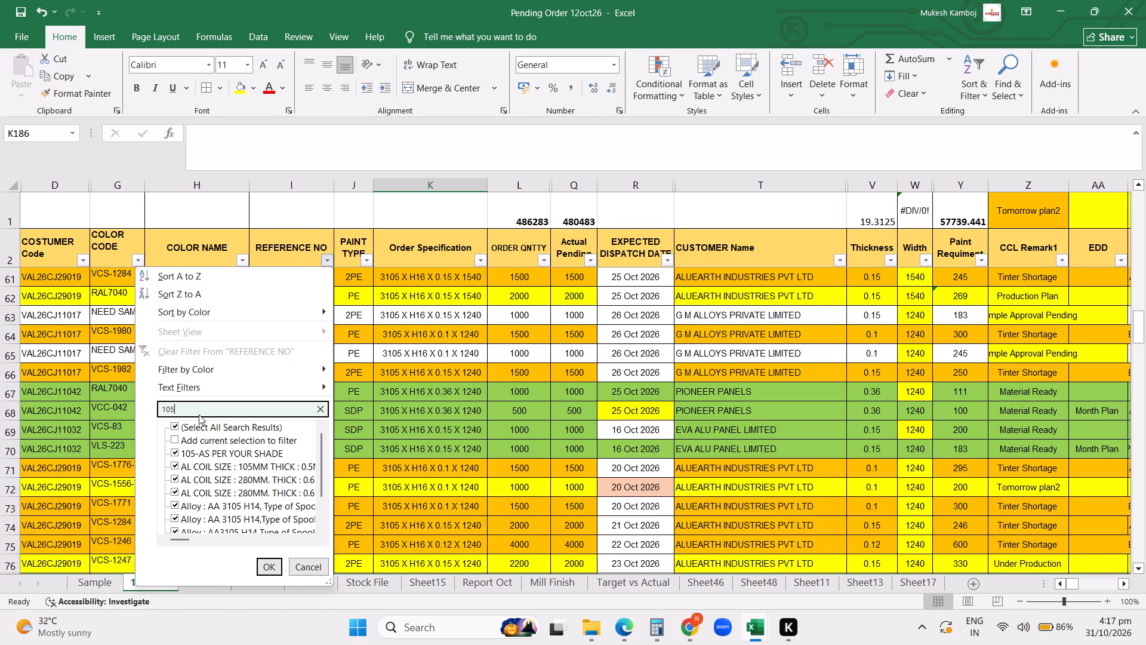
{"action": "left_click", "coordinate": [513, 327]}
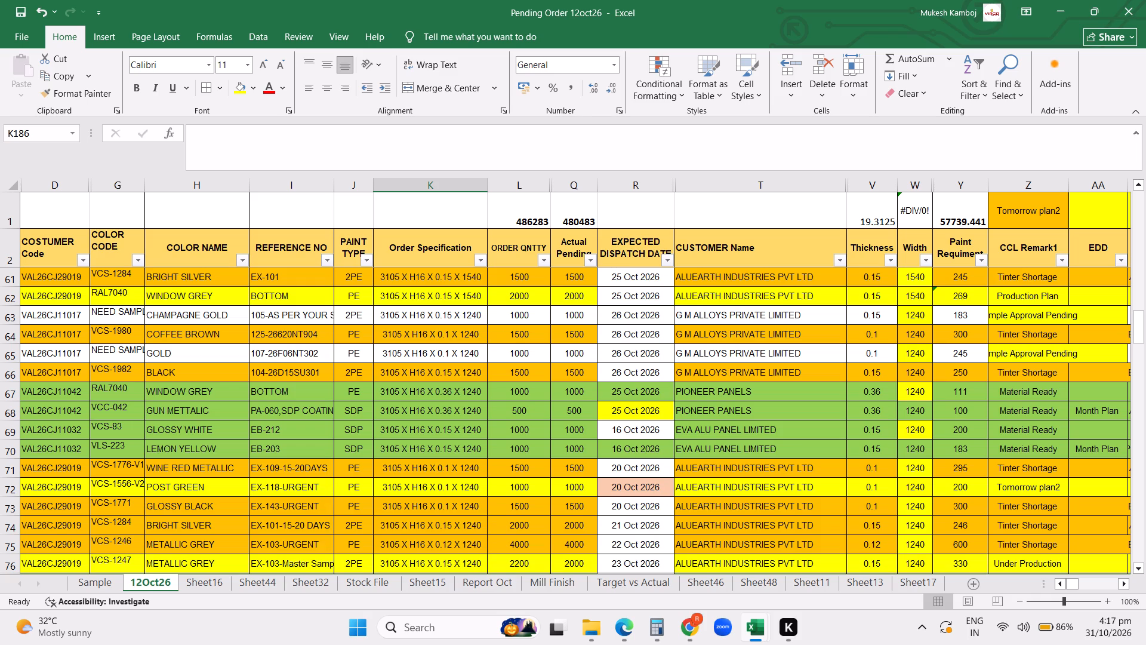
Search the REFERENCE NO filter values for 105 and filter the orders to EX-105 only.
{"action": "left_click", "coordinate": [325, 259]}
{"action": "left_click", "coordinate": [207, 403]}
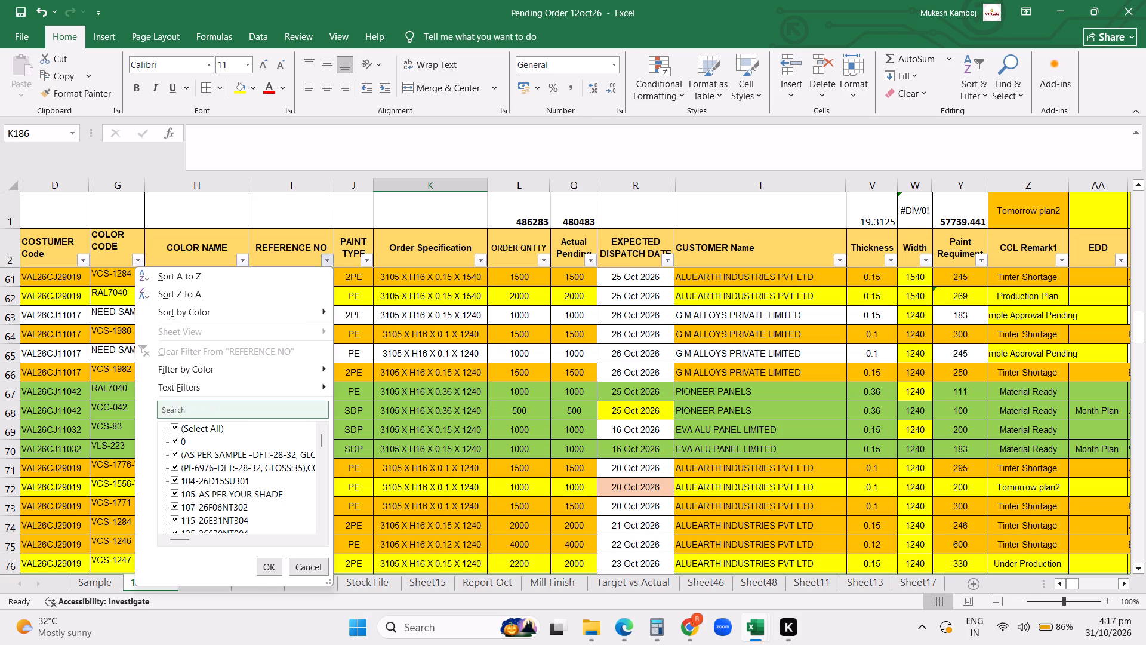
{"action": "left_click", "coordinate": [194, 410]}
{"action": "type", "text": "ex105"}
{"action": "key", "text": "BackSpace"}
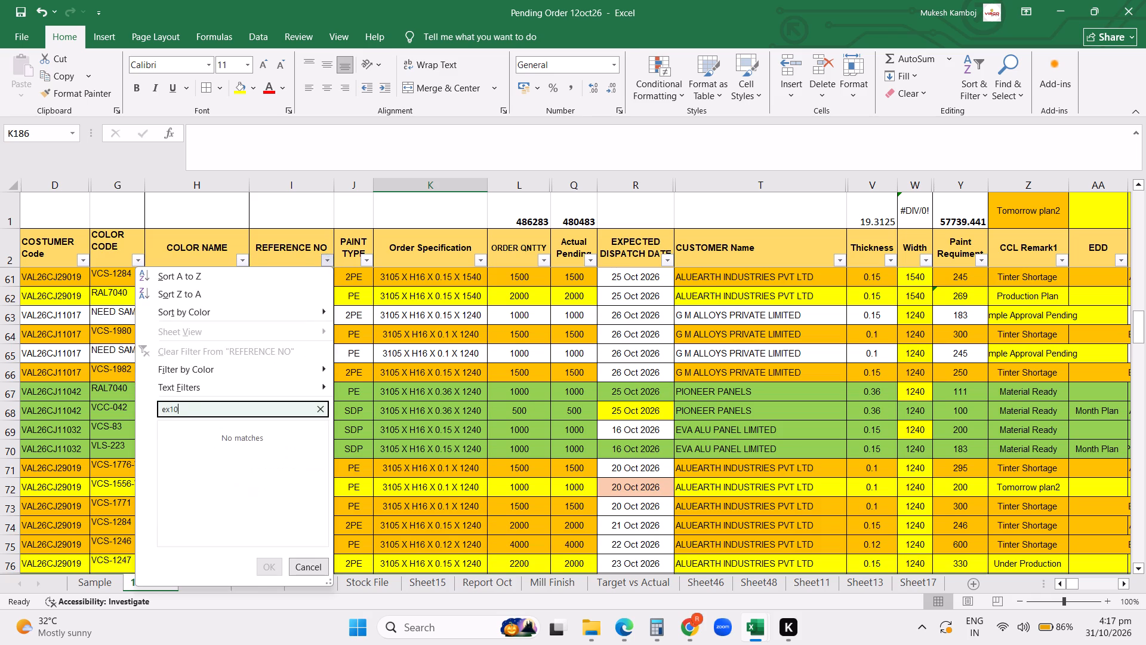
{"action": "key", "text": "BackSpace"}
{"action": "key", "text": "BackSpace"}
{"action": "key", "text": "BackSpace"}
{"action": "key", "text": "BackSpace"}
{"action": "type", "text": "105"}
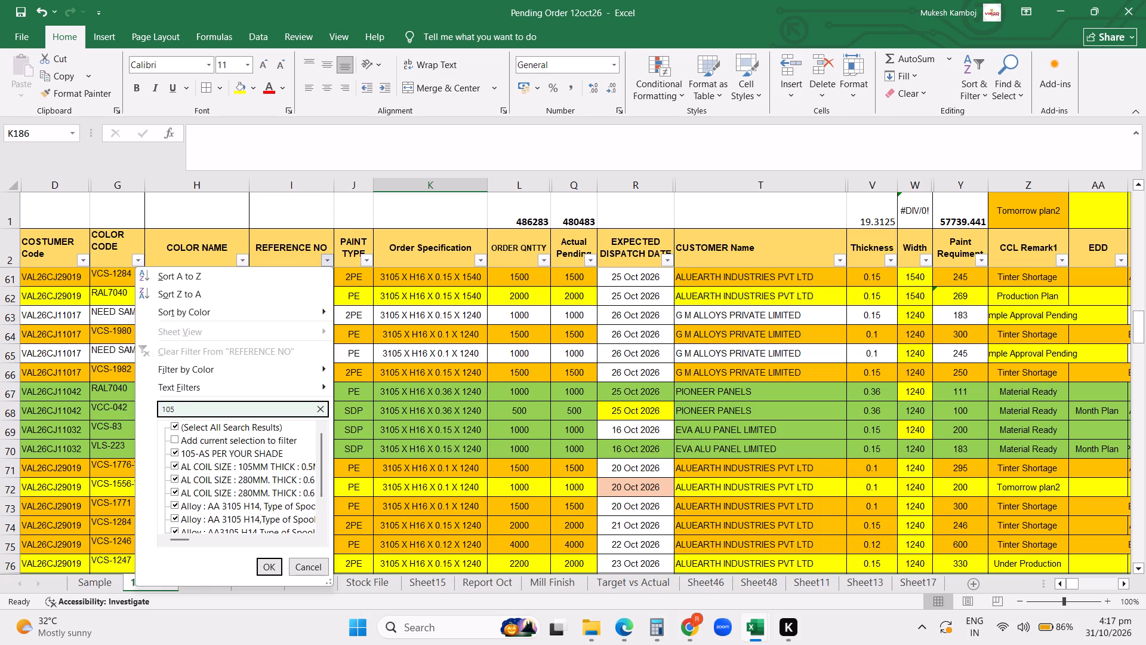
{"action": "left_click", "coordinate": [193, 424]}
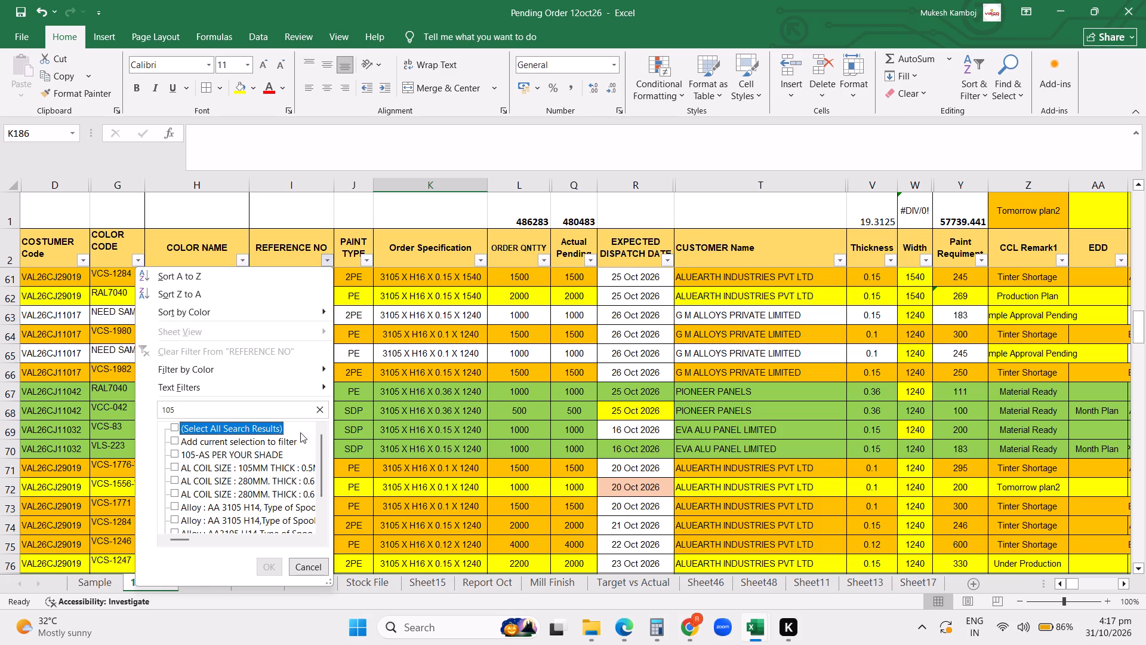
{"action": "left_click_drag", "start_coordinate": [318, 440], "coordinate": [319, 466]}
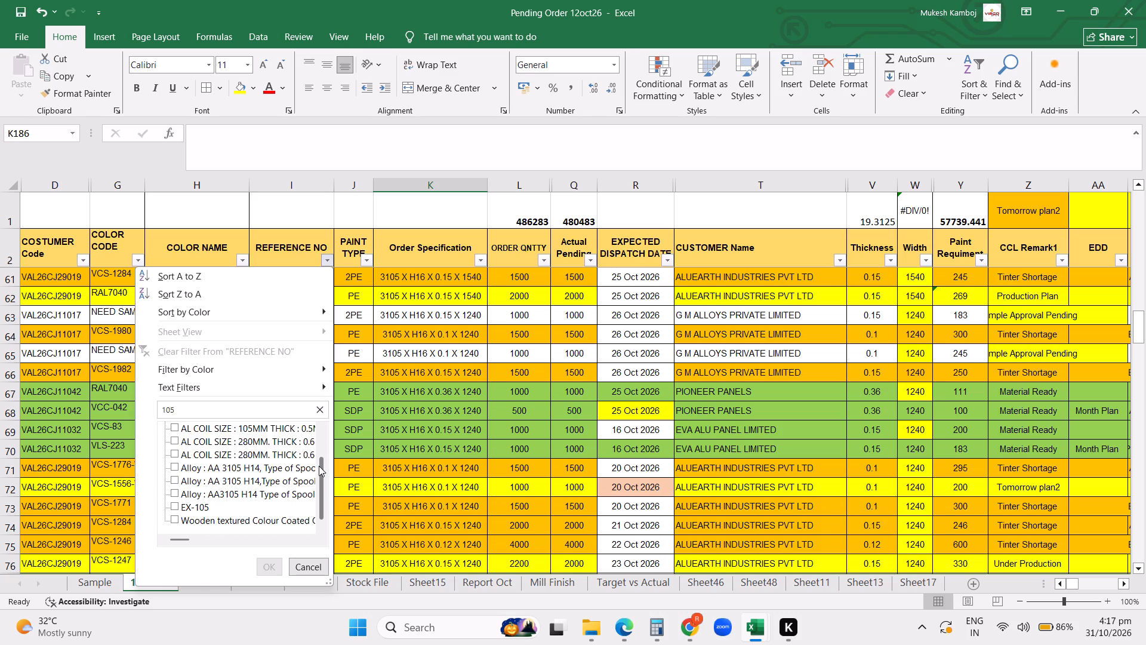
{"action": "left_click_drag", "start_coordinate": [319, 466], "coordinate": [320, 472]}
{"action": "left_click", "coordinate": [196, 506]}
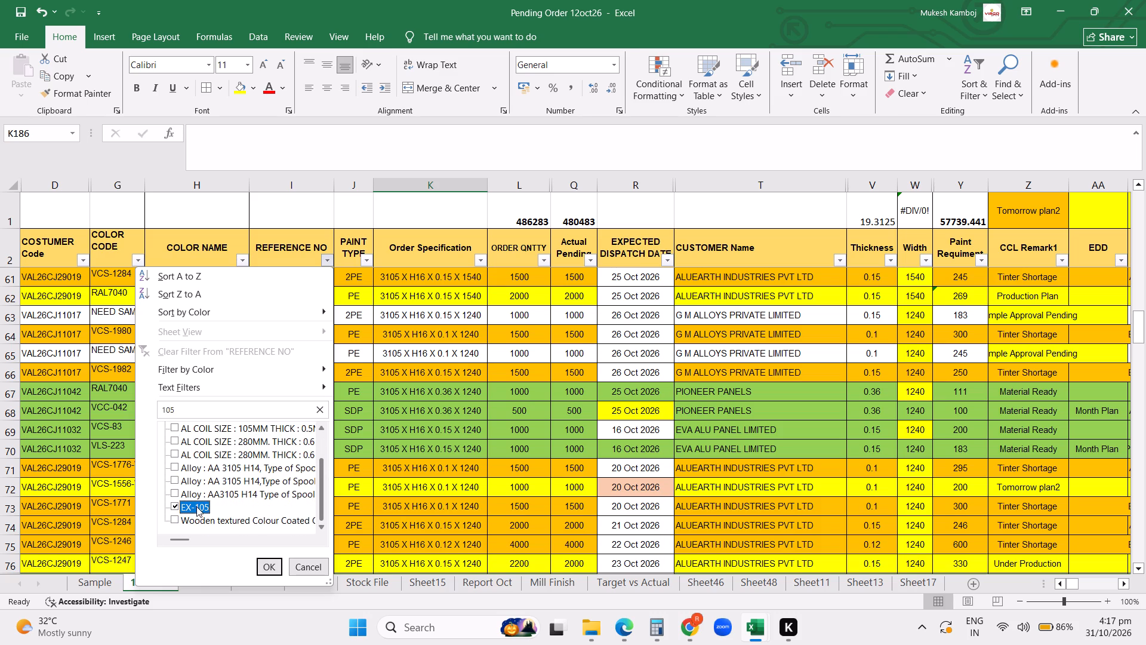
{"action": "left_click", "coordinate": [265, 566]}
Examine the filtered EX-105 order row, including its color, quantity, customer, paint requirement and CCL remark.
{"action": "key", "text": "Up"}
{"action": "key", "text": "Up"}
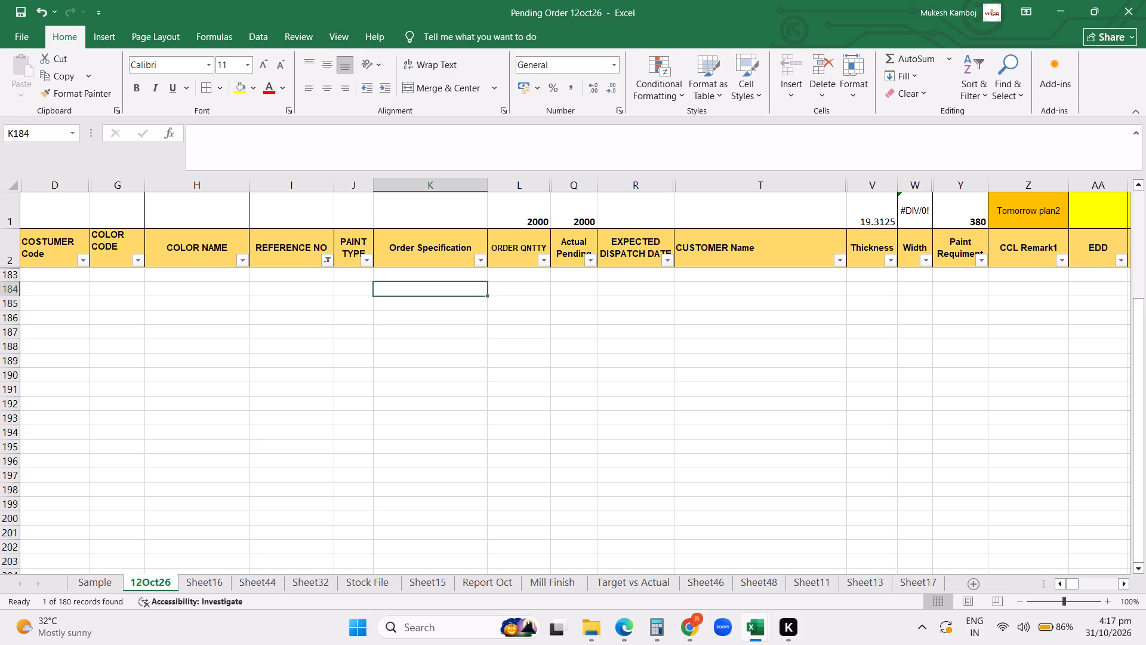
{"action": "key", "text": "Up"}
{"action": "key", "text": "Down"}
{"action": "key", "text": "Down"}
{"action": "key", "text": "Up"}
{"action": "key", "text": "Up"}
{"action": "key", "text": "Up"}
{"action": "key", "text": "Up"}
{"action": "key", "text": "Up"}
{"action": "key", "text": "Up"}
{"action": "key", "text": "Up"}
{"action": "key", "text": "Up"}
{"action": "key", "text": "Up"}
{"action": "key", "text": "Up"}
{"action": "key", "text": "Up"}
{"action": "key", "text": "Up"}
{"action": "key", "text": "Up"}
{"action": "key", "text": "Up"}
{"action": "key", "text": "Up"}
{"action": "key", "text": "Up"}
{"action": "key", "text": "Up"}
{"action": "key", "text": "Up"}
{"action": "key", "text": "Down"}
{"action": "key", "text": "Down"}
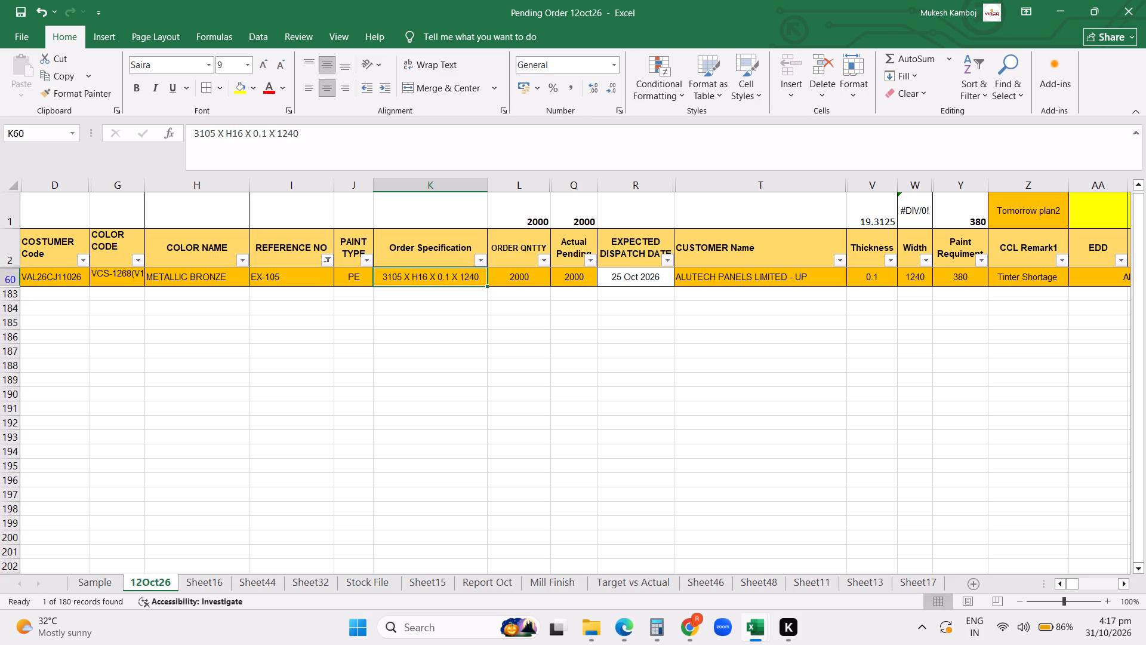
Clear the EX-105 filter from the REFERENCE NO column to list all orders.
{"action": "left_click", "coordinate": [329, 262]}
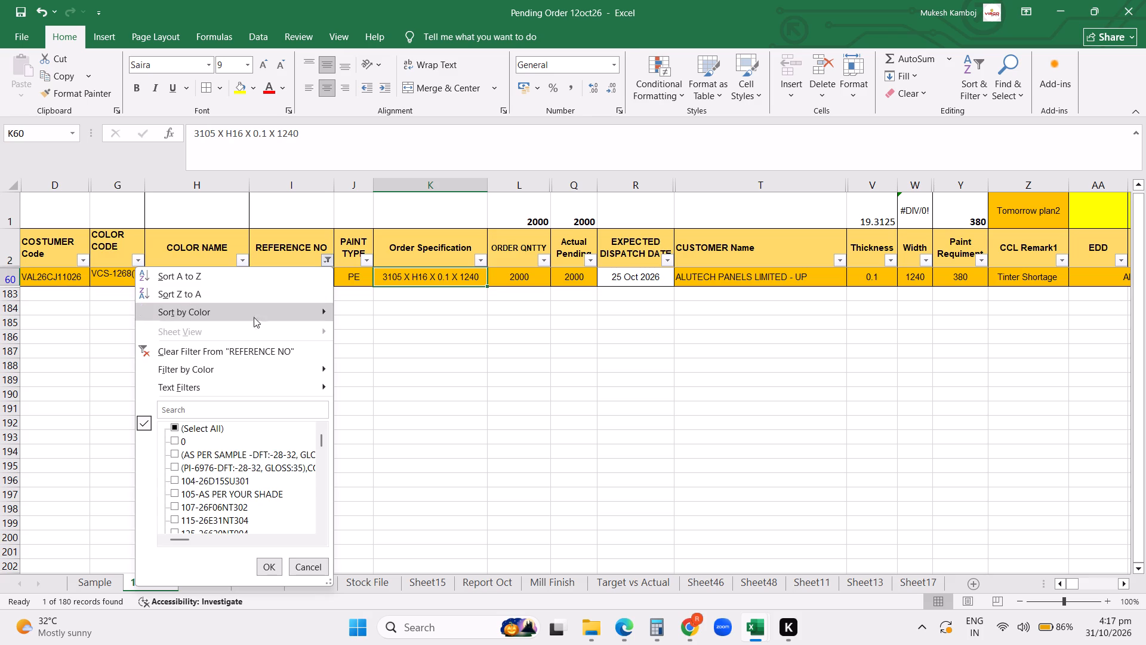
{"action": "left_click", "coordinate": [236, 352]}
{"action": "left_click", "coordinate": [332, 339]}
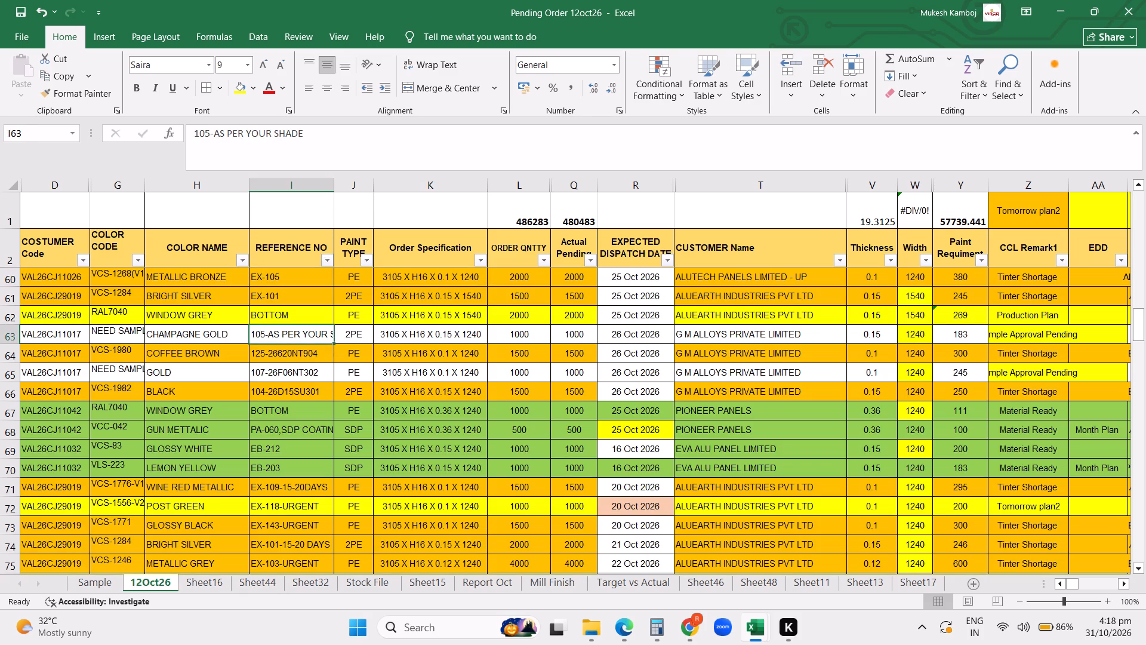
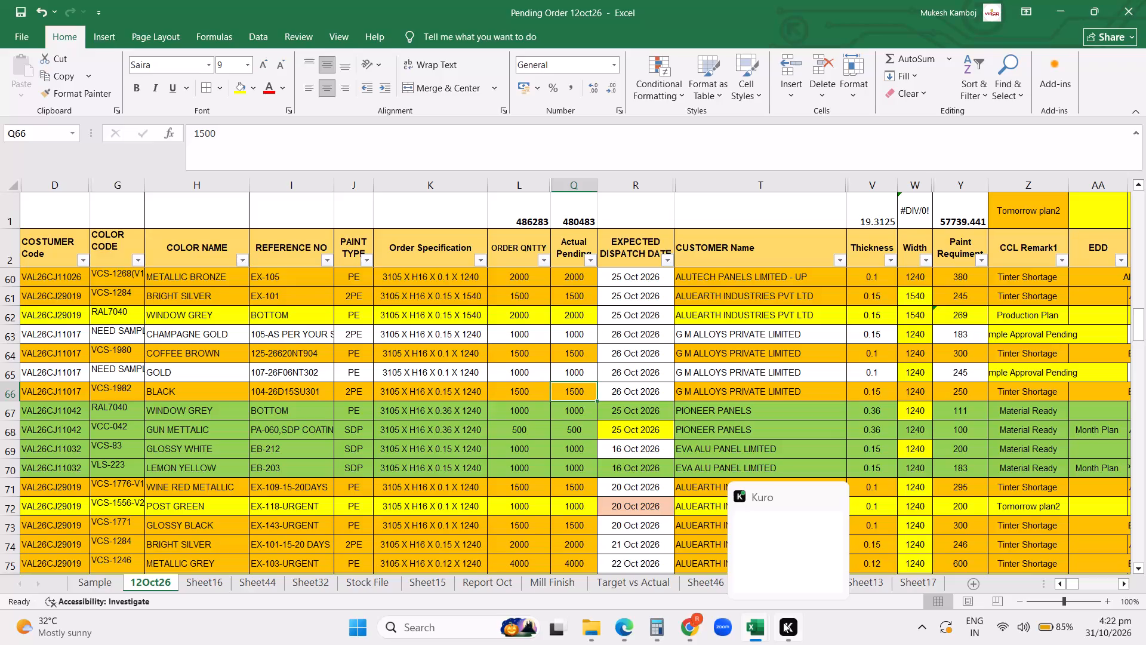
Search the COLOR CODE filter values for 1356 and filter the 12Oct26 orders to the matching color code.
{"action": "left_click", "coordinate": [759, 625]}
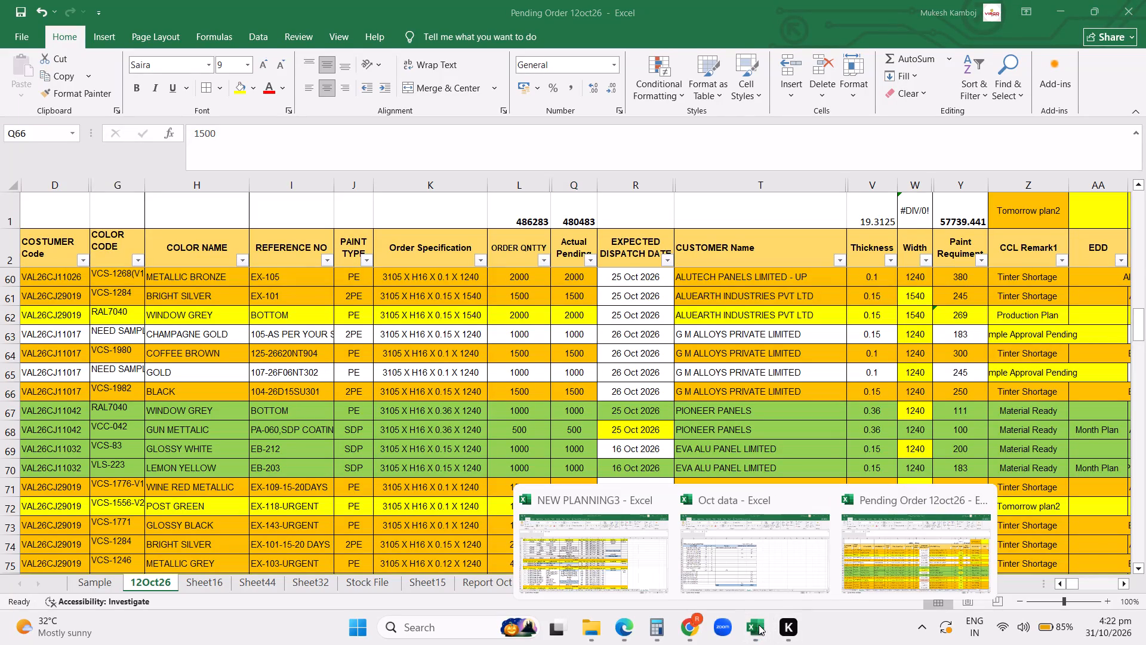
{"action": "left_click", "coordinate": [879, 560]}
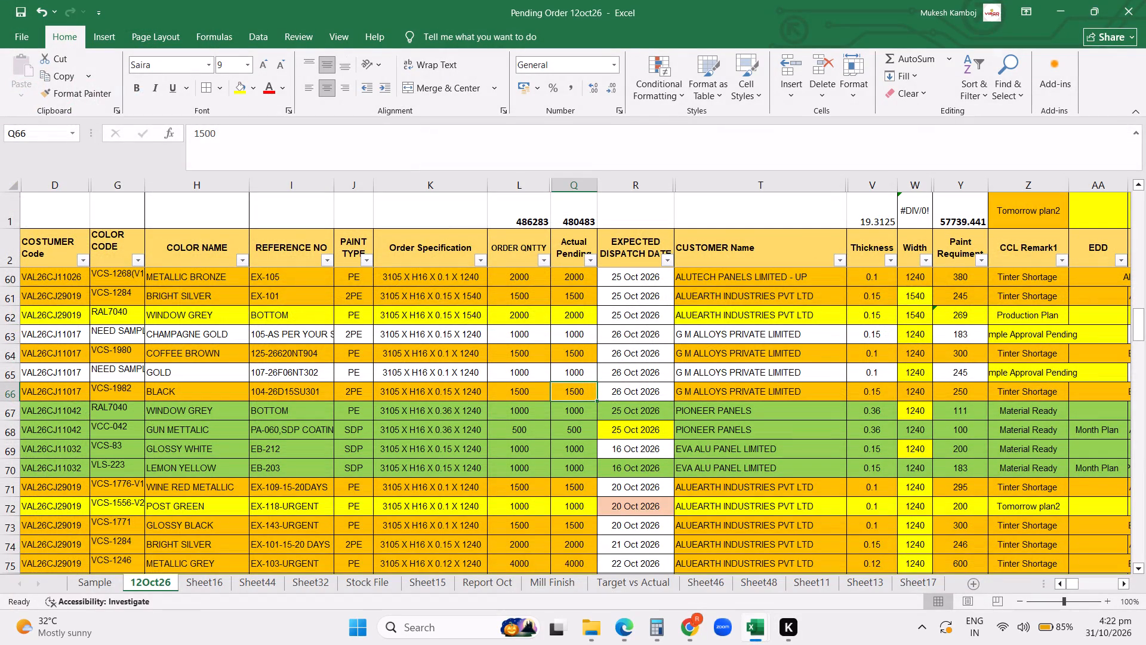
{"action": "left_click", "coordinate": [598, 387]}
{"action": "left_click", "coordinate": [534, 376]}
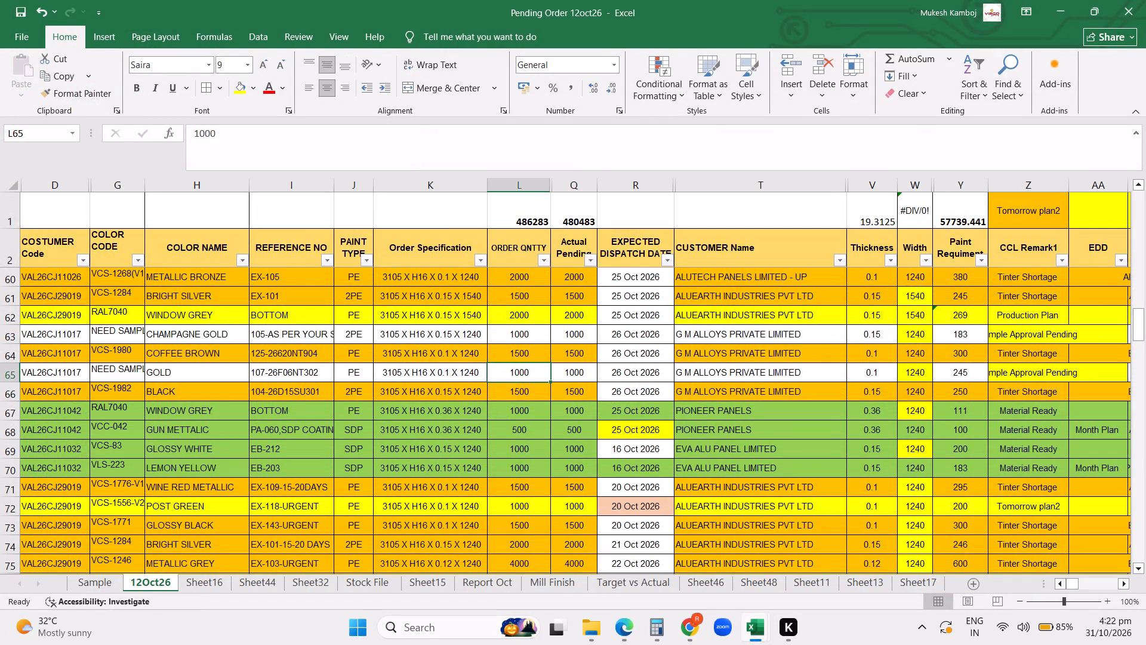
{"action": "left_click", "coordinate": [140, 262]}
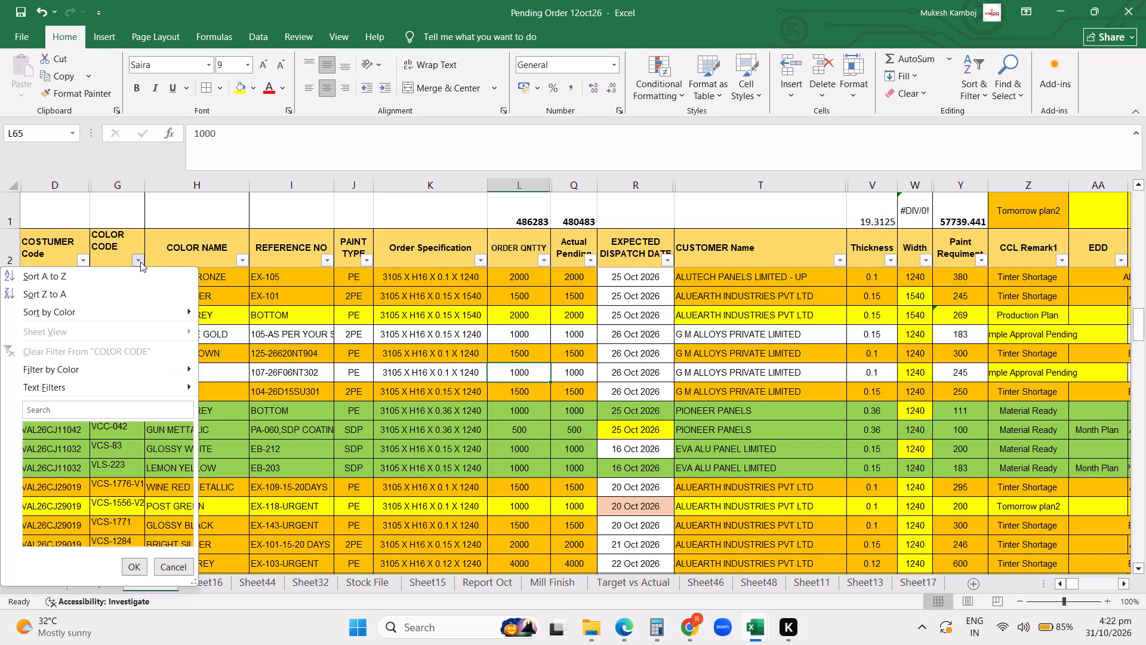
{"action": "left_click", "coordinate": [66, 408]}
{"action": "type", "text": "1356"}
{"action": "key", "text": "Return"}
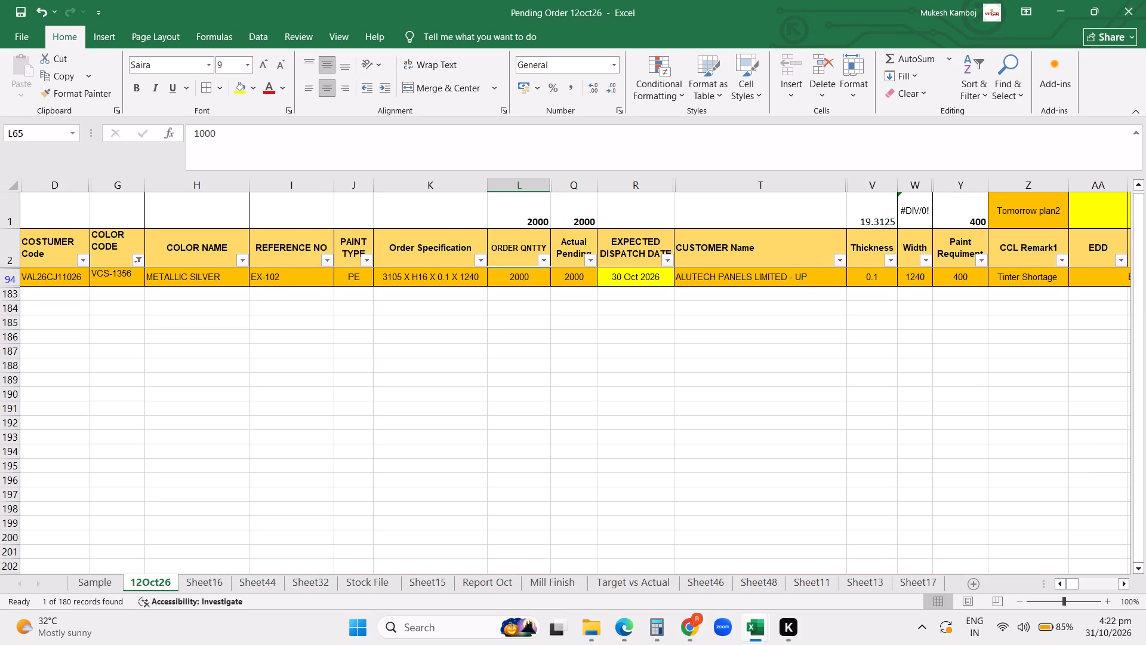
{"action": "left_click", "coordinate": [141, 433]}
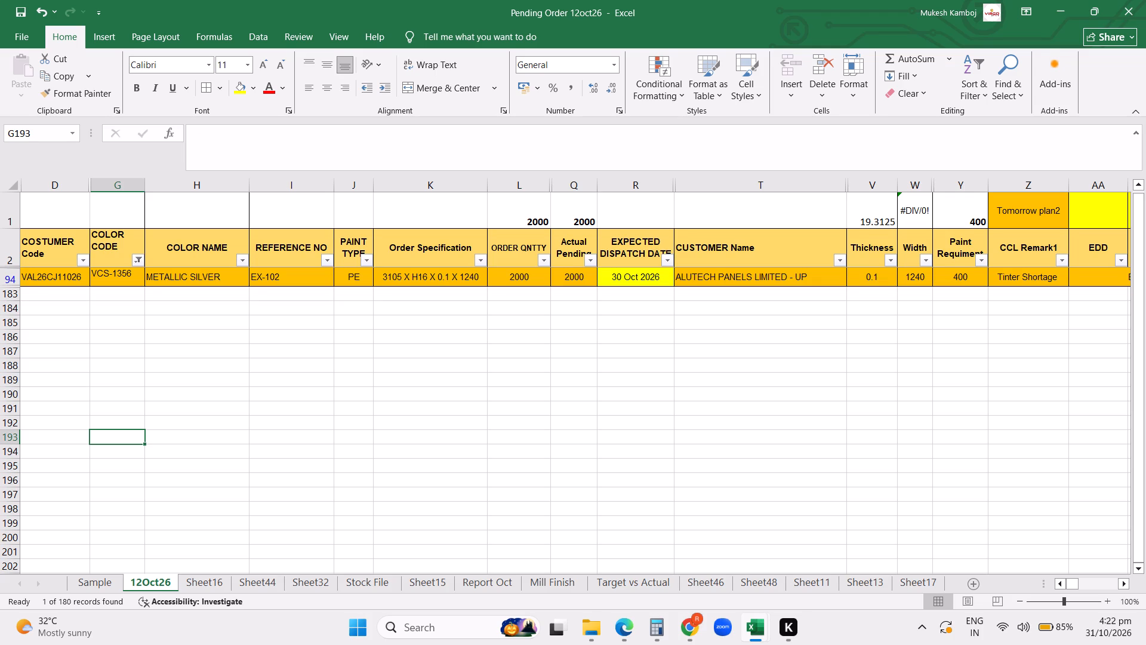
Clear the 1356 filter from the COLOR CODE column to list all orders.
{"action": "left_click", "coordinate": [140, 268]}
{"action": "left_click", "coordinate": [138, 265]}
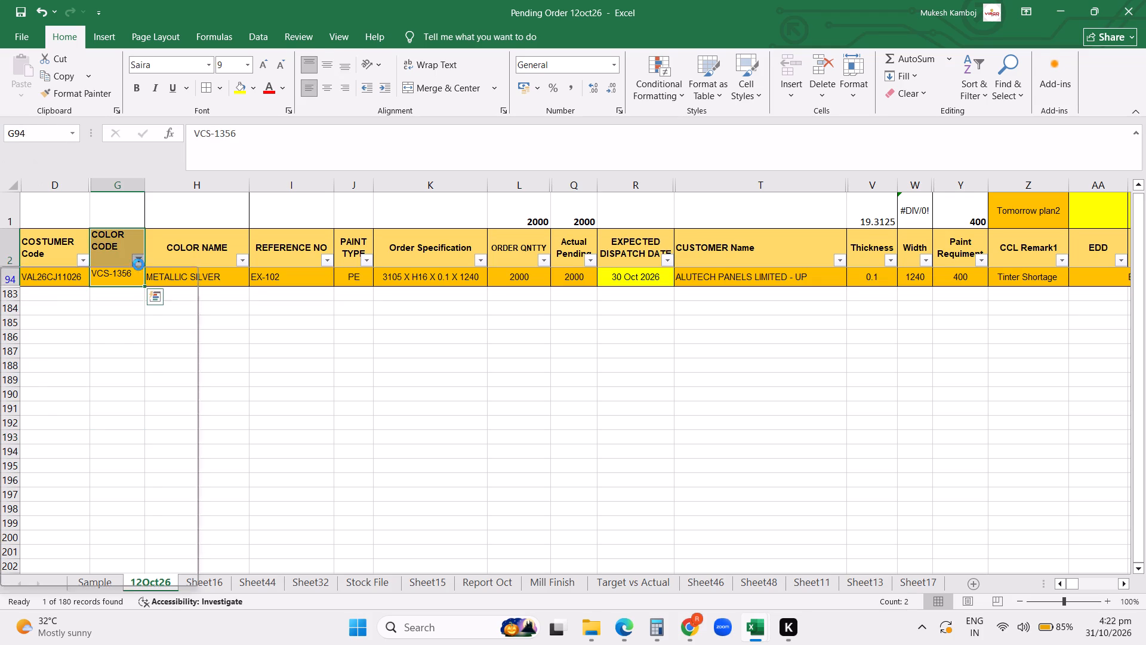
{"action": "left_click", "coordinate": [100, 352]}
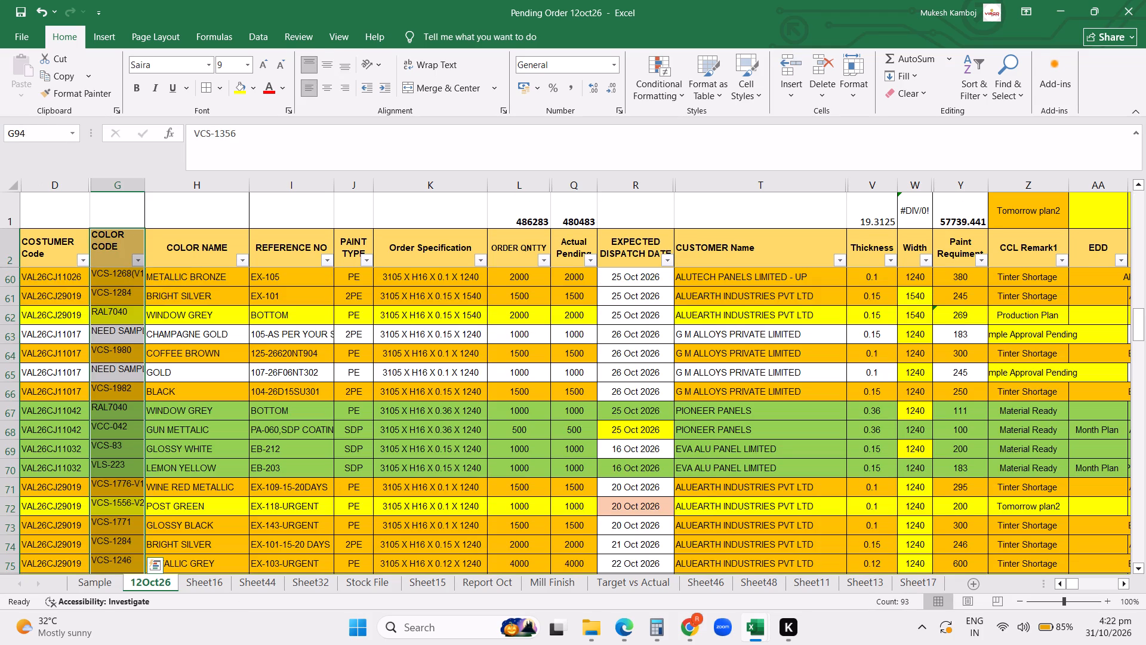
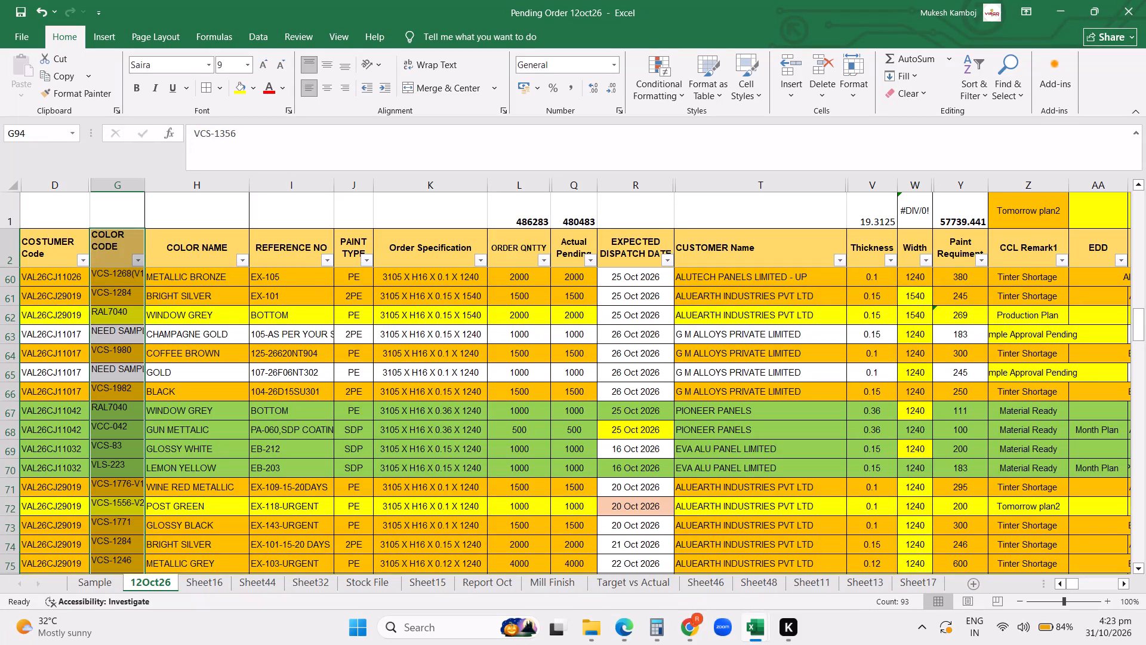
Filter the COLOR CODE column of the 12Oct26 sheet by searching for 1285.
{"action": "left_click", "coordinate": [140, 263]}
{"action": "left_click", "coordinate": [60, 411]}
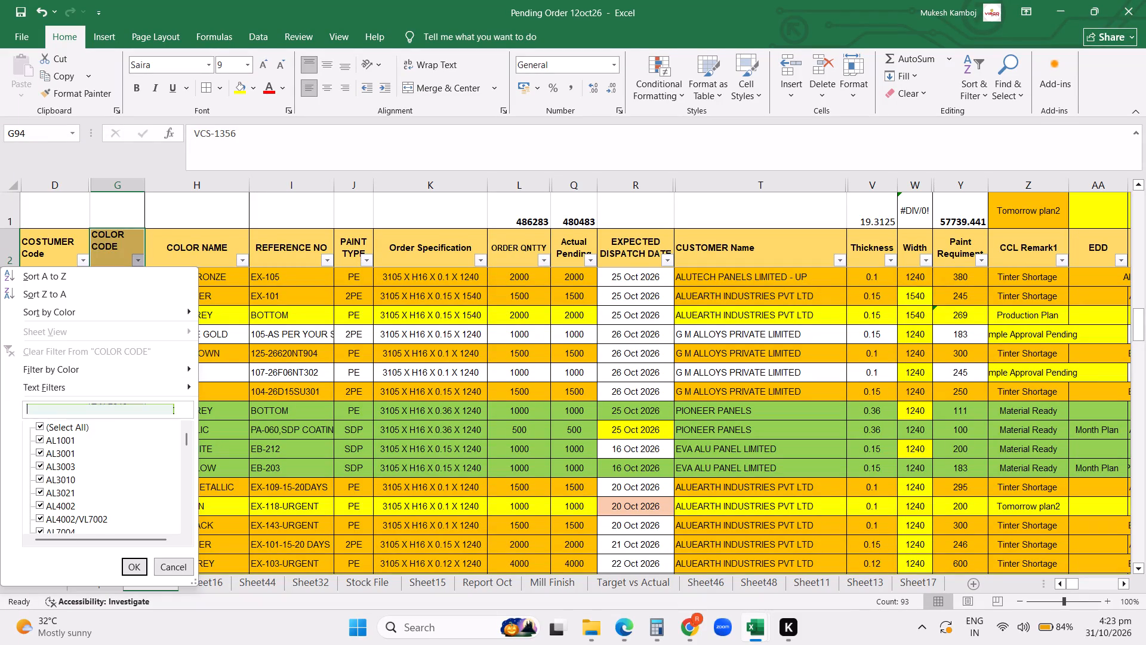
{"action": "type", "text": "1285"}
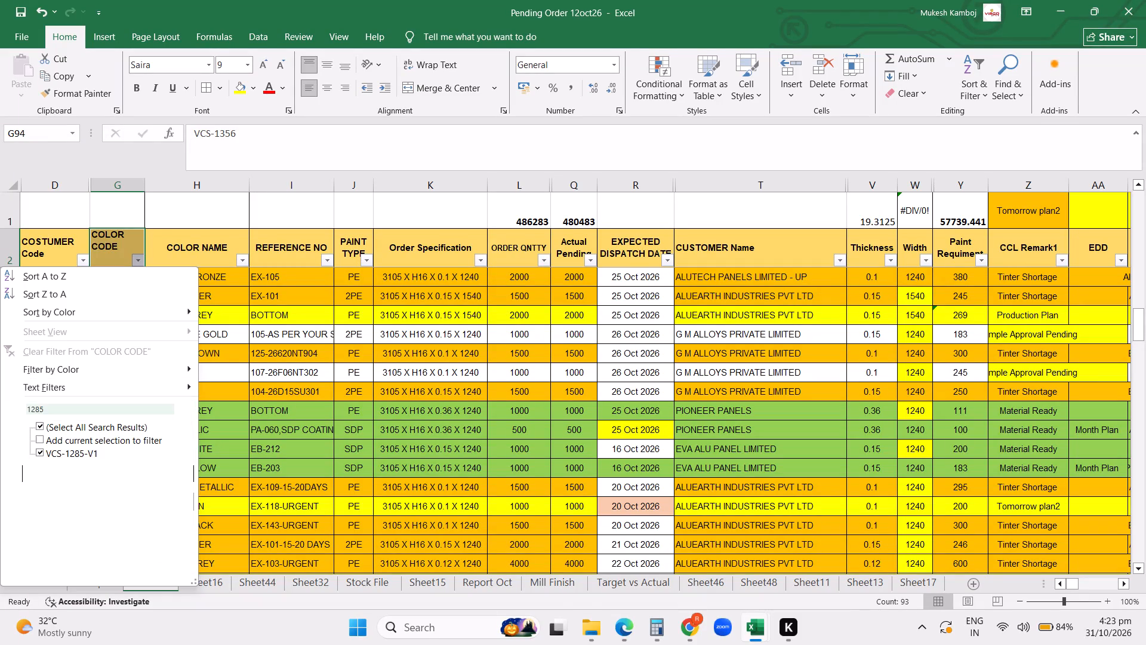
{"action": "key", "text": "Return"}
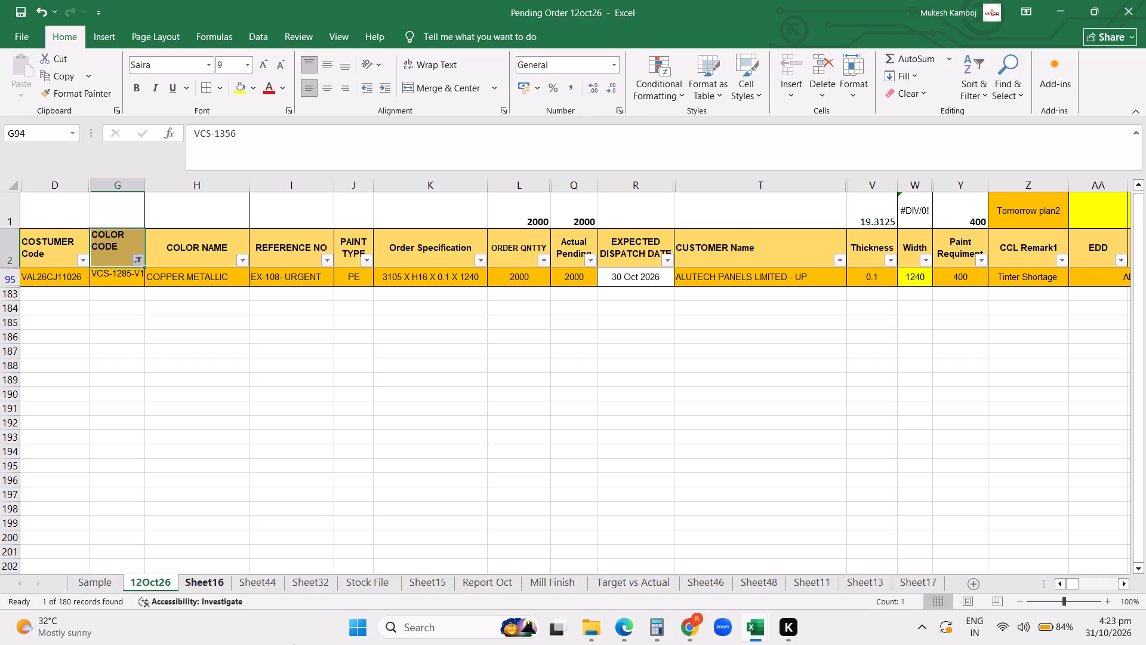
Switch to the Chrome window with the Gmail Sent folder.
{"action": "left_click", "coordinate": [695, 618]}
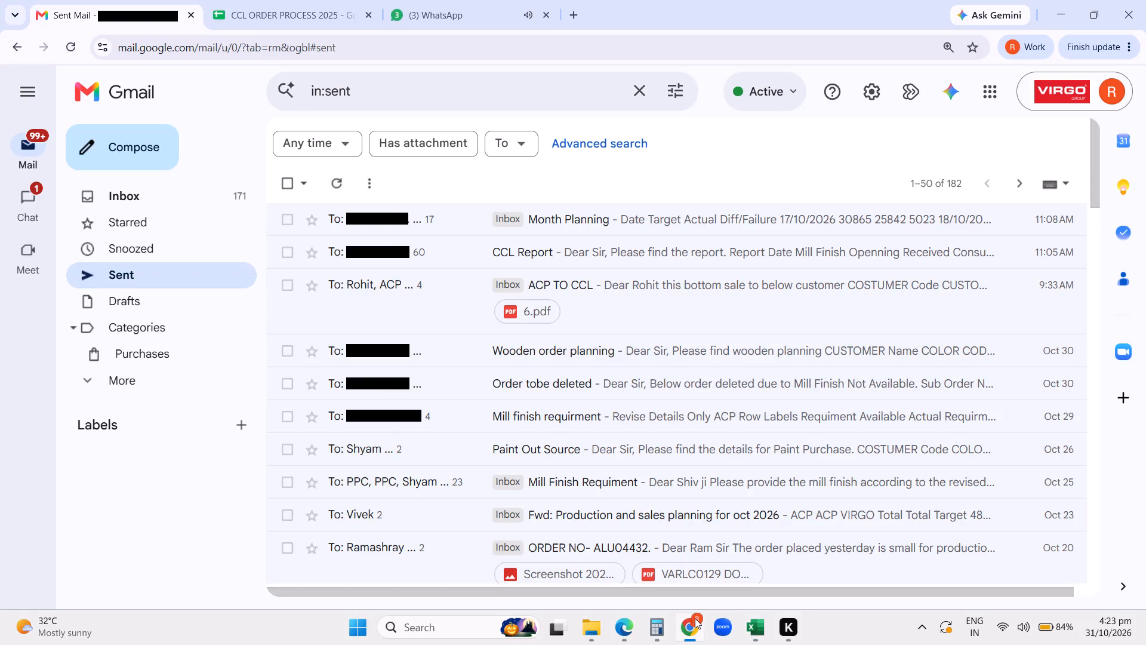
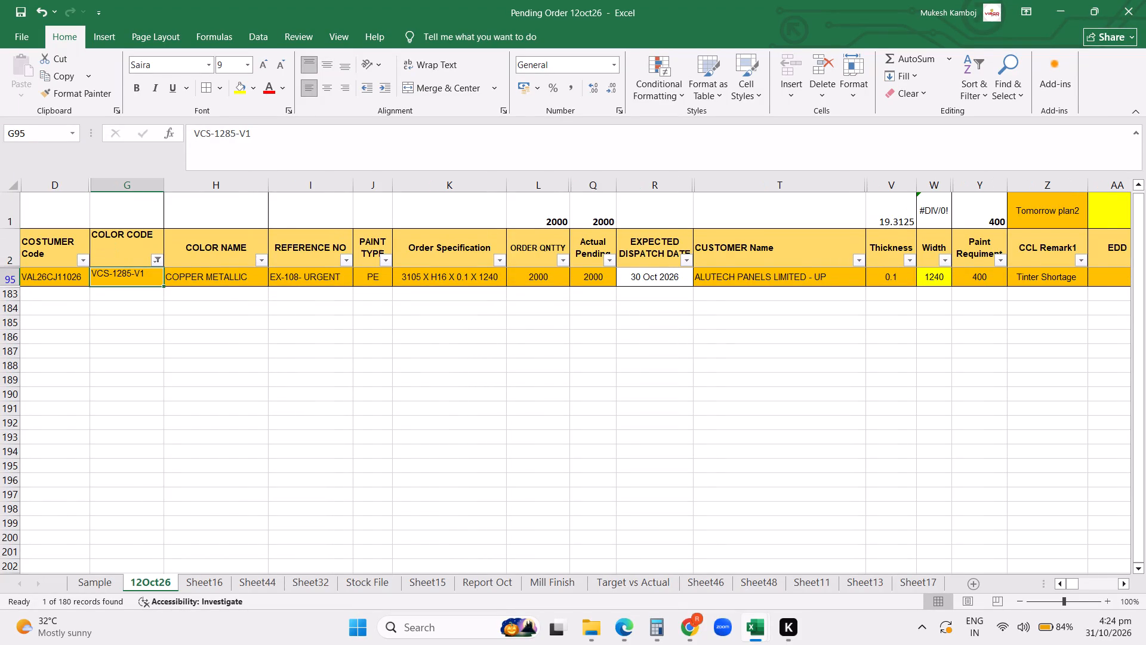
Narrow the COLOR CODE column of the 12Oct26 sheet slightly.
{"action": "left_click_drag", "start_coordinate": [165, 188], "coordinate": [155, 187]}
{"action": "left_click", "coordinate": [285, 282]}
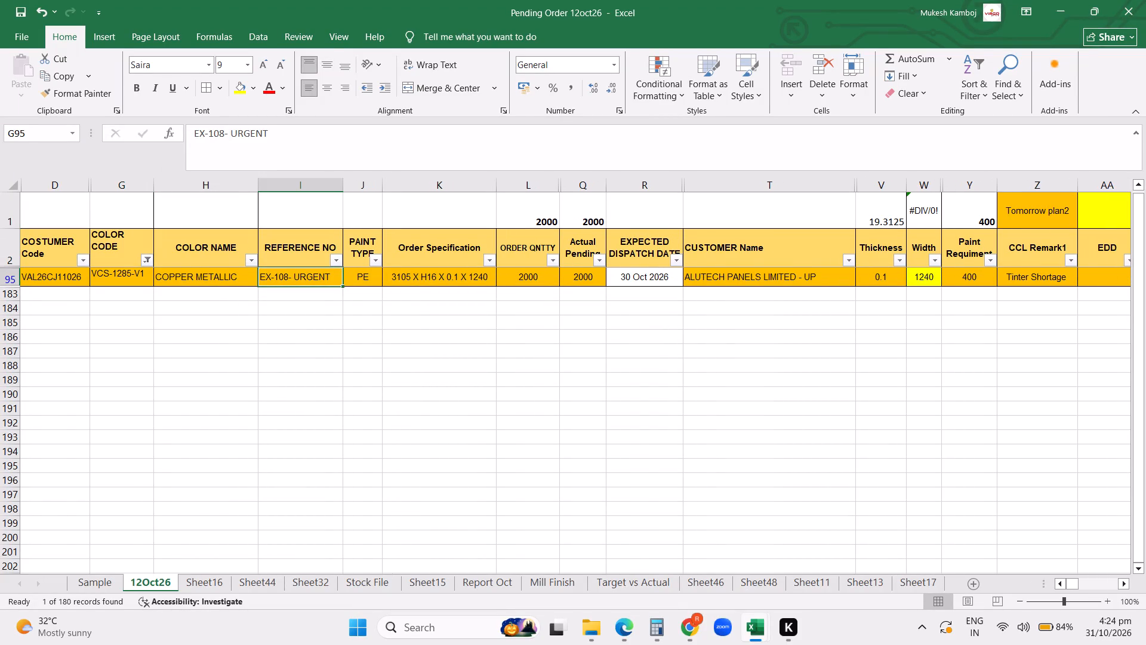
{"action": "left_click", "coordinate": [212, 284]}
{"action": "left_click", "coordinate": [464, 343]}
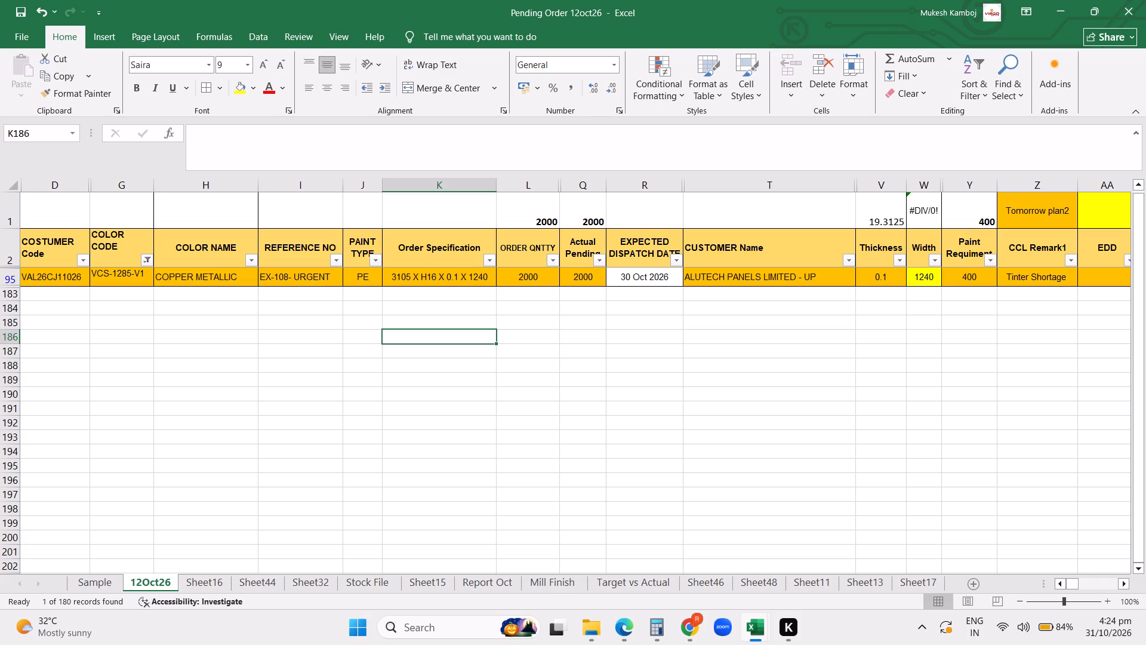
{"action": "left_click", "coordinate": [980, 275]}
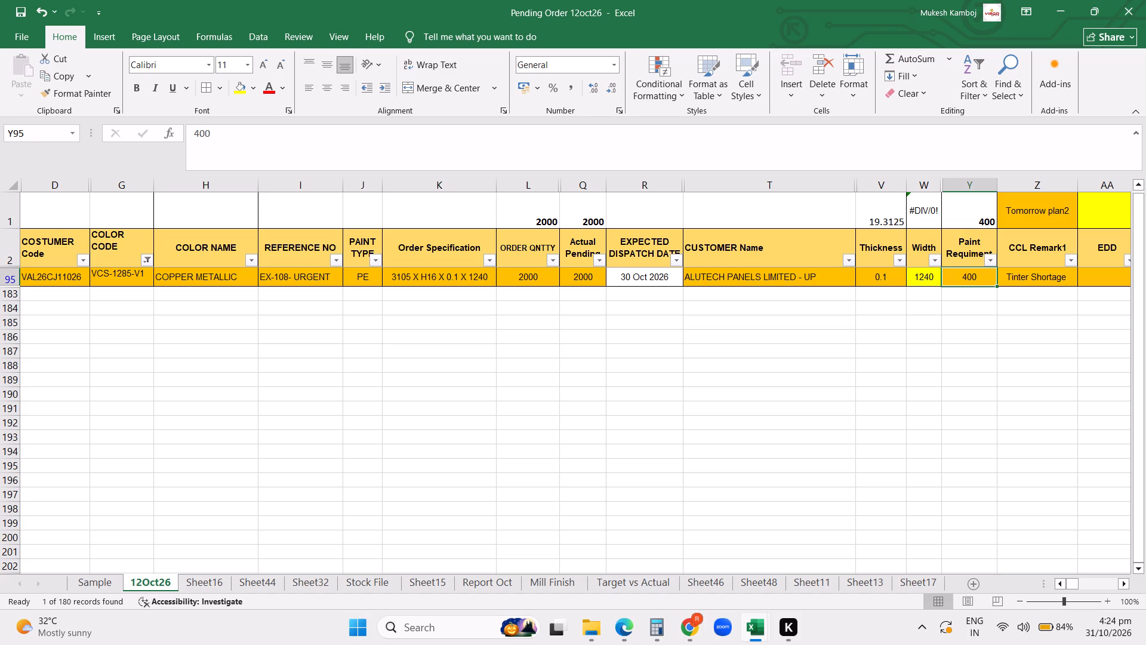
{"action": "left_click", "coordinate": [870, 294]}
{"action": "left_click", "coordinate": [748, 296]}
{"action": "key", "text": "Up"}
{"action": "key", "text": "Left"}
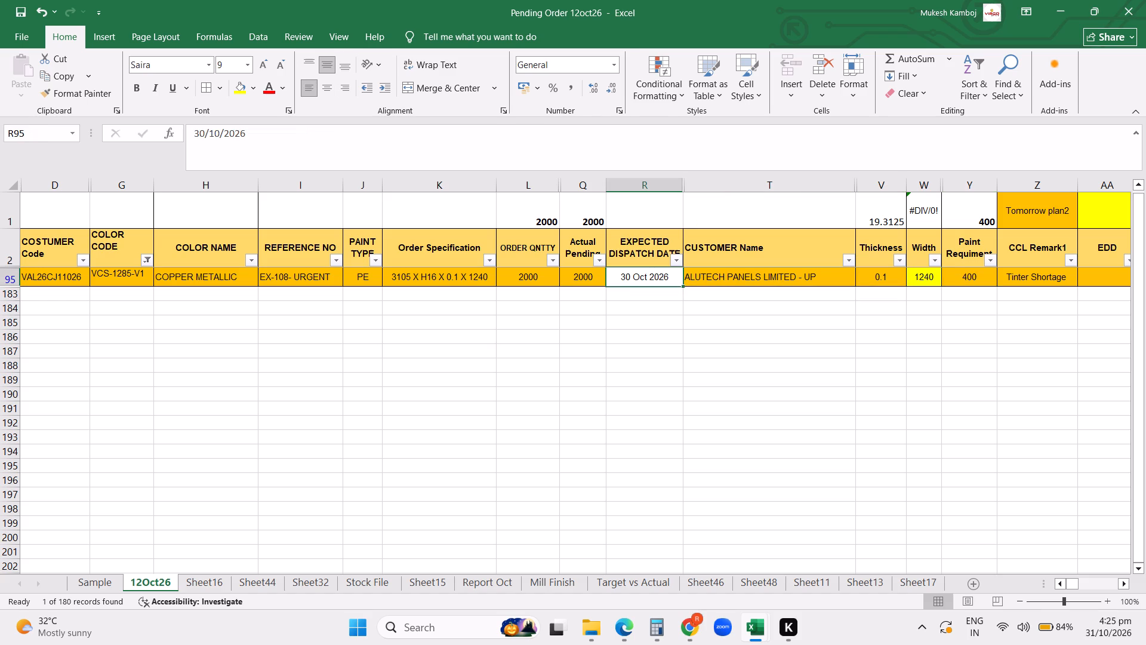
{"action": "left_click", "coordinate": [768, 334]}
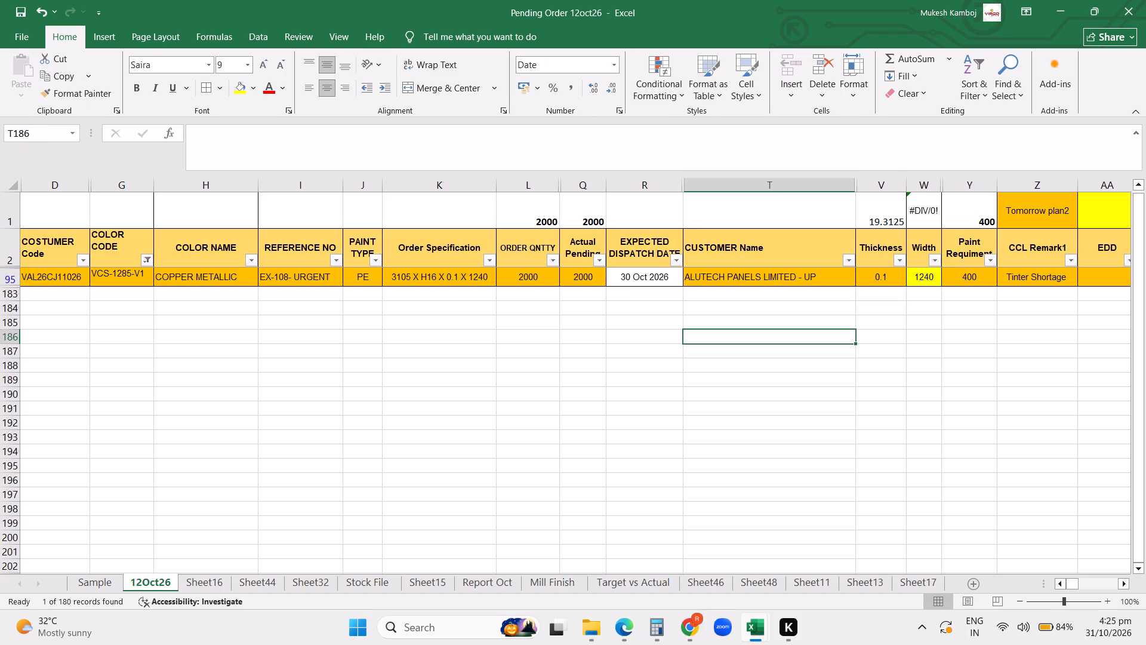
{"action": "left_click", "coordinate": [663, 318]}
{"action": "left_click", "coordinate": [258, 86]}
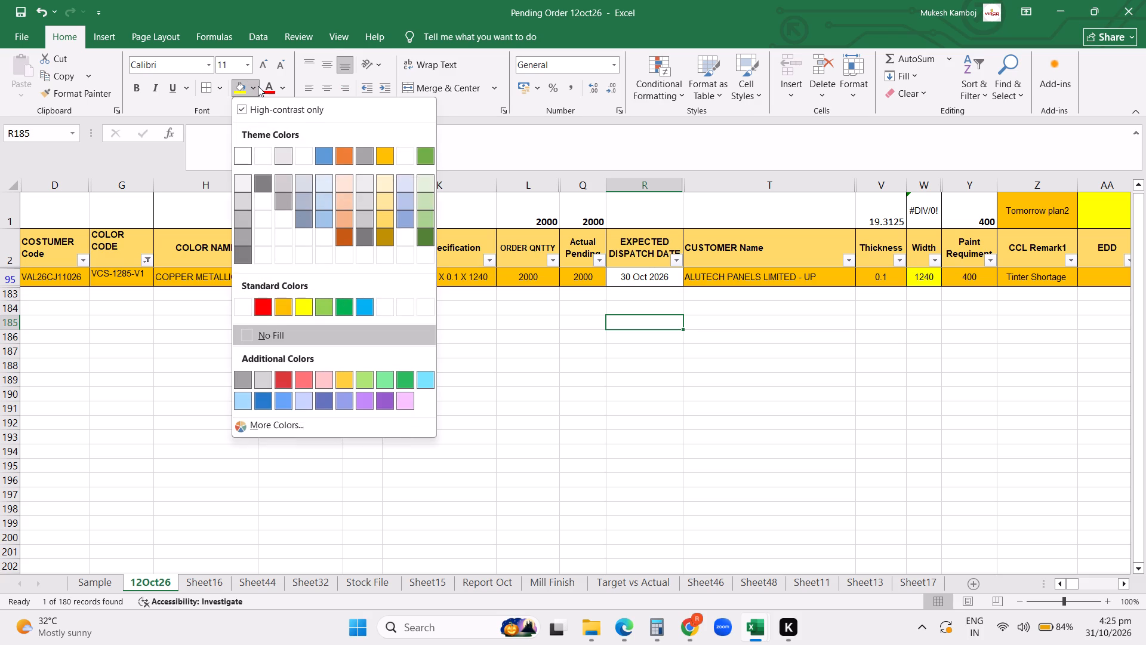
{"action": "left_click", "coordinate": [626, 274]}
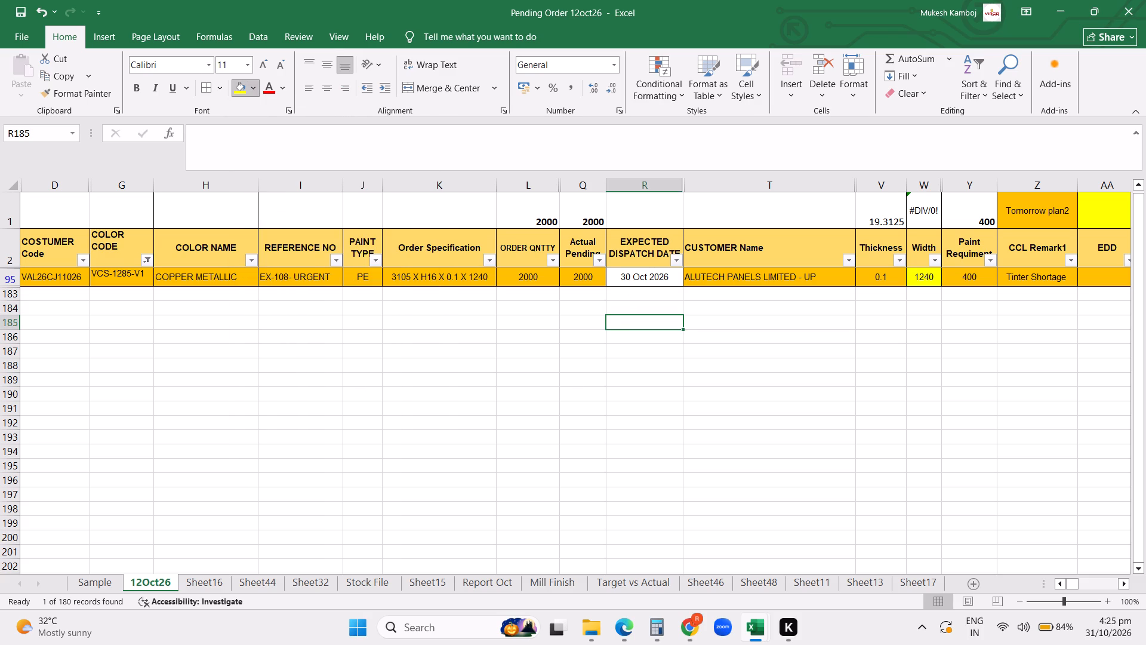
Fill the EXPECTED DISPATCH DATE cell of the VCS-1285-V1 order with the standard orange color.
{"action": "left_click", "coordinate": [626, 274]}
{"action": "left_click", "coordinate": [581, 279]}
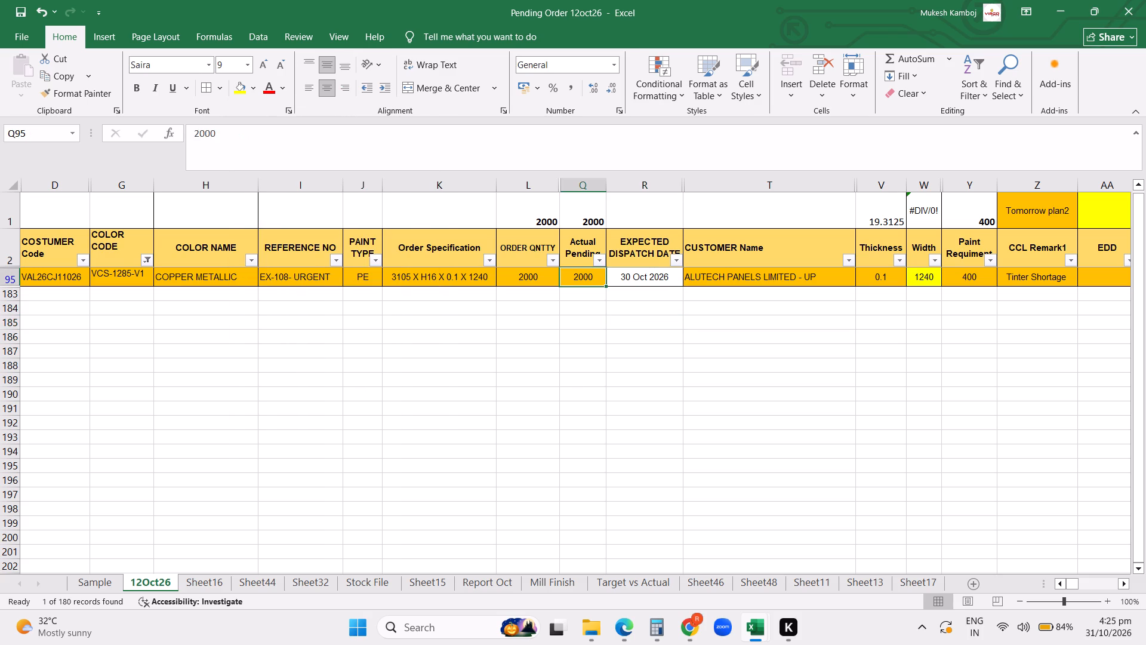
{"action": "left_click_drag", "start_coordinate": [570, 328], "coordinate": [578, 320]}
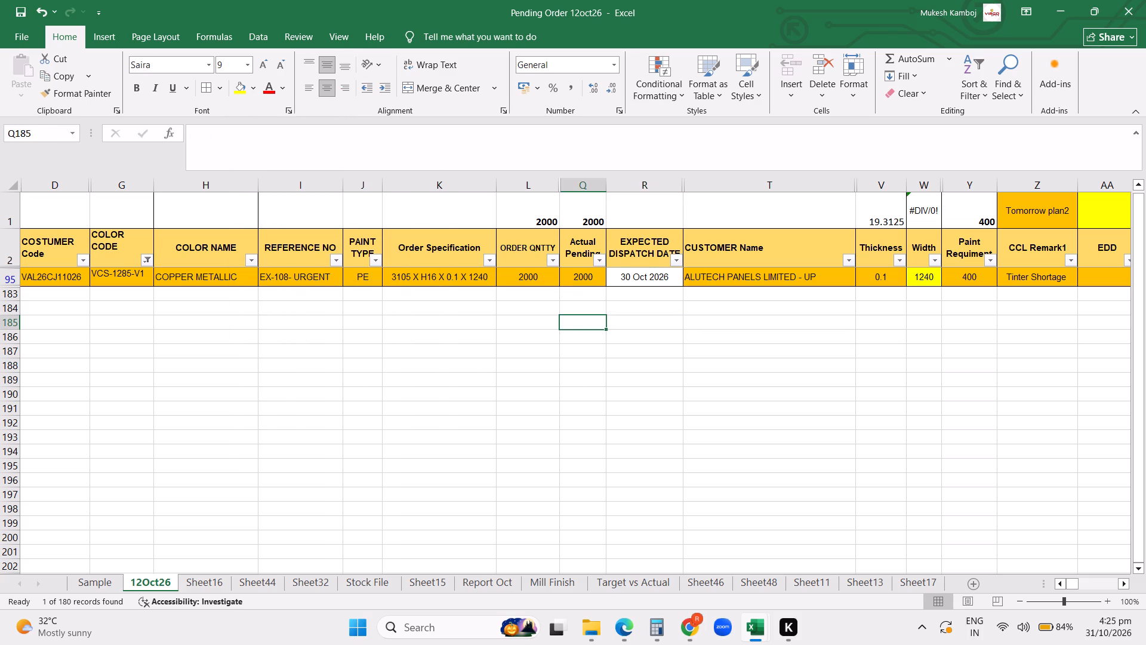
{"action": "left_click_drag", "start_coordinate": [578, 320], "coordinate": [638, 308]}
{"action": "left_click", "coordinate": [638, 308]}
{"action": "left_click", "coordinate": [639, 295]}
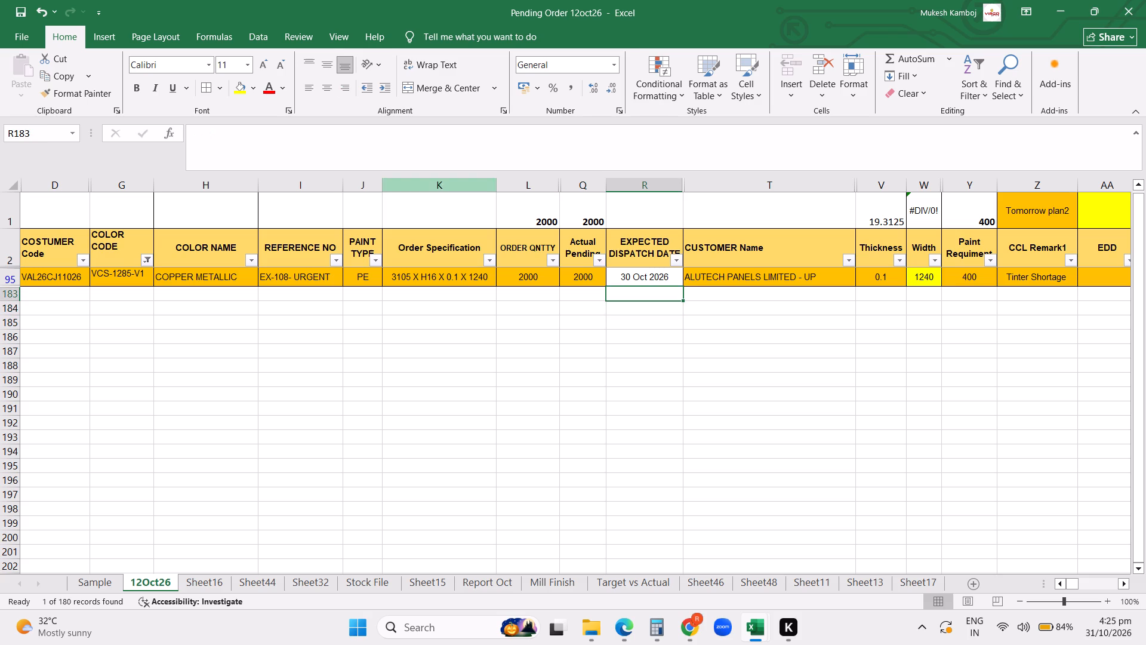
{"action": "left_click", "coordinate": [627, 284]}
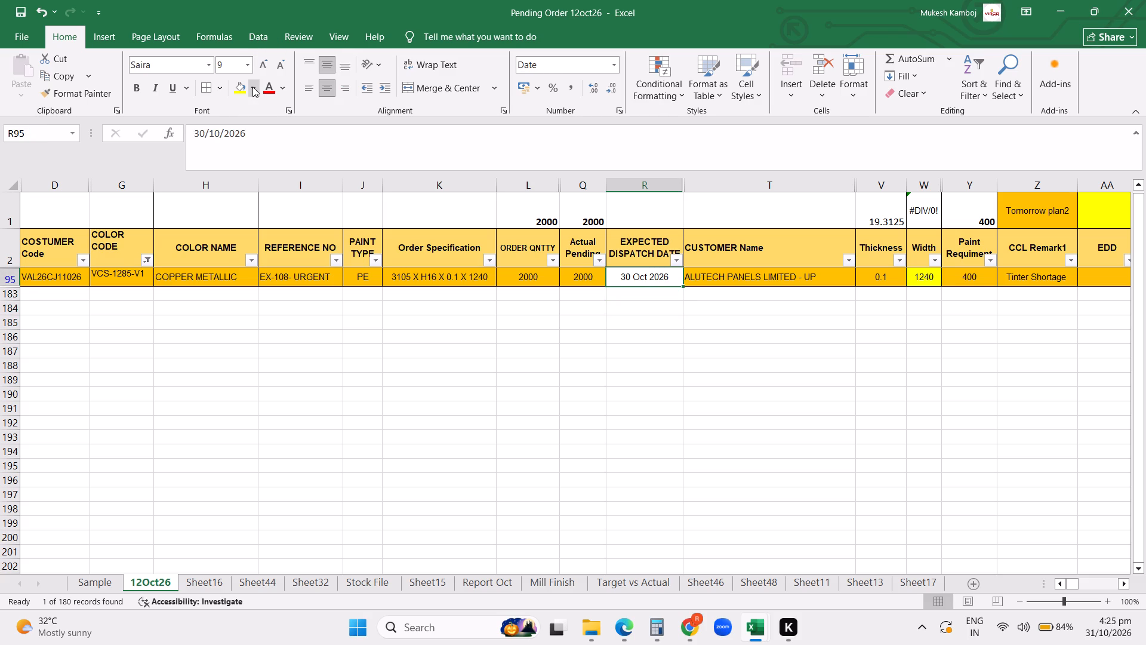
{"action": "left_click", "coordinate": [252, 87]}
{"action": "left_click", "coordinate": [281, 305]}
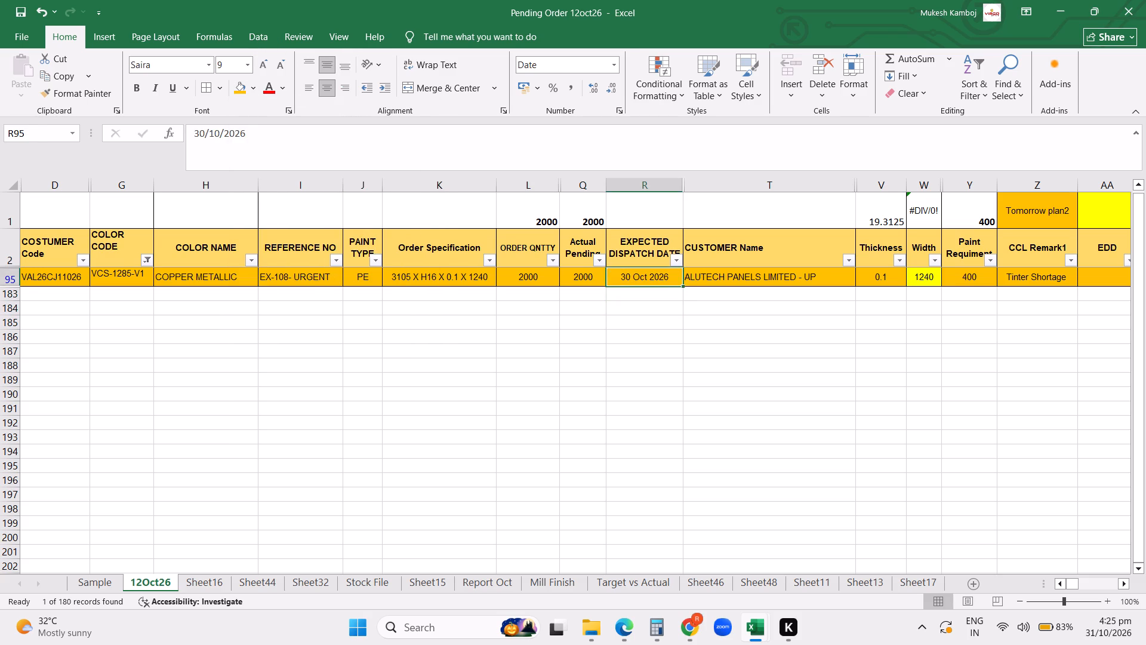
Narrow the CUSTOMER Name column to about the length of its text and the Order Specification column slightly.
{"action": "left_click", "coordinate": [577, 350]}
{"action": "left_click", "coordinate": [703, 339]}
{"action": "left_click_drag", "start_coordinate": [855, 188], "coordinate": [834, 188]}
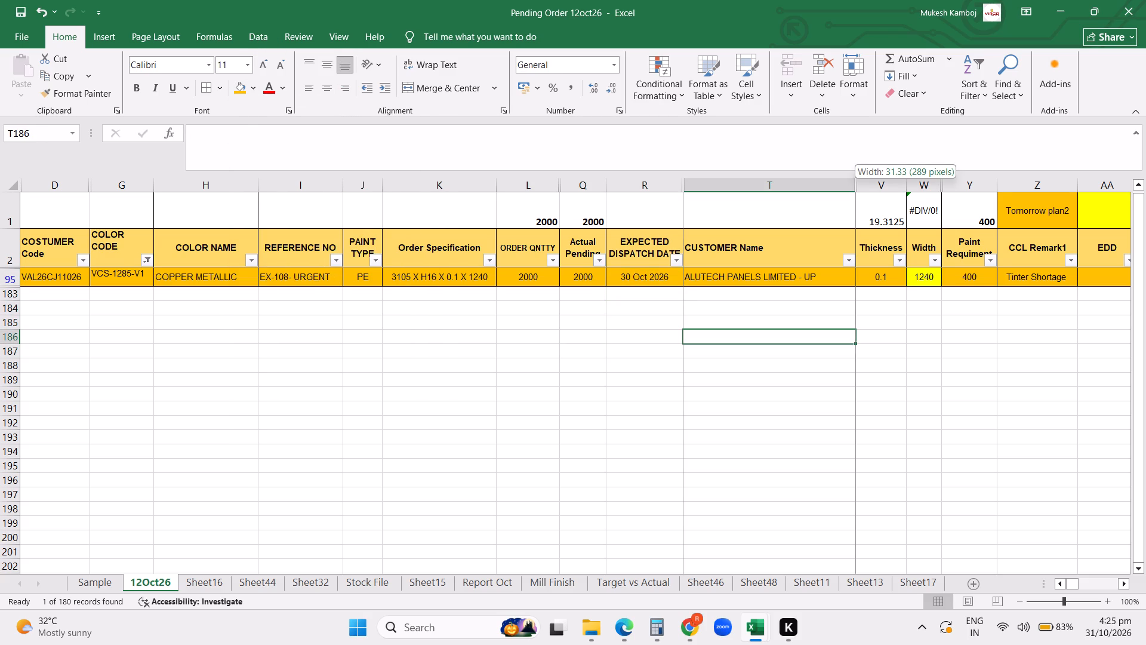
{"action": "left_click_drag", "start_coordinate": [834, 188], "coordinate": [824, 189]}
{"action": "left_click", "coordinate": [842, 373]}
{"action": "left_click", "coordinate": [943, 358]}
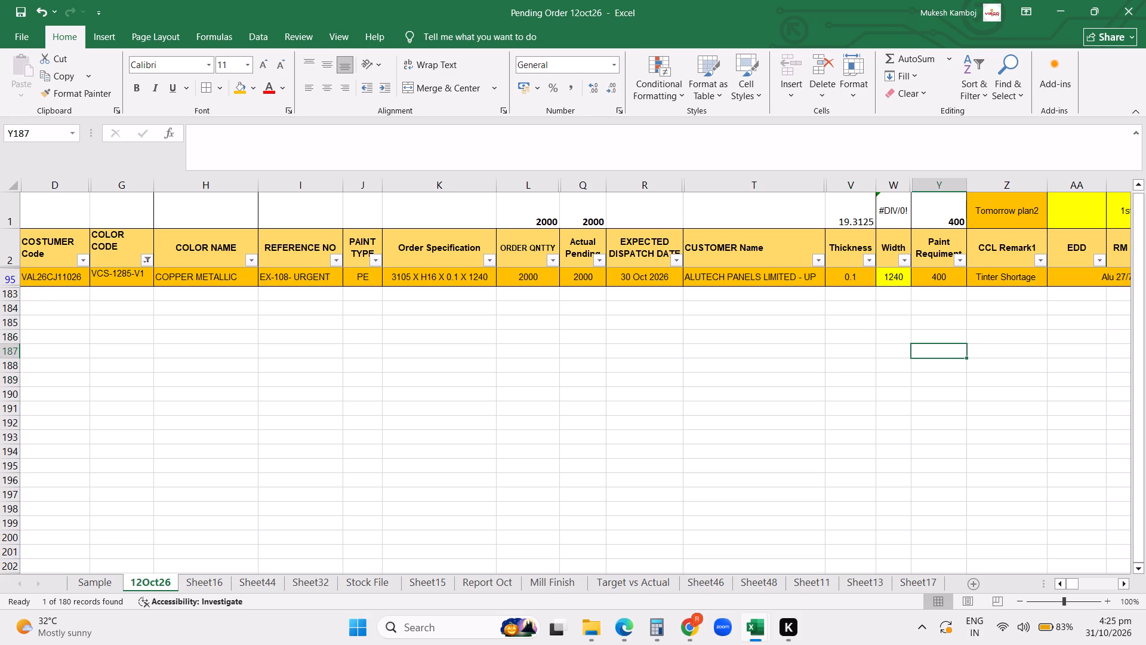
{"action": "left_click", "coordinate": [1040, 316]}
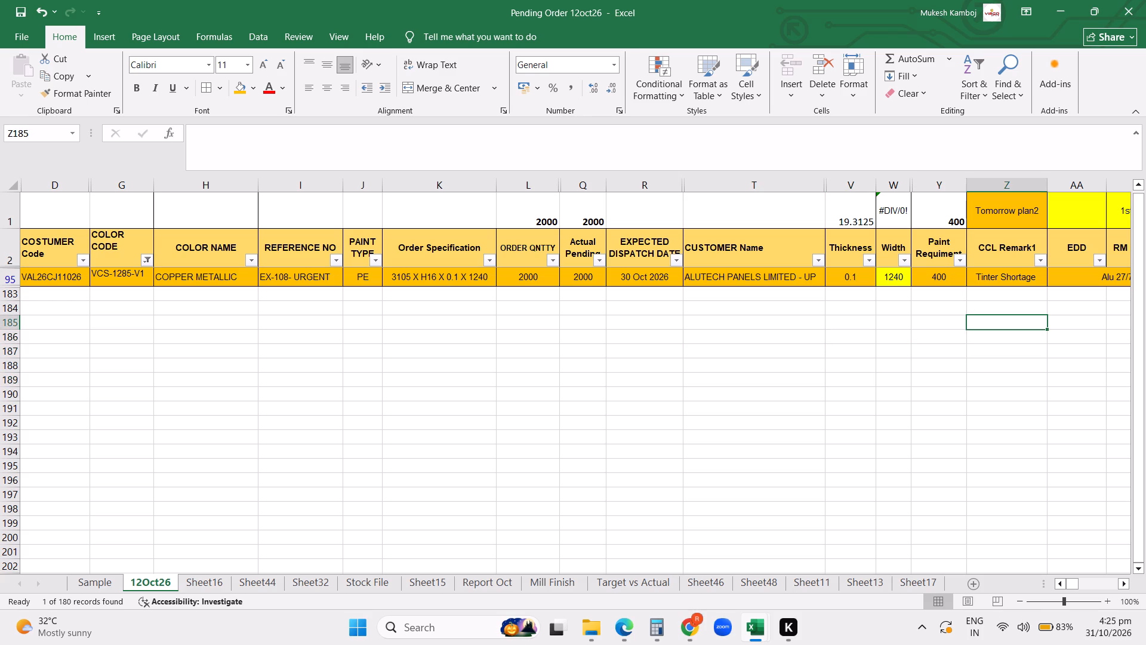
{"action": "left_click", "coordinate": [702, 376]}
{"action": "left_click", "coordinate": [498, 186]}
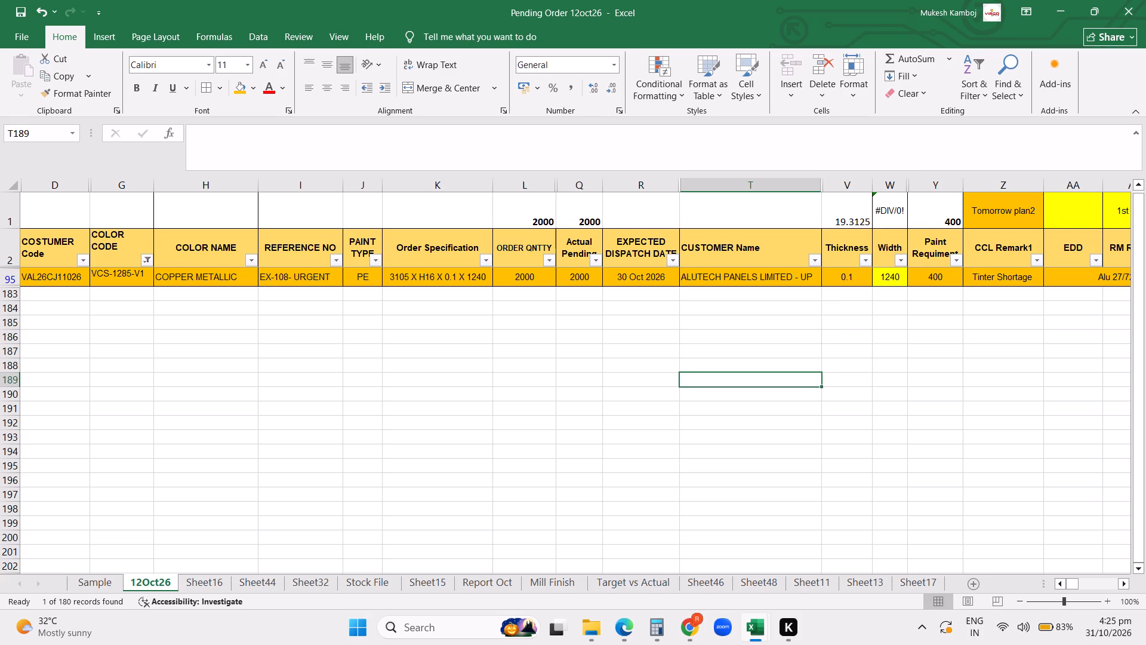
{"action": "left_click", "coordinate": [790, 335]}
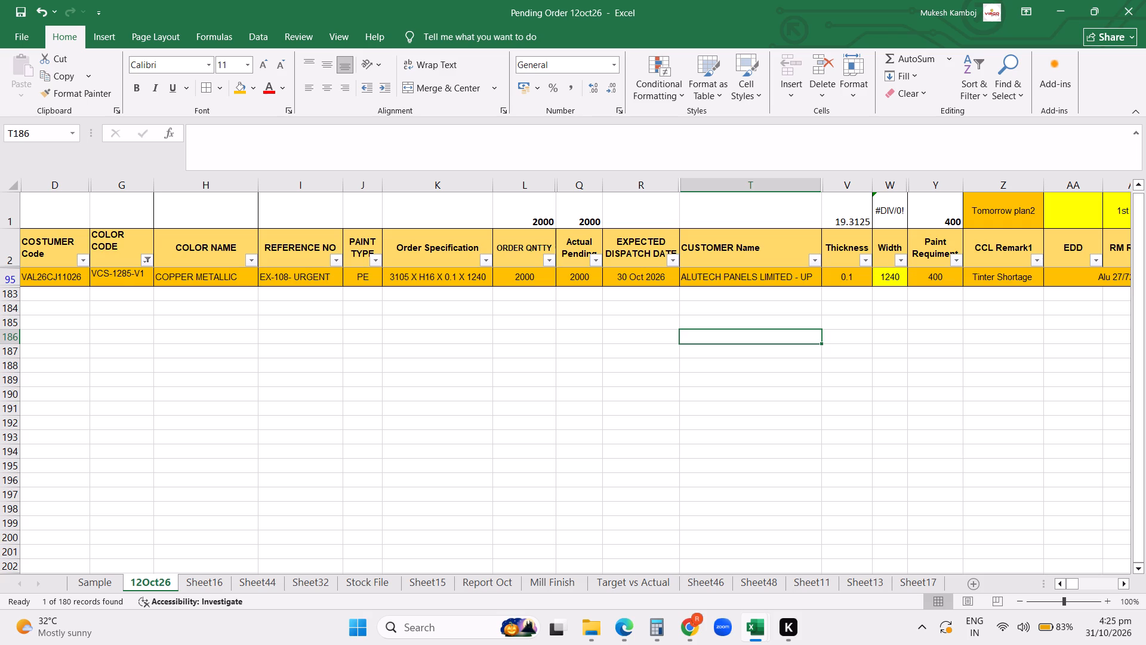
Clear the filter from the COLOR CODE column.
{"action": "left_click", "coordinate": [138, 259]}
{"action": "left_click", "coordinate": [156, 262]}
{"action": "left_click", "coordinate": [146, 260]}
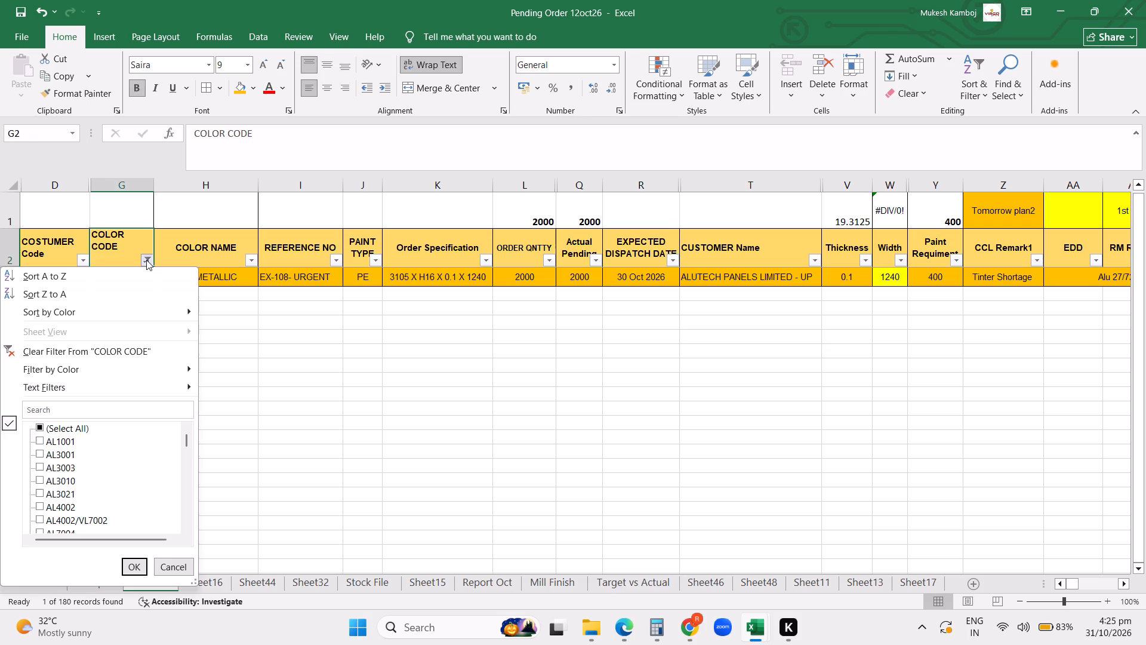
{"action": "left_click", "coordinate": [106, 348]}
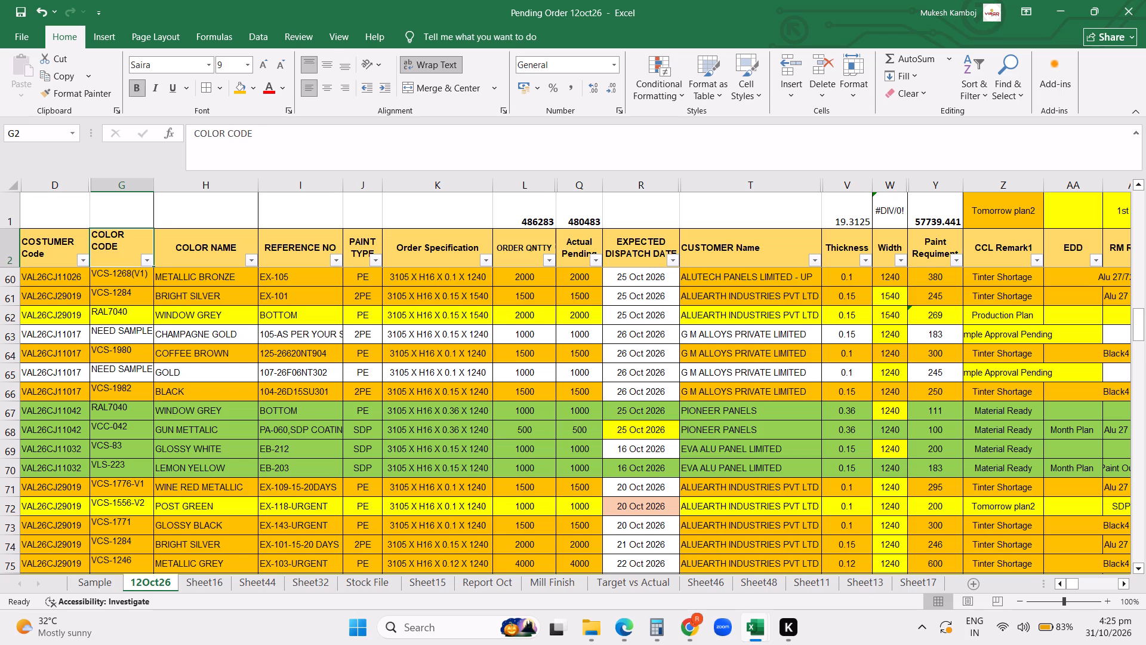
Look through the unfiltered pending order list down to its last row and return to the first orders.
{"action": "left_click", "coordinate": [87, 376]}
{"action": "left_click", "coordinate": [178, 404]}
{"action": "key", "text": "ctrl+Down"}
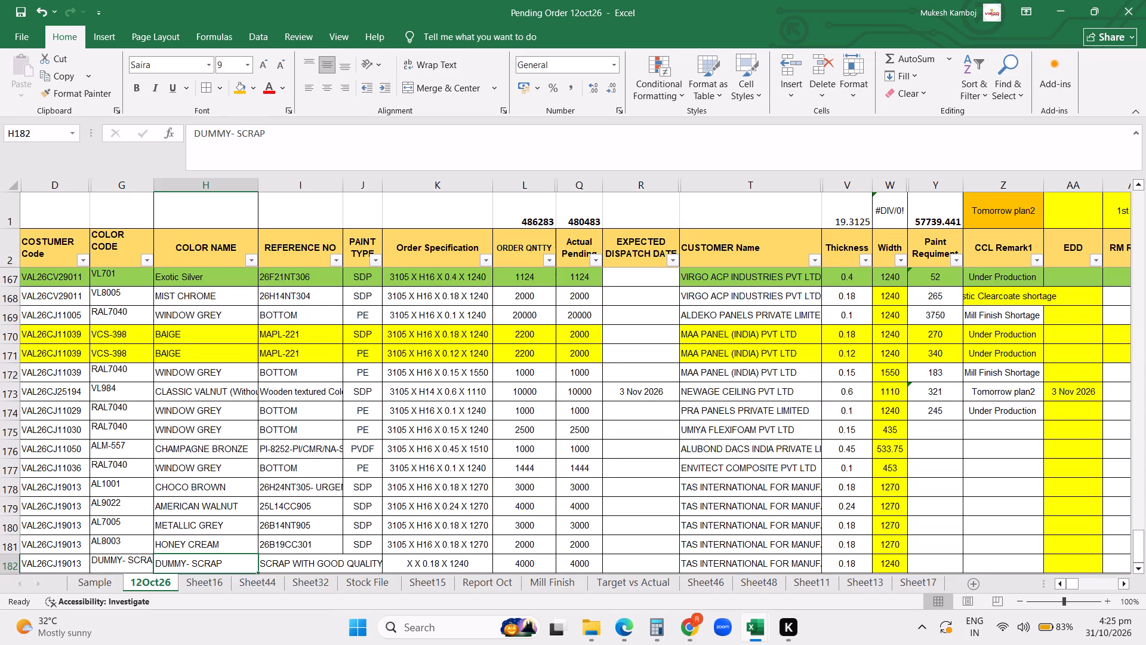
{"action": "key", "text": "Down"}
{"action": "key", "text": "Down"}
{"action": "key", "text": "Up"}
{"action": "key", "text": "Up"}
{"action": "key", "text": "Left"}
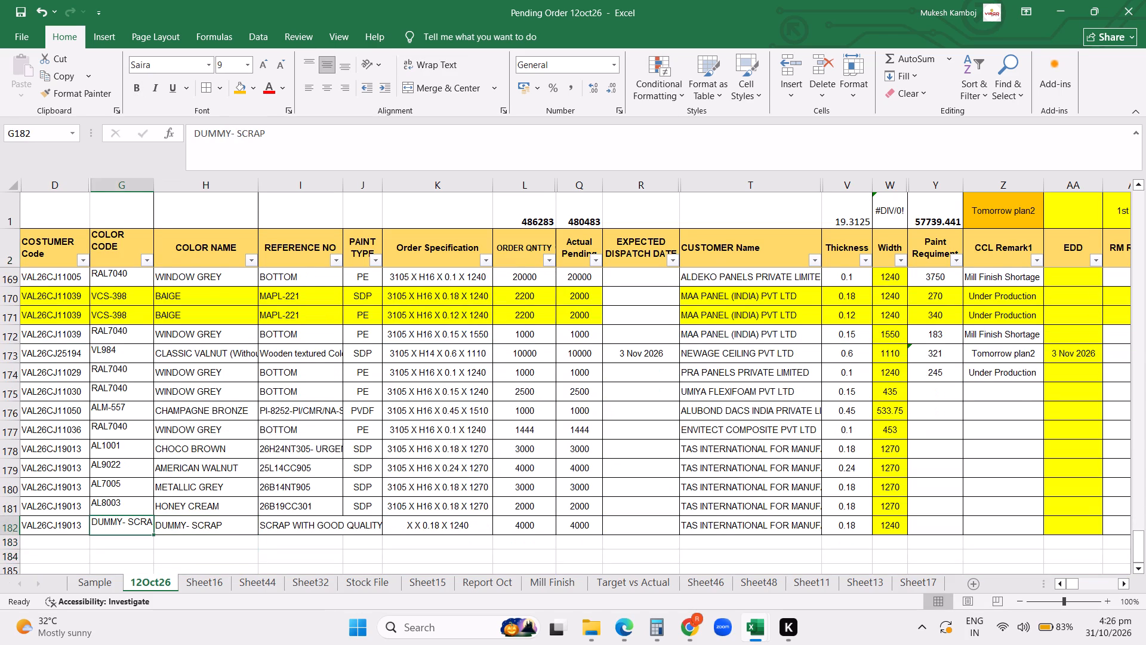
{"action": "key", "text": "ctrl+Up"}
{"action": "key", "text": "ctrl+Up"}
{"action": "key", "text": "ctrl+Up"}
{"action": "key", "text": "ctrl+Up"}
{"action": "key", "text": "Down"}
{"action": "key", "text": "Down"}
{"action": "key", "text": "Down"}
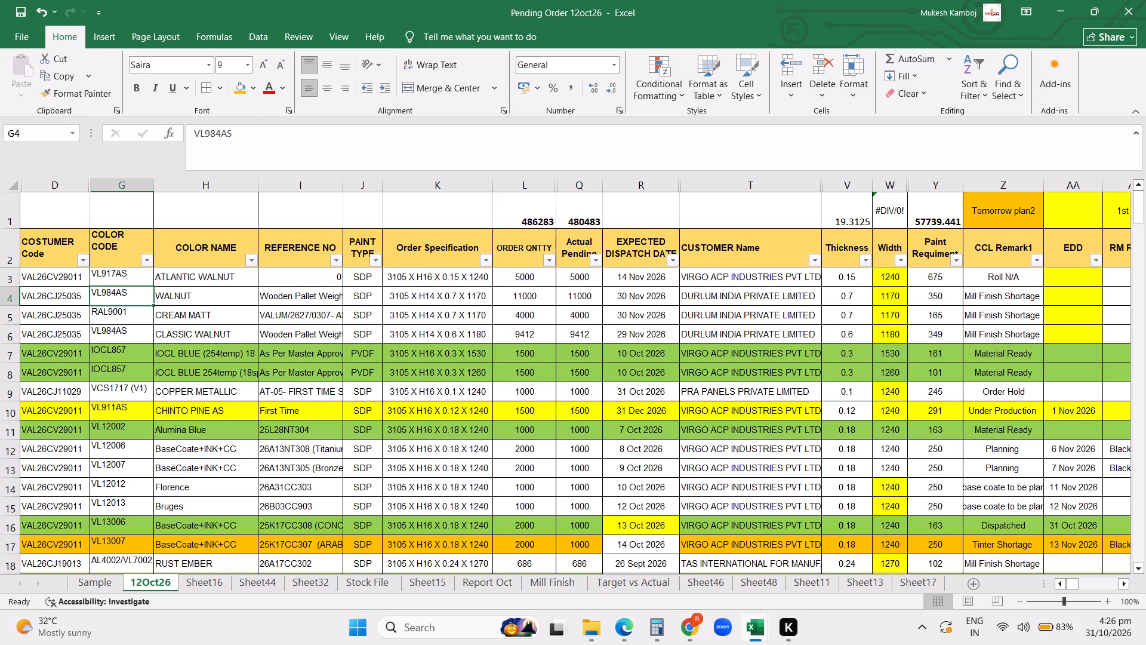
Filter the COLOR CODE column by searching for 1023 and go to the DATE cell of the matching order.
{"action": "left_click", "coordinate": [148, 260]}
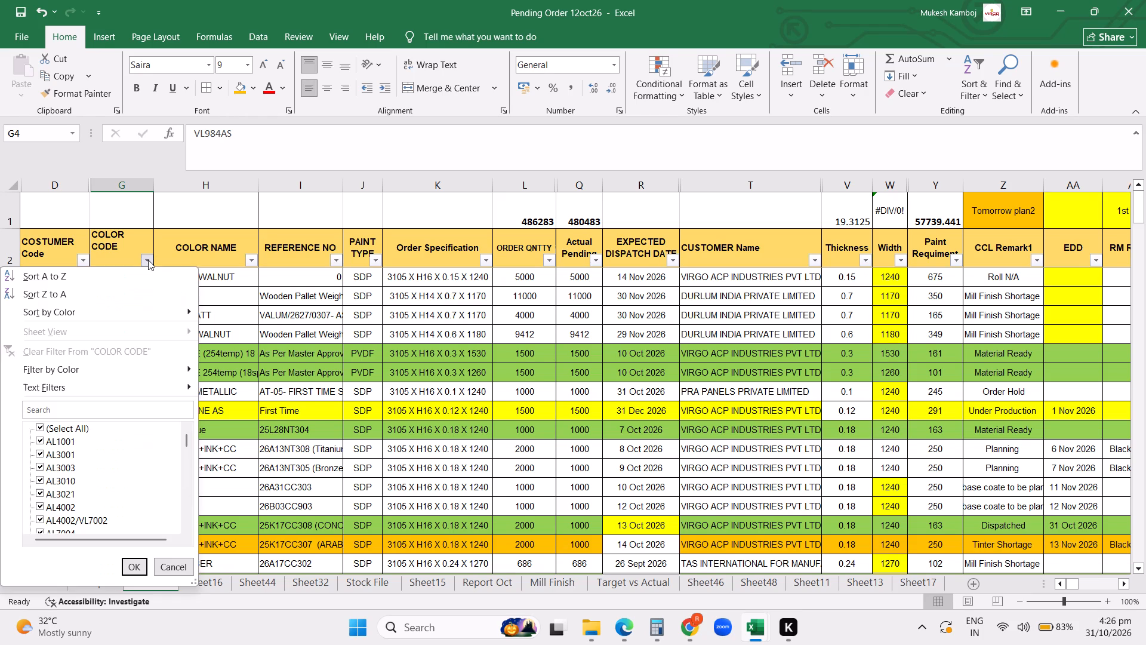
{"action": "left_click", "coordinate": [53, 416]}
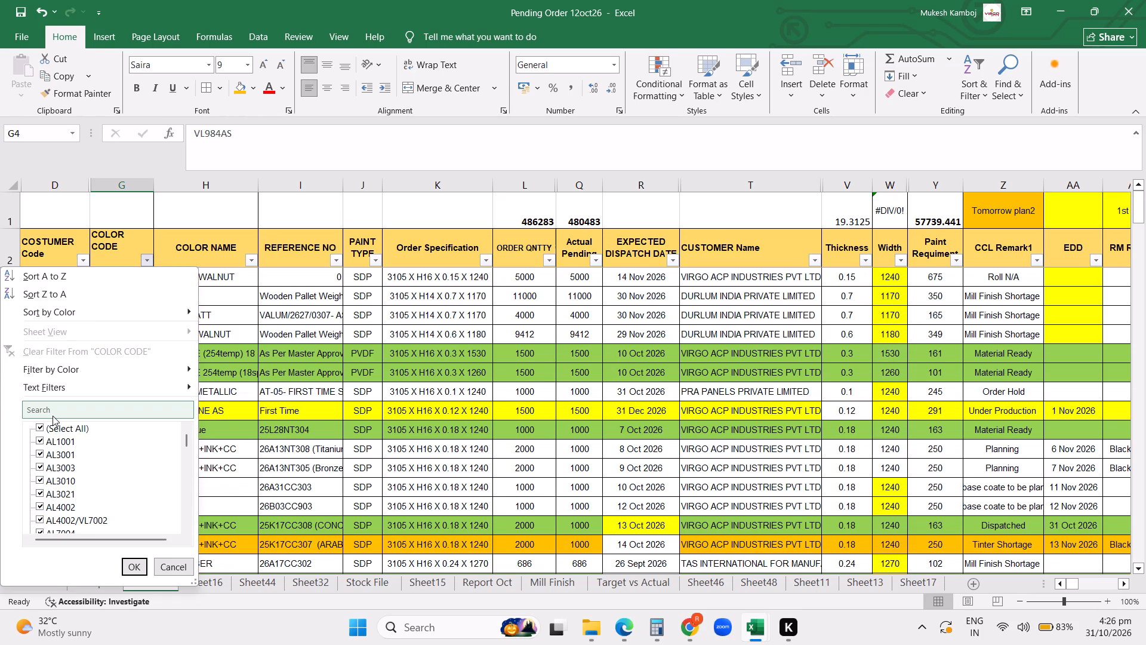
{"action": "left_click", "coordinate": [50, 414]}
{"action": "type", "text": "1023"}
{"action": "key", "text": "Return"}
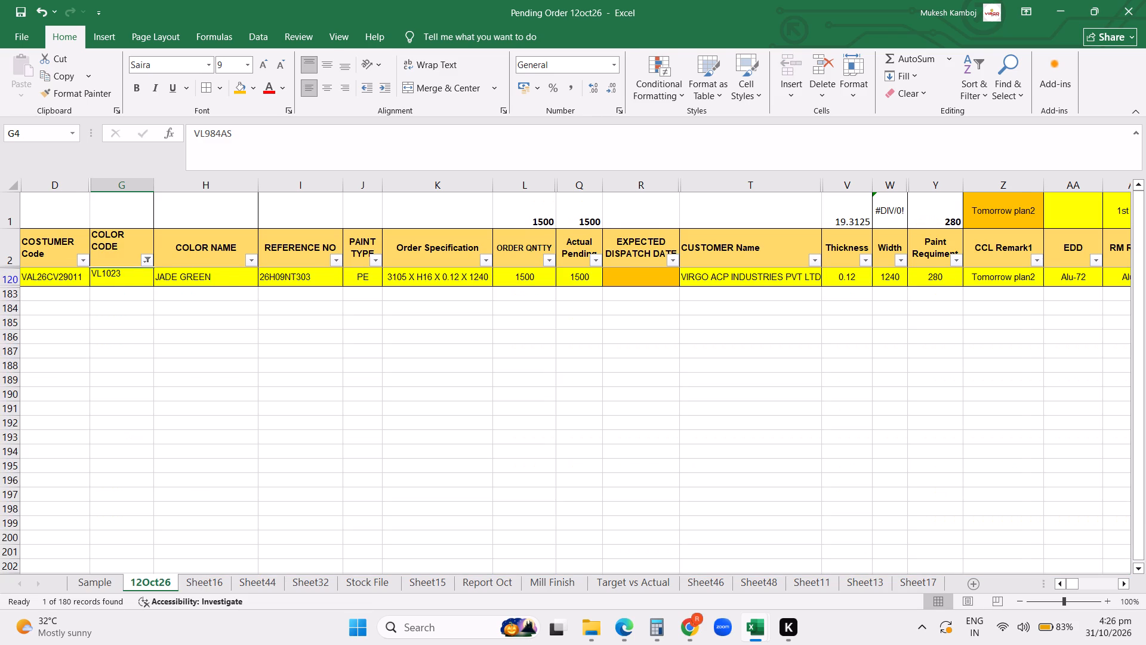
{"action": "key", "text": "Left"}
{"action": "key", "text": "Left"}
{"action": "key", "text": "Left"}
{"action": "key", "text": "Left"}
{"action": "key", "text": "Left"}
{"action": "key", "text": "Down"}
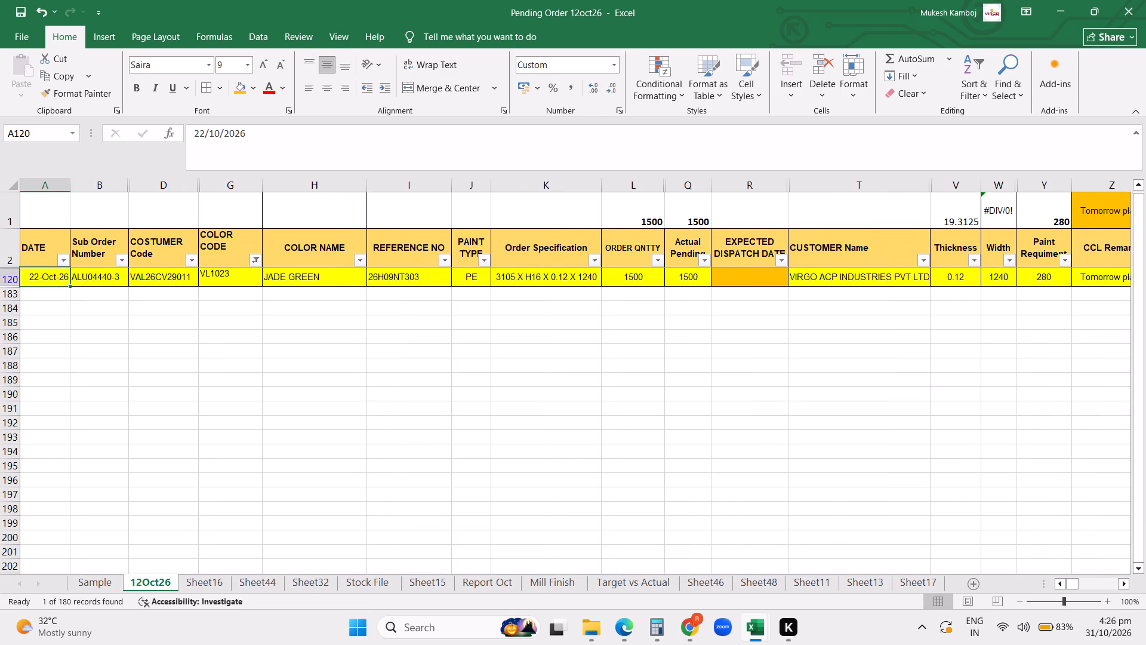
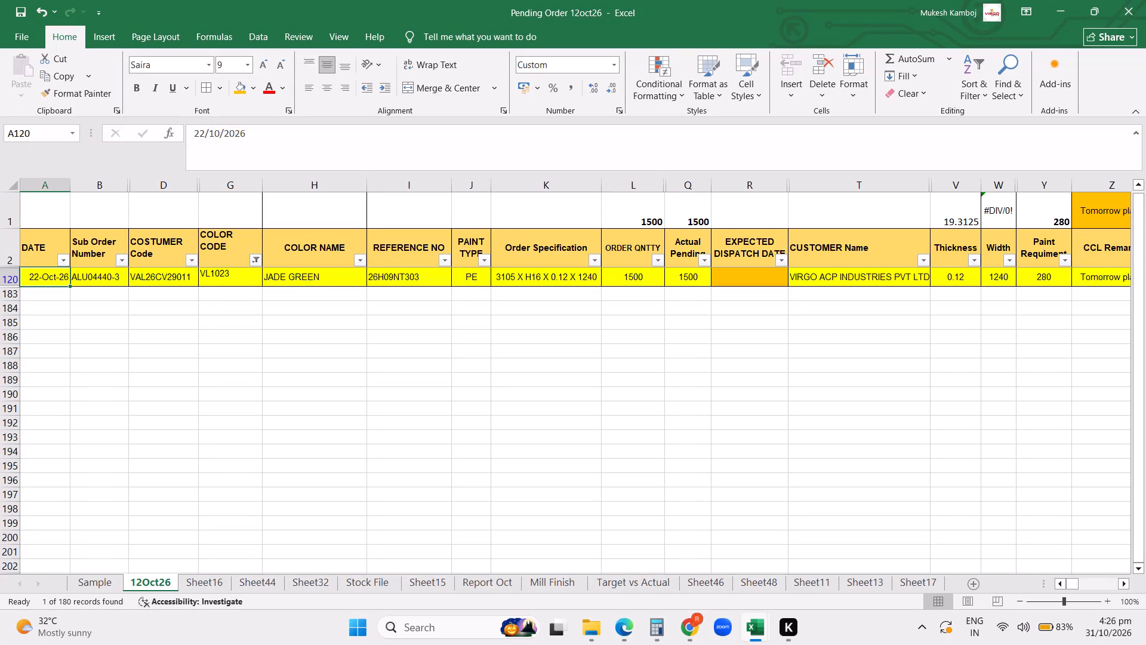
Copy the paint formula from cell W1 into the Paint Requirement cell of the VL1023 JADE GREEN order.
{"action": "left_click", "coordinate": [1042, 272]}
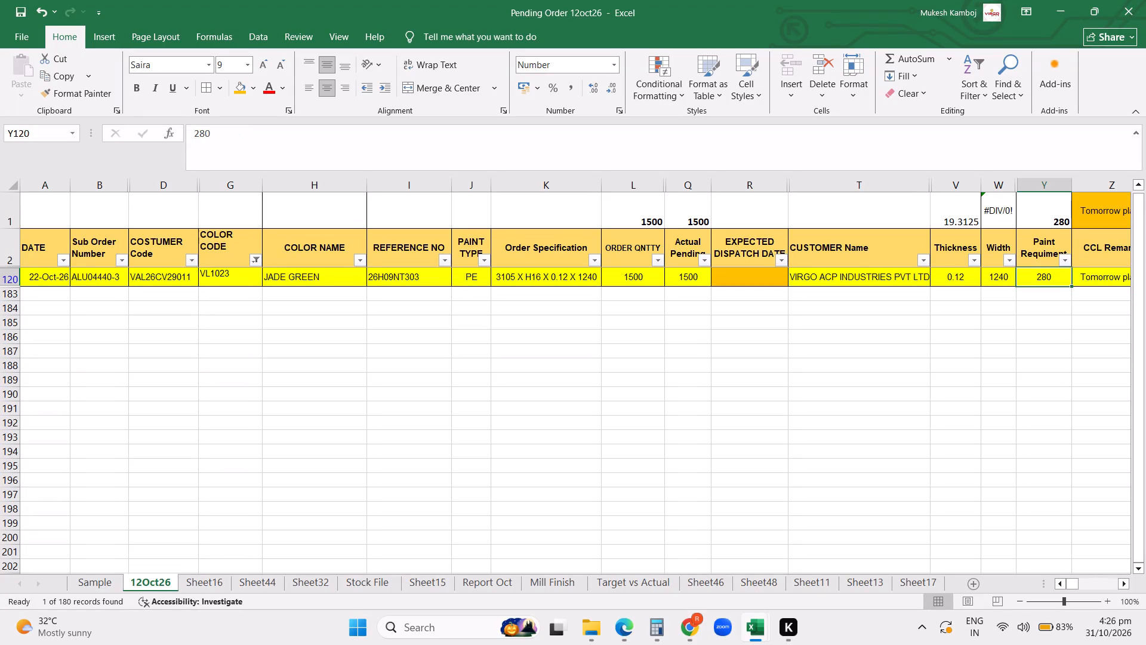
{"action": "left_click", "coordinate": [996, 216]}
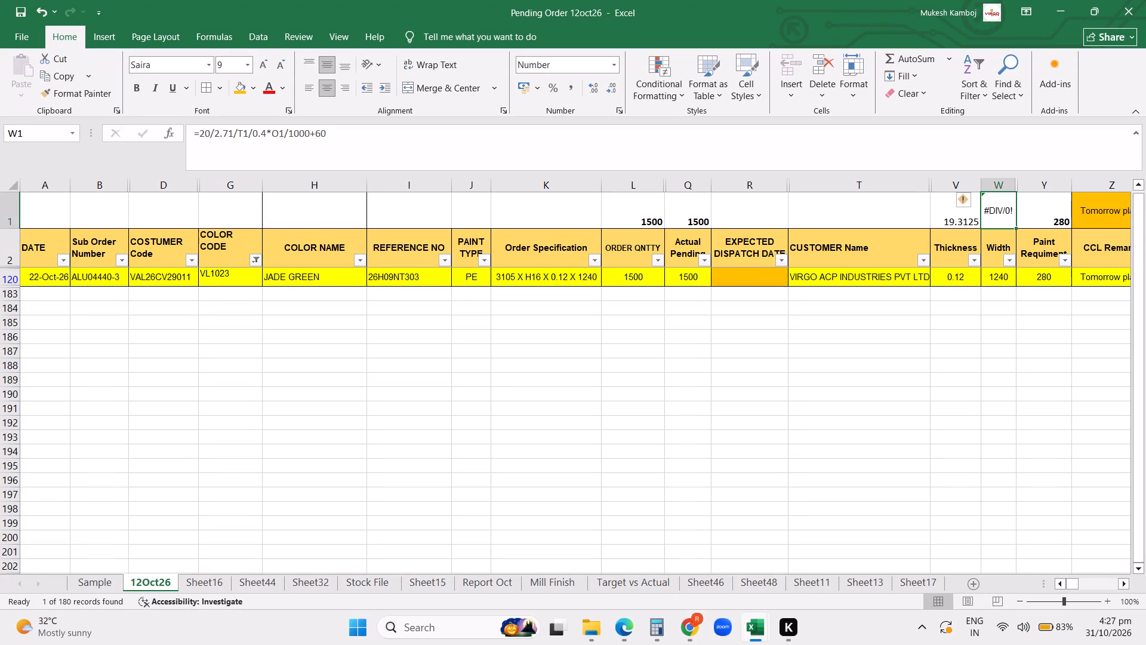
{"action": "key", "text": "ctrl+c"}
{"action": "left_click", "coordinate": [1048, 277]}
{"action": "key", "text": "Return"}
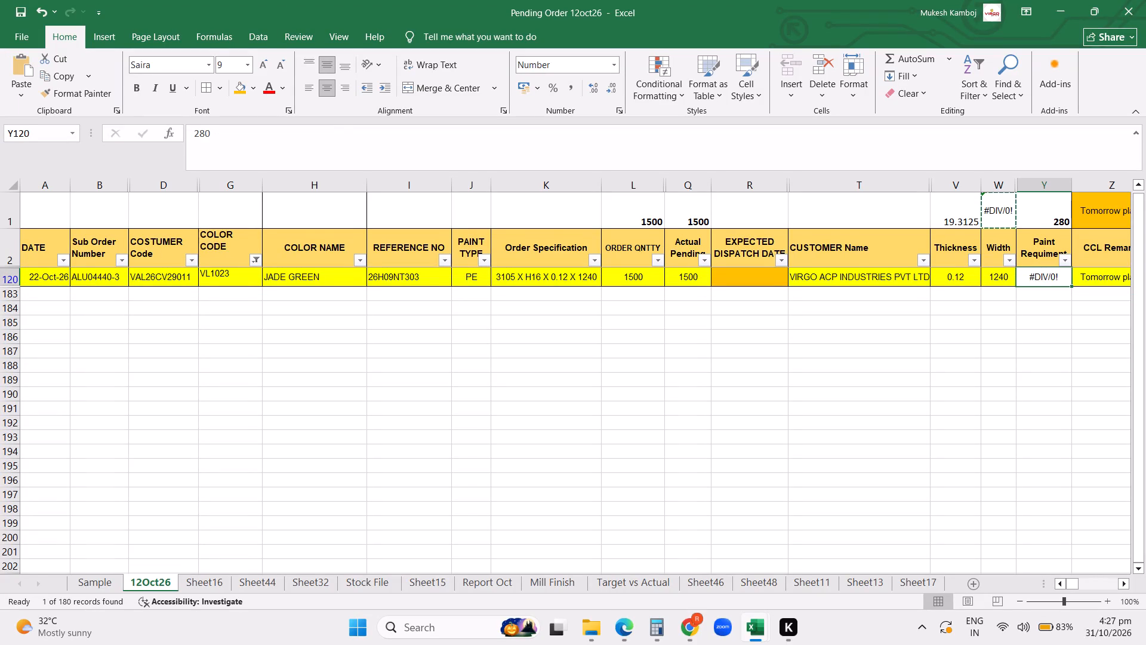
{"action": "scroll", "coordinate": [1048, 277], "scroll_direction": "right", "scroll_amount": 1}
{"action": "left_click", "coordinate": [1048, 274]}
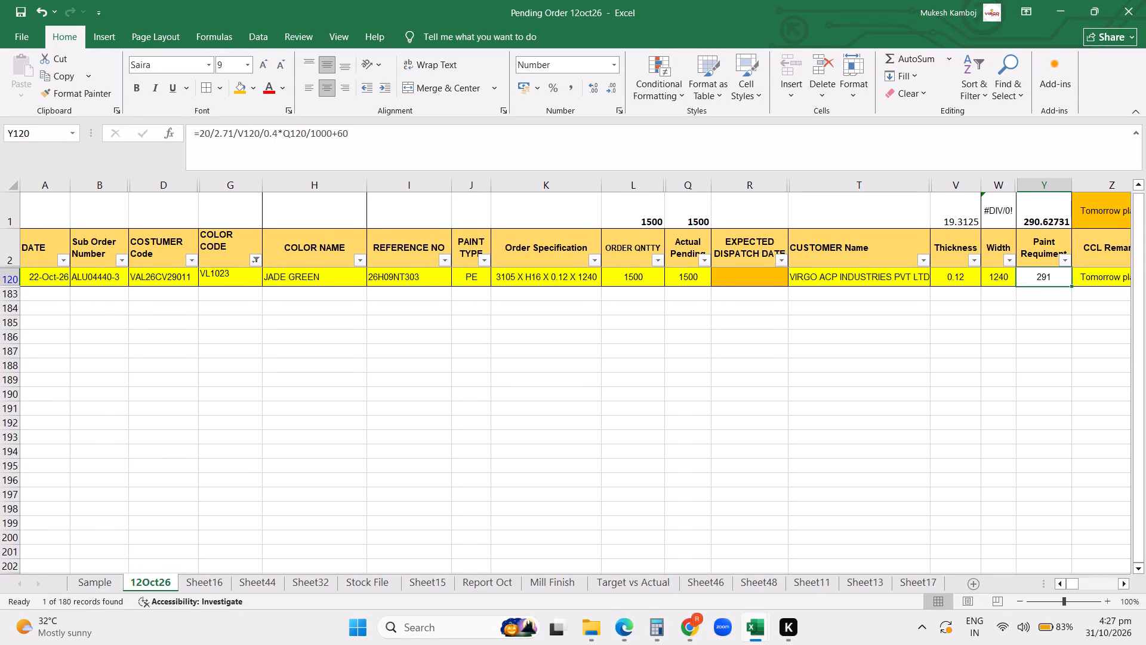
{"action": "left_click", "coordinate": [1039, 314]}
{"action": "left_click", "coordinate": [1040, 277]}
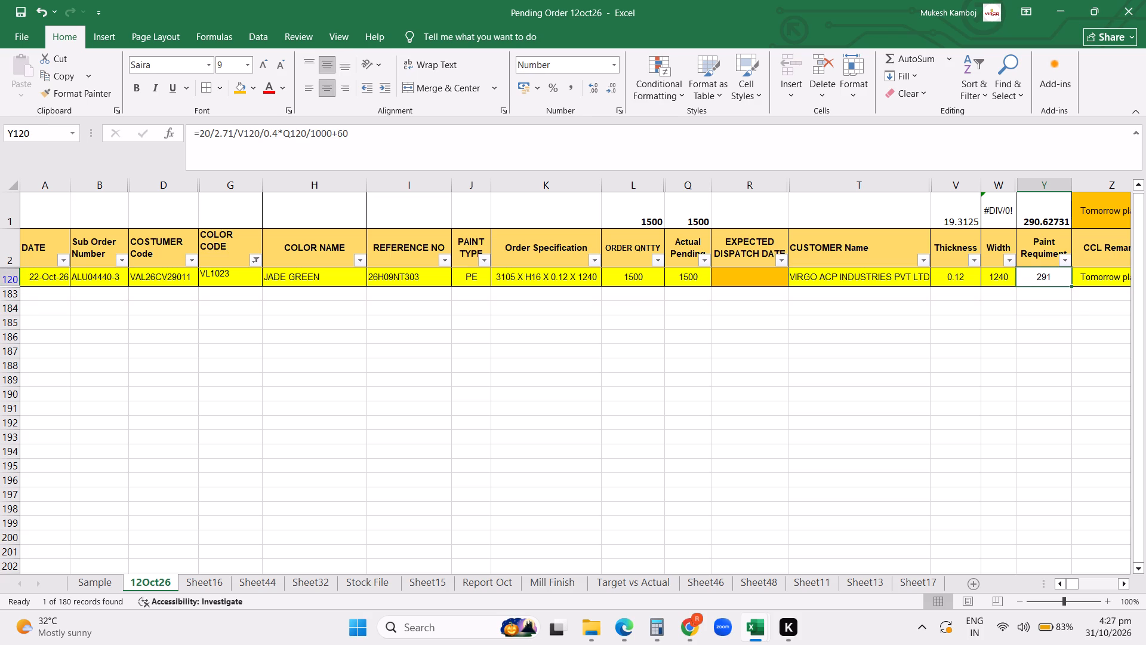
Set the PAINT TYPE of the VL1023 JADE GREEN order to SDP.
{"action": "left_click", "coordinate": [486, 276]}
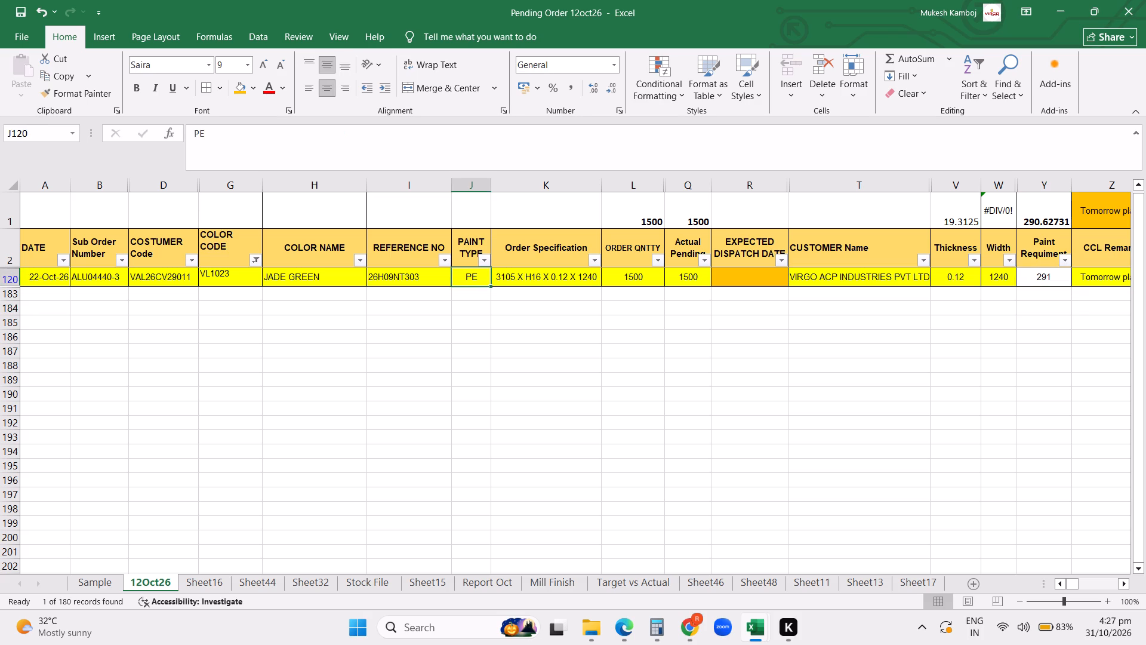
{"action": "type", "text": "SDP"}
{"action": "key", "text": "Return"}
{"action": "left_click", "coordinate": [426, 337]}
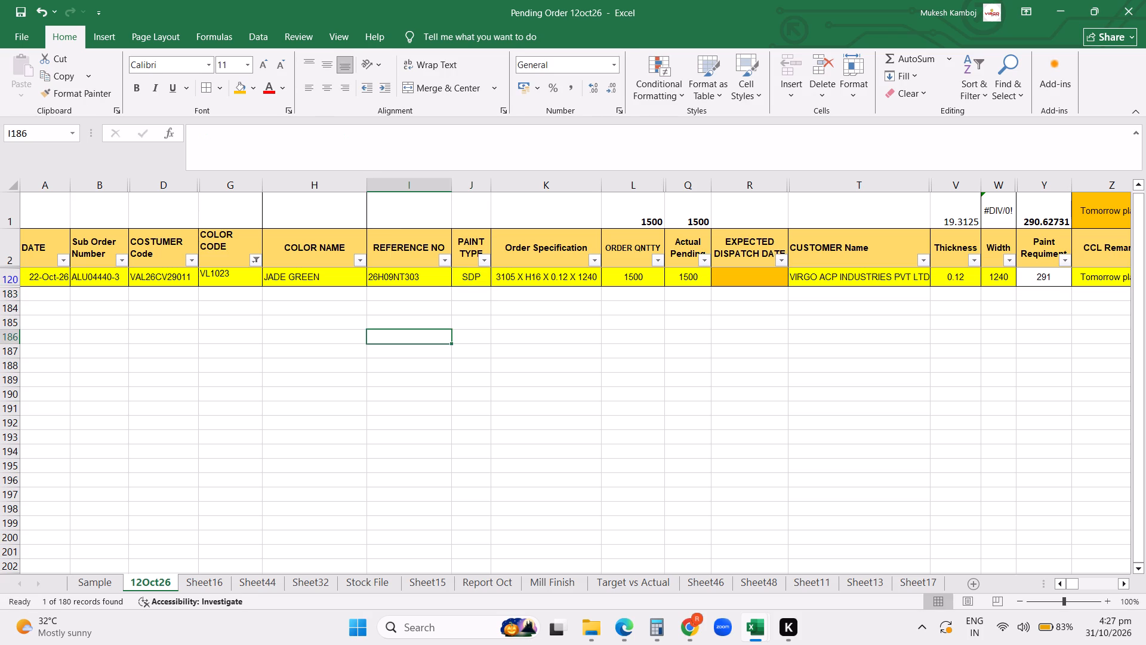
Clear the filter from the COLOR CODE column.
{"action": "left_click", "coordinate": [258, 263]}
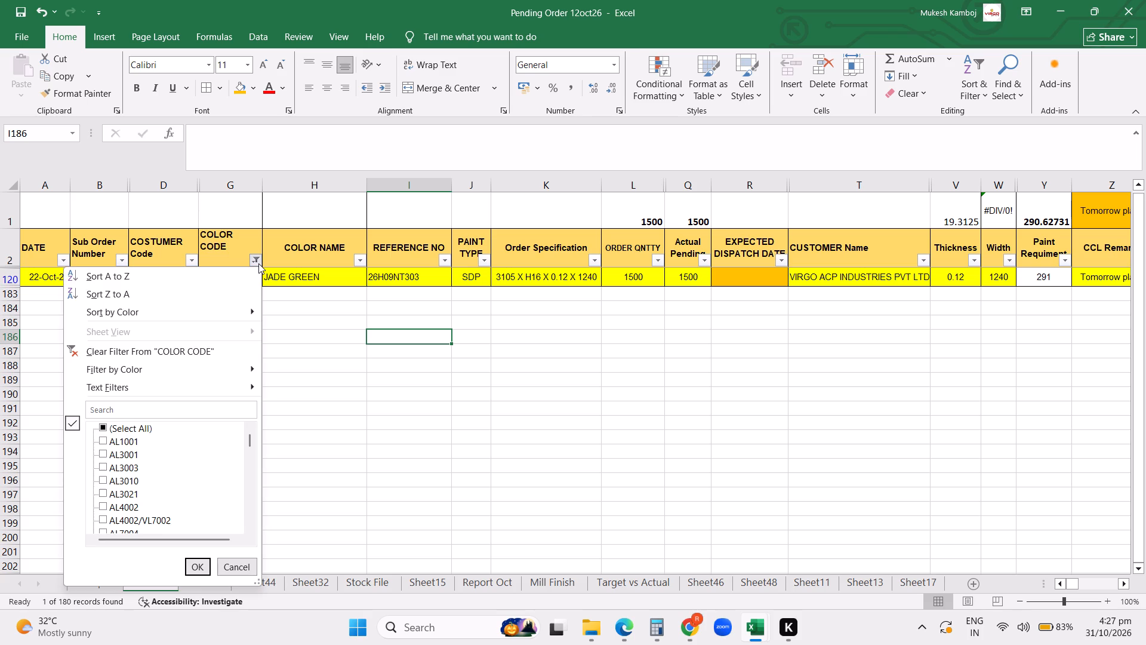
{"action": "left_click", "coordinate": [178, 355]}
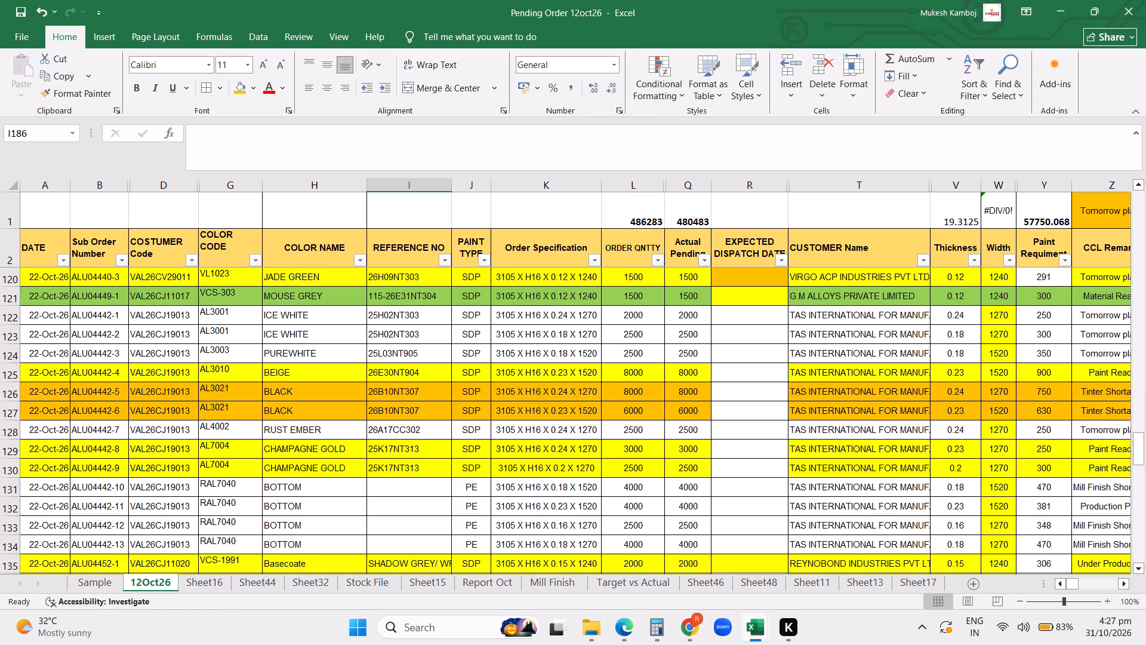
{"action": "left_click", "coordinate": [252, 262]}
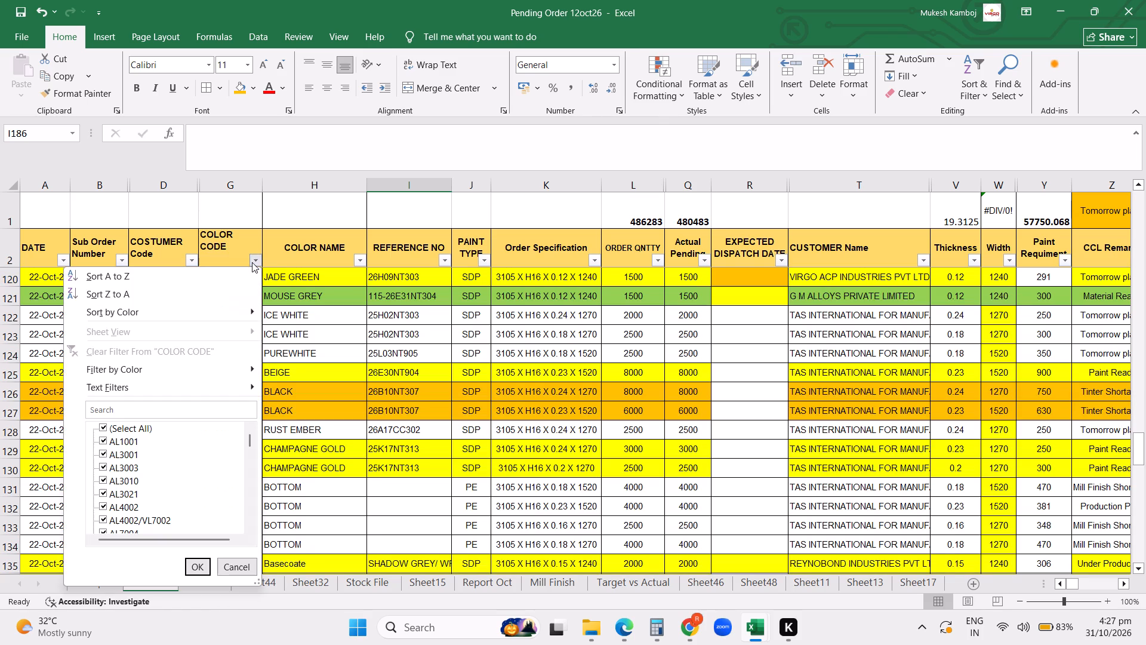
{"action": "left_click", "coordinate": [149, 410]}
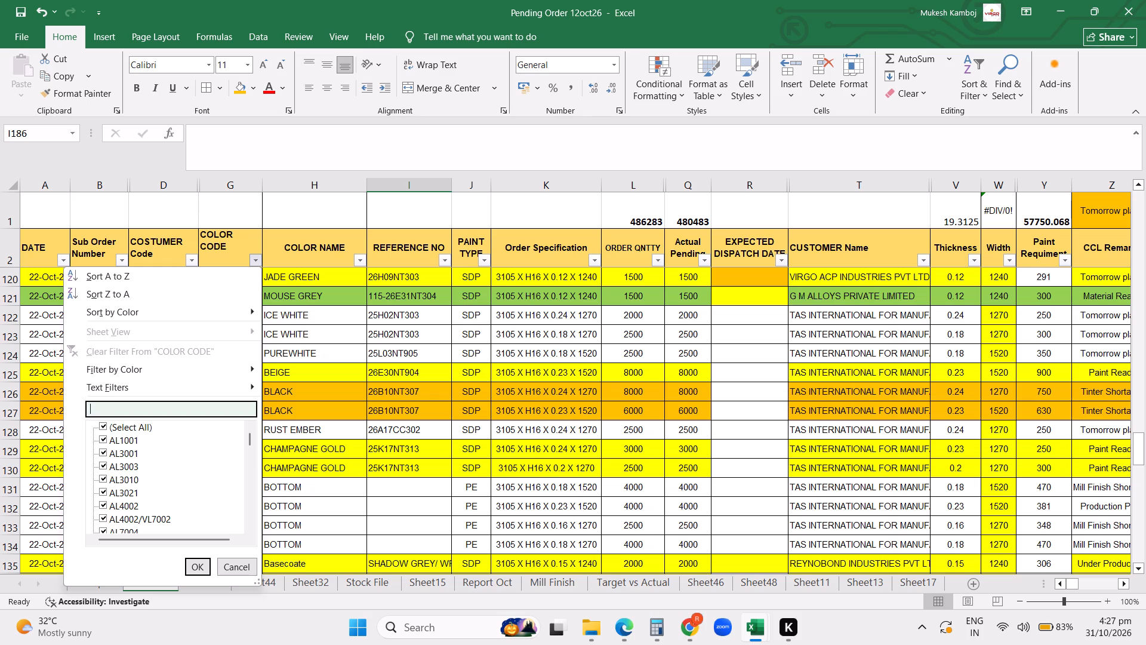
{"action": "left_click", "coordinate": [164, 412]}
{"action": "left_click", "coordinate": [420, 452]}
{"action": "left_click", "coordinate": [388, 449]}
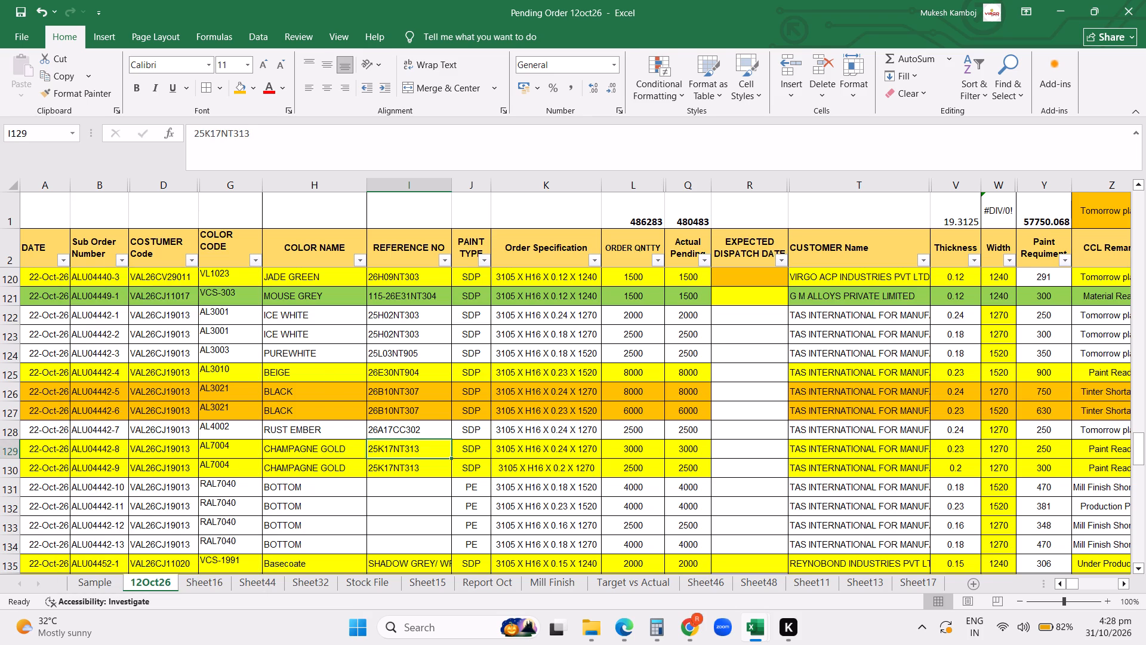
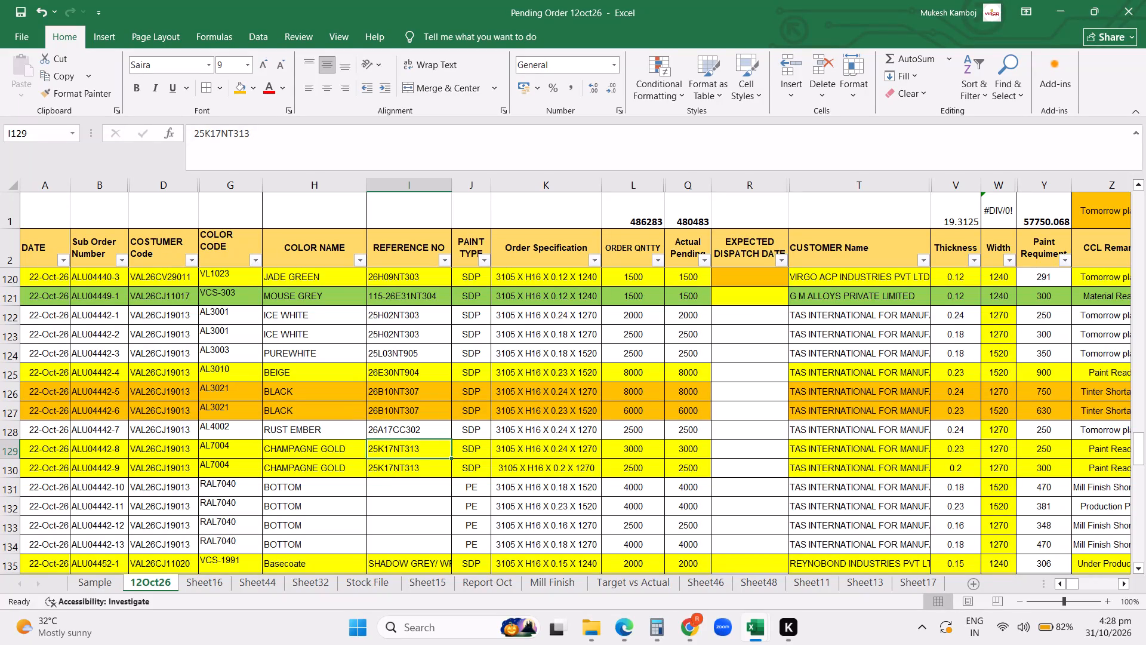
Search the COLOR CODE column's filter values for 1984, then for 198, without applying a filter.
{"action": "left_click", "coordinate": [257, 258]}
{"action": "left_click", "coordinate": [147, 411]}
{"action": "type", "text": "1984"}
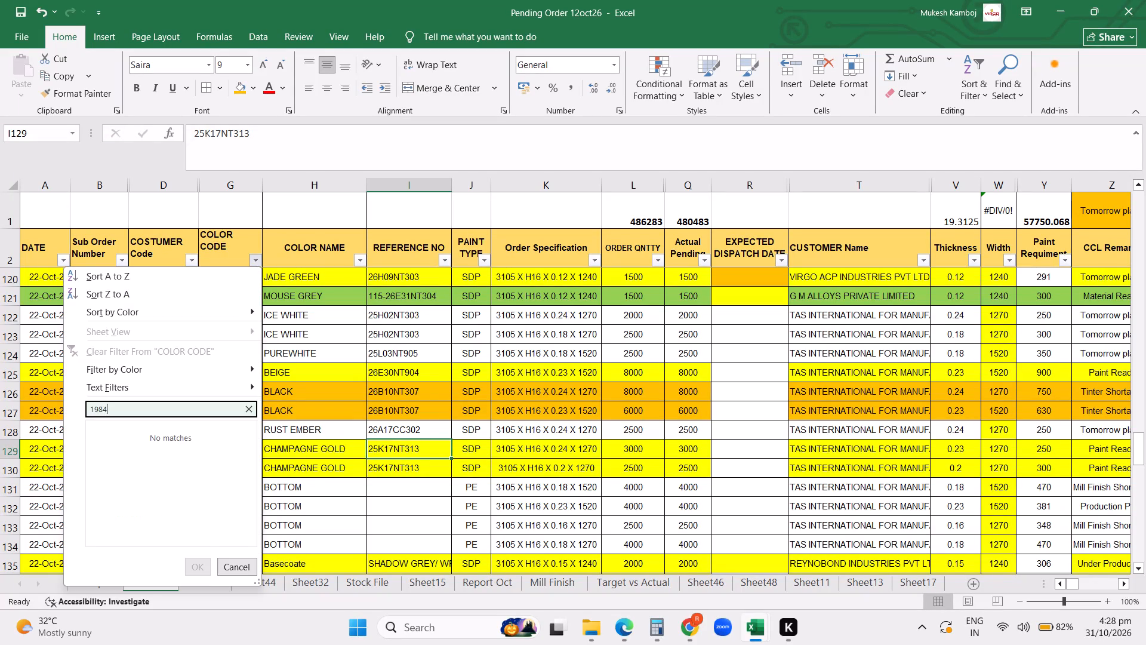
{"action": "key", "text": "BackSpace"}
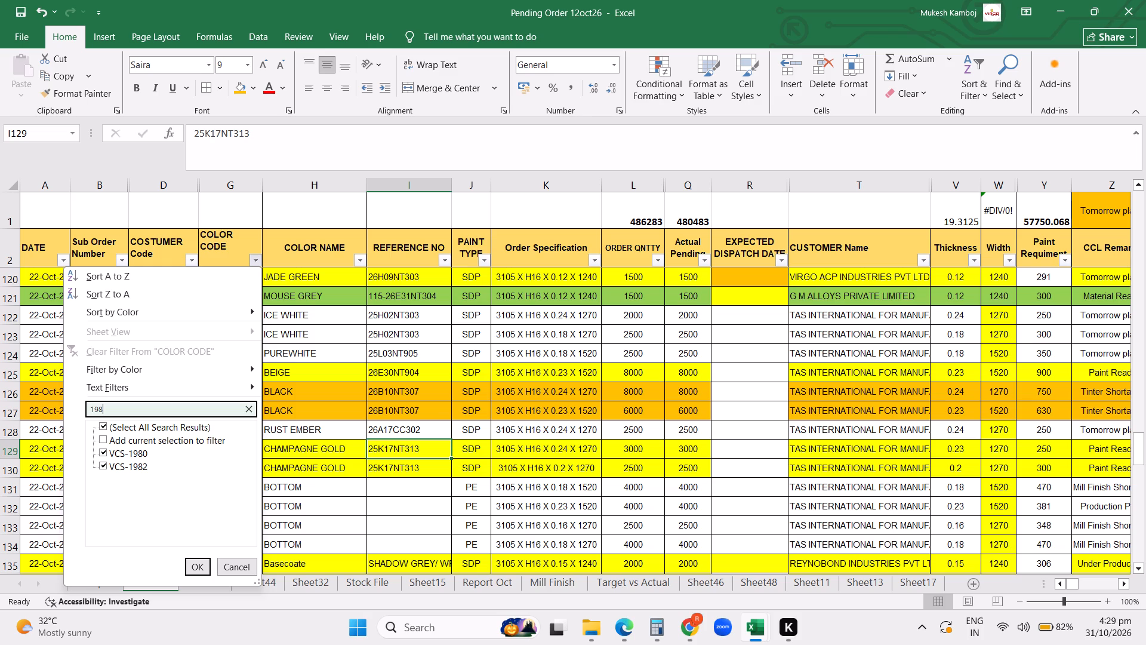
{"action": "left_click", "coordinate": [396, 371]}
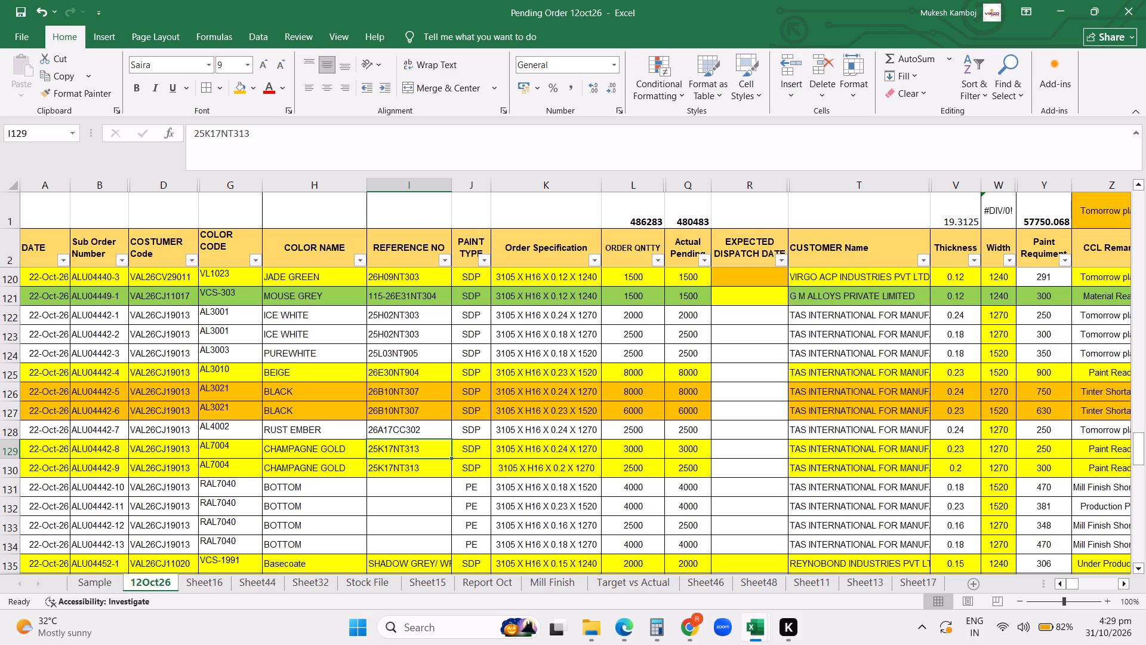
{"action": "left_click", "coordinate": [361, 342]}
{"action": "left_click", "coordinate": [304, 343]}
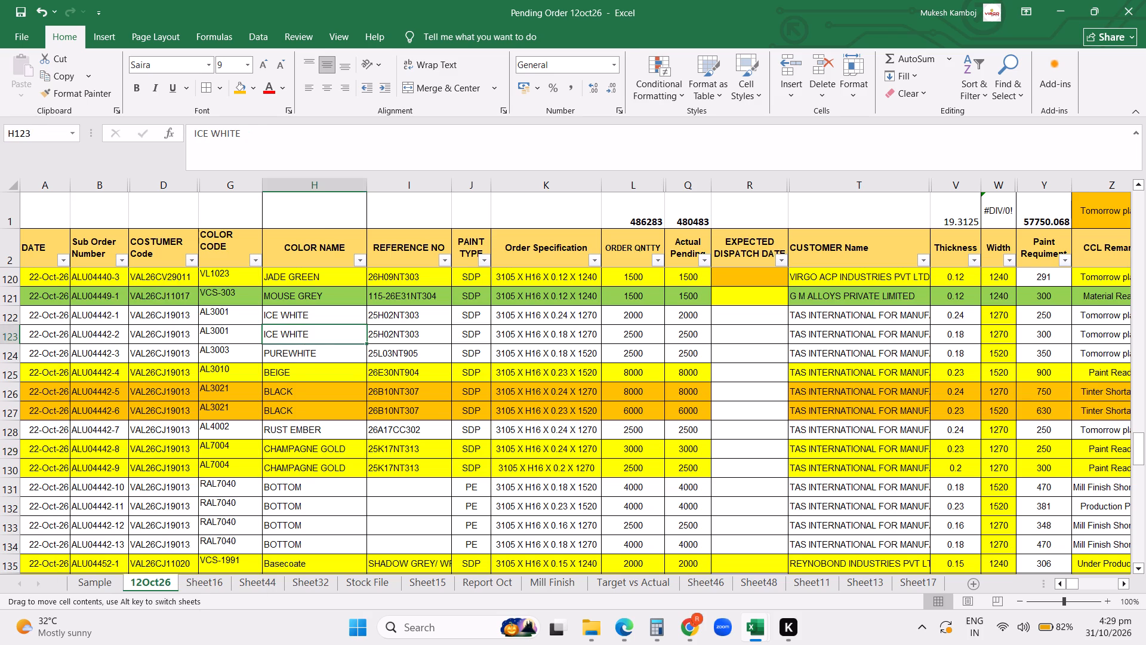
Narrow the COLOR CODE column to roughly half its width.
{"action": "left_click_drag", "start_coordinate": [260, 188], "coordinate": [232, 189]}
{"action": "left_click", "coordinate": [339, 311]}
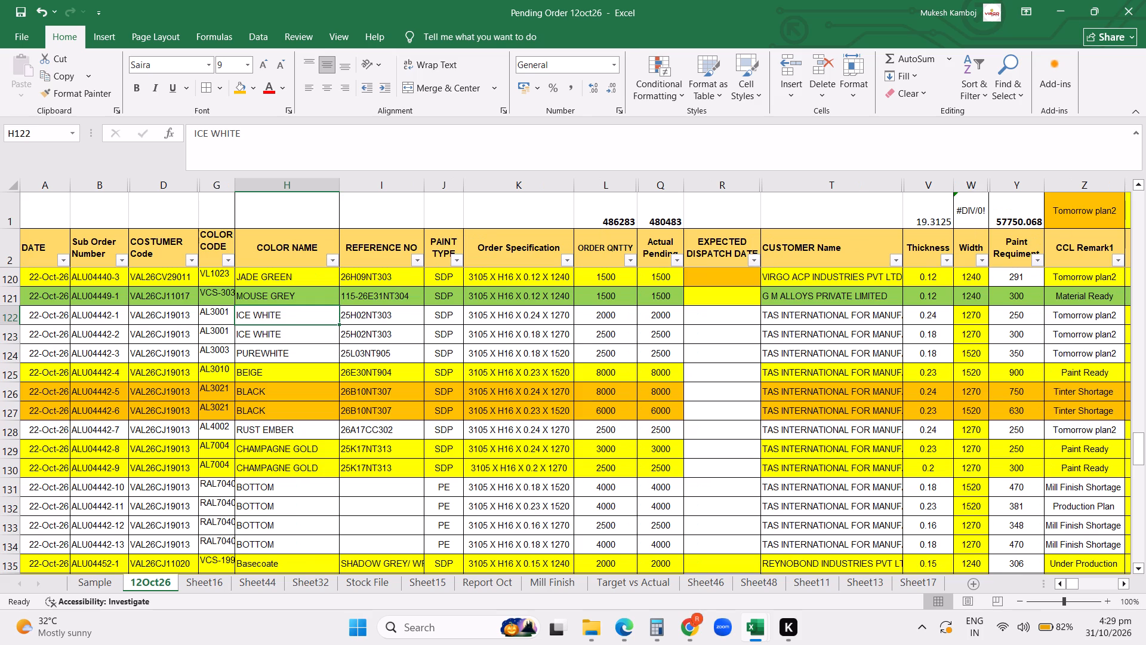
Go back to the first orders of the sheet and widen the COLOR CODE column slightly so its codes fit better.
{"action": "left_click", "coordinate": [334, 299]}
{"action": "key", "text": "Up"}
{"action": "key", "text": "Up"}
{"action": "key", "text": "Up"}
{"action": "key", "text": "Up"}
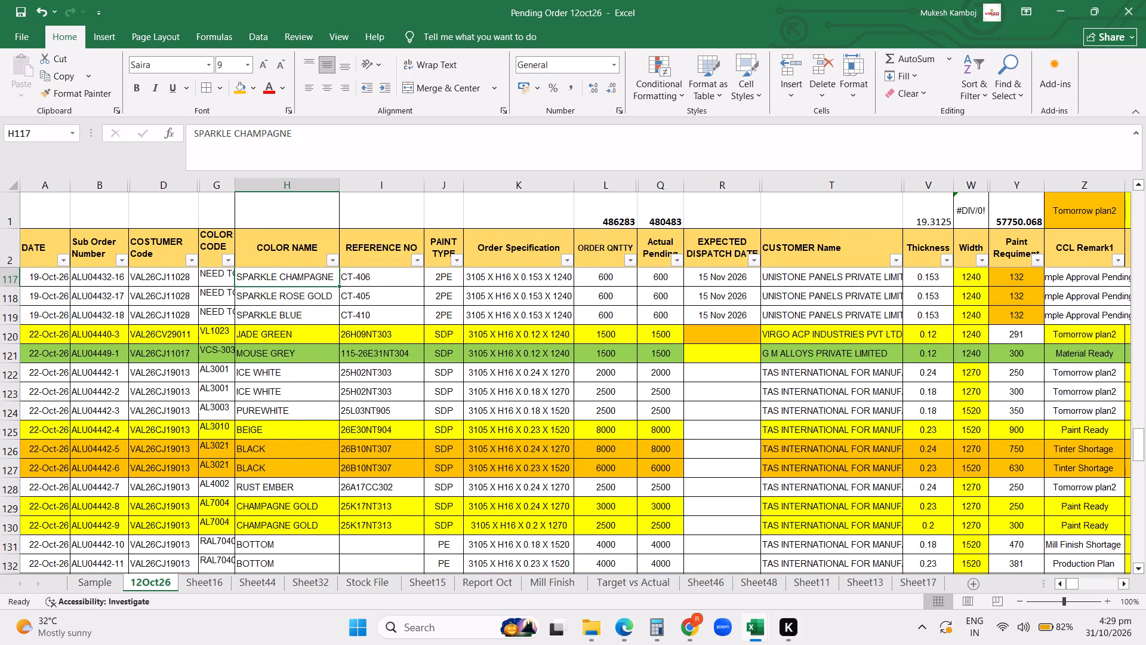
{"action": "key", "text": "Up"}
{"action": "key", "text": "Up"}
{"action": "key", "text": "Up"}
{"action": "key", "text": "Up"}
{"action": "key", "text": "Up"}
{"action": "key", "text": "Up"}
{"action": "key", "text": "Up"}
{"action": "key", "text": "Up"}
{"action": "key", "text": "Up"}
{"action": "key", "text": "Up"}
{"action": "key", "text": "Up"}
{"action": "key", "text": "Up"}
{"action": "key", "text": "Up"}
{"action": "key", "text": "Up"}
{"action": "key", "text": "Up"}
{"action": "key", "text": "Up"}
{"action": "key", "text": "Up"}
{"action": "key", "text": "Up"}
{"action": "key", "text": "Up"}
{"action": "key", "text": "Up"}
{"action": "key", "text": "Up"}
{"action": "key", "text": "Up"}
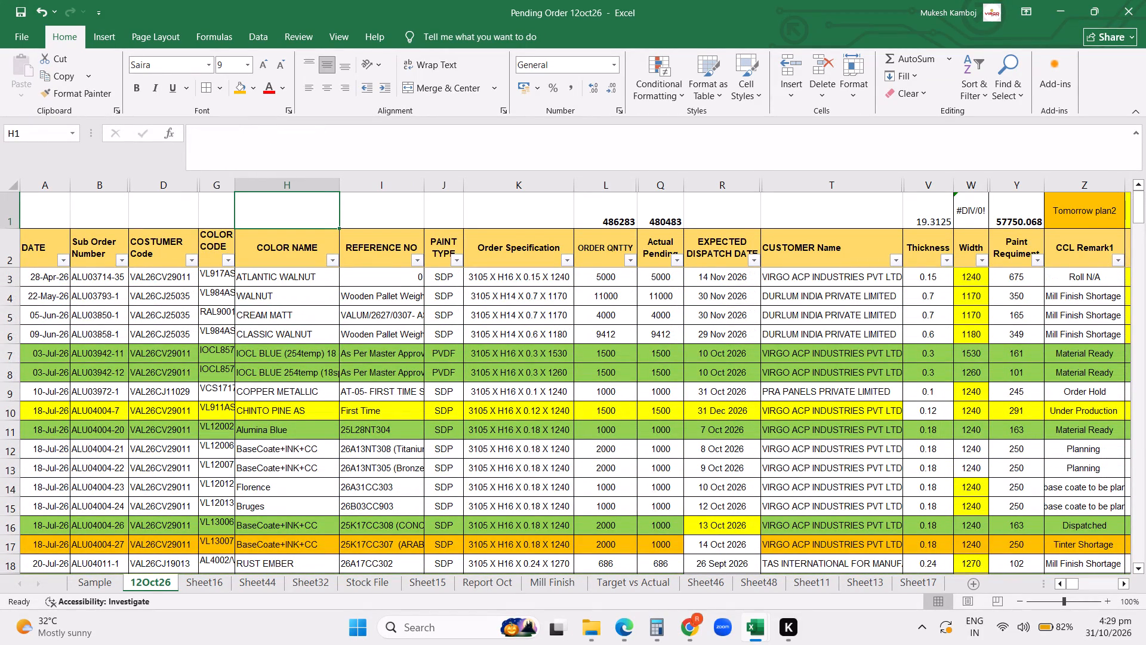
{"action": "left_click_drag", "start_coordinate": [230, 185], "coordinate": [244, 185]}
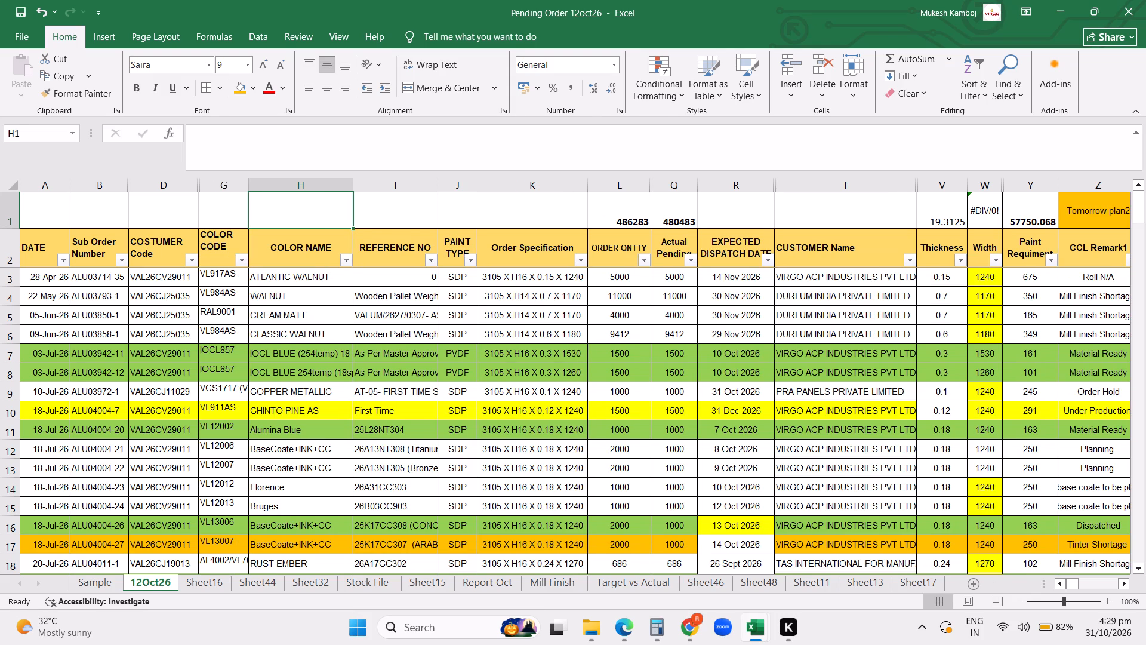
{"action": "left_click", "coordinate": [298, 343]}
Filter the CUSTOMER Name column to show only the orders of ALUEARTH INDUSTRIES PVT LTD.
{"action": "left_click", "coordinate": [544, 371]}
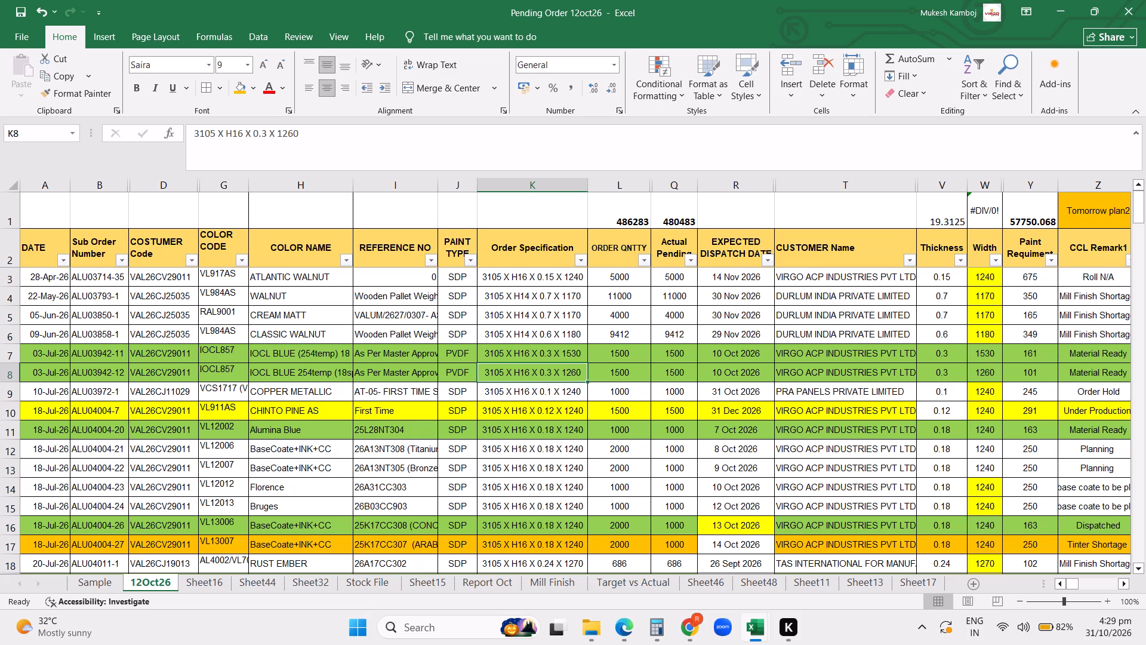
{"action": "left_click", "coordinate": [916, 260]}
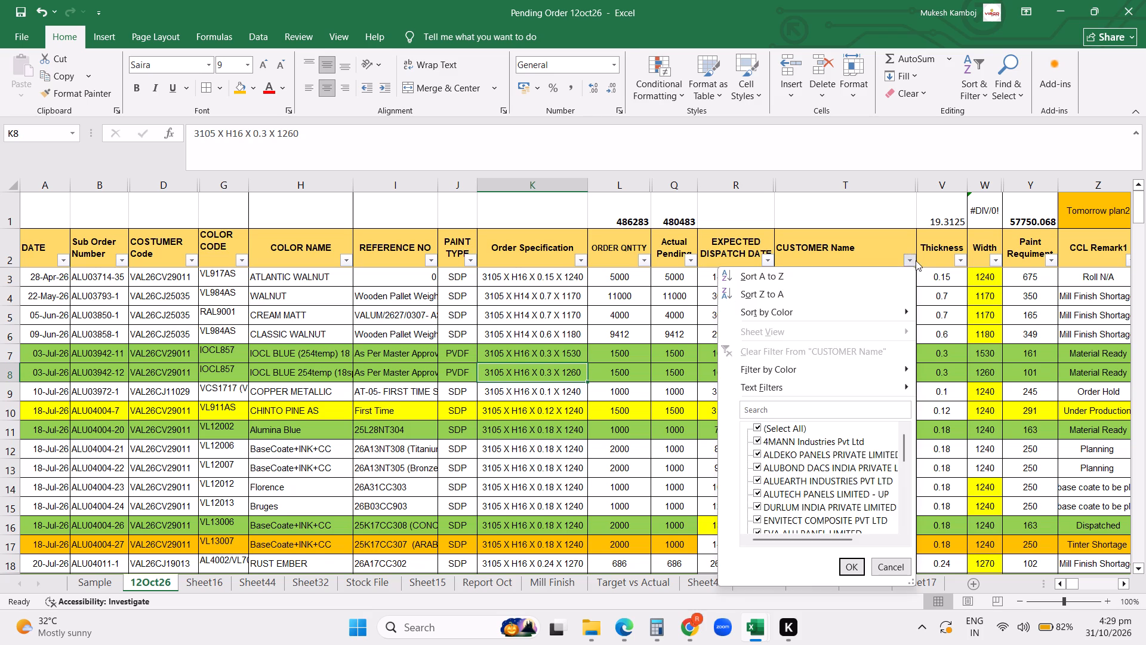
{"action": "left_click", "coordinate": [768, 427]}
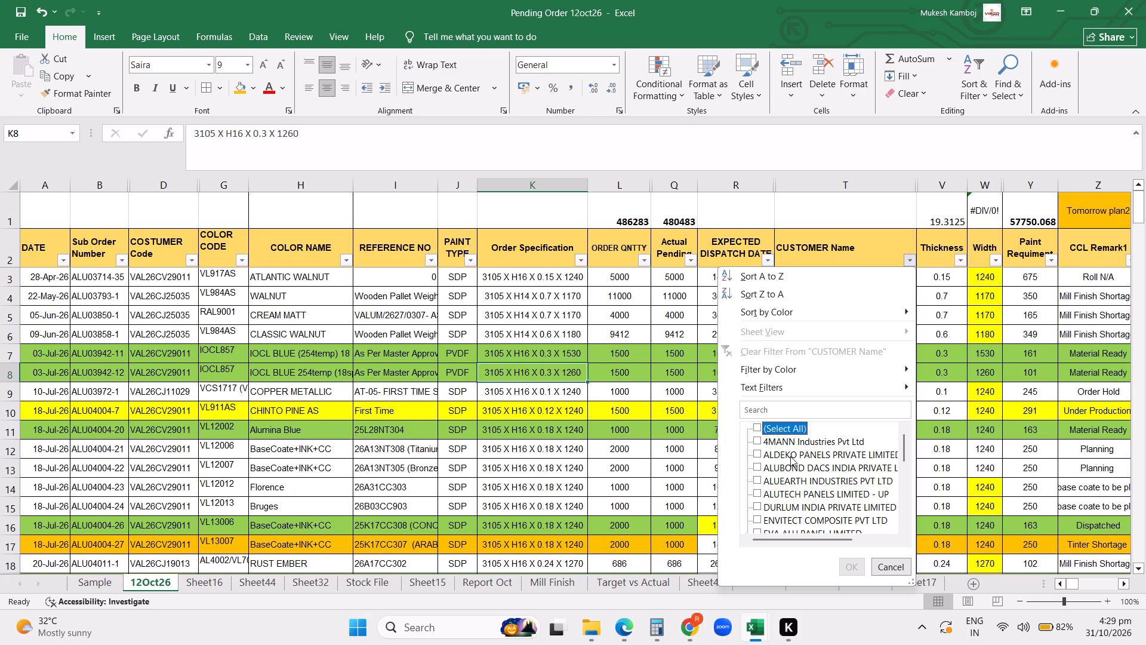
{"action": "left_click", "coordinate": [781, 479]}
{"action": "left_click", "coordinate": [848, 562]}
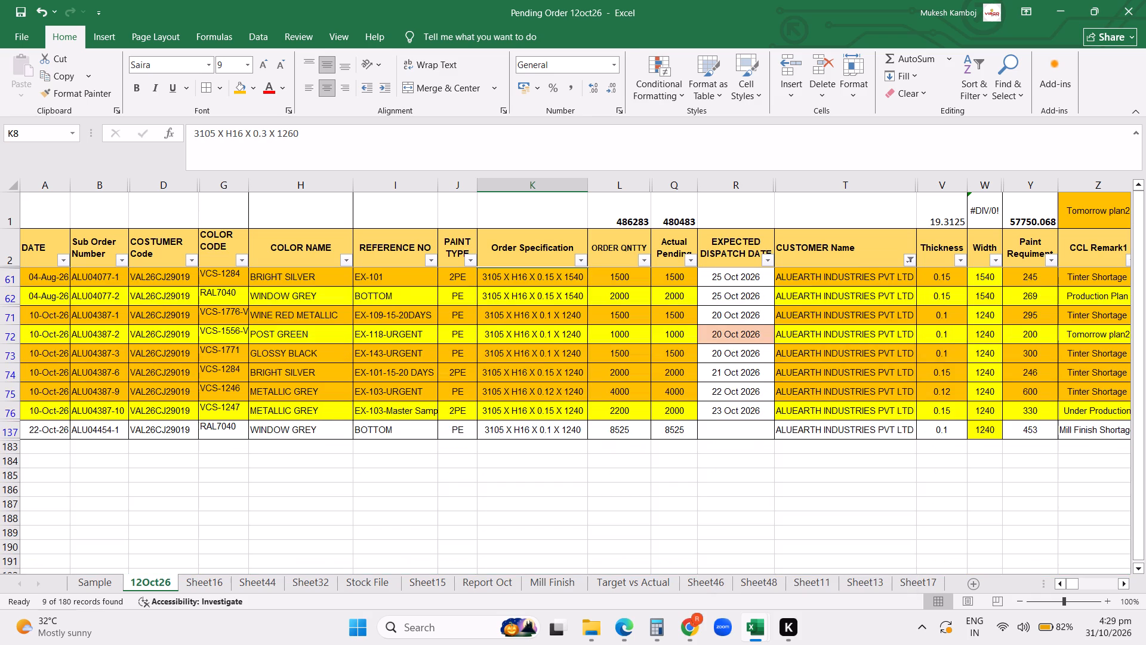
{"action": "left_click", "coordinate": [698, 456]}
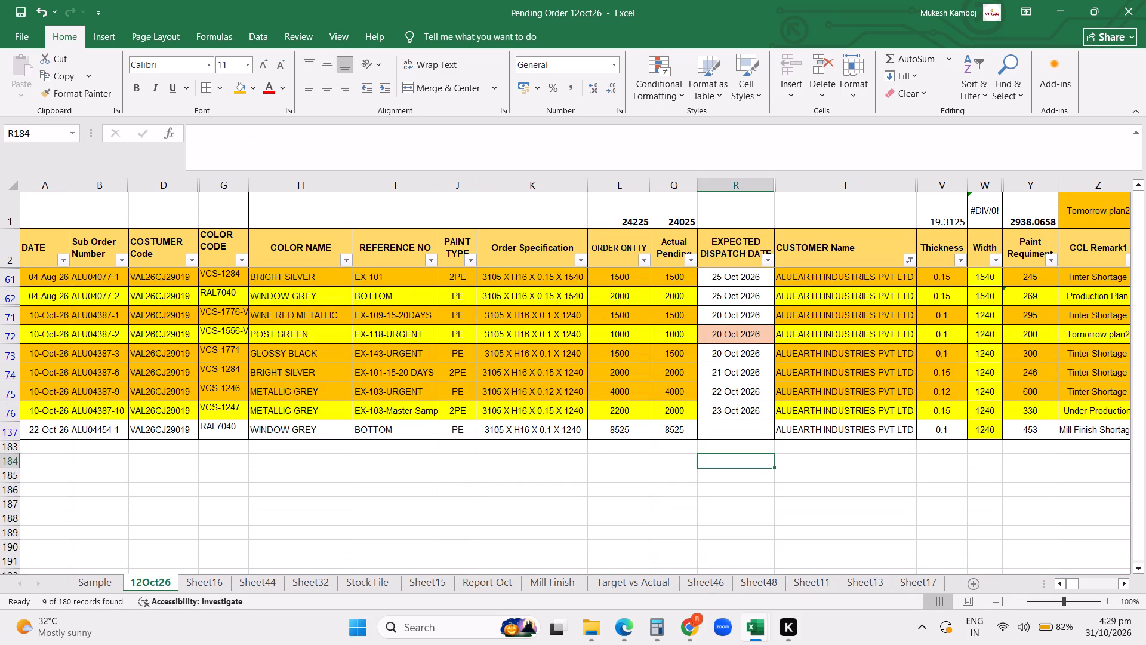
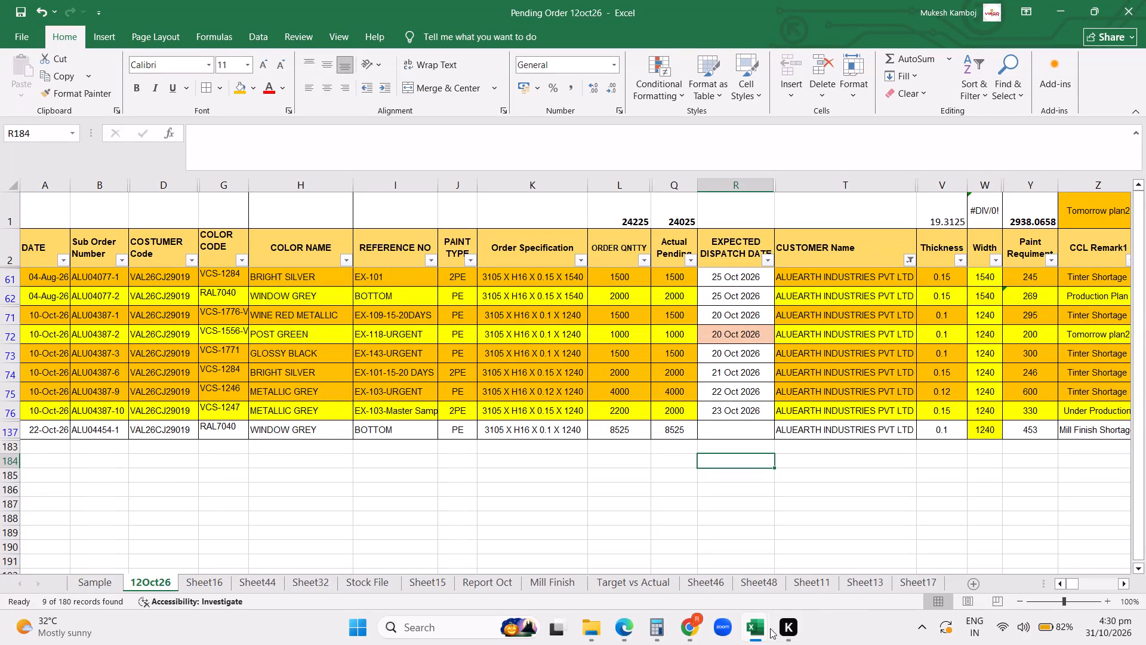
Switch to the NEW PLANNING3 workbook and examine the 31-10-2026 production plan from the PT LINE section at its top.
{"action": "left_click", "coordinate": [753, 635]}
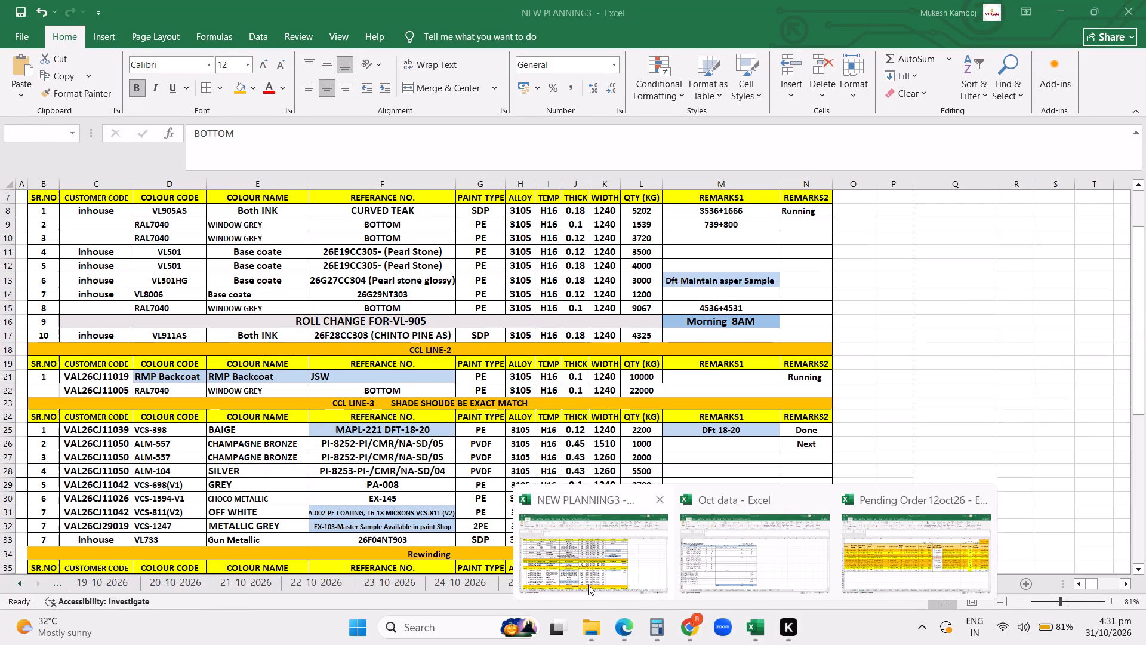
{"action": "left_click", "coordinate": [588, 585]}
{"action": "left_click", "coordinate": [671, 395]}
{"action": "key", "text": "Up"}
{"action": "key", "text": "Up"}
{"action": "key", "text": "Up"}
{"action": "key", "text": "Up"}
{"action": "key", "text": "Up"}
{"action": "key", "text": "Up"}
{"action": "key", "text": "Up"}
{"action": "key", "text": "Up"}
{"action": "key", "text": "Up"}
{"action": "key", "text": "Up"}
{"action": "key", "text": "Up"}
{"action": "key", "text": "Up"}
{"action": "key", "text": "Up"}
{"action": "key", "text": "Up"}
{"action": "key", "text": "Up"}
{"action": "key", "text": "Up"}
{"action": "key", "text": "Up"}
{"action": "key", "text": "Up"}
{"action": "key", "text": "Up"}
{"action": "key", "text": "Up"}
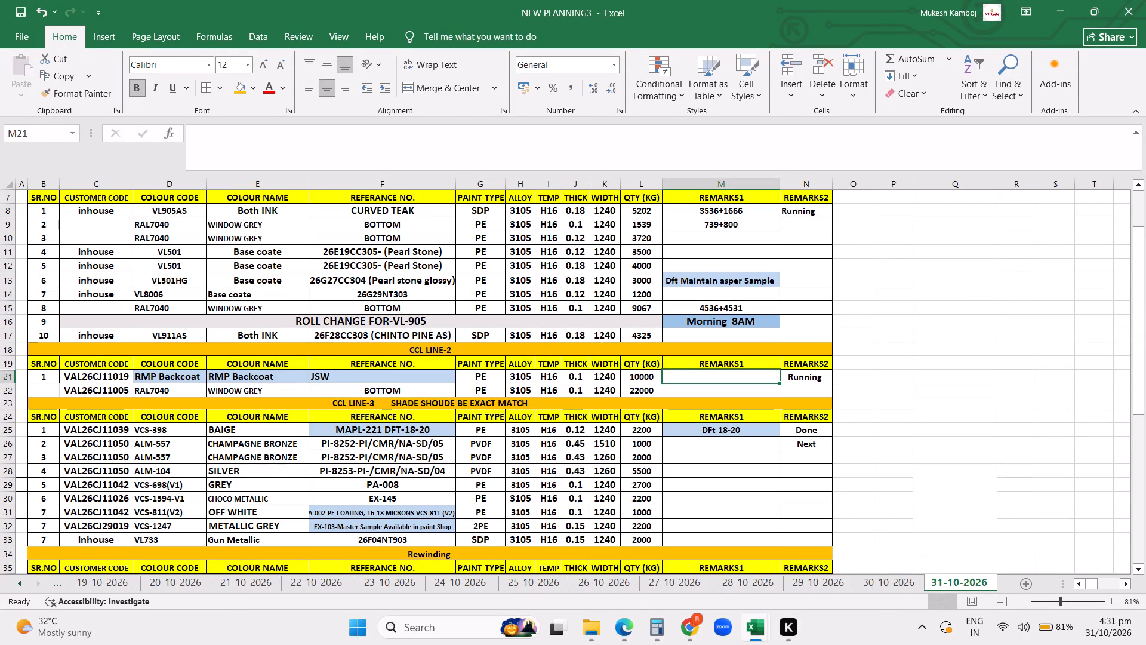
{"action": "key", "text": "Down"}
{"action": "key", "text": "Down"}
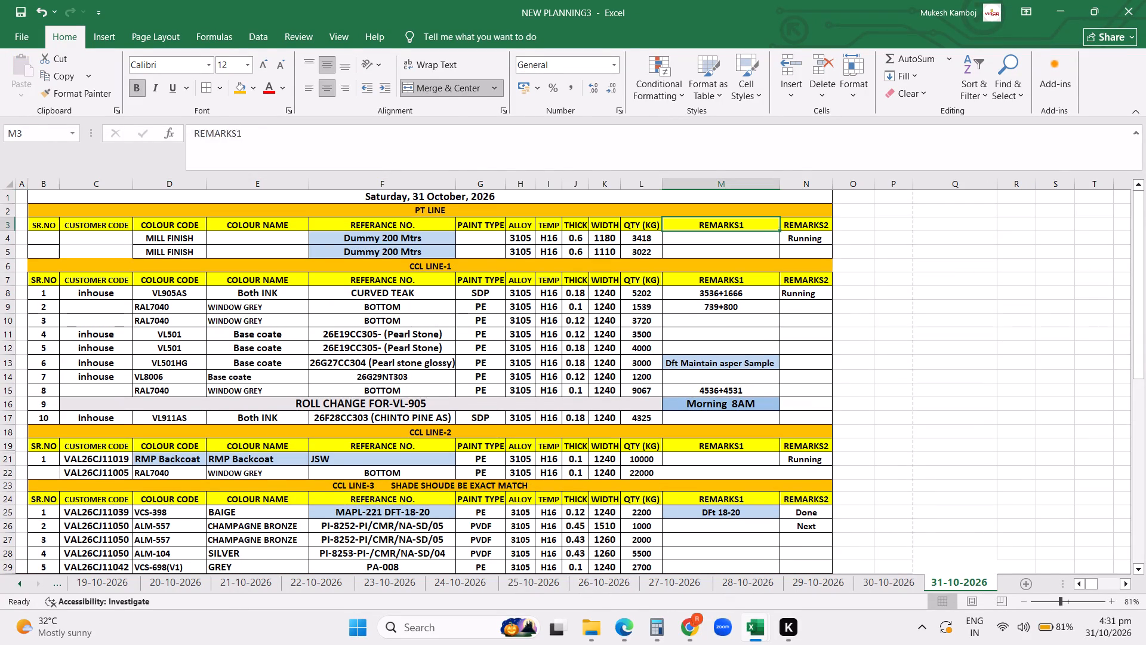
{"action": "key", "text": "Down"}
{"action": "key", "text": "Down"}
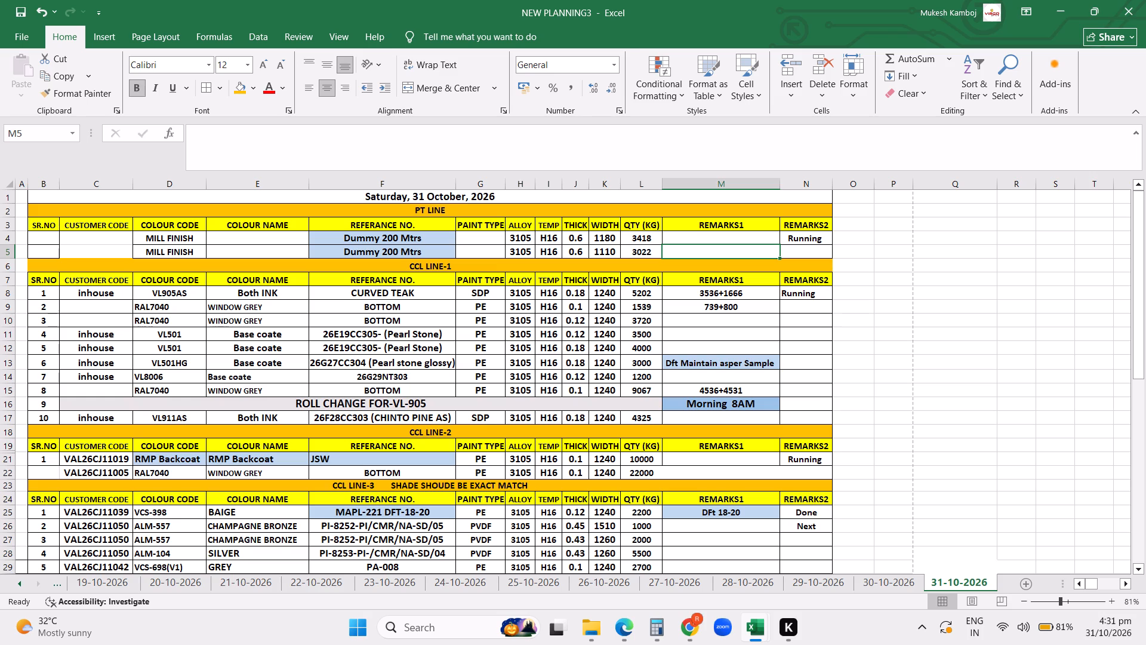
Insert a row at the end of the PT LINE section, above CCL LINE-1, and fill it with the MILL FINISH row above.
{"action": "left_click", "coordinate": [5, 266]}
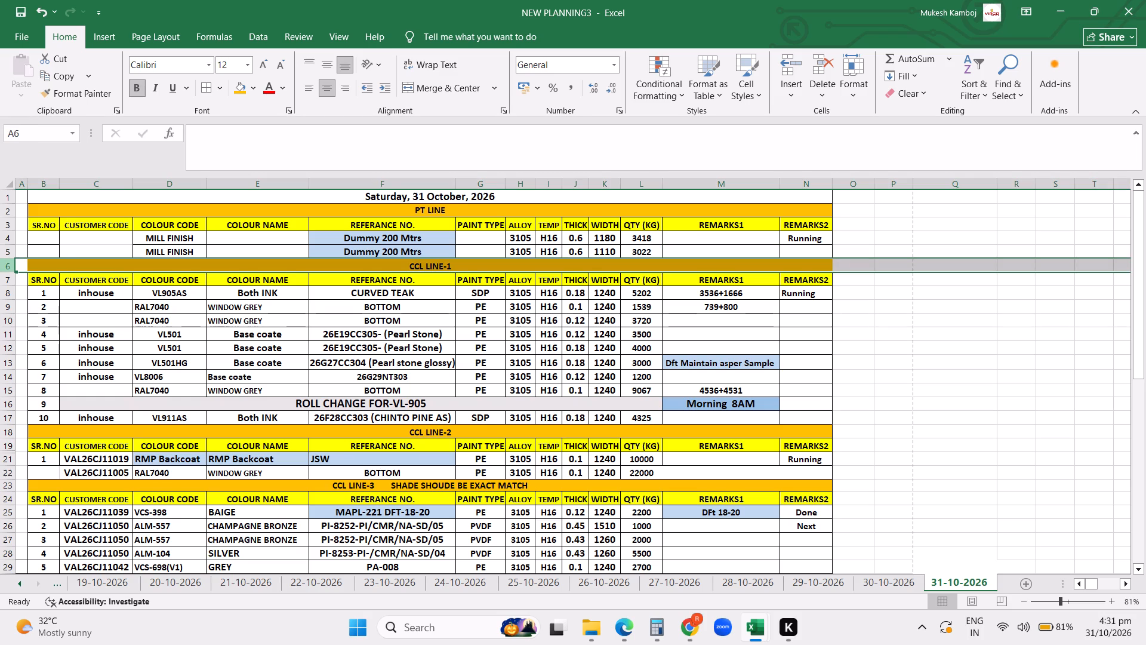
{"action": "key", "text": "ctrl+shift+equal"}
{"action": "left_click", "coordinate": [242, 269]}
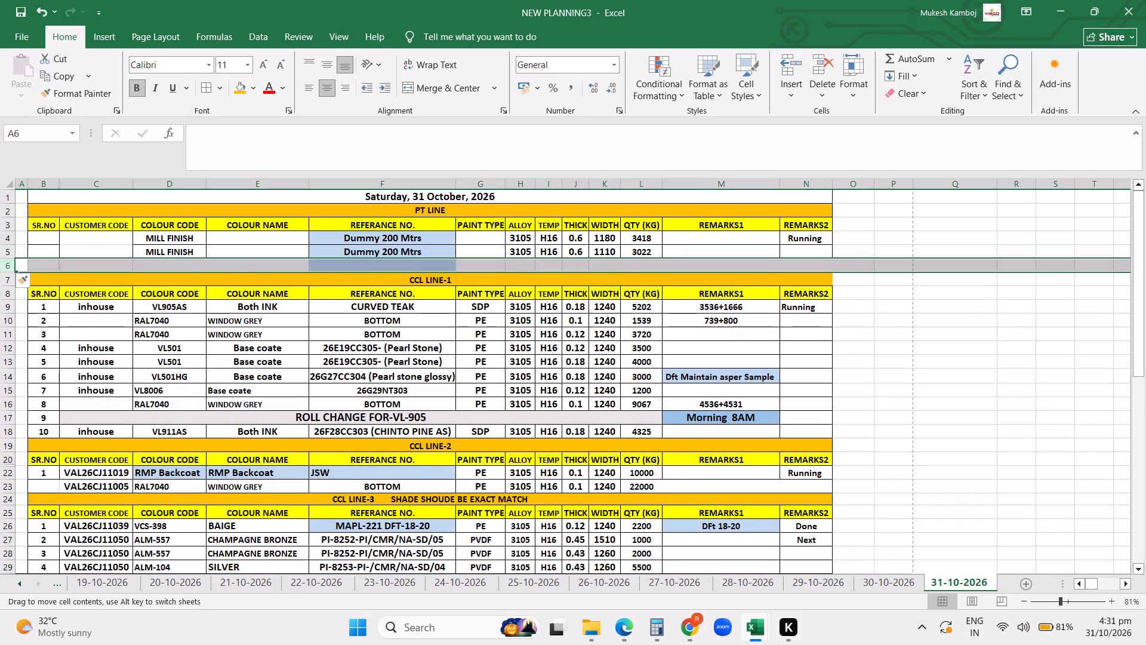
{"action": "left_click", "coordinate": [187, 273]}
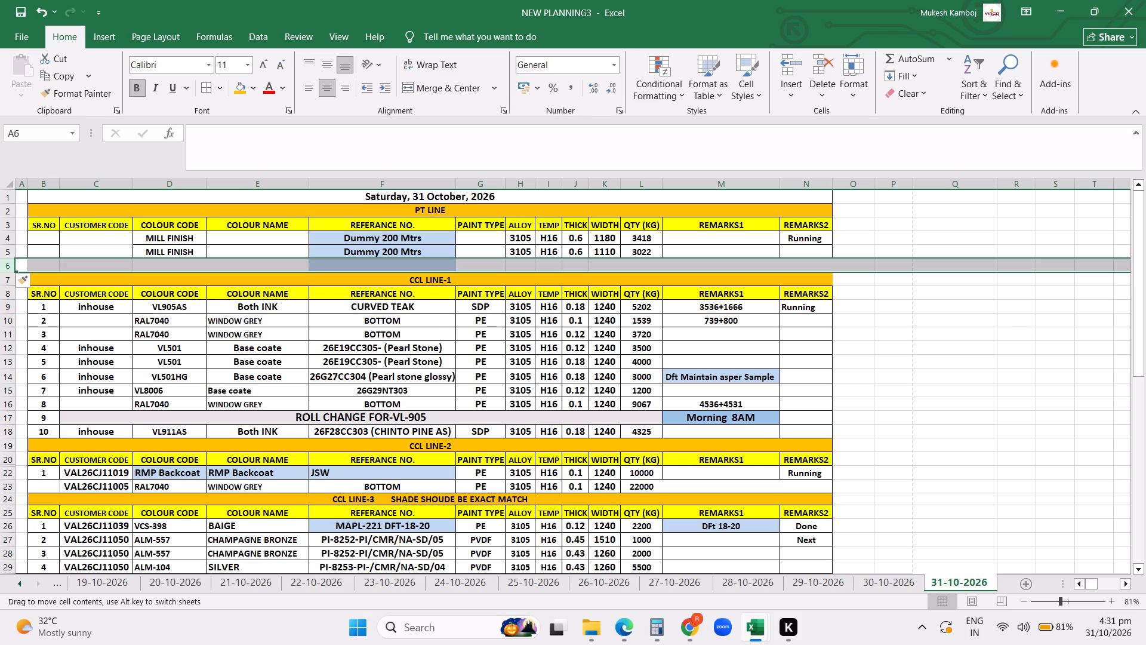
{"action": "key", "text": "ctrl+d"}
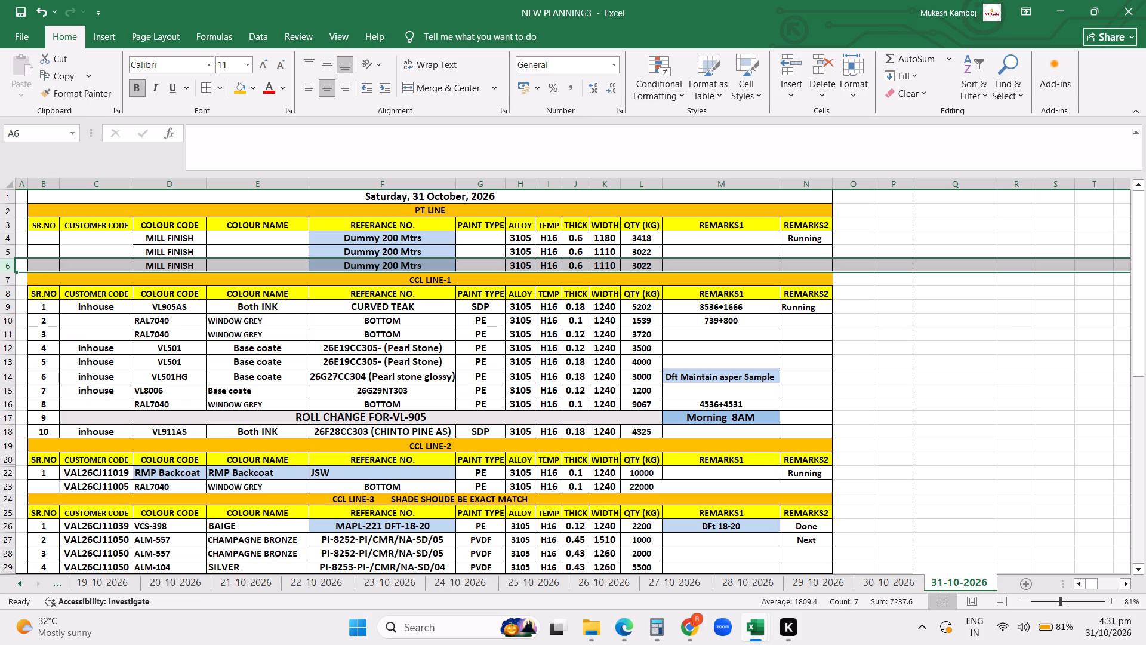
In the new PT LINE row, set the thickness to 0.12 and start entering the width with 124.
{"action": "left_click", "coordinate": [572, 263]}
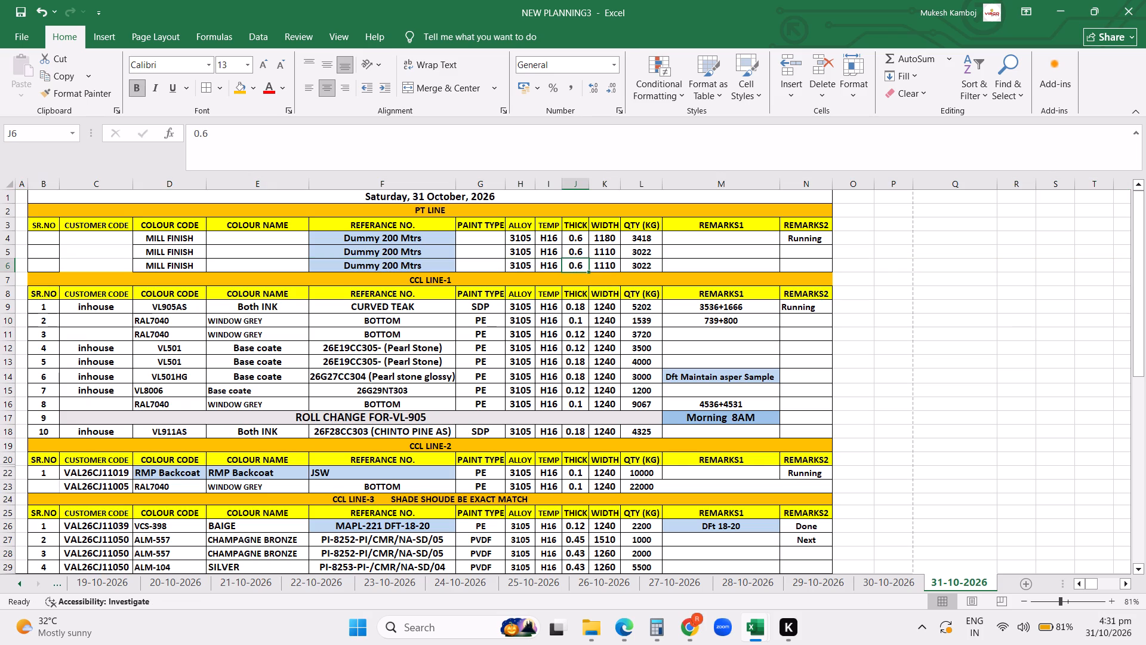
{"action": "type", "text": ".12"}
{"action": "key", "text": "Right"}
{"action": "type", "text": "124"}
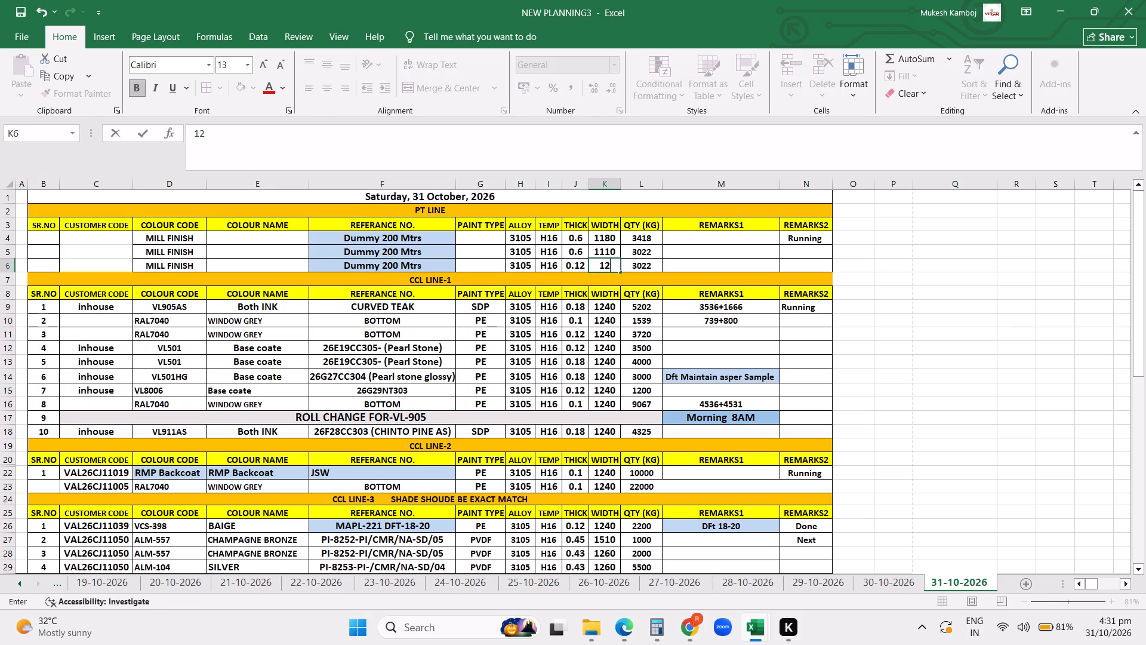
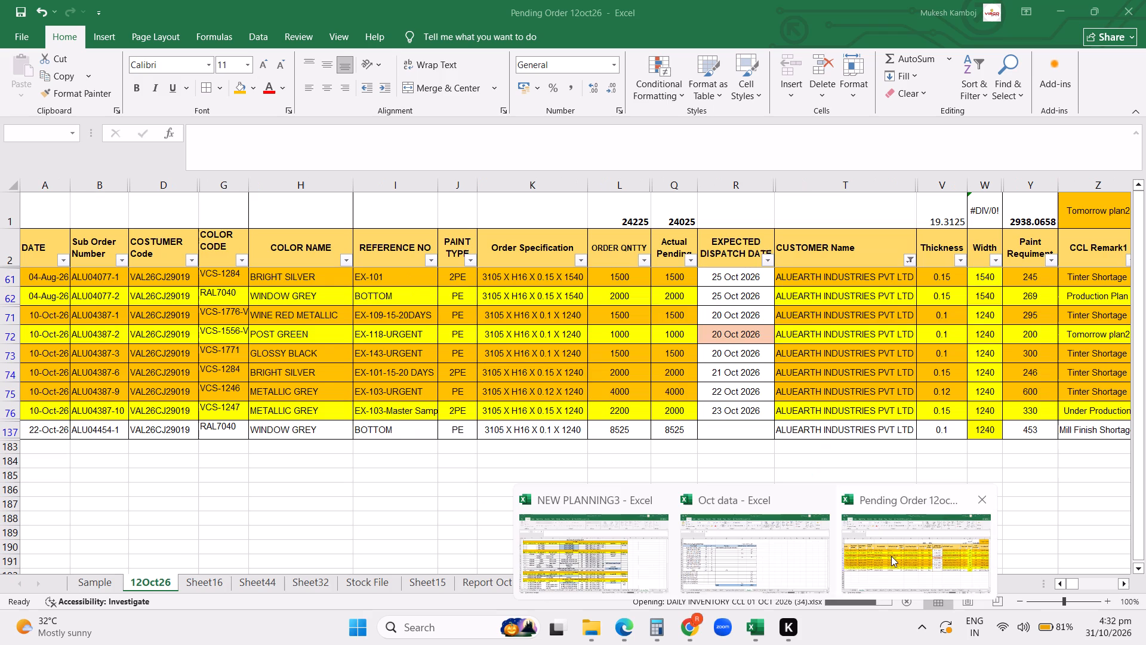
Enable editing in the DAILY INVENTORY CCL 01 OCT 2026 (34) workbook and start the pending Office update.
{"action": "left_click", "coordinate": [891, 556]}
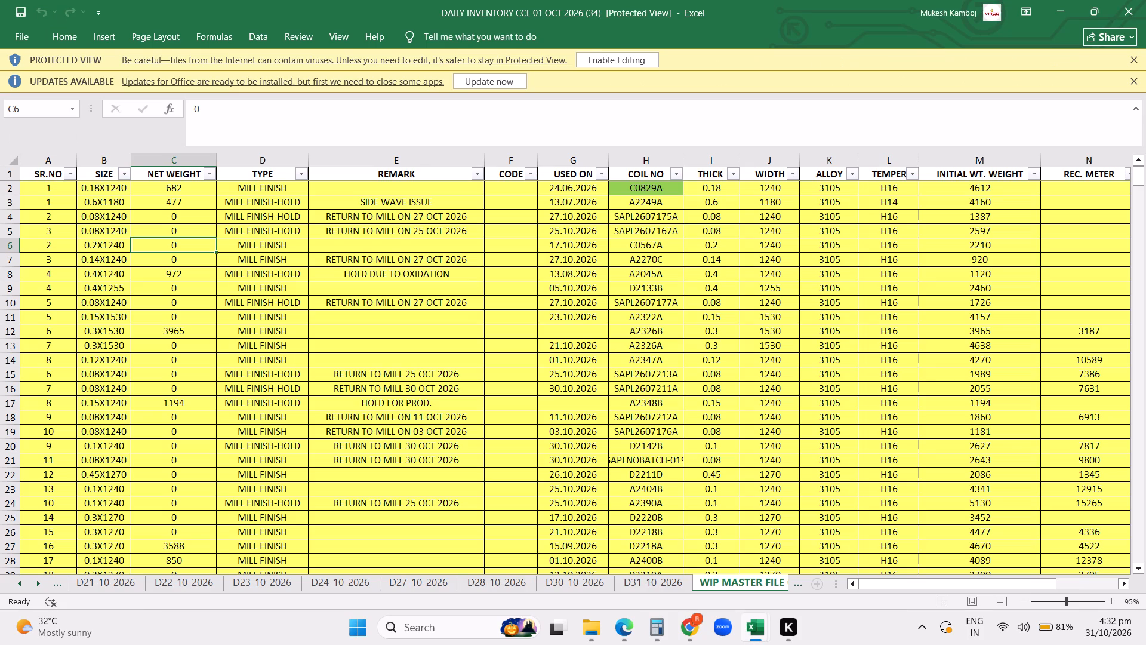
{"action": "left_click", "coordinate": [604, 58]}
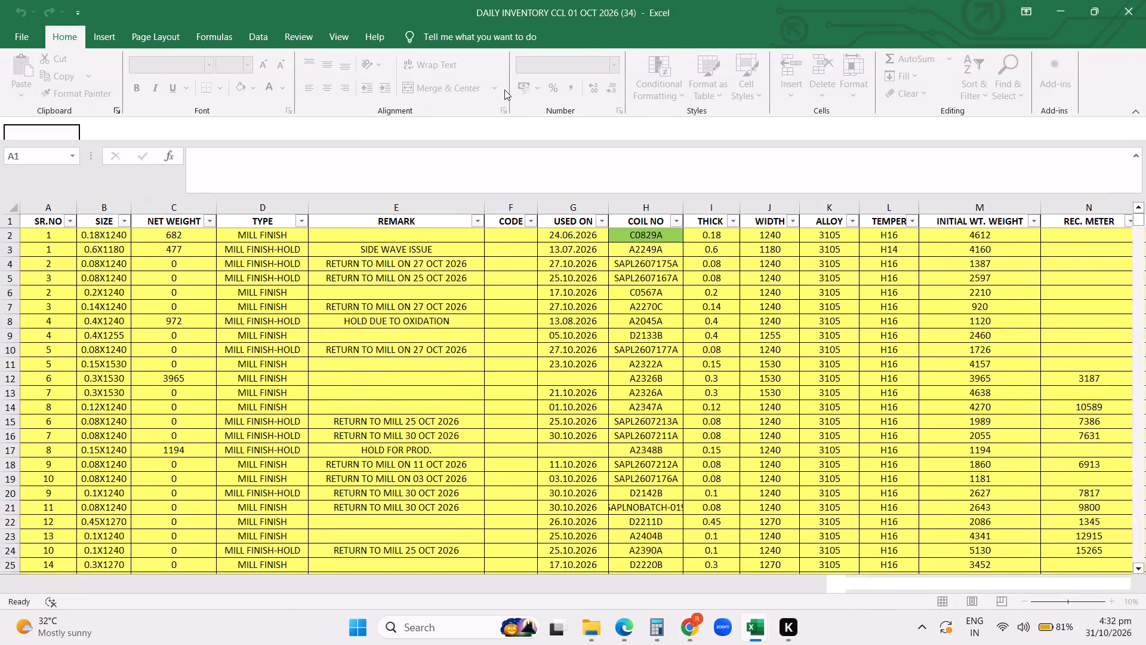
{"action": "left_click", "coordinate": [276, 313]}
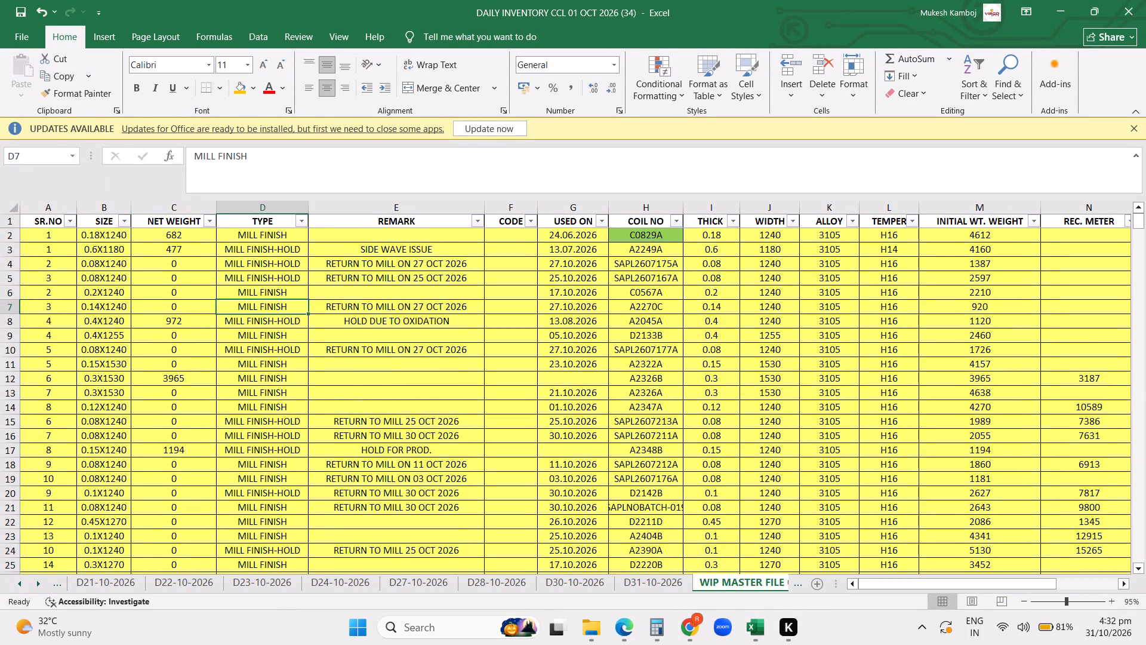
{"action": "left_click", "coordinate": [475, 133]}
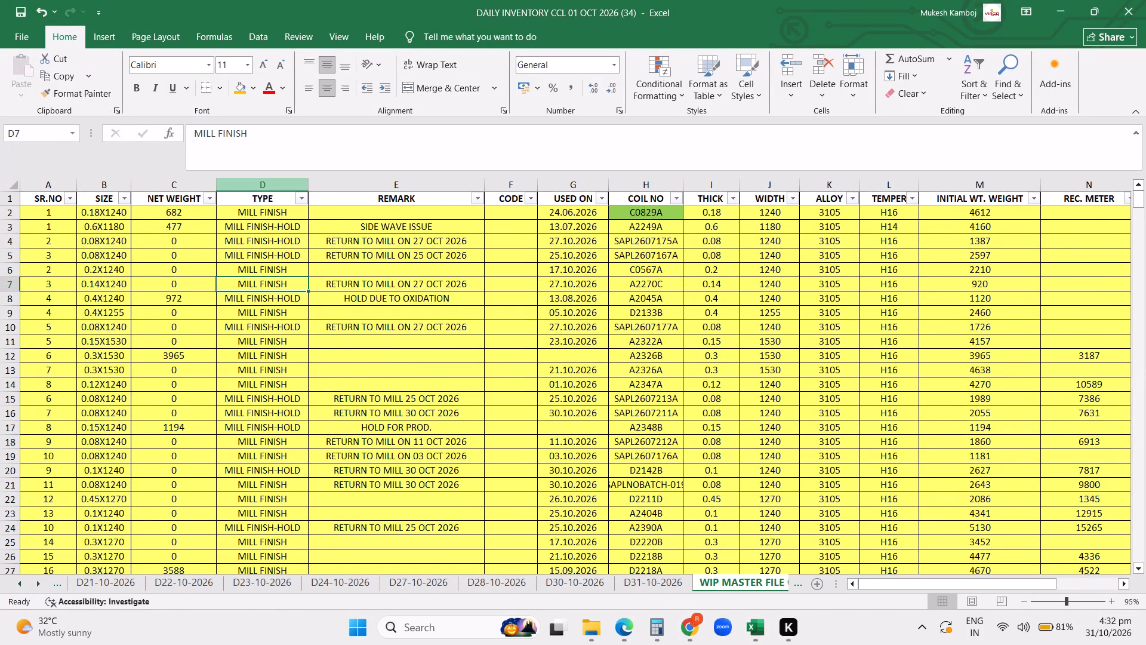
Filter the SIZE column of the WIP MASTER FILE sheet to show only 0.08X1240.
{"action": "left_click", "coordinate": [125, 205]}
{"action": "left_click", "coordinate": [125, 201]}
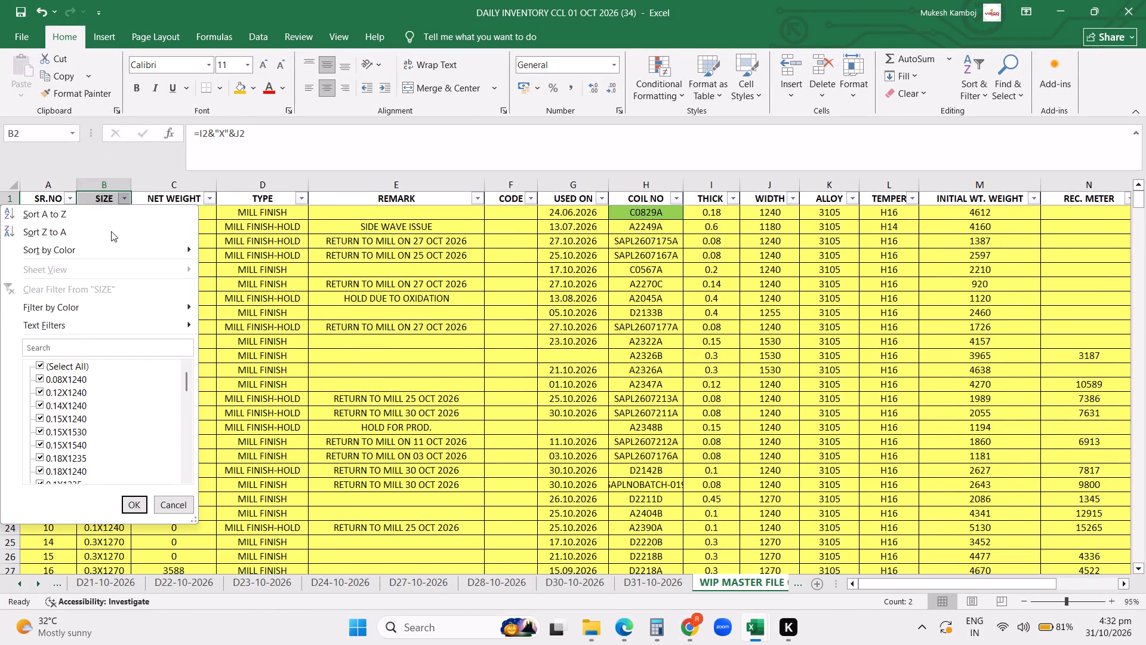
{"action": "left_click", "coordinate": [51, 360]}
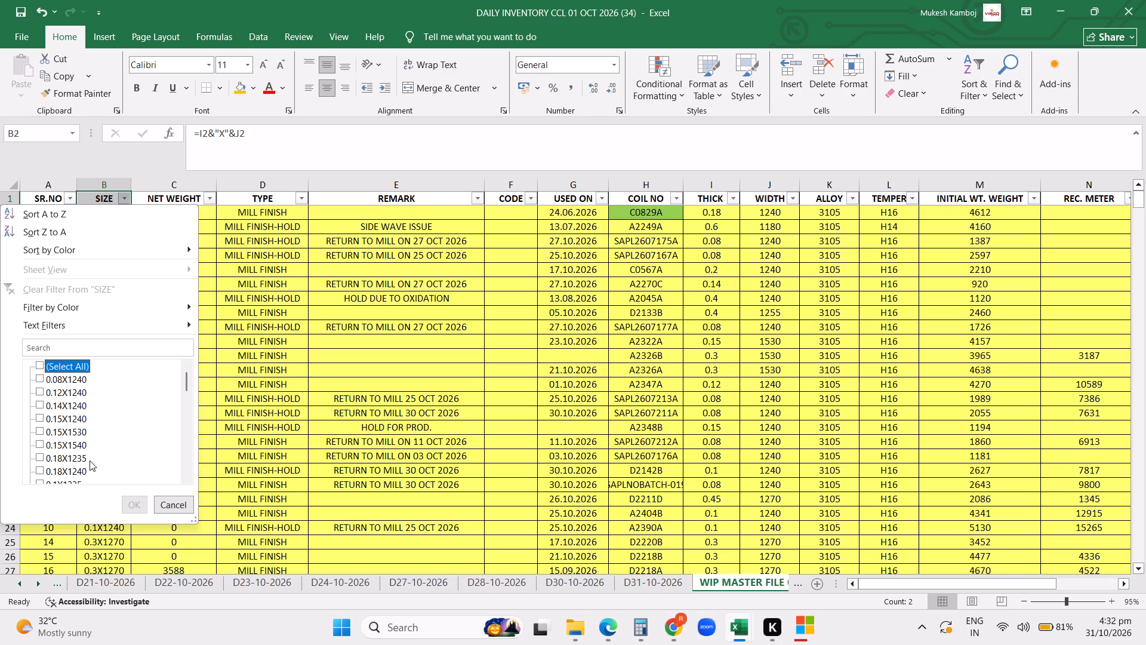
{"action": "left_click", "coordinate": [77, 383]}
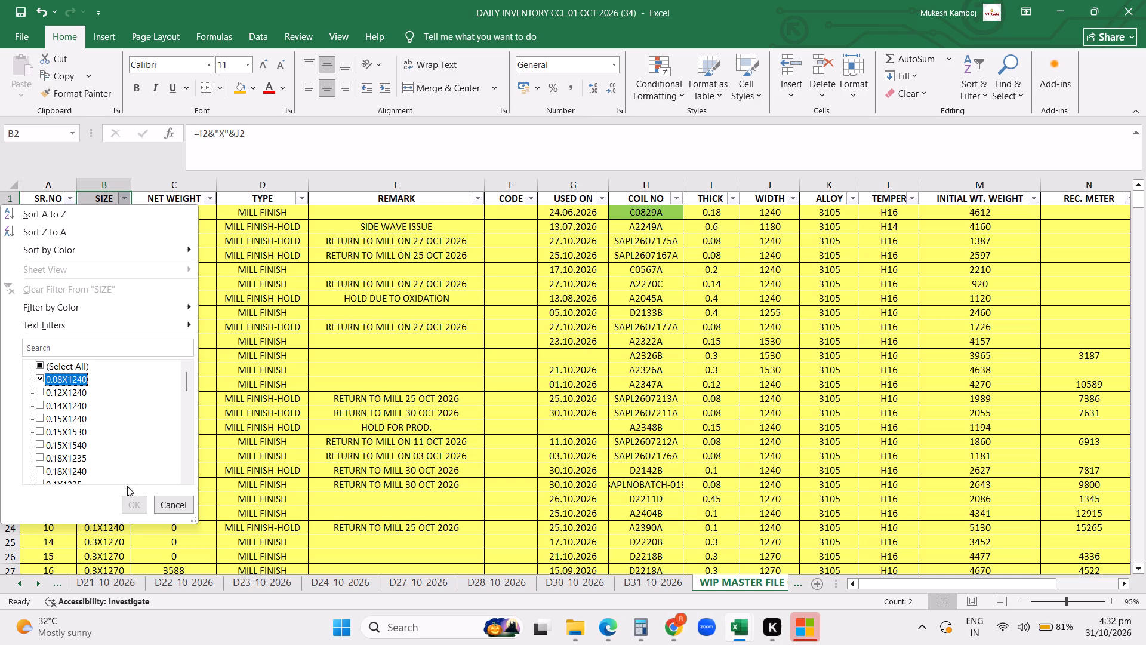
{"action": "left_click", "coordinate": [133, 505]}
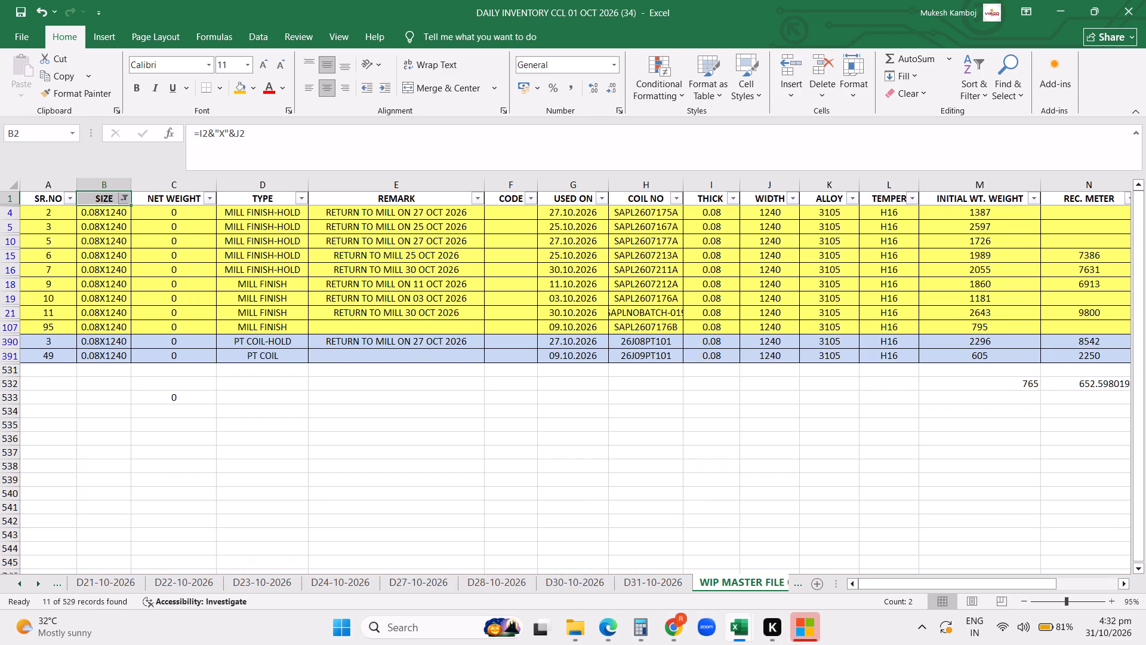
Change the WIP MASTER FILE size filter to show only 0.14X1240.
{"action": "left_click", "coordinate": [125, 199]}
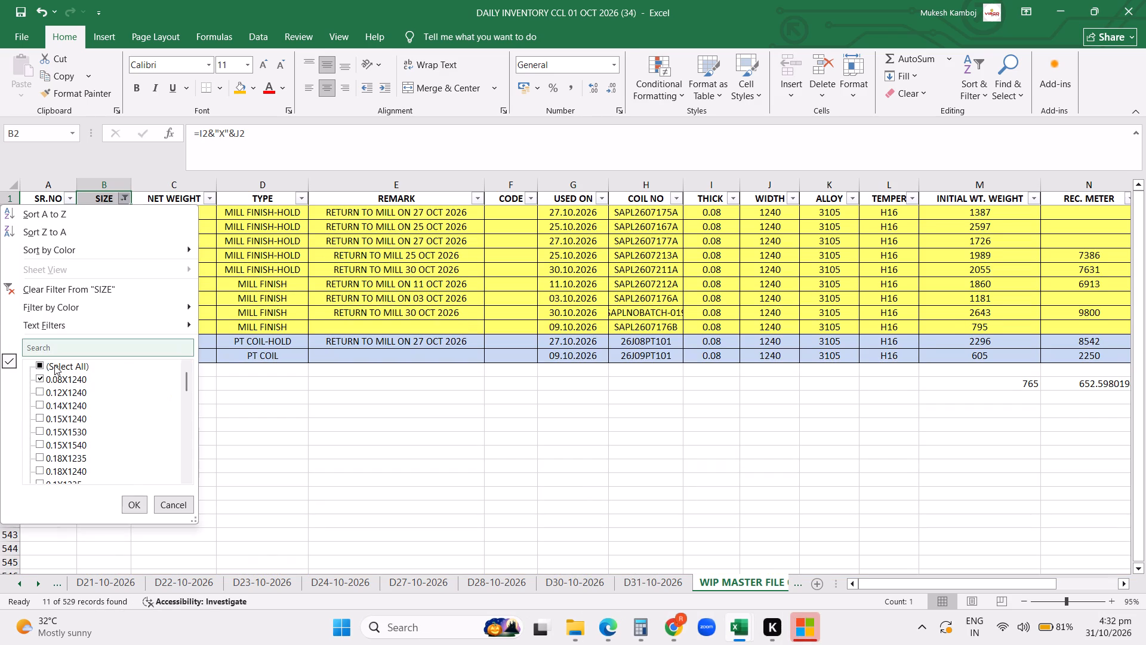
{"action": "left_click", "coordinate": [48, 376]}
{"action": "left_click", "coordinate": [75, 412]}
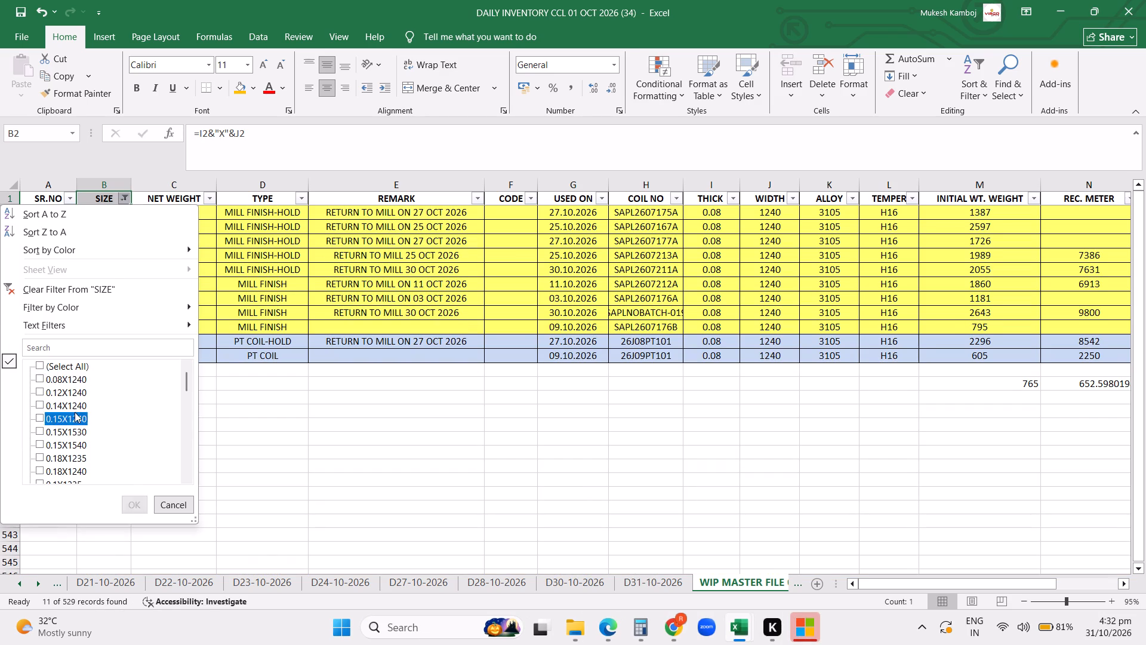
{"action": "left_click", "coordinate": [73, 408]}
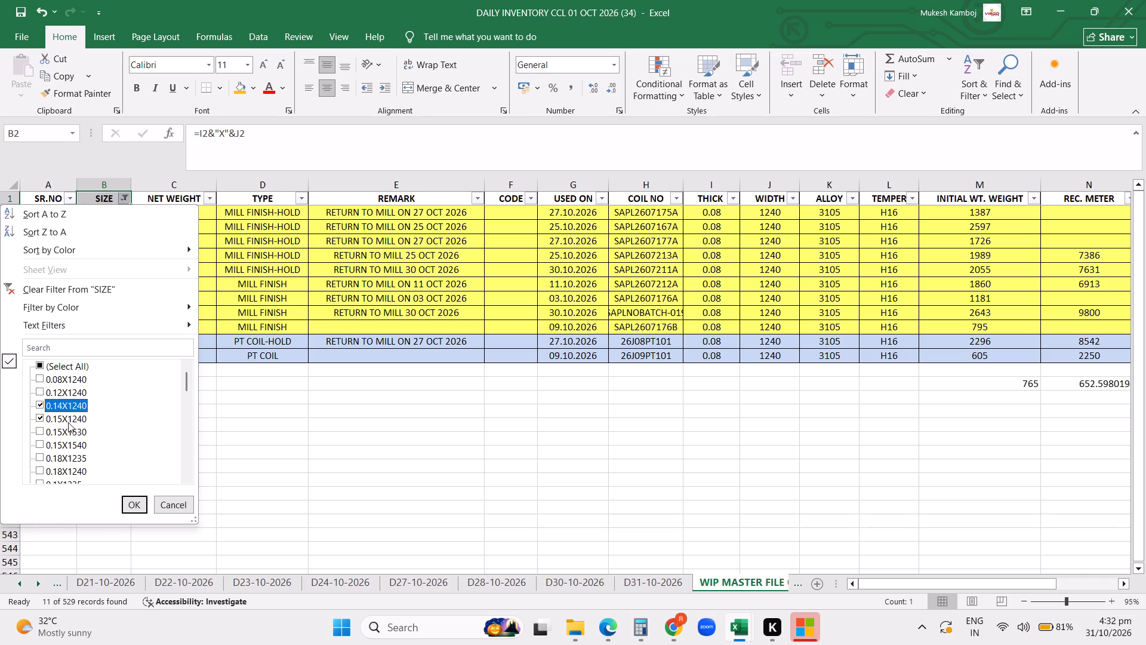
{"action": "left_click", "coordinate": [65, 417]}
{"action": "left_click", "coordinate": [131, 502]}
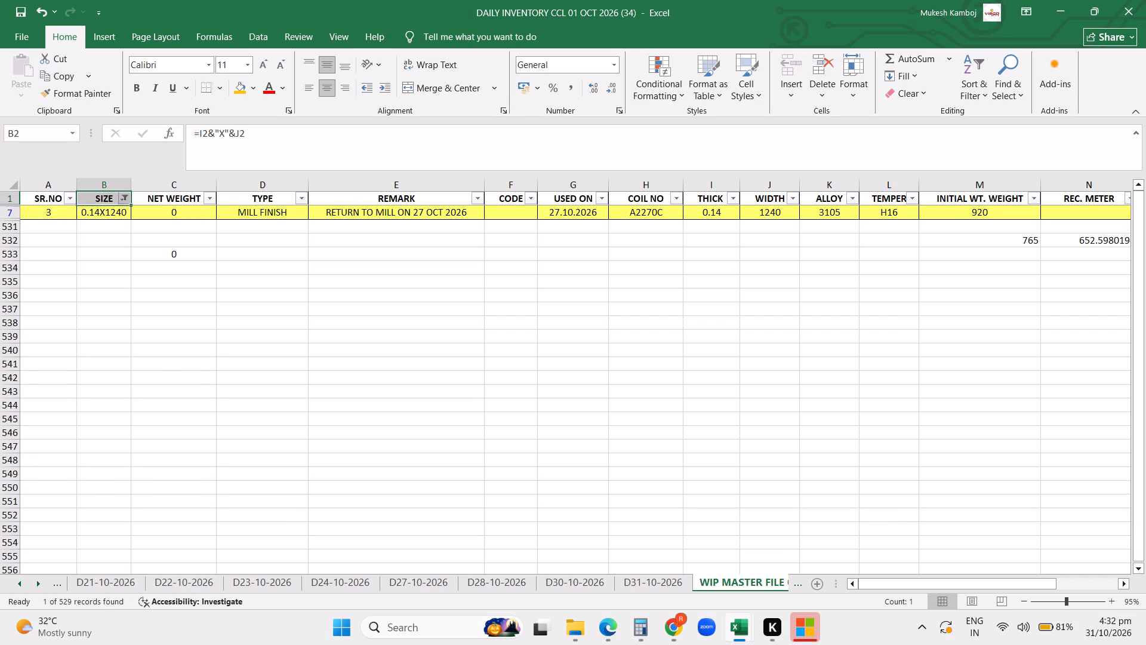
Change the WIP MASTER FILE size filter to show only 0.1X1240.
{"action": "left_click", "coordinate": [124, 198]}
{"action": "triple_click", "coordinate": [67, 365]}
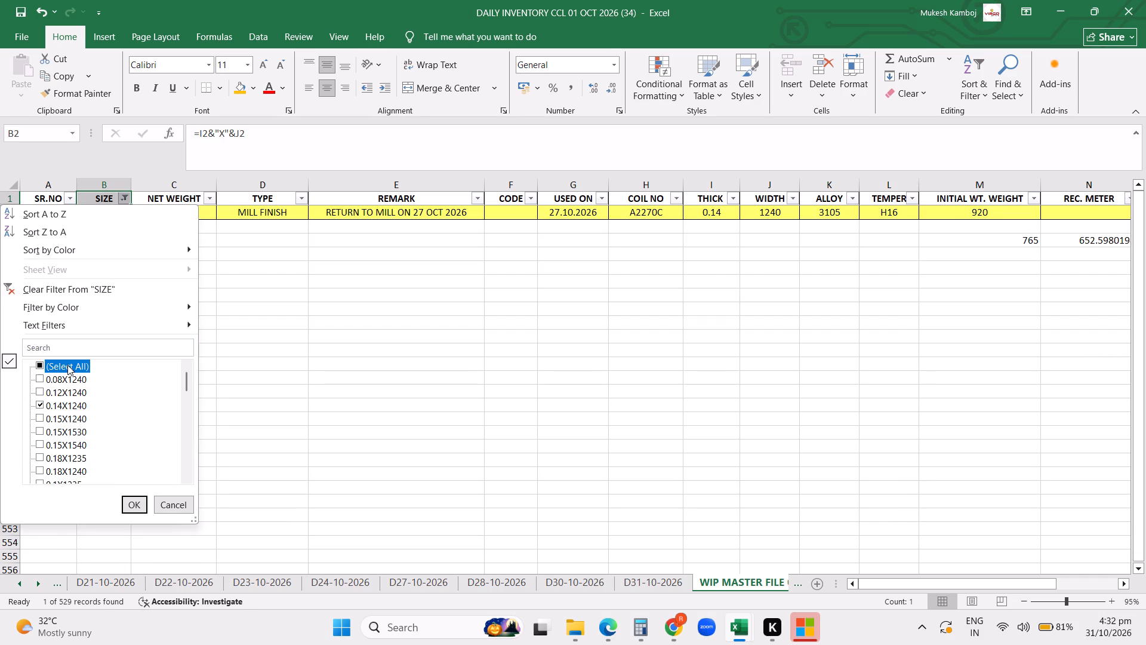
{"action": "left_click_drag", "start_coordinate": [67, 365], "coordinate": [189, 432]}
{"action": "left_click", "coordinate": [189, 432]}
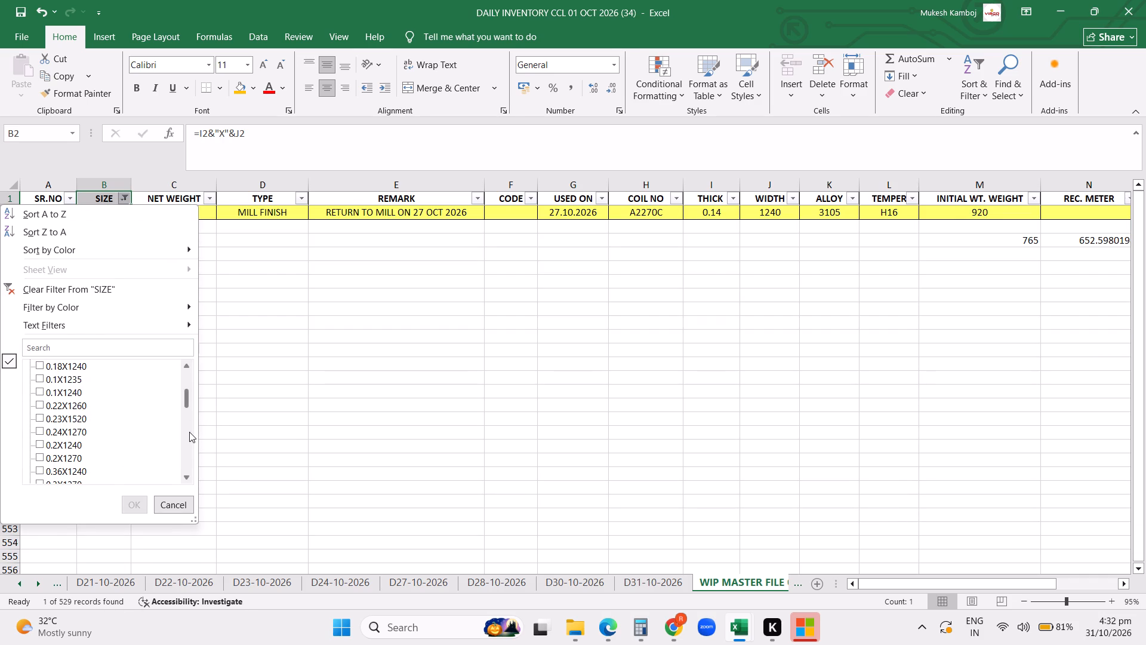
{"action": "left_click", "coordinate": [73, 394]}
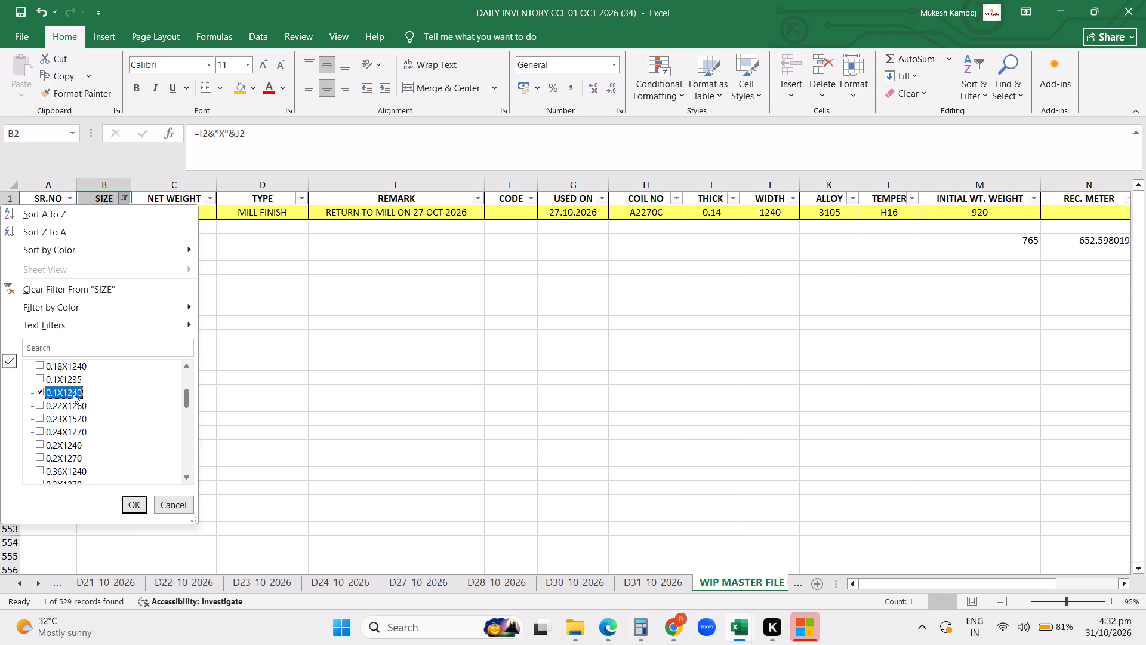
{"action": "left_click", "coordinate": [134, 502]}
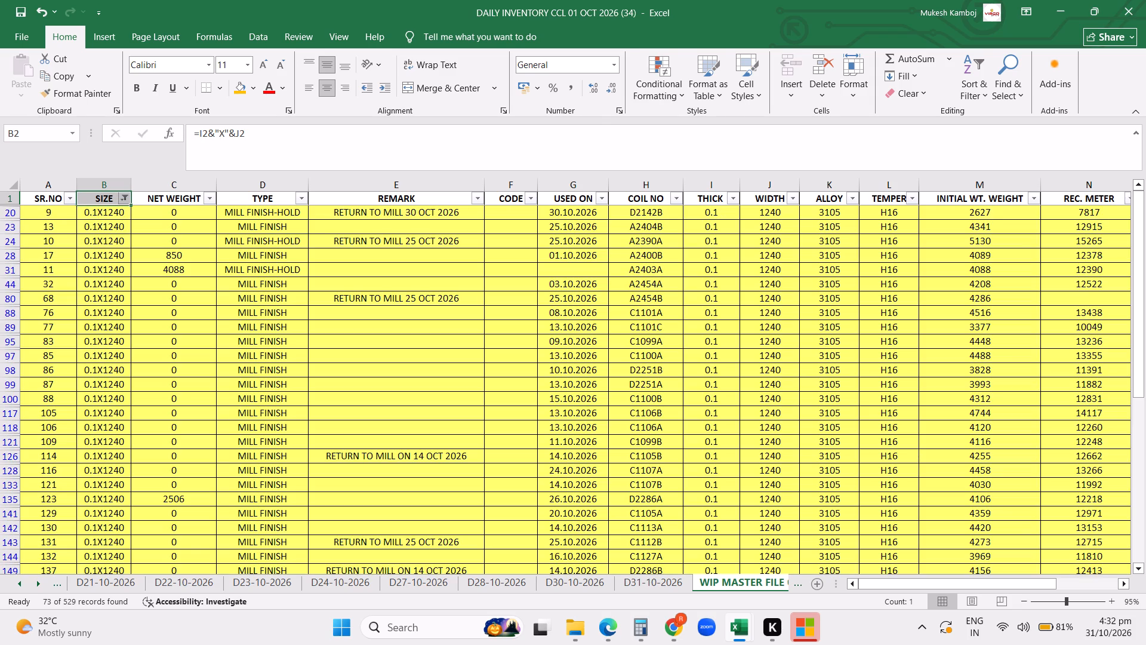
Filter the NET WEIGHT column to exclude 0 and check the remaining mill finish and PT coil weights.
{"action": "left_click", "coordinate": [206, 205]}
{"action": "left_click", "coordinate": [210, 194]}
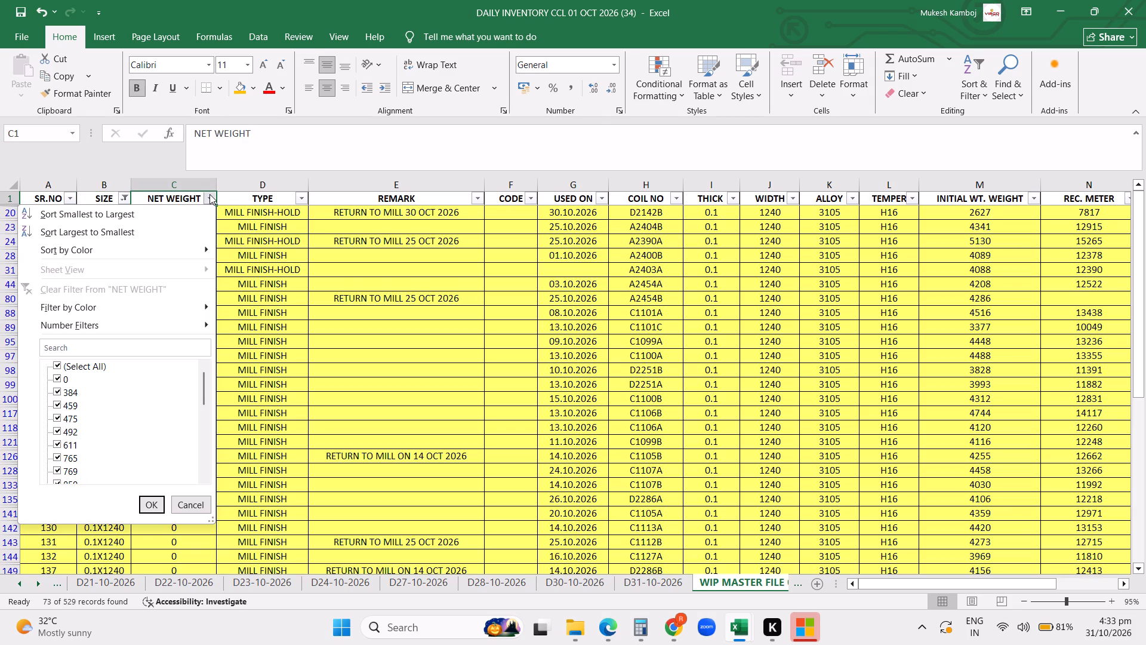
{"action": "left_click", "coordinate": [66, 379]}
{"action": "left_click", "coordinate": [148, 500]}
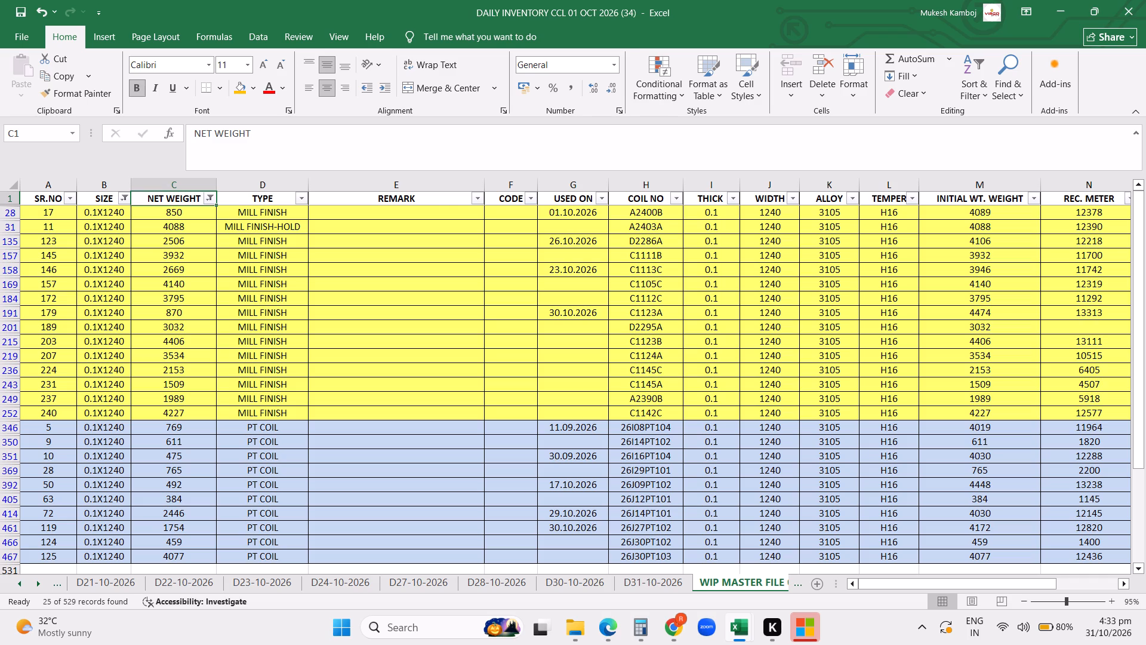
{"action": "left_click", "coordinate": [183, 315]}
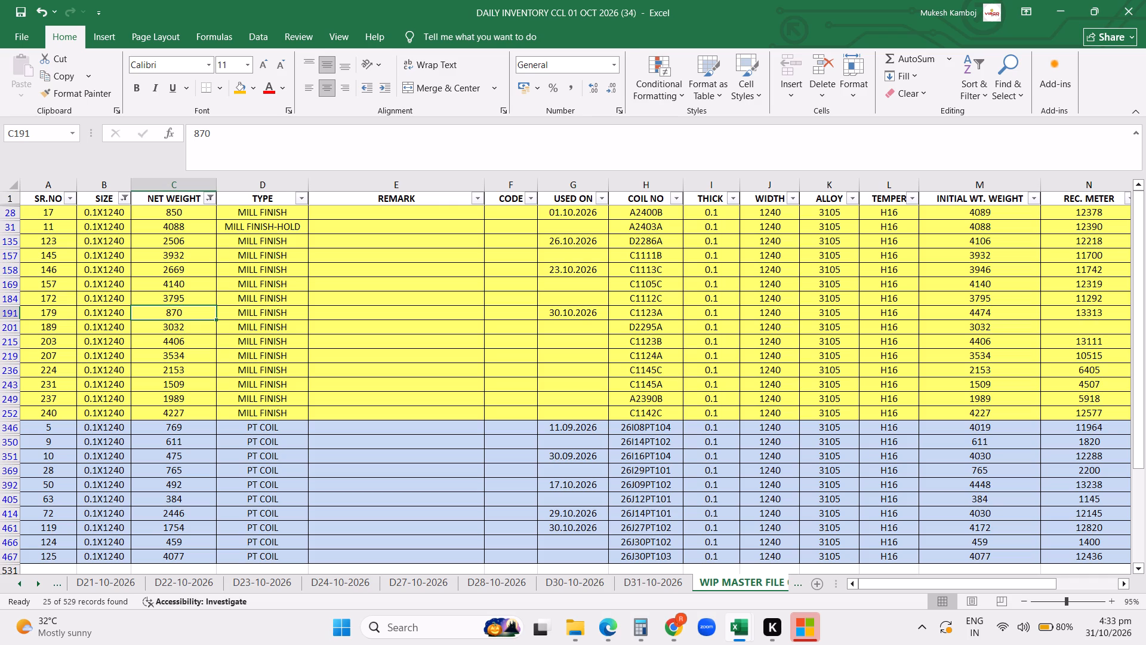
{"action": "left_click_drag", "start_coordinate": [182, 435], "coordinate": [180, 444]}
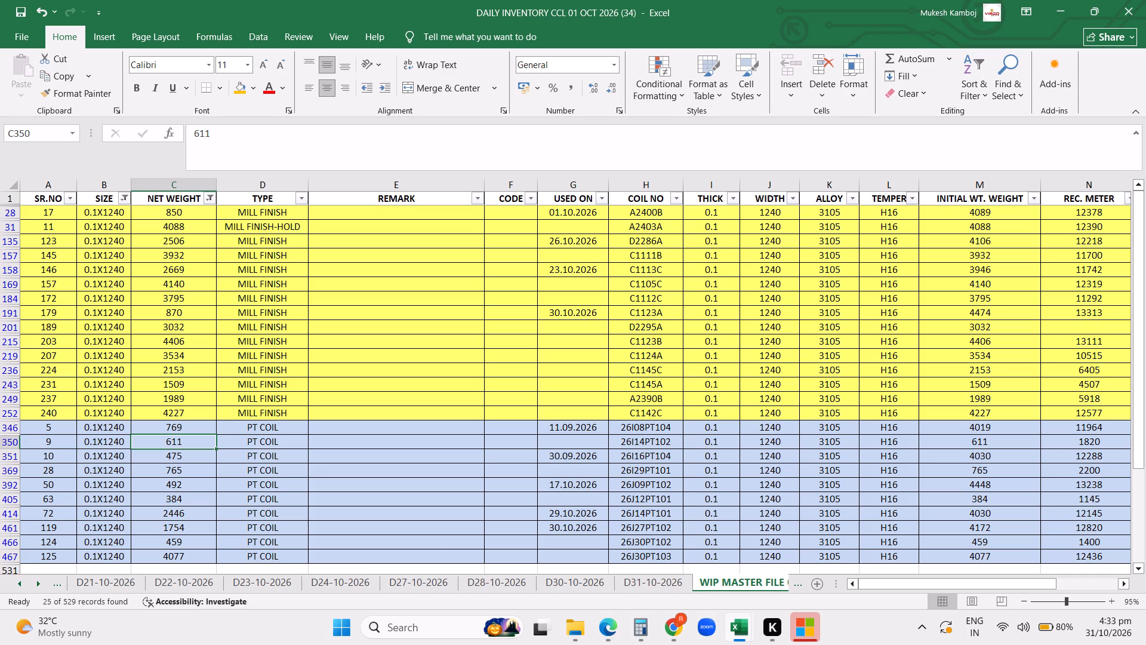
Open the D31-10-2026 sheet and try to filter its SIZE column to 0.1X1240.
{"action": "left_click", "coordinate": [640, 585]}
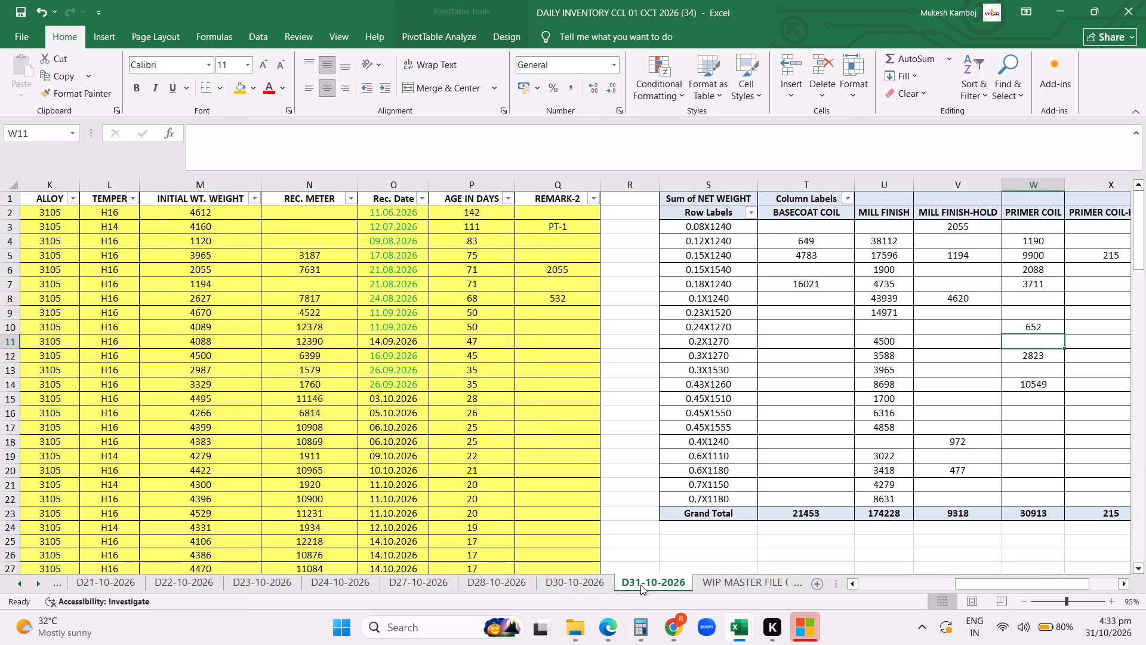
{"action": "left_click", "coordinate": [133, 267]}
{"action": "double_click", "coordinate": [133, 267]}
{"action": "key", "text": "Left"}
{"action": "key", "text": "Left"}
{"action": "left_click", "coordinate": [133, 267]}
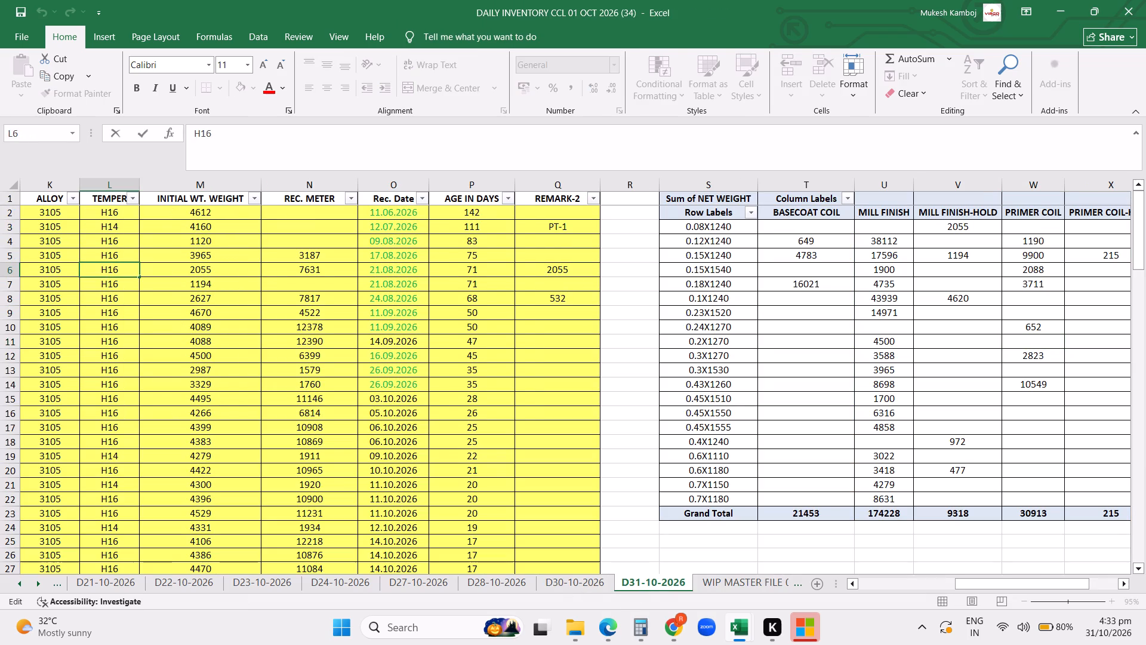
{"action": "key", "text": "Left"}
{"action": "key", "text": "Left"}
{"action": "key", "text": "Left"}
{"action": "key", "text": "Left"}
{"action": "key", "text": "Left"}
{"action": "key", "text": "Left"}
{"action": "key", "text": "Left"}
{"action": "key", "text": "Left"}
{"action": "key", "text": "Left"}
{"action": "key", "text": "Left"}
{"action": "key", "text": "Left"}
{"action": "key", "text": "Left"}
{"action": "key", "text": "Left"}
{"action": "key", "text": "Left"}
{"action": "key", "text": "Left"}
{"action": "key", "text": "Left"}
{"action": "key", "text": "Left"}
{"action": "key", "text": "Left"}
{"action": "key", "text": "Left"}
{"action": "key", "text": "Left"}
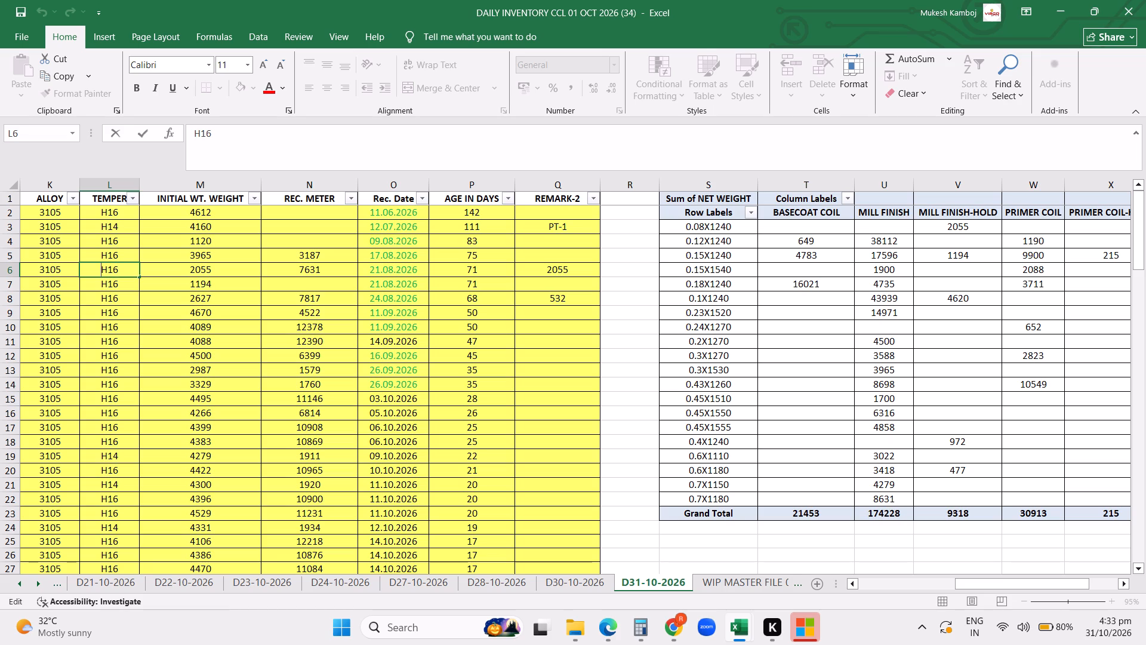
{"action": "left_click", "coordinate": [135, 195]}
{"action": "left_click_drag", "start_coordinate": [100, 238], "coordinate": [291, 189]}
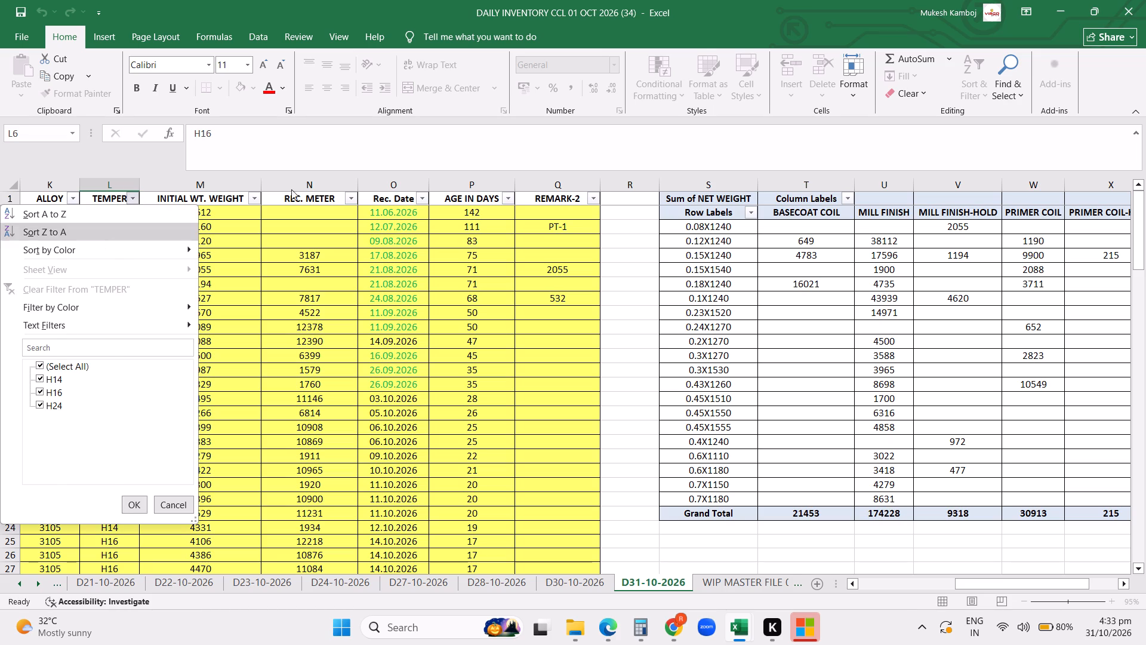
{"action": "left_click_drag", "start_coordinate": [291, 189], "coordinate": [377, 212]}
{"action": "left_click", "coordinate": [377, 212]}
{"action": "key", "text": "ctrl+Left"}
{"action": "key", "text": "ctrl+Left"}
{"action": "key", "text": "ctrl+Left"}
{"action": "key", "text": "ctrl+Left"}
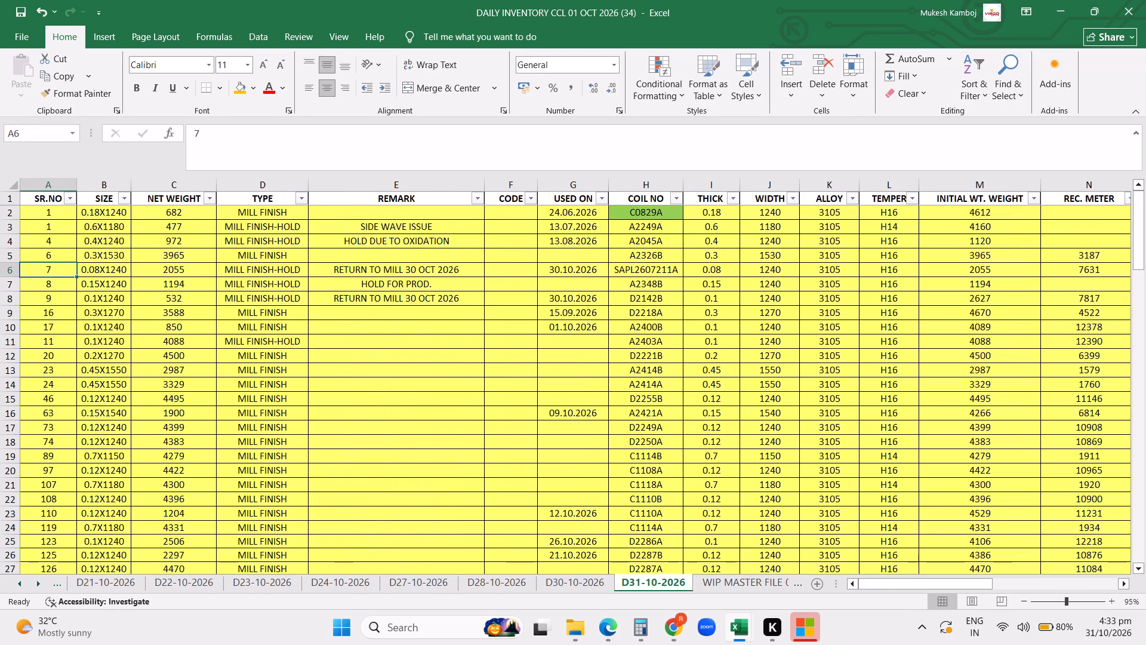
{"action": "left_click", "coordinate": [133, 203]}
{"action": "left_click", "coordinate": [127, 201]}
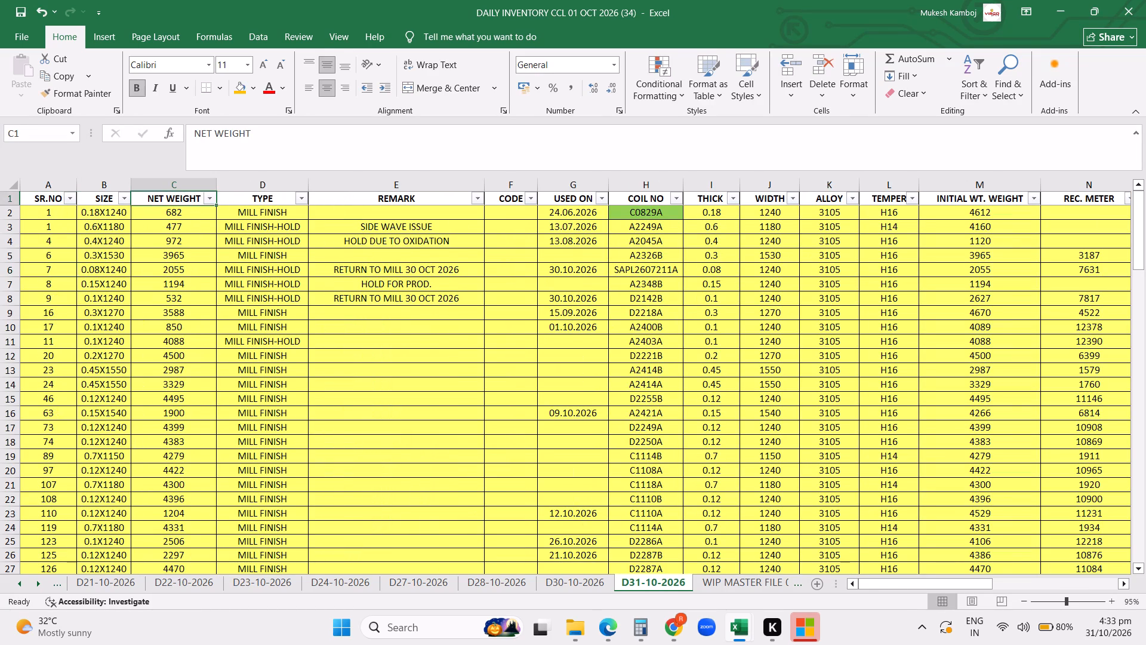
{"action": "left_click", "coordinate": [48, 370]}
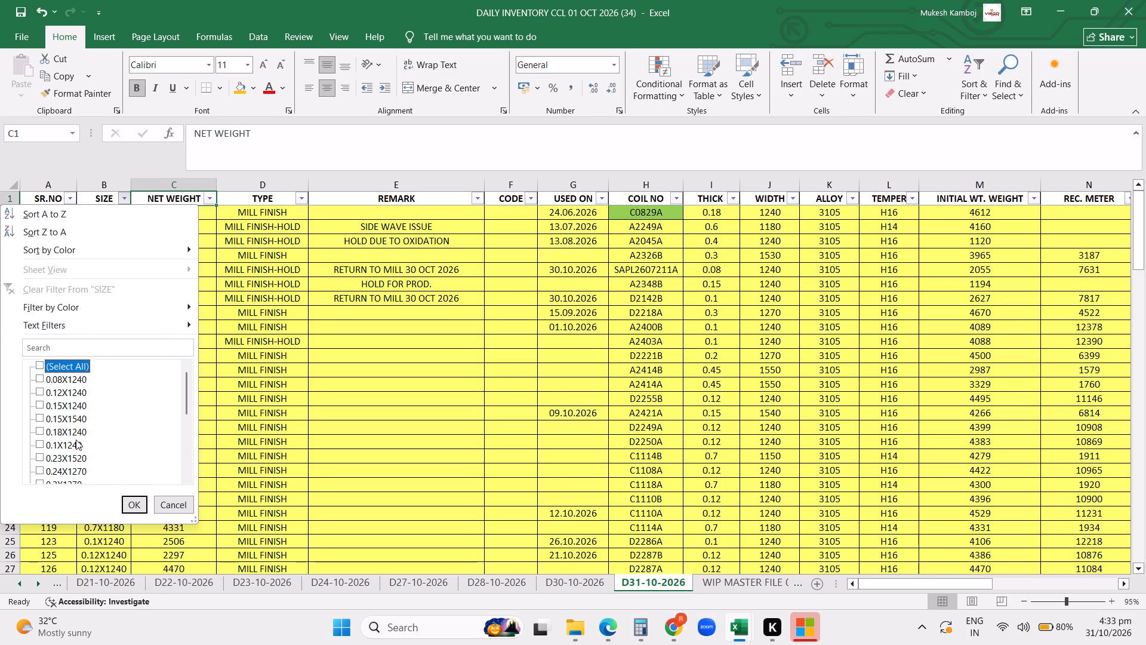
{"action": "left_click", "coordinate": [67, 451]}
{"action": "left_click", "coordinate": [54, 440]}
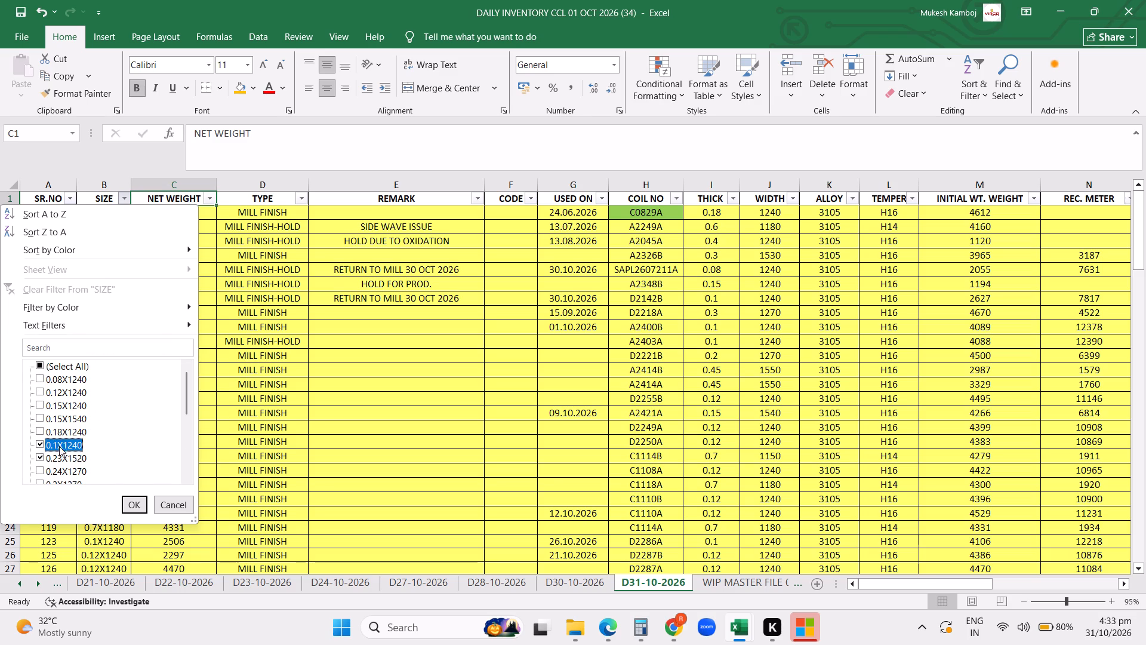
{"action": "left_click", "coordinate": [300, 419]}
Open the D30-10-2026 sheet and filter its SIZE column to show only 0.1X1240.
{"action": "left_click", "coordinate": [563, 589]}
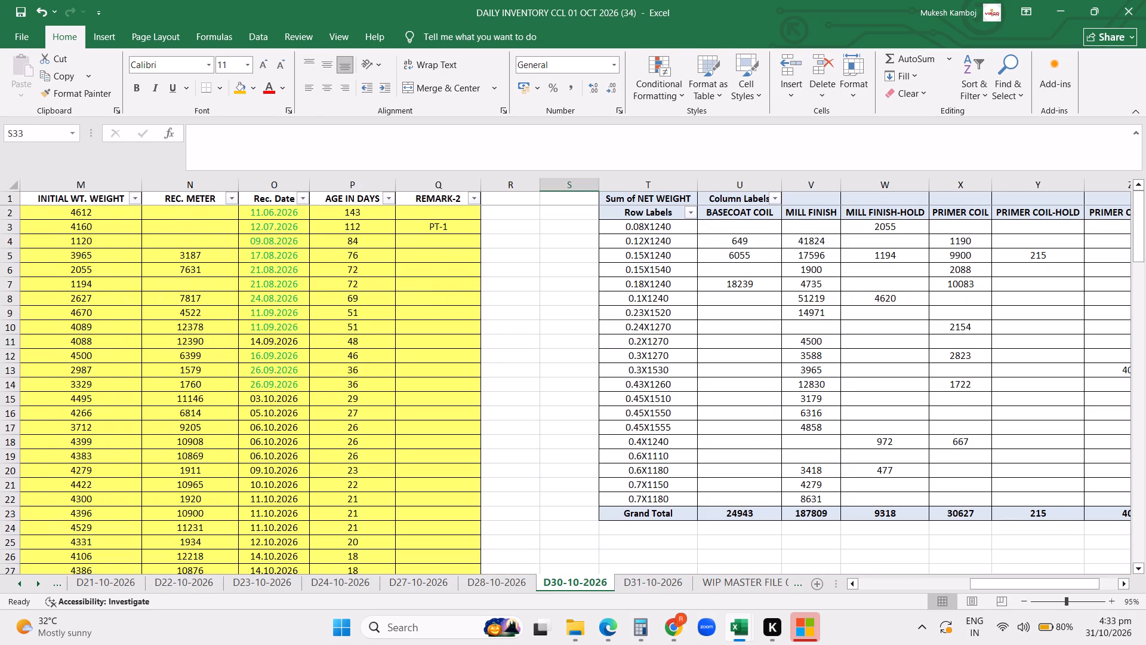
{"action": "left_click", "coordinate": [129, 248]}
{"action": "key", "text": "Left"}
{"action": "key", "text": "Left"}
{"action": "key", "text": "Left"}
{"action": "key", "text": "Left"}
{"action": "key", "text": "Left"}
{"action": "key", "text": "Left"}
{"action": "key", "text": "Left"}
{"action": "key", "text": "Left"}
{"action": "key", "text": "Left"}
{"action": "key", "text": "Left"}
{"action": "key", "text": "Left"}
{"action": "key", "text": "Left"}
{"action": "key", "text": "Left"}
{"action": "key", "text": "Left"}
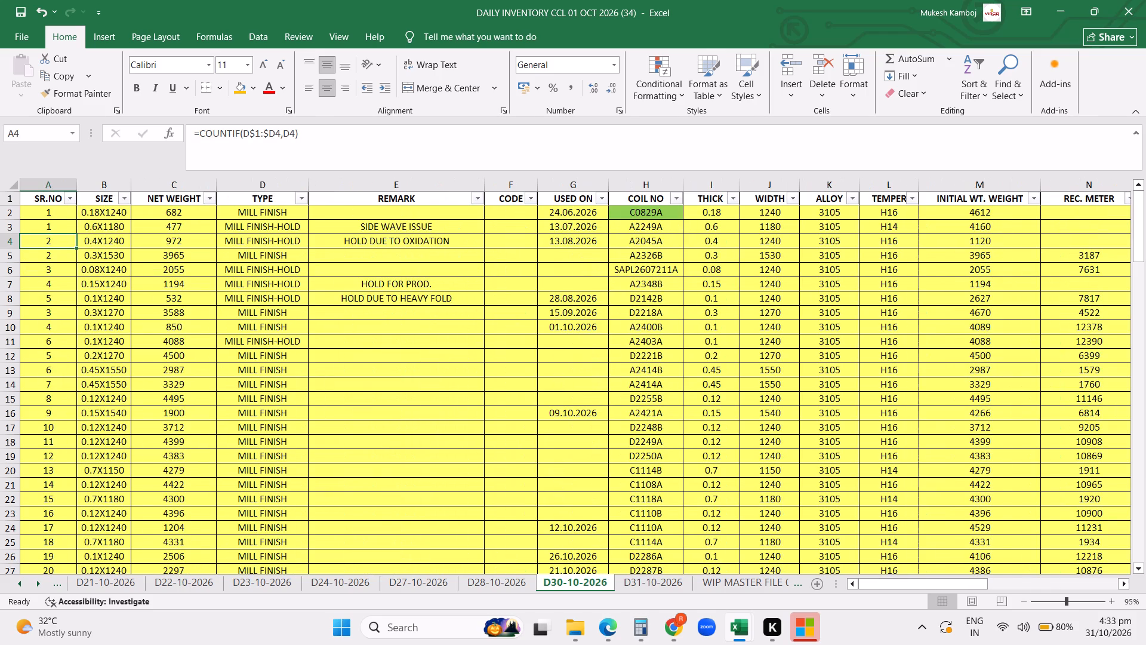
{"action": "left_click", "coordinate": [123, 204]}
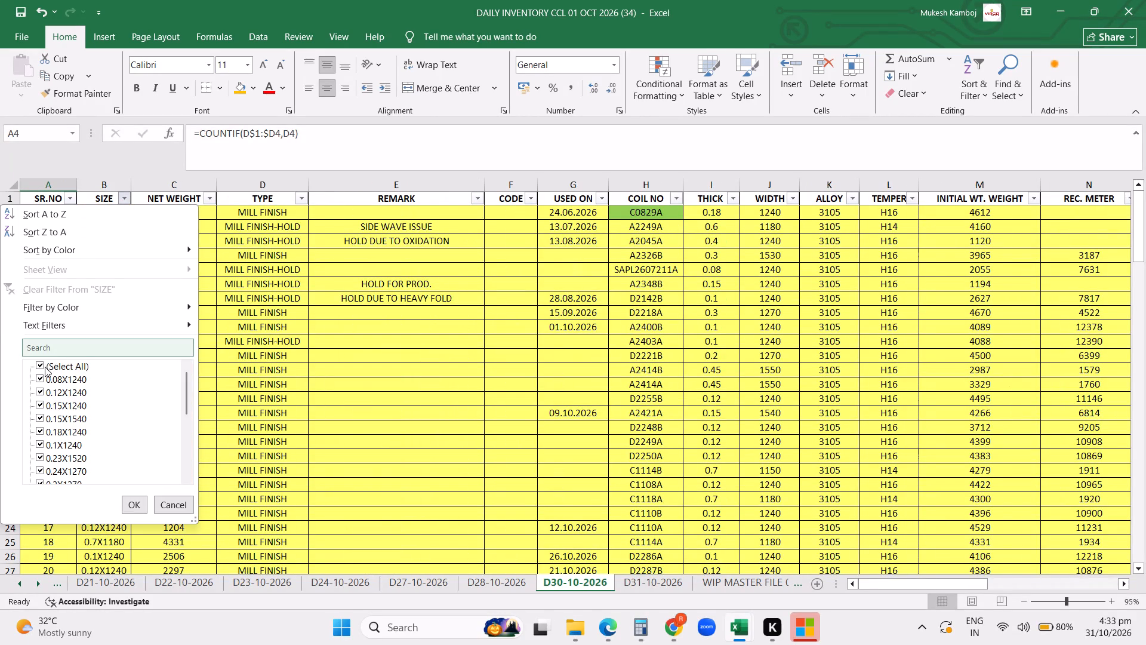
{"action": "left_click", "coordinate": [45, 367]}
{"action": "left_click", "coordinate": [60, 449]}
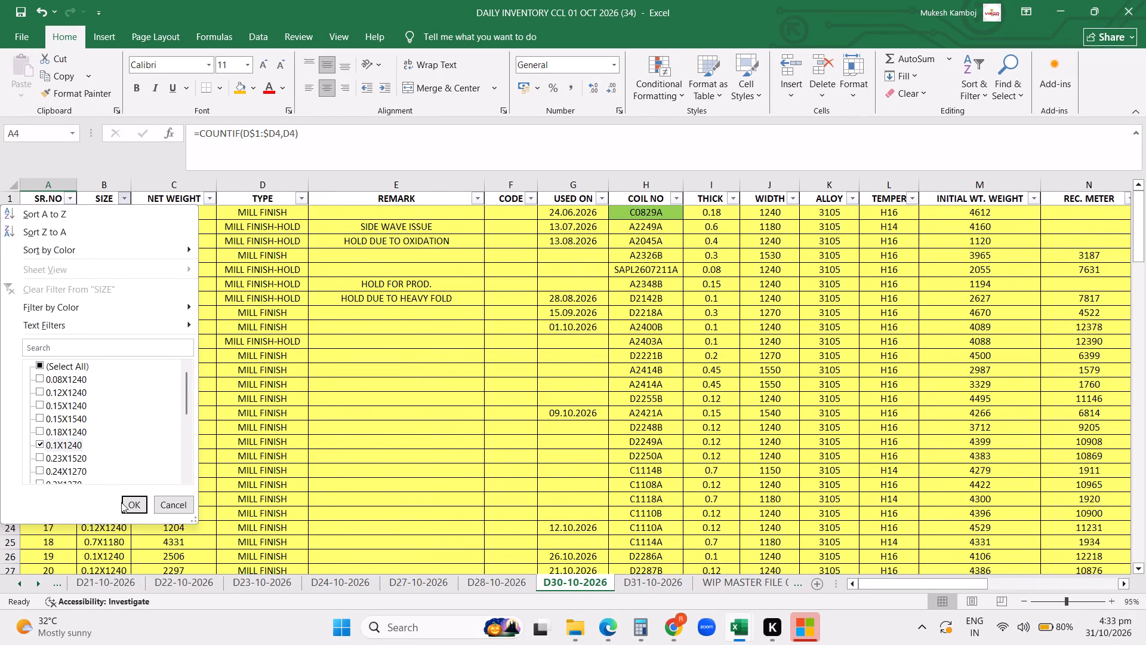
{"action": "left_click", "coordinate": [128, 503]}
Examine the filtered 0.1X1240 coils down to the sheet's end and total the first five PT COIL net weights.
{"action": "left_click", "coordinate": [226, 456]}
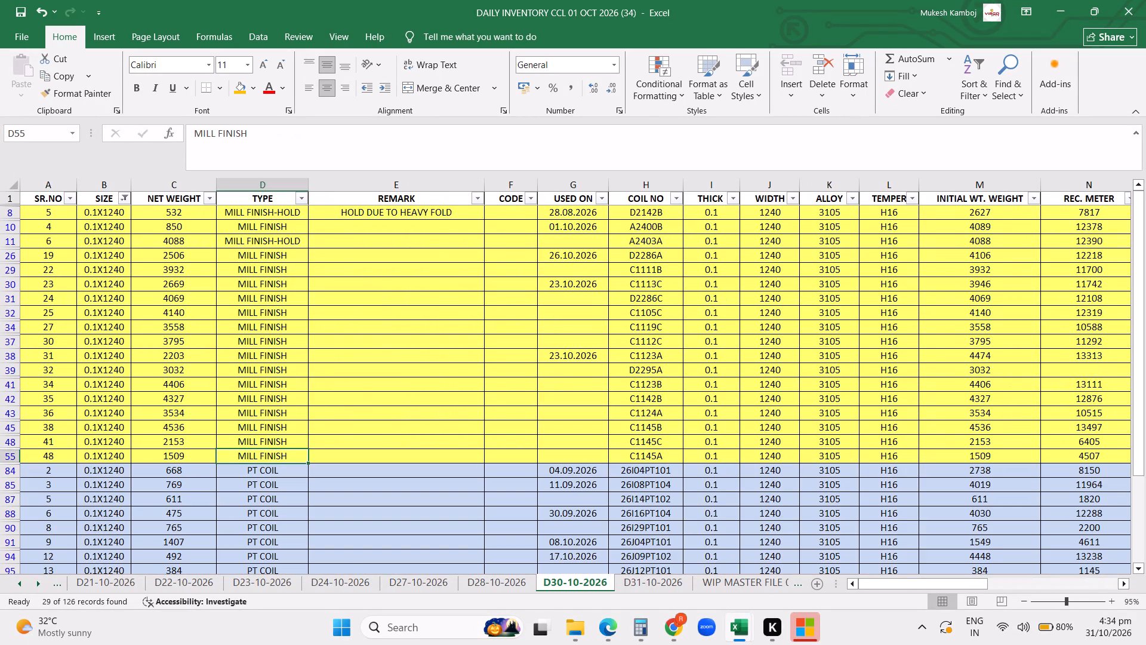
{"action": "key", "text": "Down"}
{"action": "key", "text": "Down"}
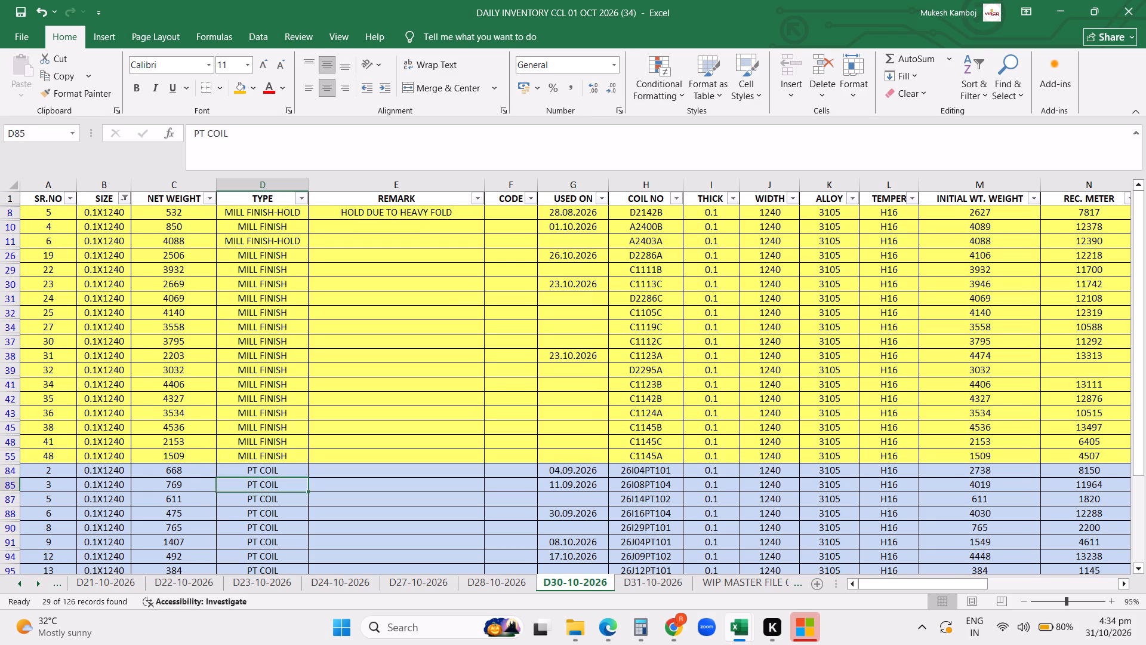
{"action": "key", "text": "Down"}
{"action": "key", "text": "Down"}
{"action": "key", "text": "Down"}
{"action": "key", "text": "Down"}
{"action": "key", "text": "Down"}
{"action": "key", "text": "Down"}
{"action": "key", "text": "Down"}
{"action": "key", "text": "Down"}
{"action": "key", "text": "Down"}
{"action": "key", "text": "Down"}
{"action": "key", "text": "Down"}
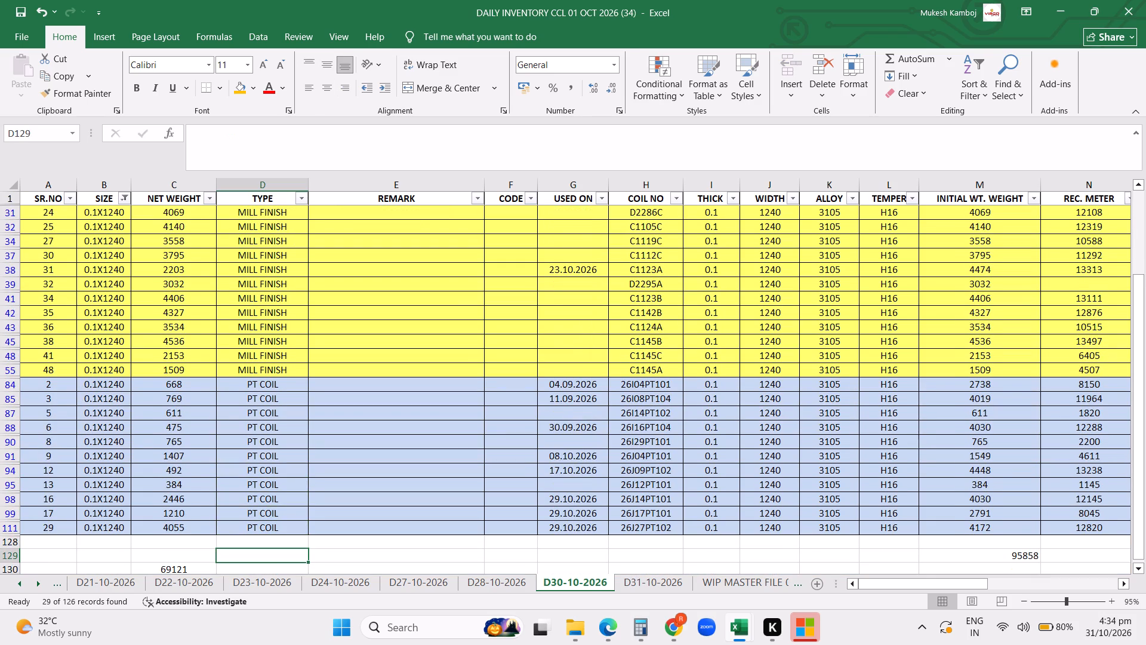
{"action": "left_click", "coordinate": [182, 428]}
{"action": "left_click_drag", "start_coordinate": [170, 384], "coordinate": [165, 438]}
{"action": "left_click", "coordinate": [218, 429]}
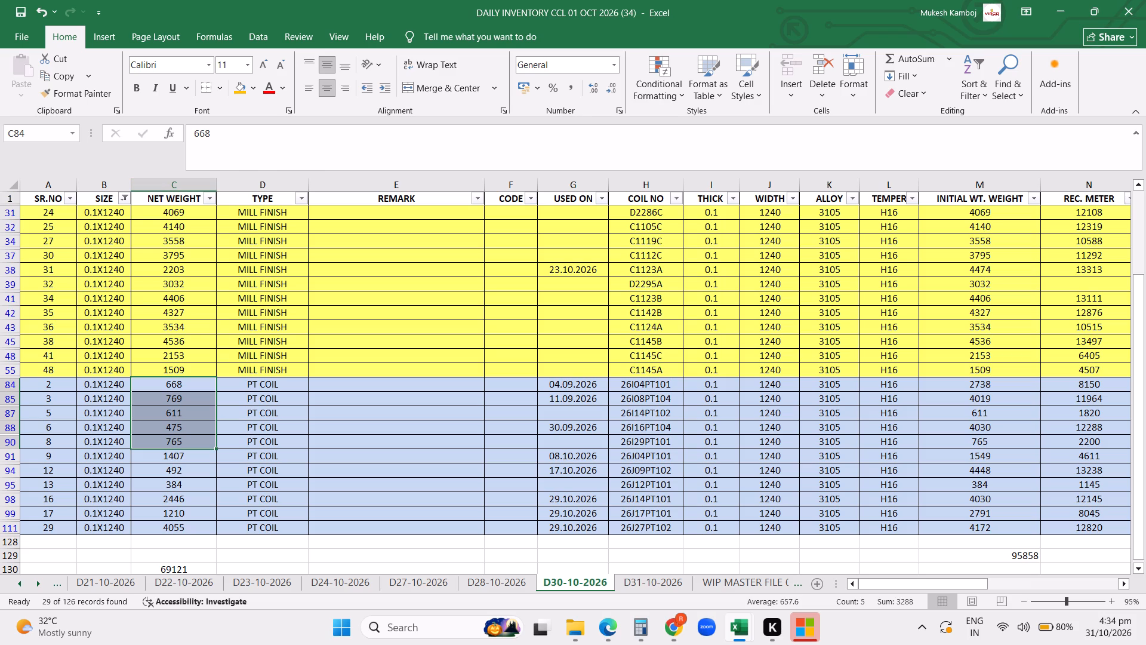
Narrow the NET WEIGHT column slightly on the D30-10-2026 sheet.
{"action": "left_click_drag", "start_coordinate": [214, 185], "coordinate": [201, 183]}
Check the first five PT COIL net weights again and the one for coil 26J04PT101.
{"action": "left_click", "coordinate": [181, 278]}
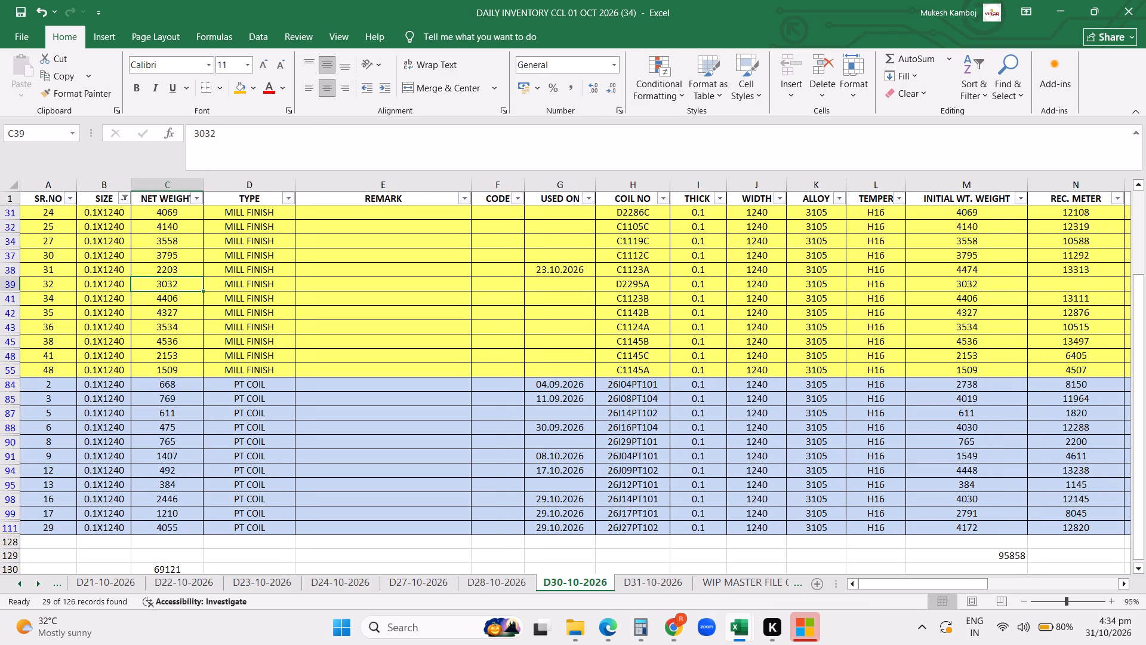
{"action": "left_click", "coordinate": [186, 349]}
{"action": "left_click_drag", "start_coordinate": [157, 386], "coordinate": [153, 432]}
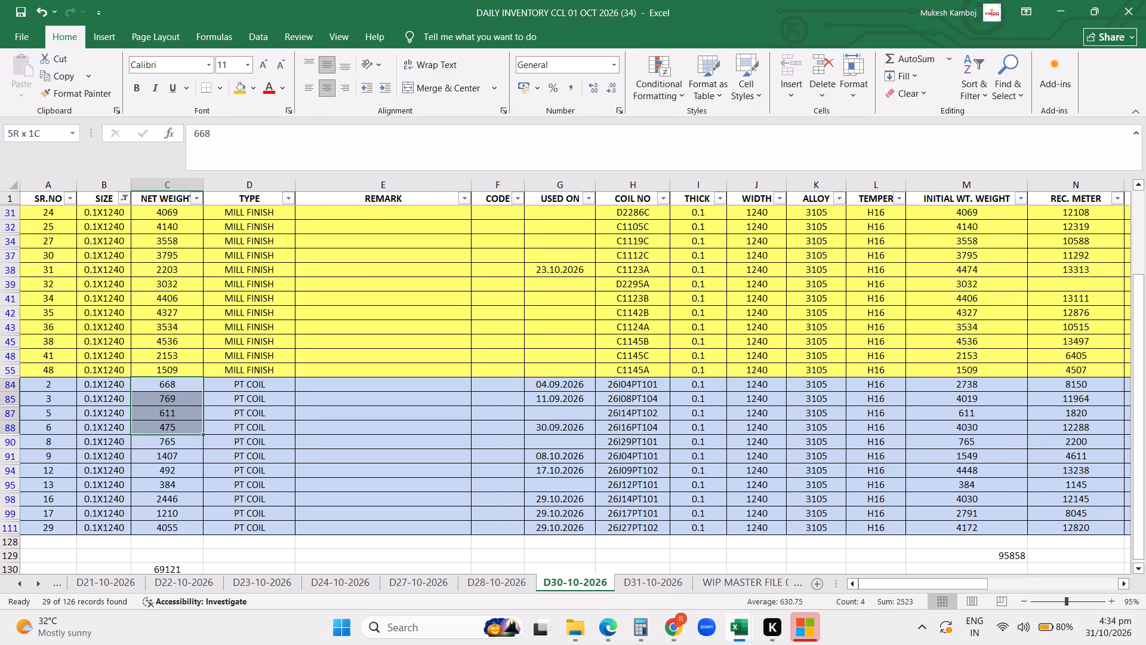
{"action": "left_click_drag", "start_coordinate": [153, 432], "coordinate": [153, 441]}
{"action": "left_click", "coordinate": [169, 457]}
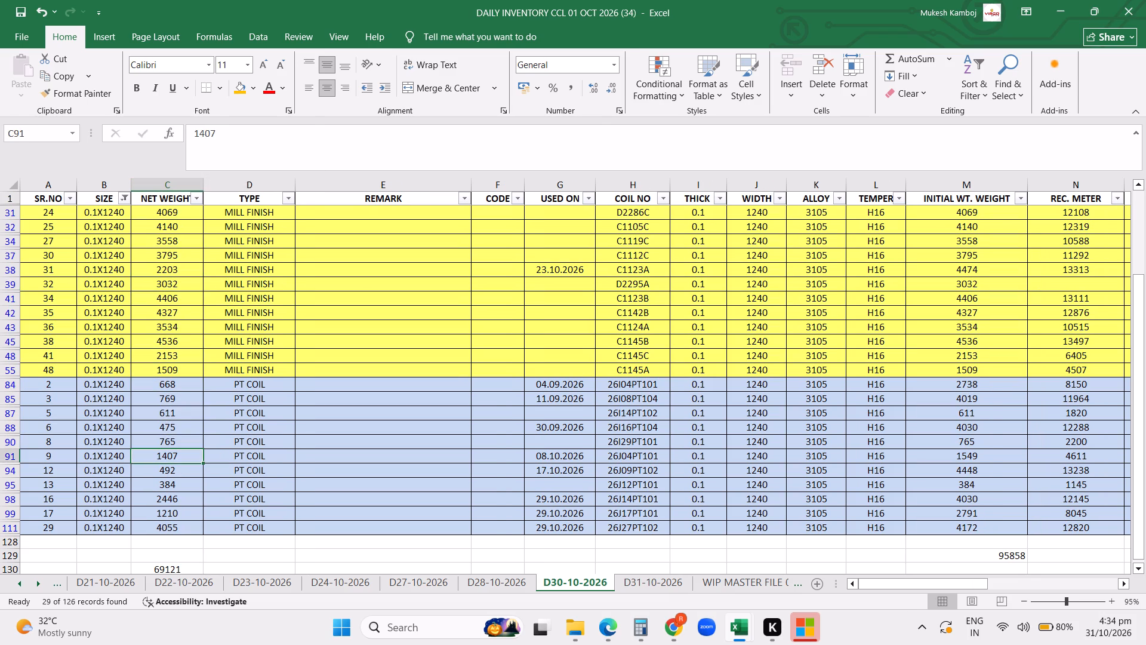
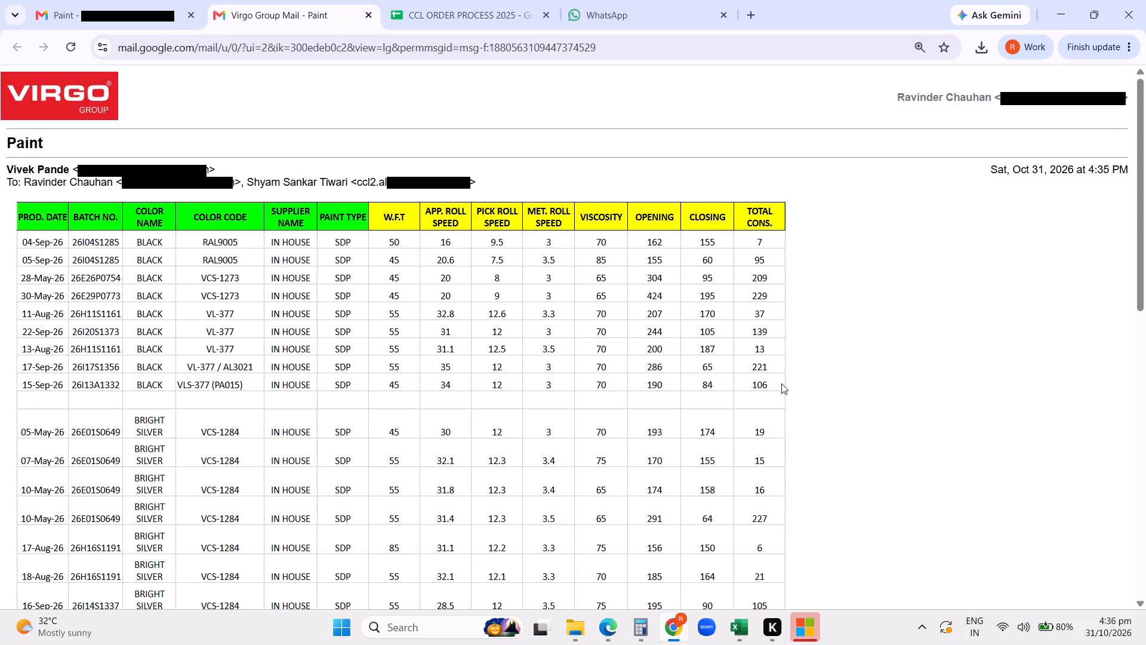
Examine the emailed paint table from the first BLACK batches down to the last WINE RED METALLIC row.
{"action": "scroll", "coordinate": [781, 383], "scroll_direction": "down", "scroll_amount": 3}
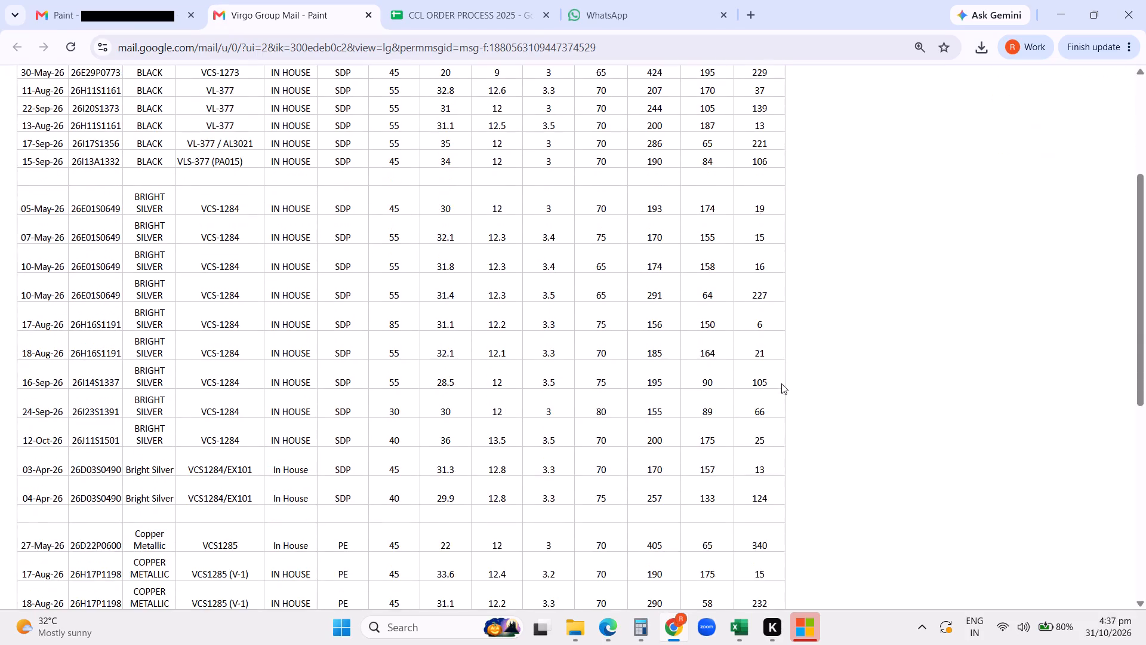
{"action": "scroll", "coordinate": [781, 383], "scroll_direction": "down", "scroll_amount": 6}
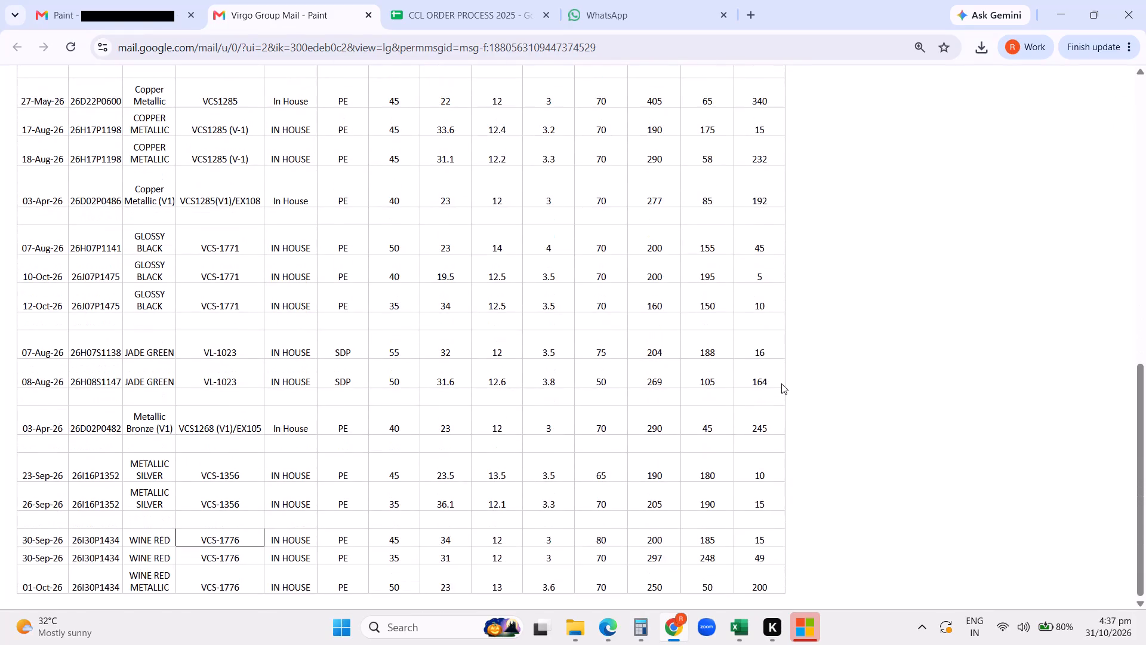
{"action": "scroll", "coordinate": [781, 383], "scroll_direction": "down", "scroll_amount": 5}
{"action": "scroll", "coordinate": [581, 361], "scroll_direction": "up", "scroll_amount": 11}
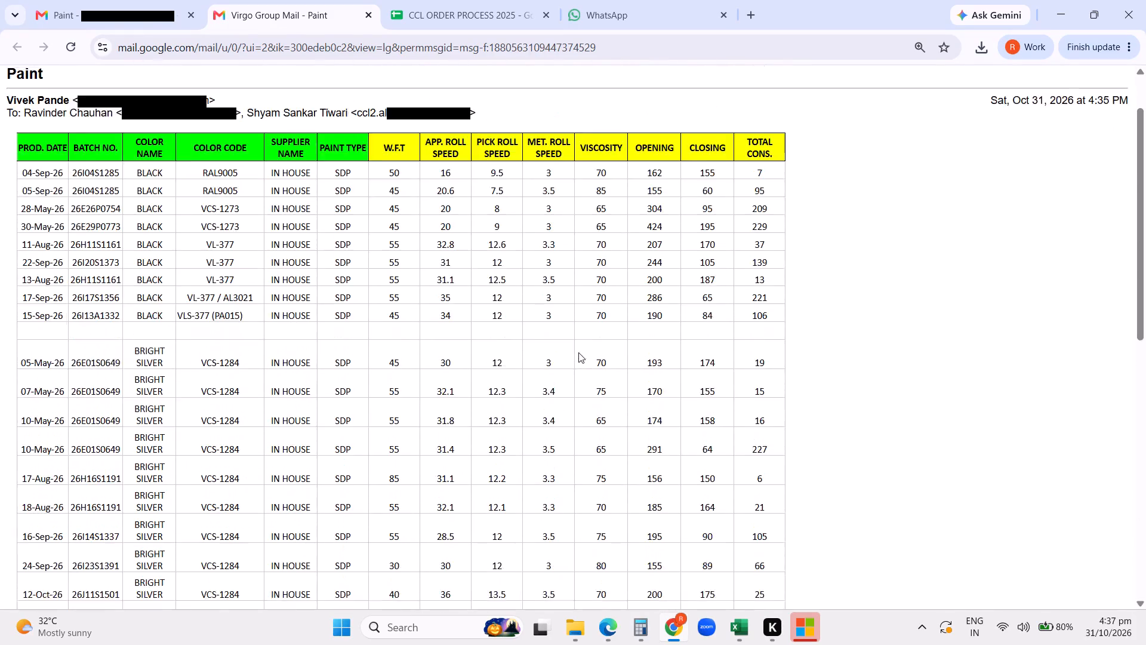
{"action": "scroll", "coordinate": [578, 352], "scroll_direction": "up", "scroll_amount": 5}
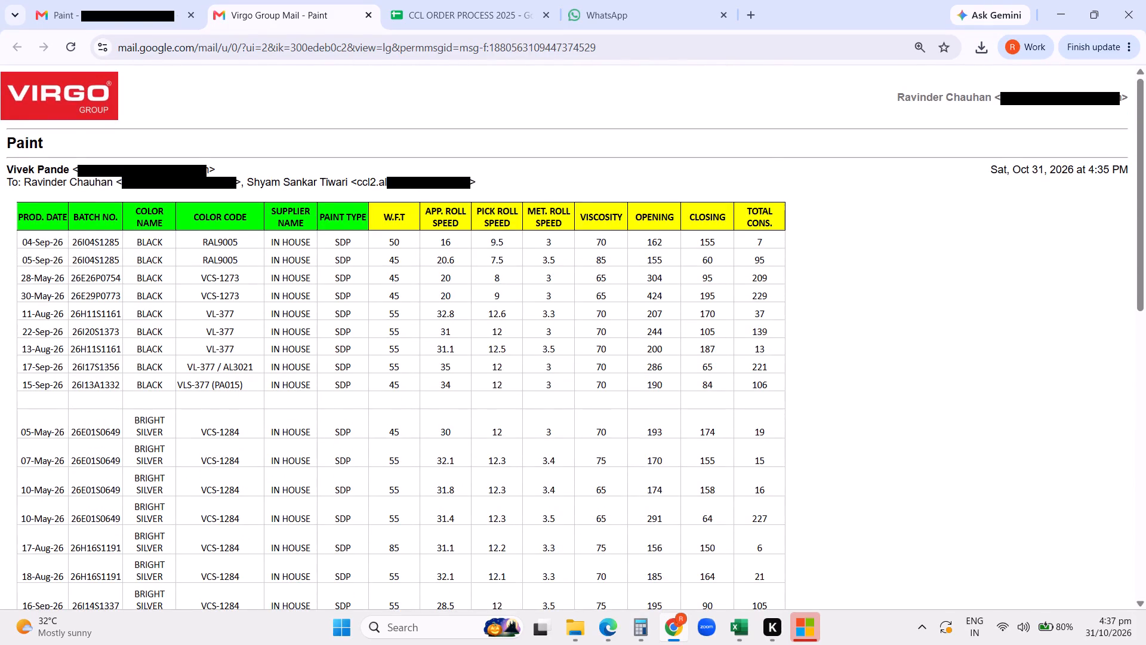
Copy the entire paint table from the email, including its header row, and switch to the Oct data workbook in Excel.
{"action": "left_click_drag", "start_coordinate": [19, 214], "coordinate": [780, 584]}
{"action": "scroll", "coordinate": [780, 464], "scroll_direction": "down", "scroll_amount": 1}
{"action": "key", "text": "ctrl+c"}
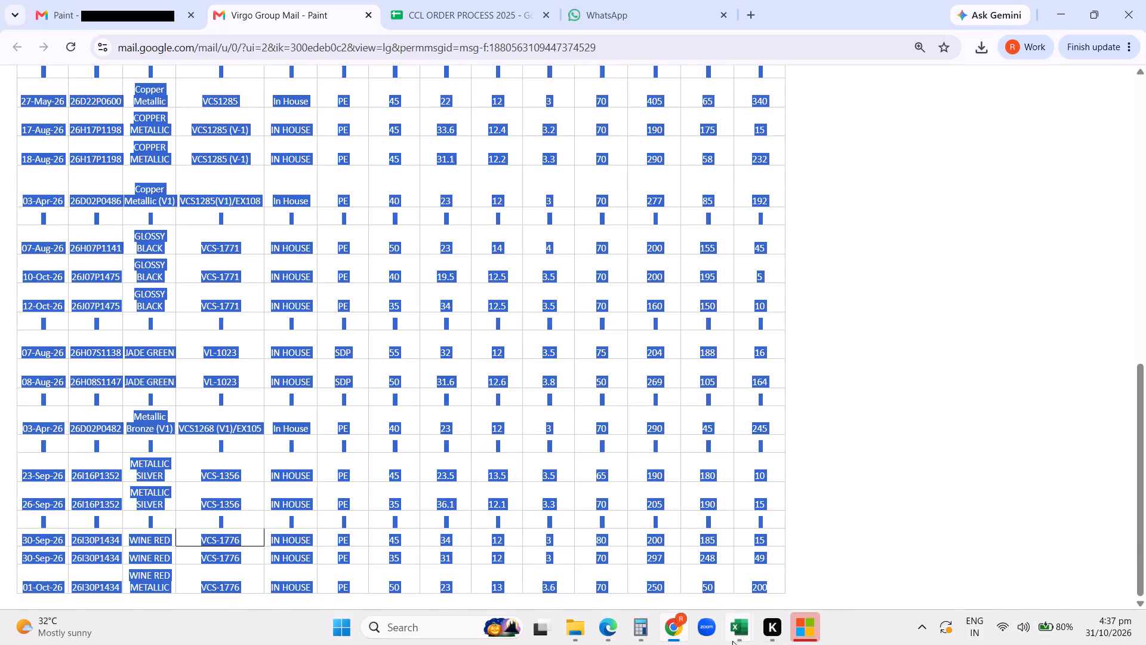
{"action": "left_click", "coordinate": [734, 642]}
{"action": "left_click", "coordinate": [603, 561]}
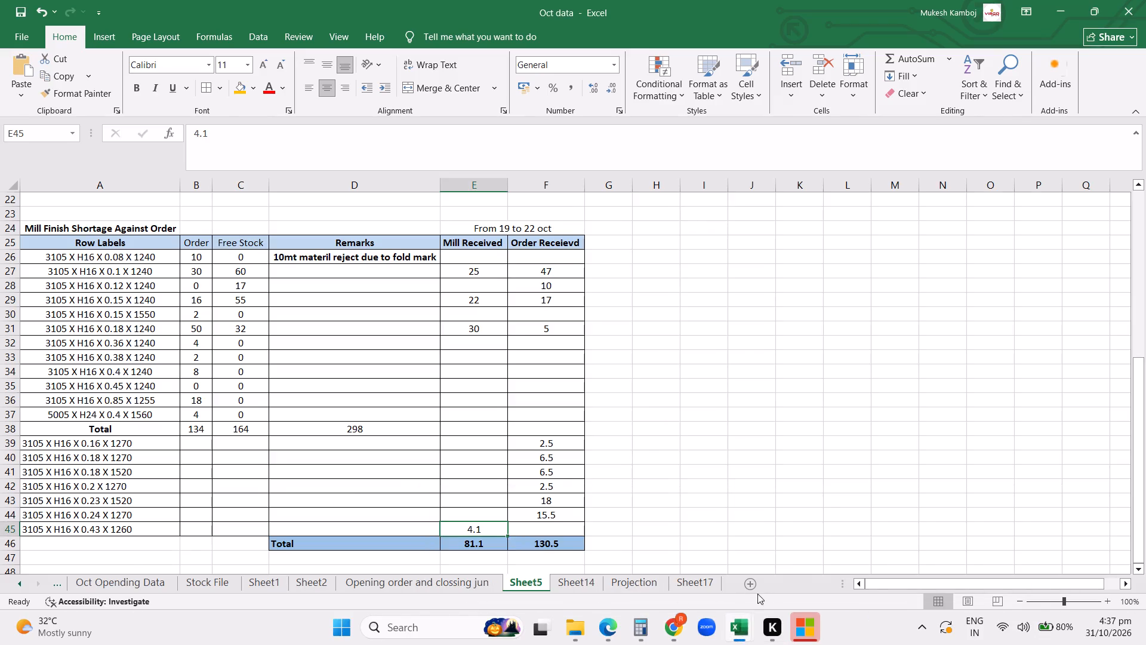
Add a new sheet after Sheet5 in the Oct data workbook and paste the copied paint batch table at A1.
{"action": "left_click", "coordinate": [748, 588]}
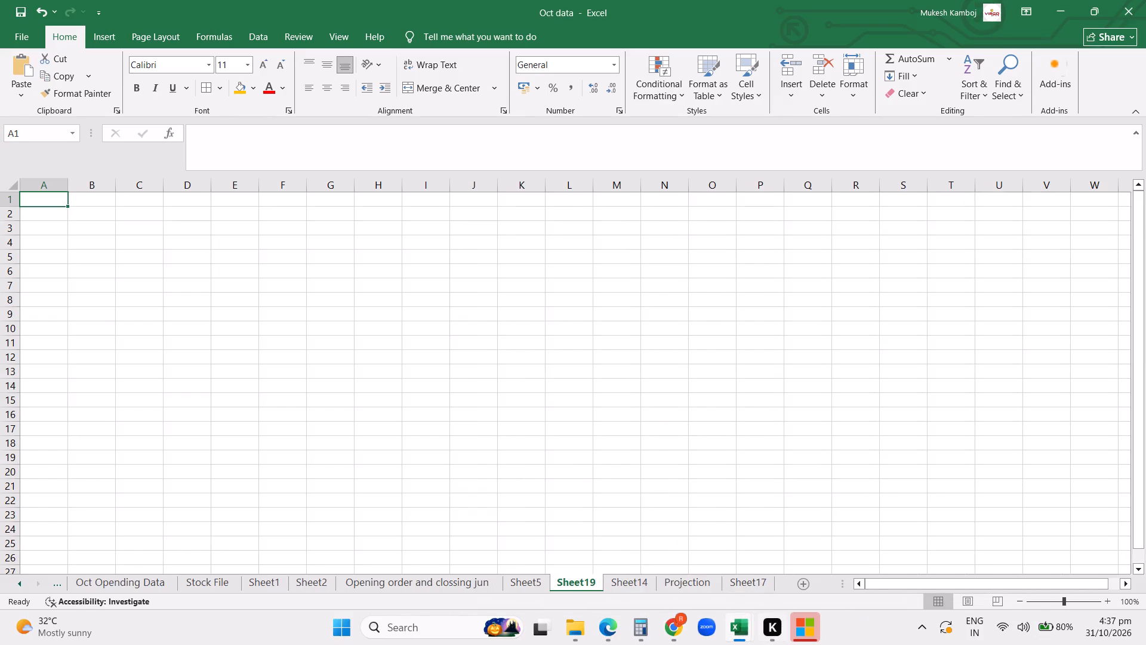
{"action": "key", "text": "ctrl+v"}
{"action": "left_click", "coordinate": [292, 282]}
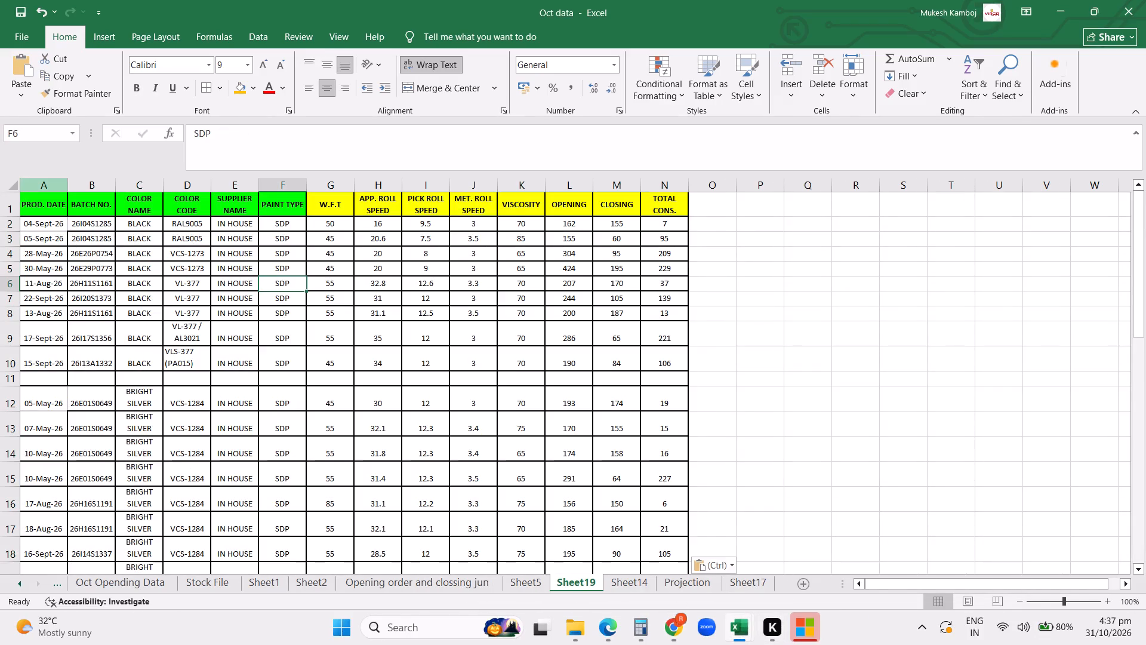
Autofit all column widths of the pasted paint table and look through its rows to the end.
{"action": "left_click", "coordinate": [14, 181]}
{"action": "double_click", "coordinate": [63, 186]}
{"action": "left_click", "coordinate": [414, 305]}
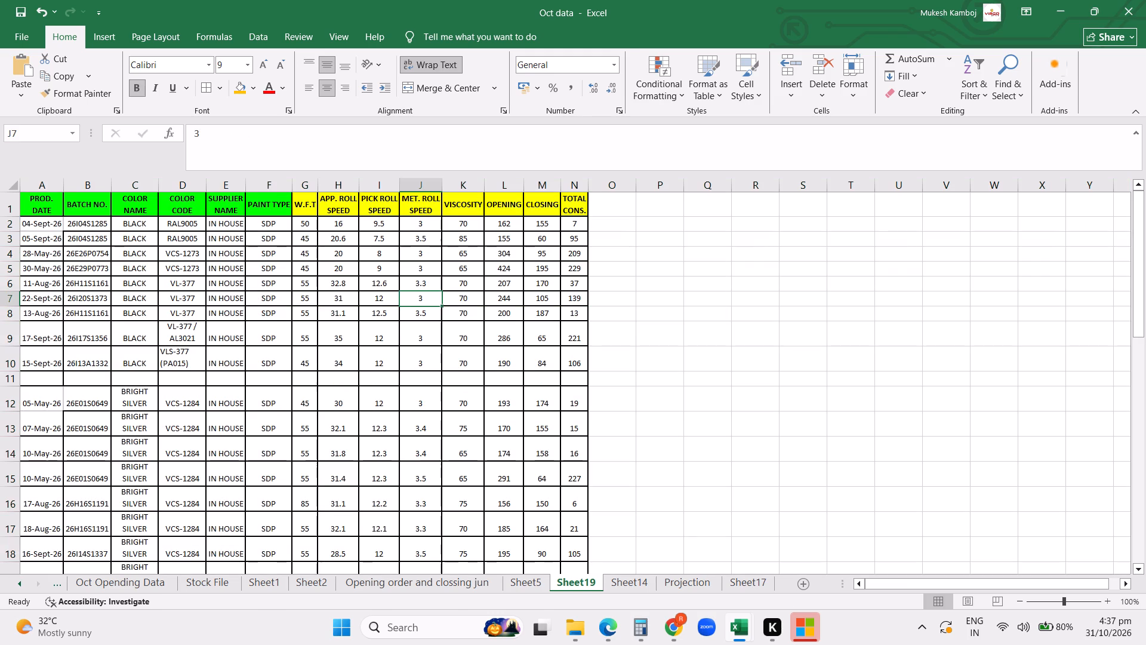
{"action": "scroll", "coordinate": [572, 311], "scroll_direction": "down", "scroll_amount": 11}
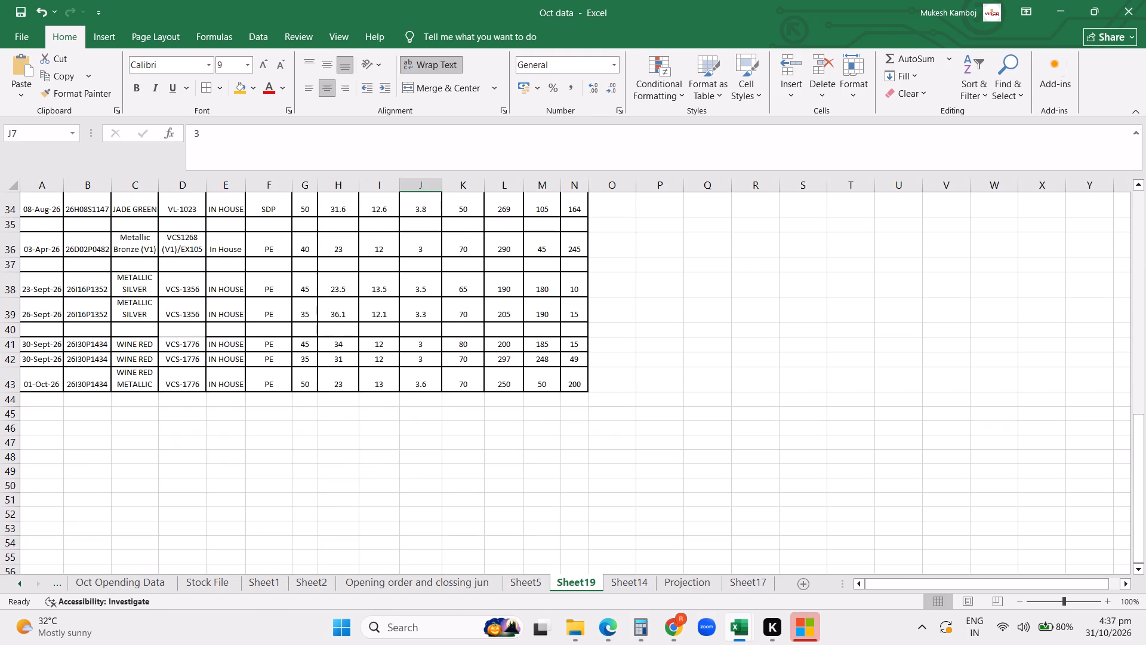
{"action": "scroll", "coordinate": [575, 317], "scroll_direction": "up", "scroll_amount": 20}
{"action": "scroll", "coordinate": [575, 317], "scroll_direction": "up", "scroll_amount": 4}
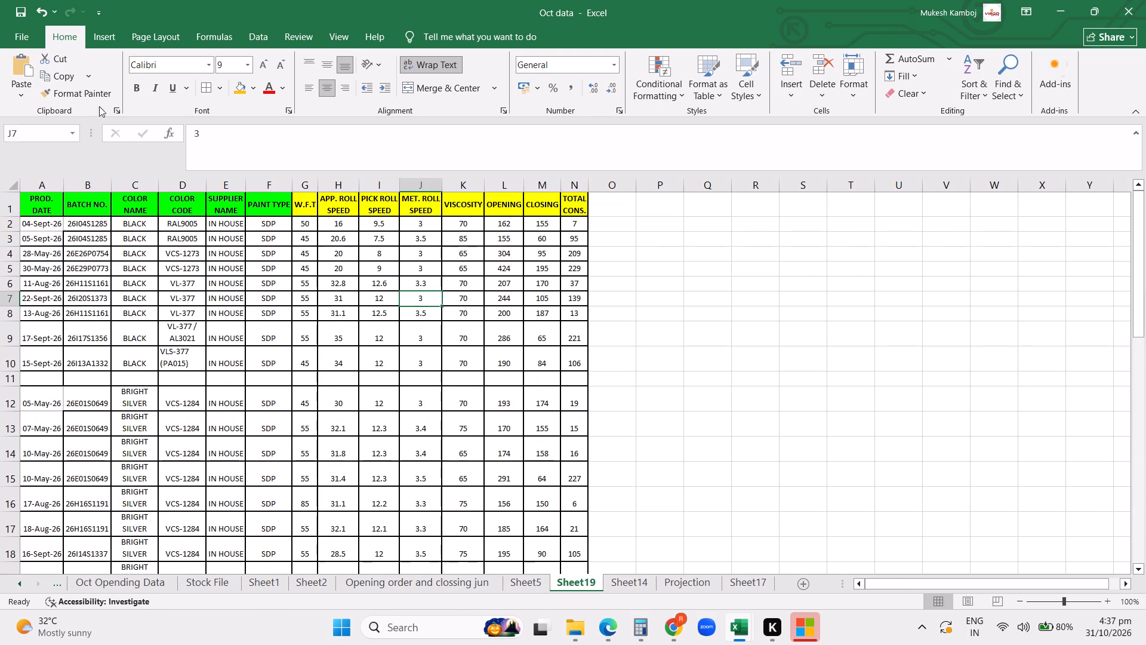
Set the new sheet's print orientation to landscape in Page Setup.
{"action": "left_click", "coordinate": [25, 33]}
{"action": "left_click", "coordinate": [53, 303]}
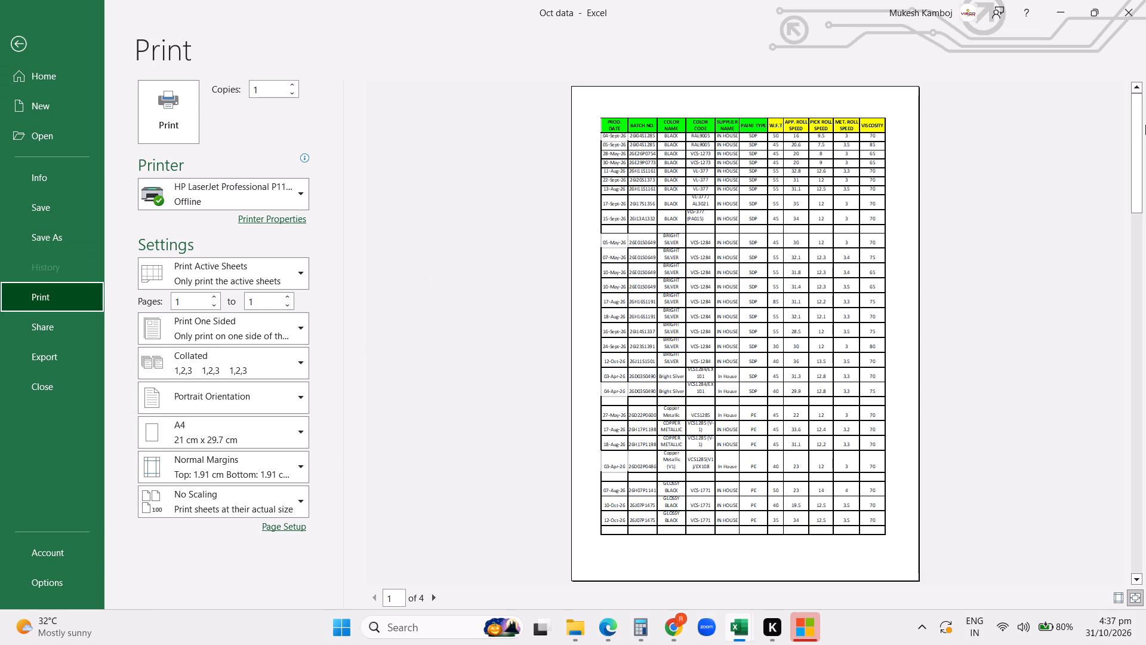
{"action": "left_click", "coordinate": [291, 532]}
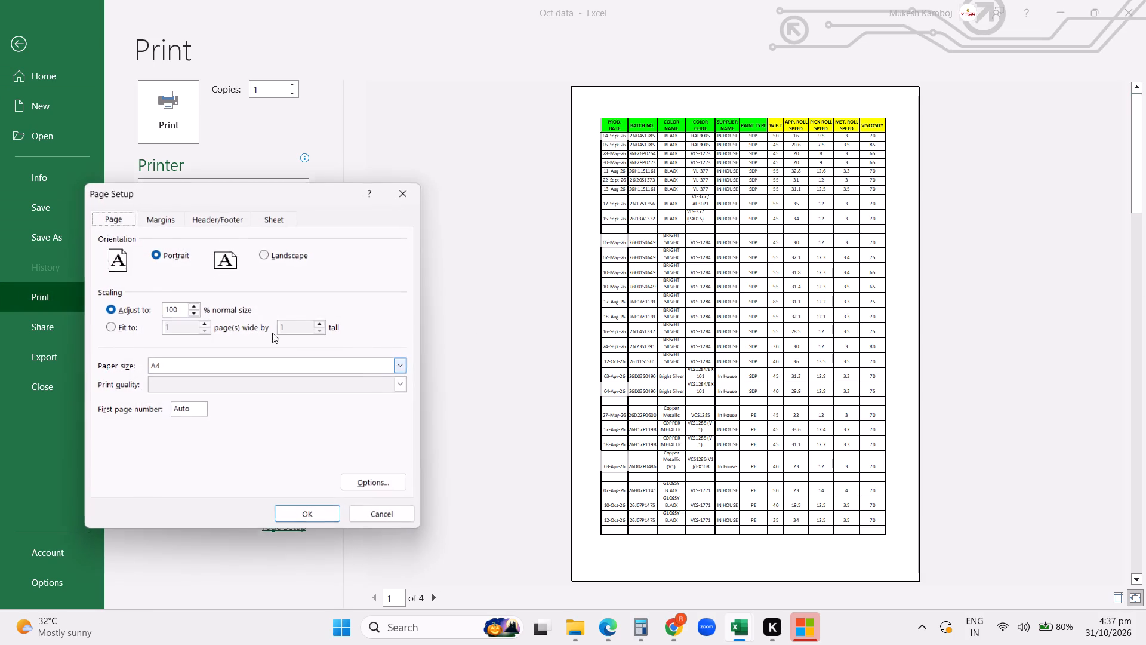
{"action": "left_click", "coordinate": [265, 256]}
{"action": "left_click", "coordinate": [324, 521]}
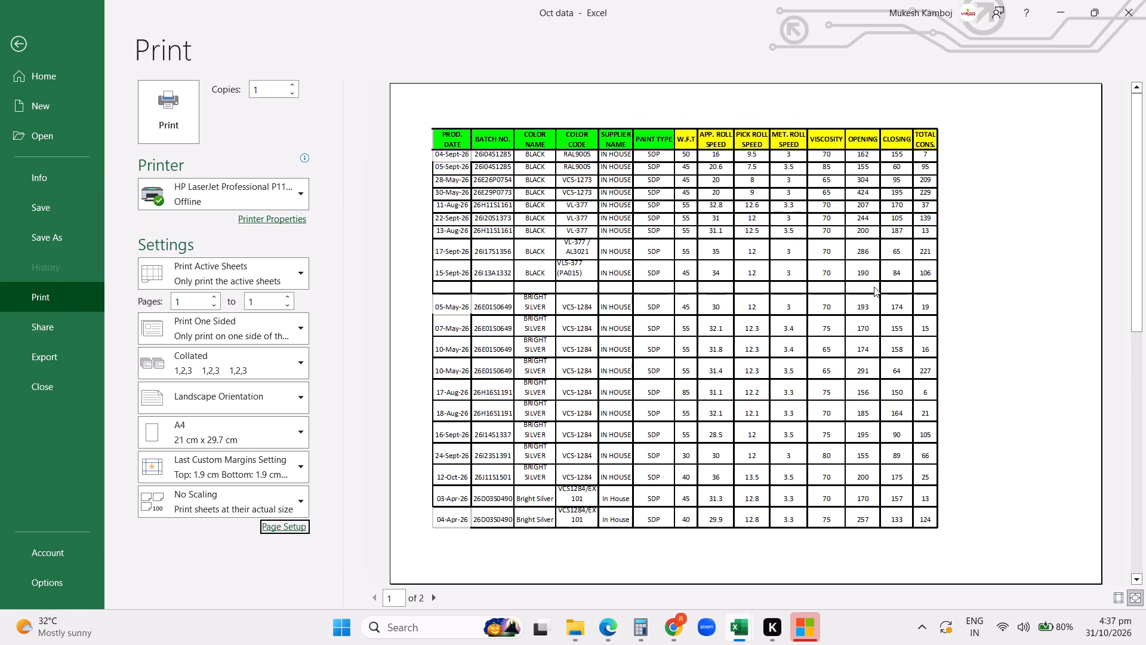
Review both pages of the paint table in the print preview and save the workbook.
{"action": "scroll", "coordinate": [819, 263], "scroll_direction": "down", "scroll_amount": 3}
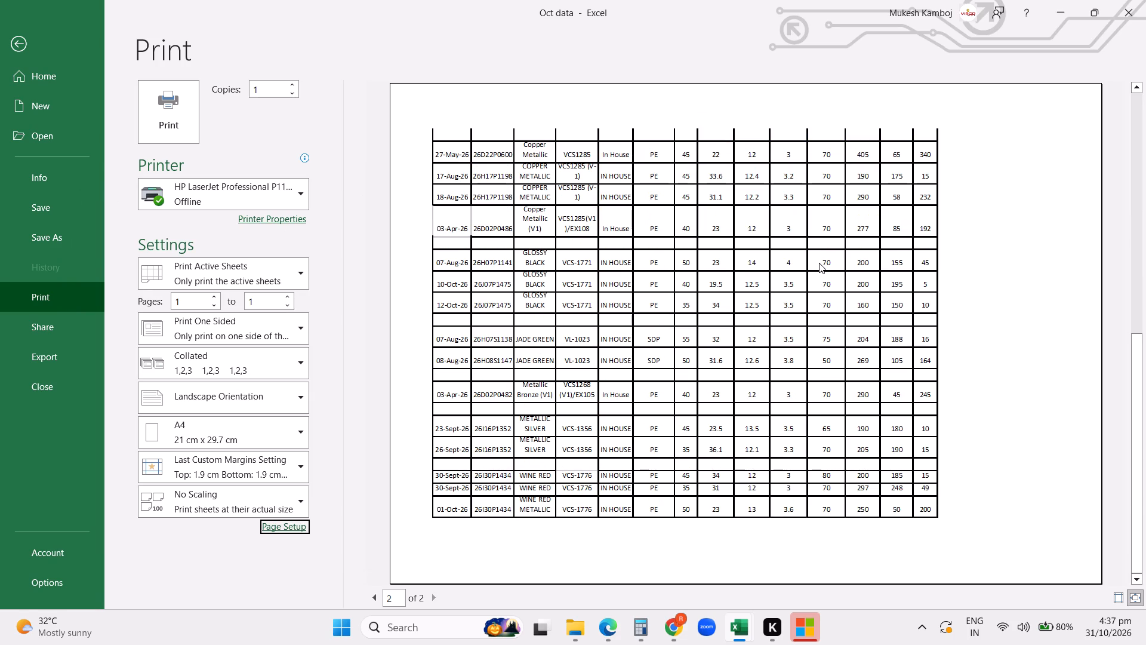
{"action": "scroll", "coordinate": [819, 263], "scroll_direction": "down", "scroll_amount": 4}
{"action": "scroll", "coordinate": [819, 263], "scroll_direction": "up", "scroll_amount": 2}
{"action": "scroll", "coordinate": [819, 263], "scroll_direction": "down", "scroll_amount": 2}
{"action": "left_click", "coordinate": [45, 206]}
{"action": "left_click", "coordinate": [482, 385]}
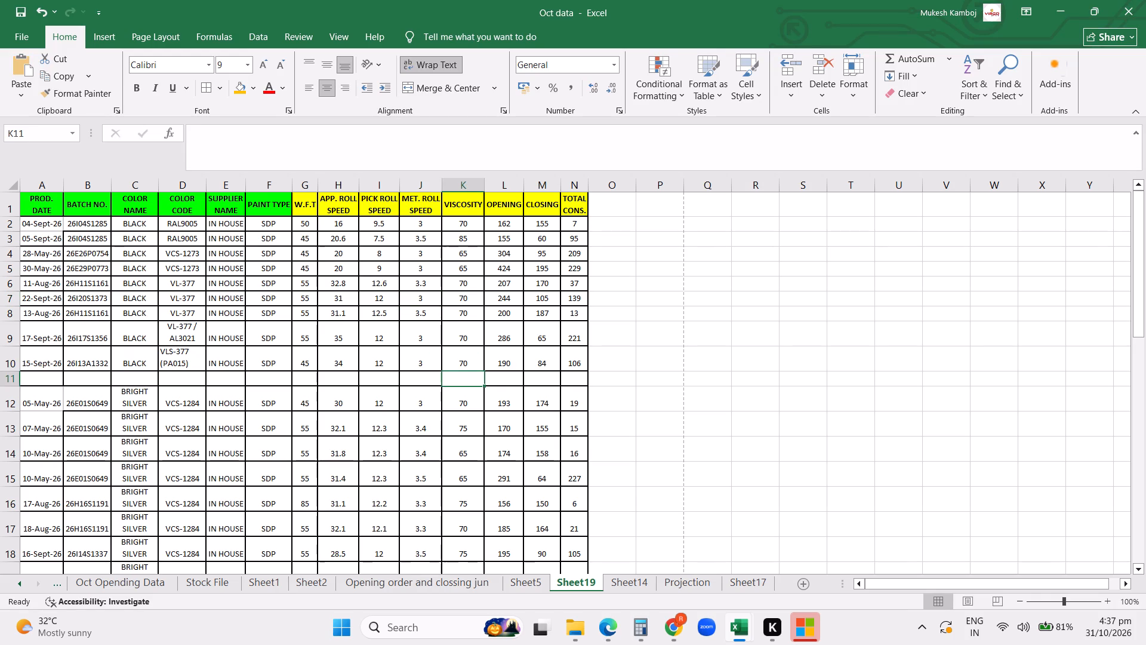
Format the paint table's data rows A2:N43 in bold at font size 12.
{"action": "left_click_drag", "start_coordinate": [39, 224], "coordinate": [568, 644]}
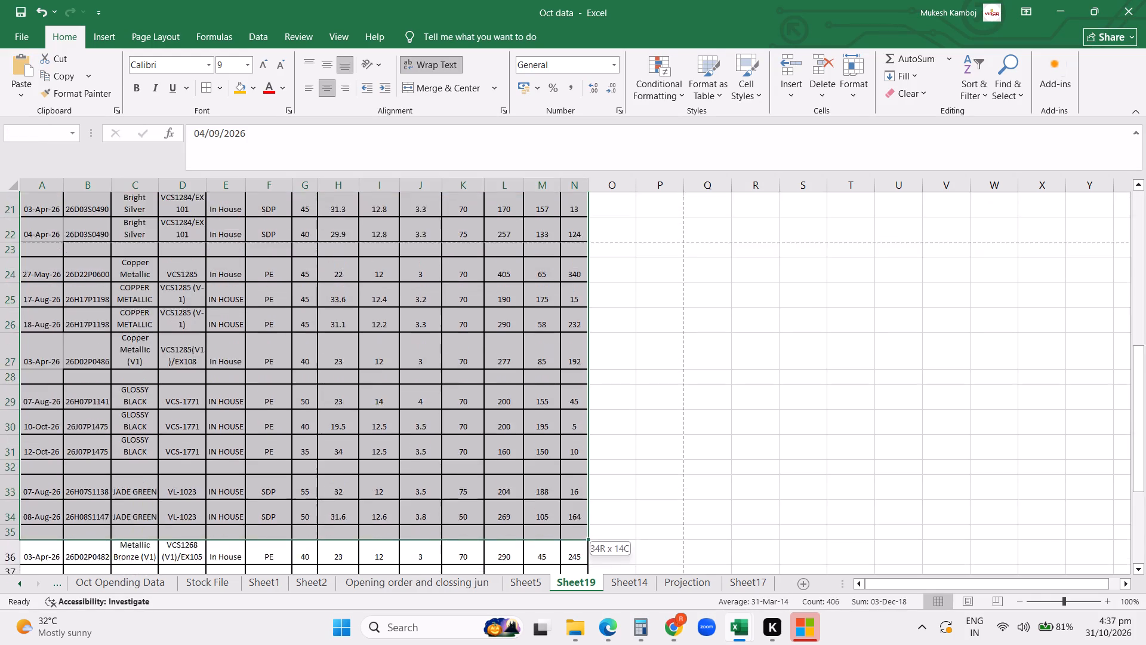
{"action": "left_click_drag", "start_coordinate": [568, 644], "coordinate": [570, 553]}
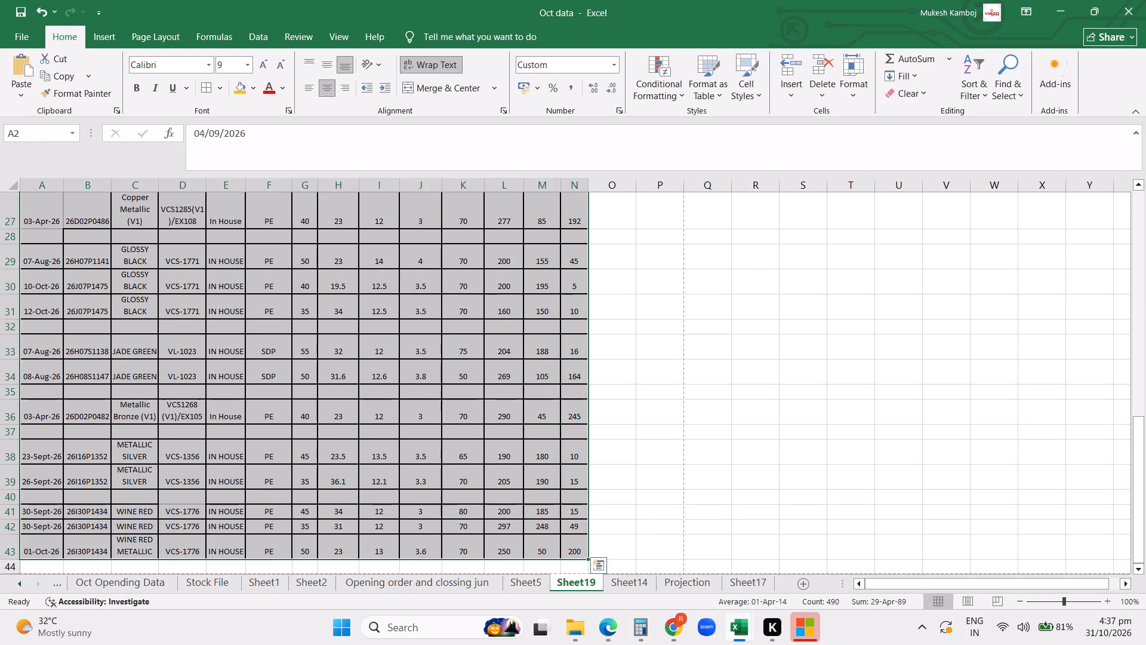
{"action": "left_click", "coordinate": [225, 62]}
{"action": "type", "text": "12"}
{"action": "key", "text": "Return"}
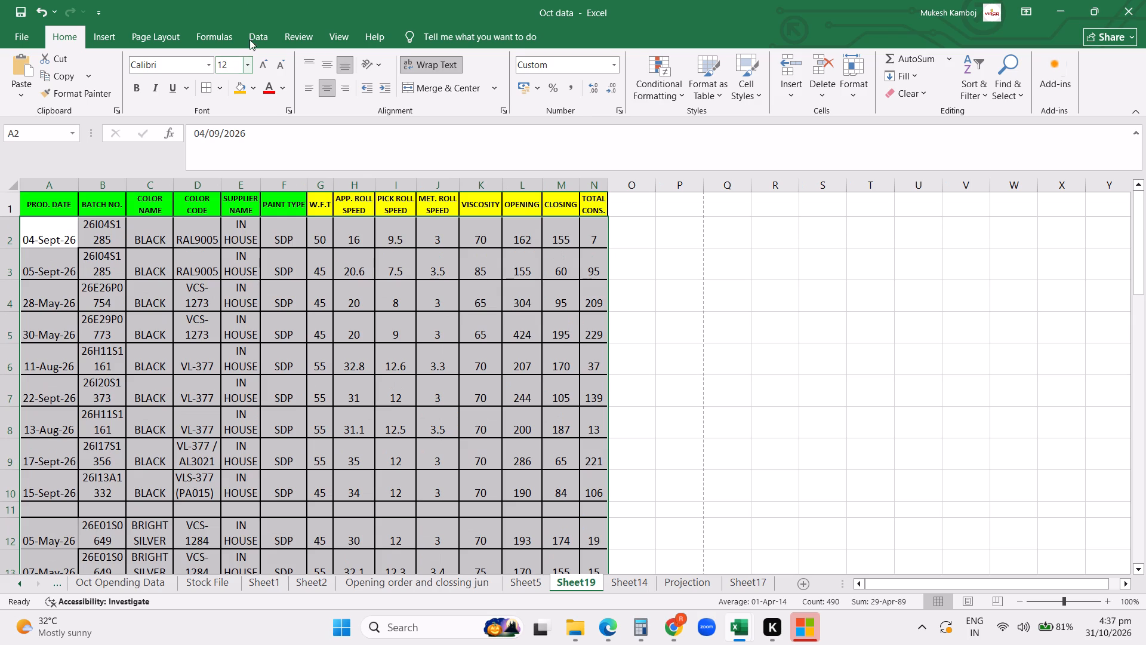
{"action": "left_click", "coordinate": [135, 89]}
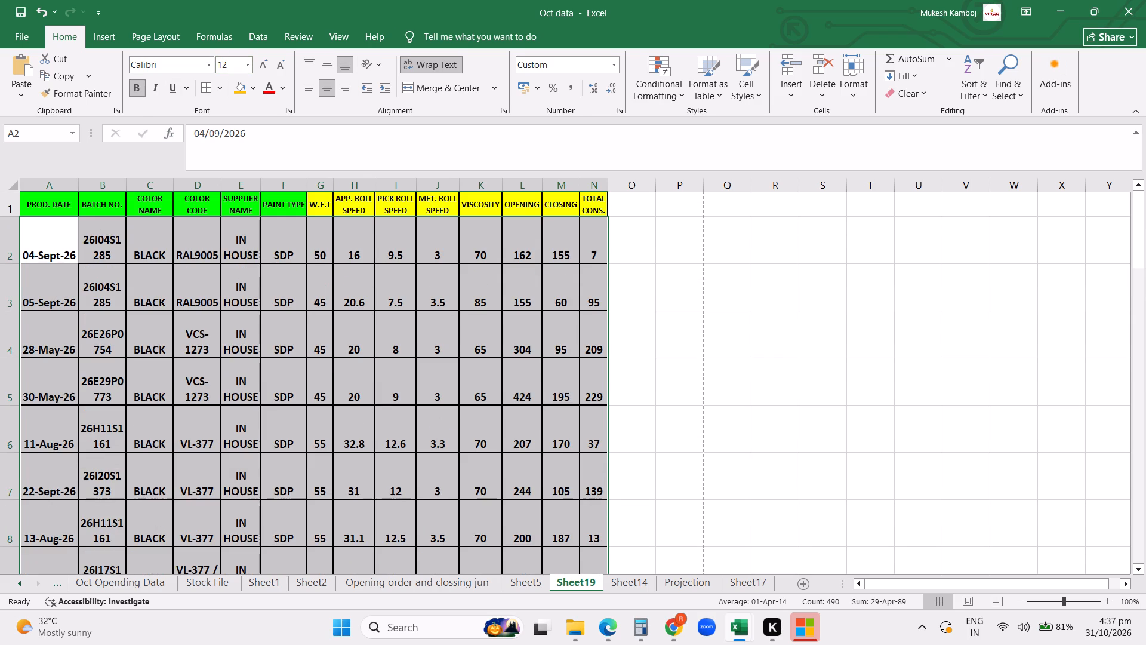
Widen all columns equally so the batch numbers fit on one line, and autofit all row heights.
{"action": "left_click", "coordinate": [17, 182]}
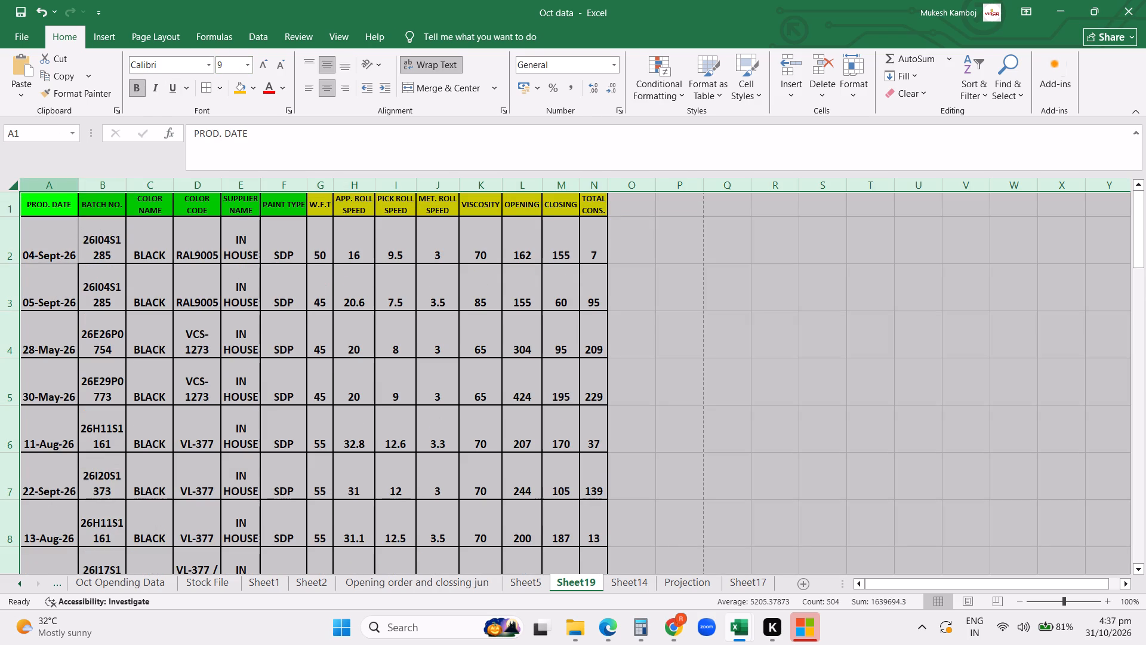
{"action": "double_click", "coordinate": [78, 186]}
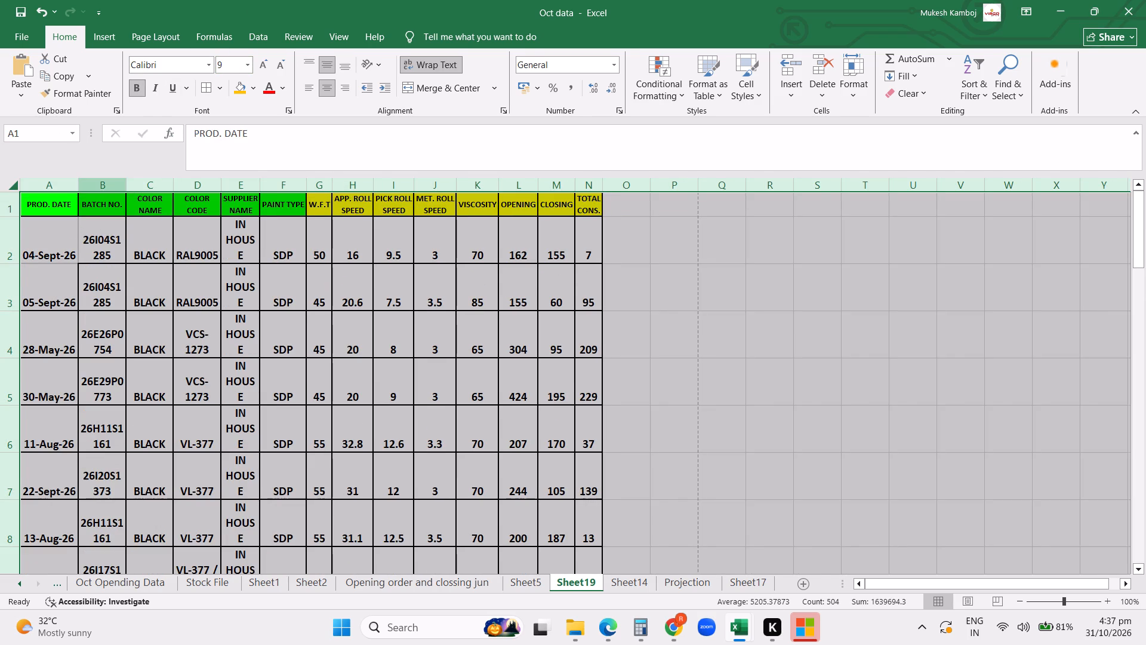
{"action": "left_click_drag", "start_coordinate": [257, 185], "coordinate": [291, 188]}
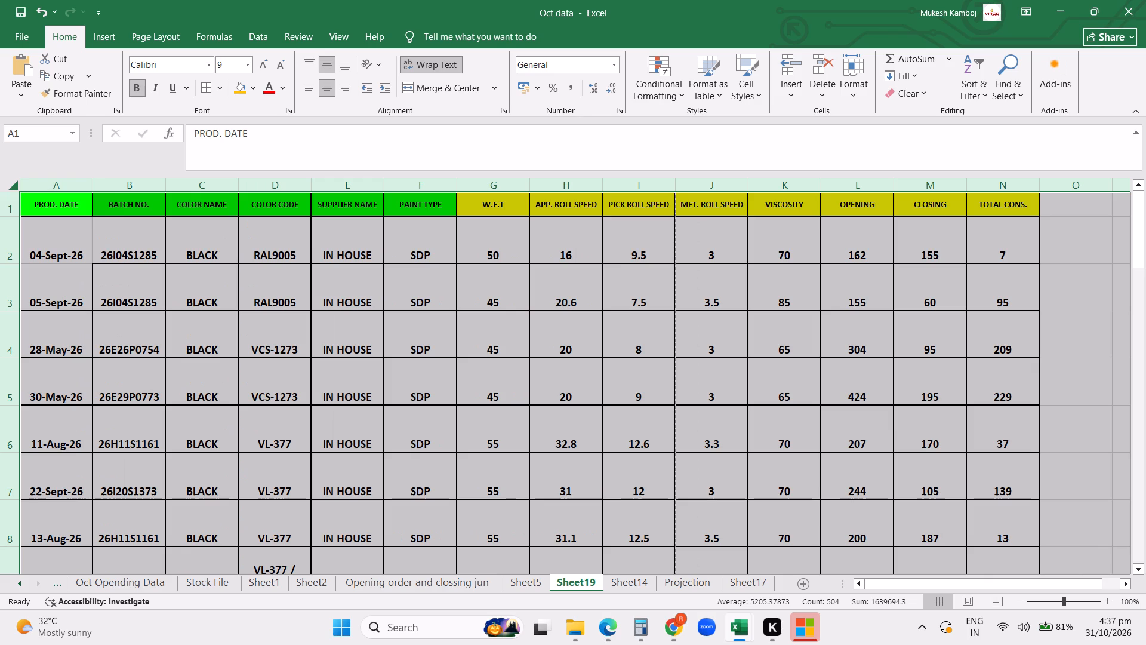
{"action": "double_click", "coordinate": [15, 261]}
{"action": "left_click", "coordinate": [220, 285]}
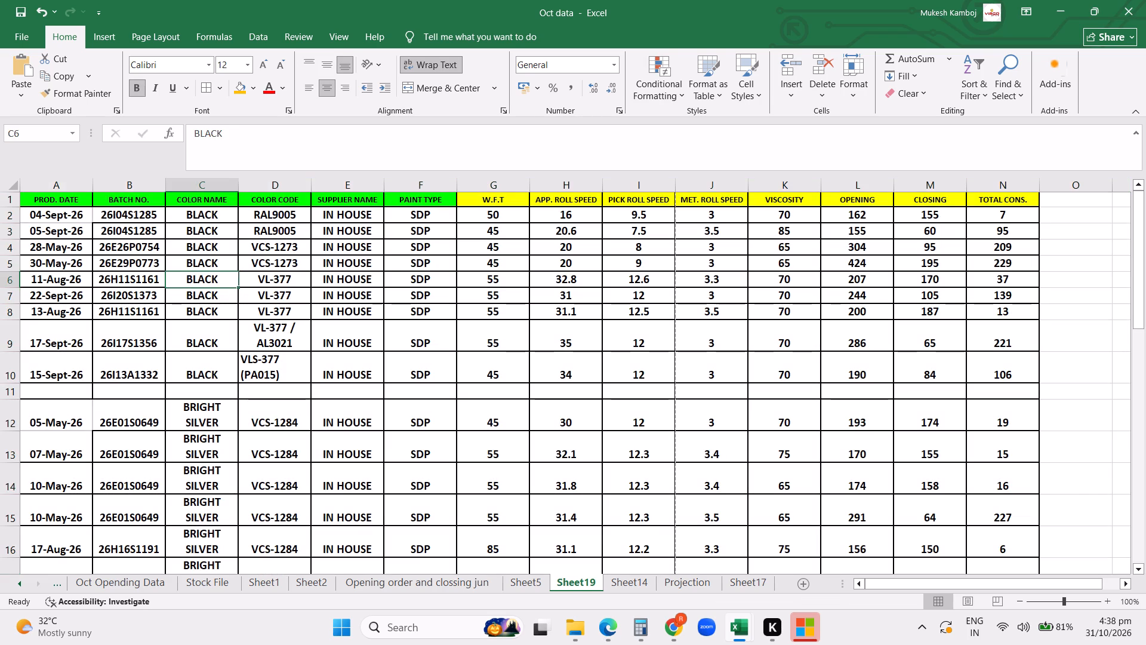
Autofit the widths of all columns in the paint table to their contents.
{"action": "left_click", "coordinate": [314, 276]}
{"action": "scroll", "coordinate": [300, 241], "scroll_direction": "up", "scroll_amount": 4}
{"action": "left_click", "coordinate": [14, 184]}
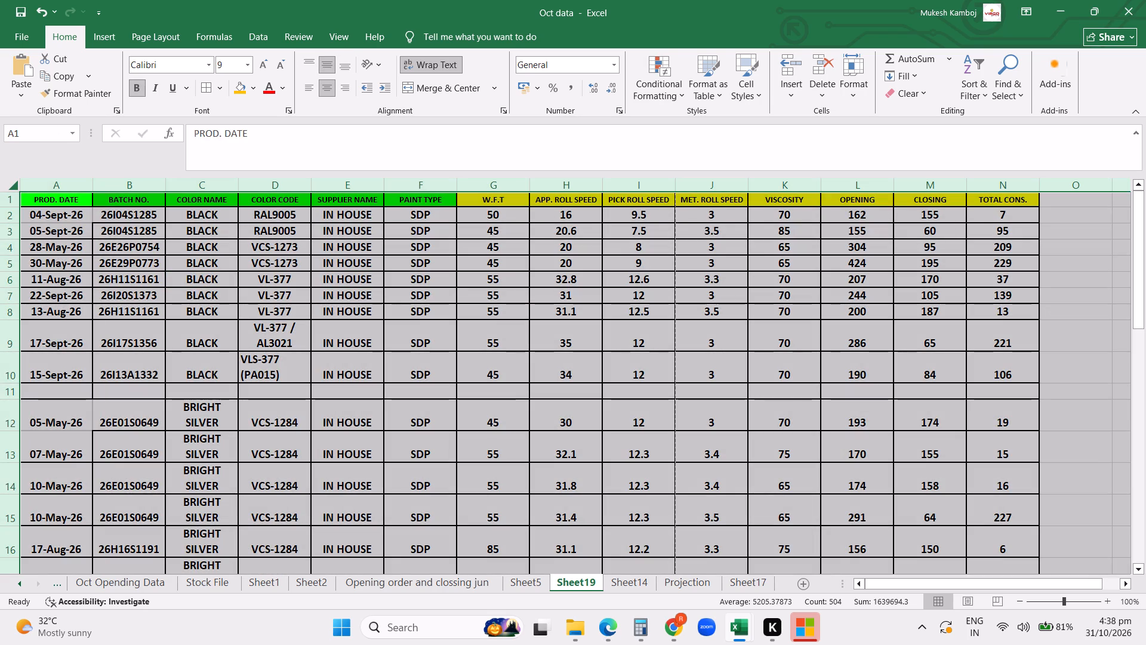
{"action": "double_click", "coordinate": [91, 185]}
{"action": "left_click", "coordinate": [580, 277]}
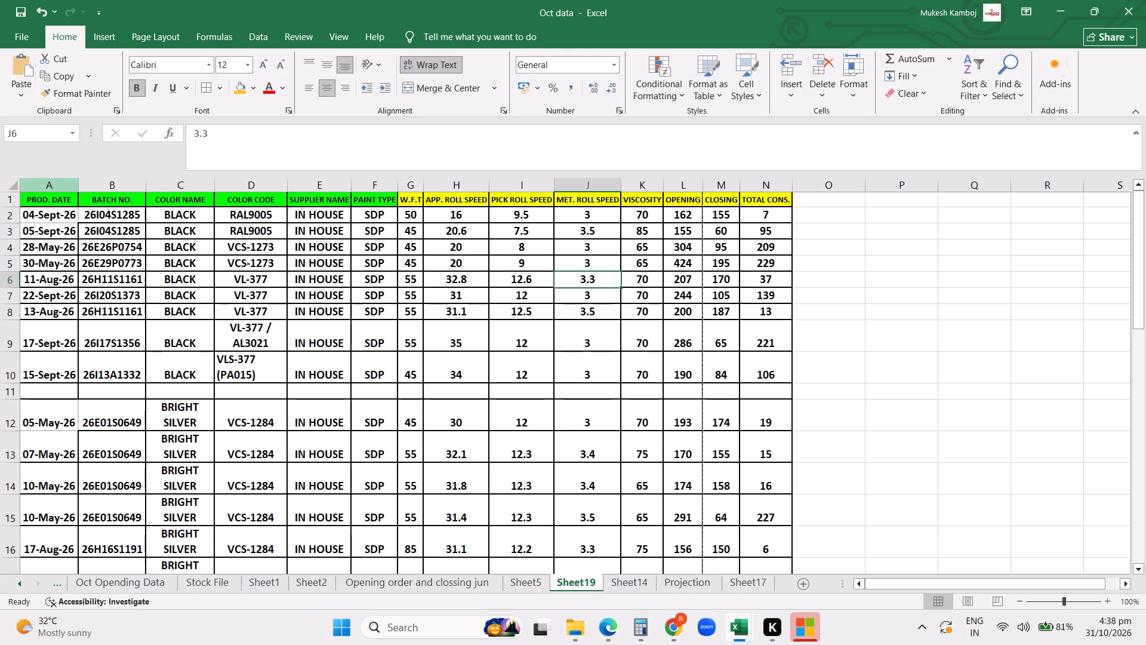
Widen the COLOR CODE column so VL-377 / AL3021 fits on one line, and autofit the sheet's row heights.
{"action": "left_click_drag", "start_coordinate": [285, 183], "coordinate": [302, 185]}
{"action": "left_click_drag", "start_coordinate": [302, 185], "coordinate": [312, 186]}
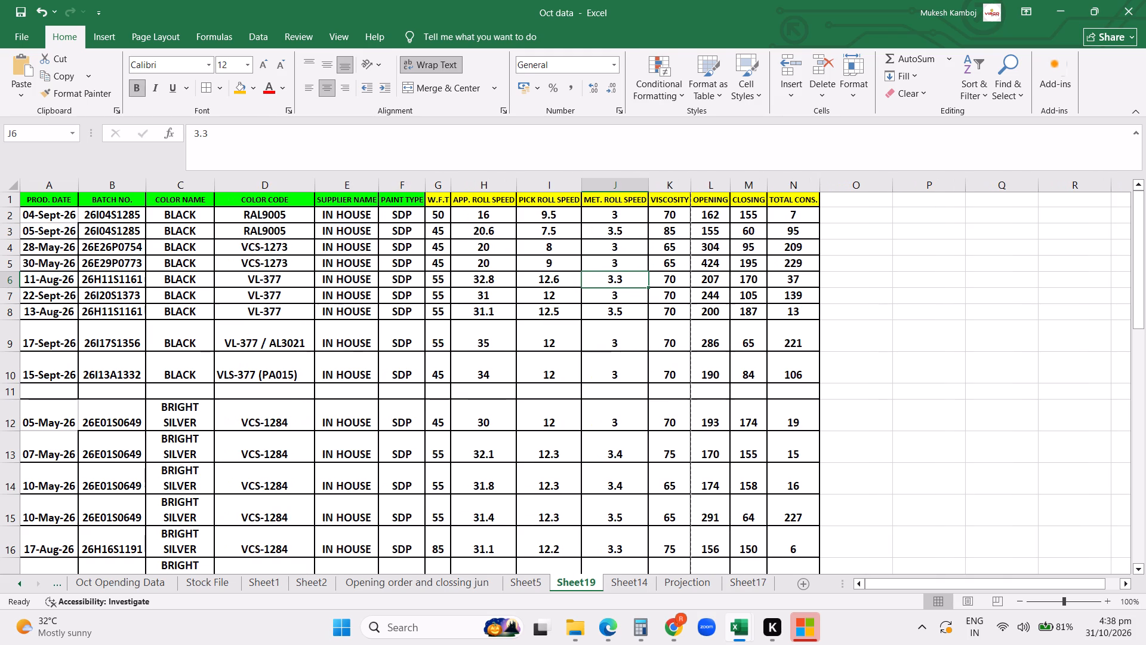
{"action": "double_click", "coordinate": [5, 377]}
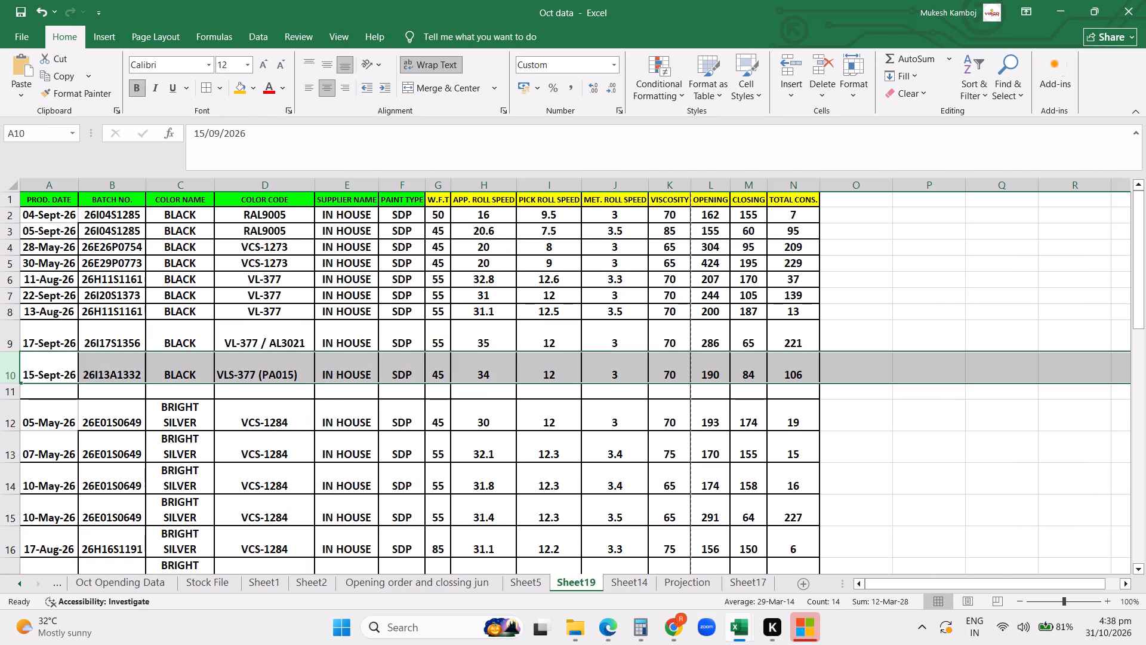
{"action": "left_click", "coordinate": [12, 185]}
{"action": "double_click", "coordinate": [8, 345]}
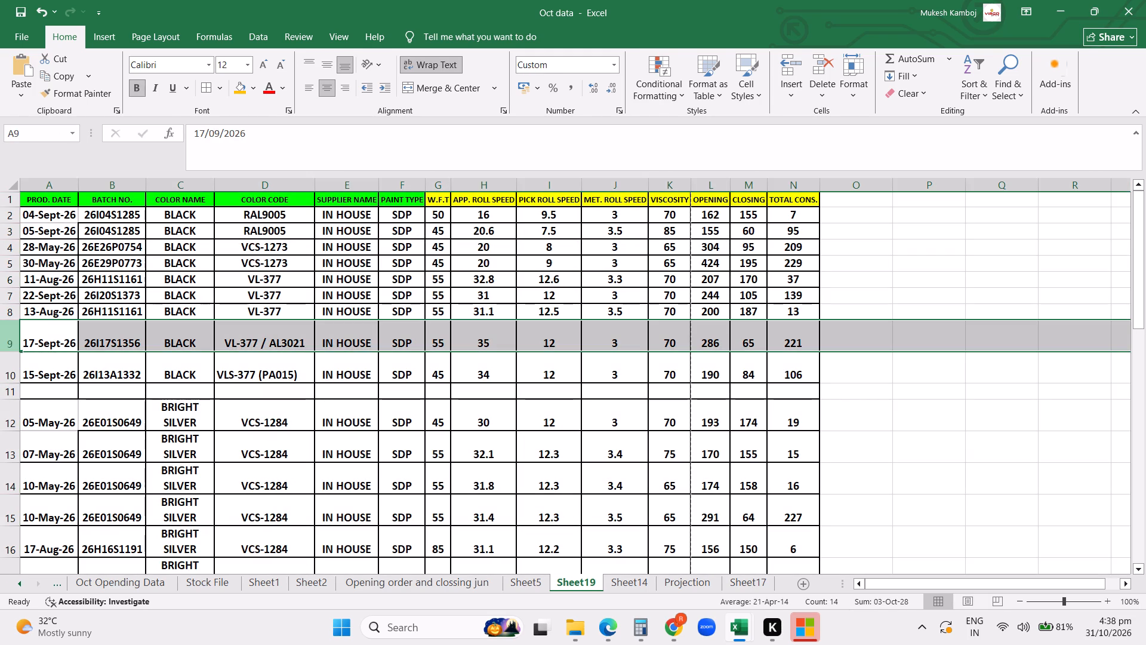
{"action": "left_click", "coordinate": [4, 188]}
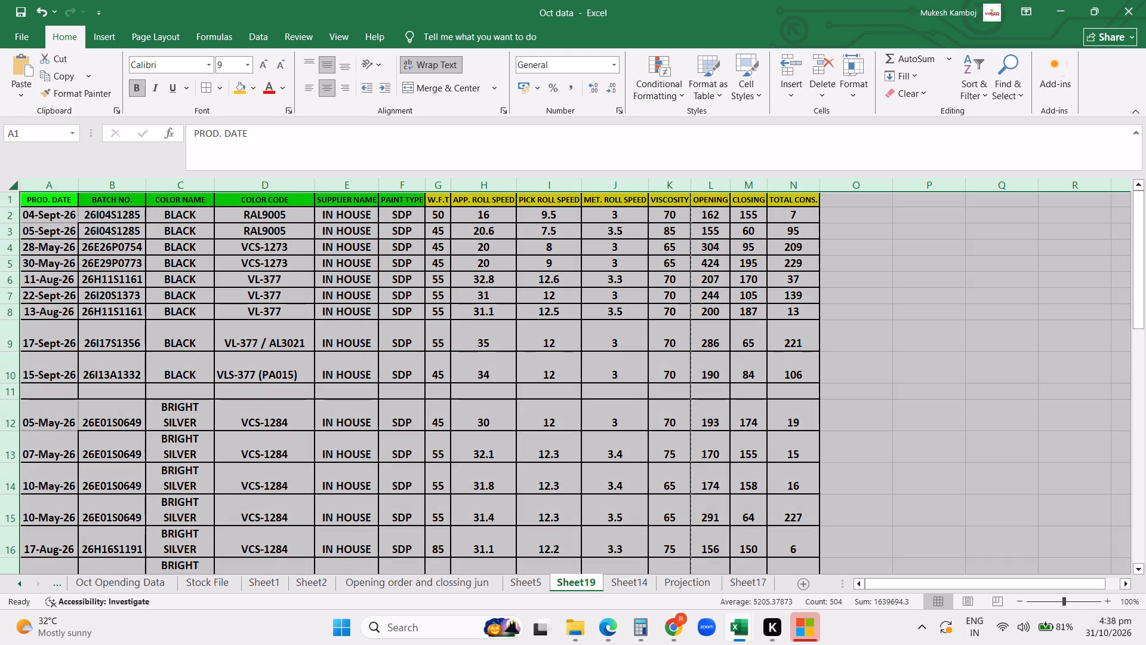
{"action": "double_click", "coordinate": [12, 320]}
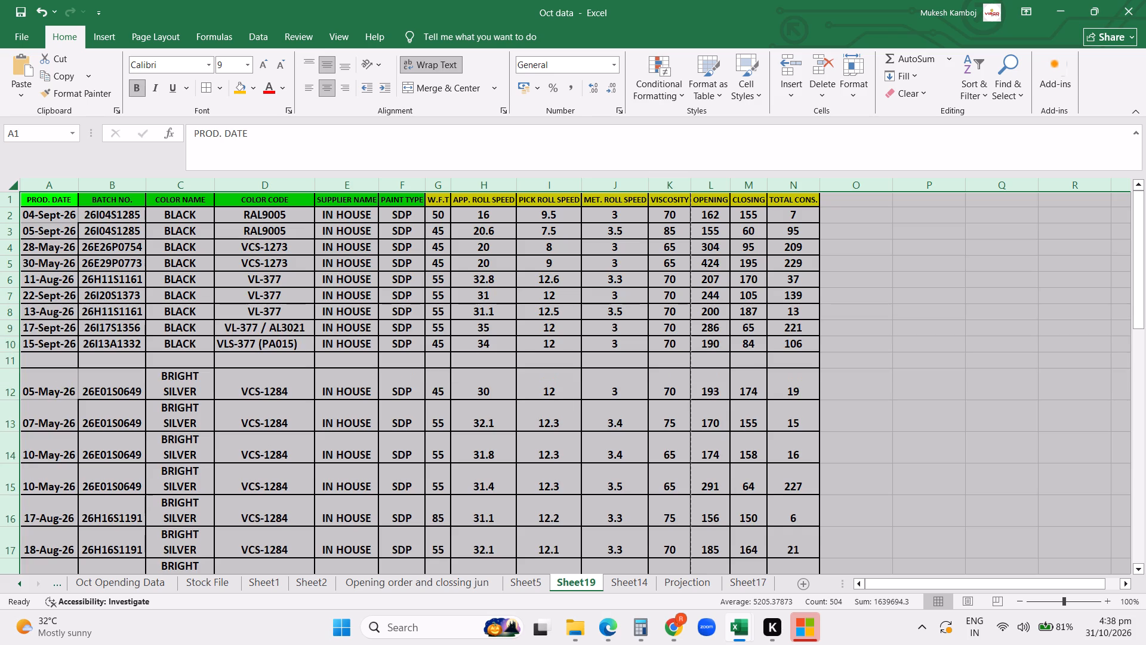
{"action": "double_click", "coordinate": [17, 368]}
Widen all columns equally so BRIGHT SILVER fits on one line, and autofit all row heights.
{"action": "scroll", "coordinate": [31, 364], "scroll_direction": "down", "scroll_amount": 3}
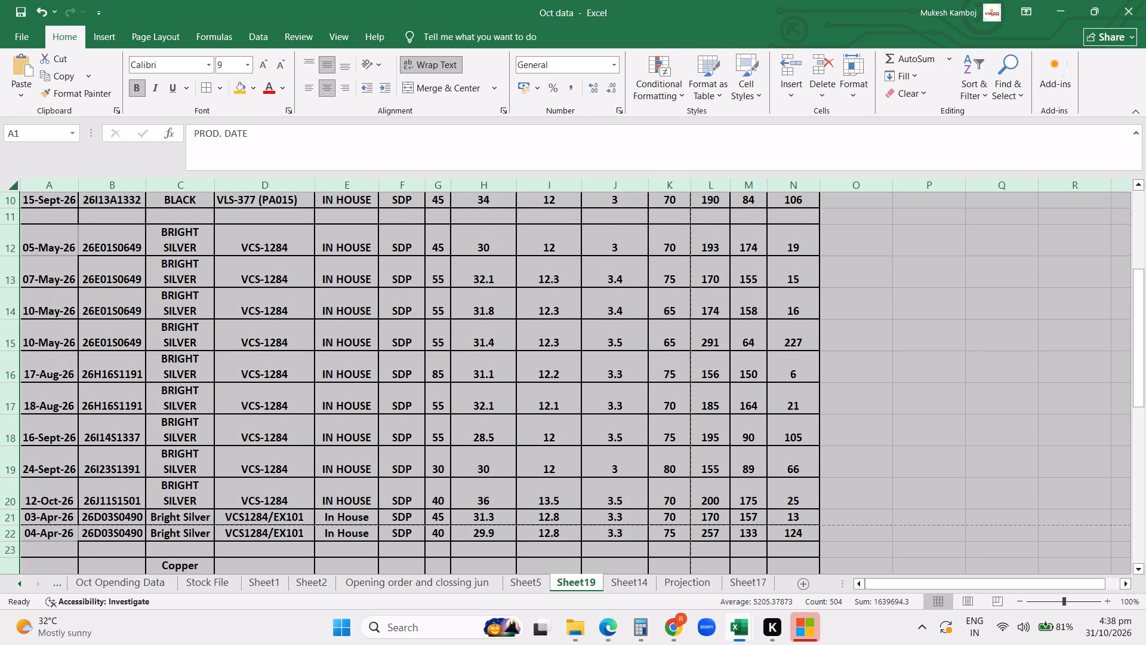
{"action": "scroll", "coordinate": [66, 349], "scroll_direction": "up", "scroll_amount": 4}
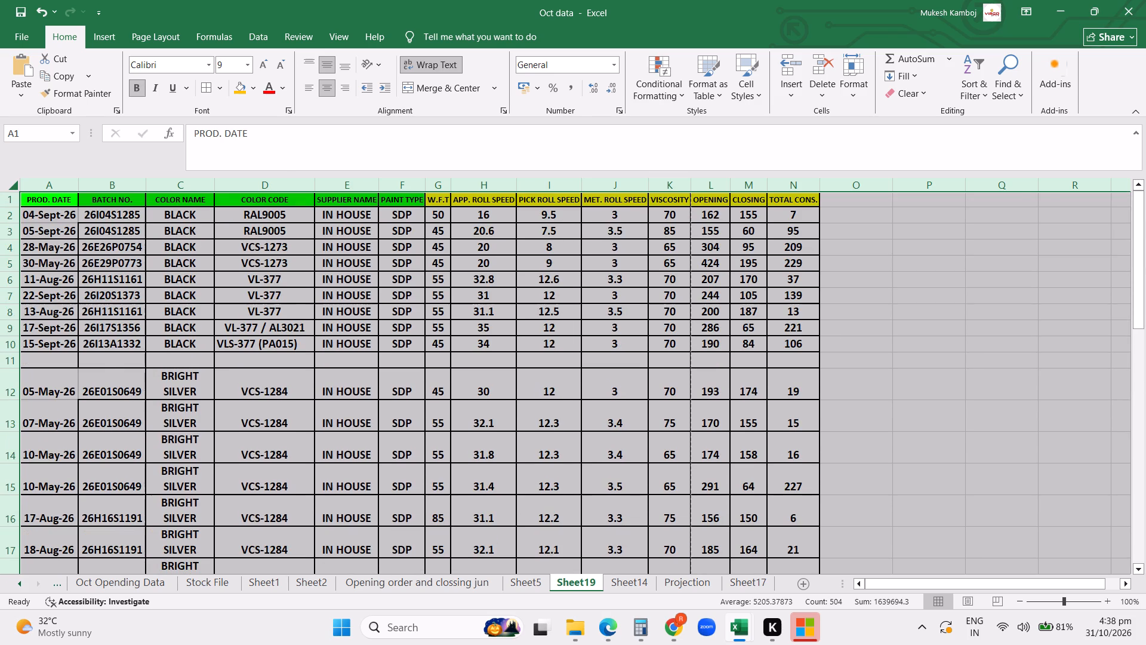
{"action": "left_click_drag", "start_coordinate": [214, 183], "coordinate": [239, 190]}
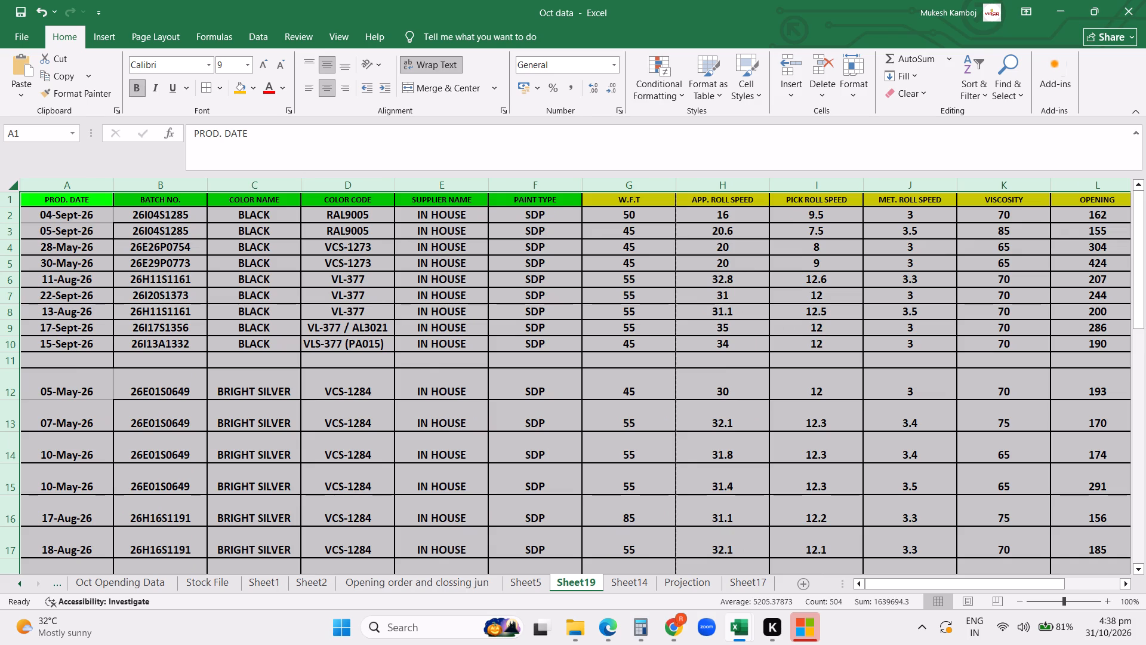
{"action": "double_click", "coordinate": [16, 365]}
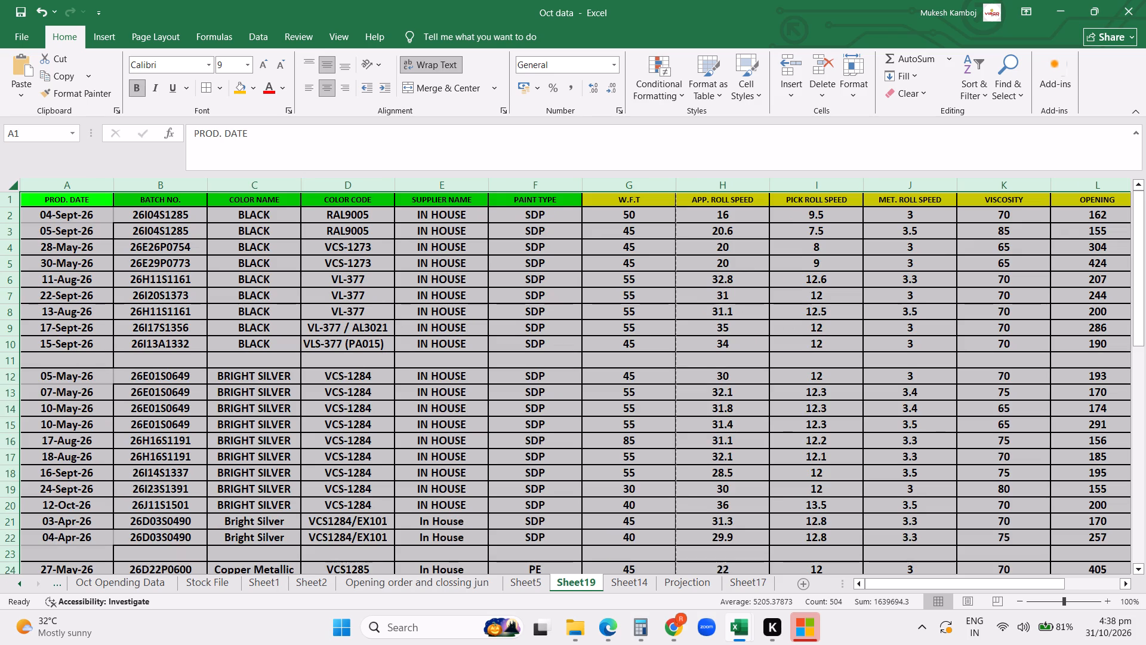
Widen all columns further so COPPER METALLIC and VCS1285(V1)/EX108 each fit on one line, and autofit all row heights.
{"action": "scroll", "coordinate": [229, 397], "scroll_direction": "down", "scroll_amount": 3}
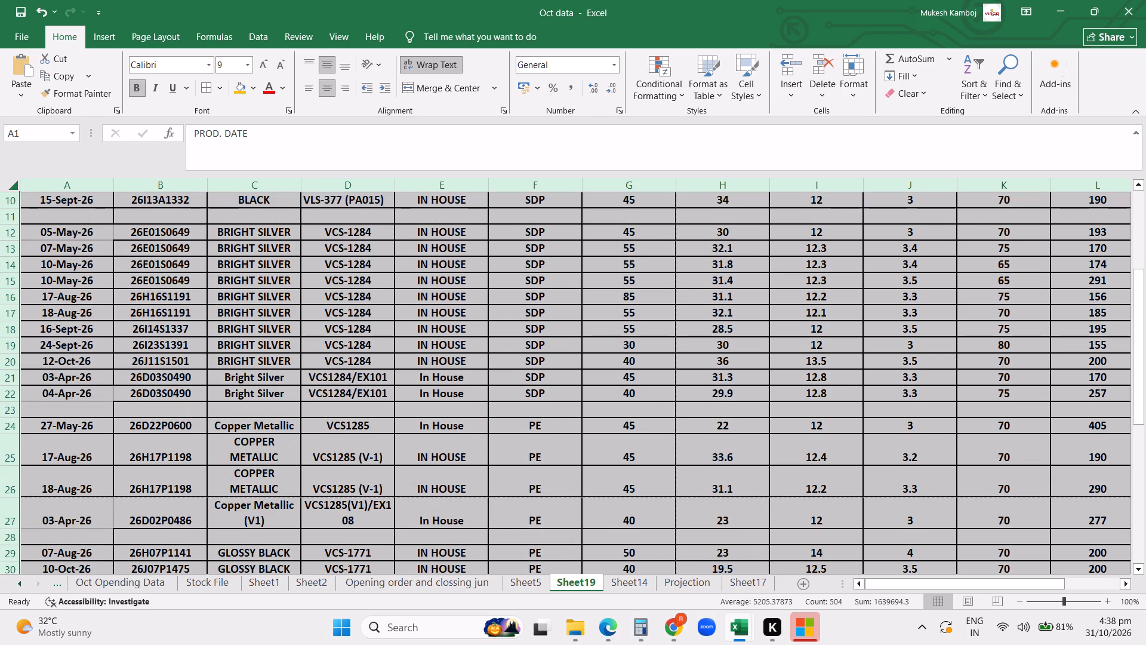
{"action": "left_click_drag", "start_coordinate": [392, 183], "coordinate": [405, 186]}
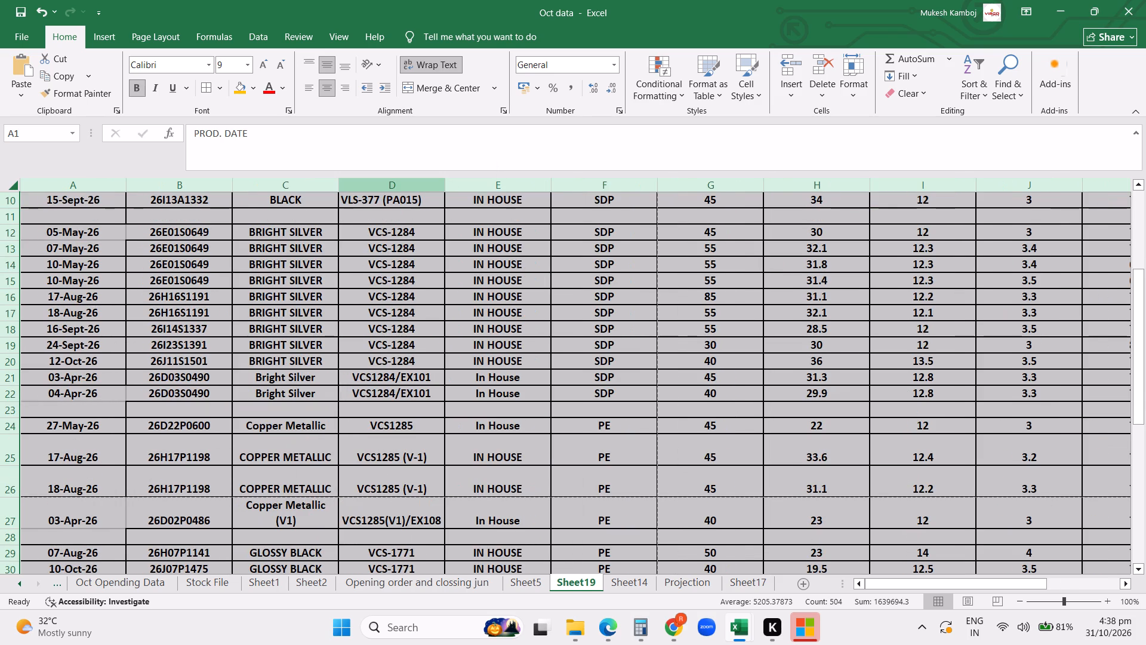
{"action": "double_click", "coordinate": [14, 494]}
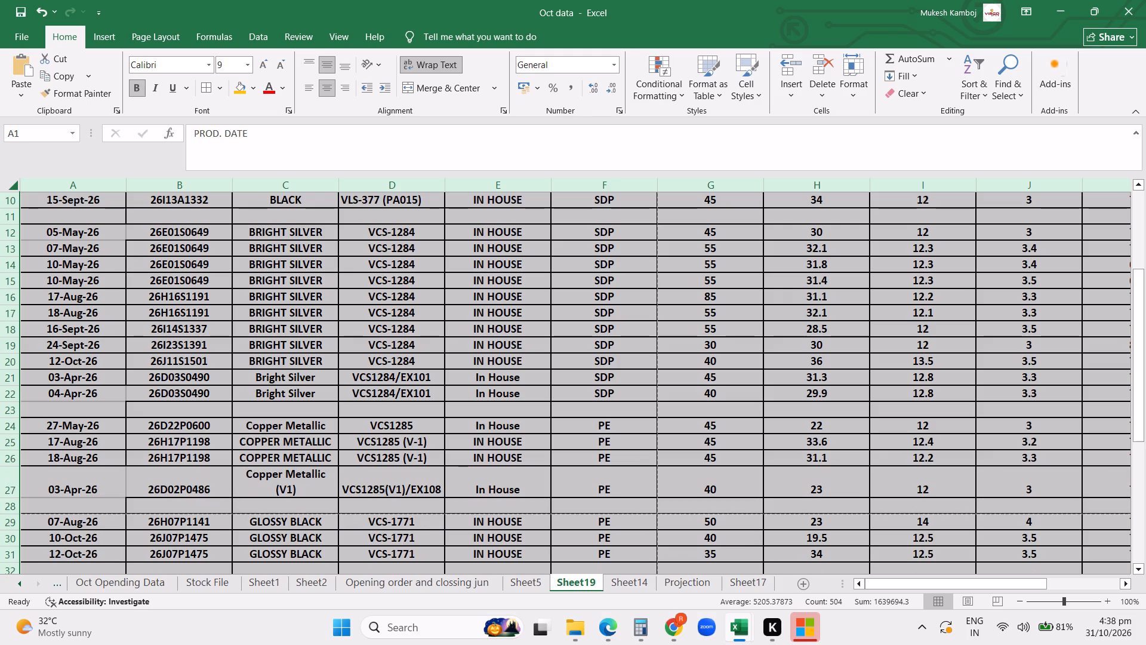
{"action": "double_click", "coordinate": [9, 497]}
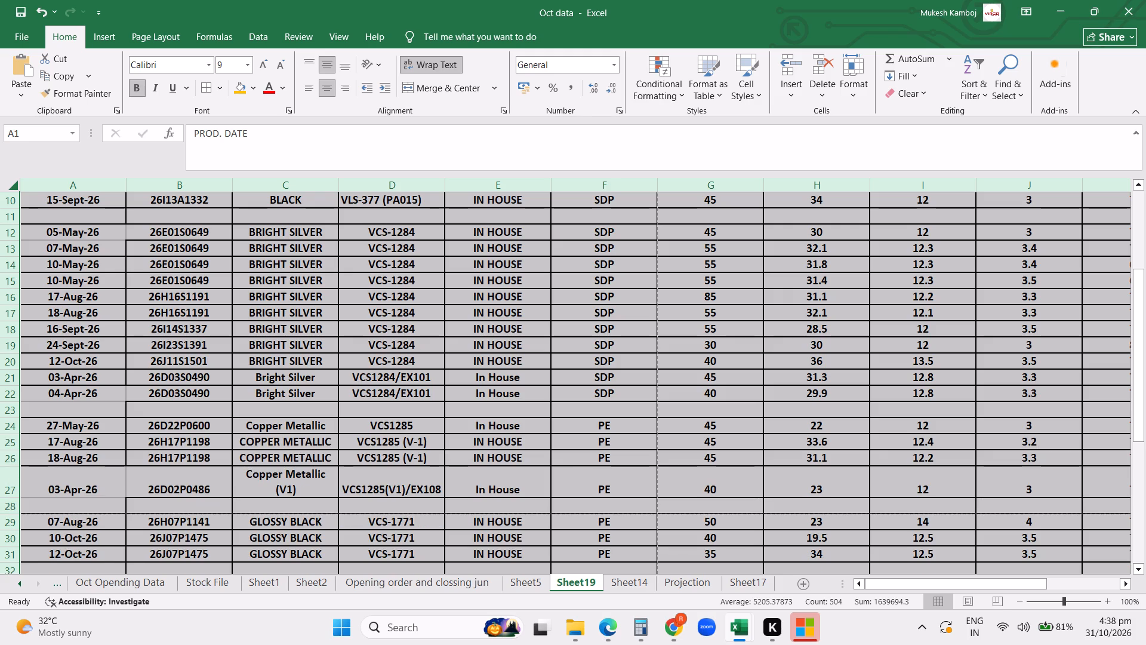
Widen all columns equally so Copper Metallic (V1) fits on one line, and autofit all row heights.
{"action": "double_click", "coordinate": [11, 494]}
{"action": "double_click", "coordinate": [11, 494]}
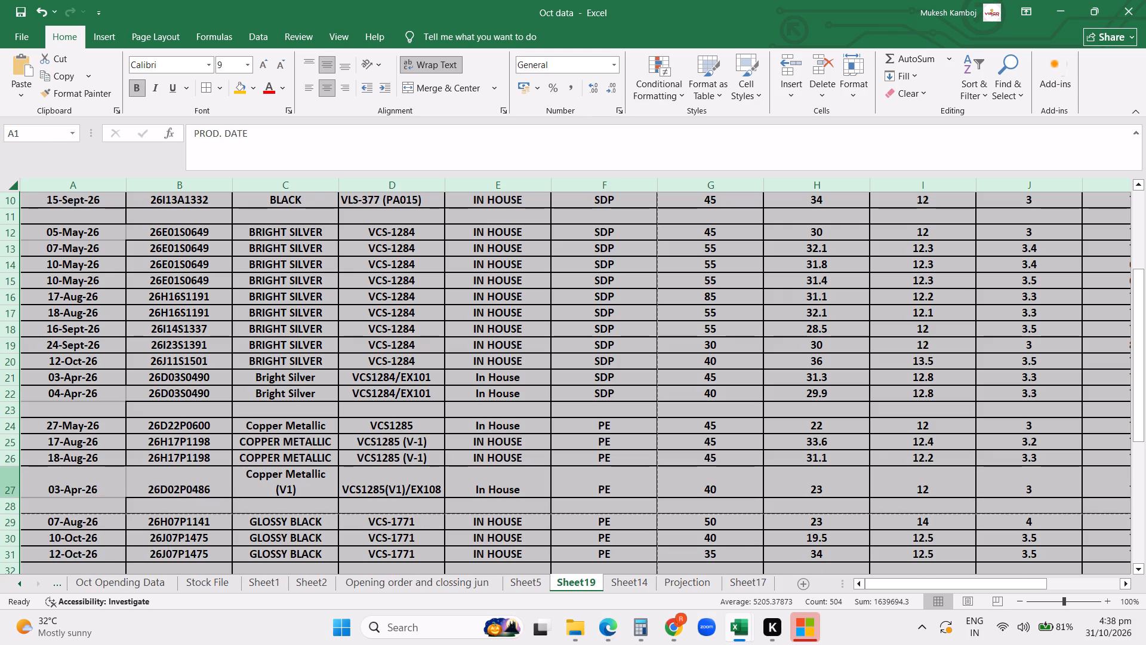
{"action": "left_click_drag", "start_coordinate": [342, 188], "coordinate": [352, 191]}
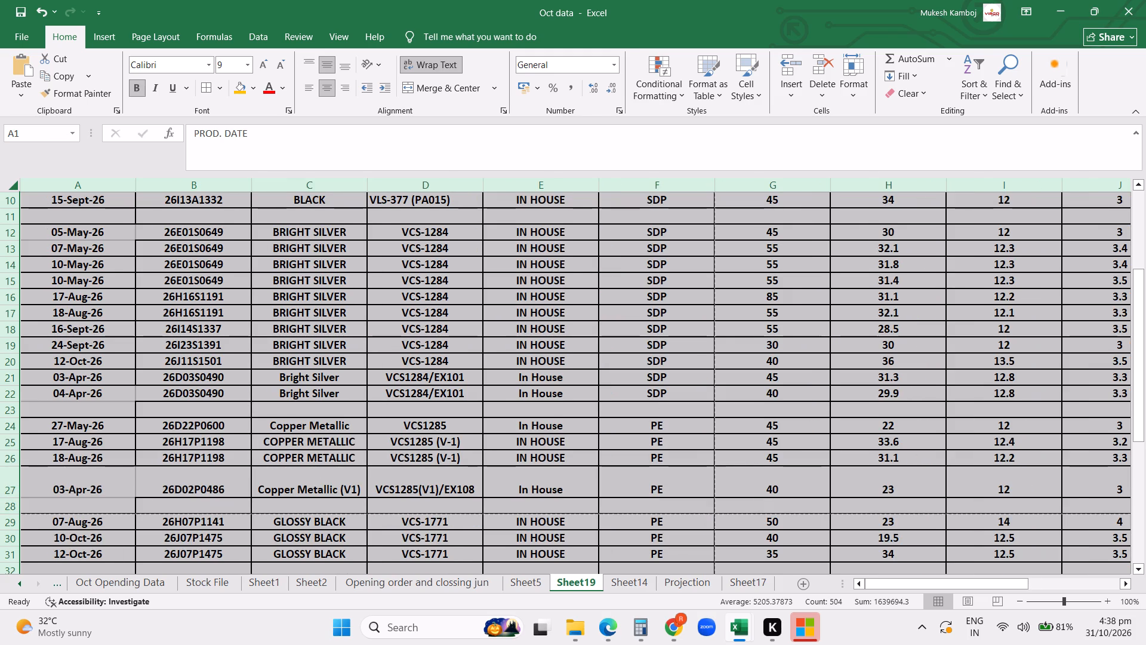
{"action": "double_click", "coordinate": [4, 497]}
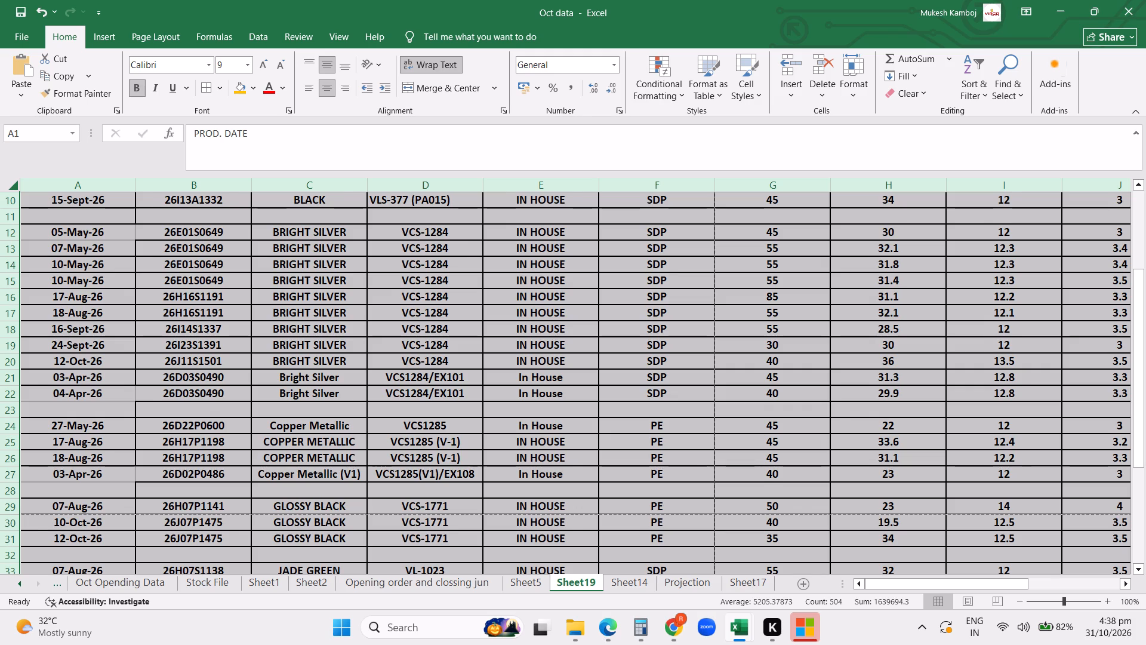
{"action": "scroll", "coordinate": [316, 512], "scroll_direction": "down", "scroll_amount": 4}
{"action": "left_click", "coordinate": [316, 513]}
{"action": "scroll", "coordinate": [316, 514], "scroll_direction": "up", "scroll_amount": 20}
{"action": "scroll", "coordinate": [316, 514], "scroll_direction": "up", "scroll_amount": 3}
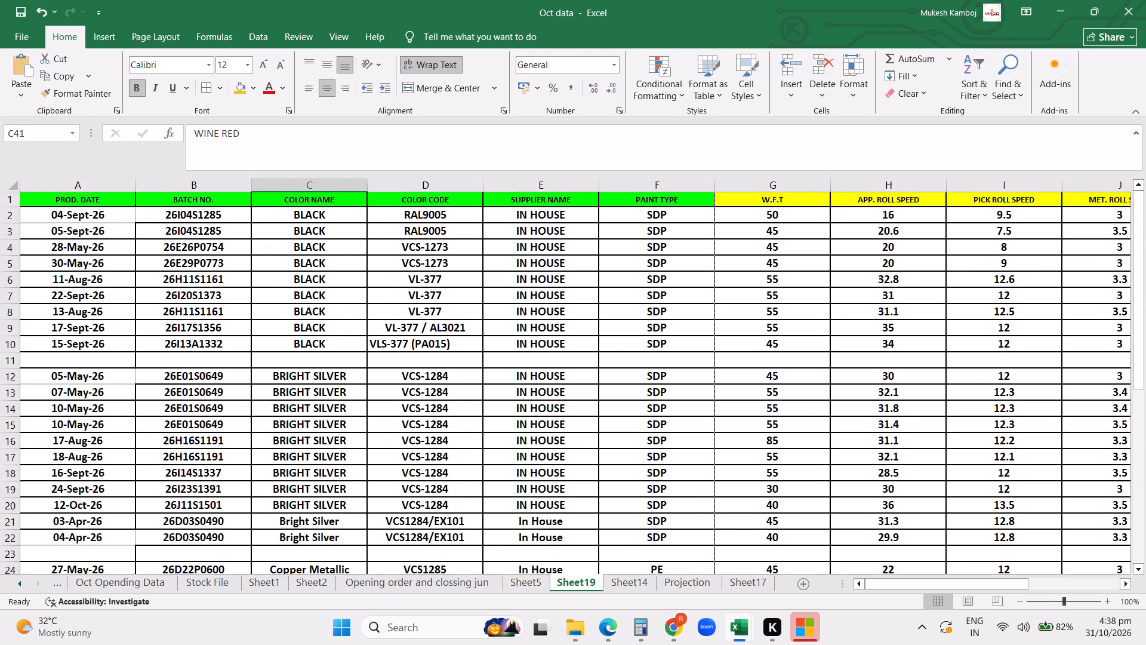
Autofit the widths of all columns in the paint table to their contents.
{"action": "left_click", "coordinate": [2, 187]}
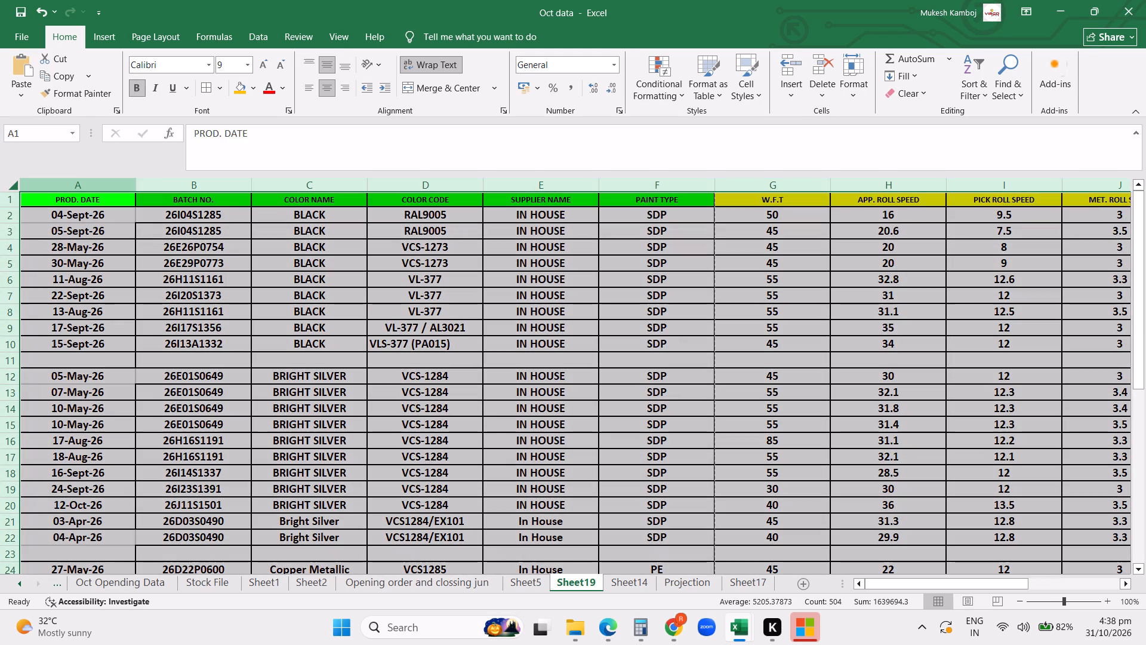
{"action": "double_click", "coordinate": [128, 191]}
{"action": "left_click", "coordinate": [15, 186]}
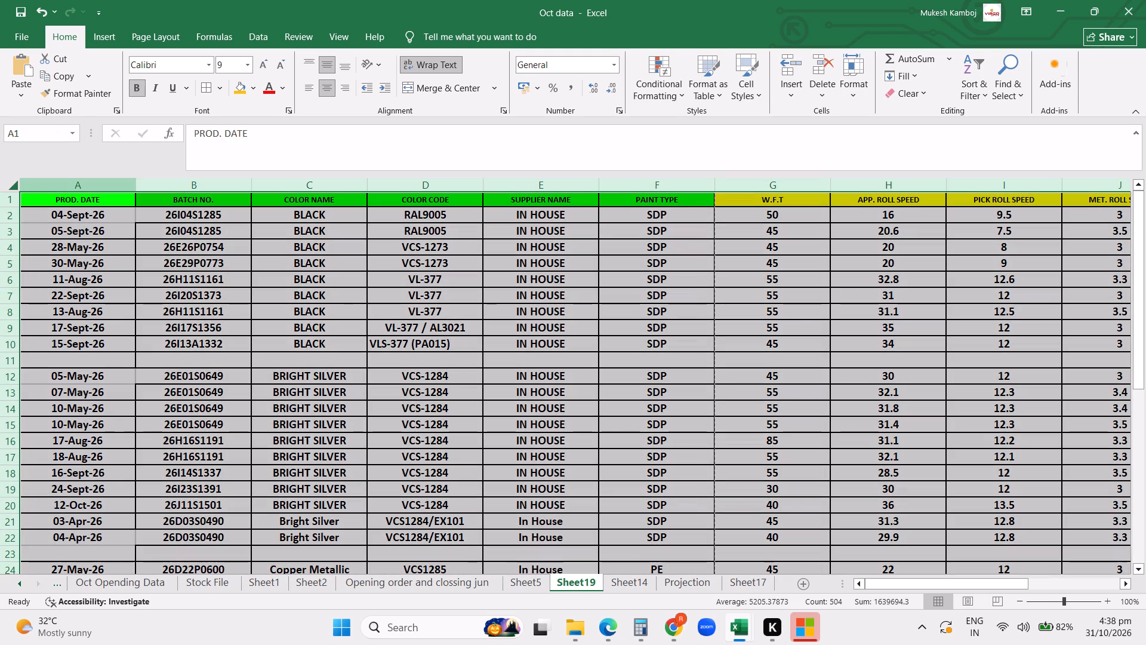
{"action": "double_click", "coordinate": [131, 189]}
{"action": "left_click", "coordinate": [291, 281]}
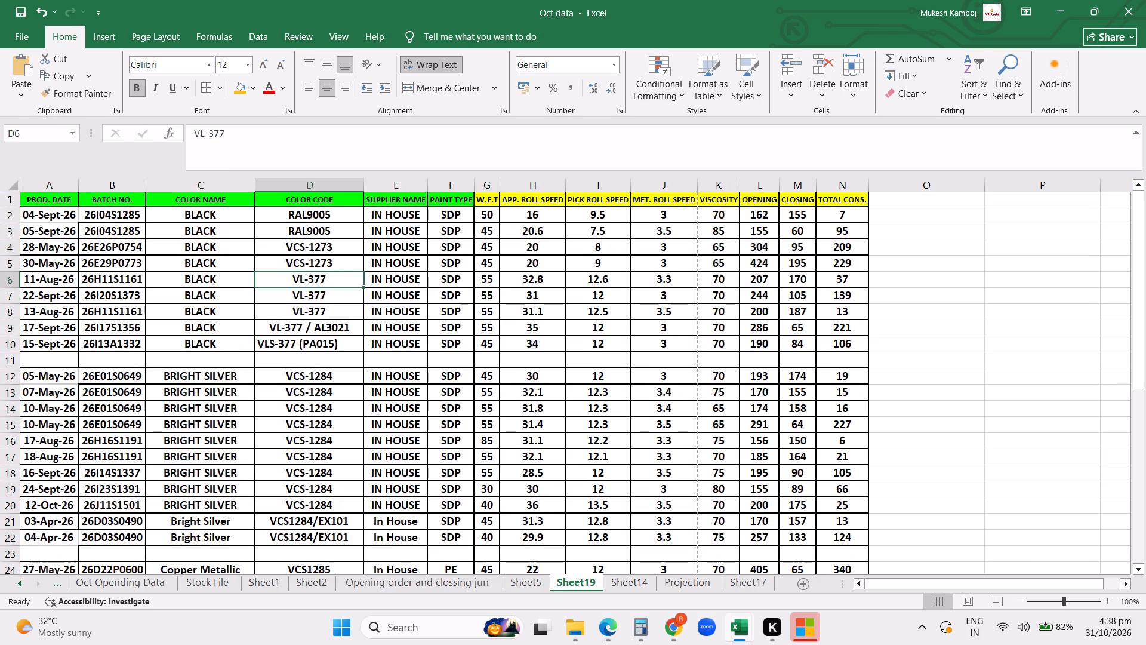
{"action": "scroll", "coordinate": [596, 348], "scroll_direction": "down", "scroll_amount": 4}
{"action": "scroll", "coordinate": [506, 325], "scroll_direction": "up", "scroll_amount": 11}
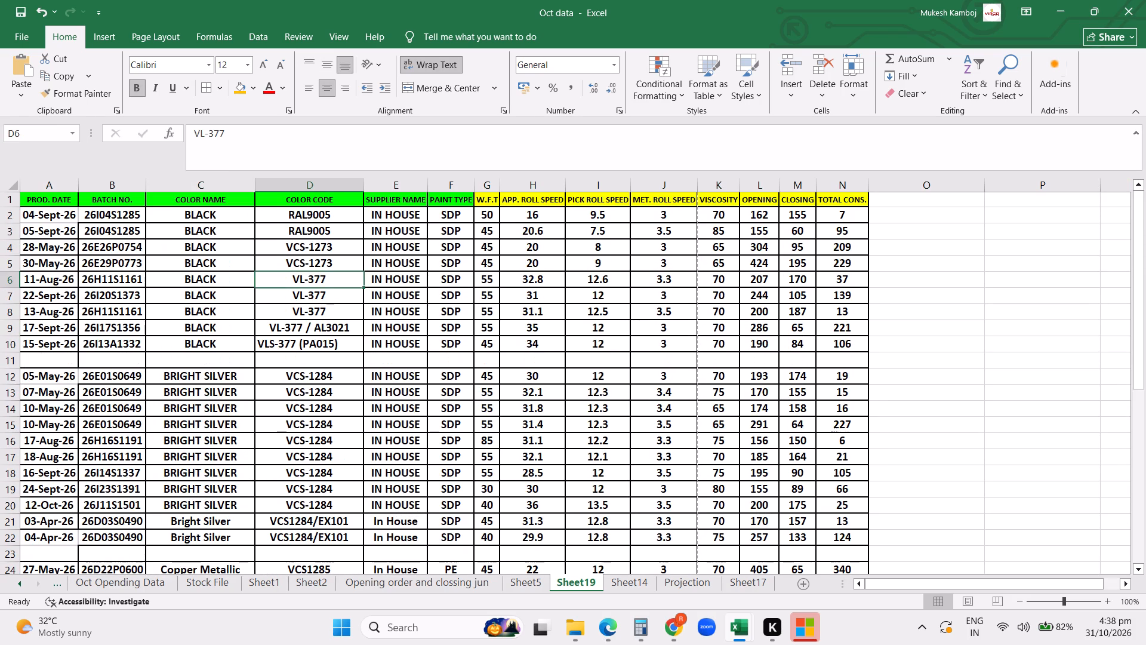
{"action": "scroll", "coordinate": [501, 333], "scroll_direction": "up", "scroll_amount": 2}
In the print page setup, set the left, right, top, bottom and header margins to 0.
{"action": "left_click", "coordinate": [19, 38]}
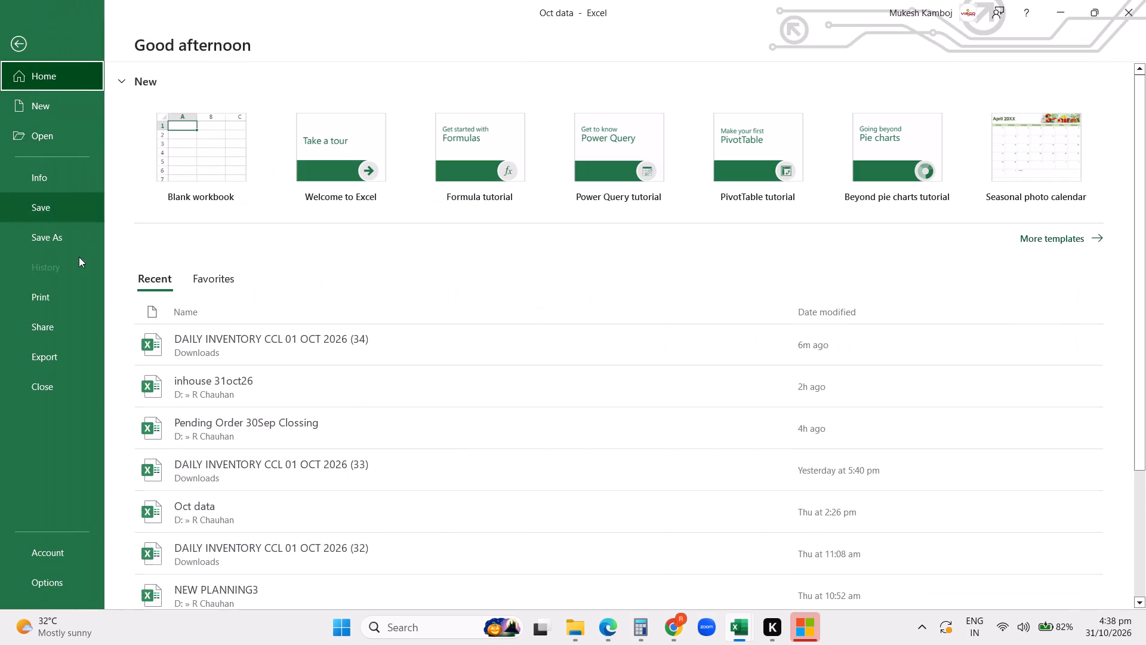
{"action": "left_click", "coordinate": [53, 302]}
{"action": "scroll", "coordinate": [723, 371], "scroll_direction": "down", "scroll_amount": 2}
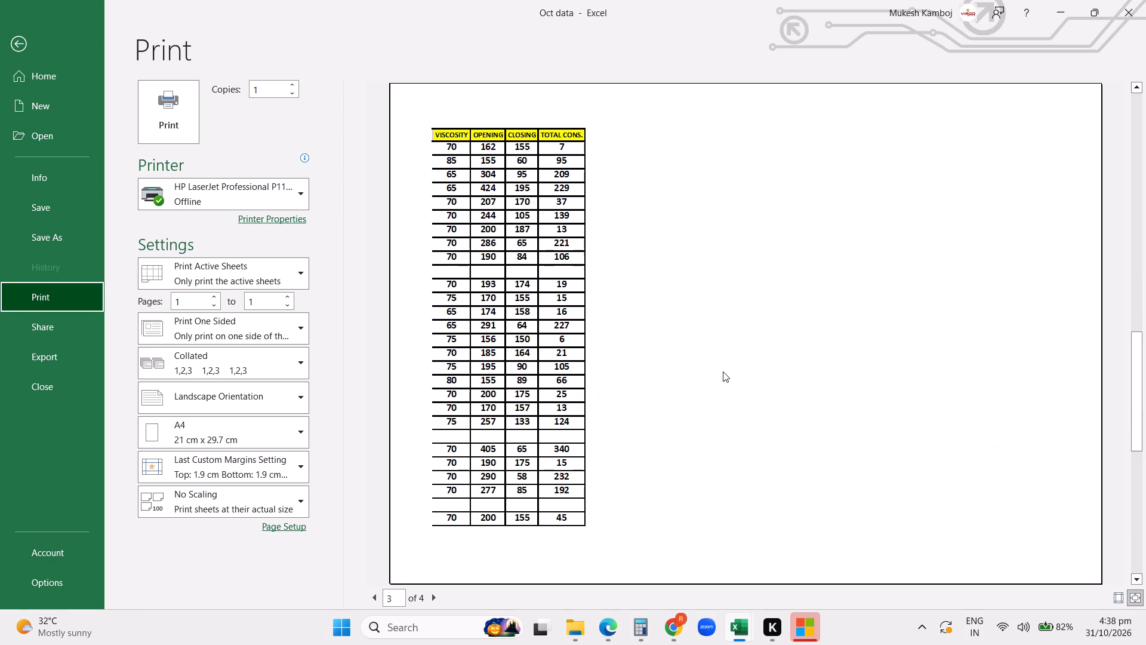
{"action": "scroll", "coordinate": [723, 371], "scroll_direction": "up", "scroll_amount": 2}
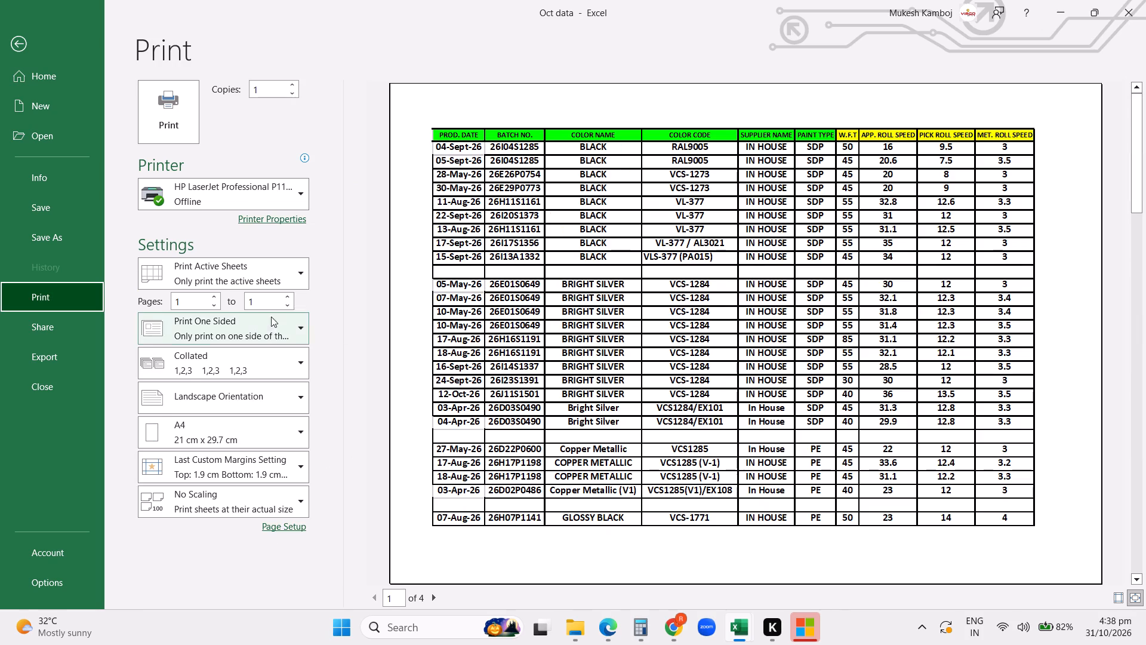
{"action": "left_click", "coordinate": [275, 529]}
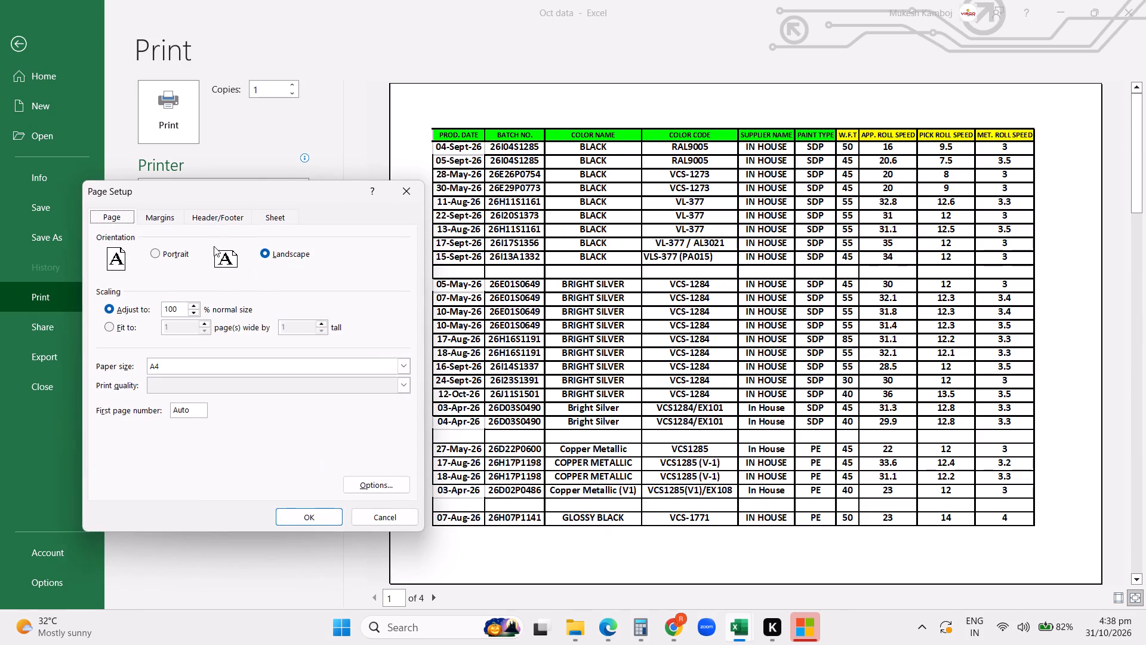
{"action": "left_click", "coordinate": [167, 216]}
{"action": "triple_click", "coordinate": [180, 330]}
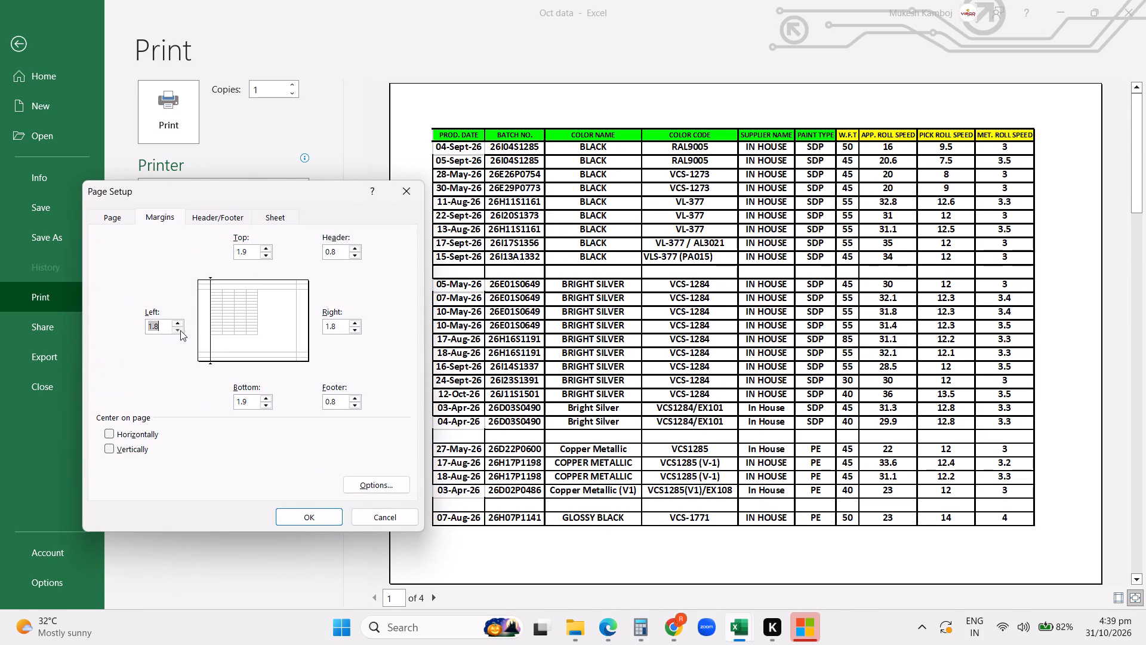
{"action": "double_click", "coordinate": [180, 330]}
{"action": "triple_click", "coordinate": [267, 259]}
{"action": "left_click", "coordinate": [267, 259]}
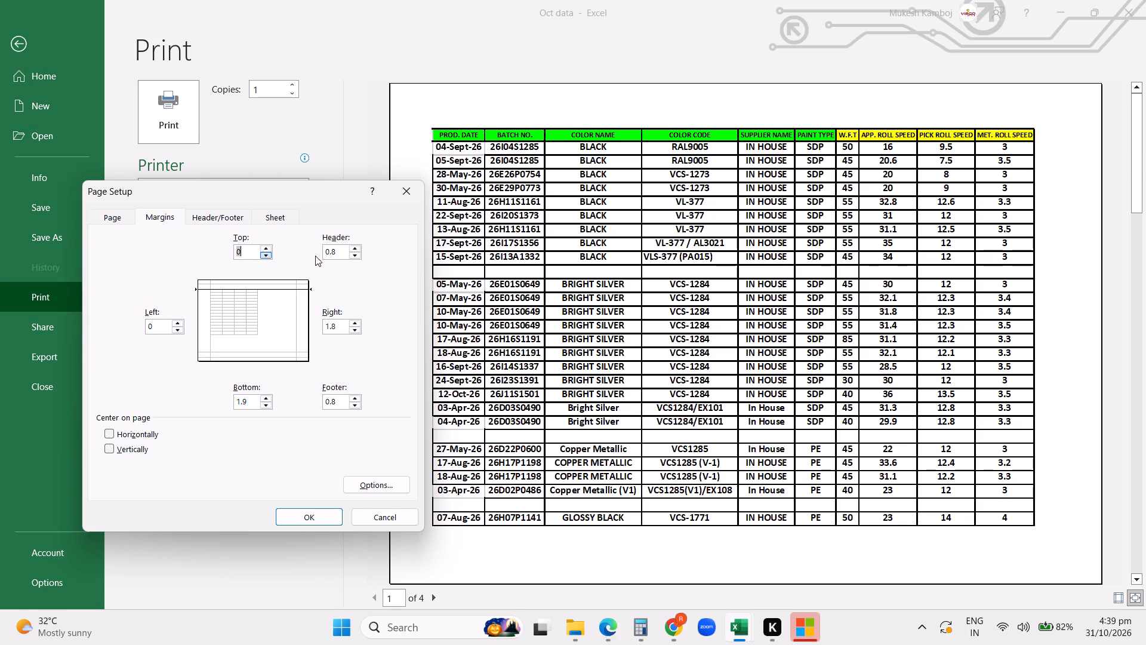
{"action": "triple_click", "coordinate": [351, 254]}
{"action": "double_click", "coordinate": [351, 254]}
{"action": "triple_click", "coordinate": [352, 333]}
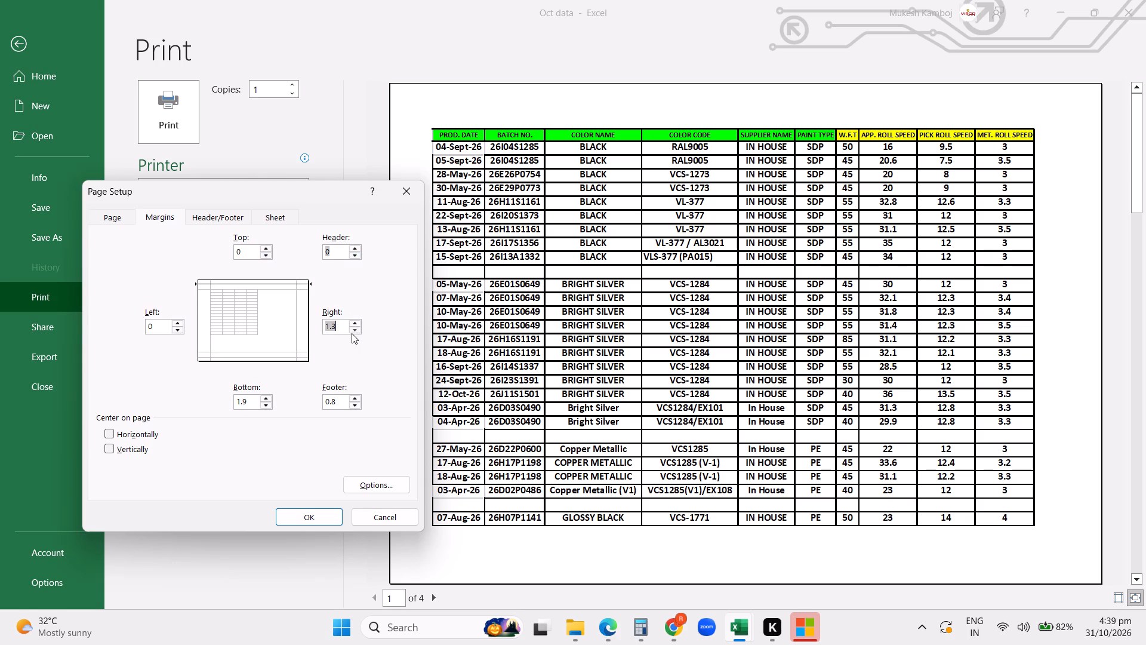
{"action": "left_click", "coordinate": [352, 333]}
{"action": "triple_click", "coordinate": [263, 407]}
{"action": "double_click", "coordinate": [263, 406]}
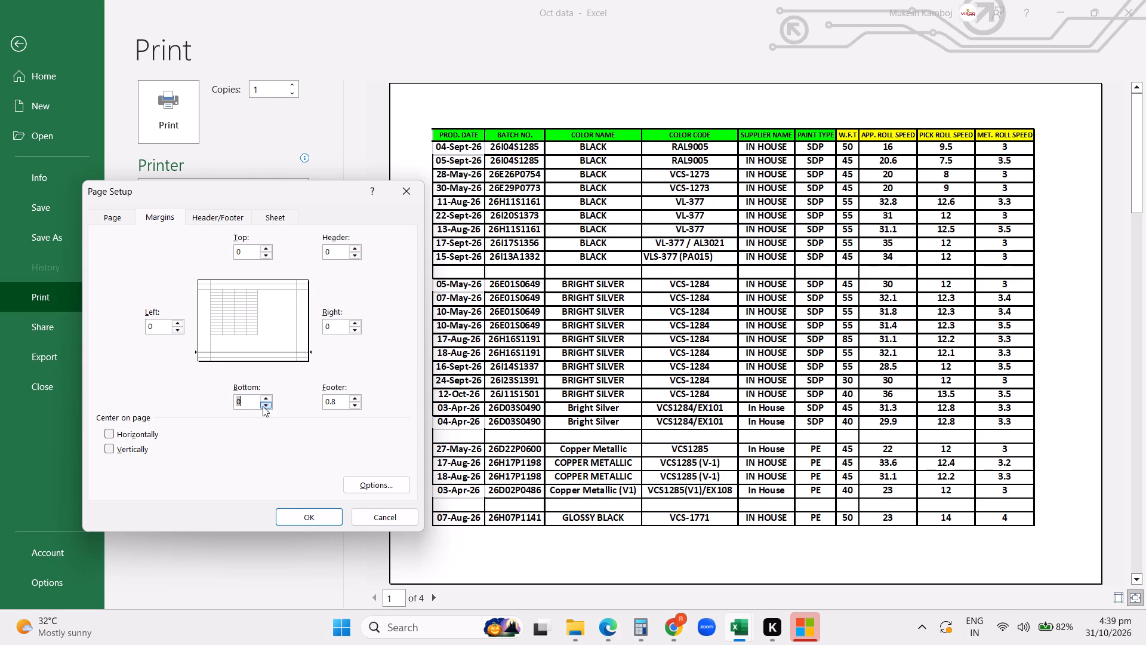
{"action": "left_click", "coordinate": [304, 524]}
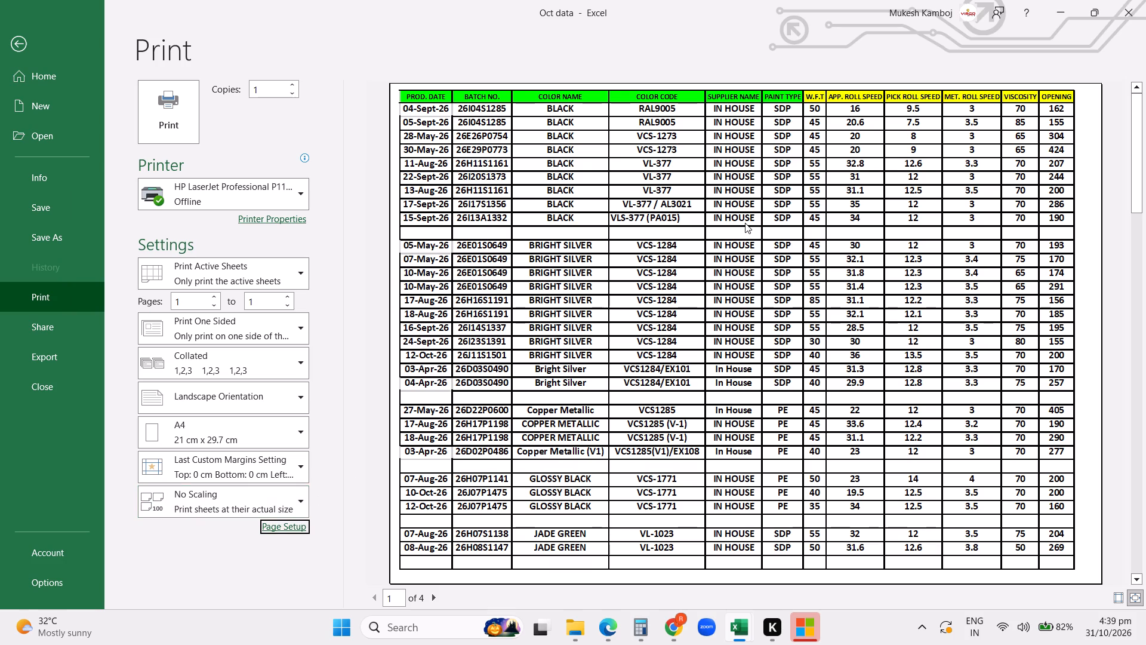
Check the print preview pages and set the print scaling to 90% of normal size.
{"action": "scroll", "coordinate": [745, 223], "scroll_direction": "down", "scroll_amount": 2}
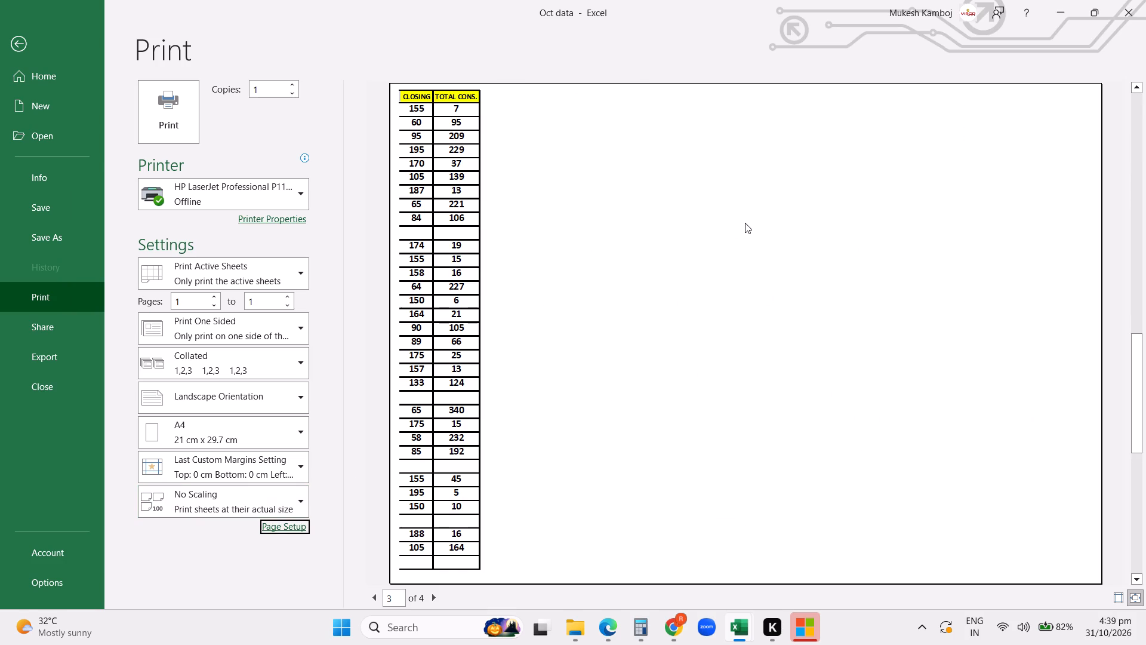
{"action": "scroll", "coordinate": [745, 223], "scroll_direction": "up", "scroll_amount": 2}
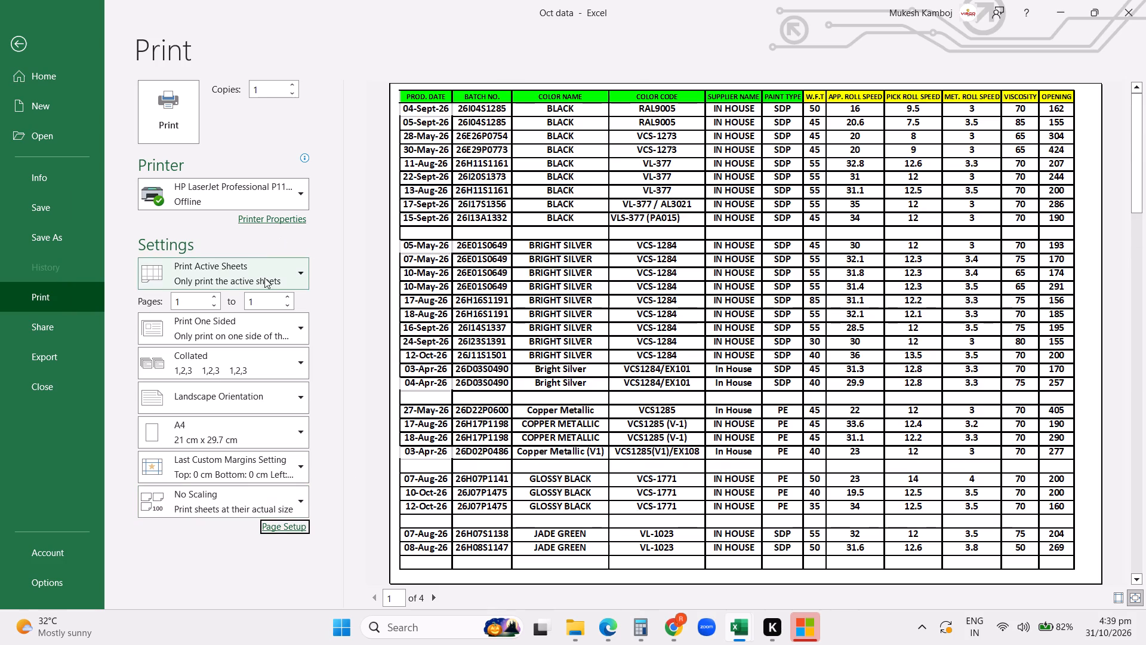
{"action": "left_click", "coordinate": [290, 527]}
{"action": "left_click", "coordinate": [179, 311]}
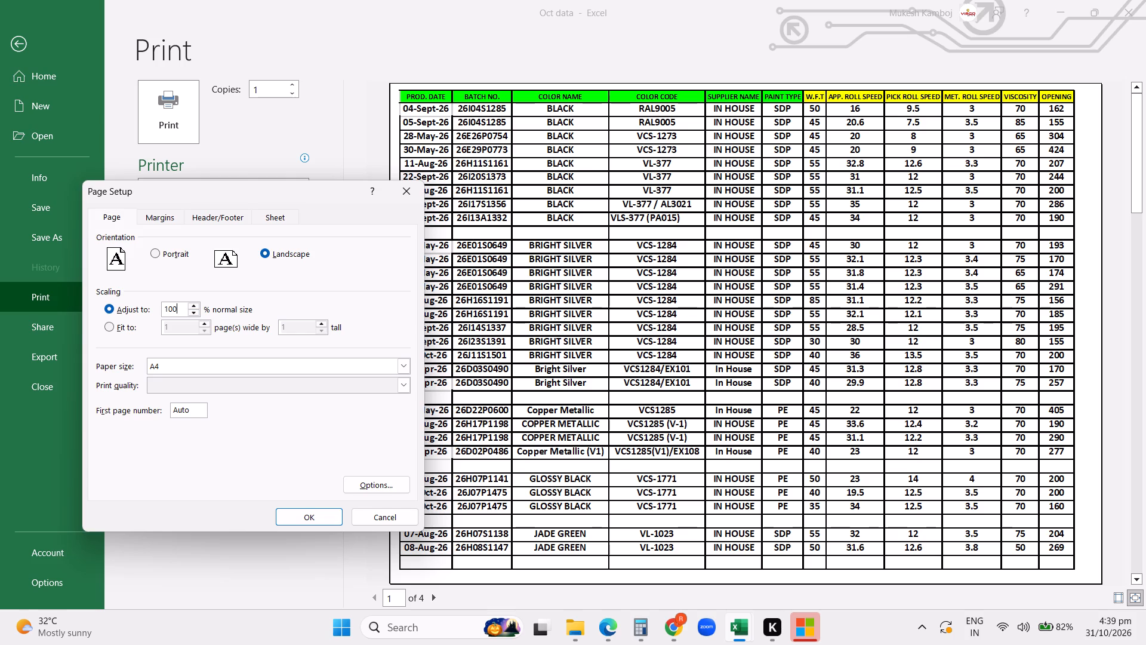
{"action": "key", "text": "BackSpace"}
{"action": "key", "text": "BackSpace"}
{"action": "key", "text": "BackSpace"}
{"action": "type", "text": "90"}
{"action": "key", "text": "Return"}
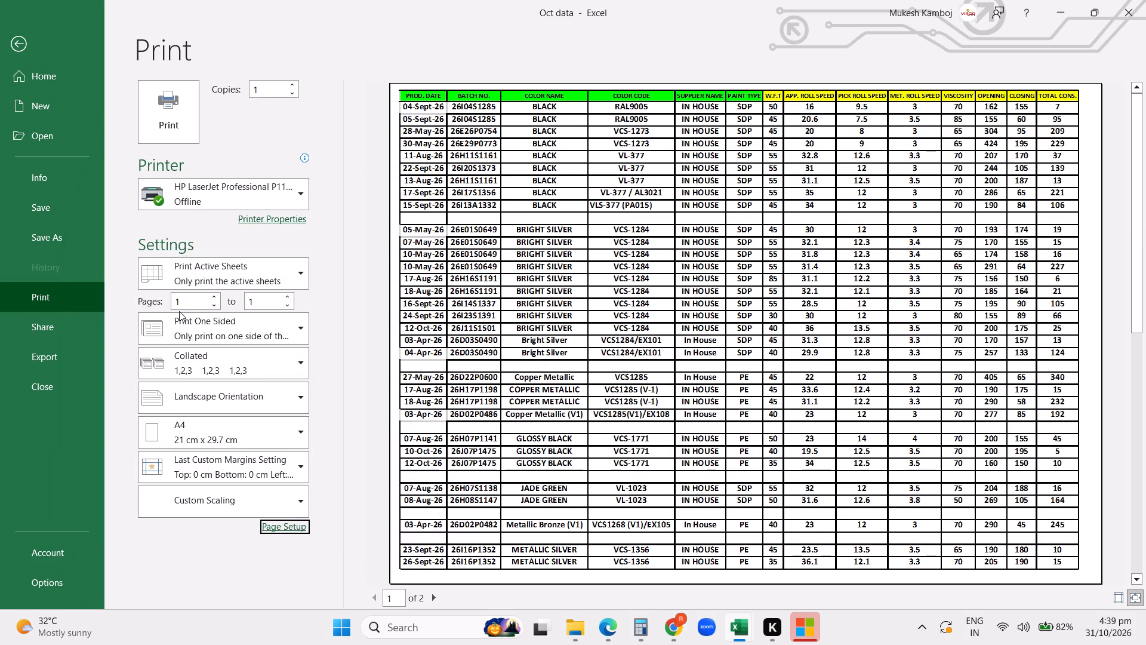
Check the print preview pages and set the print scaling to 80% of normal size.
{"action": "scroll", "coordinate": [391, 325], "scroll_direction": "down", "scroll_amount": 1}
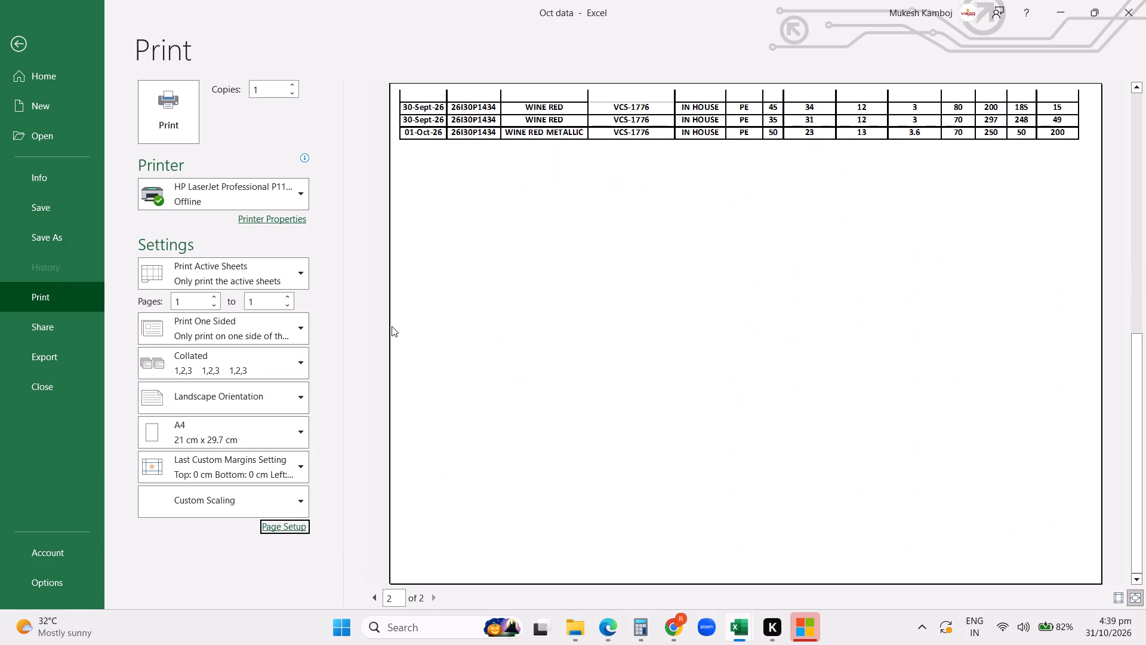
{"action": "scroll", "coordinate": [392, 326], "scroll_direction": "down", "scroll_amount": 2}
{"action": "scroll", "coordinate": [392, 326], "scroll_direction": "up", "scroll_amount": 2}
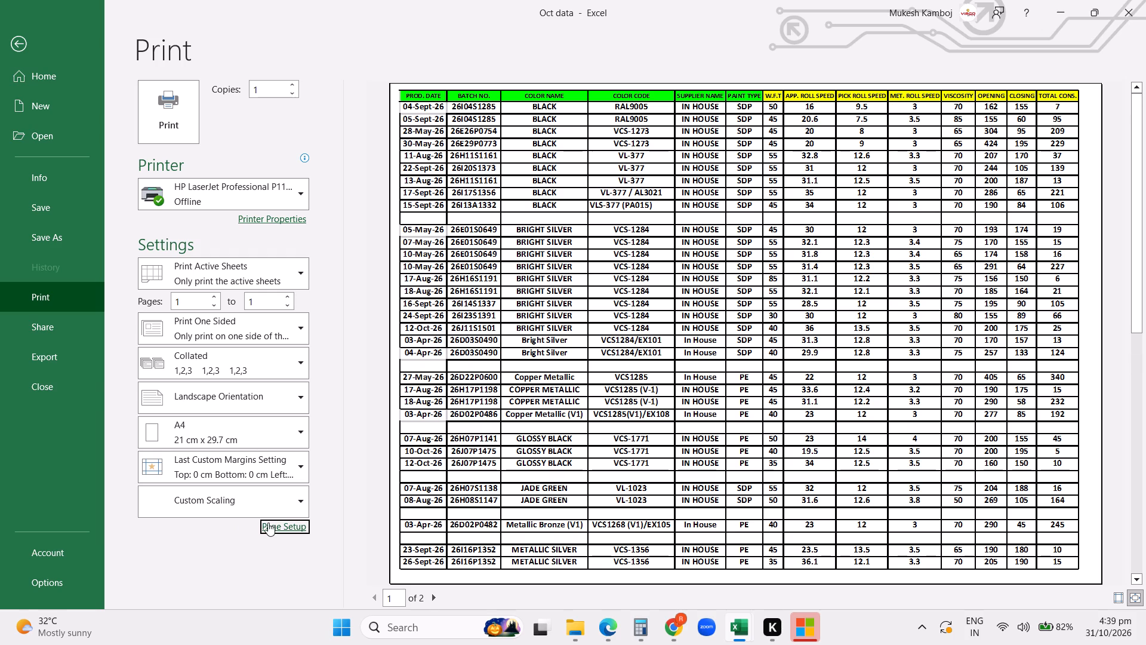
{"action": "left_click", "coordinate": [270, 523]}
{"action": "left_click", "coordinate": [177, 309]}
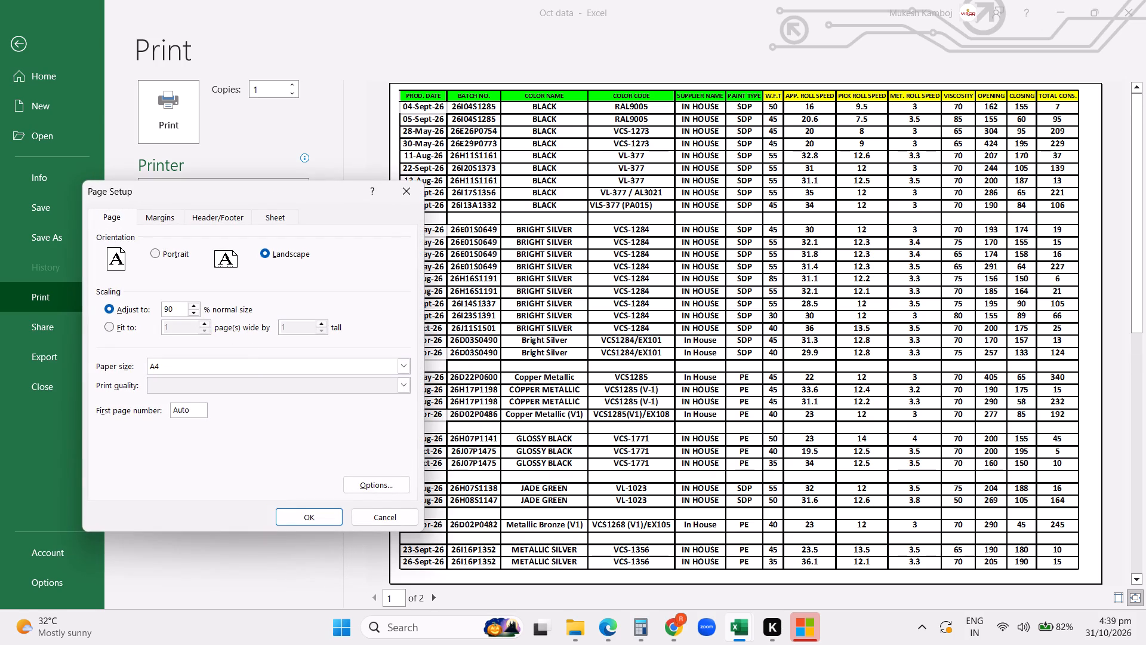
{"action": "key", "text": "BackSpace"}
{"action": "key", "text": "BackSpace"}
{"action": "key", "text": "BackSpace"}
{"action": "type", "text": "80"}
{"action": "key", "text": "Return"}
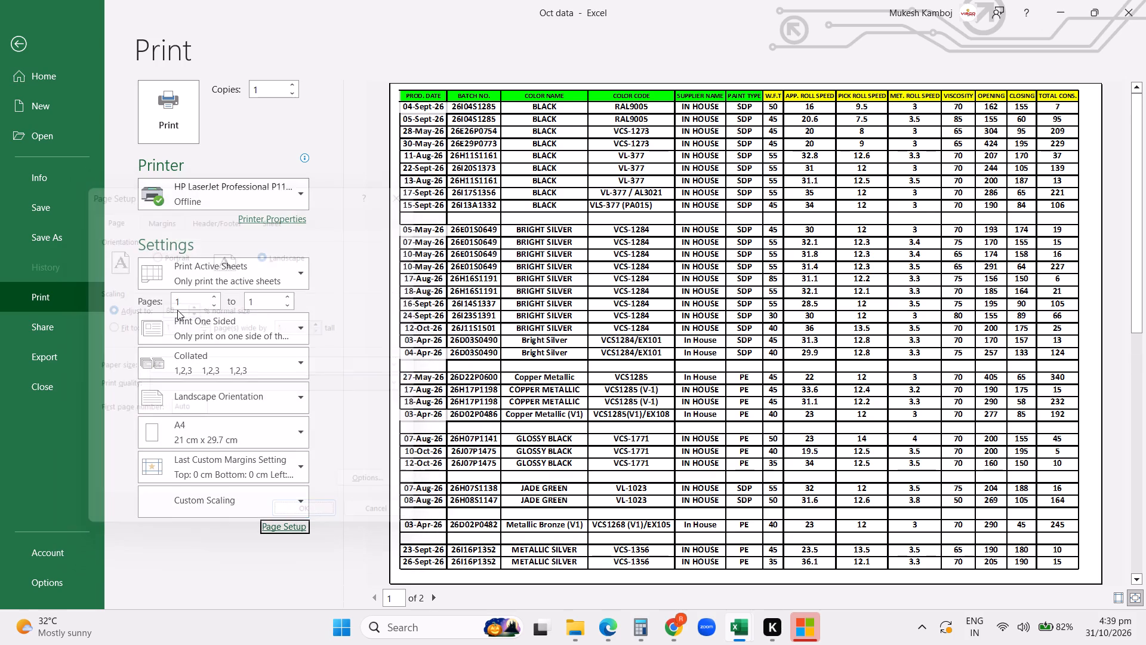
Check the print preview and print one copy of the paint table sheet on the HP LaserJet Professional printer.
{"action": "scroll", "coordinate": [731, 418], "scroll_direction": "down", "scroll_amount": 2}
{"action": "scroll", "coordinate": [734, 425], "scroll_direction": "up", "scroll_amount": 2}
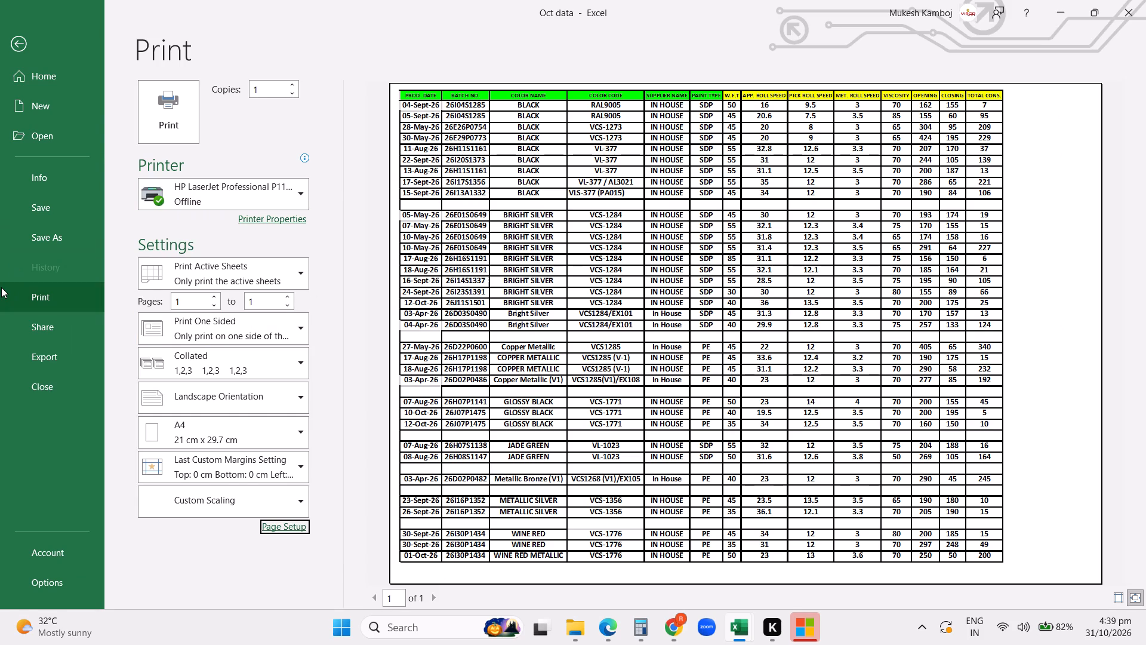
{"action": "left_click_drag", "start_coordinate": [8, 284], "coordinate": [79, 242]}
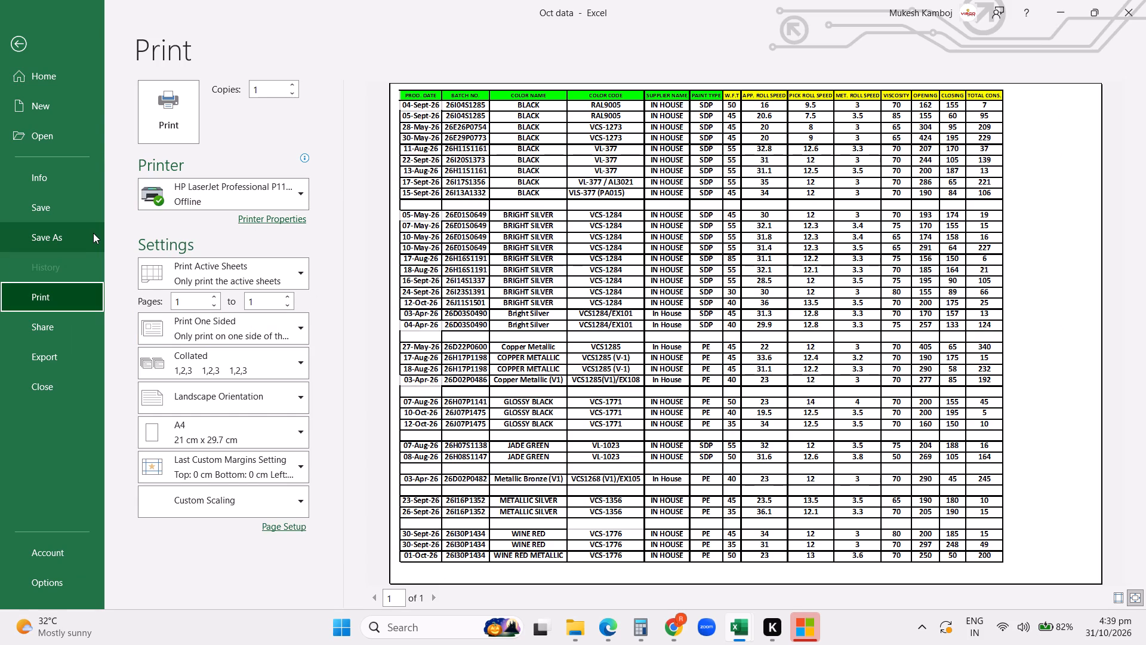
{"action": "left_click", "coordinate": [165, 115]}
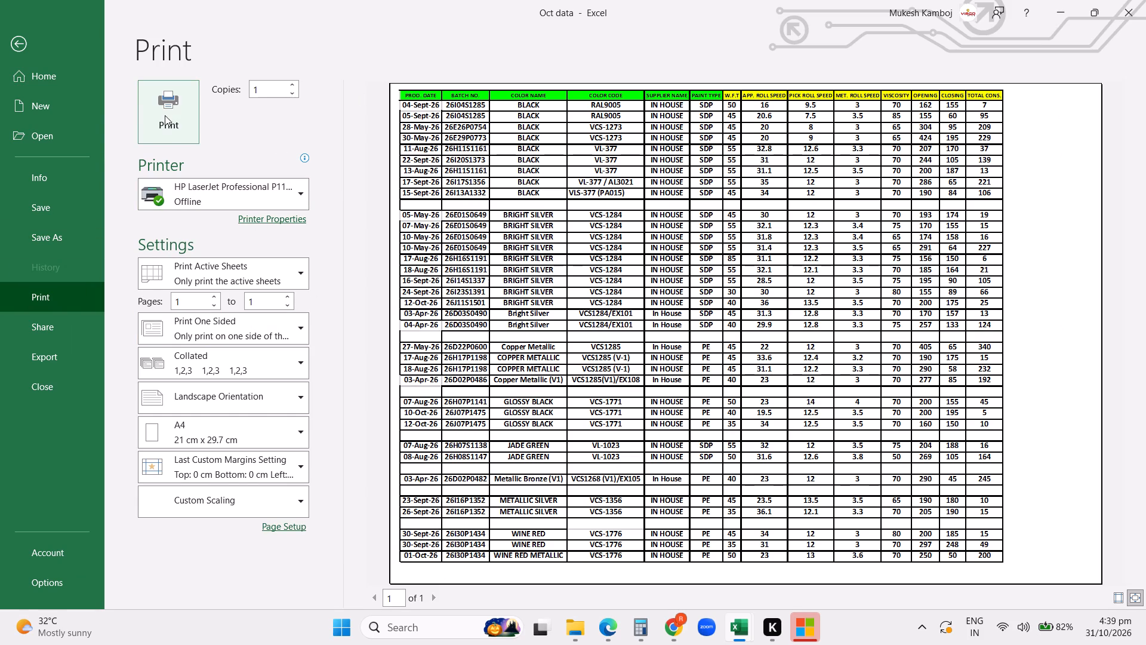
Review the paint batch table on Sheet19 from the header row down to the WINE RED METALLIC row.
{"action": "left_click", "coordinate": [930, 383]}
{"action": "scroll", "coordinate": [929, 383], "scroll_direction": "down", "scroll_amount": 5}
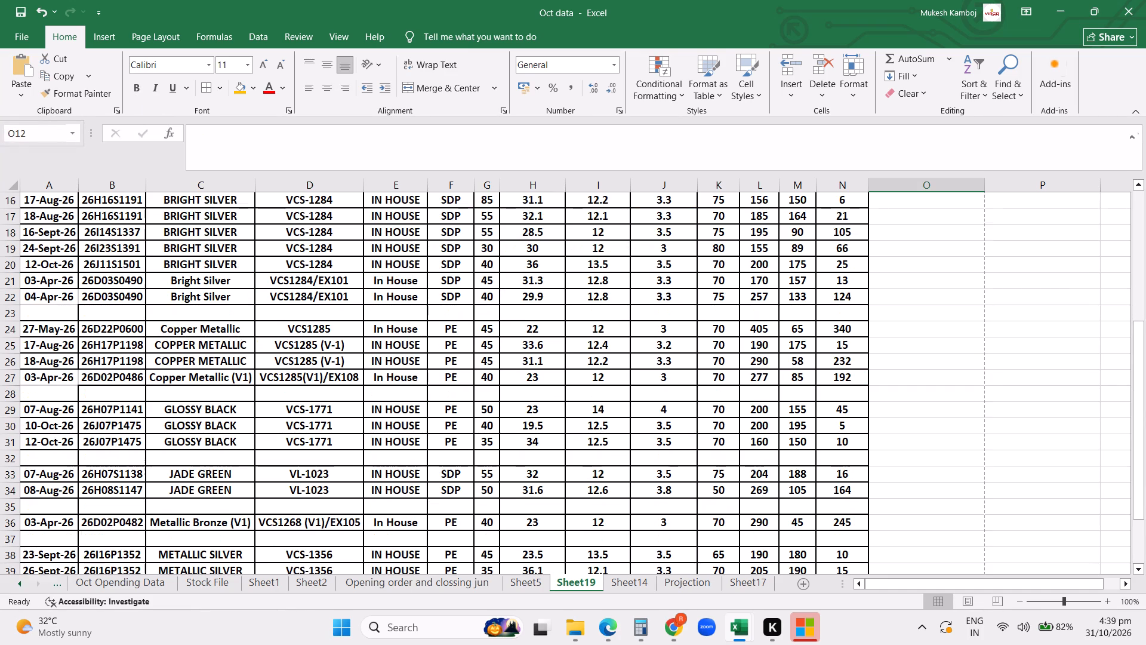
{"action": "scroll", "coordinate": [916, 388], "scroll_direction": "down", "scroll_amount": 3}
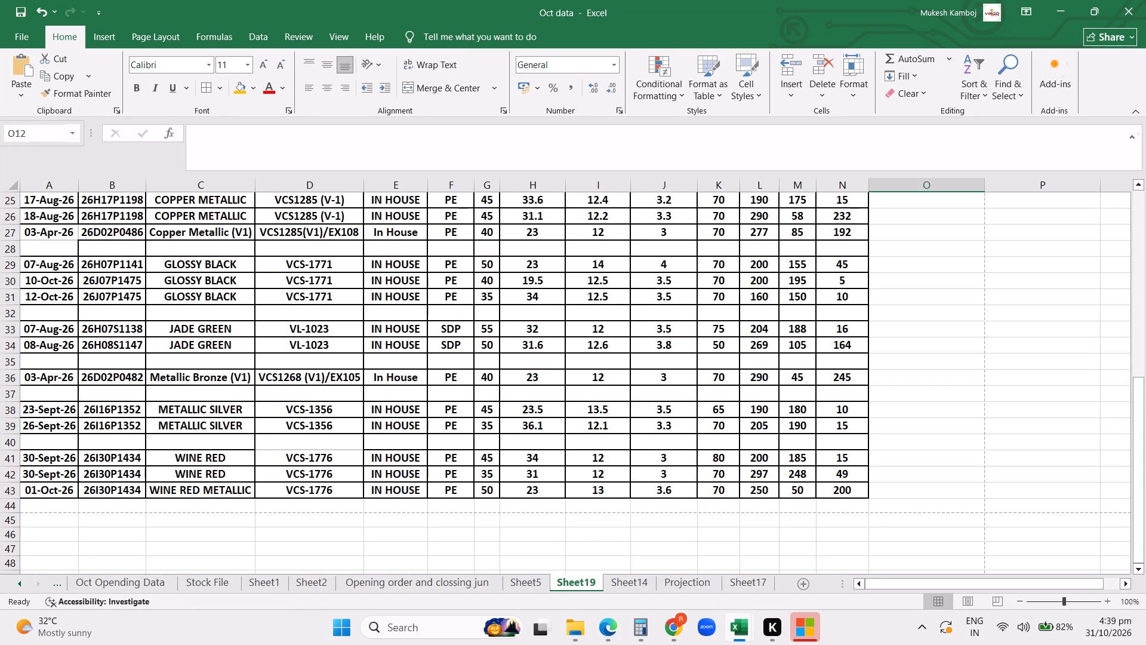
{"action": "scroll", "coordinate": [704, 385], "scroll_direction": "up", "scroll_amount": 9}
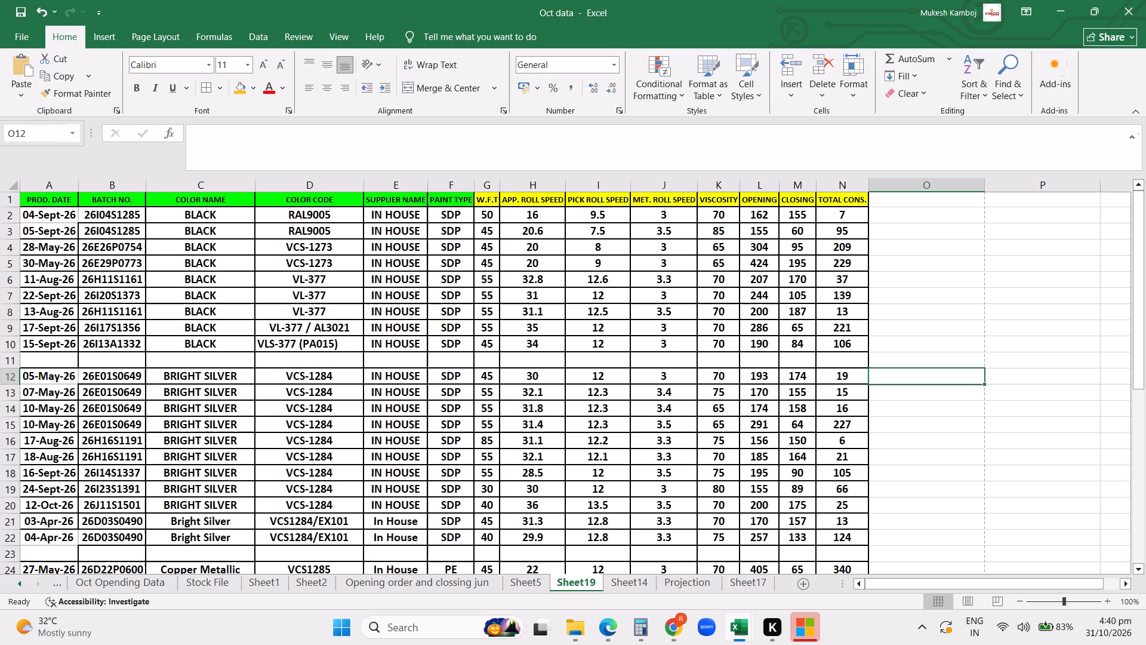
{"action": "scroll", "coordinate": [683, 320], "scroll_direction": "down", "scroll_amount": 9}
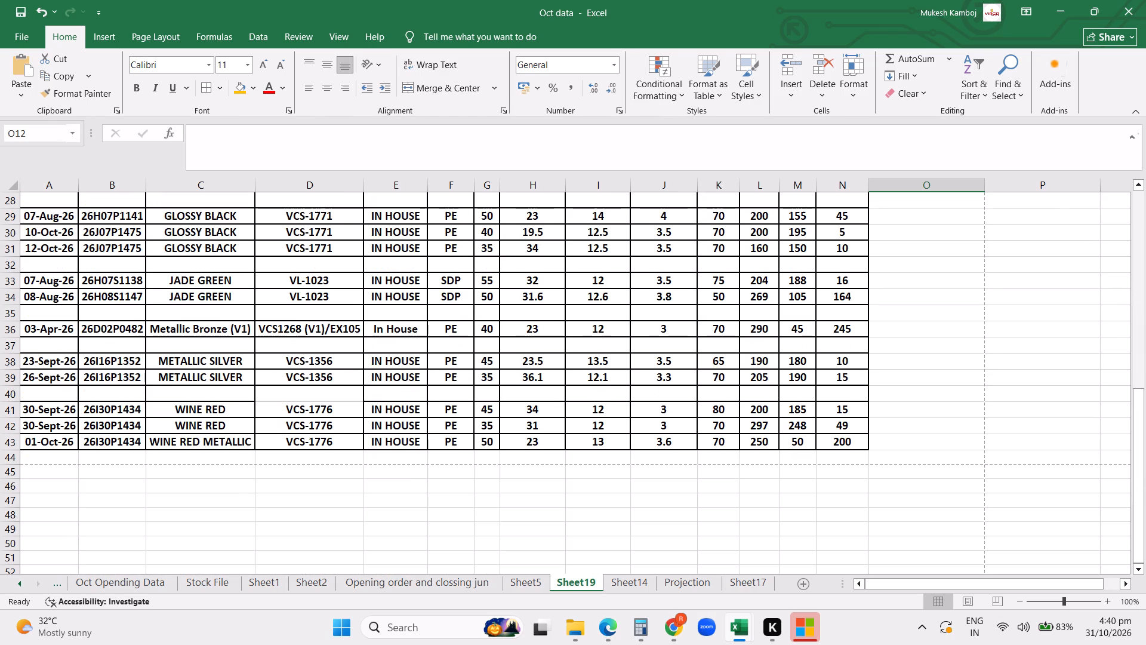
{"action": "scroll", "coordinate": [695, 309], "scroll_direction": "up", "scroll_amount": 19}
{"action": "scroll", "coordinate": [702, 308], "scroll_direction": "down", "scroll_amount": 2}
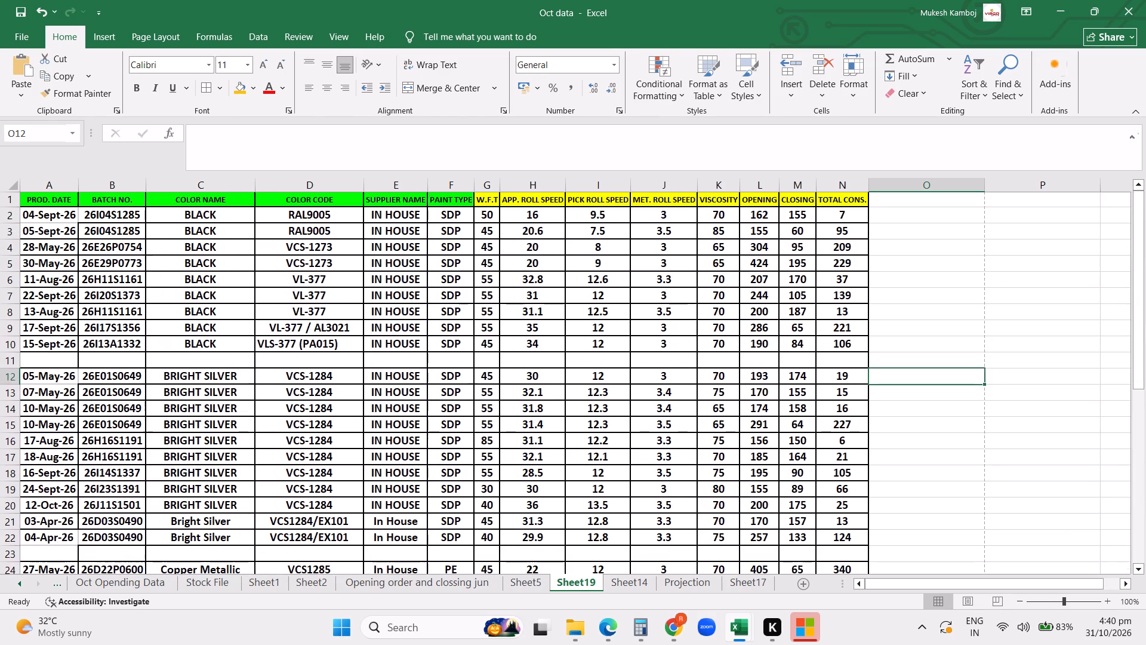
{"action": "scroll", "coordinate": [702, 308], "scroll_direction": "down", "scroll_amount": 6}
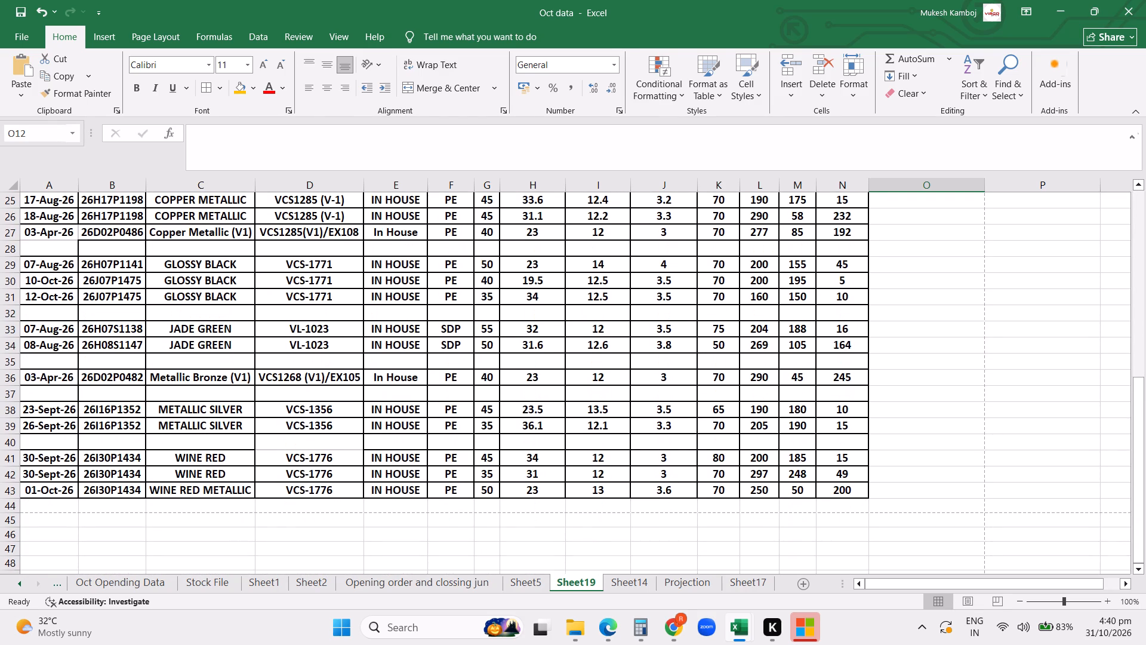
{"action": "scroll", "coordinate": [702, 306], "scroll_direction": "up", "scroll_amount": 13}
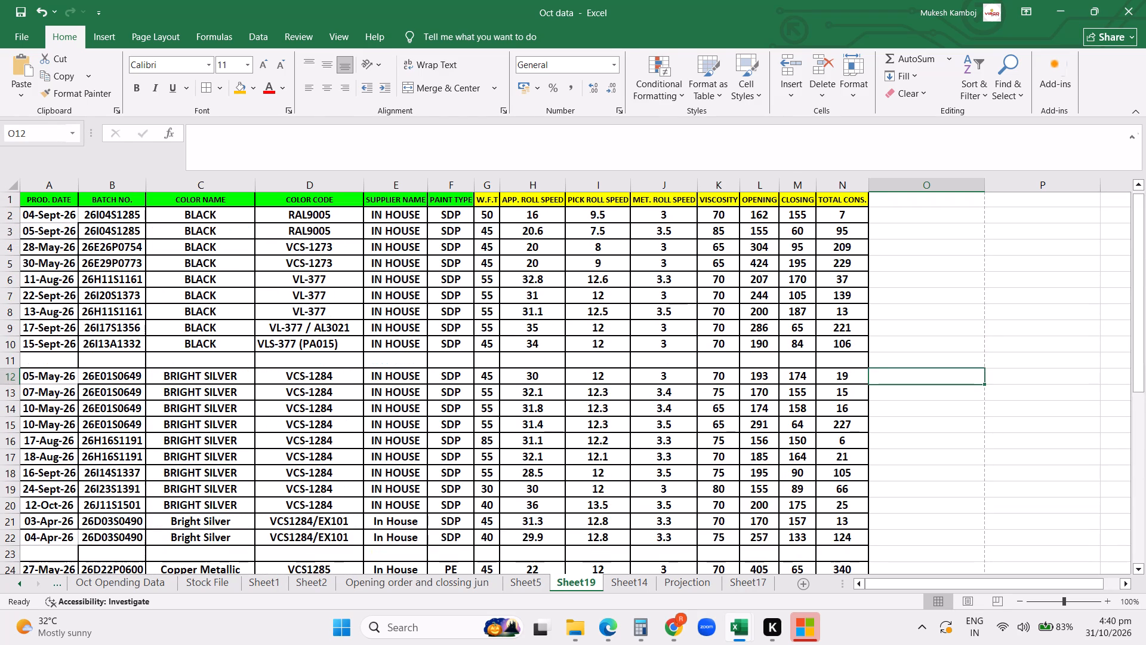
{"action": "scroll", "coordinate": [714, 302], "scroll_direction": "up", "scroll_amount": 7}
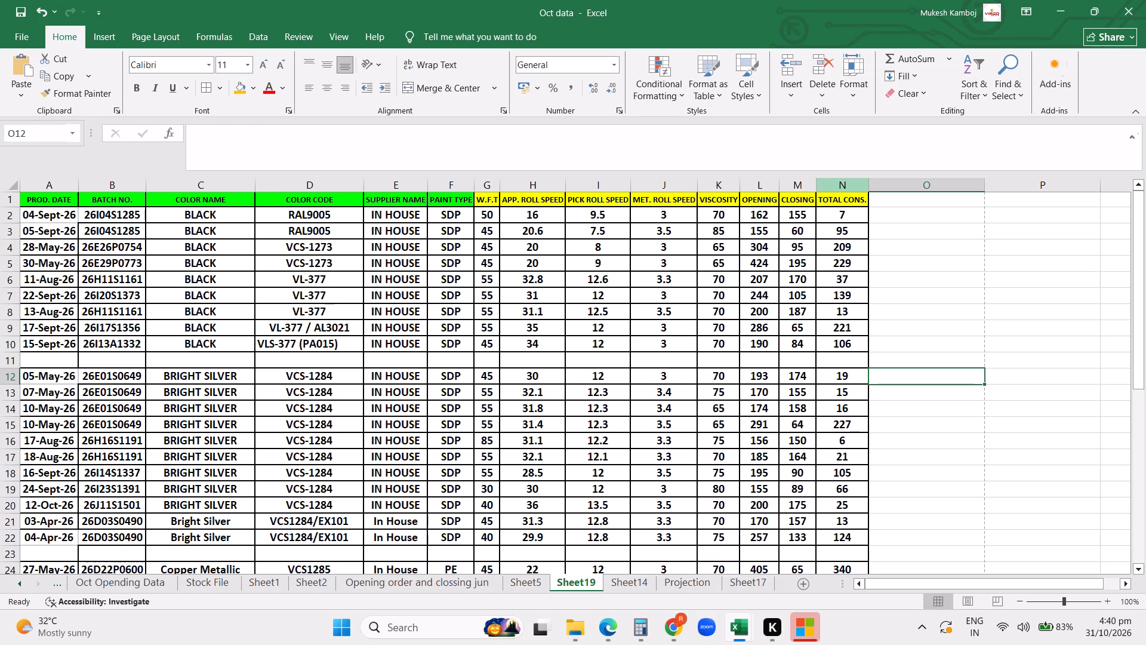
Select the TOTAL CONS. column of the paint table.
{"action": "left_click", "coordinate": [836, 184]}
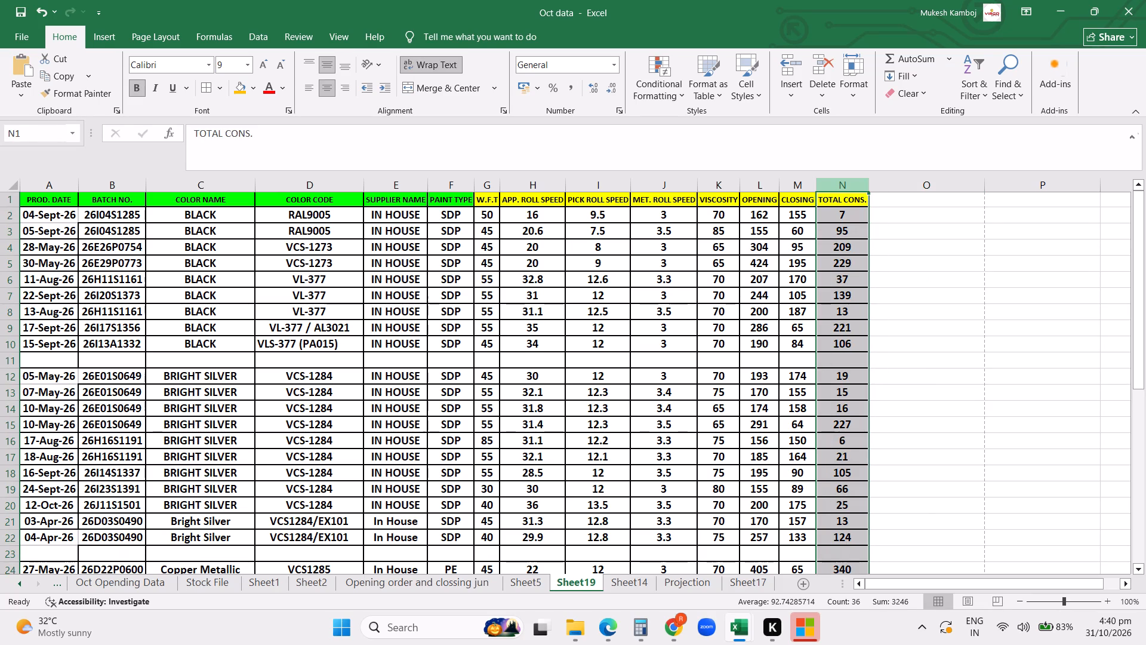
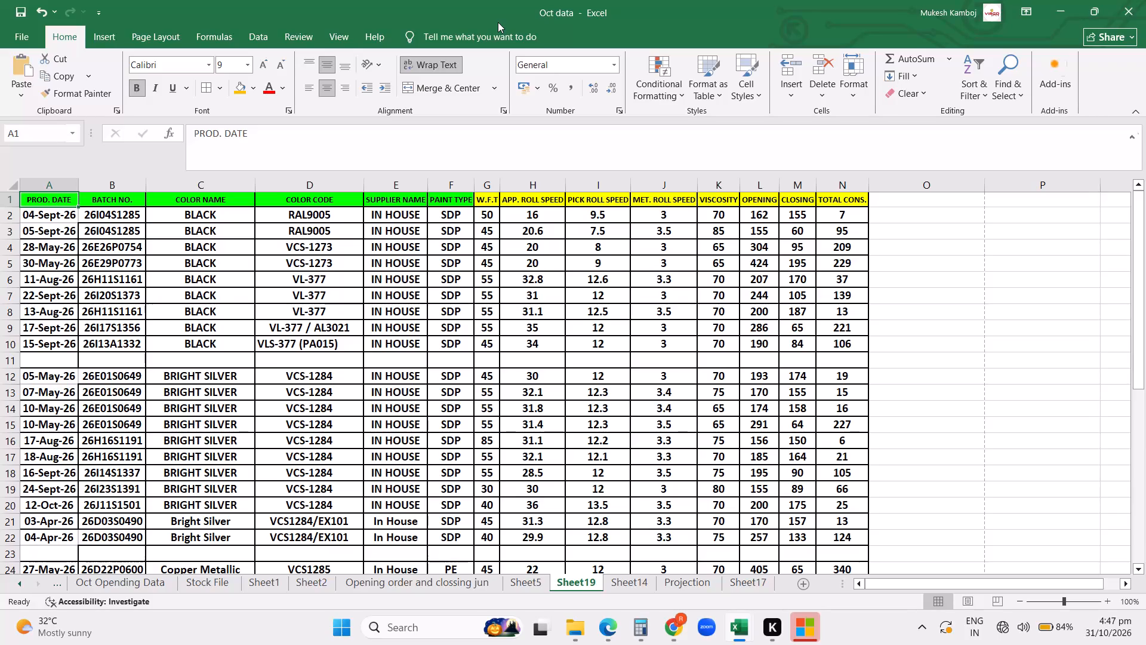
Review the paint batch table on Sheet19 from the header row down to the JADE GREEN rows.
{"action": "key", "text": "Down"}
{"action": "key", "text": "Down"}
{"action": "key", "text": "Down"}
{"action": "key", "text": "Down"}
{"action": "key", "text": "Down"}
{"action": "key", "text": "Down"}
{"action": "key", "text": "Down"}
{"action": "key", "text": "Down"}
{"action": "key", "text": "Down"}
{"action": "key", "text": "Down"}
{"action": "key", "text": "Down"}
{"action": "key", "text": "Down"}
{"action": "key", "text": "Down"}
{"action": "key", "text": "Down"}
{"action": "key", "text": "Down"}
{"action": "key", "text": "Down"}
{"action": "key", "text": "Down"}
{"action": "key", "text": "Down"}
{"action": "key", "text": "Down"}
{"action": "key", "text": "Down"}
{"action": "key", "text": "Down"}
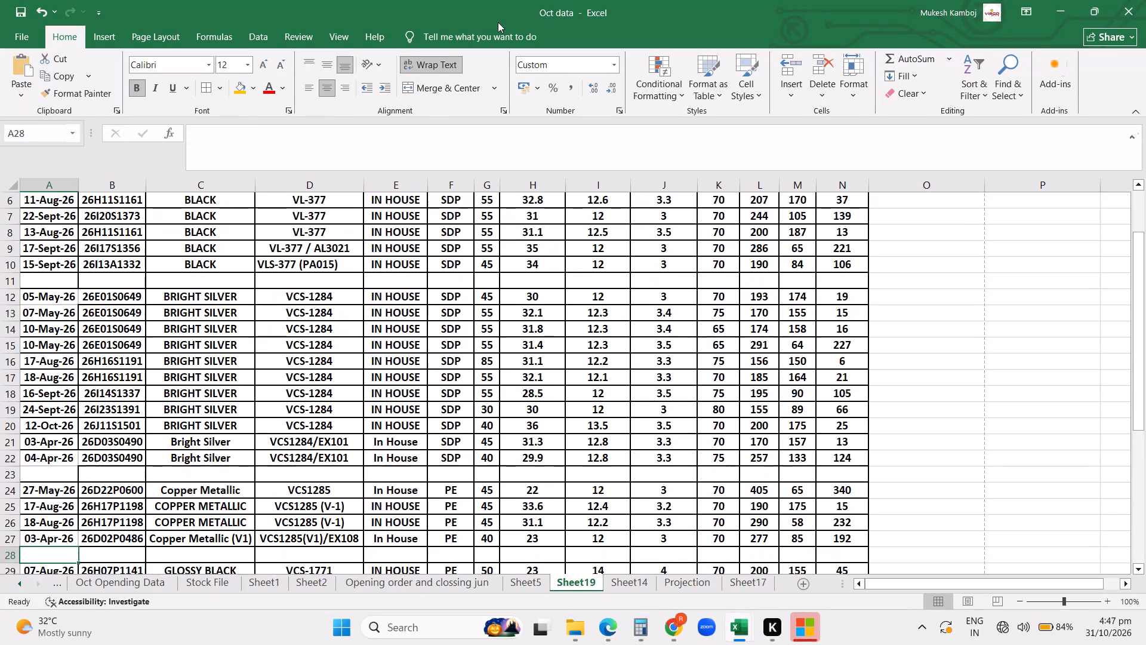
{"action": "key", "text": "Down"}
{"action": "key", "text": "Down"}
{"action": "key", "text": "Down"}
{"action": "key", "text": "Down"}
{"action": "key", "text": "Down"}
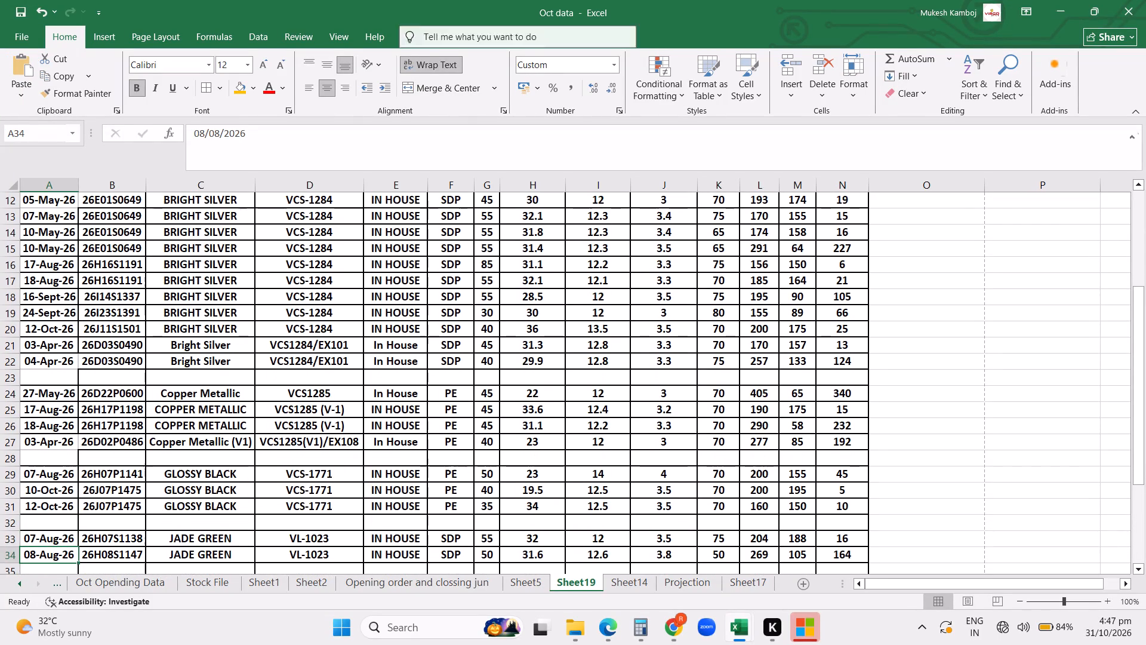
Examine the colour codes and batch numbers from the last Bright Silver row to the first GLOSSY BLACK row.
{"action": "left_click", "coordinate": [326, 369]}
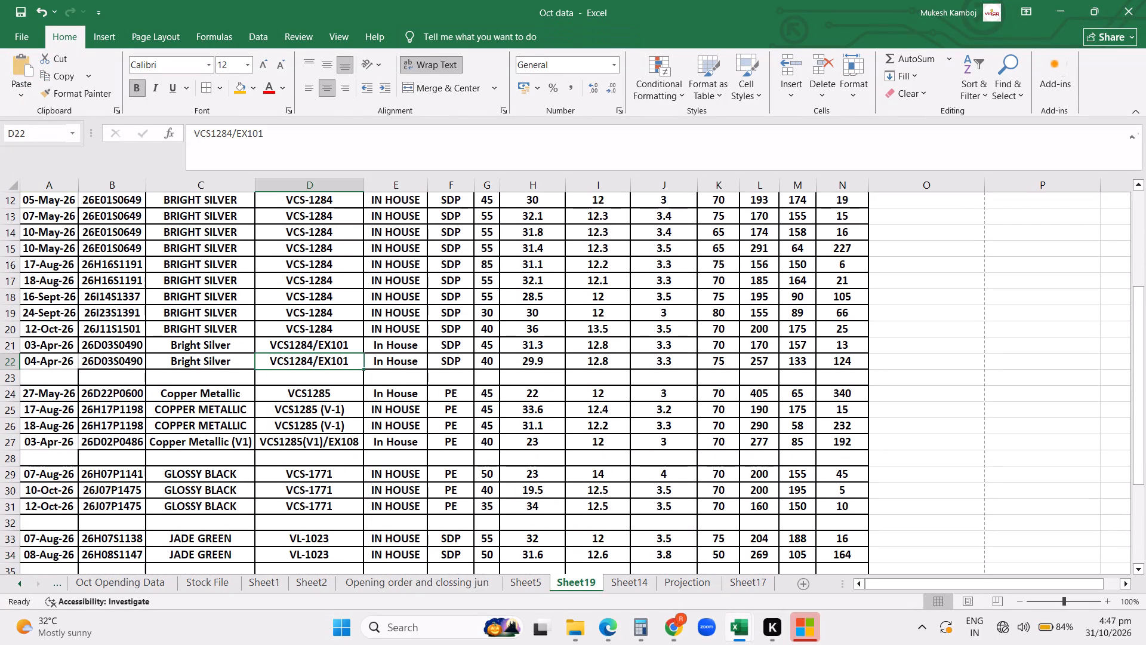
{"action": "key", "text": "Down"}
{"action": "key", "text": "Down"}
{"action": "key", "text": "Down"}
{"action": "key", "text": "Down"}
{"action": "key", "text": "Down"}
{"action": "key", "text": "Down"}
{"action": "key", "text": "Down"}
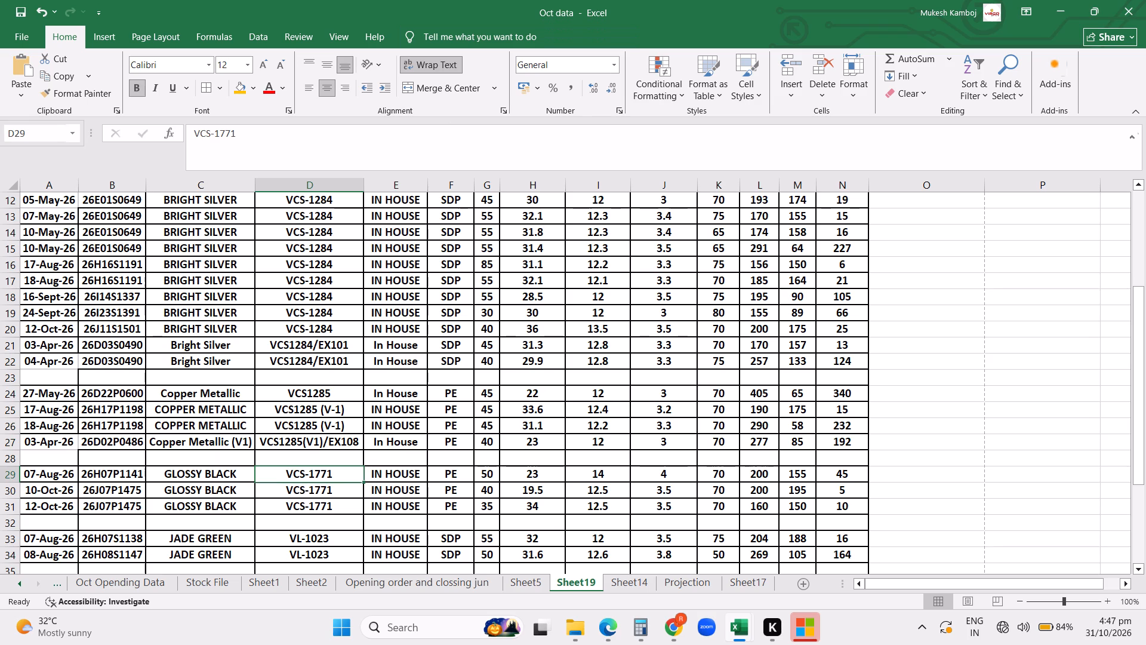
{"action": "key", "text": "Left"}
{"action": "key", "text": "Left"}
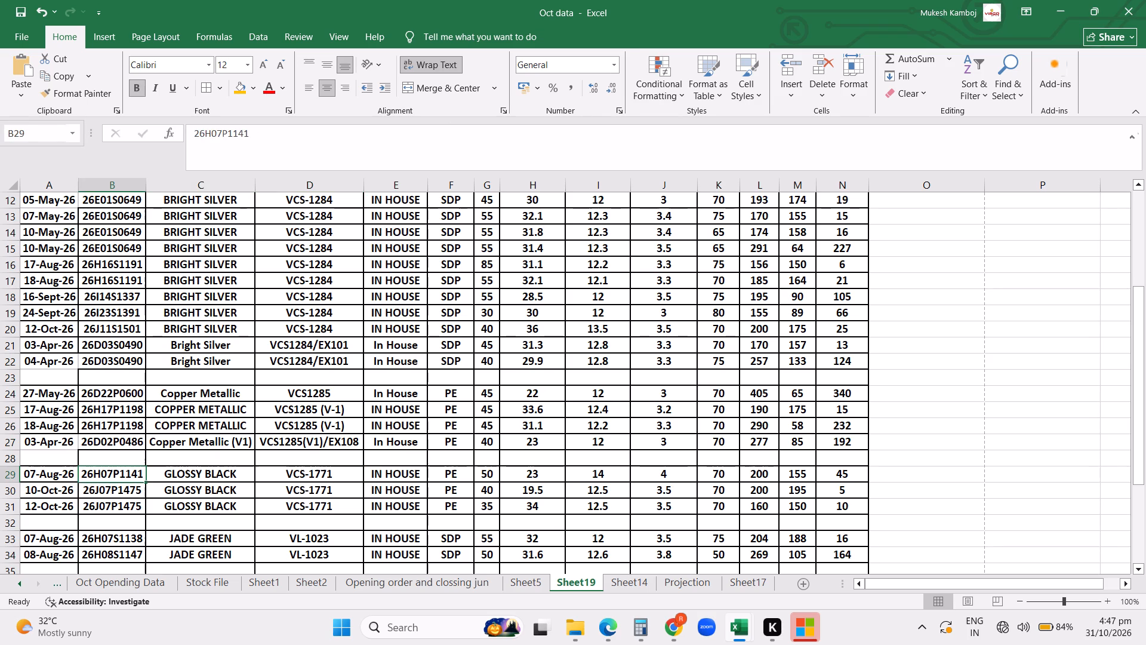
Review the BATCH NO. column from the first GLOSSY BLACK row back up to the header row.
{"action": "key", "text": "Up"}
{"action": "key", "text": "Up"}
{"action": "key", "text": "Up"}
{"action": "key", "text": "Up"}
{"action": "key", "text": "Up"}
{"action": "key", "text": "Up"}
{"action": "key", "text": "Up"}
{"action": "key", "text": "Up"}
{"action": "key", "text": "Up"}
{"action": "key", "text": "Up"}
{"action": "key", "text": "Up"}
{"action": "key", "text": "Up"}
{"action": "key", "text": "Up"}
{"action": "key", "text": "Up"}
{"action": "key", "text": "Up"}
{"action": "key", "text": "Up"}
{"action": "key", "text": "Up"}
{"action": "key", "text": "Up"}
{"action": "key", "text": "Up"}
{"action": "key", "text": "Up"}
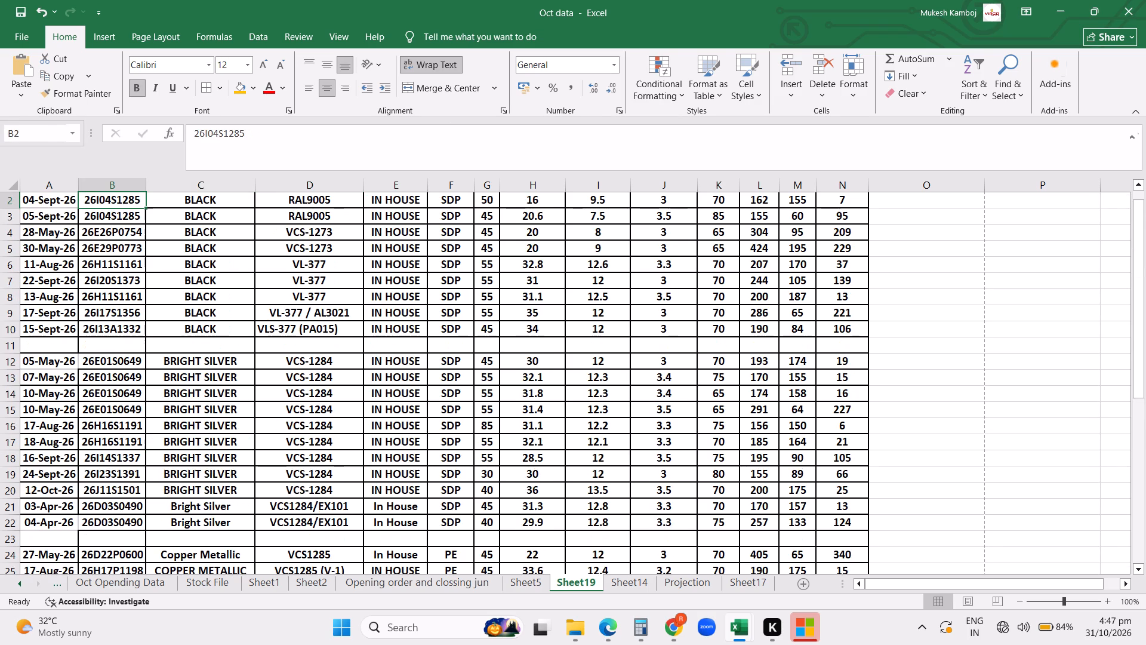
{"action": "key", "text": "Up"}
{"action": "key", "text": "Up"}
{"action": "key", "text": "Up"}
{"action": "key", "text": "Up"}
Review the batch numbers from the header down past the JADE GREEN rows, and the colour codes of the COPPER METALLIC rows.
{"action": "key", "text": "Down"}
{"action": "key", "text": "Down"}
{"action": "key", "text": "Down"}
{"action": "key", "text": "Down"}
{"action": "key", "text": "Down"}
{"action": "key", "text": "Down"}
{"action": "key", "text": "Down"}
{"action": "key", "text": "Down"}
{"action": "key", "text": "Down"}
{"action": "key", "text": "Down"}
{"action": "key", "text": "Down"}
{"action": "key", "text": "Down"}
{"action": "key", "text": "Down"}
{"action": "key", "text": "Down"}
{"action": "key", "text": "Down"}
{"action": "key", "text": "Down"}
{"action": "key", "text": "Down"}
{"action": "key", "text": "Down"}
{"action": "key", "text": "Down"}
{"action": "key", "text": "Down"}
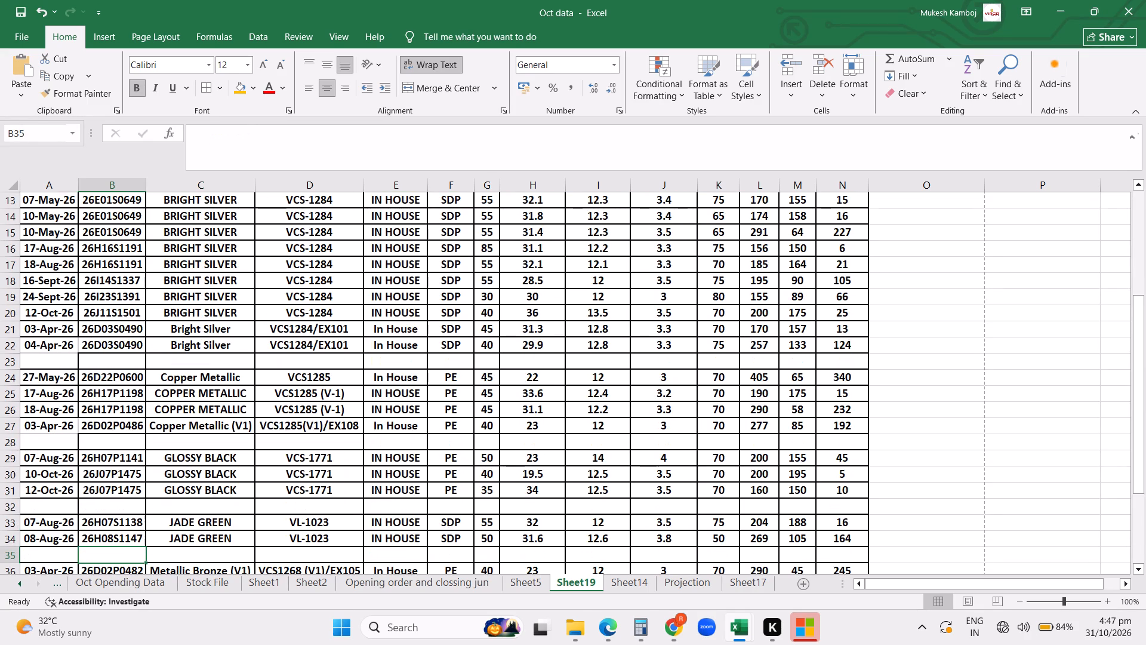
{"action": "left_click", "coordinate": [291, 401]}
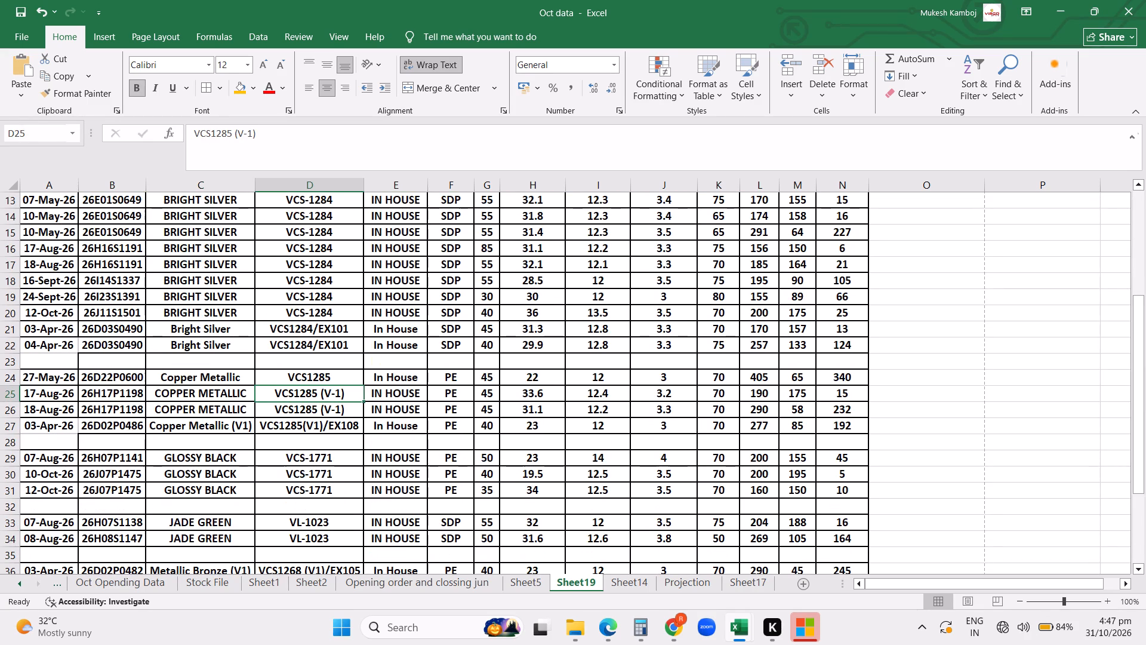
{"action": "key", "text": "Down"}
{"action": "key", "text": "Down"}
{"action": "key", "text": "Down"}
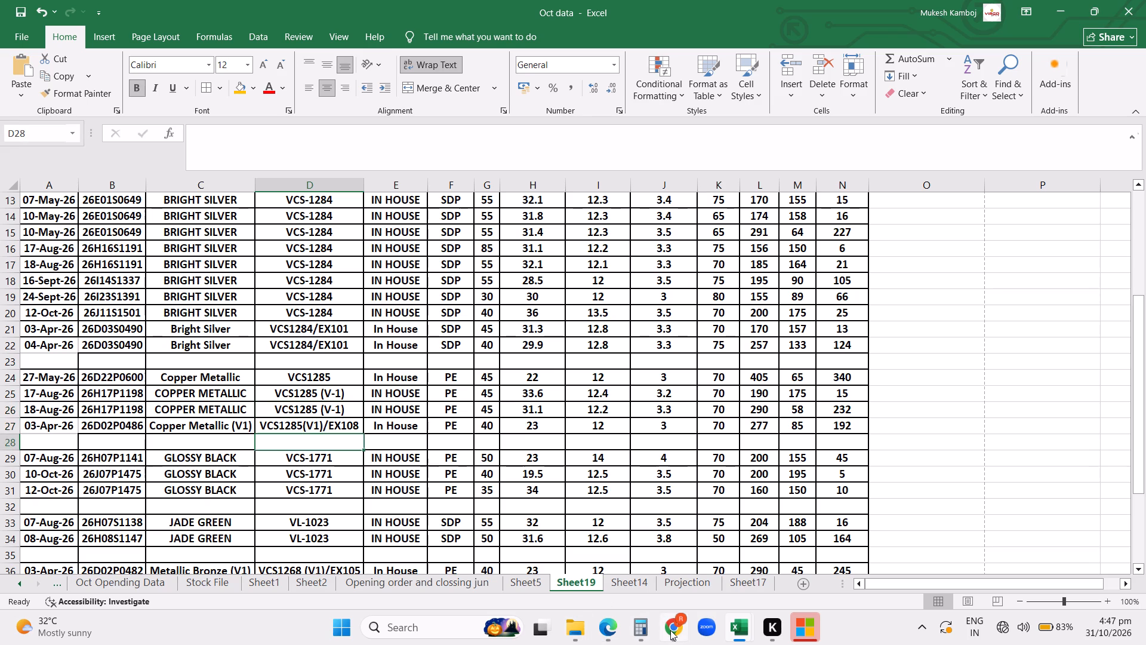
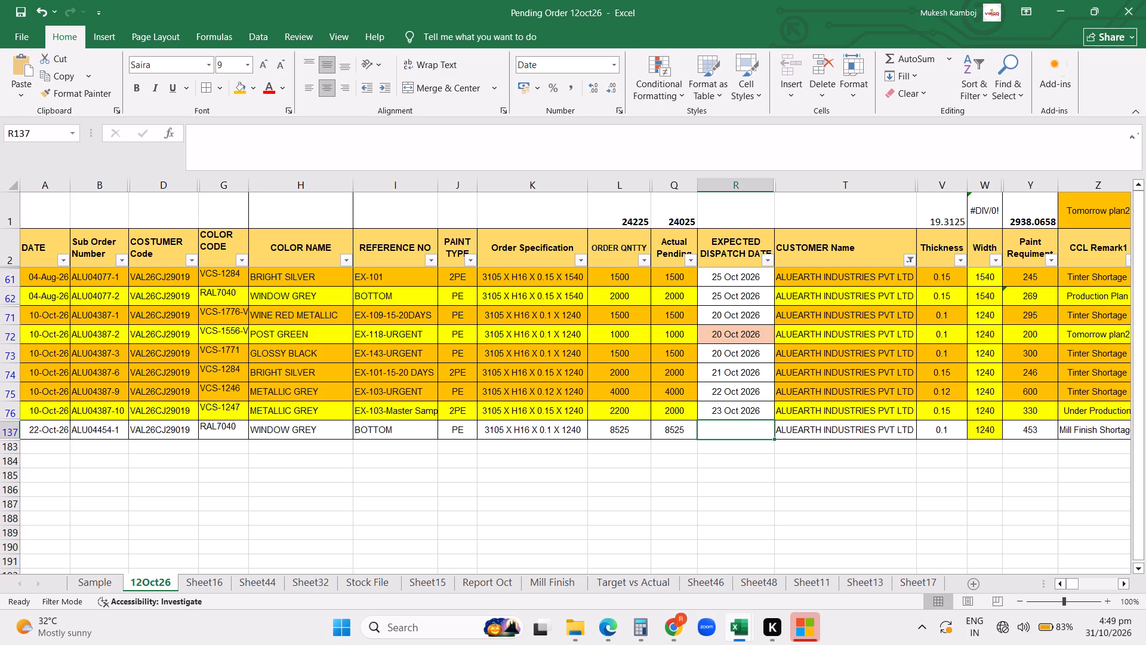
Select the entire EXPECTED DISPATCH DATE column on the 12Oct26 sheet.
{"action": "left_click", "coordinate": [669, 361]}
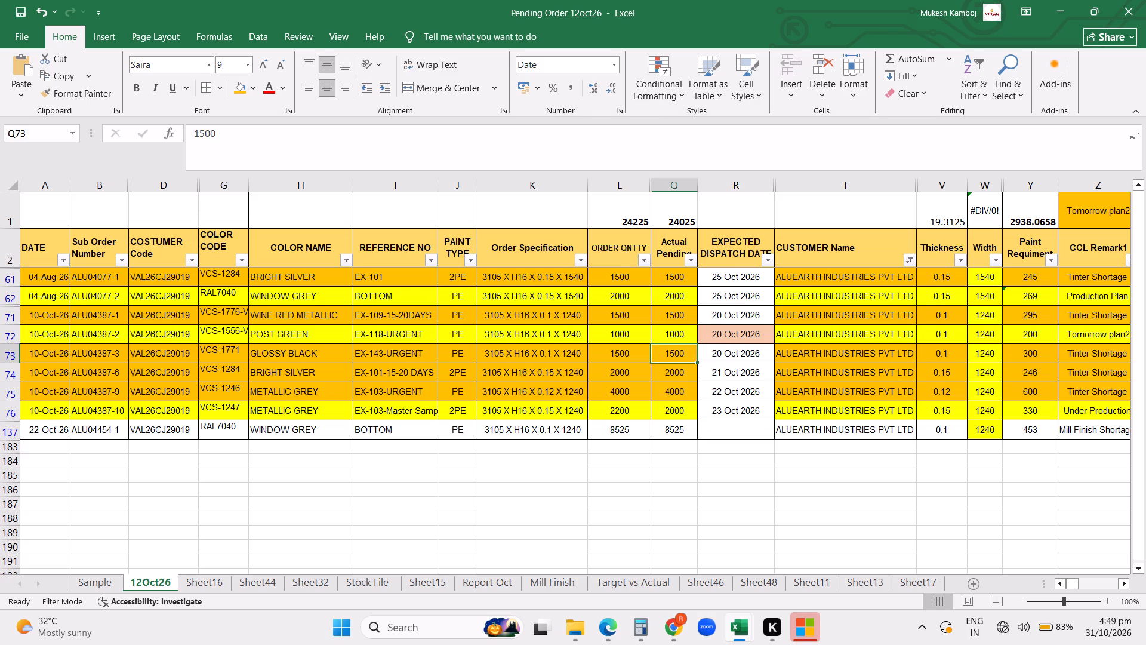
{"action": "left_click", "coordinate": [726, 190]}
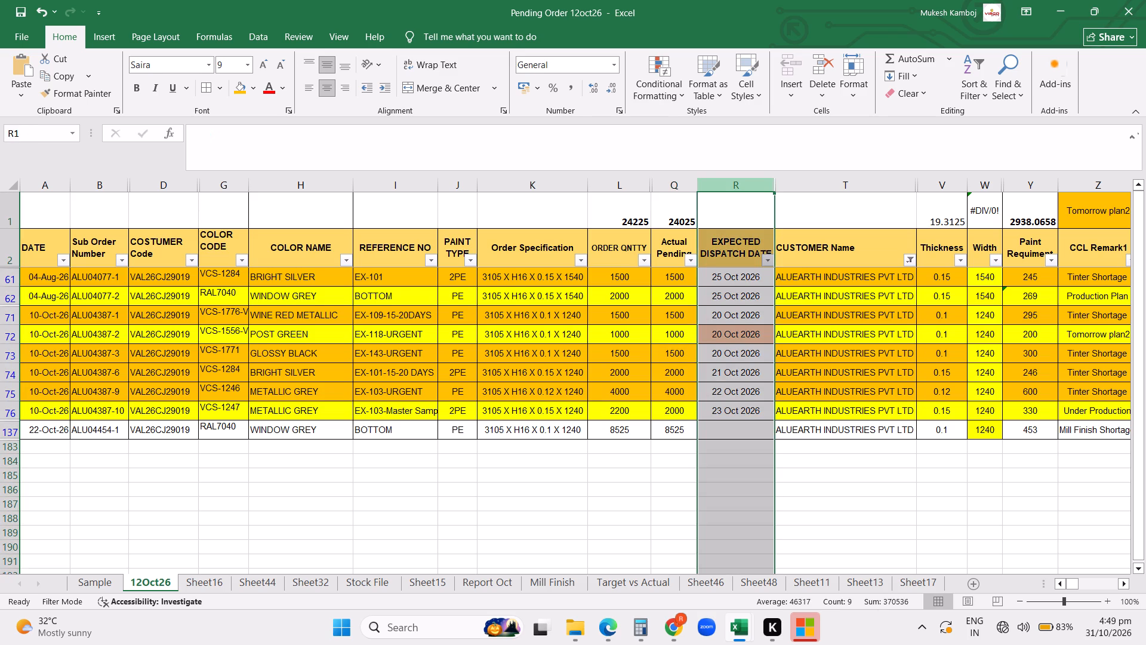
{"action": "left_click", "coordinate": [719, 191]}
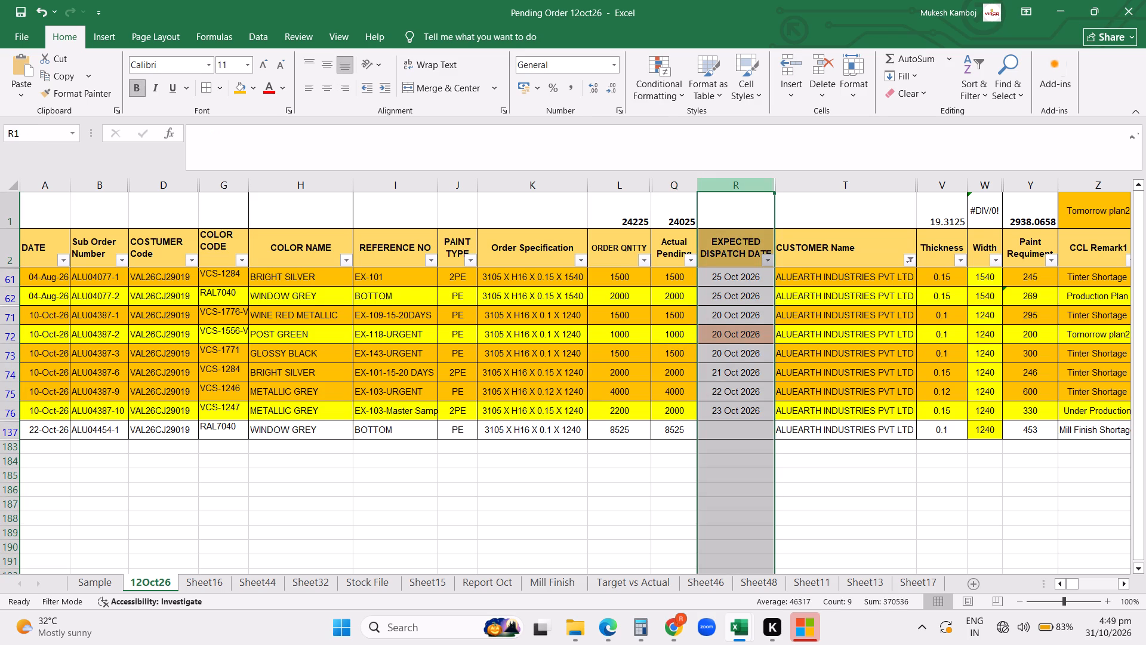
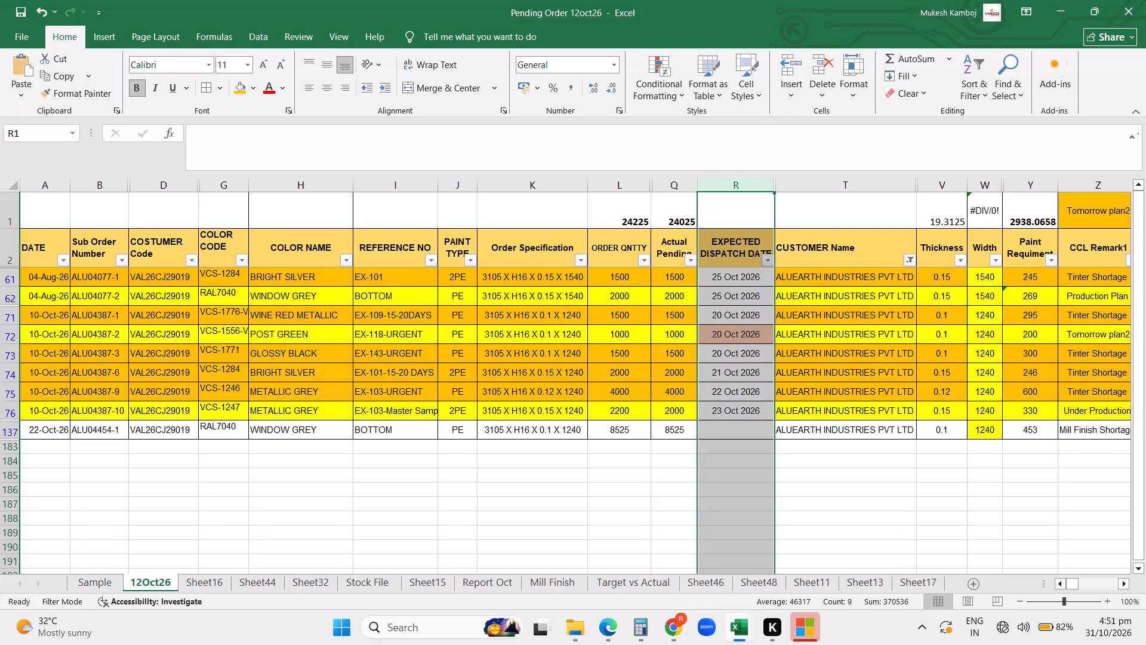
Clear the CUSTOMER Name filter on the 12Oct26 sheet.
{"action": "left_click", "coordinate": [1029, 337]}
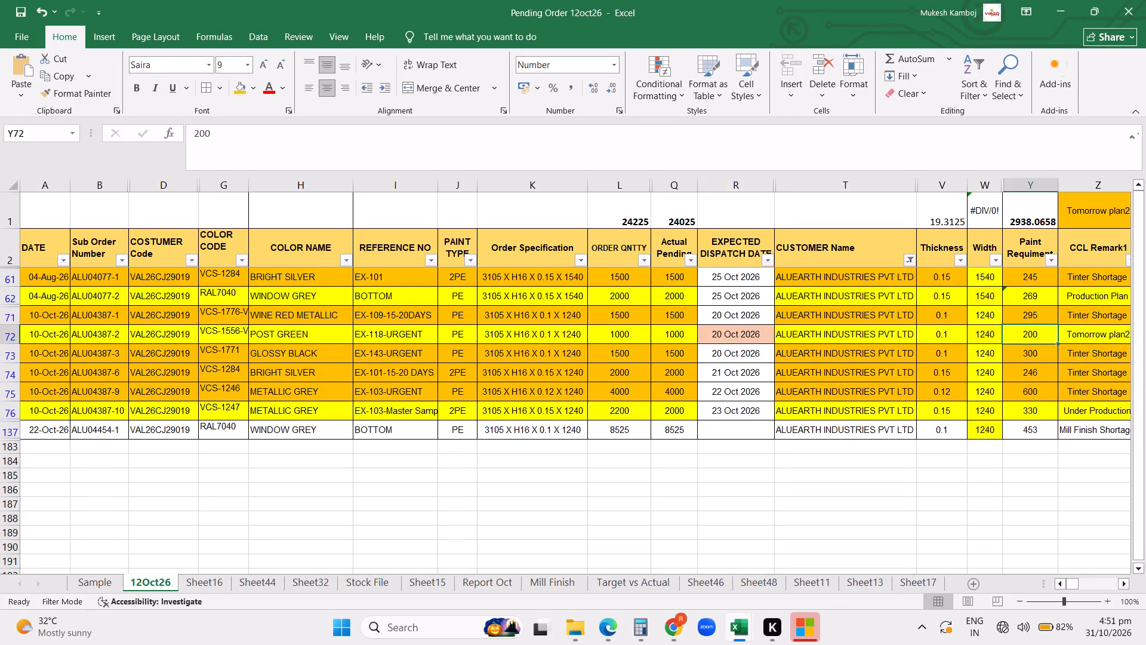
{"action": "left_click", "coordinate": [912, 257]}
{"action": "left_click", "coordinate": [816, 355]}
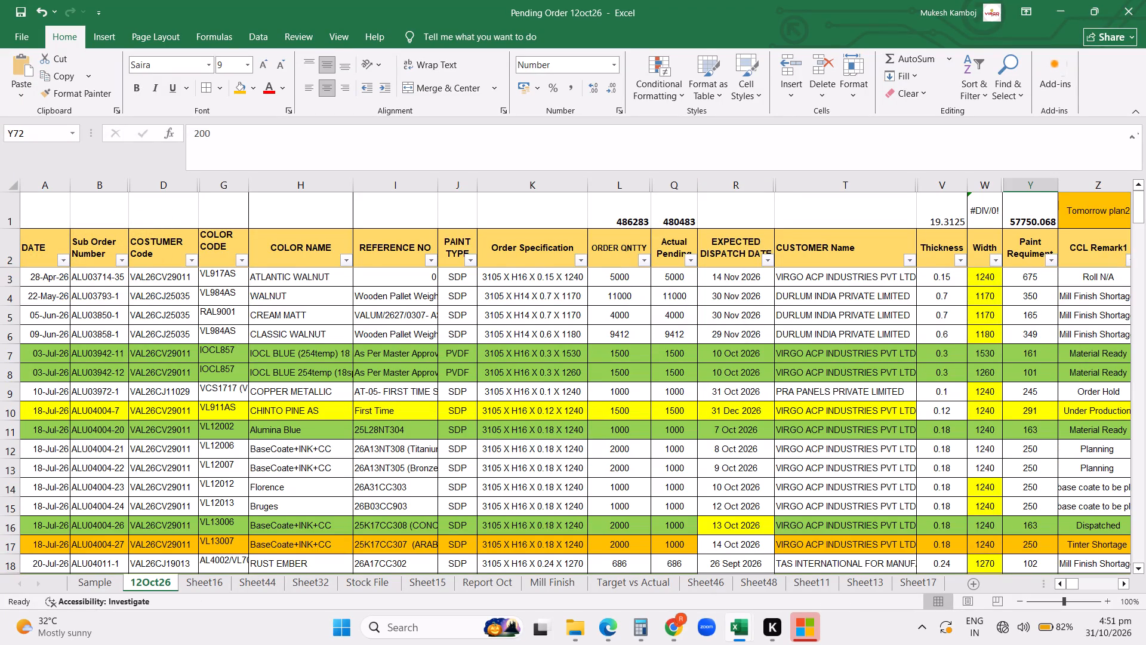
Filter the COLOR CODE column for codes containing 1356.
{"action": "left_click", "coordinate": [239, 262]}
{"action": "left_click", "coordinate": [118, 405]}
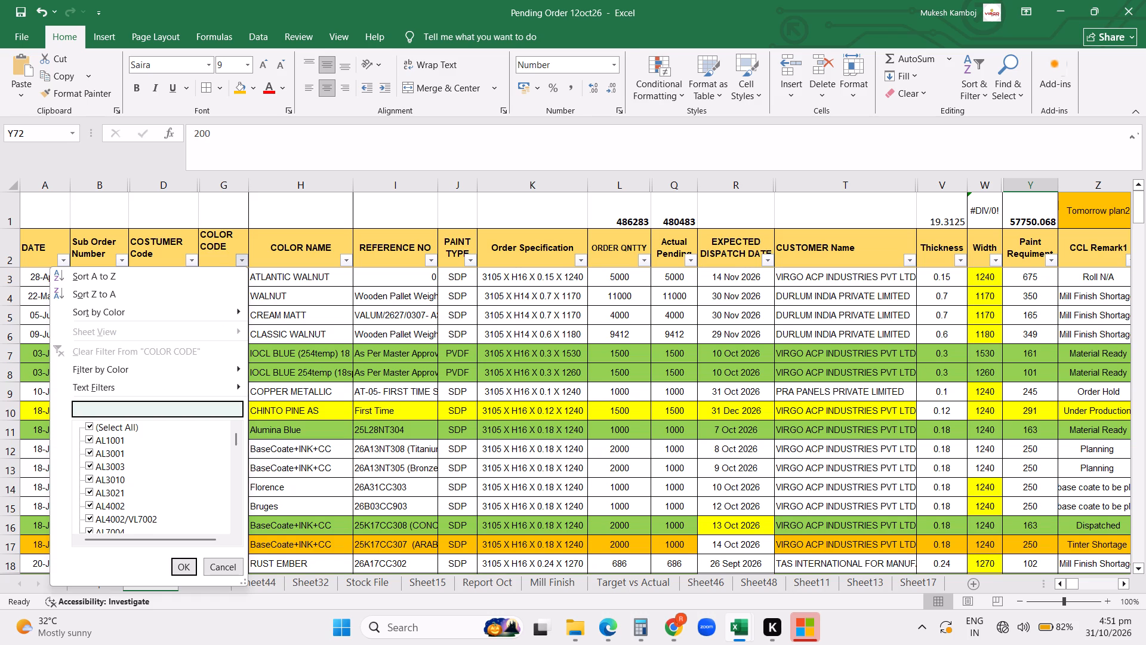
{"action": "type", "text": "1356"}
{"action": "key", "text": "Return"}
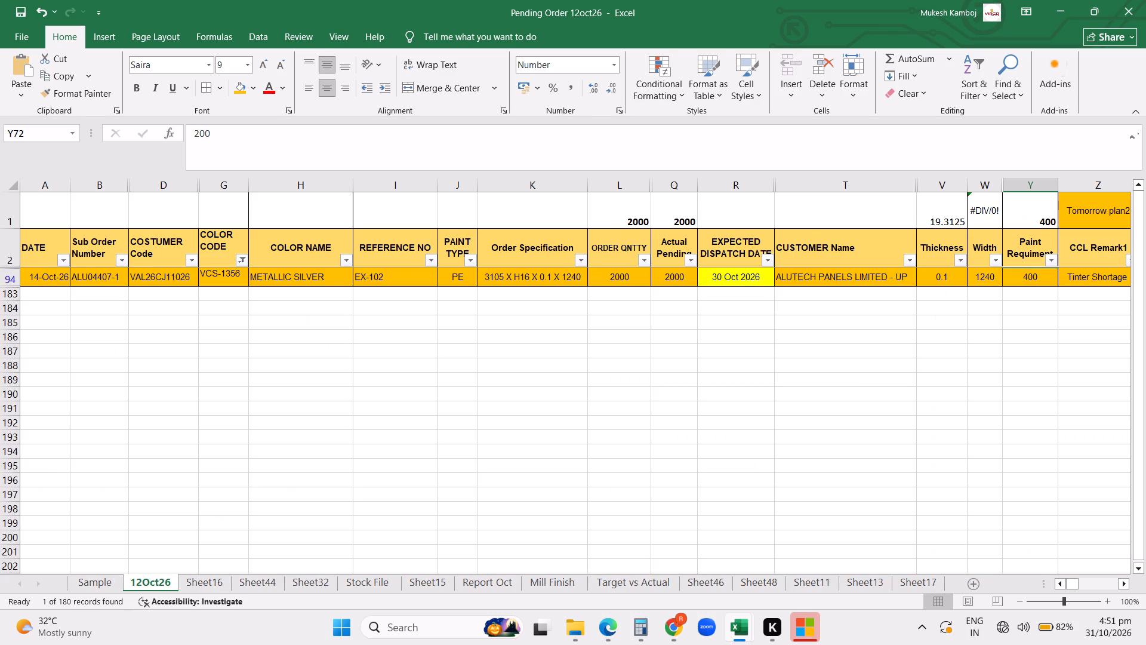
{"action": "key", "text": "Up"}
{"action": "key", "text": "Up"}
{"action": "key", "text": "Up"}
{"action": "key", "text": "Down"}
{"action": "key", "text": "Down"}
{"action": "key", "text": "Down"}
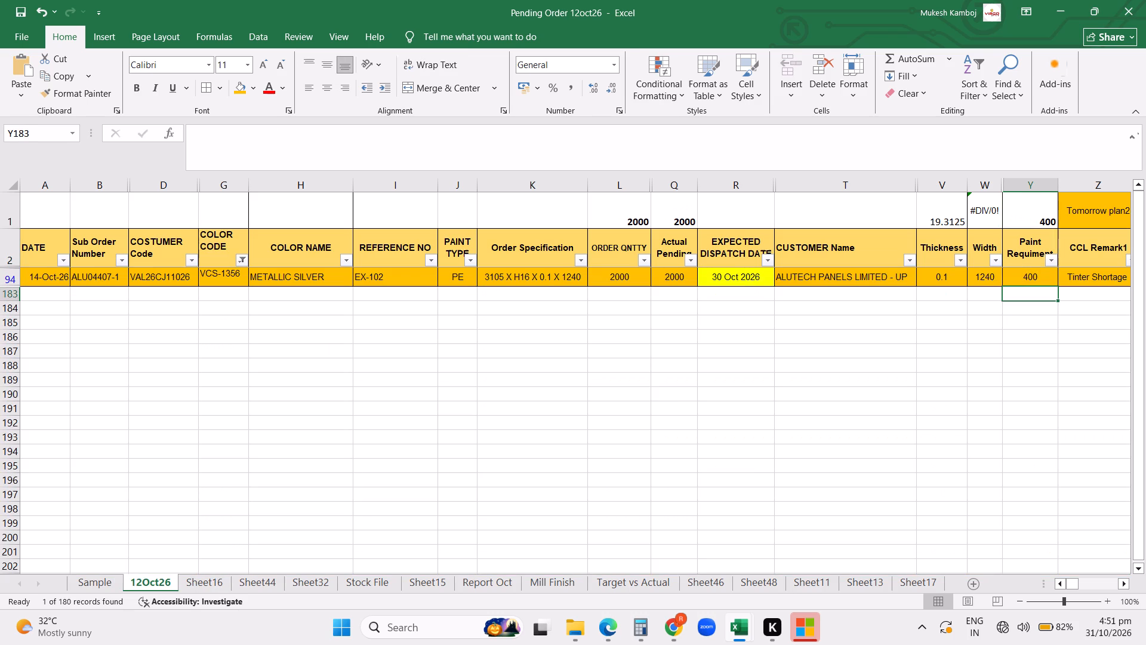
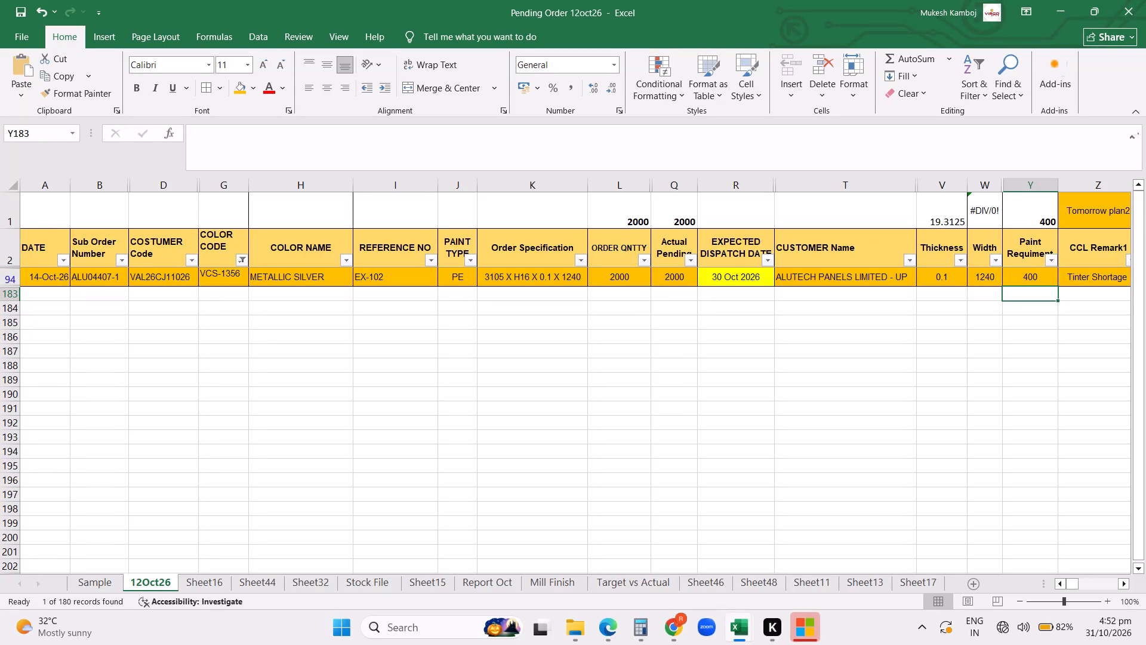
Clear the COLOR CODE filter on the 12Oct26 sheet.
{"action": "left_click", "coordinate": [247, 257]}
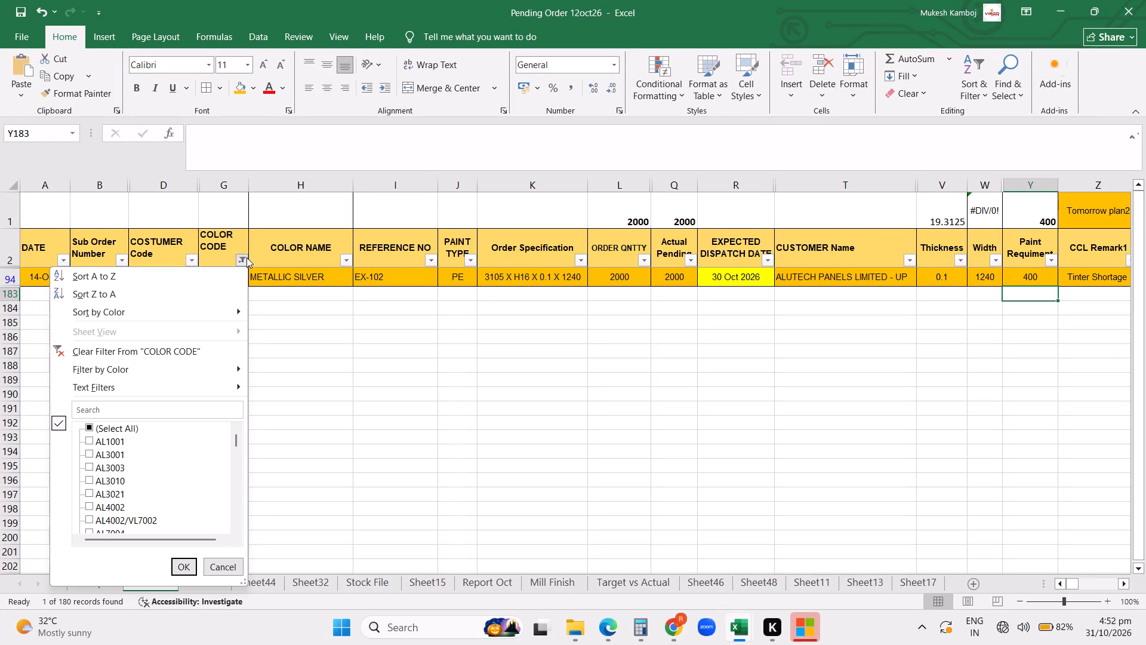
{"action": "left_click", "coordinate": [129, 350]}
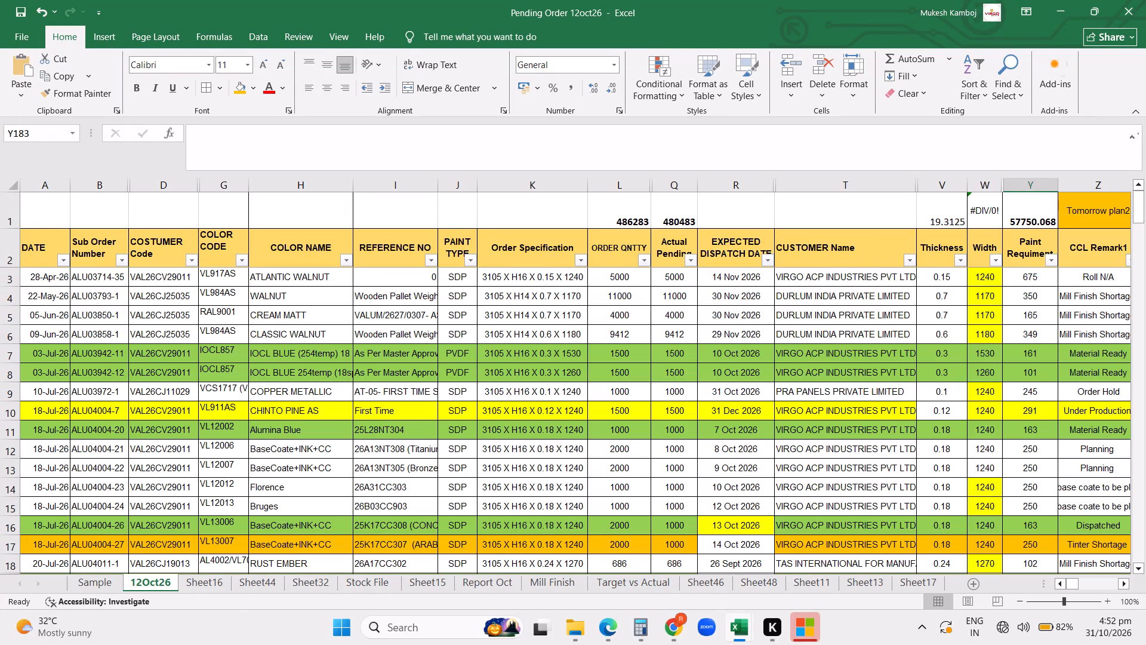
Filter the CCL Remark1 column to show only Tomorrow plan2 orders.
{"action": "left_click", "coordinate": [636, 357]}
{"action": "key", "text": "Right"}
{"action": "key", "text": "Right"}
{"action": "key", "text": "Right"}
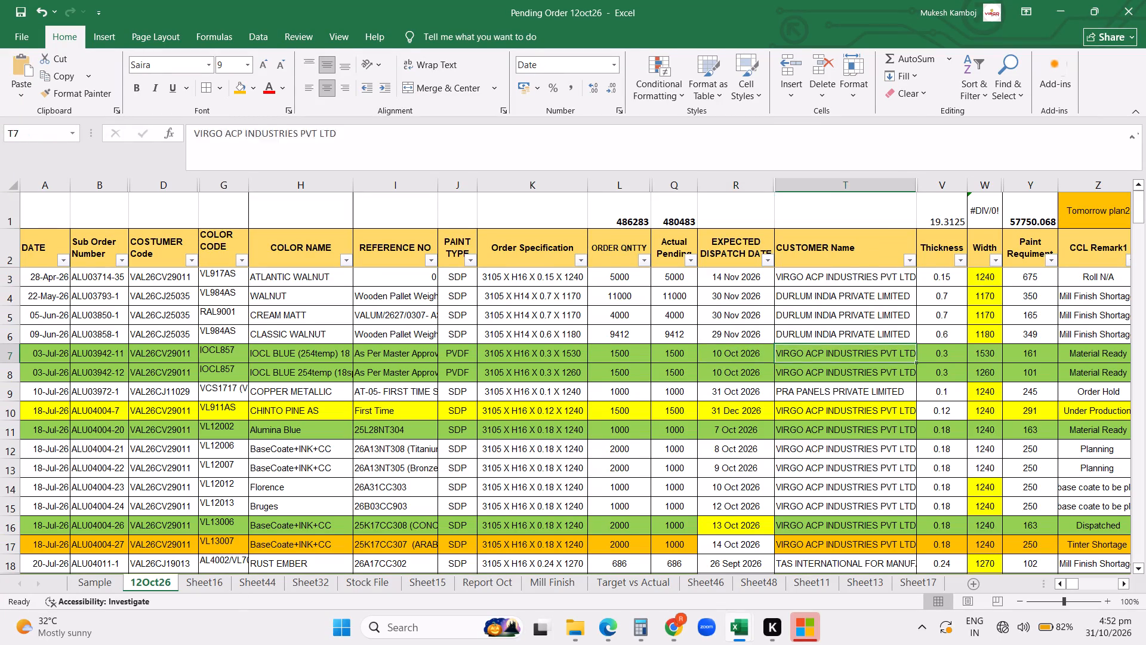
{"action": "key", "text": "Right"}
{"action": "key", "text": "Right"}
{"action": "key", "text": "Right"}
{"action": "key", "text": "Right"}
{"action": "key", "text": "Right"}
{"action": "key", "text": "Right"}
{"action": "key", "text": "Right"}
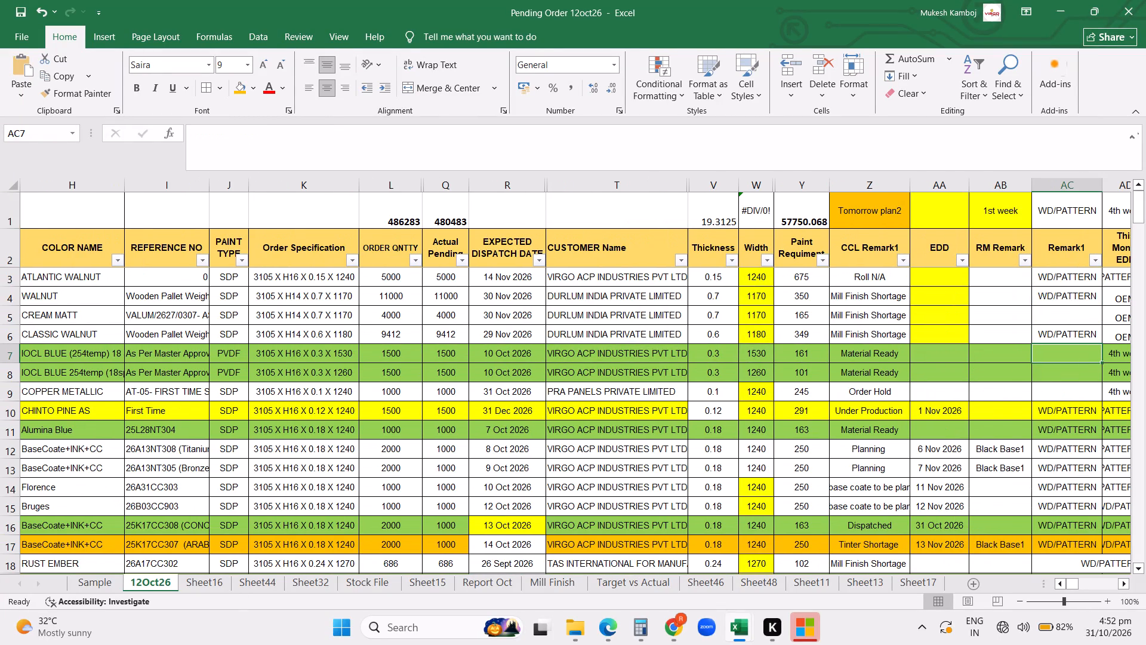
{"action": "left_click", "coordinate": [906, 257]}
{"action": "left_click", "coordinate": [771, 425]}
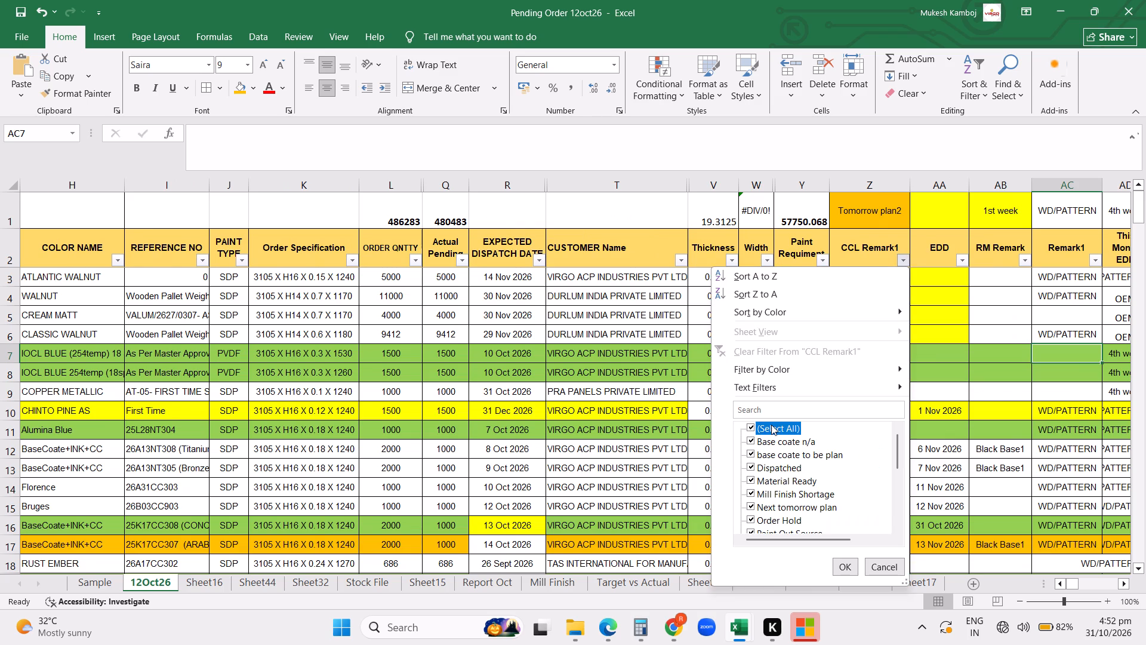
{"action": "left_click_drag", "start_coordinate": [897, 444], "coordinate": [889, 543]}
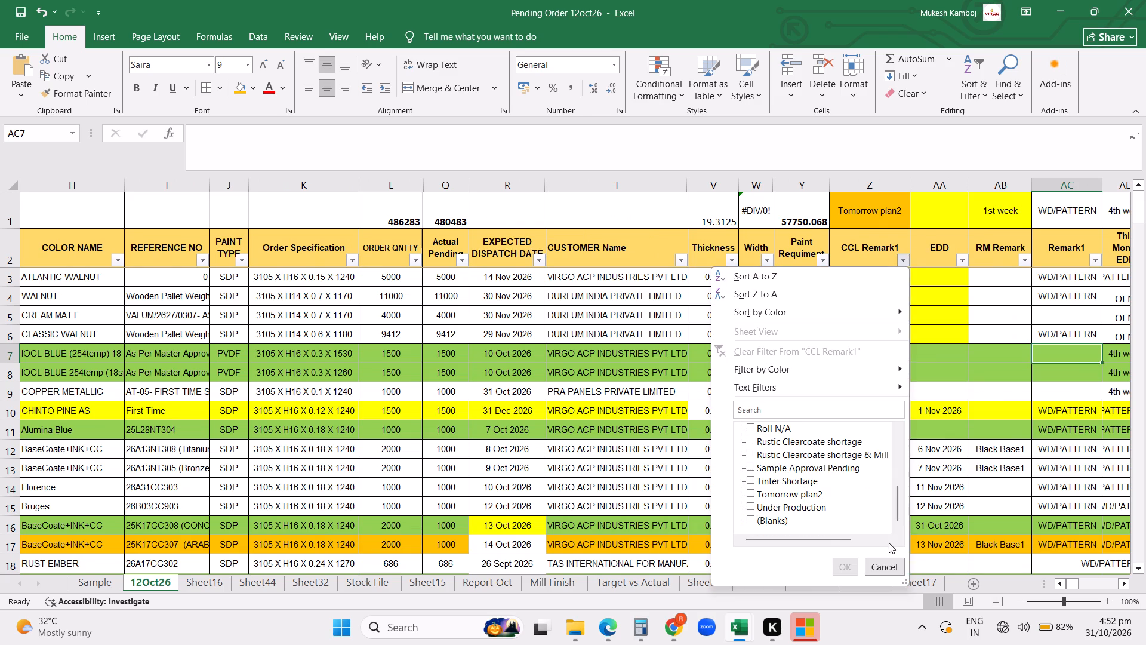
{"action": "left_click", "coordinate": [808, 499]}
{"action": "left_click", "coordinate": [842, 562]}
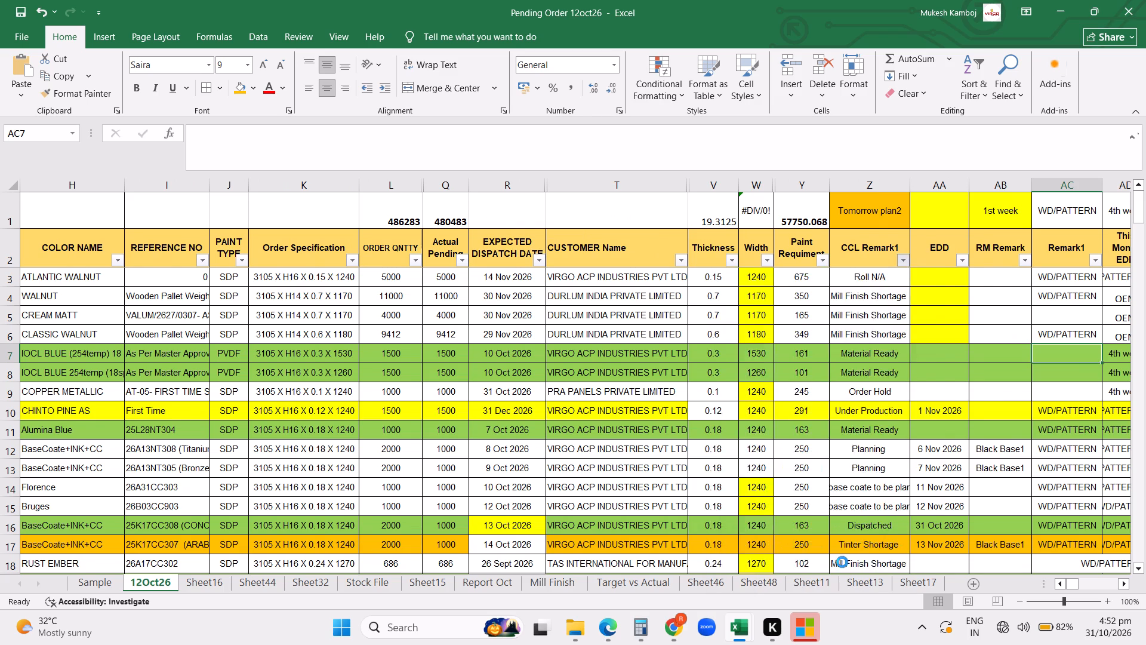
{"action": "key", "text": "Up"}
{"action": "key", "text": "Up"}
{"action": "key", "text": "Up"}
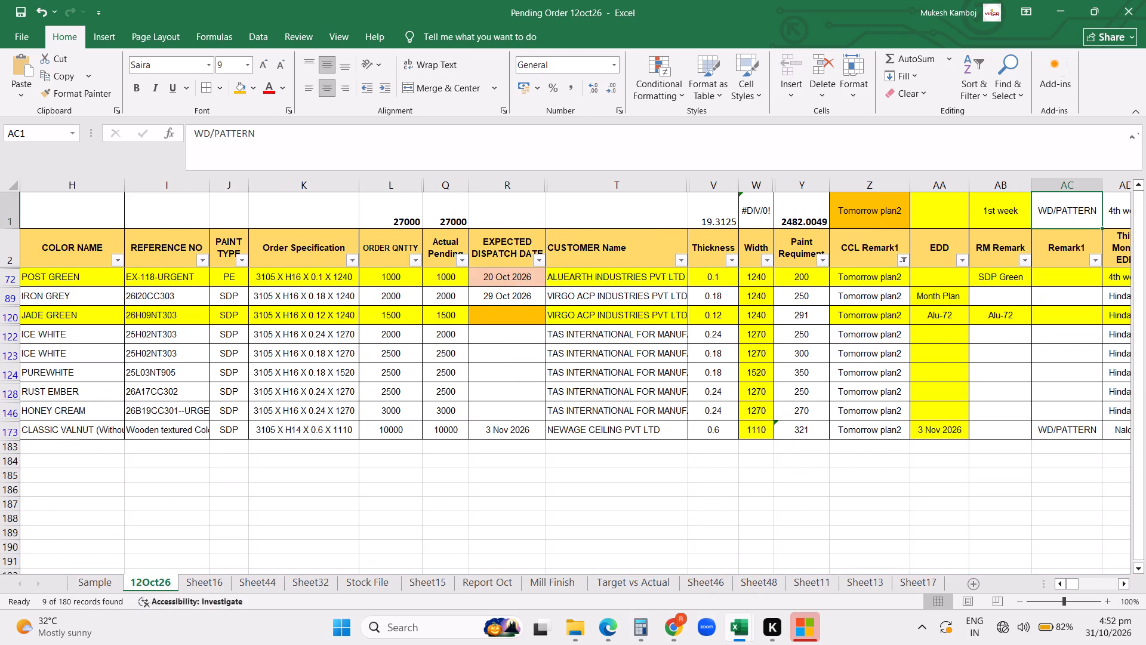
{"action": "key", "text": "Down"}
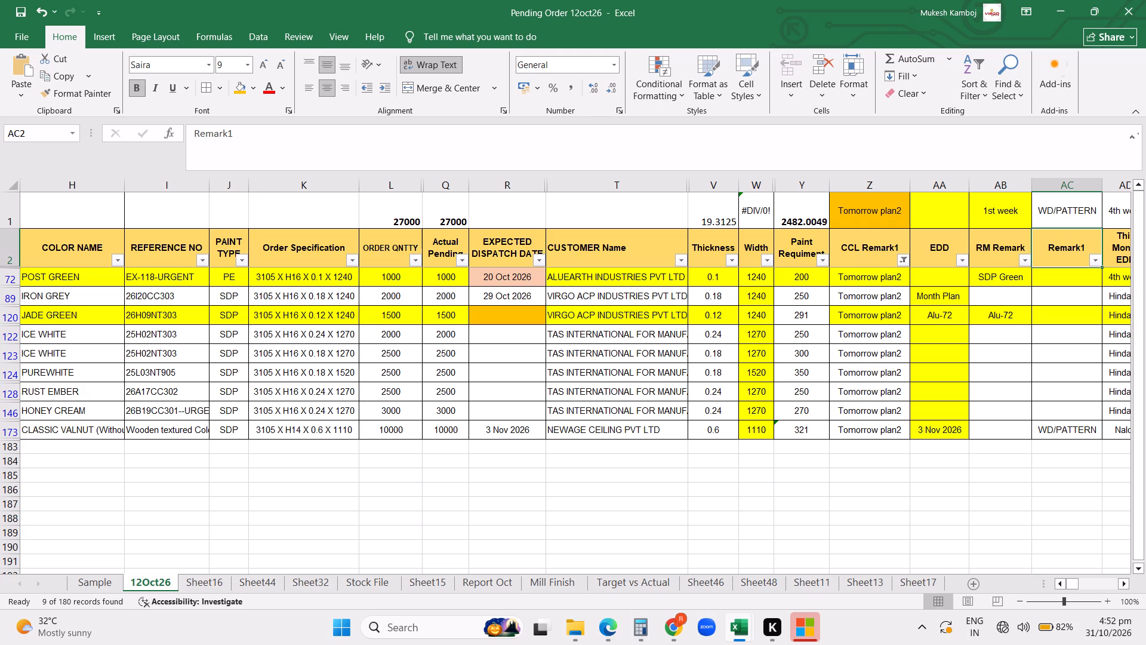
Set the CCL Remark1 of the POST GREEN order for ALUEARTH INDUSTRIES to ok.
{"action": "left_click", "coordinate": [860, 271]}
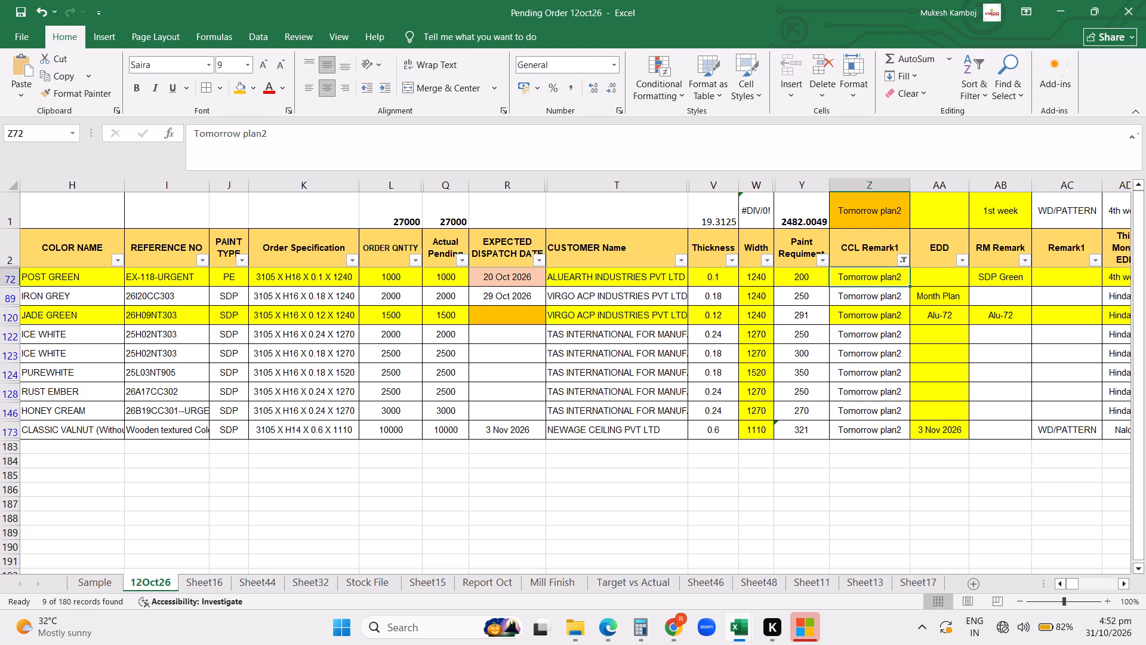
{"action": "key", "text": "Right"}
{"action": "key", "text": "Right"}
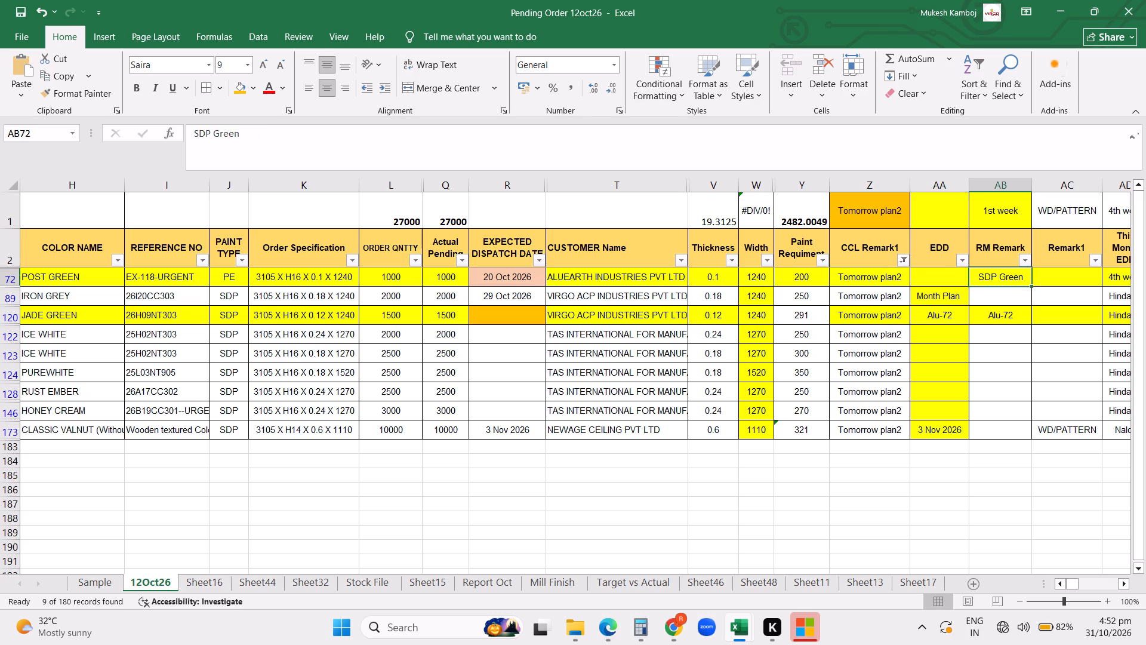
{"action": "key", "text": "Left"}
{"action": "key", "text": "Left"}
{"action": "type", "text": "ok"}
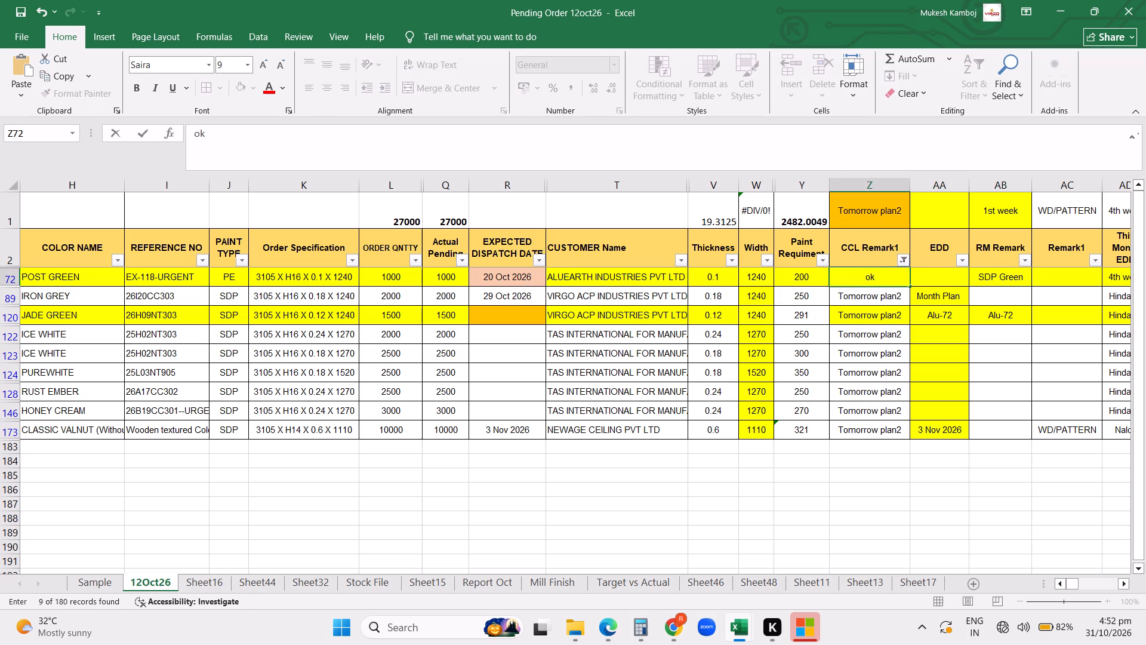
{"action": "key", "text": "Down"}
Set the CCL Remark1 of both ICE WHITE orders to Paint Ready.
{"action": "key", "text": "Down"}
{"action": "key", "text": "Down"}
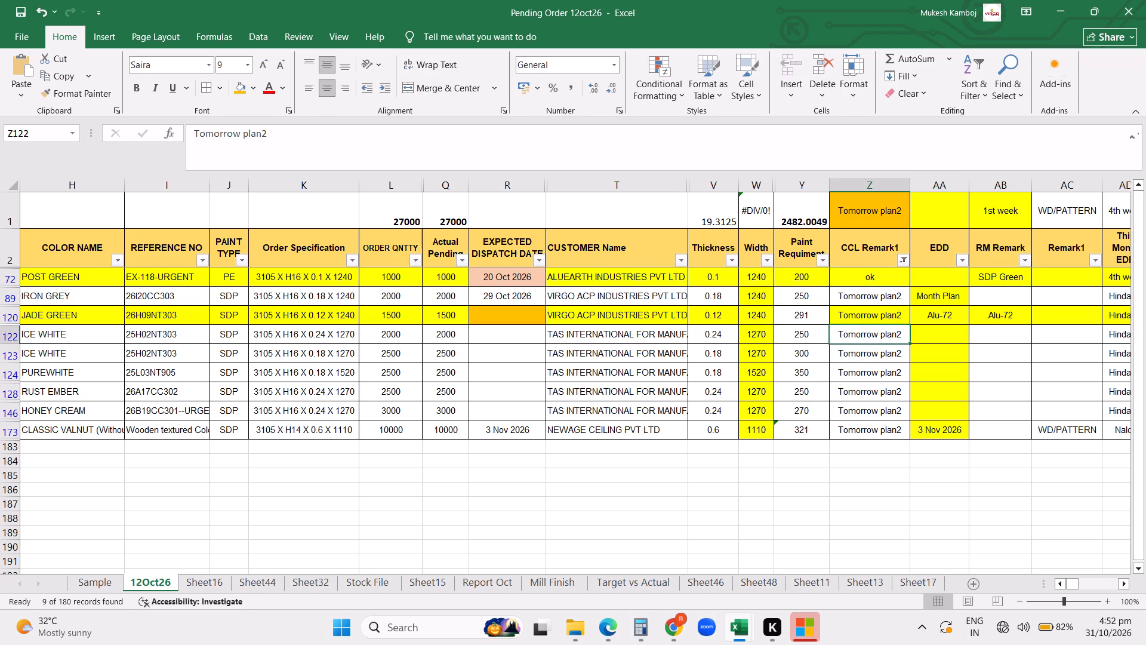
{"action": "type", "text": "Paint Rea"}
{"action": "key", "text": "Down"}
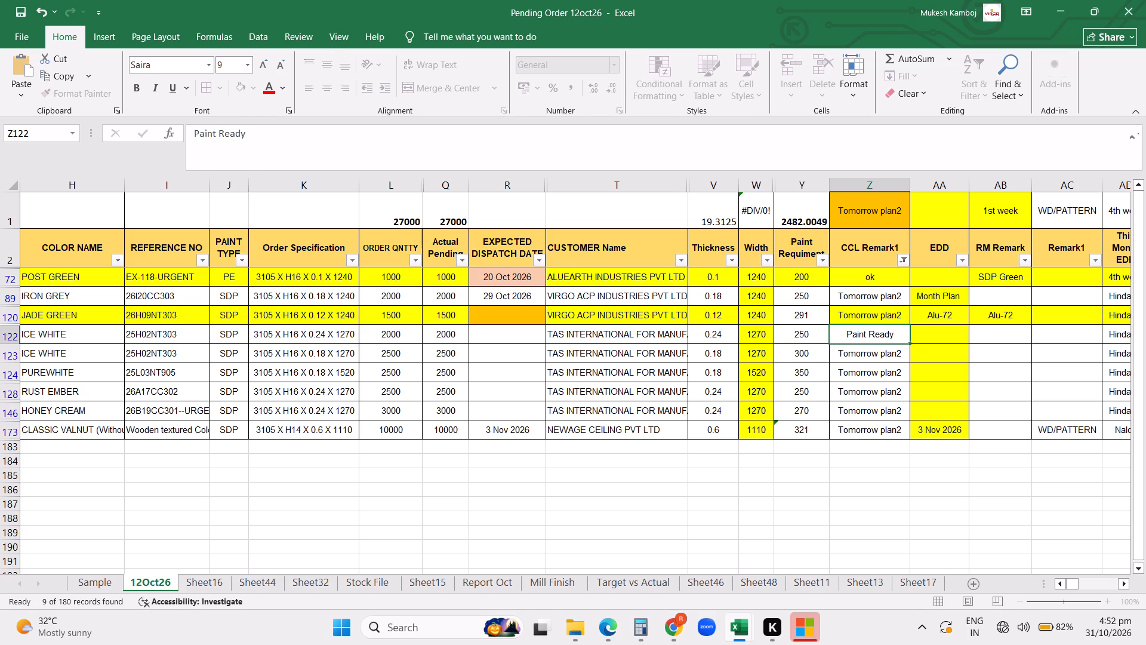
{"action": "key", "text": "Up"}
{"action": "key", "text": "ctrl+c"}
{"action": "key", "text": "Down"}
{"action": "key", "text": "ctrl+v"}
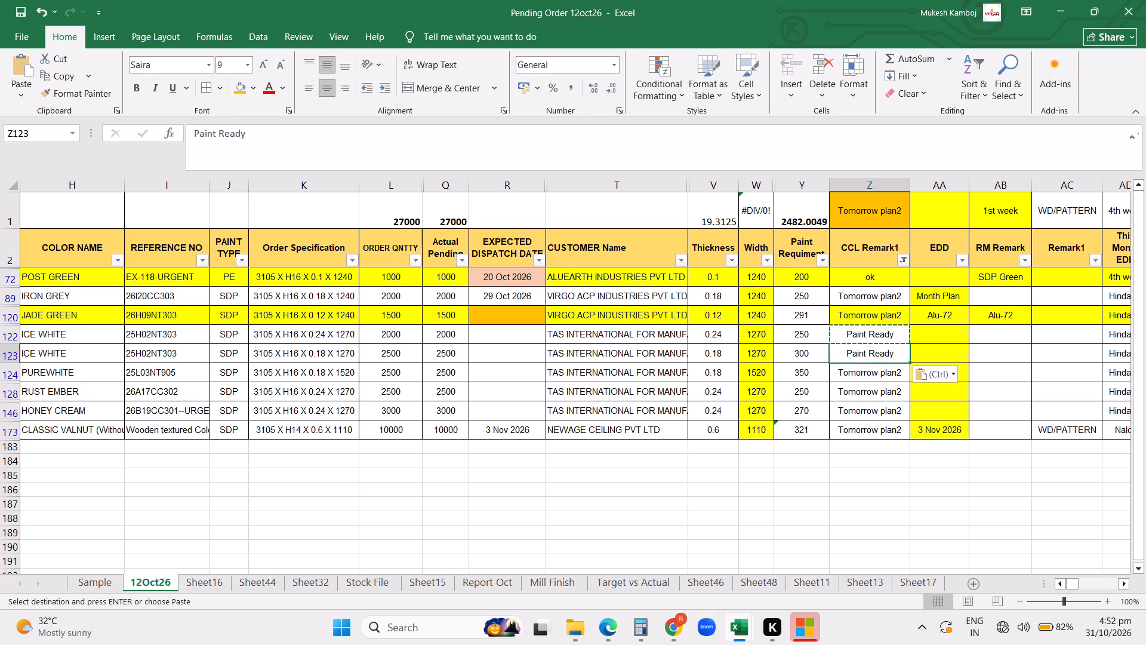
Set the CCL Remark1 of the CLASSIC VALNUT order for NEWAGE CEILING to ok.
{"action": "key", "text": "Down"}
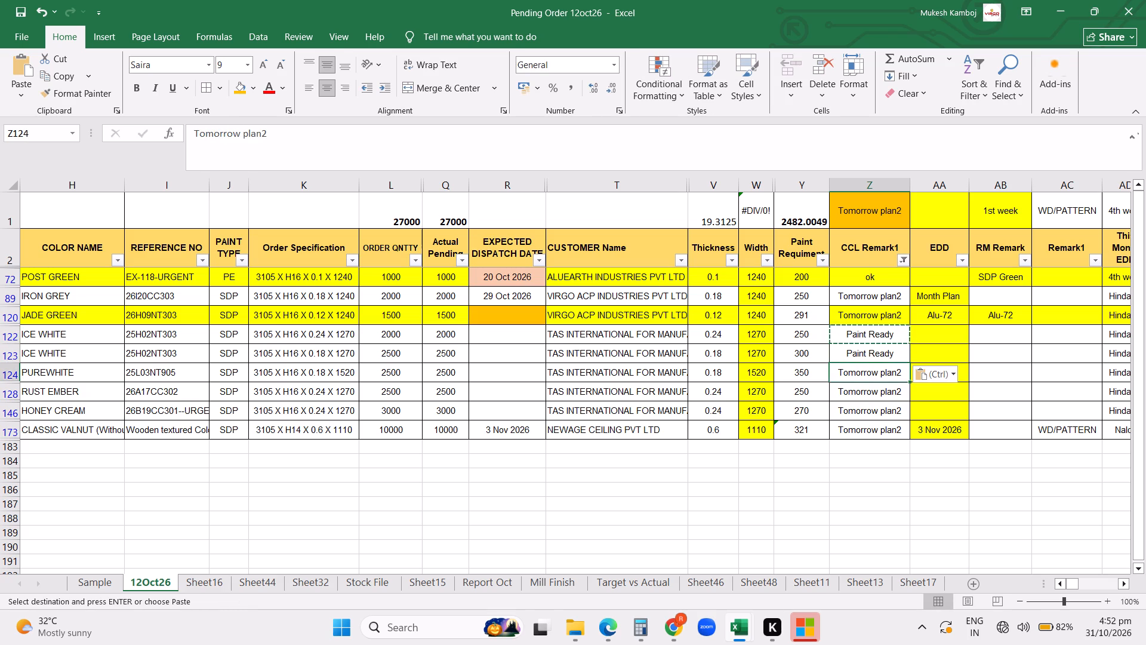
{"action": "key", "text": "Down"}
{"action": "key", "text": "Down"}
{"action": "key", "text": "Down"}
{"action": "type", "text": "ok"}
{"action": "key", "text": "Return"}
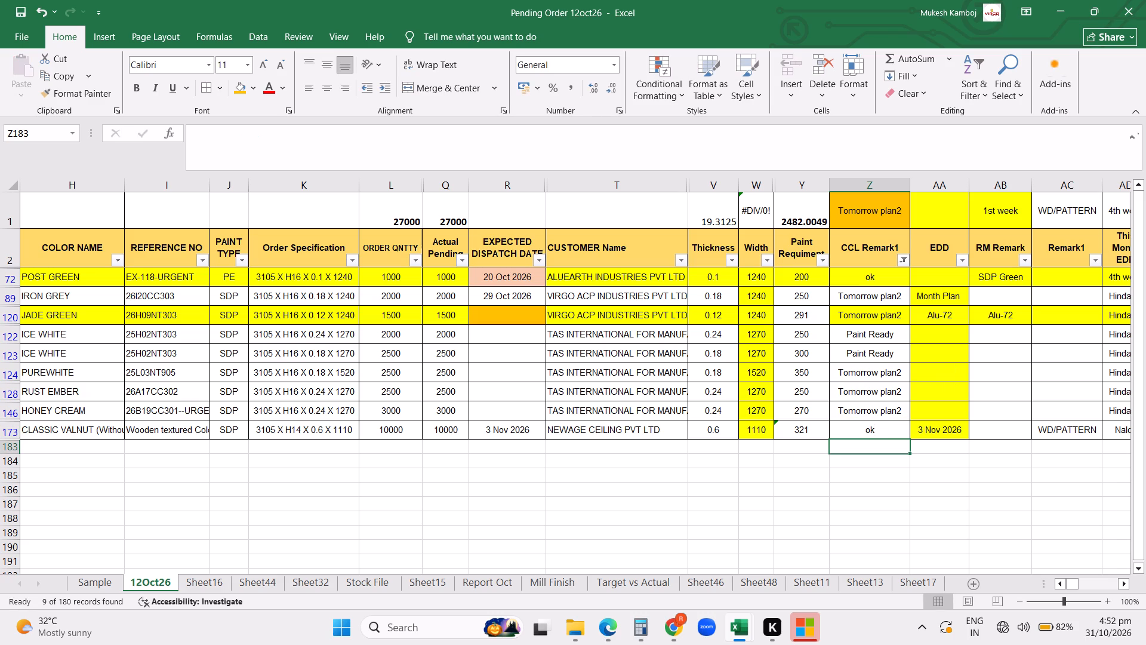
Examine the filtered orders across all columns, from the order date through the EDR and RM Remark details.
{"action": "left_click", "coordinate": [769, 288]}
{"action": "left_click", "coordinate": [857, 392]}
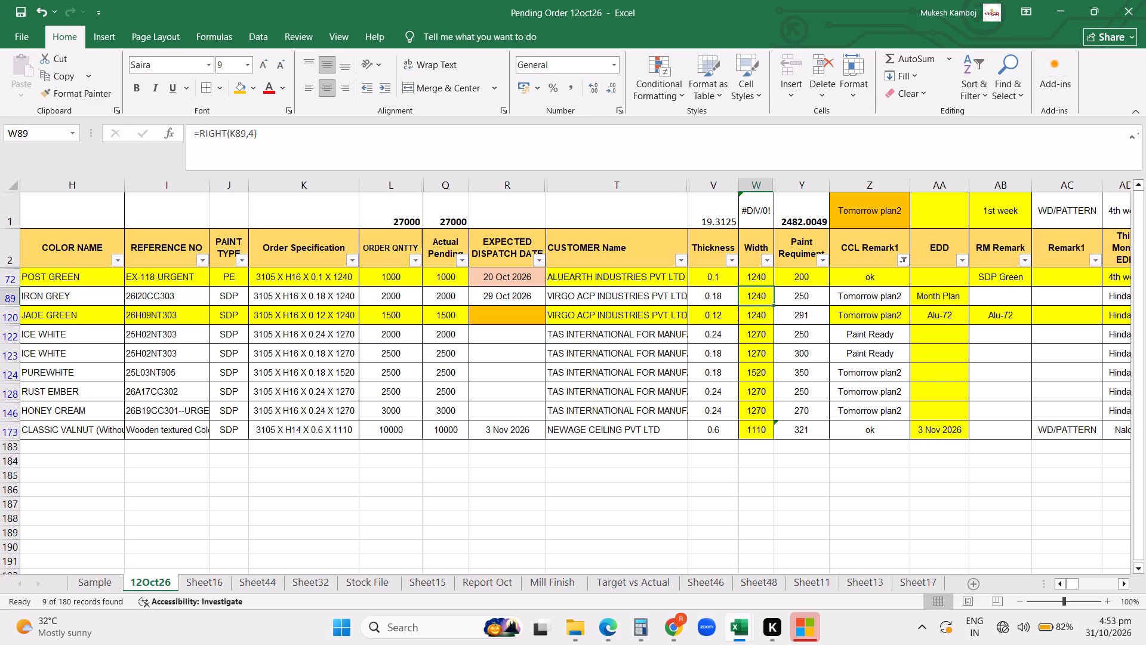
{"action": "key", "text": "Left"}
{"action": "key", "text": "Left"}
{"action": "key", "text": "Left"}
{"action": "key", "text": "Left"}
{"action": "key", "text": "Right"}
{"action": "key", "text": "Right"}
{"action": "key", "text": "Right"}
{"action": "key", "text": "Right"}
{"action": "key", "text": "Right"}
{"action": "key", "text": "Right"}
{"action": "key", "text": "Right"}
{"action": "key", "text": "Right"}
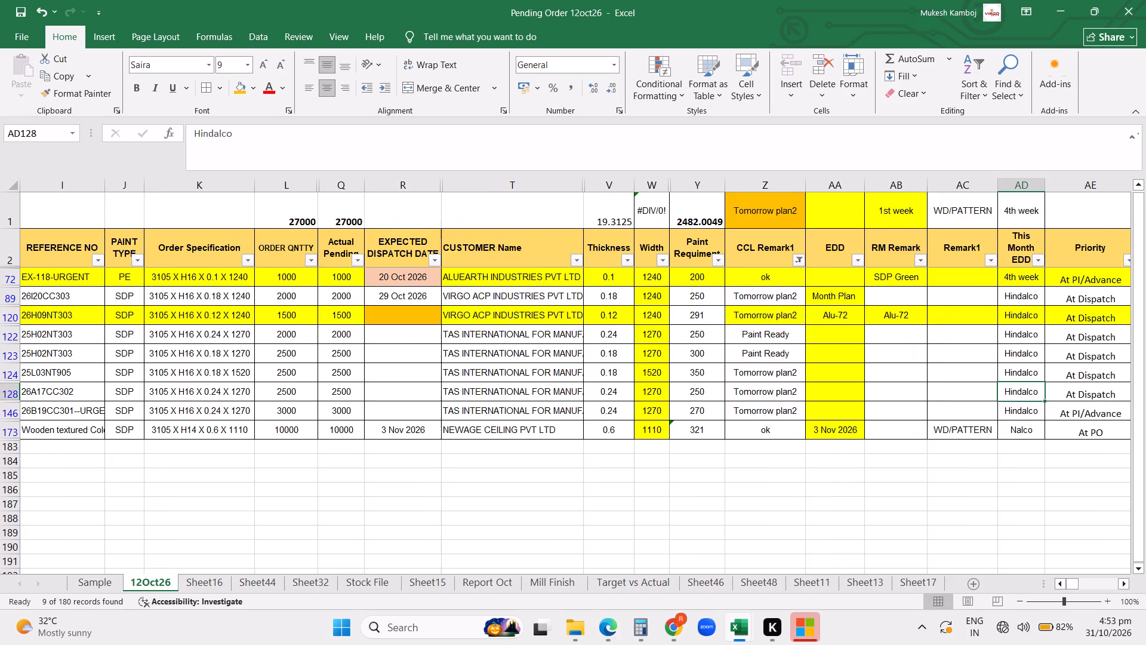
{"action": "key", "text": "Right"}
{"action": "key", "text": "Right"}
{"action": "key", "text": "Right"}
{"action": "key", "text": "Right"}
{"action": "key", "text": "Right"}
{"action": "key", "text": "Right"}
{"action": "key", "text": "Right"}
{"action": "key", "text": "Right"}
{"action": "key", "text": "Right"}
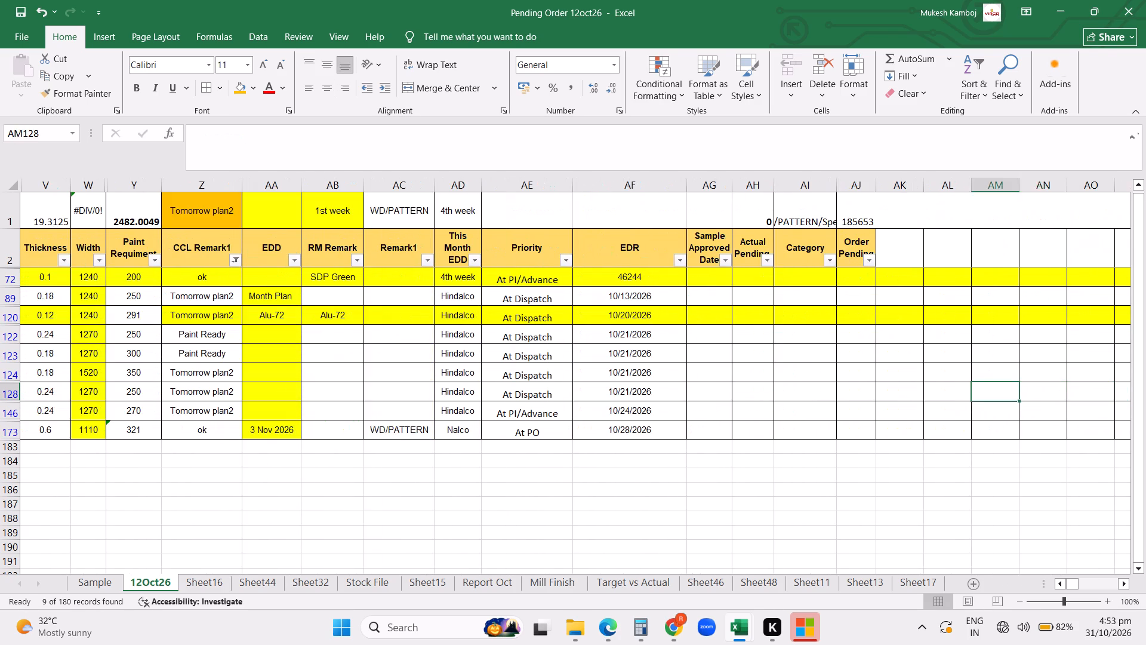
{"action": "key", "text": "Right"}
{"action": "key", "text": "Right"}
{"action": "key", "text": "ctrl+Left"}
{"action": "key", "text": "ctrl+Left"}
{"action": "key", "text": "ctrl+Left"}
{"action": "key", "text": "ctrl+Left"}
{"action": "key", "text": "ctrl+Left"}
{"action": "key", "text": "ctrl+Left"}
{"action": "key", "text": "ctrl+Left"}
{"action": "key", "text": "ctrl+Left"}
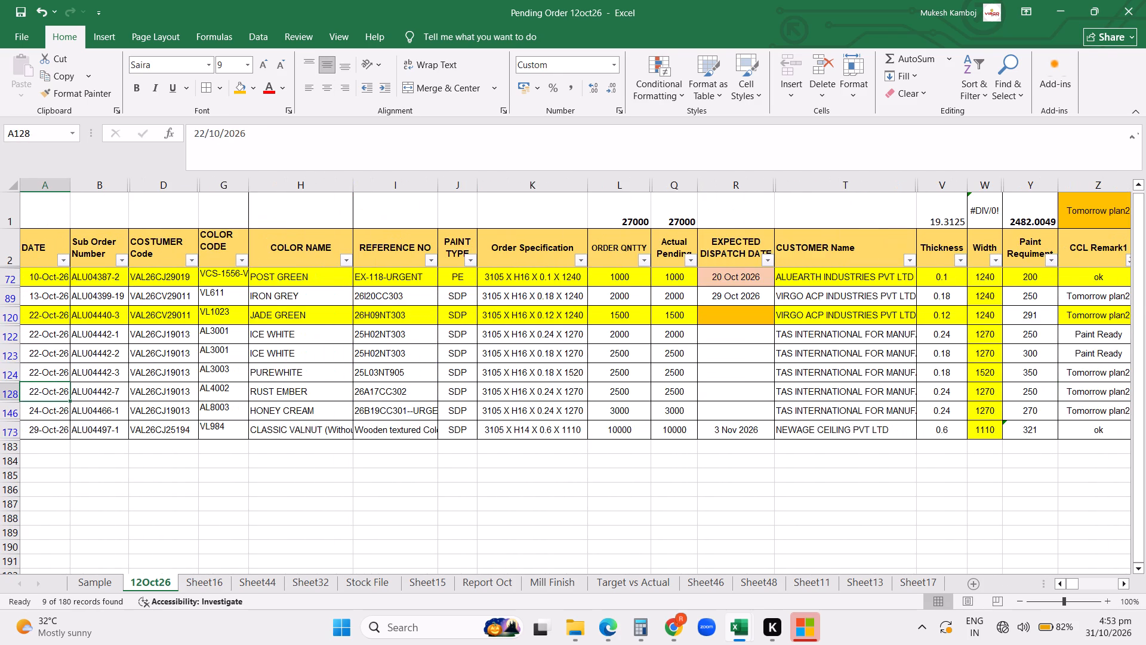
{"action": "left_click", "coordinate": [1041, 284]}
{"action": "key", "text": "Right"}
{"action": "key", "text": "Right"}
{"action": "key", "text": "Right"}
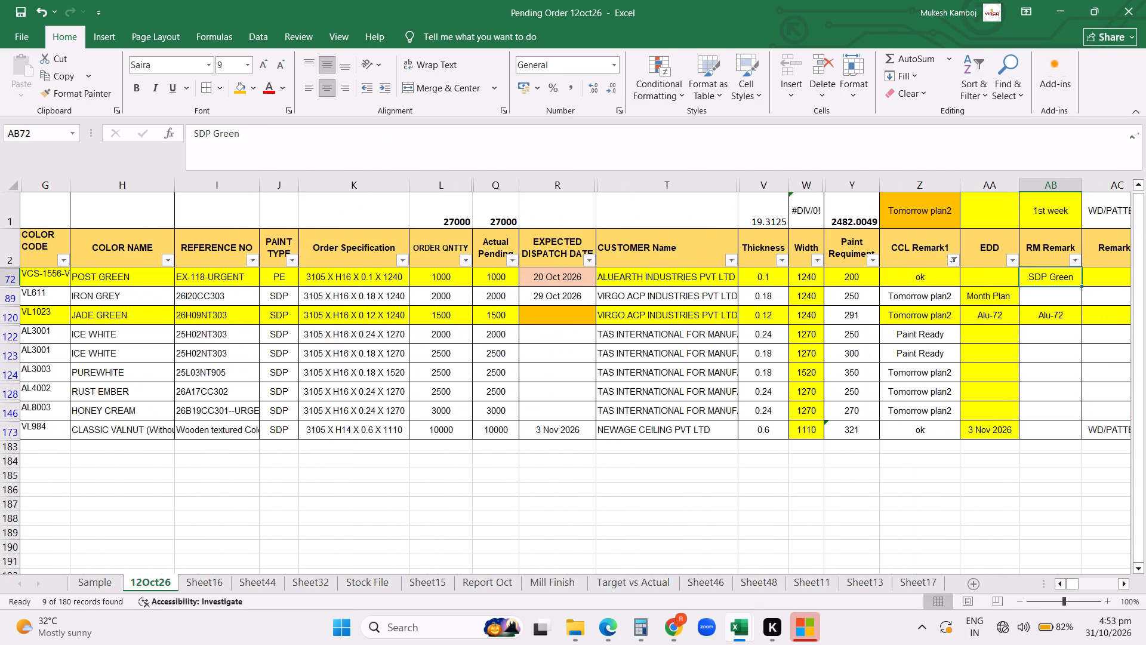
Replace the Tomorrow plan2 filter on CCL Remark1 with one showing only ok orders.
{"action": "left_click", "coordinate": [965, 263]}
{"action": "left_click", "coordinate": [958, 262]}
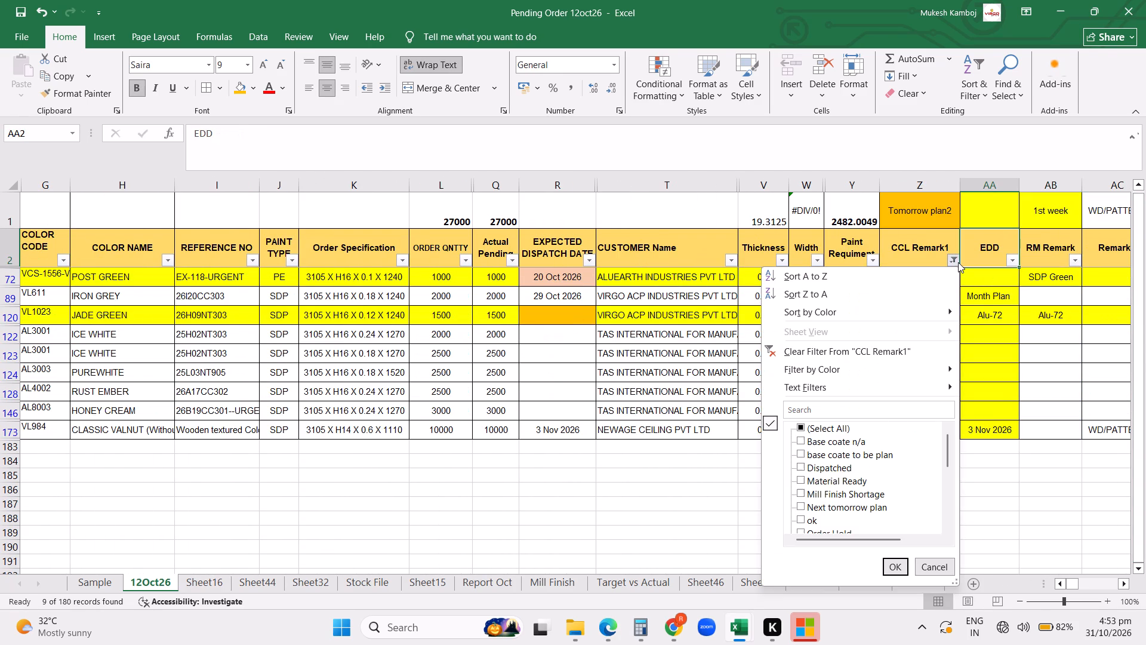
{"action": "left_click", "coordinate": [854, 348]}
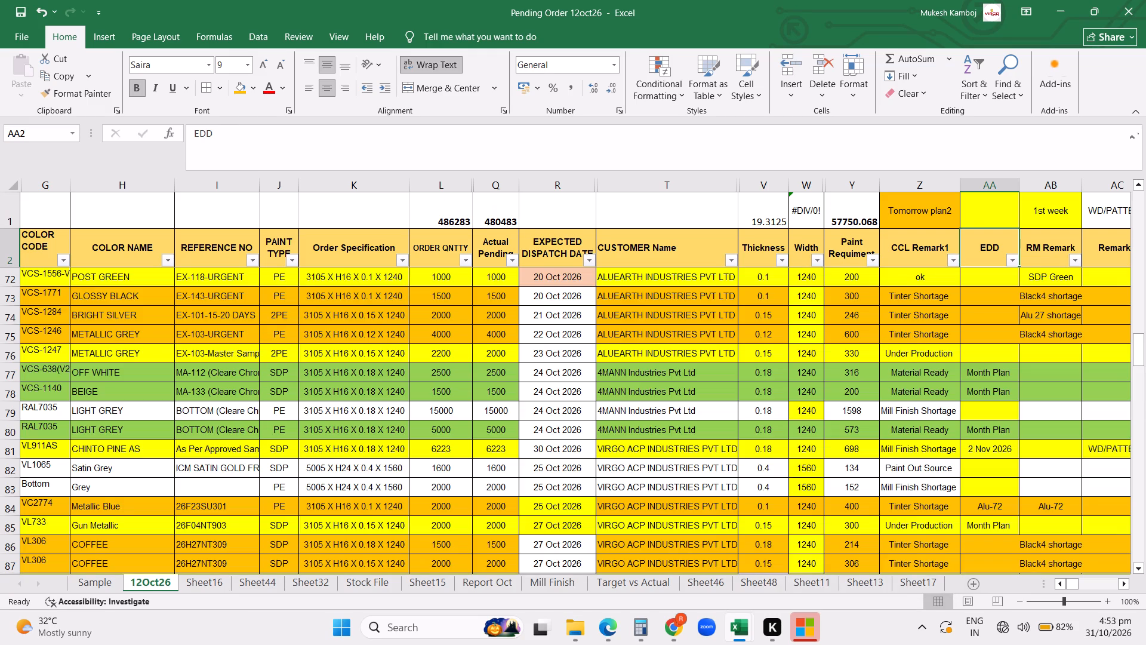
{"action": "left_click", "coordinate": [953, 257]}
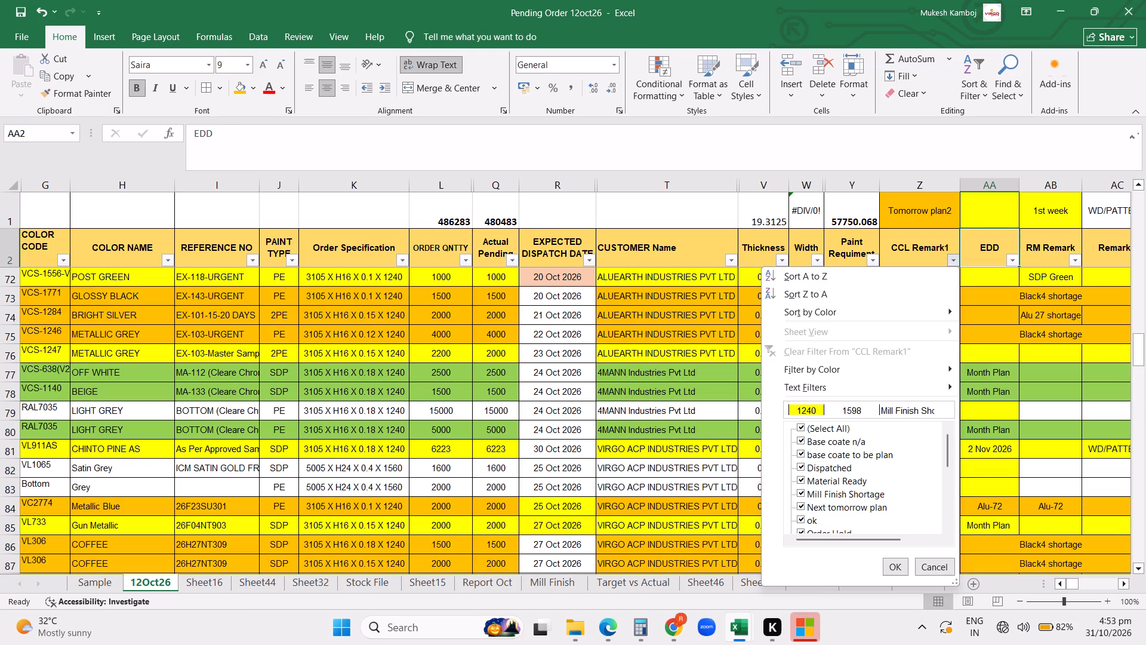
{"action": "left_click", "coordinate": [814, 429]}
{"action": "left_click", "coordinate": [837, 505]}
{"action": "double_click", "coordinate": [837, 505]}
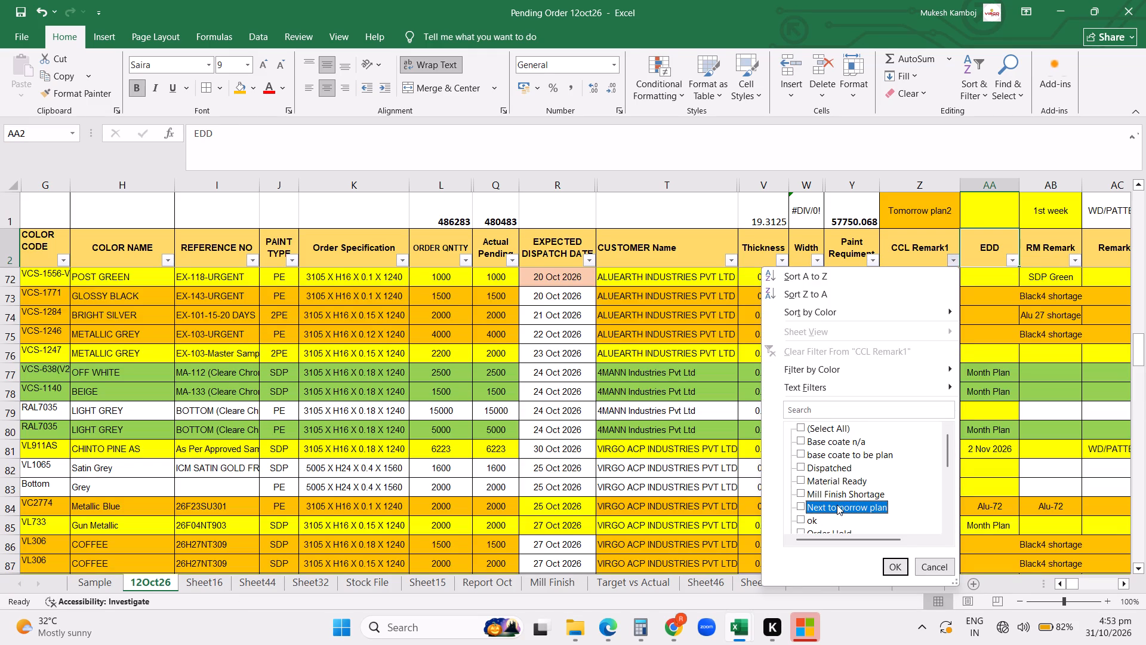
{"action": "key", "text": "Down"}
{"action": "key", "text": "Down"}
{"action": "key", "text": "Down"}
{"action": "key", "text": "Up"}
{"action": "key", "text": "Up"}
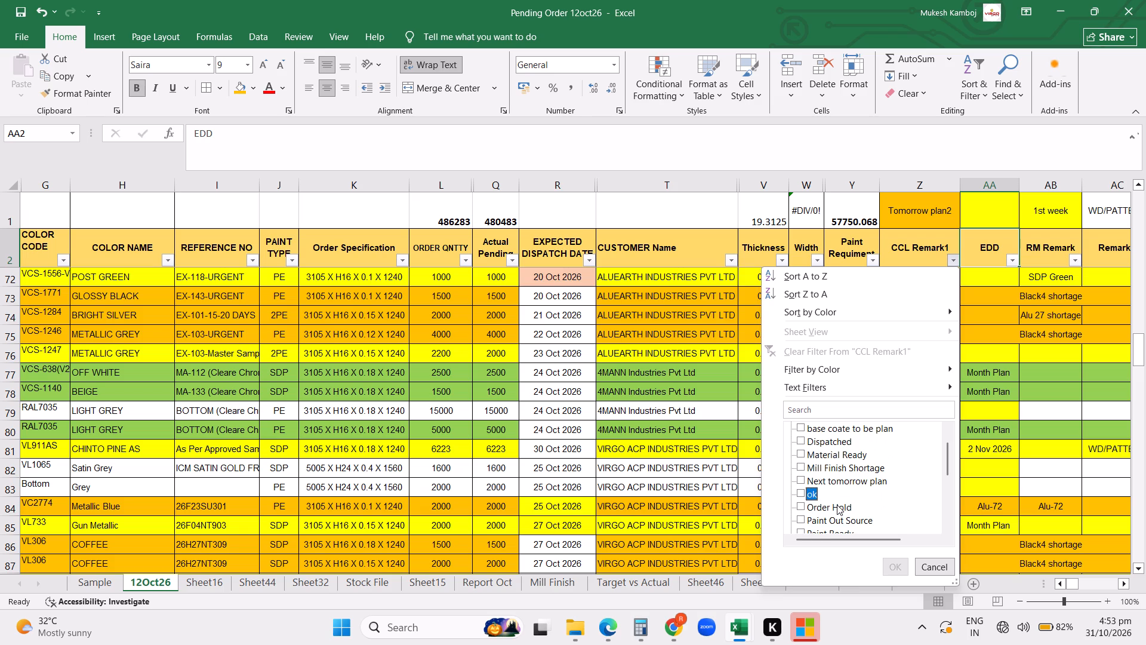
{"action": "left_click", "coordinate": [821, 495]}
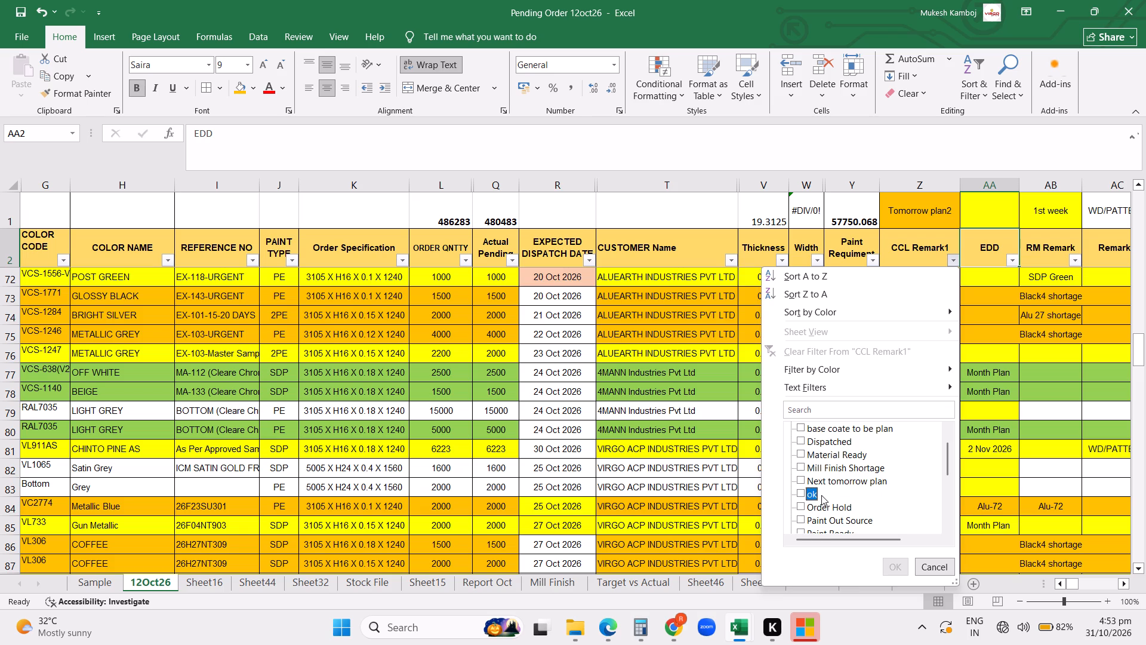
{"action": "left_click", "coordinate": [813, 495]}
{"action": "left_click", "coordinate": [891, 567]}
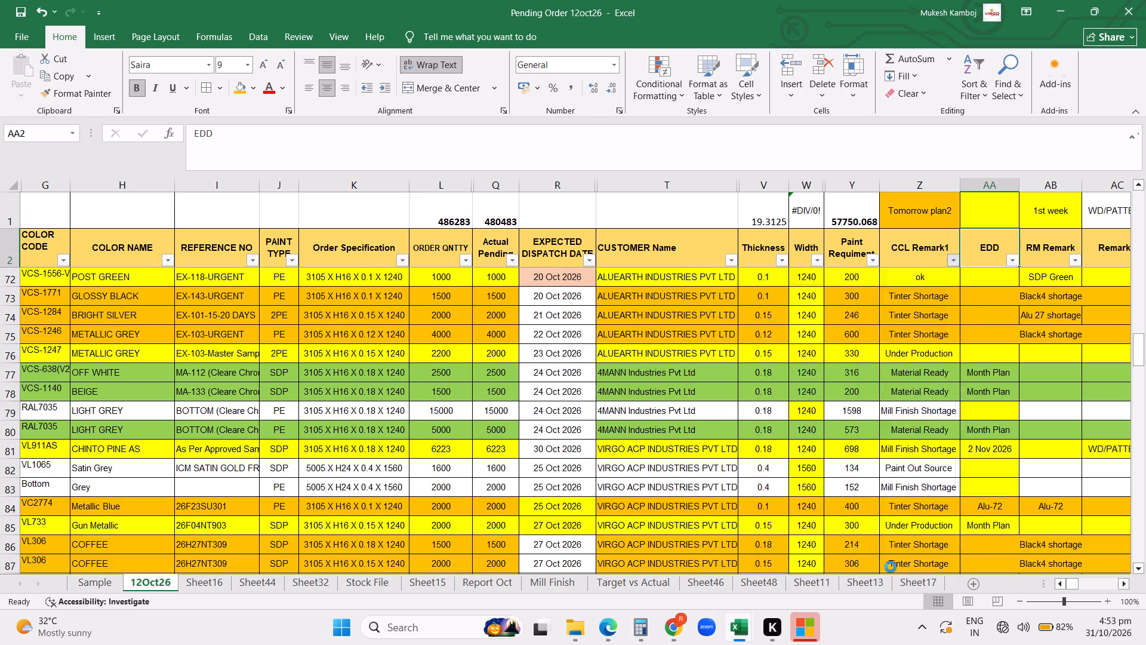
{"action": "key", "text": "ctrl+Up"}
{"action": "key", "text": "ctrl+Up"}
{"action": "key", "text": "ctrl+Up"}
{"action": "key", "text": "Down"}
{"action": "key", "text": "Down"}
{"action": "key", "text": "Down"}
{"action": "key", "text": "Down"}
{"action": "key", "text": "Down"}
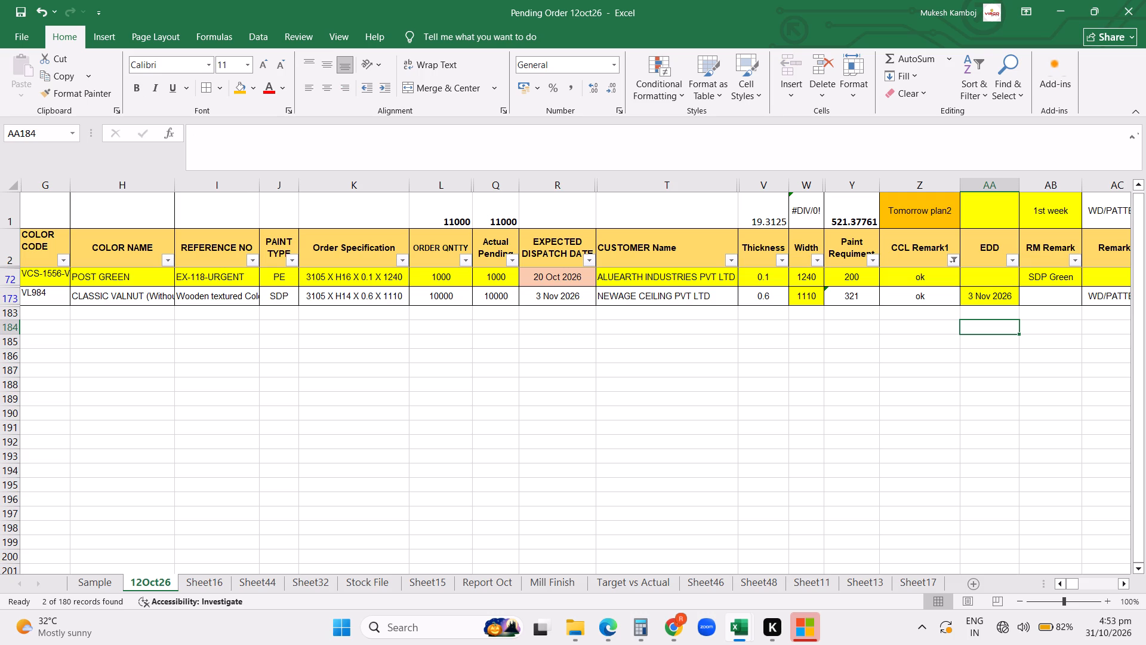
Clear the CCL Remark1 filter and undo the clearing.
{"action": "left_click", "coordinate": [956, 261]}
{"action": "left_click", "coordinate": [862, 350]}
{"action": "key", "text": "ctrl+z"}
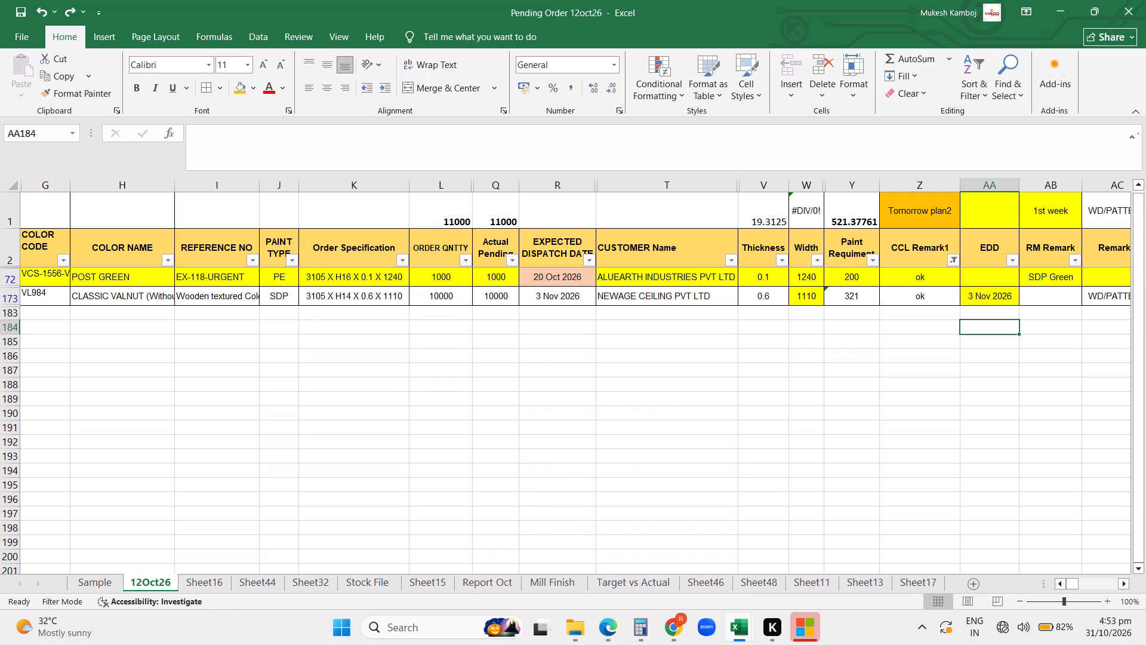
Examine the ALUEARTH and NEWAGE CEILING orders marked ok, checking the customer, width and remark columns.
{"action": "left_click", "coordinate": [902, 286]}
{"action": "left_click", "coordinate": [799, 297]}
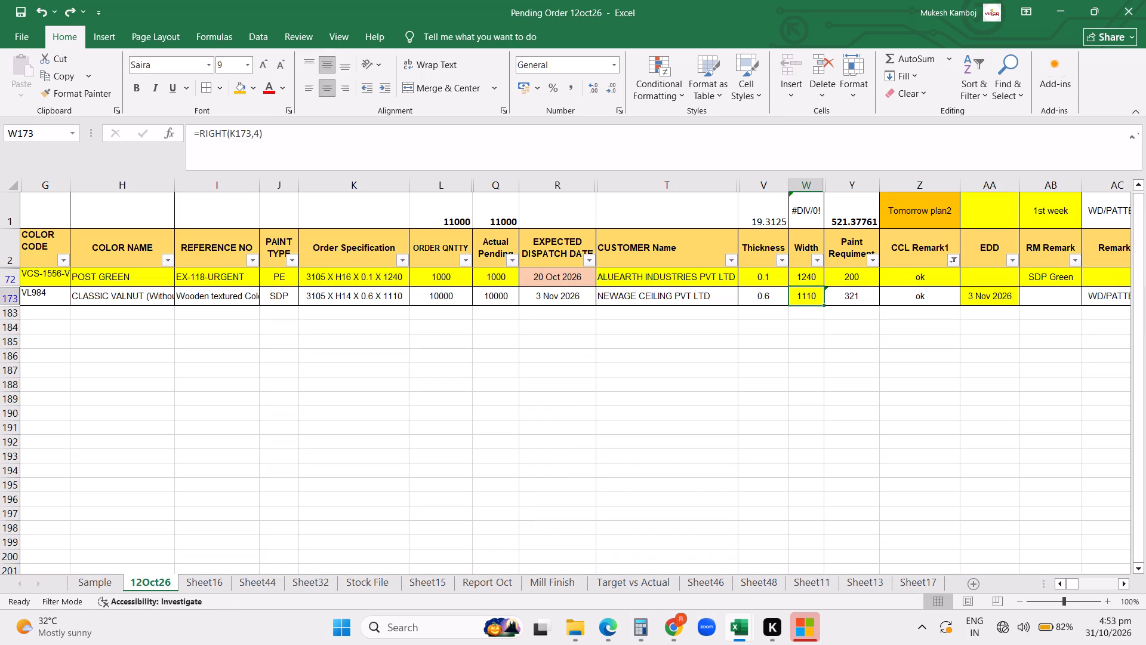
{"action": "left_click", "coordinate": [762, 292]}
{"action": "left_click", "coordinate": [704, 275]}
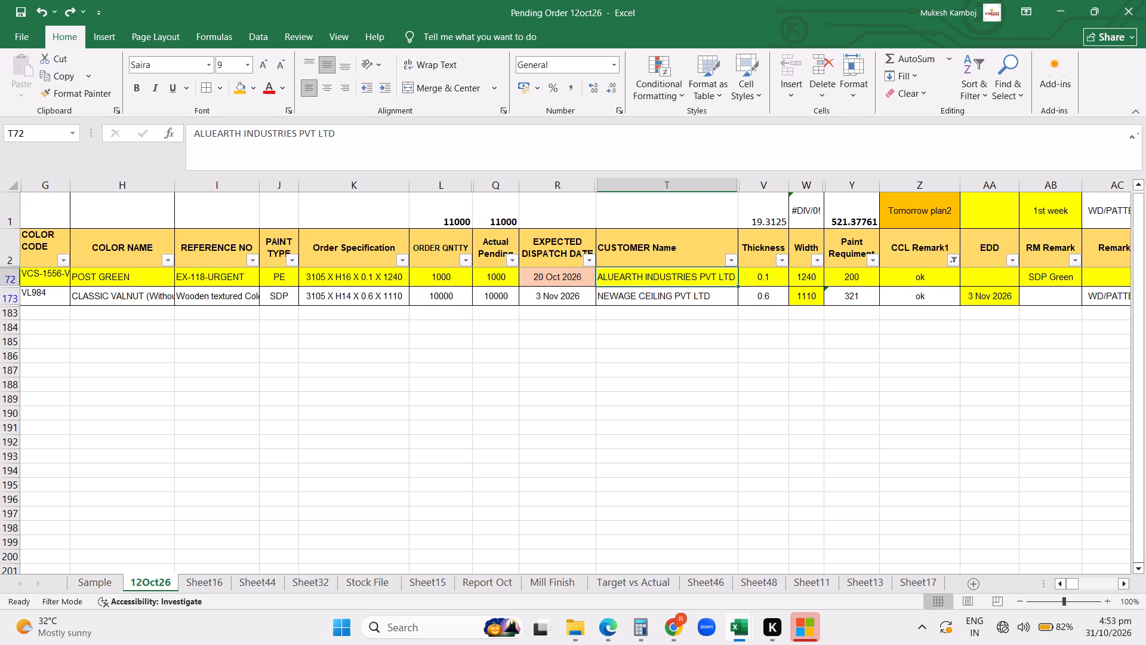
{"action": "key", "text": "Down"}
{"action": "key", "text": "Down"}
{"action": "key", "text": "Up"}
{"action": "key", "text": "Up"}
{"action": "key", "text": "Up"}
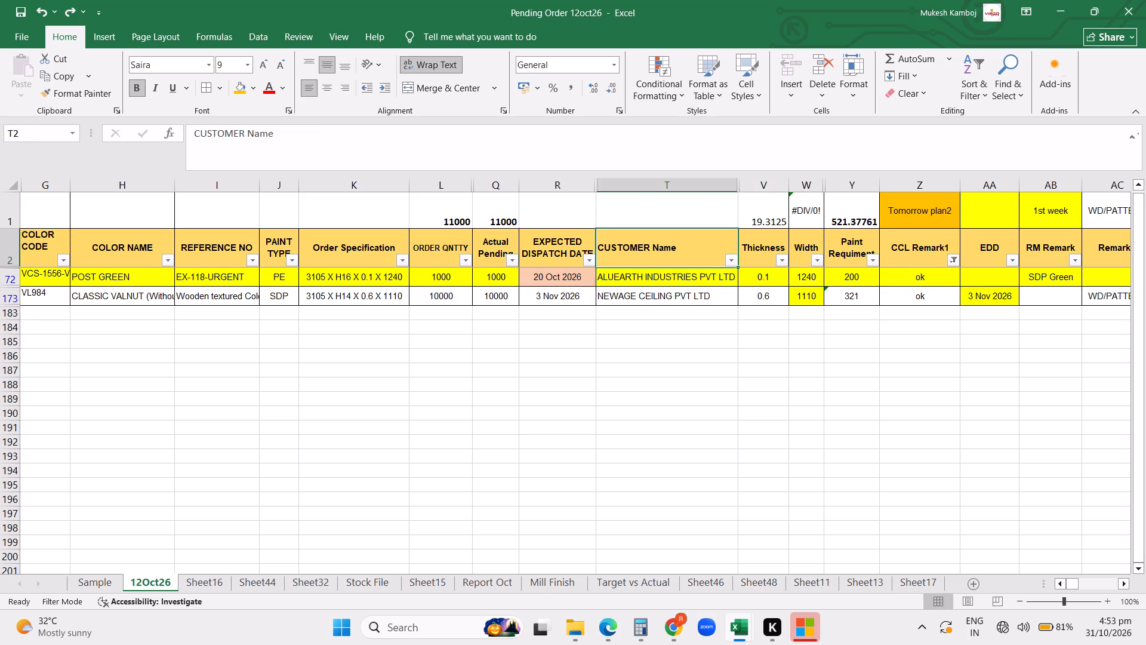
Examine the two orders marked ok across all columns, from the order date through Paint Requirement, the remark columns and EDR.
{"action": "key", "text": "Right"}
{"action": "key", "text": "Right"}
{"action": "key", "text": "Right"}
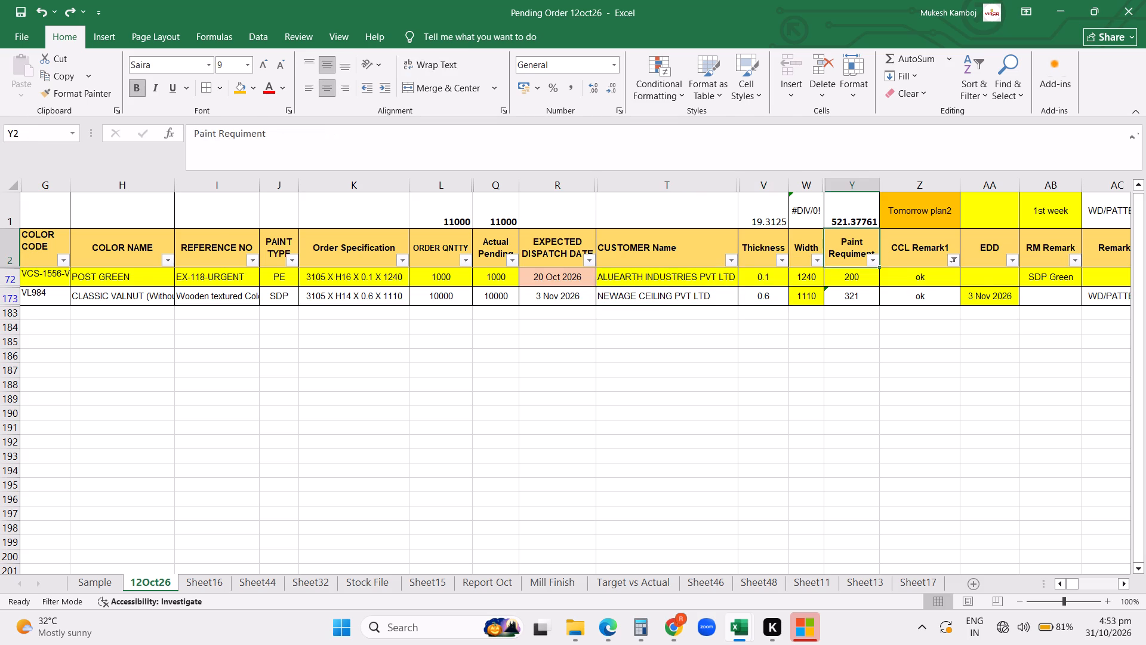
{"action": "key", "text": "Right"}
{"action": "key", "text": "Right"}
{"action": "key", "text": "Right"}
{"action": "key", "text": "Right"}
{"action": "key", "text": "Right"}
{"action": "key", "text": "Right"}
{"action": "key", "text": "Right"}
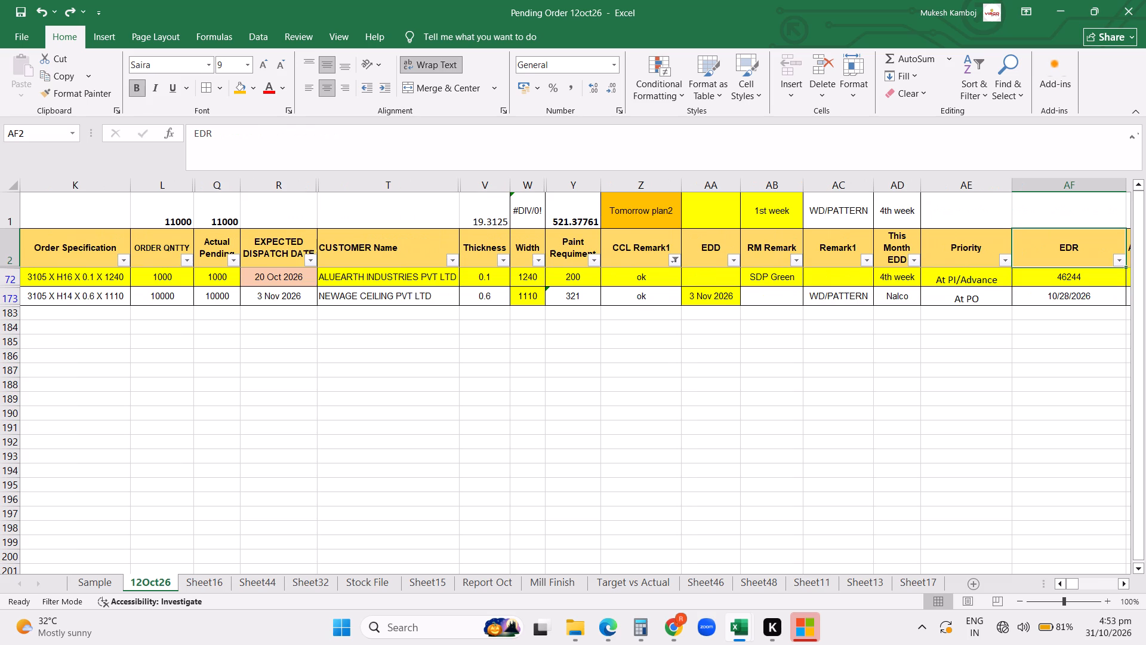
{"action": "key", "text": "Left"}
{"action": "key", "text": "Left"}
{"action": "key", "text": "Left"}
{"action": "key", "text": "Left"}
{"action": "key", "text": "Left"}
{"action": "key", "text": "Left"}
{"action": "key", "text": "Left"}
{"action": "key", "text": "Left"}
{"action": "key", "text": "Left"}
{"action": "key", "text": "Left"}
{"action": "key", "text": "Left"}
{"action": "key", "text": "Left"}
{"action": "key", "text": "Left"}
{"action": "key", "text": "Left"}
{"action": "key", "text": "Left"}
{"action": "key", "text": "Left"}
{"action": "key", "text": "Left"}
{"action": "key", "text": "Left"}
{"action": "key", "text": "Left"}
{"action": "key", "text": "Left"}
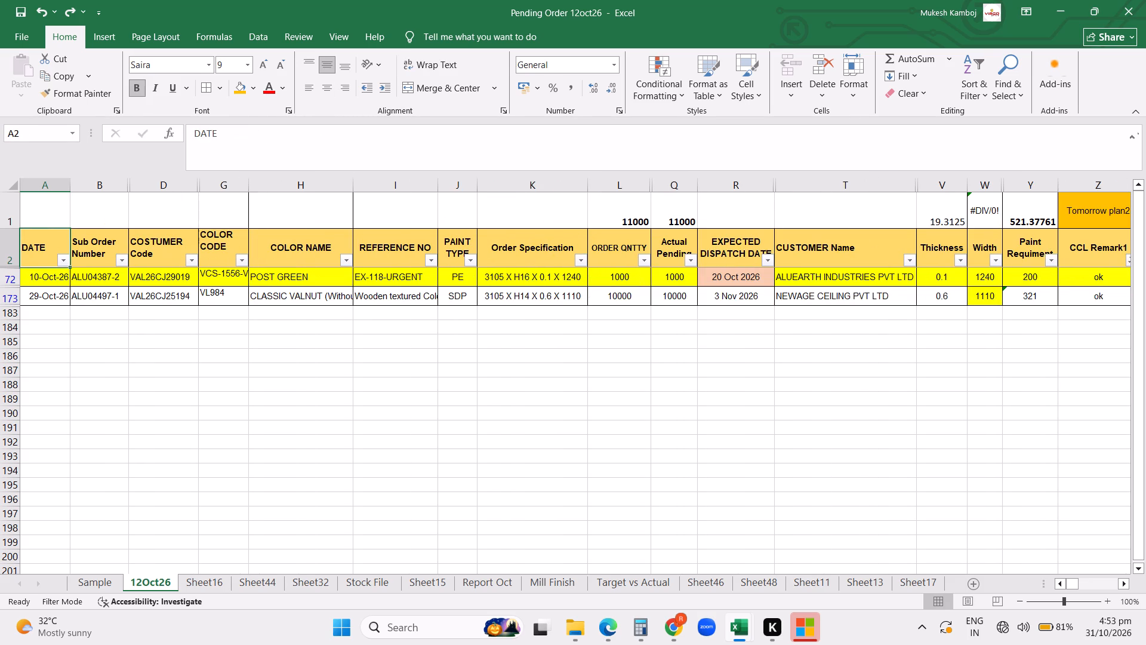
{"action": "left_click", "coordinate": [799, 261]}
{"action": "key", "text": "Right"}
{"action": "key", "text": "Right"}
{"action": "key", "text": "Right"}
{"action": "key", "text": "Right"}
{"action": "key", "text": "Right"}
{"action": "key", "text": "Right"}
{"action": "key", "text": "Right"}
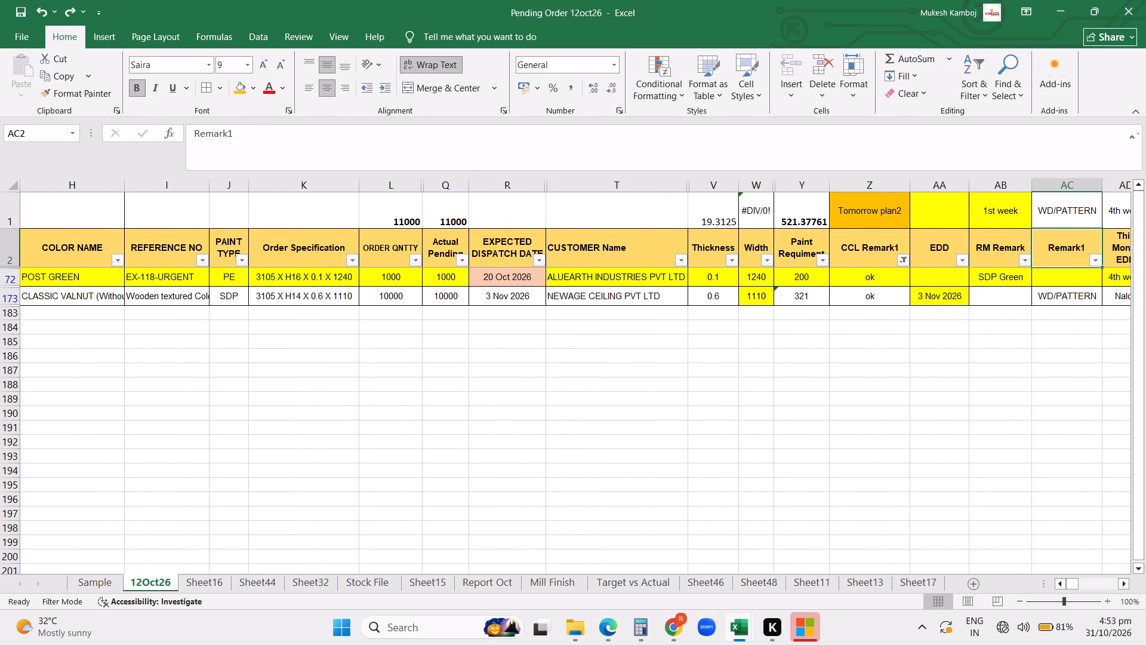
Set CCL Remark1 of ALUEARTH's POST GREEN order to Paint Ready.
{"action": "left_click", "coordinate": [848, 271]}
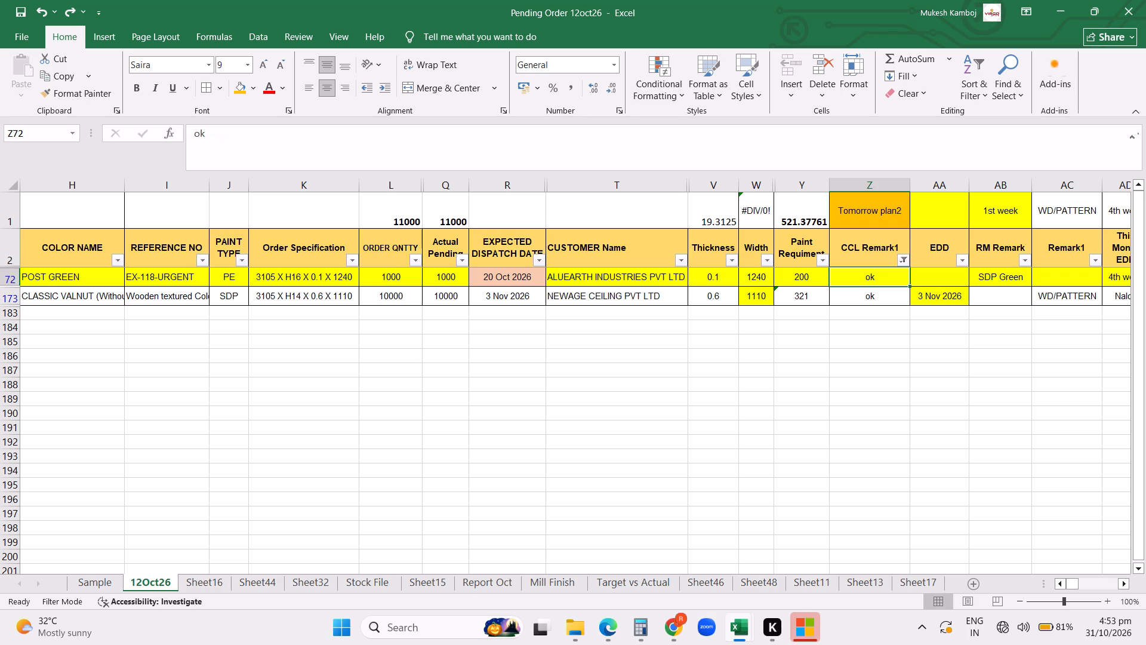
{"action": "type", "text": "paint"}
{"action": "key", "text": "space"}
{"action": "type", "text": "re"}
{"action": "key", "text": "Down"}
{"action": "key", "text": "Up"}
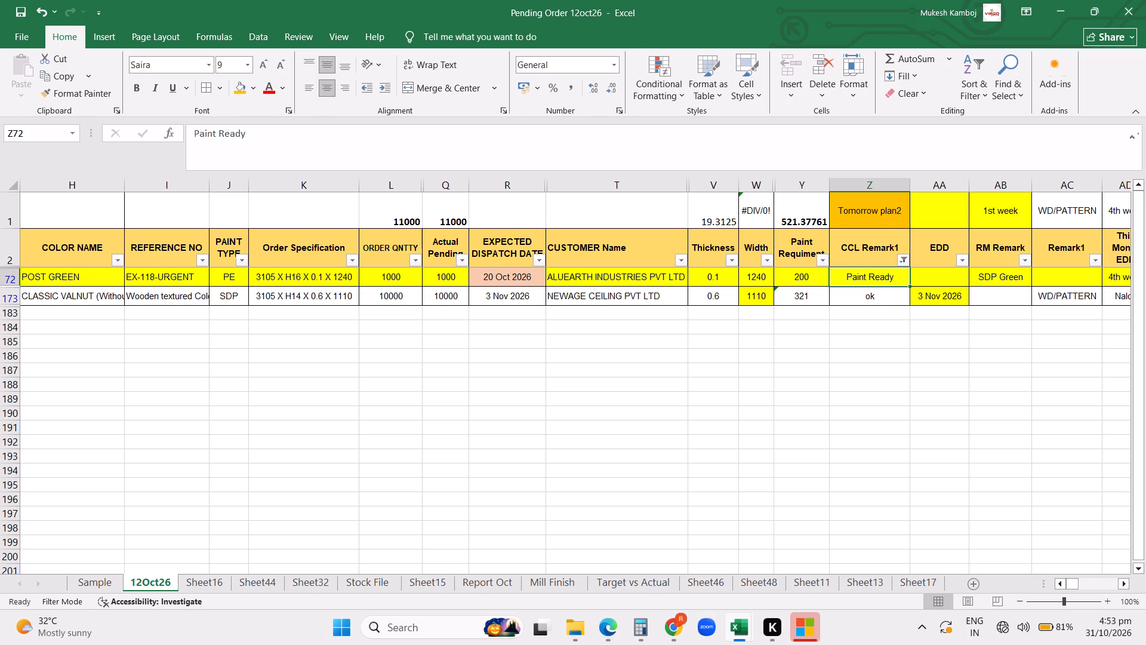
Clear the CCL Remark1 filter to bring back all pending orders.
{"action": "left_click", "coordinate": [907, 260]}
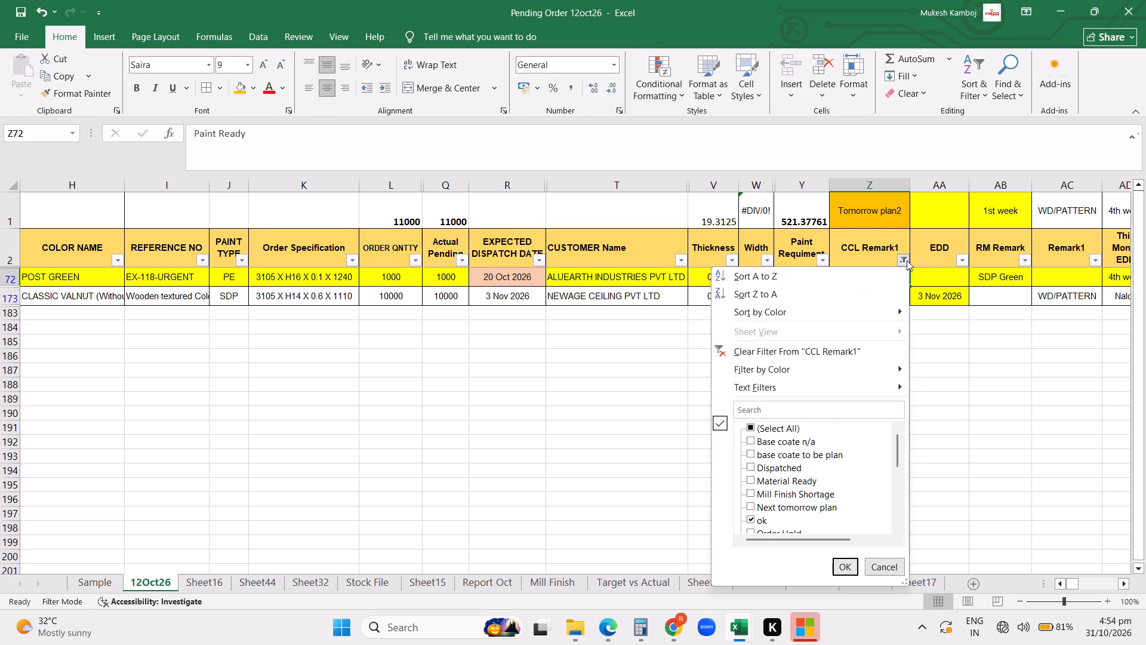
{"action": "left_click", "coordinate": [811, 354]}
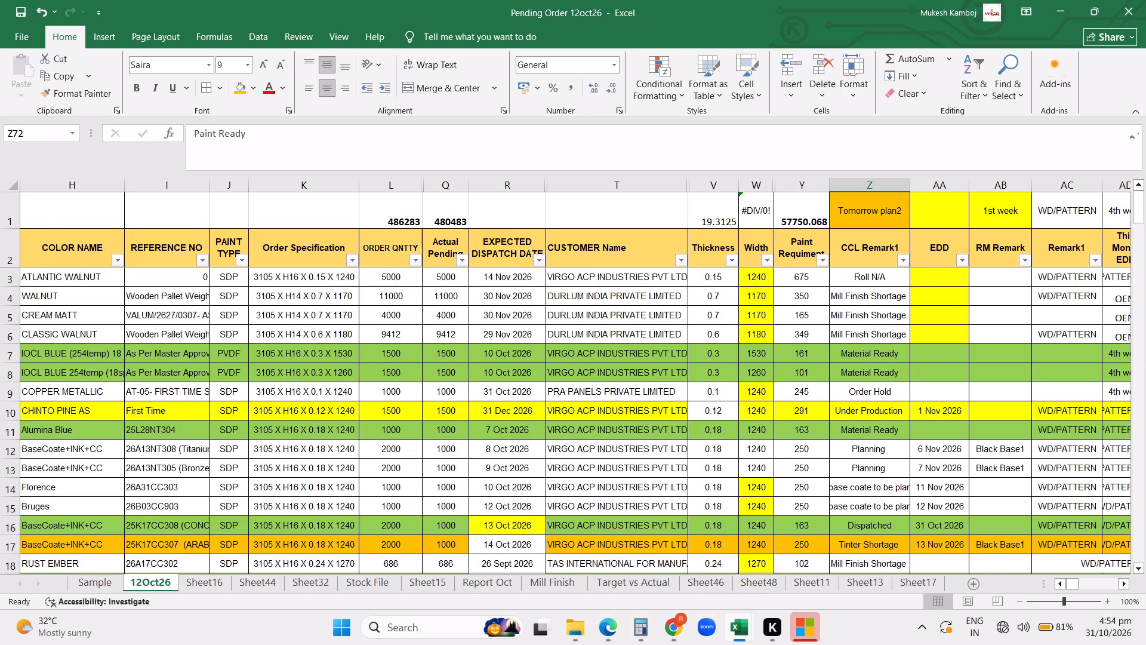
Filter the COLOR CODE column by searching for 1247.
{"action": "left_click", "coordinate": [255, 318]}
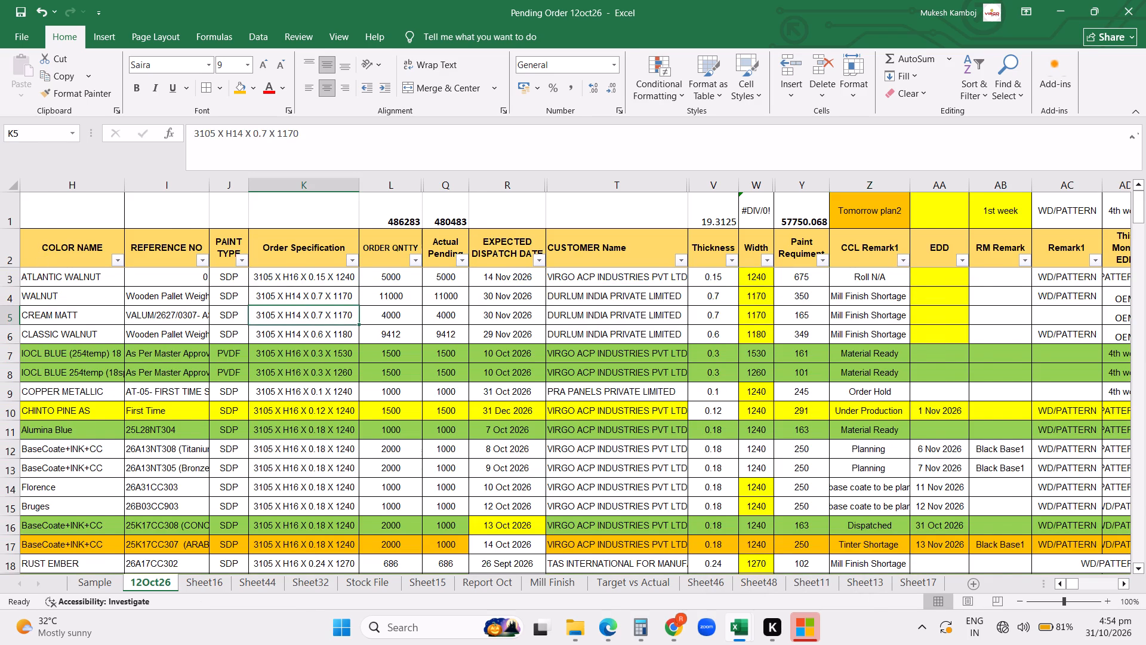
{"action": "key", "text": "ctrl+Left"}
{"action": "key", "text": "ctrl+Left"}
{"action": "key", "text": "ctrl+Left"}
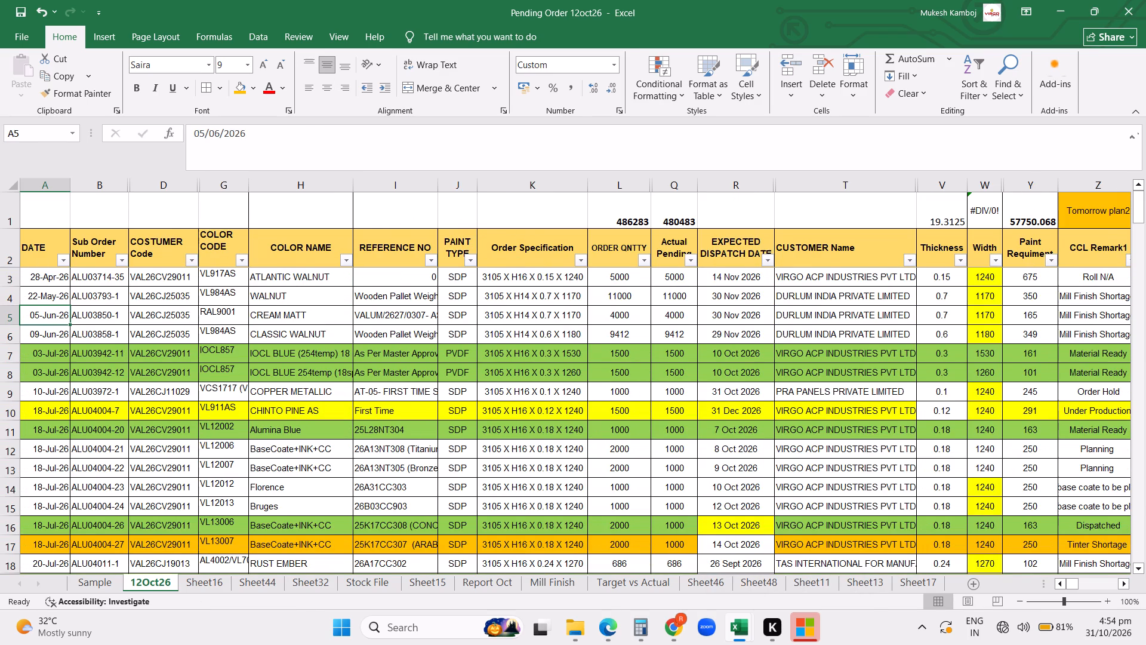
{"action": "left_click", "coordinate": [248, 265]}
{"action": "left_click", "coordinate": [137, 412]}
{"action": "type", "text": "12"}
{"action": "type", "text": "47"}
{"action": "key", "text": "Return"}
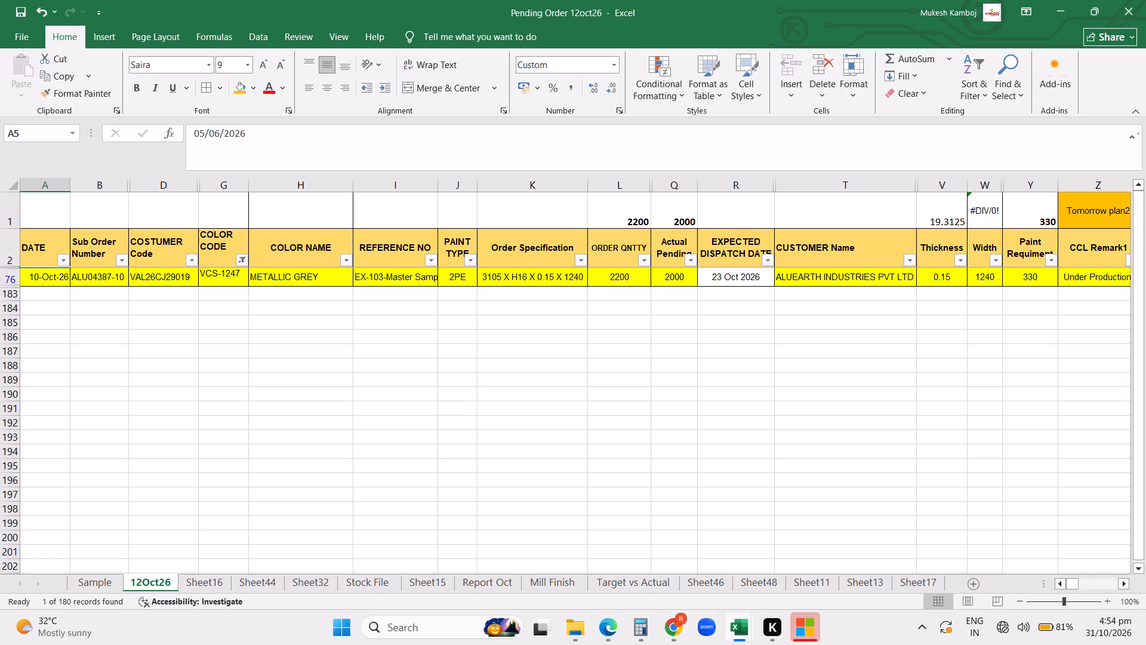
{"action": "left_click", "coordinate": [240, 258]}
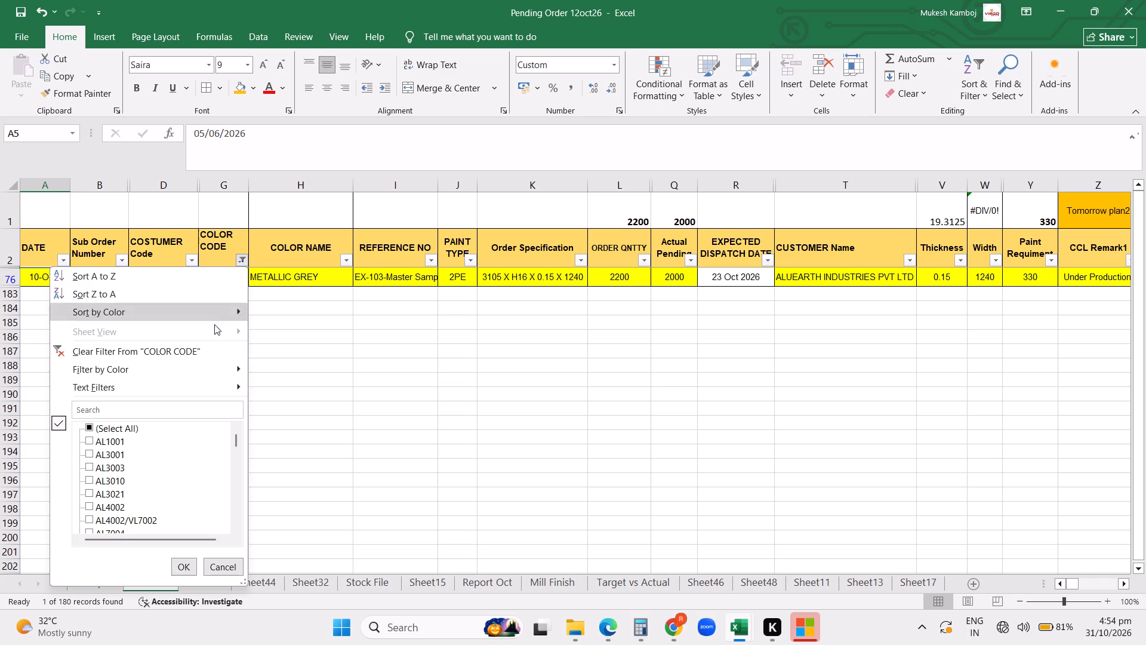
{"action": "left_click", "coordinate": [906, 333]}
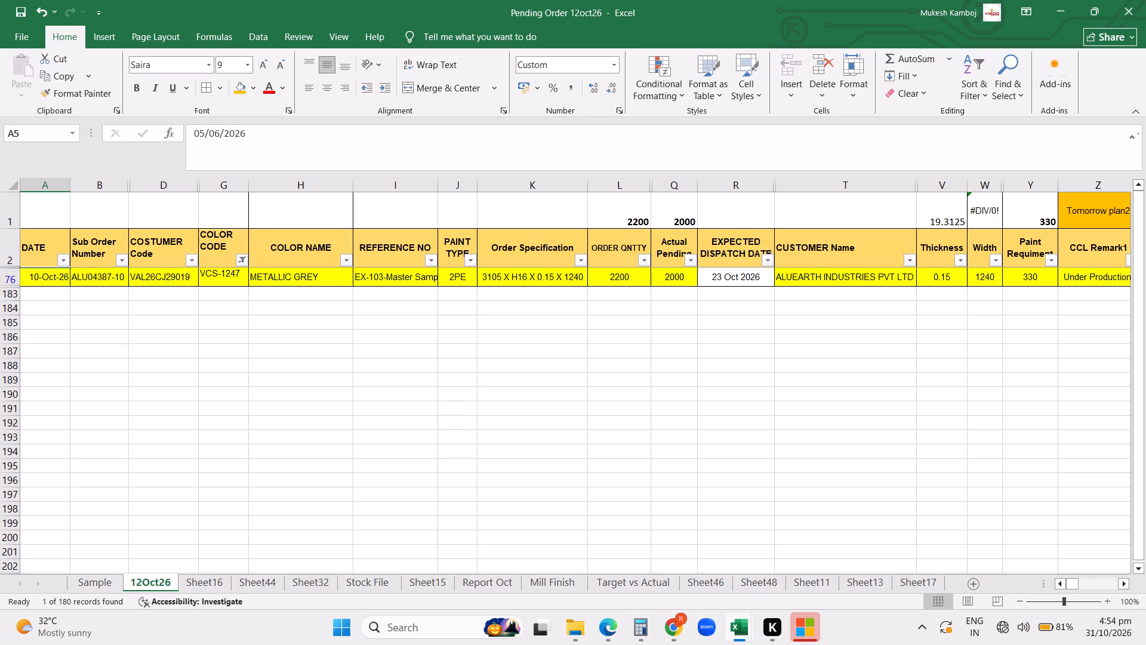
In the NEW PLANNING3 workbook's CCL LINE-3 plan, enter ok in REMARKS2 for VCS-698(V1), VCS-1594-V1, VCS-1247 and VL733.
{"action": "left_click", "coordinate": [740, 631]}
{"action": "left_click", "coordinate": [506, 566]}
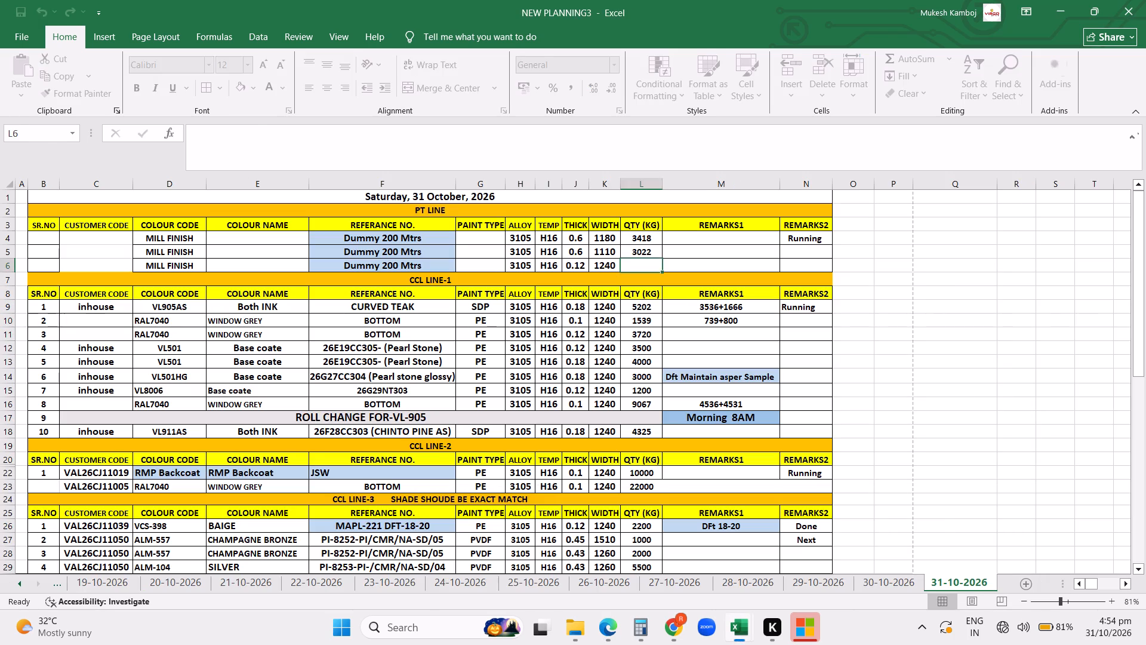
{"action": "left_click", "coordinate": [386, 458]}
{"action": "key", "text": "ctrl+Down"}
{"action": "key", "text": "Down"}
{"action": "key", "text": "Down"}
{"action": "key", "text": "Down"}
{"action": "key", "text": "Down"}
{"action": "key", "text": "Down"}
{"action": "key", "text": "Down"}
{"action": "key", "text": "Down"}
{"action": "key", "text": "Down"}
{"action": "key", "text": "Down"}
{"action": "key", "text": "Down"}
{"action": "key", "text": "Down"}
{"action": "key", "text": "Down"}
{"action": "key", "text": "Down"}
{"action": "key", "text": "Down"}
{"action": "key", "text": "Down"}
{"action": "key", "text": "Down"}
{"action": "key", "text": "Down"}
{"action": "key", "text": "Down"}
{"action": "key", "text": "Down"}
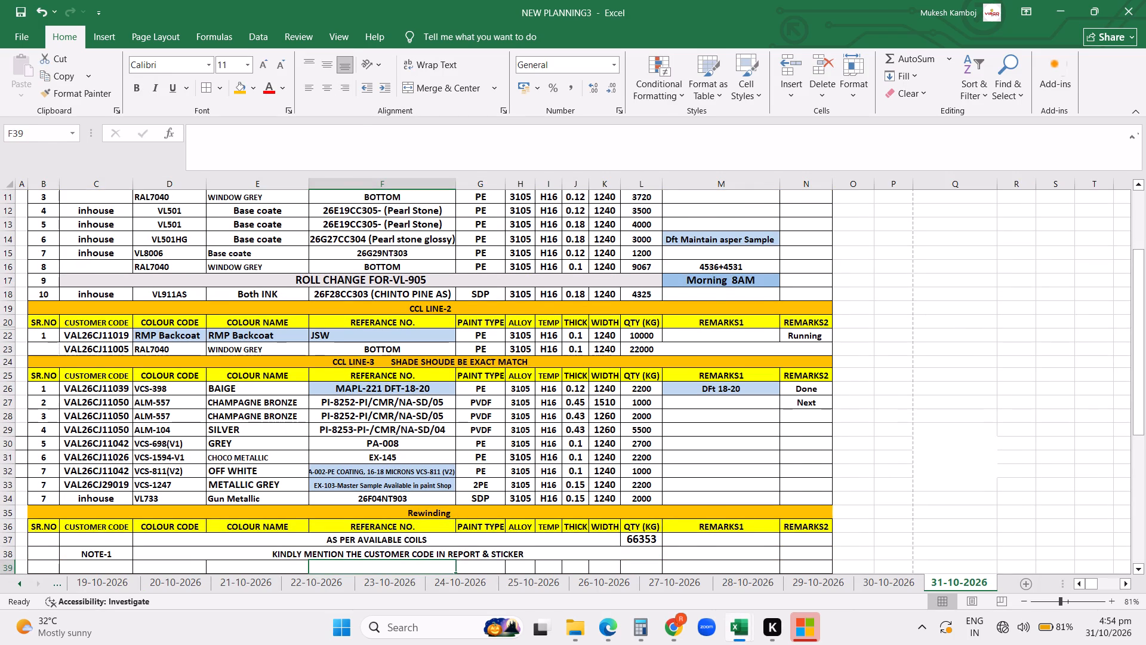
{"action": "left_click", "coordinate": [794, 444]}
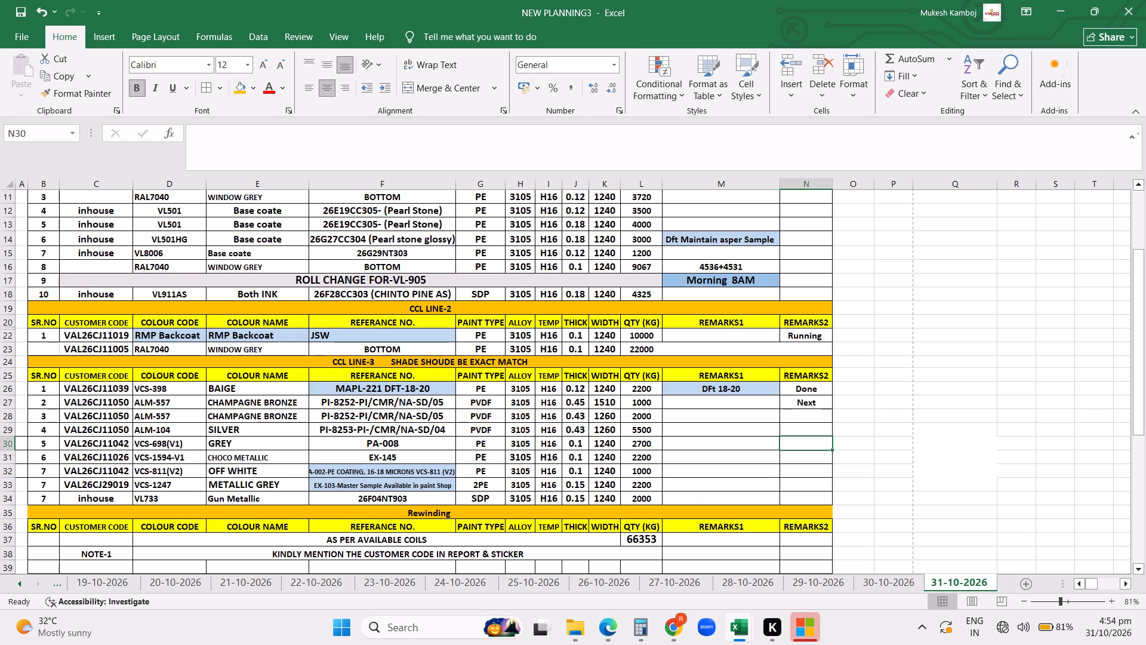
{"action": "type", "text": "ok"}
{"action": "key", "text": "Return"}
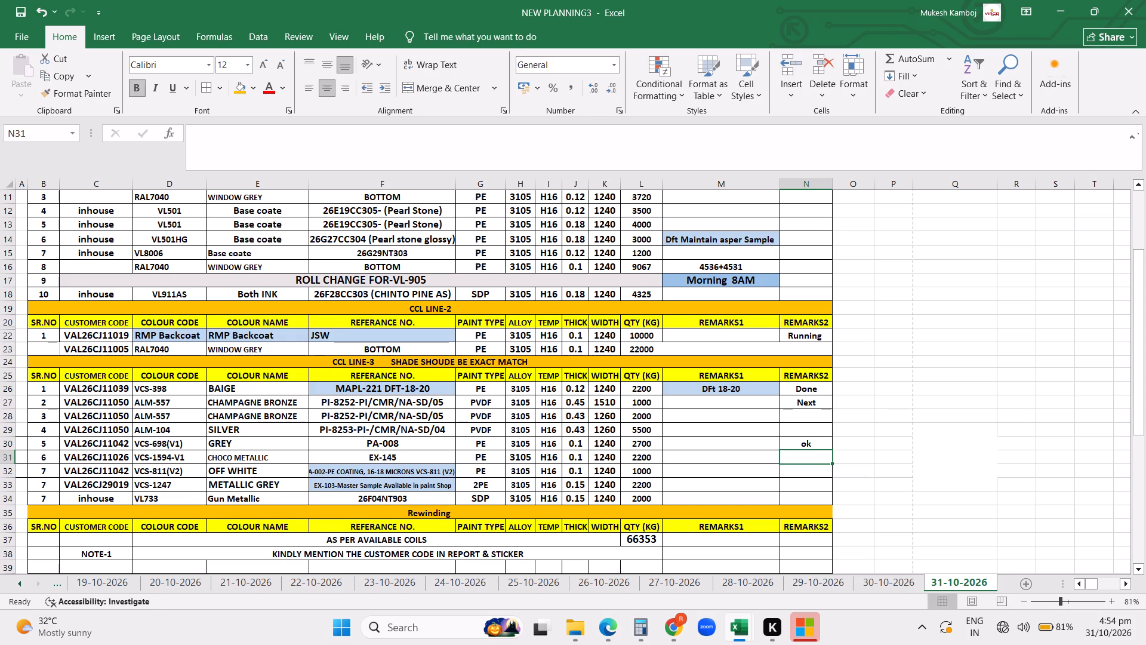
{"action": "type", "text": "ok"}
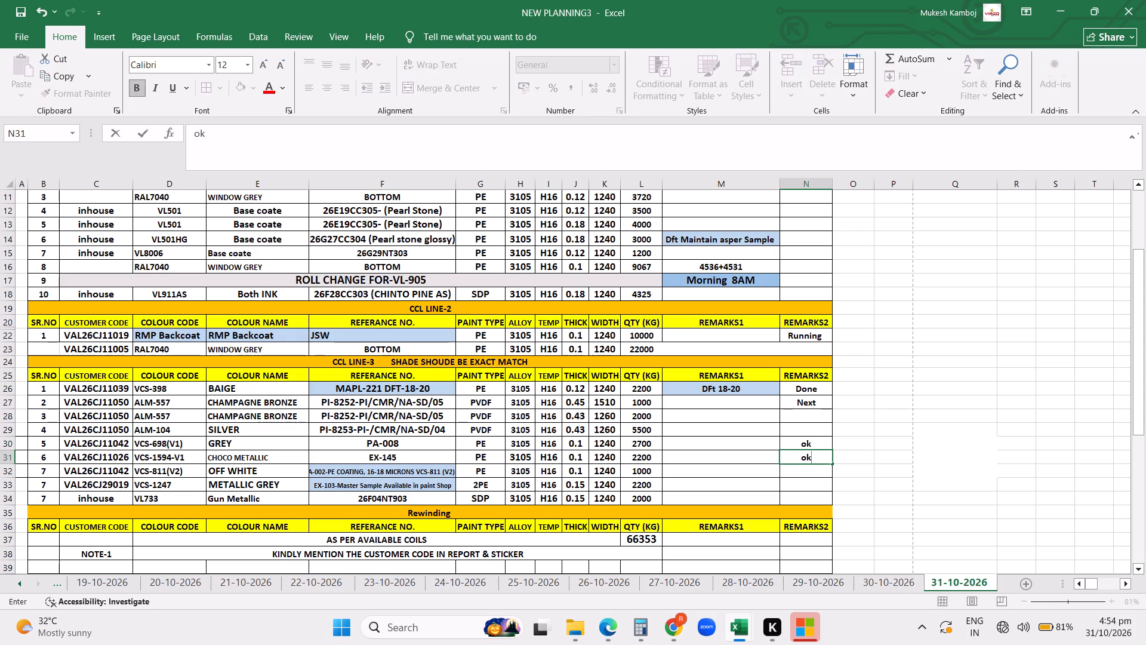
{"action": "key", "text": "Return"}
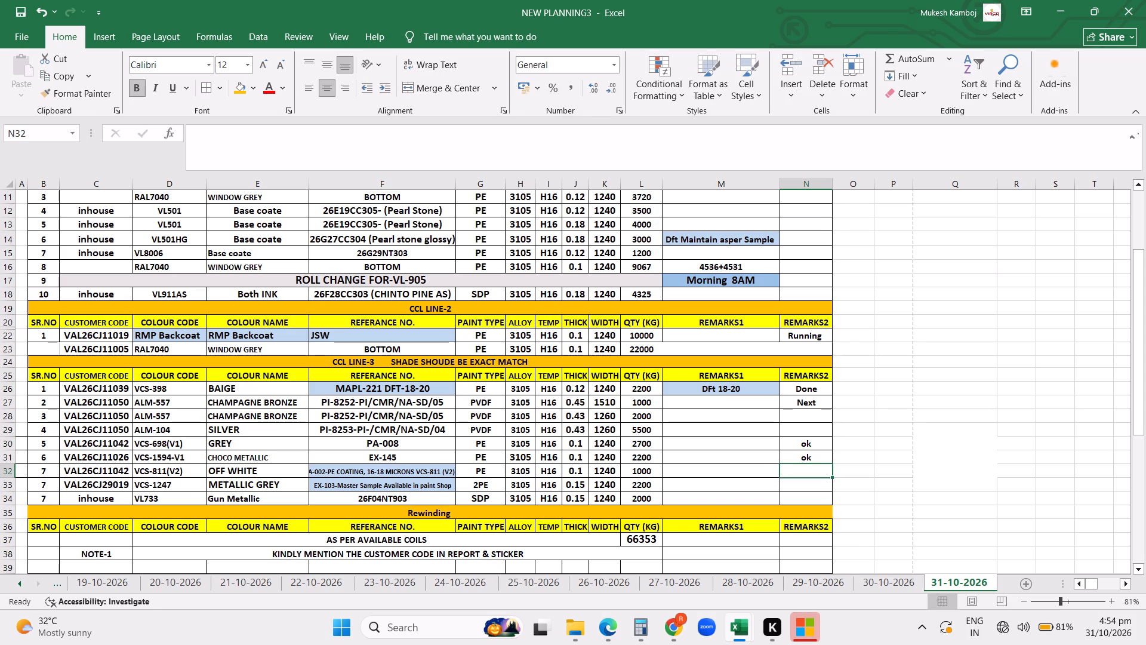
{"action": "key", "text": "Return"}
{"action": "type", "text": "ok"}
{"action": "key", "text": "Return"}
{"action": "type", "text": "ok"}
{"action": "key", "text": "Return"}
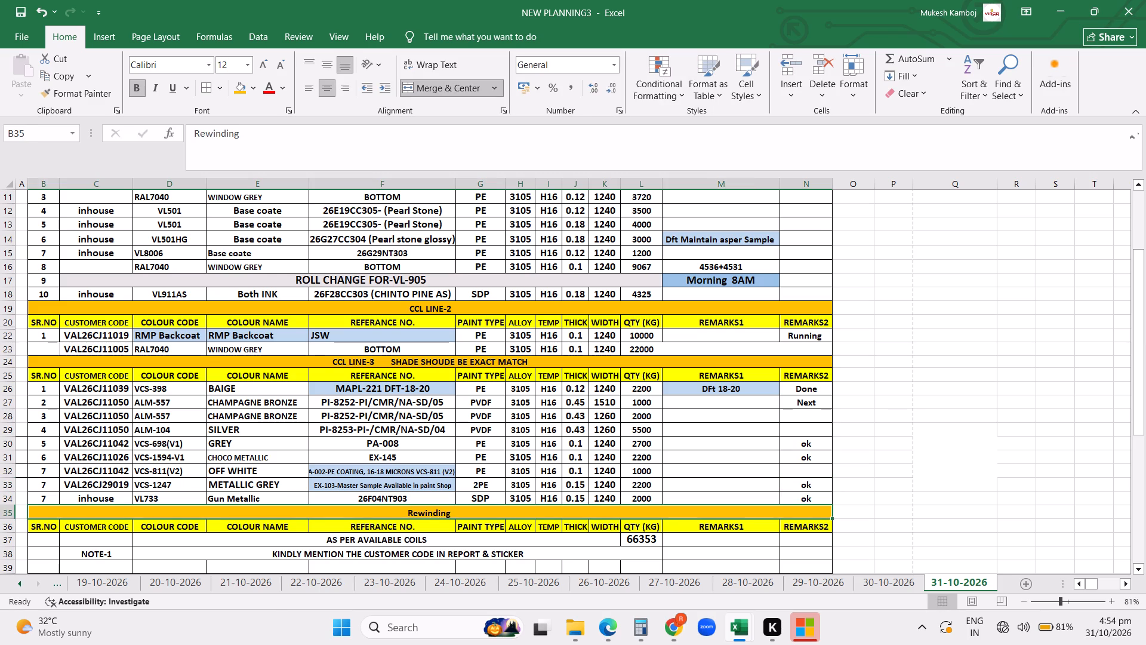
Move the OFF WHITE VCS-811(V2) row below the Gun Metallic row, just above Rewinding, and delete the emptied row.
{"action": "left_click", "coordinate": [0, 512]}
{"action": "key", "text": "ctrl+shift+equal"}
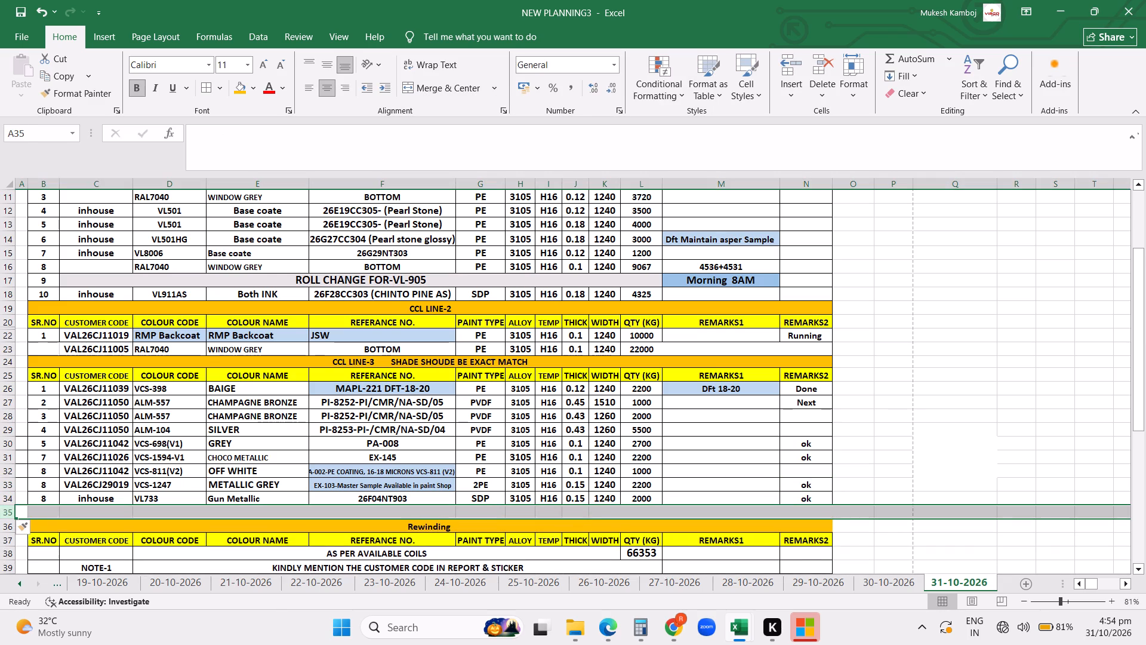
{"action": "left_click", "coordinate": [5, 469]}
{"action": "key", "text": "ctrl+x"}
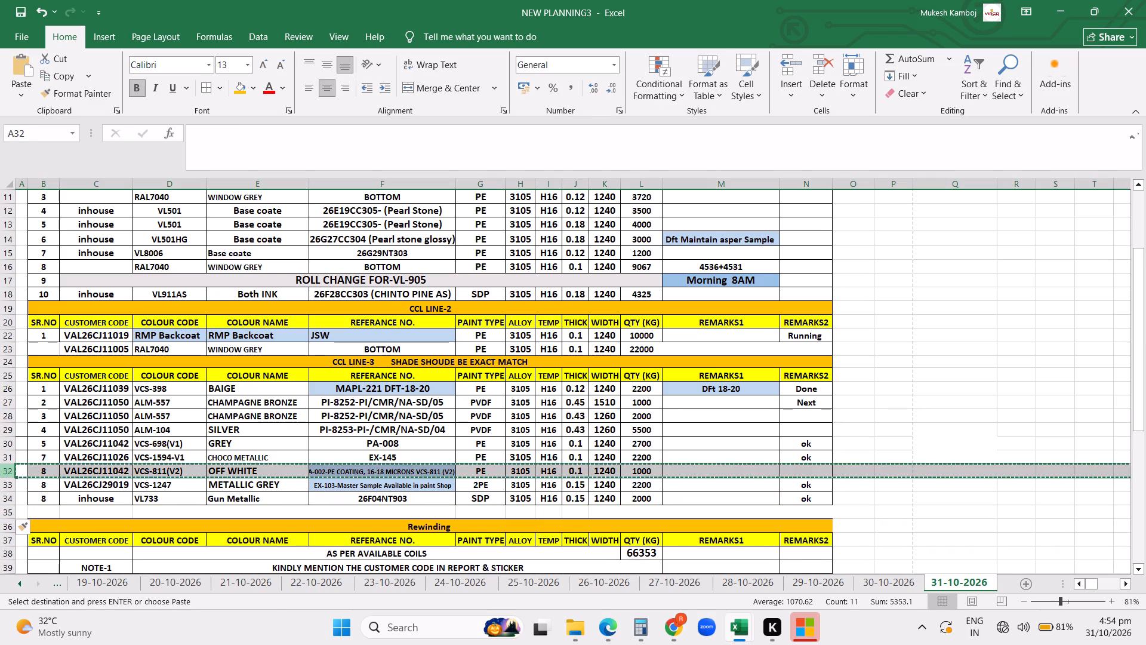
{"action": "left_click", "coordinate": [11, 510]}
{"action": "key", "text": "ctrl+v"}
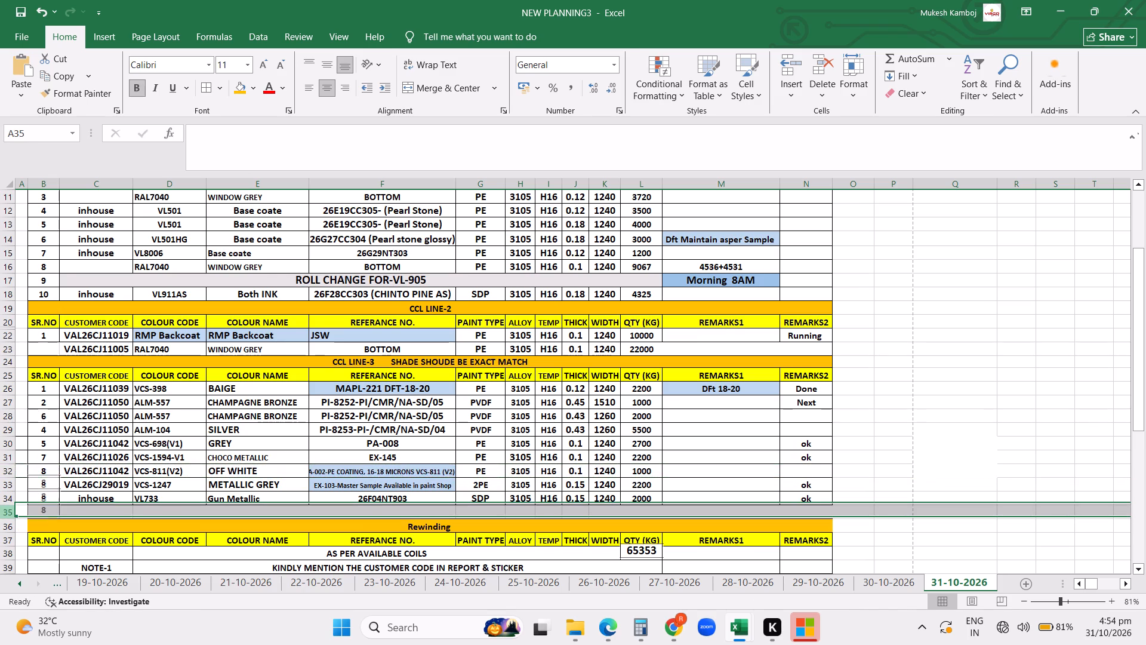
{"action": "left_click", "coordinate": [11, 470]}
{"action": "key", "text": "ctrl+minus"}
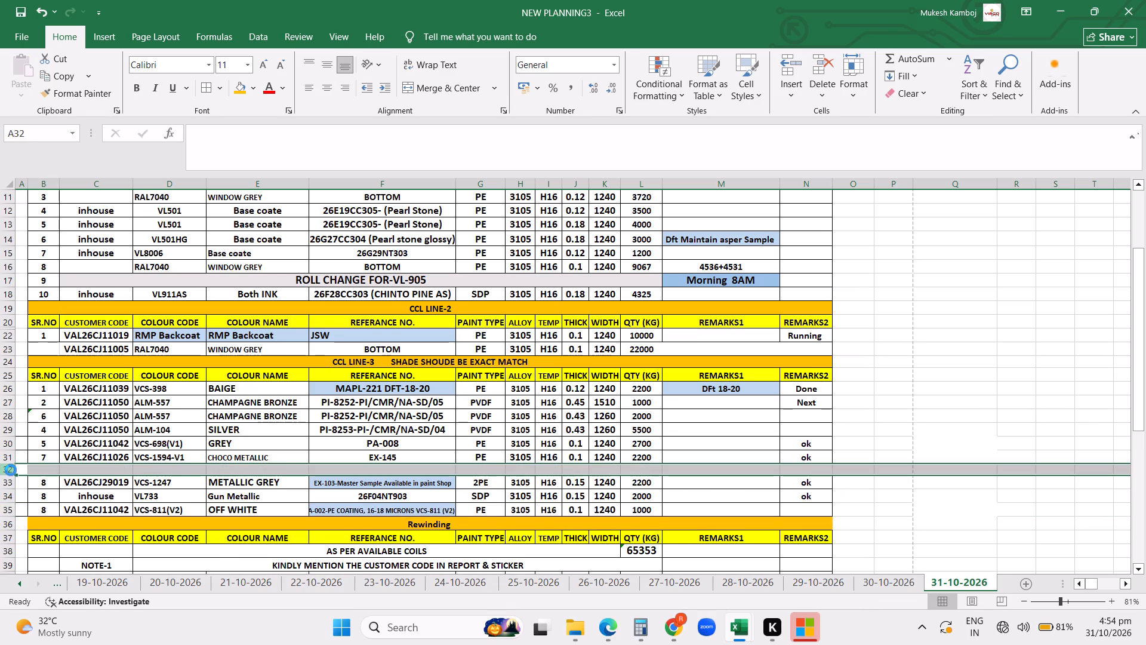
Review the 31 October plan from the CCL LINE-3 entries up through CCL LINE-2 and CCL LINE-1 to the PT LINE.
{"action": "left_click", "coordinate": [42, 392]}
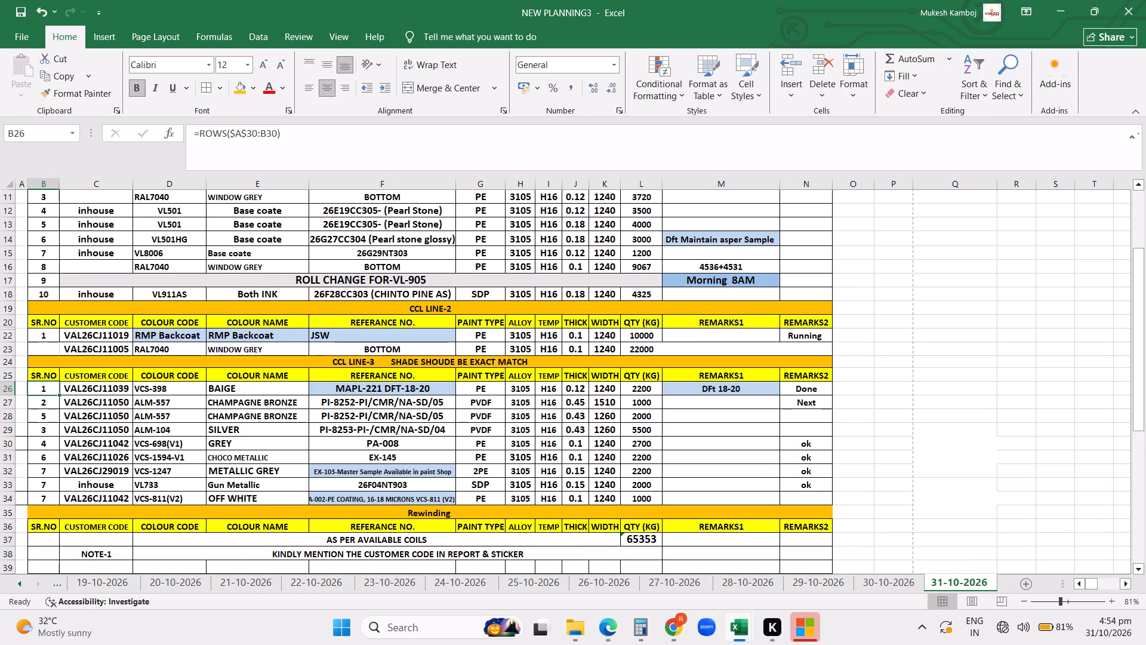
{"action": "left_click", "coordinate": [205, 469]}
{"action": "key", "text": "Up"}
{"action": "key", "text": "Up"}
{"action": "key", "text": "Up"}
{"action": "key", "text": "Up"}
{"action": "key", "text": "Up"}
{"action": "key", "text": "Up"}
{"action": "key", "text": "Up"}
{"action": "key", "text": "Up"}
{"action": "key", "text": "Up"}
{"action": "key", "text": "Up"}
{"action": "key", "text": "Up"}
{"action": "key", "text": "Up"}
{"action": "key", "text": "Up"}
{"action": "key", "text": "Up"}
{"action": "key", "text": "Up"}
{"action": "key", "text": "Up"}
{"action": "key", "text": "Up"}
{"action": "key", "text": "Up"}
{"action": "key", "text": "Up"}
{"action": "key", "text": "Up"}
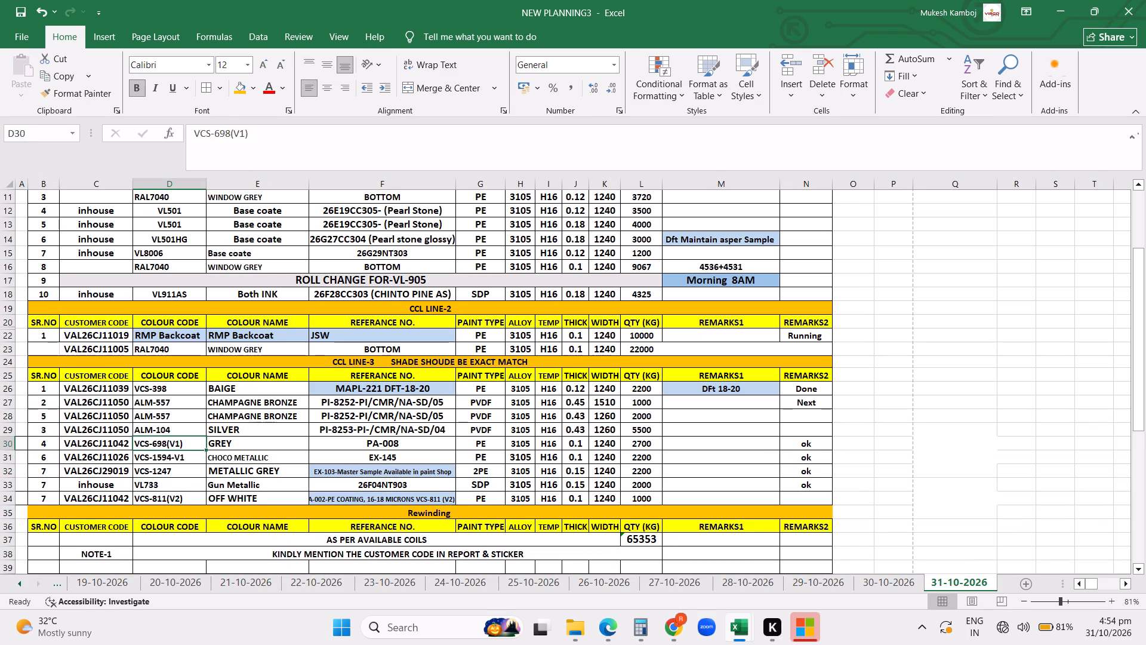
{"action": "key", "text": "Up"}
{"action": "key", "text": "Up"}
{"action": "key", "text": "Up"}
{"action": "key", "text": "Up"}
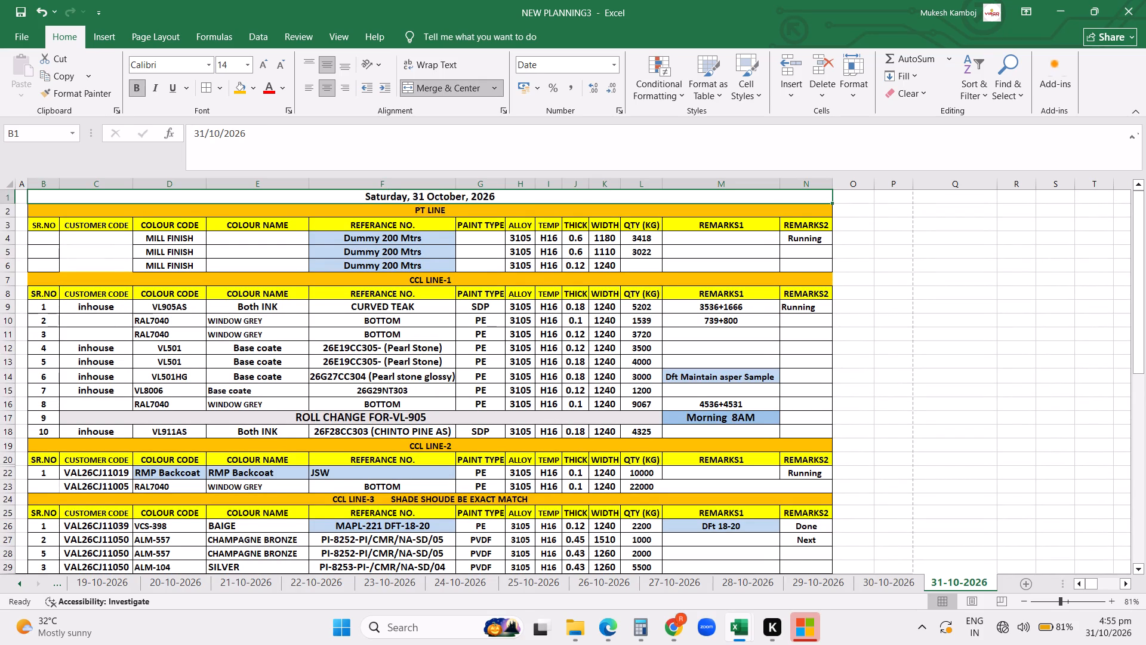
Switch to the DAILY INVENTORY CCL workbook and filter the D30-10-2026 sheet's SIZE column to only 0.12X1240.
{"action": "left_click", "coordinate": [738, 626]}
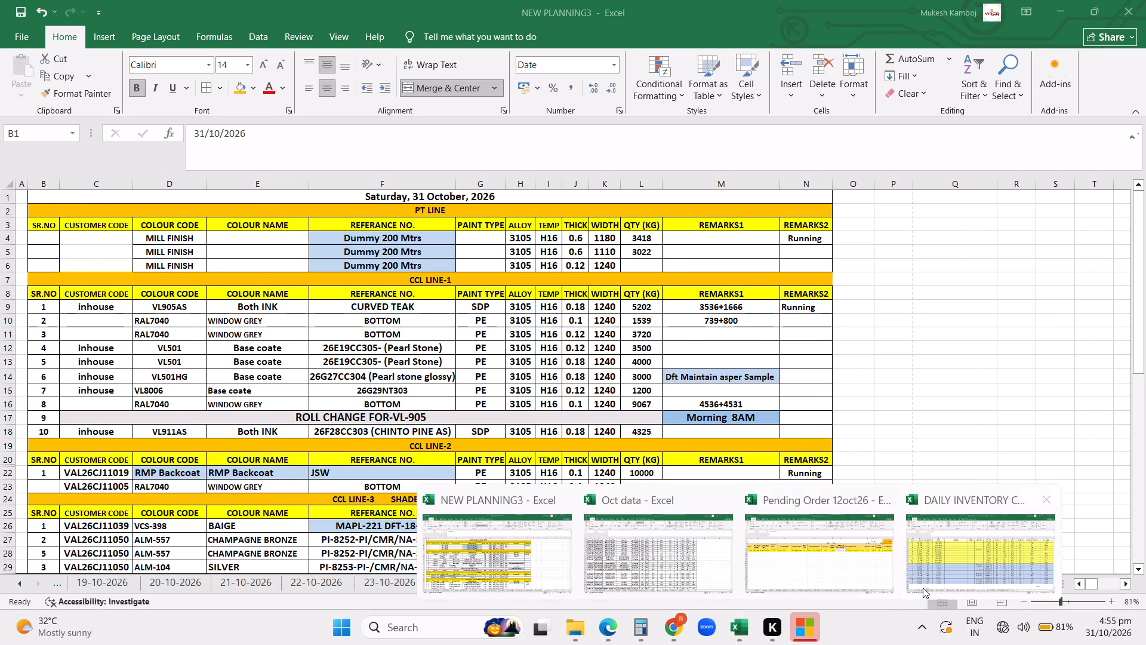
{"action": "left_click", "coordinate": [941, 570]}
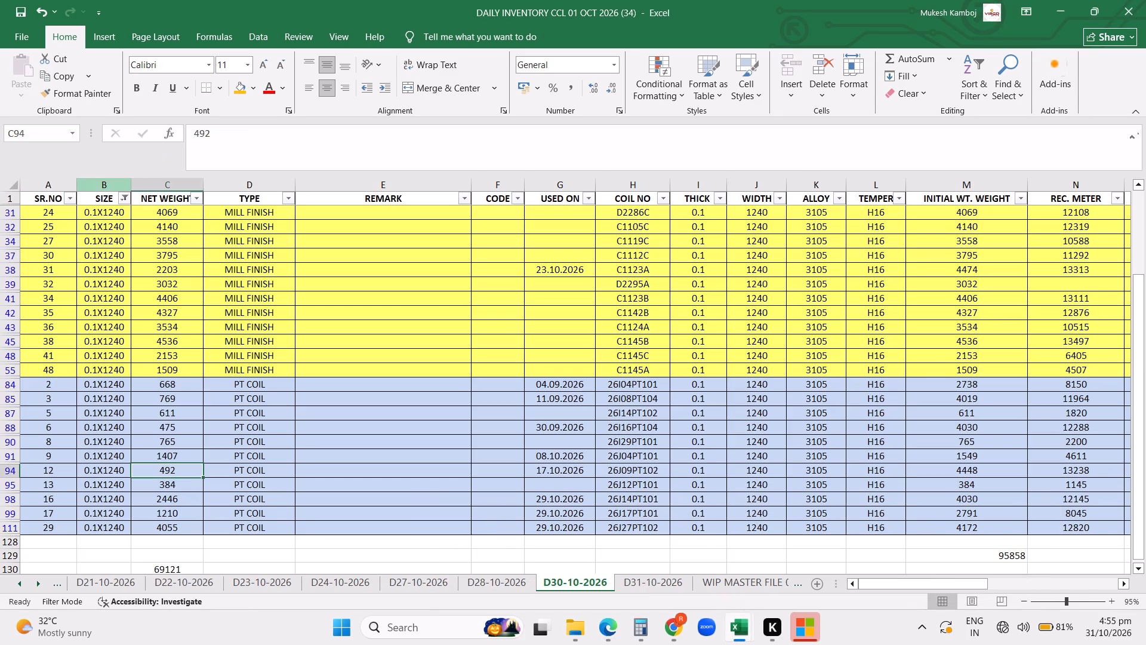
{"action": "left_click", "coordinate": [121, 196]}
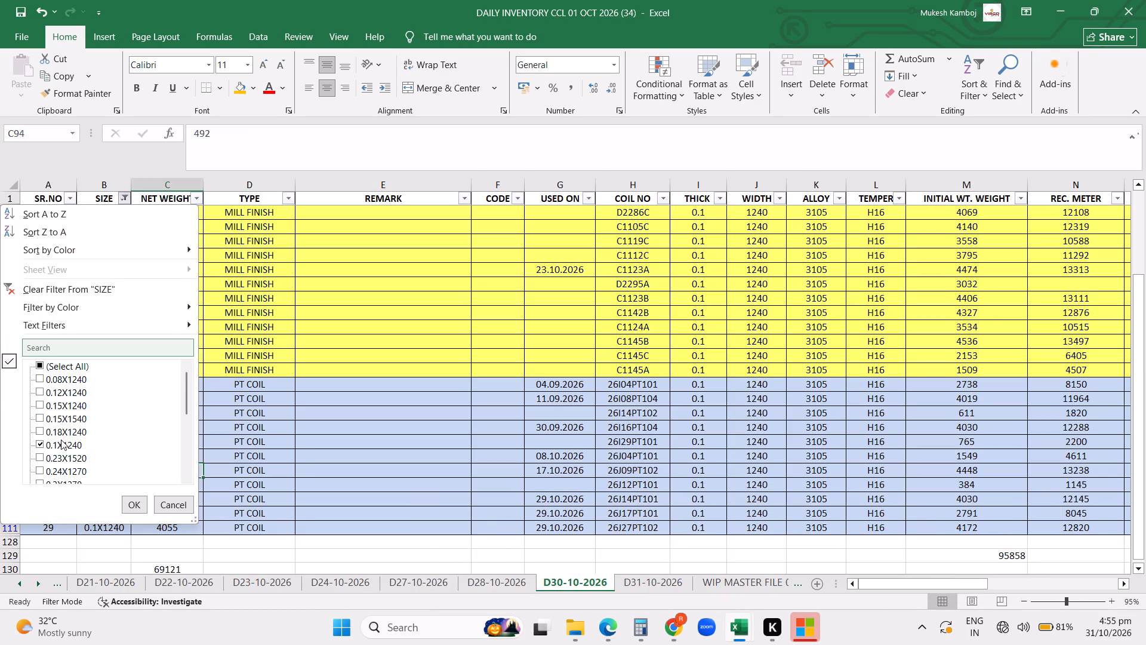
{"action": "left_click", "coordinate": [59, 446]}
{"action": "left_click", "coordinate": [67, 398]}
{"action": "double_click", "coordinate": [133, 503]}
Examine the 0.12X1240 coils by net weight and type, from the total up to the first mill finish coils.
{"action": "left_click", "coordinate": [181, 382]}
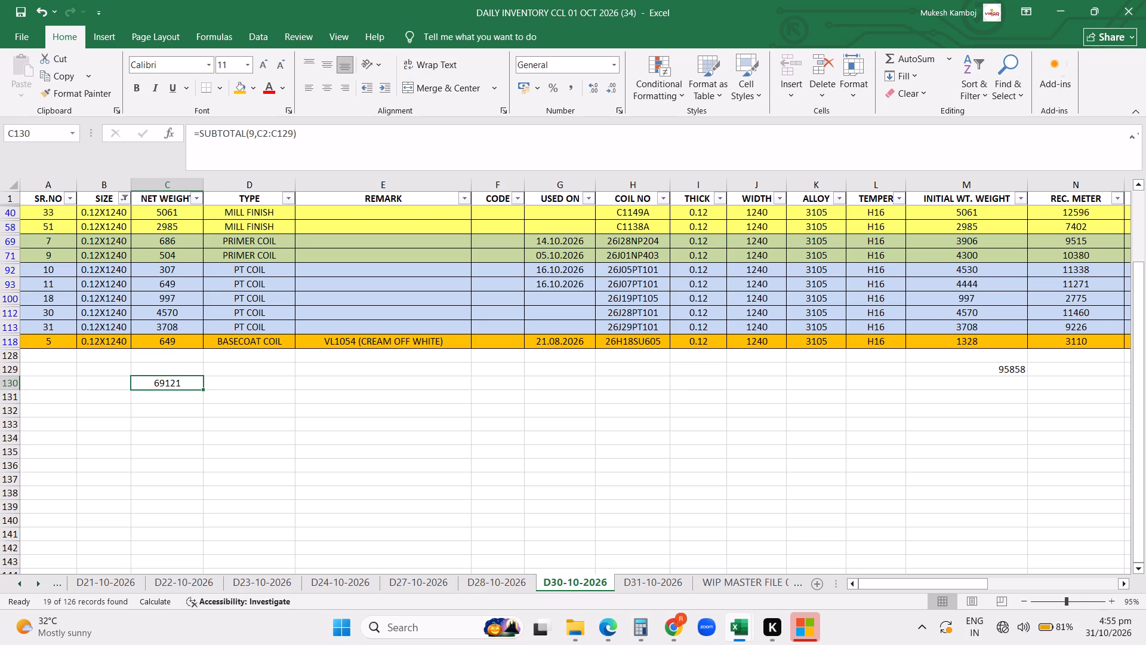
{"action": "key", "text": "Up"}
{"action": "key", "text": "Up"}
{"action": "key", "text": "Up"}
{"action": "key", "text": "Up"}
{"action": "key", "text": "Up"}
{"action": "key", "text": "Up"}
{"action": "key", "text": "Up"}
{"action": "key", "text": "Up"}
{"action": "key", "text": "Up"}
{"action": "key", "text": "Up"}
{"action": "key", "text": "Up"}
{"action": "key", "text": "Up"}
{"action": "key", "text": "Up"}
{"action": "key", "text": "Up"}
{"action": "key", "text": "Up"}
{"action": "key", "text": "Up"}
{"action": "key", "text": "Up"}
{"action": "key", "text": "Up"}
{"action": "key", "text": "Up"}
{"action": "key", "text": "Up"}
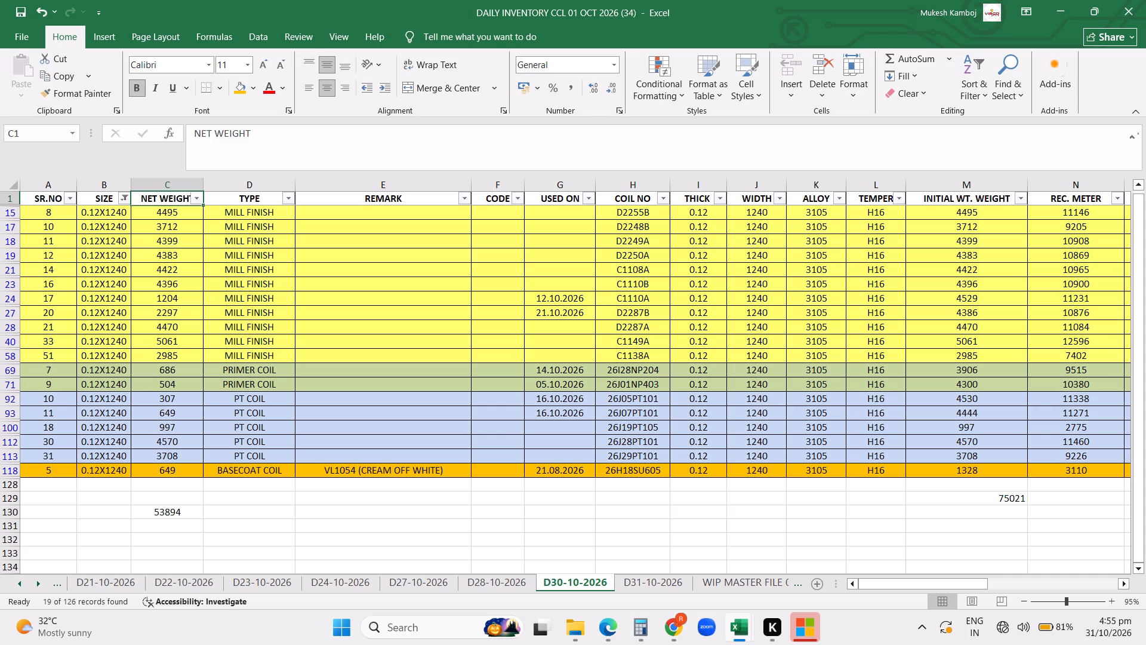
Switch to the NEW PLANNING3 workbook and enter 3712 as the quantity of the 0.12 x 1240 mill finish row under PT LINE.
{"action": "left_click", "coordinate": [743, 637]}
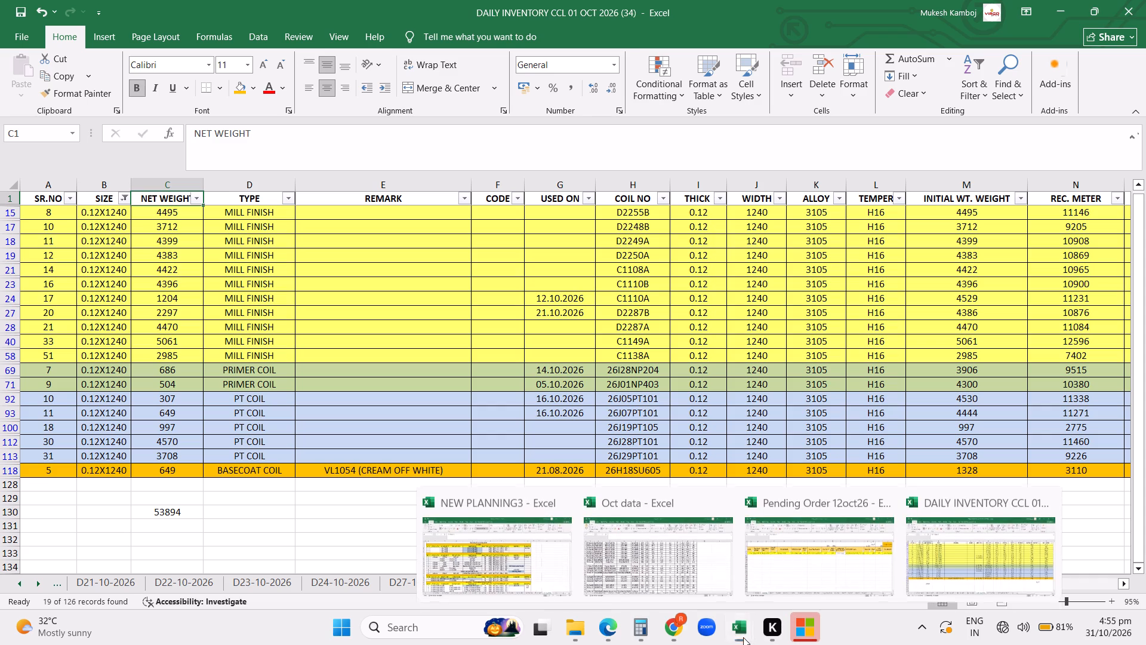
{"action": "left_click", "coordinate": [507, 570]}
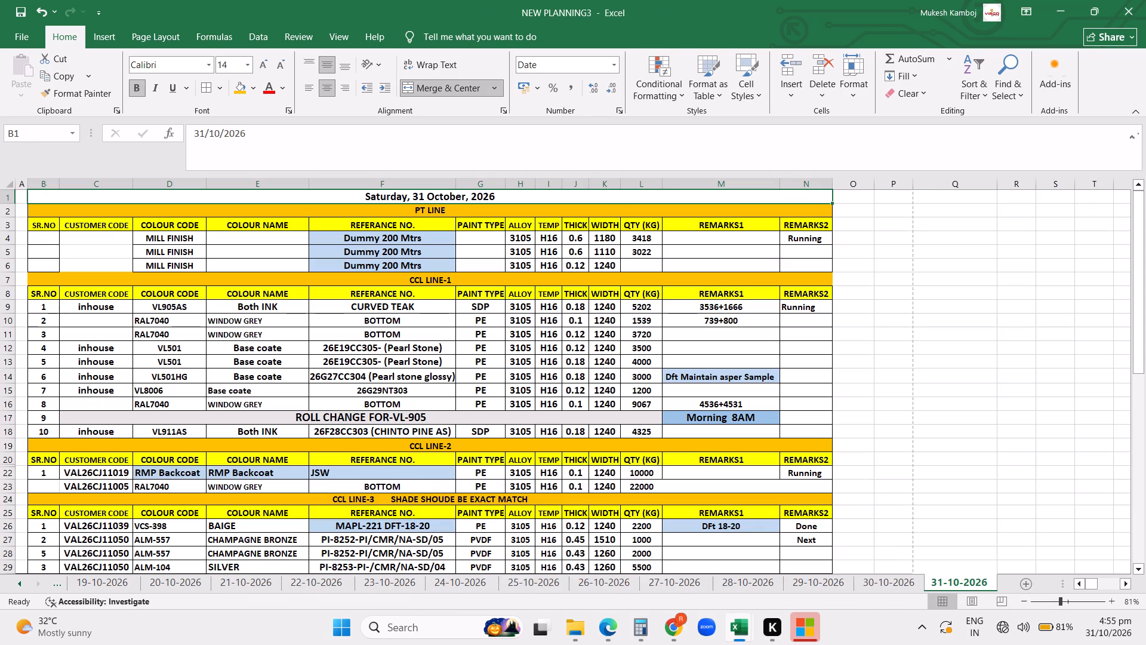
{"action": "left_click", "coordinate": [636, 263]}
{"action": "type", "text": "3712"}
{"action": "key", "text": "Return"}
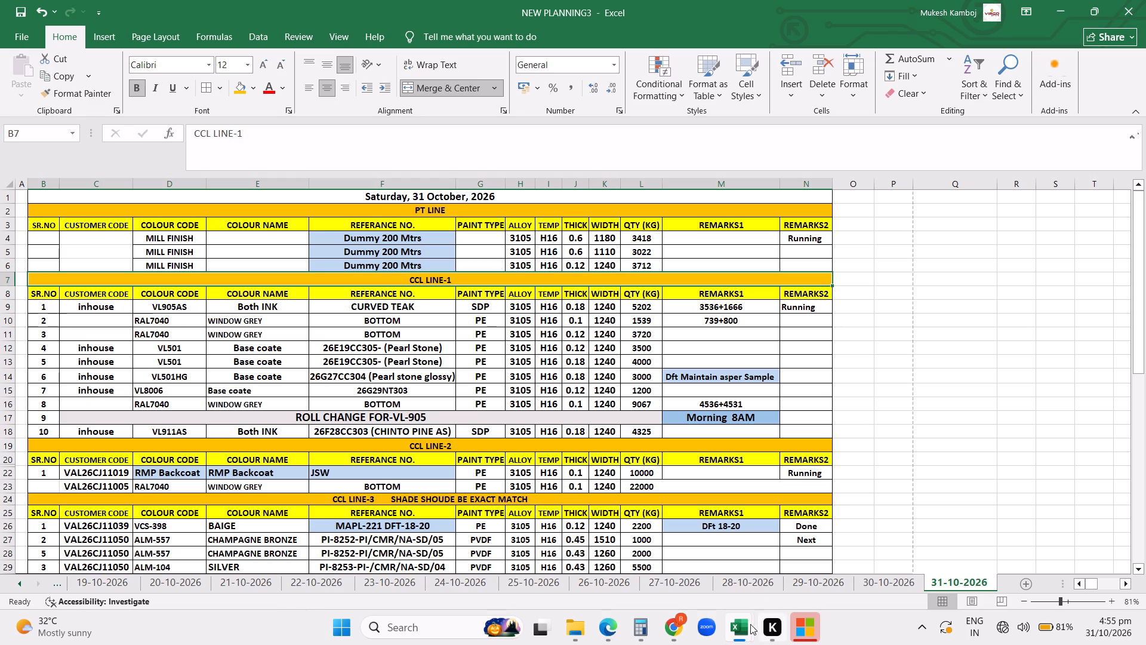
Turn the 0.12 x 1240 PT LINE quantity into the formula =3712+2985, checking the coil weights in the DAILY INVENTORY CCL workbook.
{"action": "left_click", "coordinate": [741, 628]}
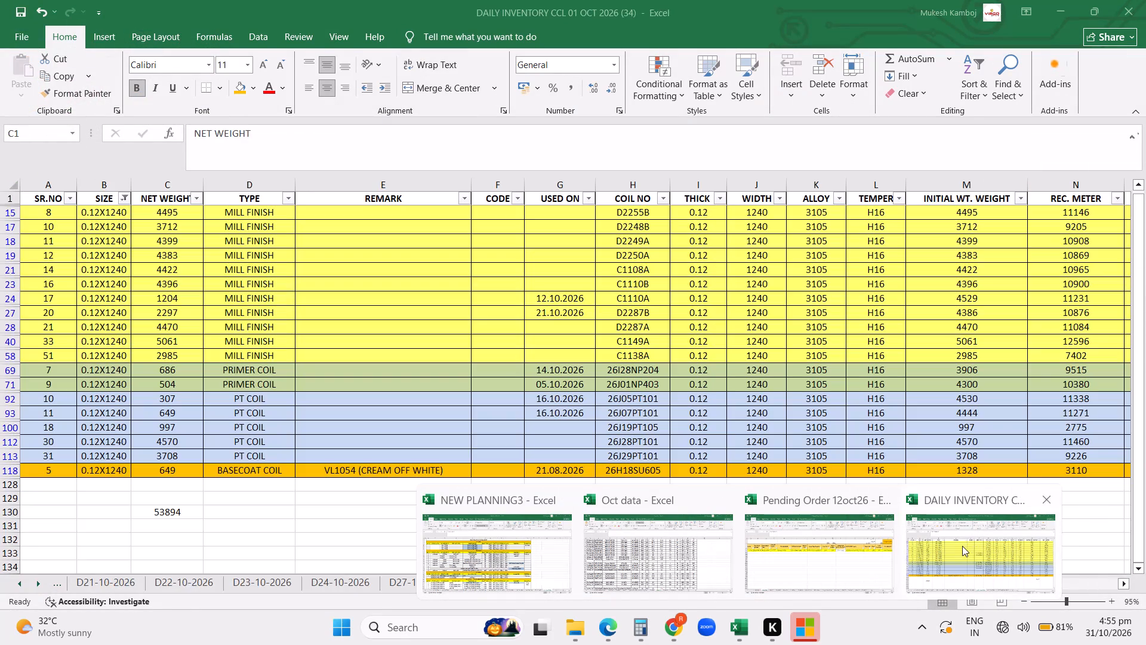
{"action": "left_click", "coordinate": [532, 563]}
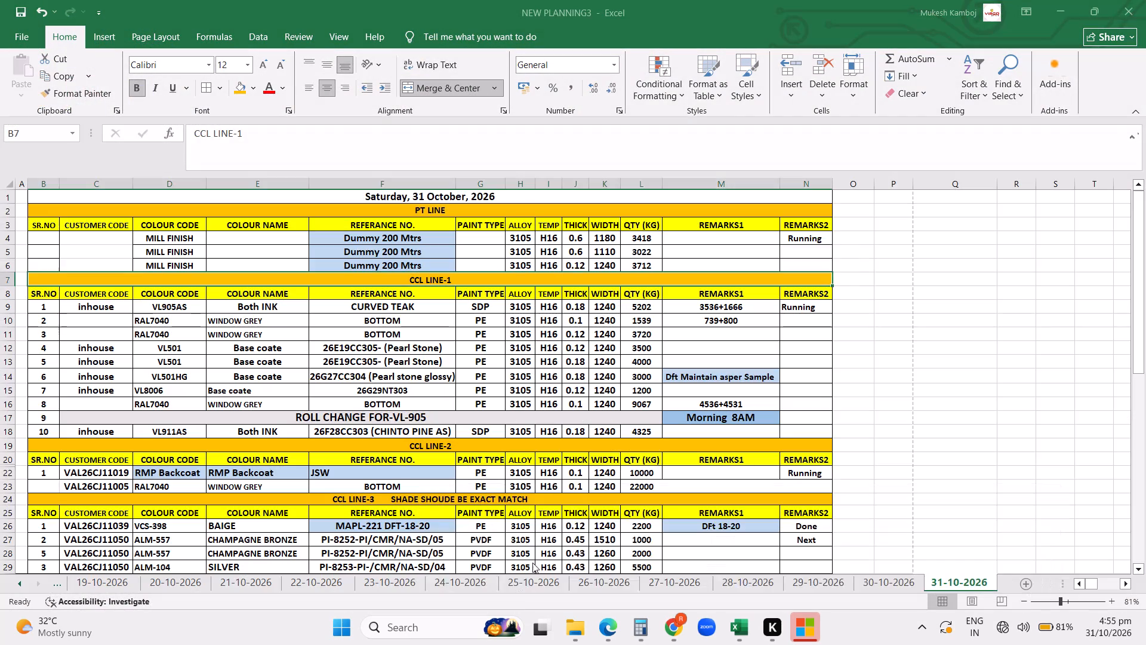
{"action": "left_click", "coordinate": [639, 269]}
{"action": "left_click", "coordinate": [633, 265]}
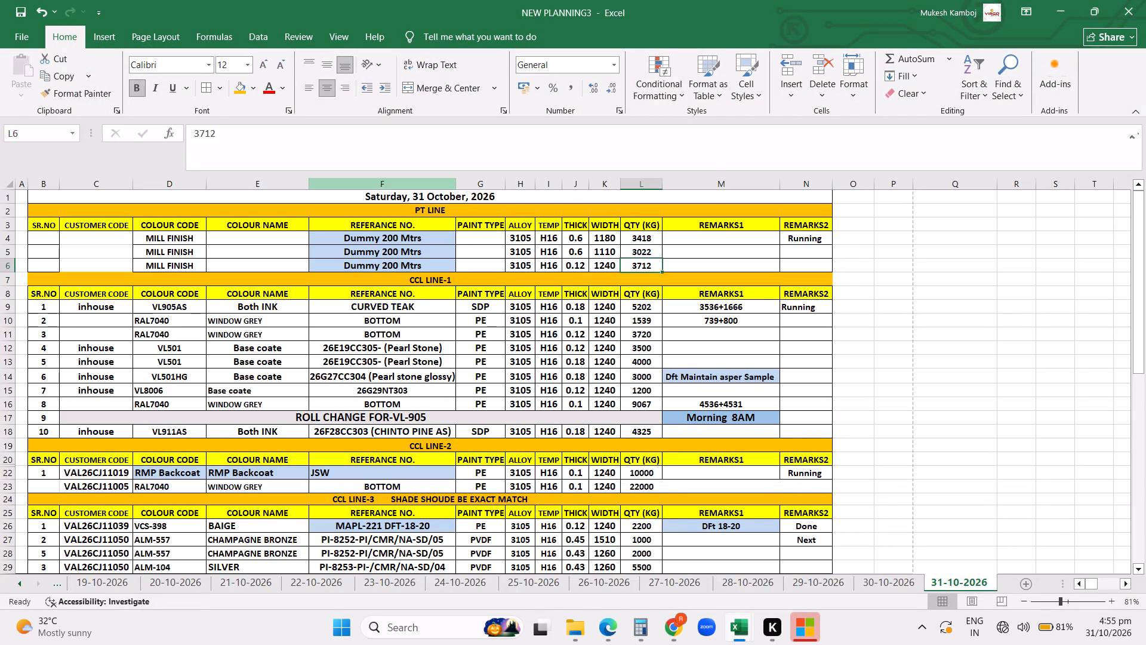
{"action": "left_click", "coordinate": [197, 138]}
{"action": "key", "text": "Left"}
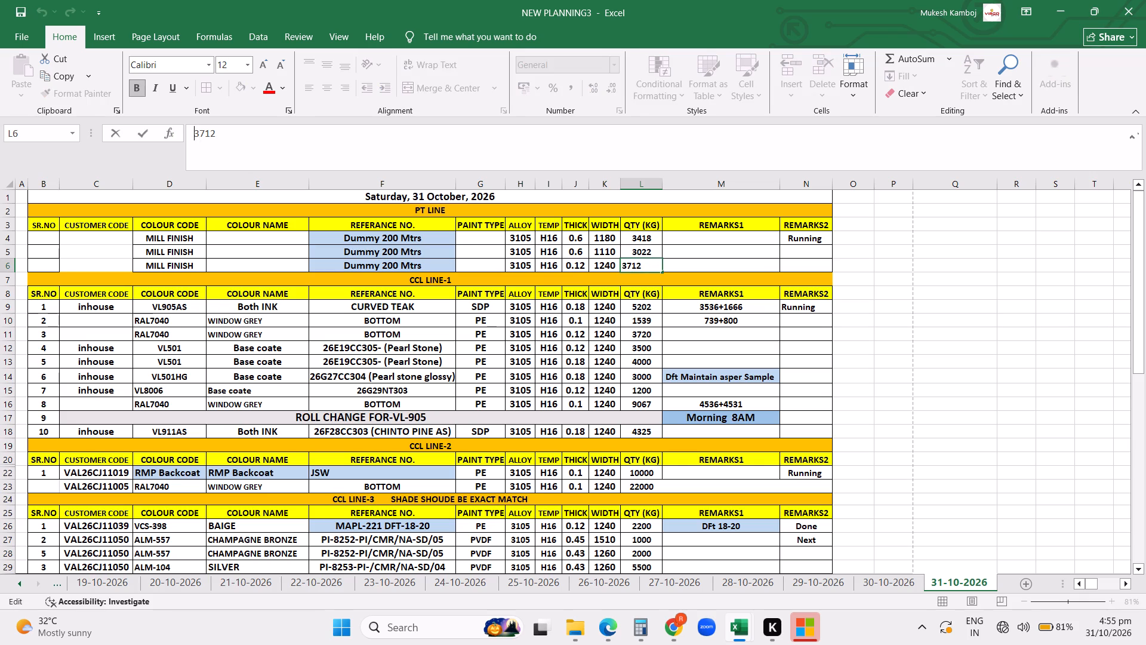
{"action": "key", "text": "equal"}
{"action": "key", "text": "Right"}
{"action": "key", "text": "Right"}
{"action": "key", "text": "Right"}
{"action": "key", "text": "Right"}
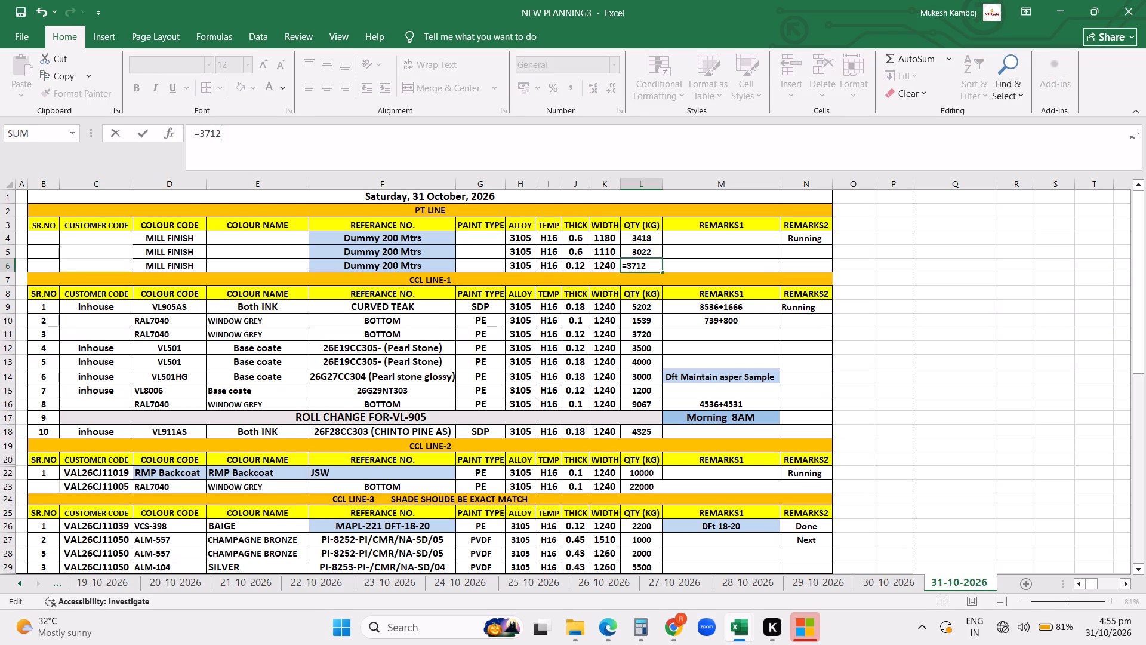
{"action": "key", "text": "shift+plus"}
{"action": "left_click", "coordinate": [732, 626]}
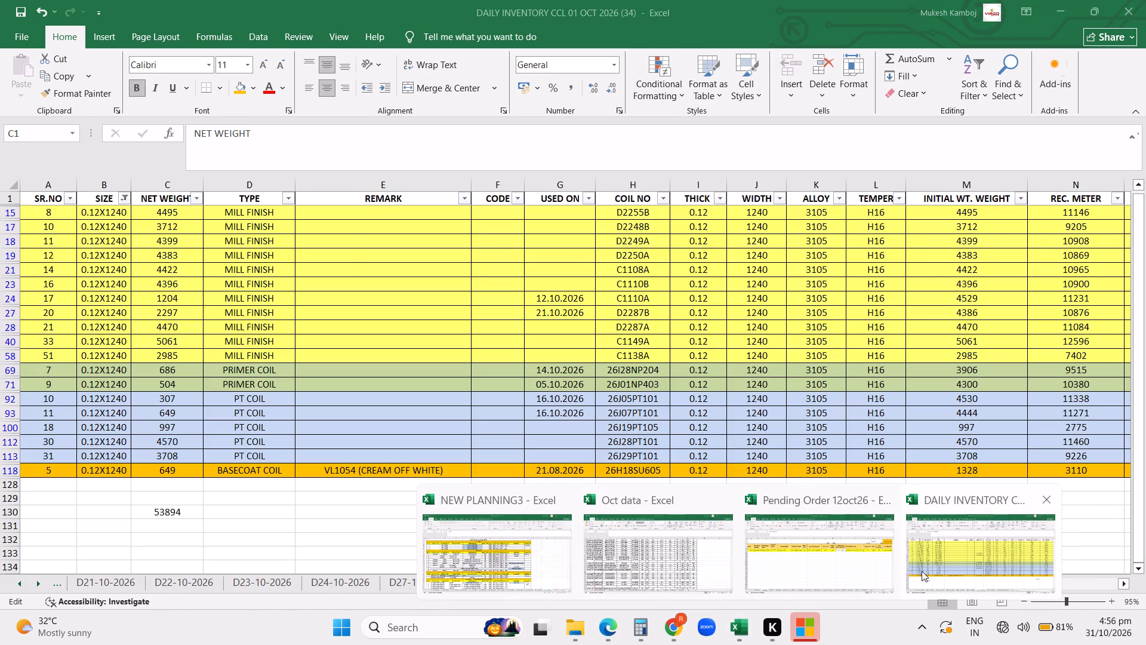
{"action": "left_click", "coordinate": [522, 555]}
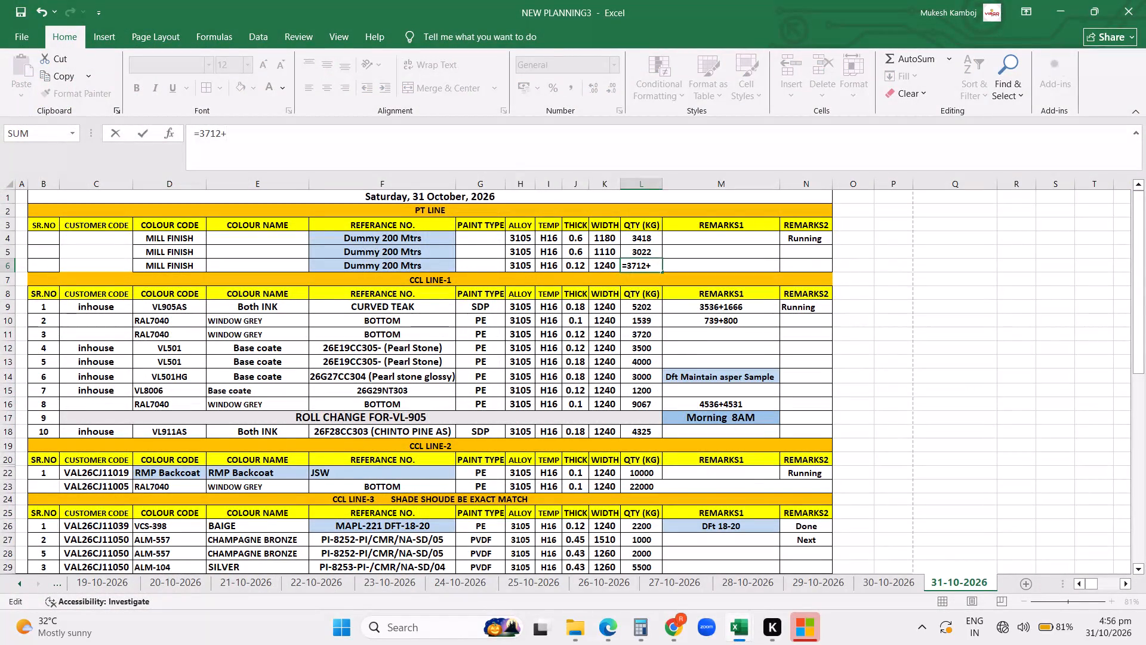
{"action": "type", "text": "2985"}
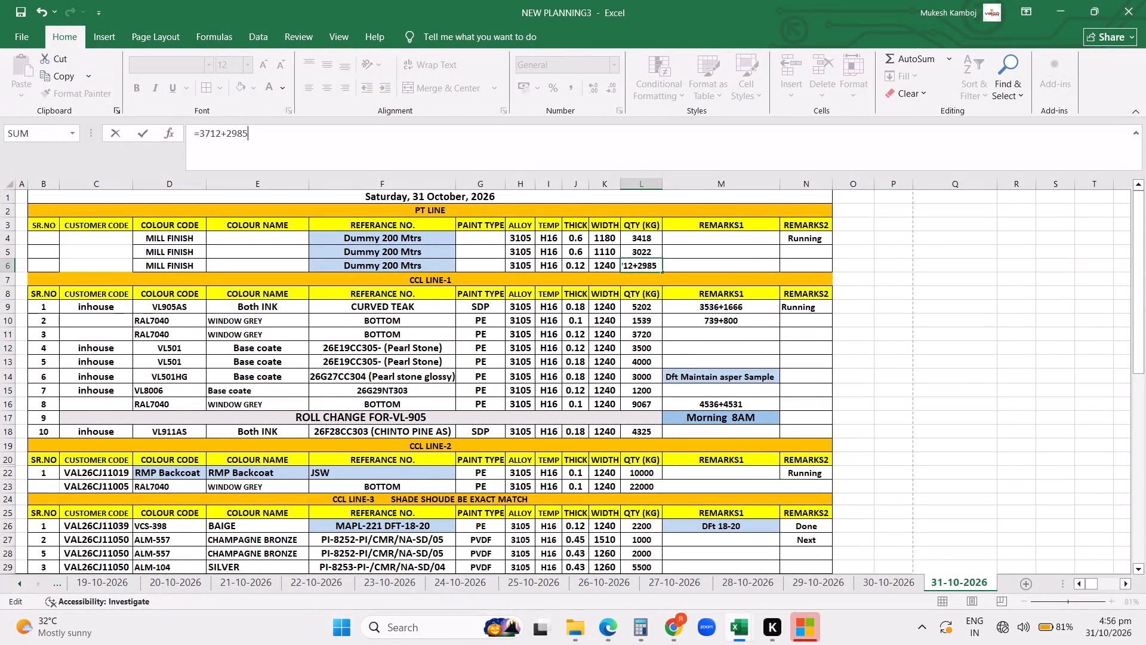
{"action": "key", "text": "Return"}
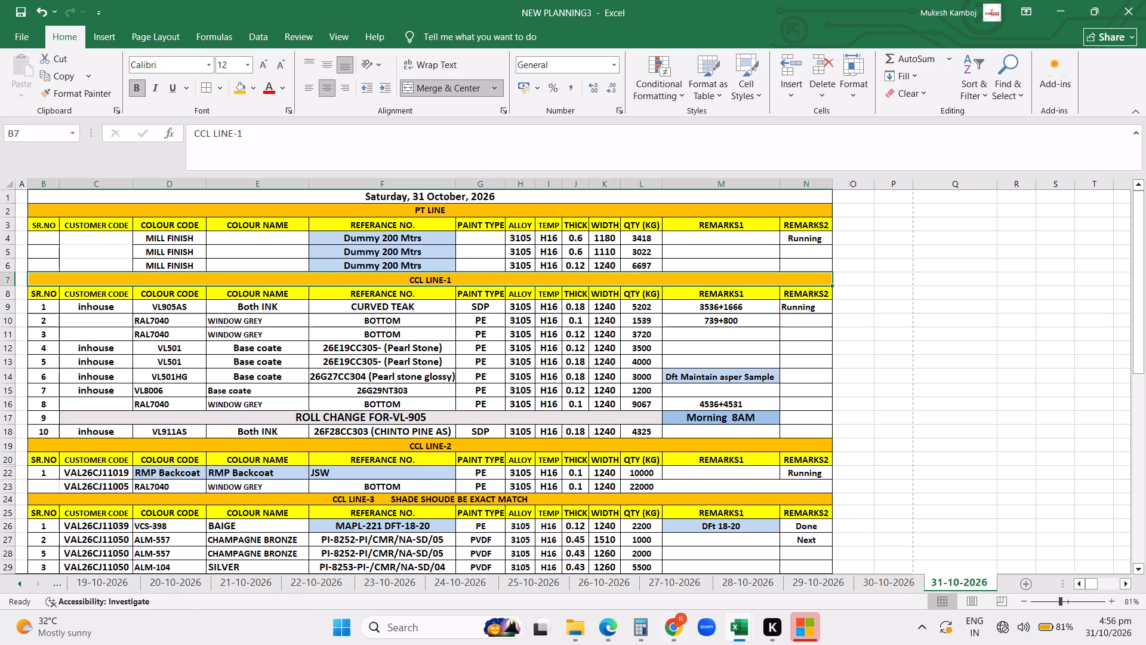
Copy the quantity formula into REMARKS1 of the same PT LINE row and make it the plain text 3712+2985.
{"action": "left_click", "coordinate": [645, 265]}
{"action": "key", "text": "ctrl+c"}
{"action": "key", "text": "Right"}
{"action": "key", "text": "ctrl+v"}
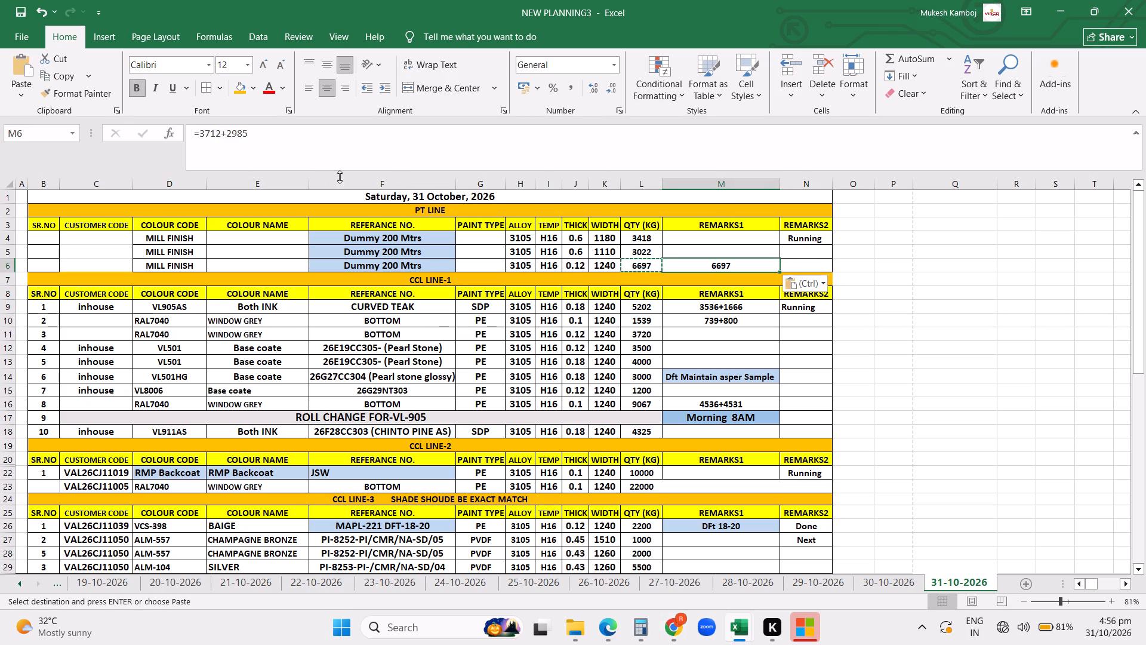
{"action": "left_click", "coordinate": [196, 138]}
{"action": "key", "text": "Right"}
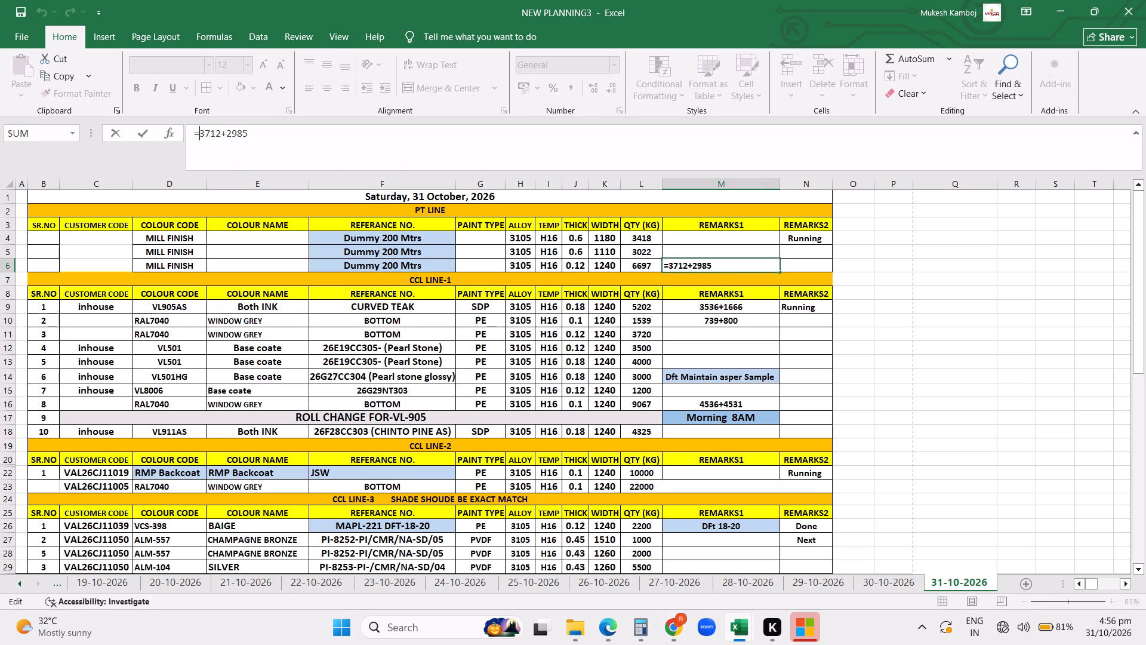
{"action": "key", "text": "BackSpace"}
{"action": "key", "text": "Return"}
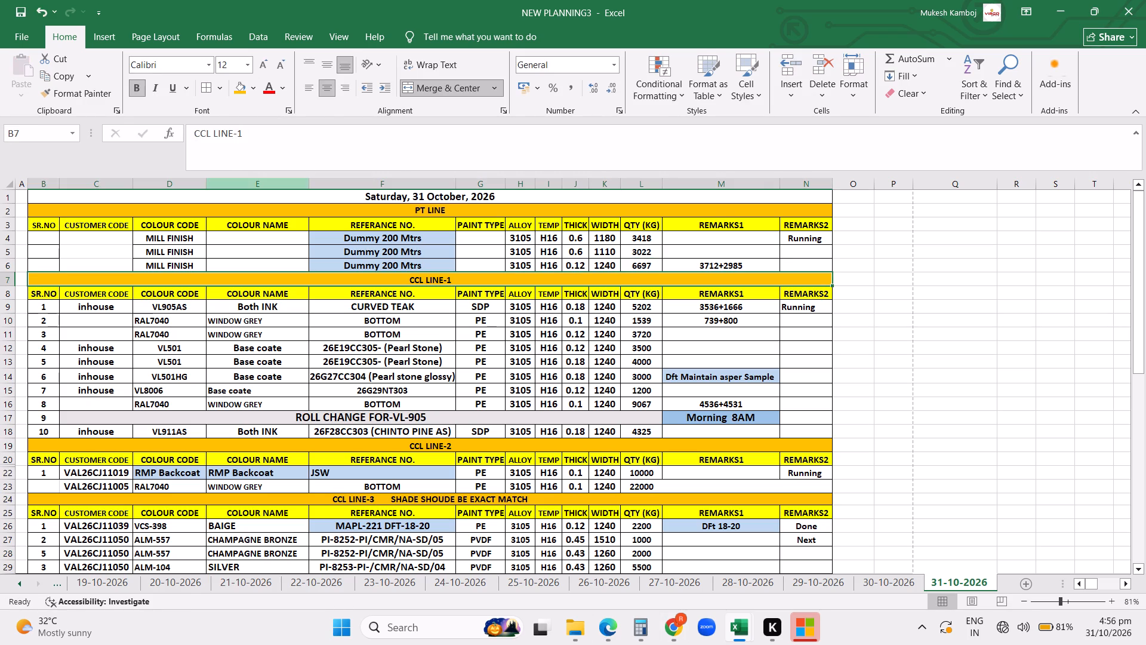
Recheck the 0.12X1240 coils in the daily inventory and extend the PT LINE row's REMARKS1 to 3712+2985+4399.
{"action": "left_click", "coordinate": [748, 630]}
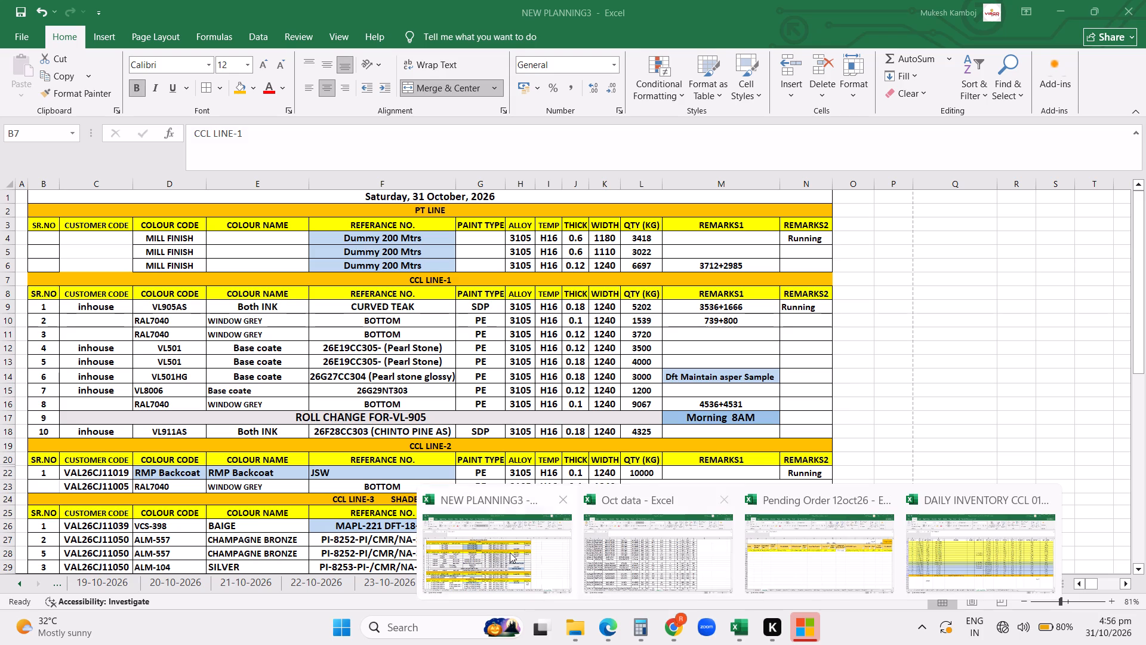
{"action": "left_click", "coordinate": [510, 552]}
{"action": "left_click", "coordinate": [750, 629]}
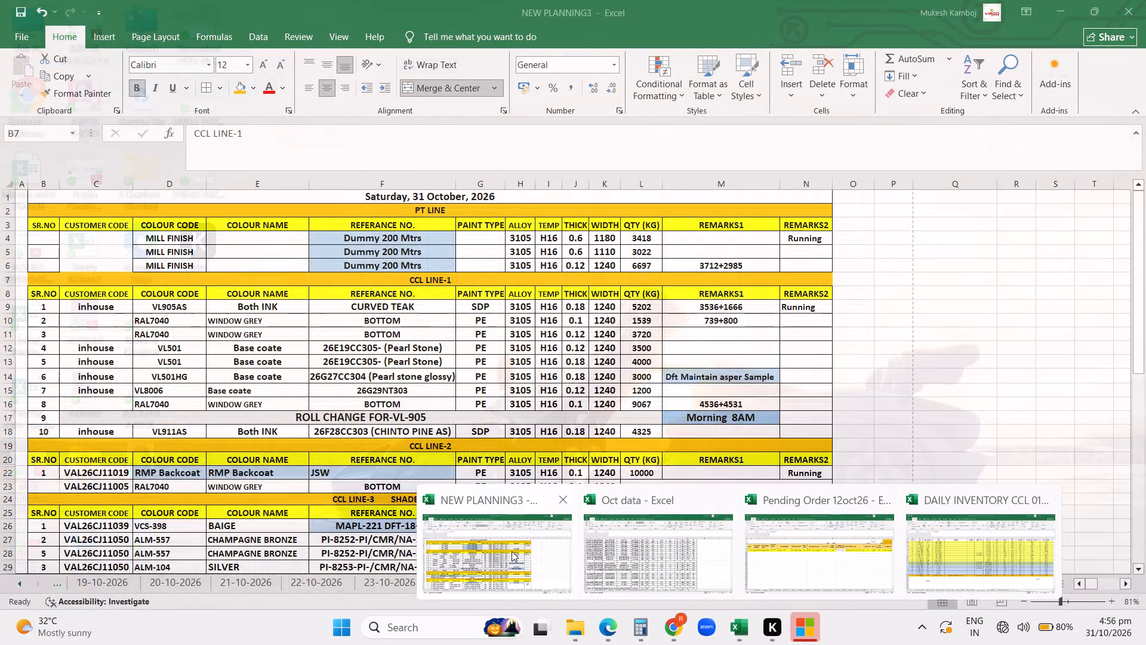
{"action": "left_click", "coordinate": [512, 551]}
{"action": "left_click", "coordinate": [732, 631]}
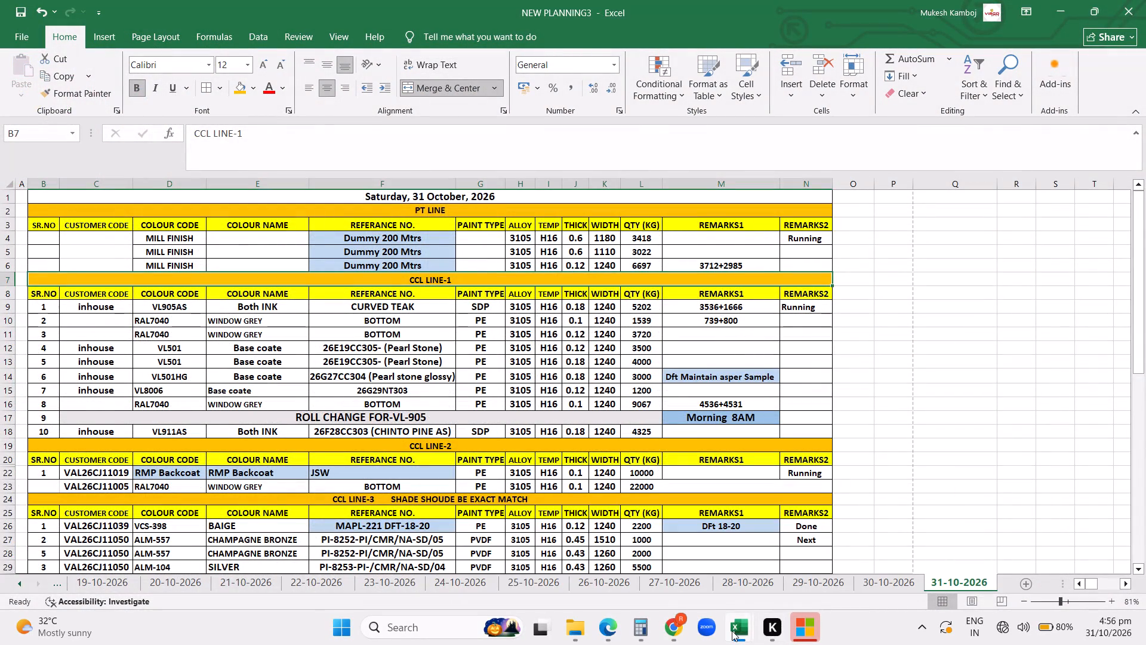
{"action": "left_click", "coordinate": [920, 572]}
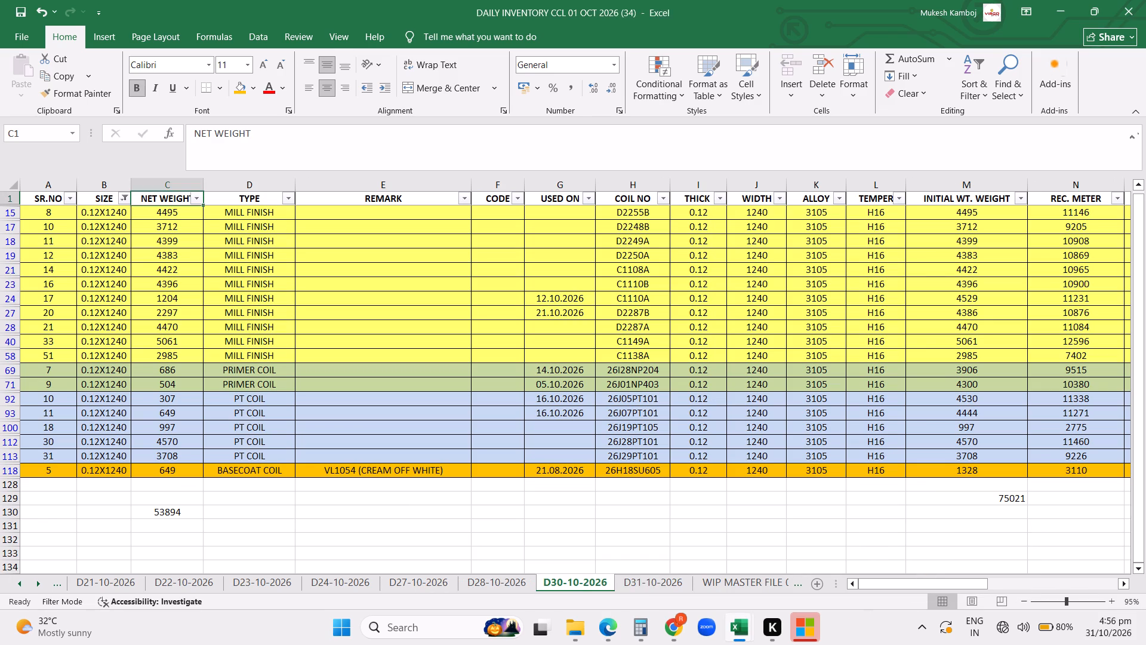
{"action": "left_click", "coordinate": [181, 244]}
{"action": "left_click", "coordinate": [738, 637]}
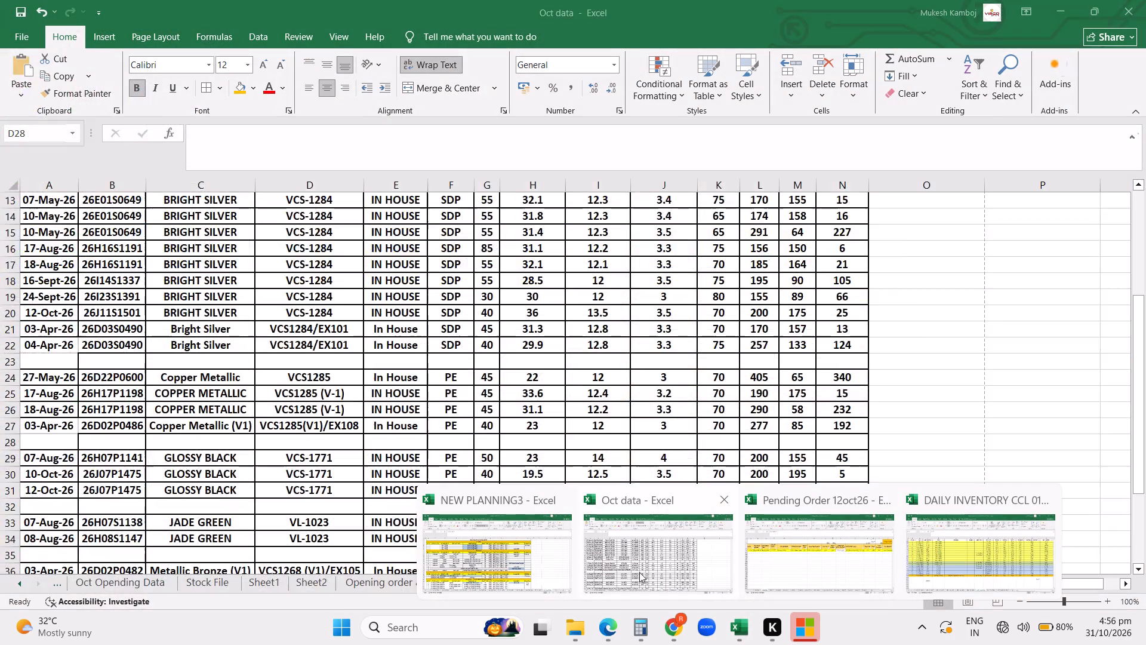
{"action": "left_click", "coordinate": [539, 564]}
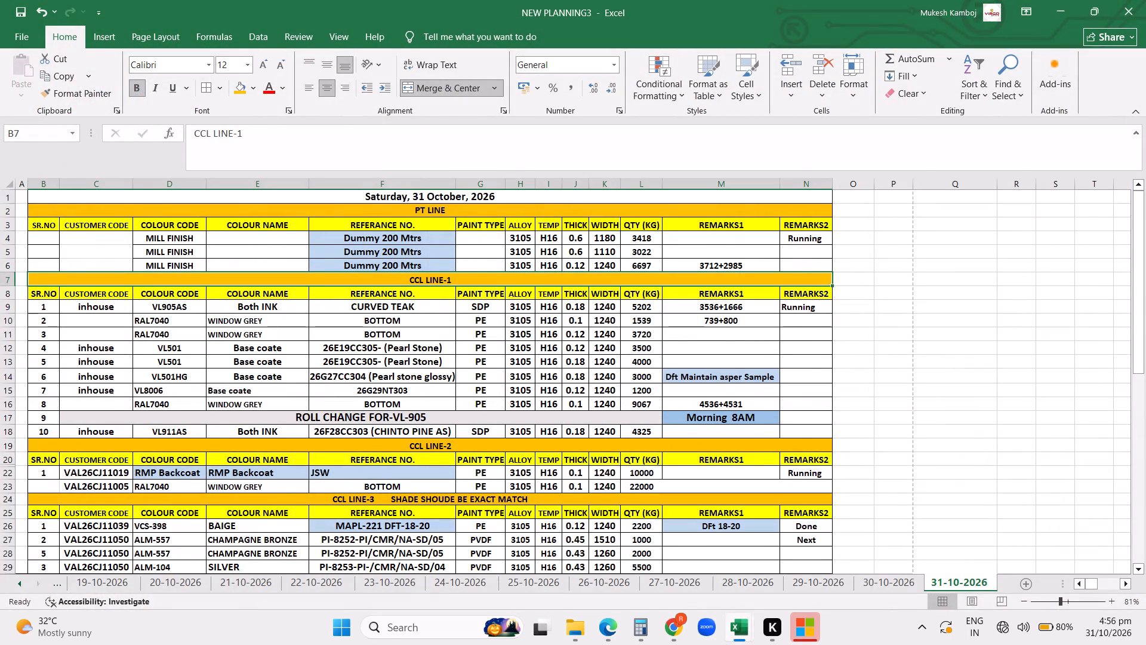
{"action": "left_click", "coordinate": [710, 262]}
{"action": "left_click", "coordinate": [327, 139]}
{"action": "key", "text": "shift+plus"}
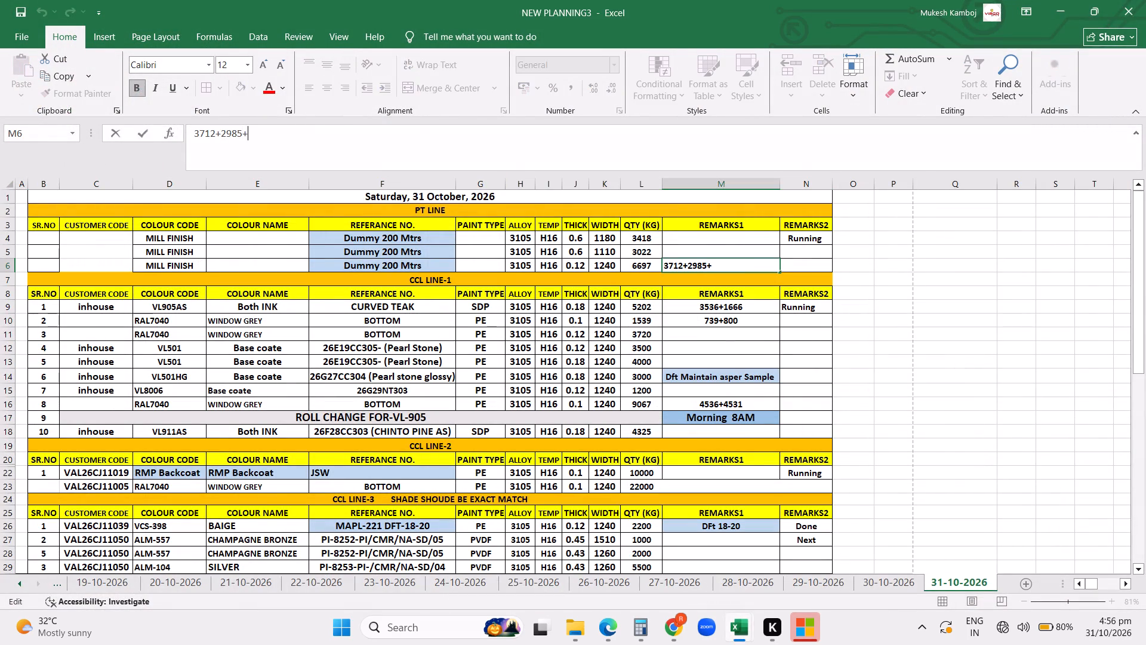
{"action": "type", "text": "4399"}
{"action": "key", "text": "Return"}
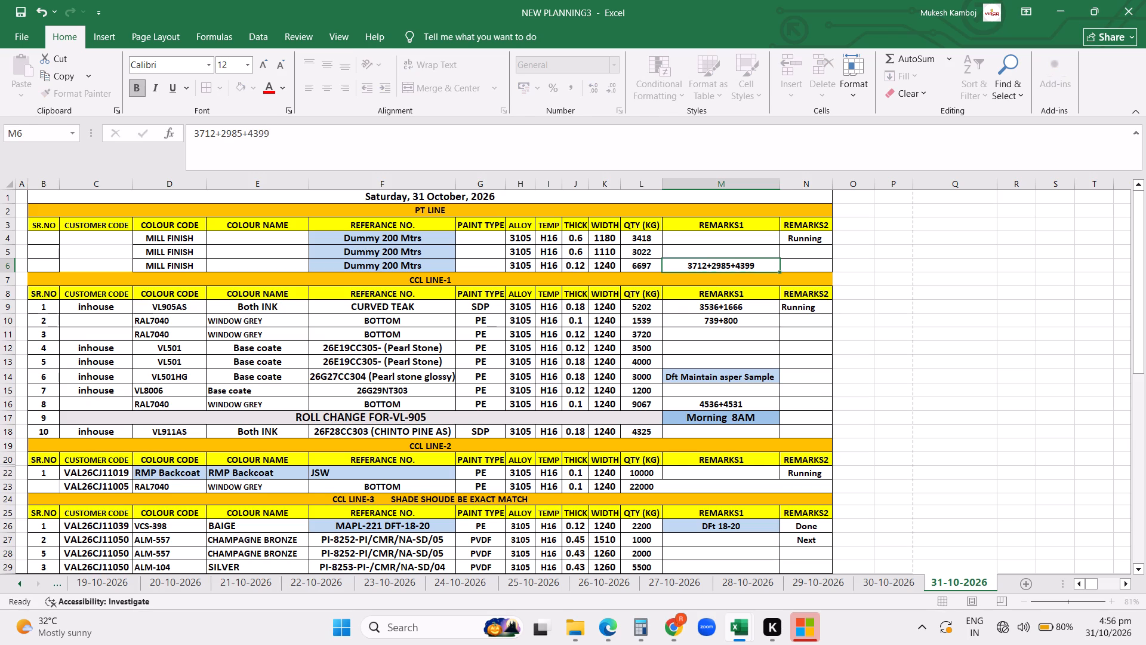
Extend the 0.12 x 1240 PT LINE row's quantity formula to =3712+2985+4399.
{"action": "left_click", "coordinate": [636, 263]}
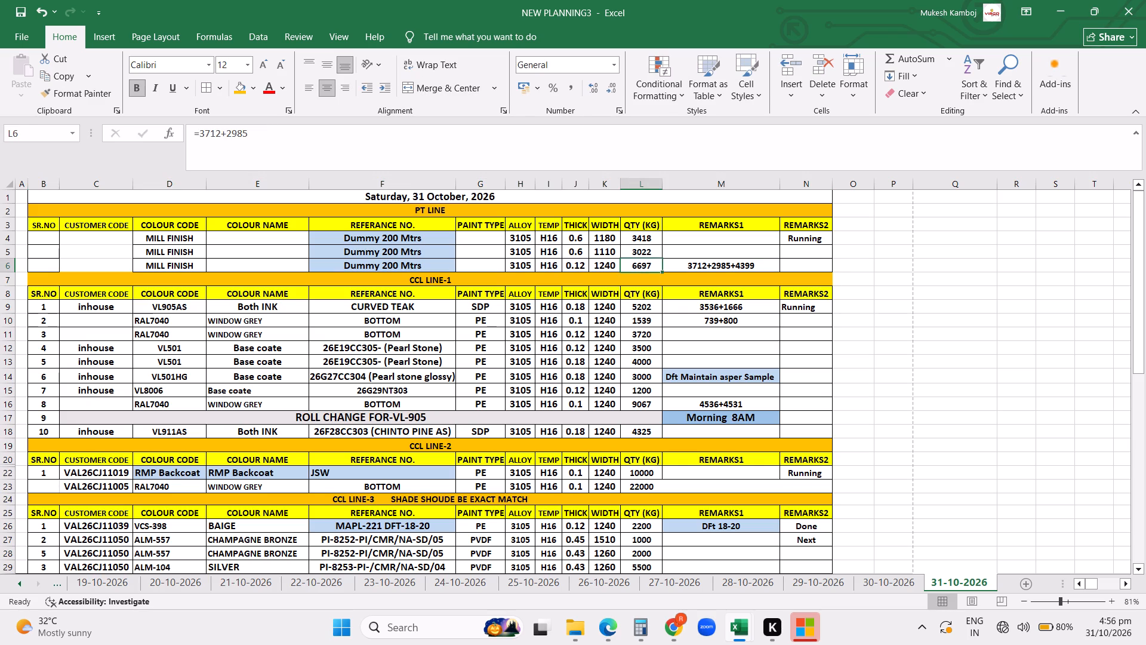
{"action": "left_click", "coordinate": [358, 152]}
{"action": "key", "text": "shift+plus"}
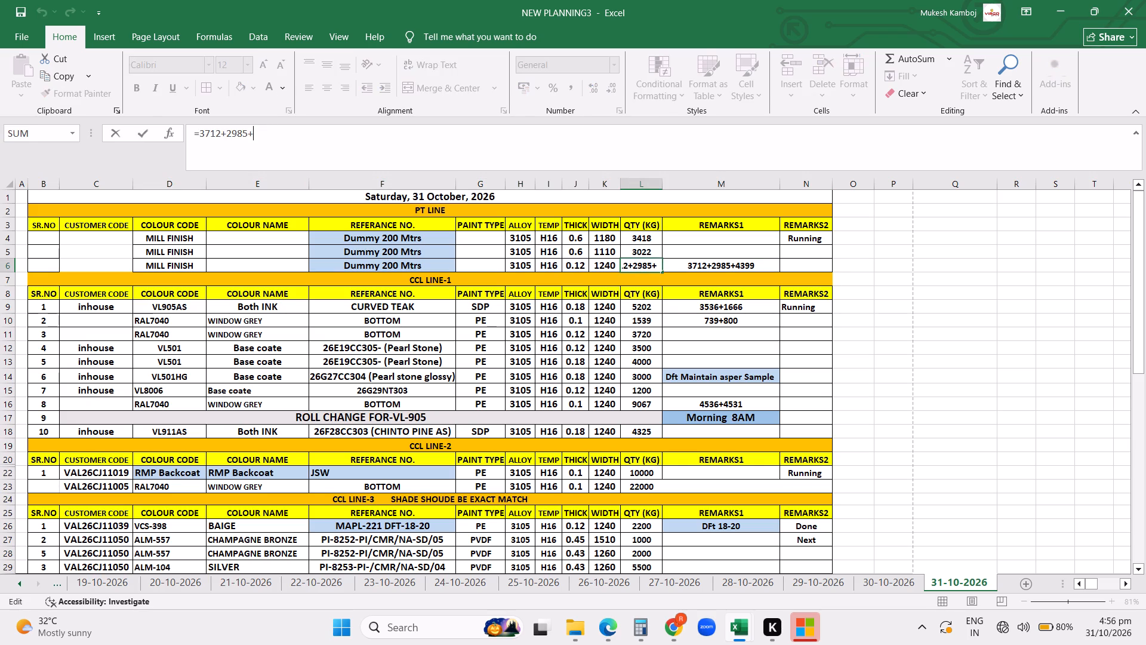
{"action": "type", "text": "4399"}
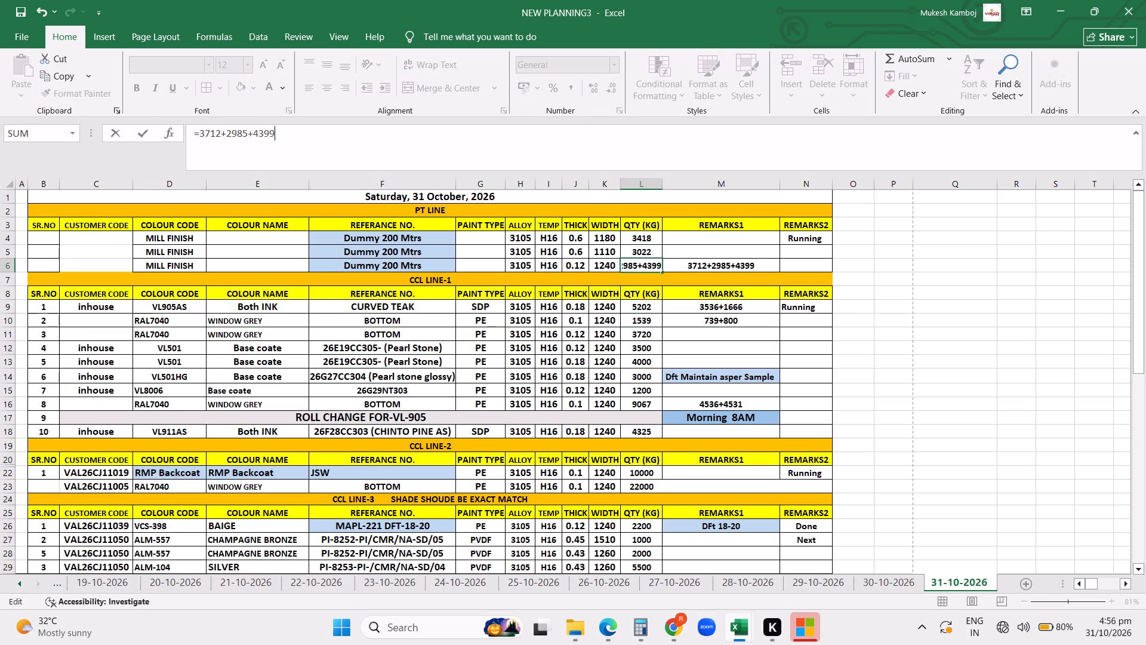
{"action": "key", "text": "Return"}
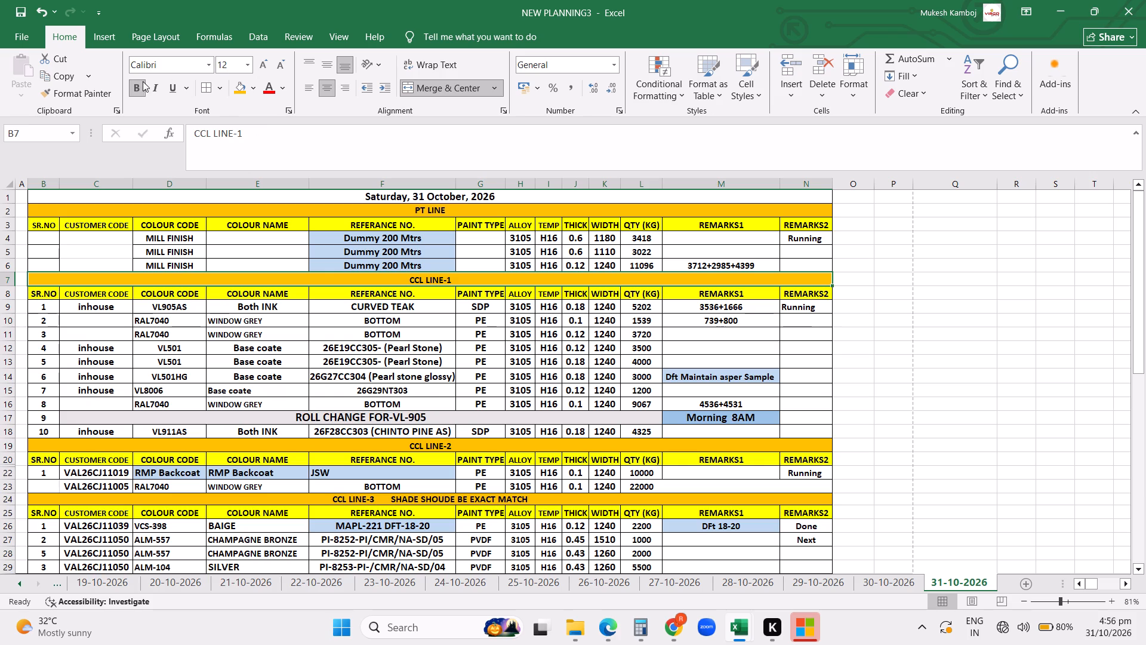
Number the three PT LINE rows 1 to 3, reusing the CCL LINE-1 serial formula as =ROWS($A4:B$4) and filling it down.
{"action": "left_click", "coordinate": [47, 309]}
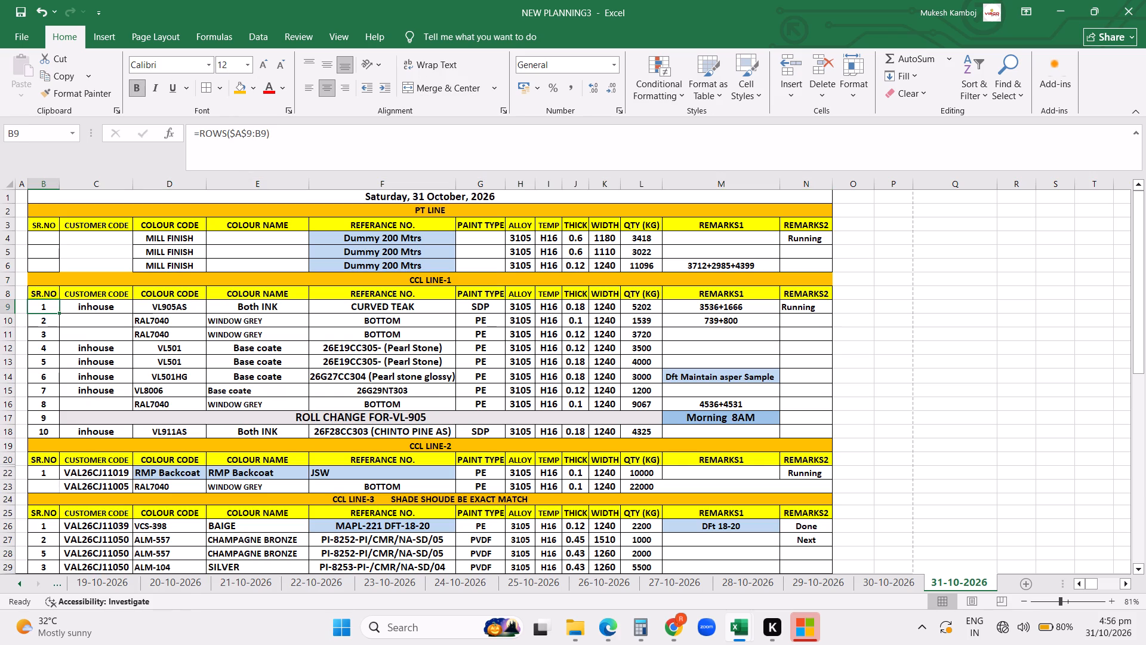
{"action": "key", "text": "ctrl+c"}
{"action": "left_click", "coordinate": [51, 243]}
{"action": "key", "text": "ctrl+v"}
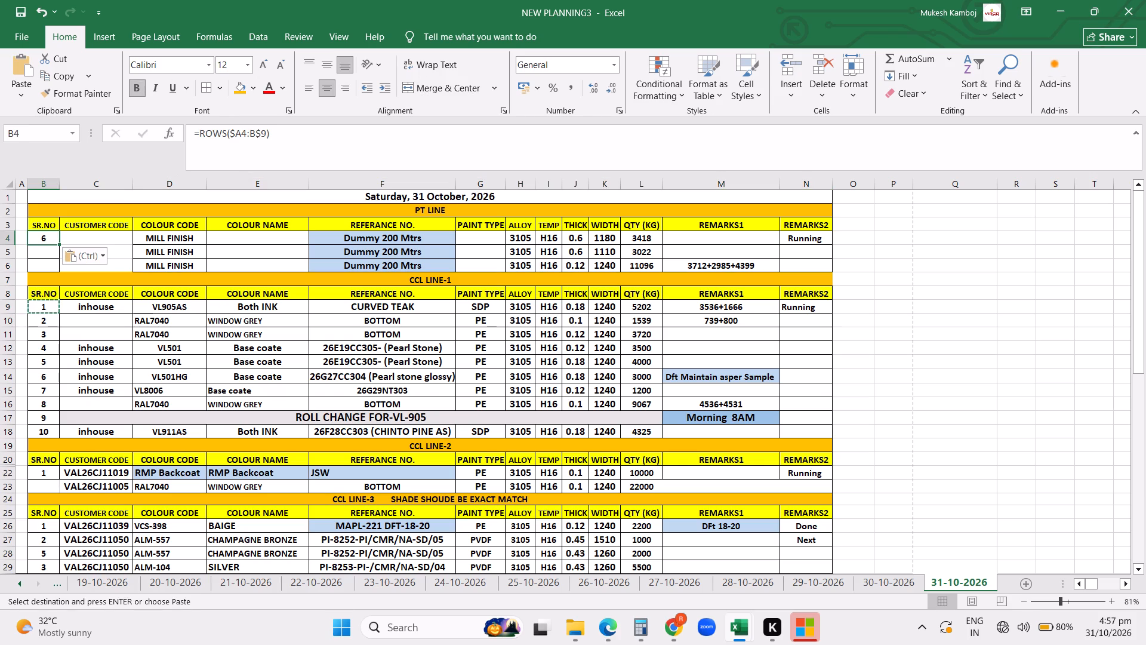
{"action": "left_click", "coordinate": [267, 131]}
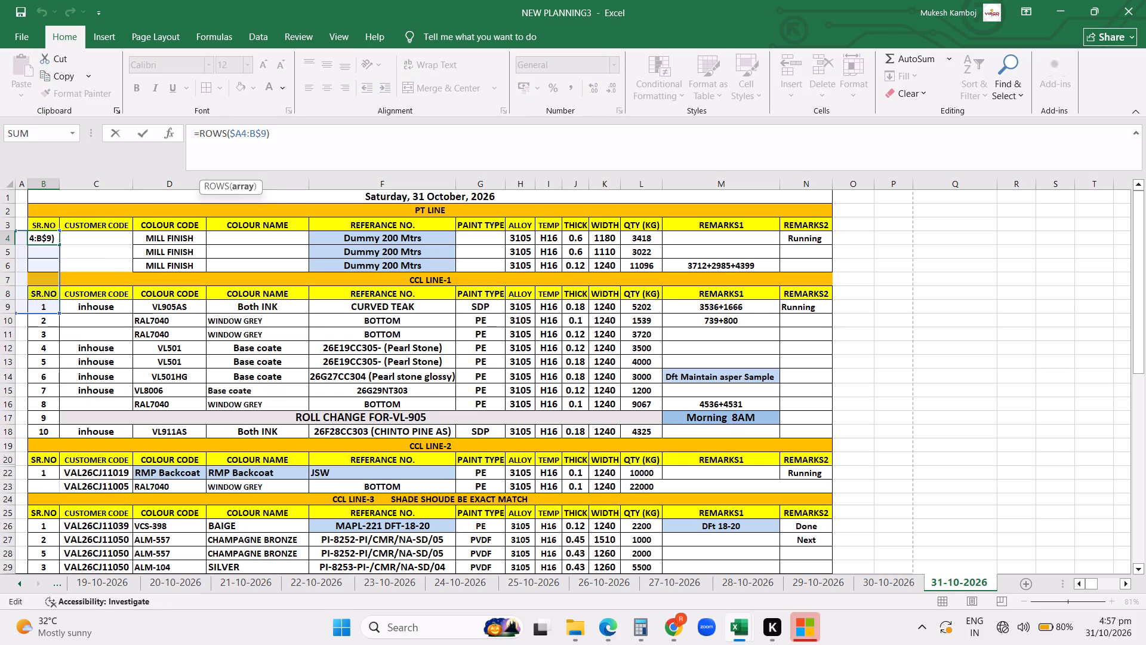
{"action": "key", "text": "BackSpace"}
{"action": "key", "text": "4"}
{"action": "key", "text": "Return"}
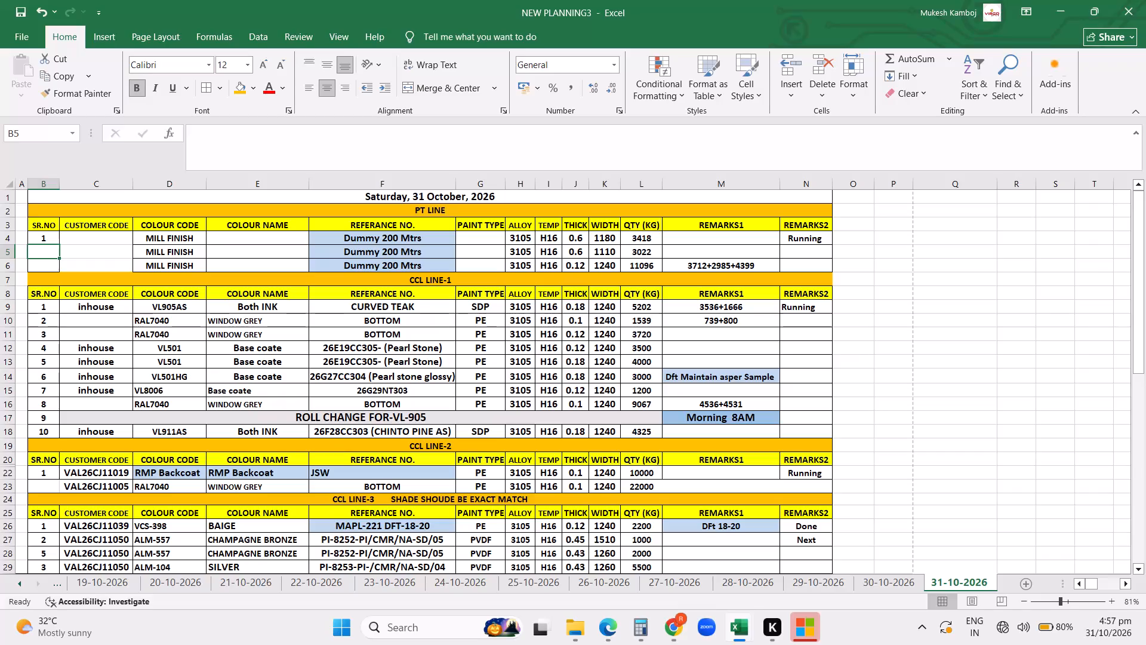
{"action": "left_click", "coordinate": [48, 239]}
{"action": "left_click_drag", "start_coordinate": [60, 241], "coordinate": [58, 272]}
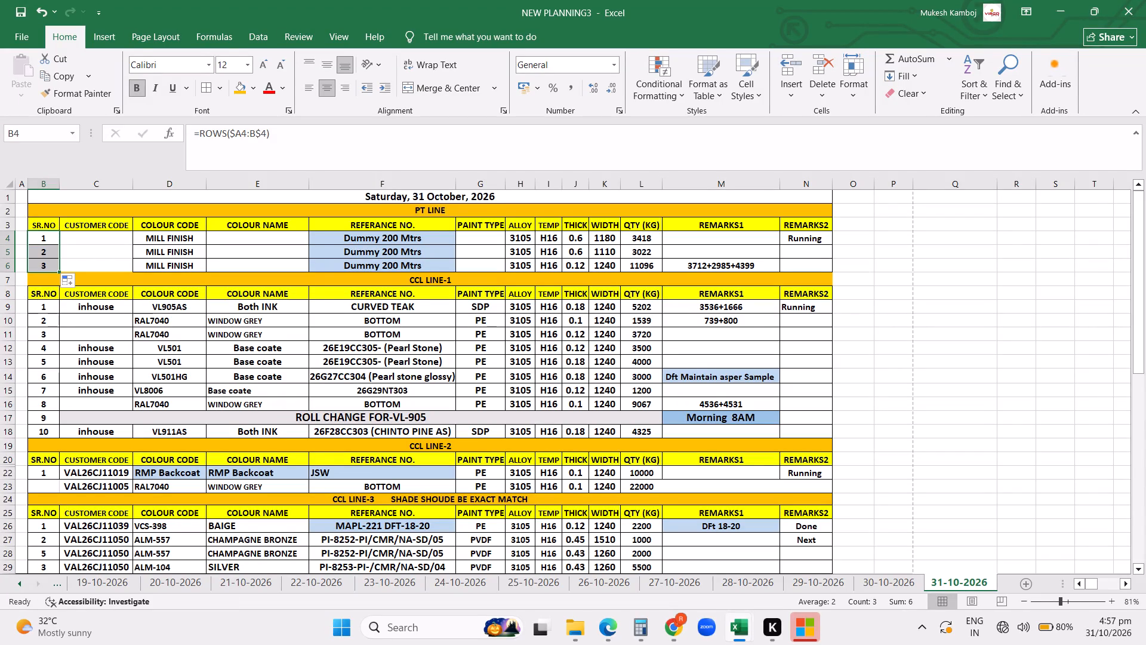
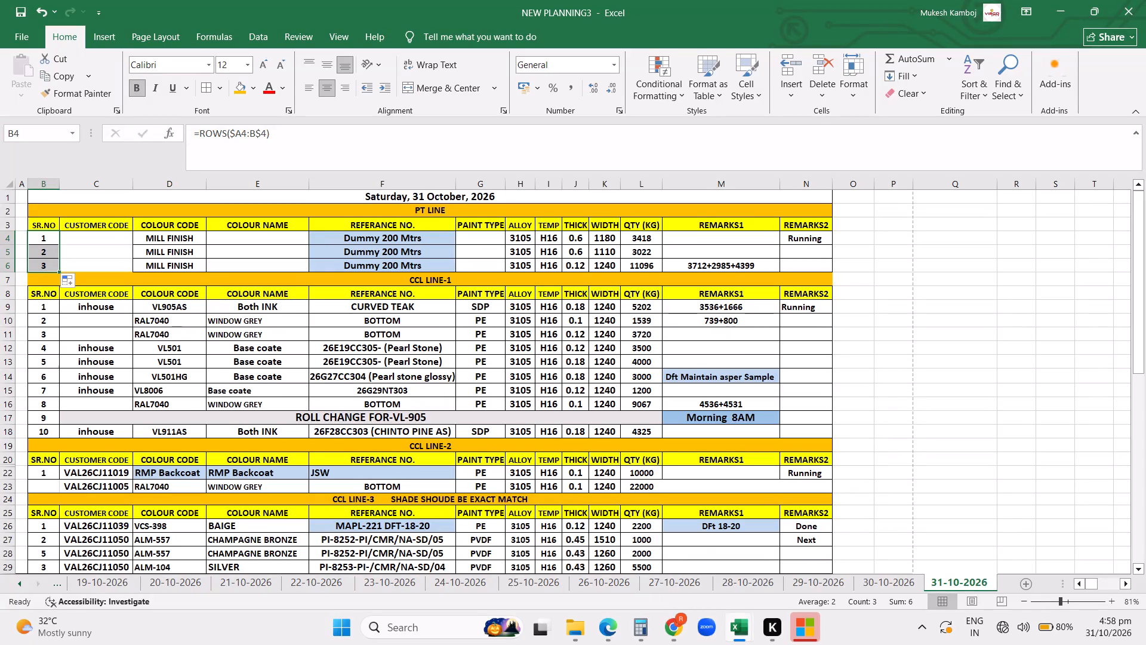
Set REMARKS2 of the two CCL LINE-3 ALM-557 rows to Done for the 0.45 x 1510 row and Running for the 0.43 x 1260 row.
{"action": "left_click", "coordinate": [799, 540]}
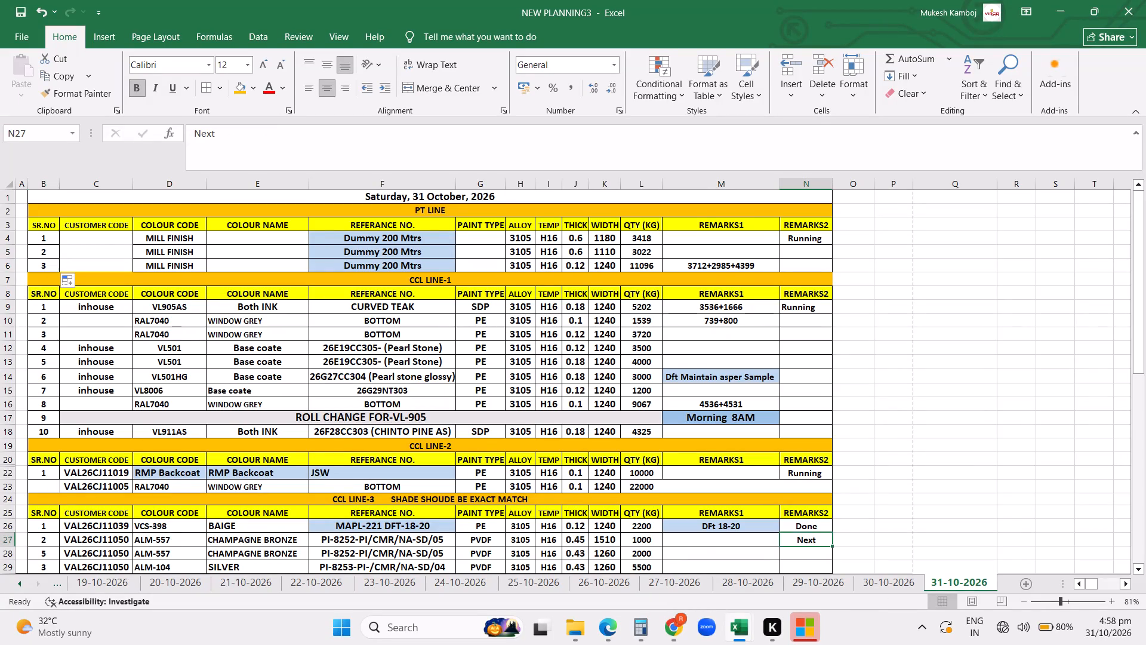
{"action": "key", "text": "d"}
{"action": "key", "text": "Down"}
{"action": "type", "text": "Ru"}
{"action": "key", "text": "Down"}
Review the remaining CCL LINE-3 rows and their REMARKS2 entries down to the Rewinding section.
{"action": "key", "text": "Down"}
{"action": "key", "text": "Down"}
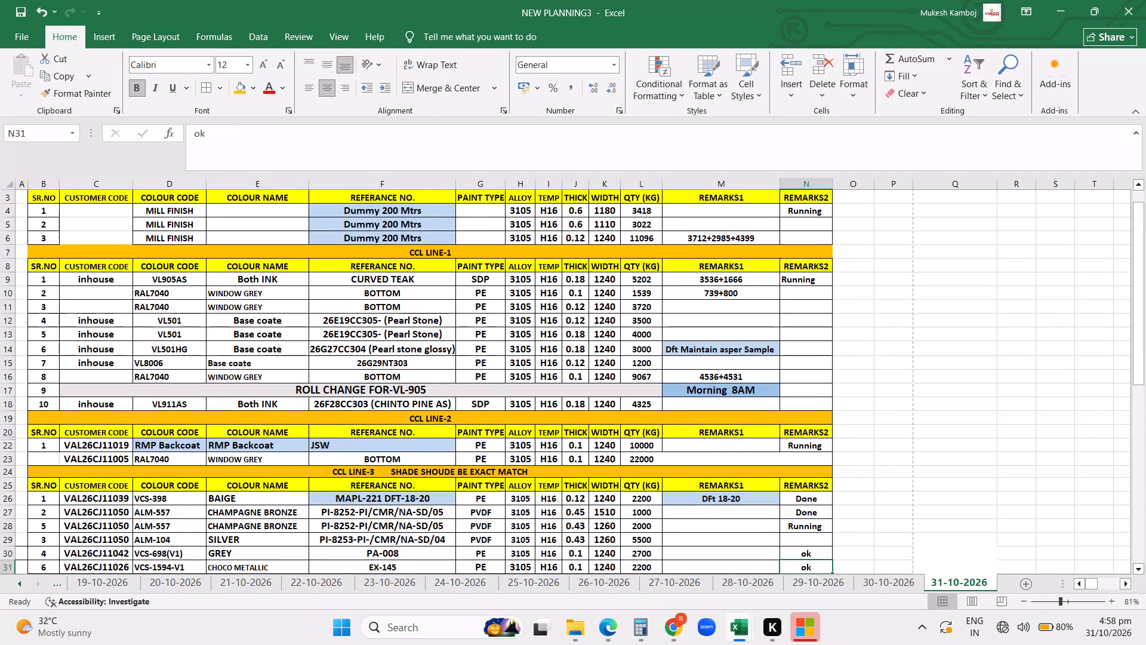
{"action": "key", "text": "Down"}
{"action": "key", "text": "Down"}
{"action": "key", "text": "Down"}
{"action": "key", "text": "Down"}
{"action": "key", "text": "Down"}
{"action": "key", "text": "Down"}
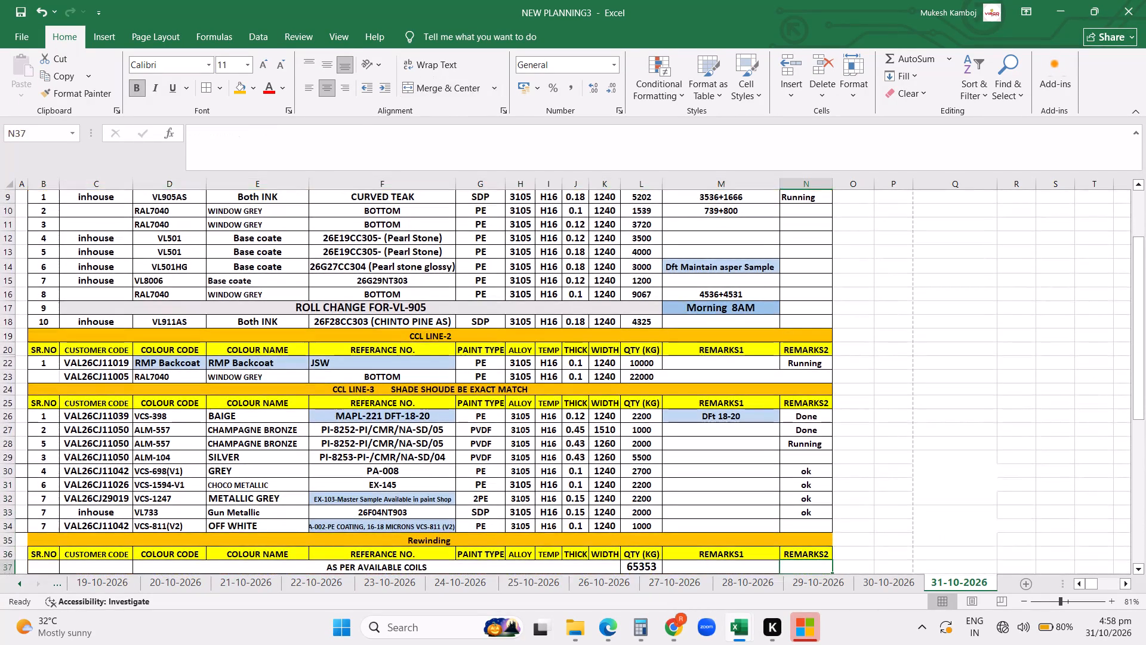
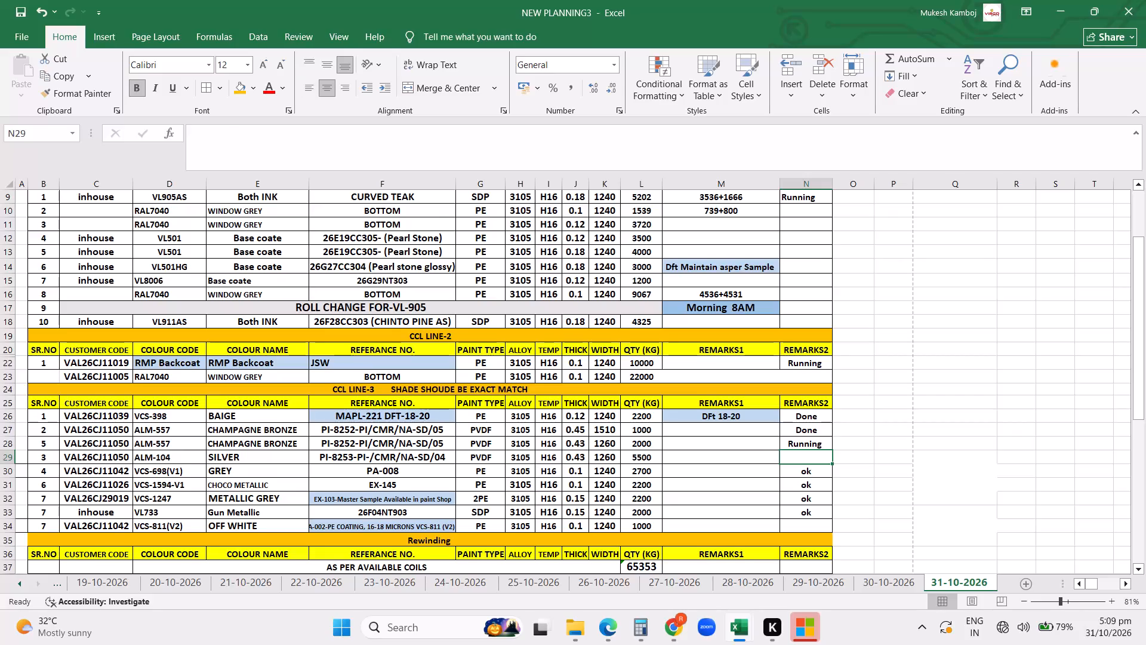
Apply borders to the quantity and remarks cells of the CCL LINE-2 RAL7040 WINDOW GREY row.
{"action": "key", "text": "Up"}
{"action": "key", "text": "Up"}
{"action": "key", "text": "Up"}
{"action": "key", "text": "Up"}
{"action": "key", "text": "Up"}
{"action": "key", "text": "Up"}
{"action": "key", "text": "Up"}
{"action": "key", "text": "Up"}
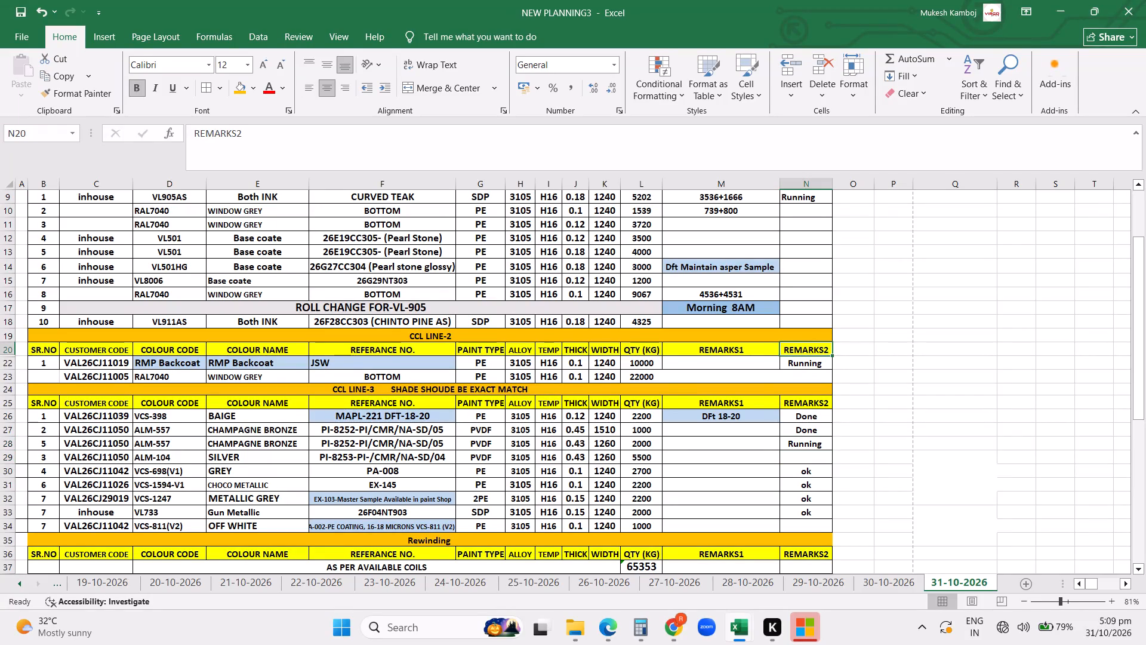
{"action": "key", "text": "Down"}
{"action": "key", "text": "Down"}
{"action": "key", "text": "Left"}
{"action": "key", "text": "Left"}
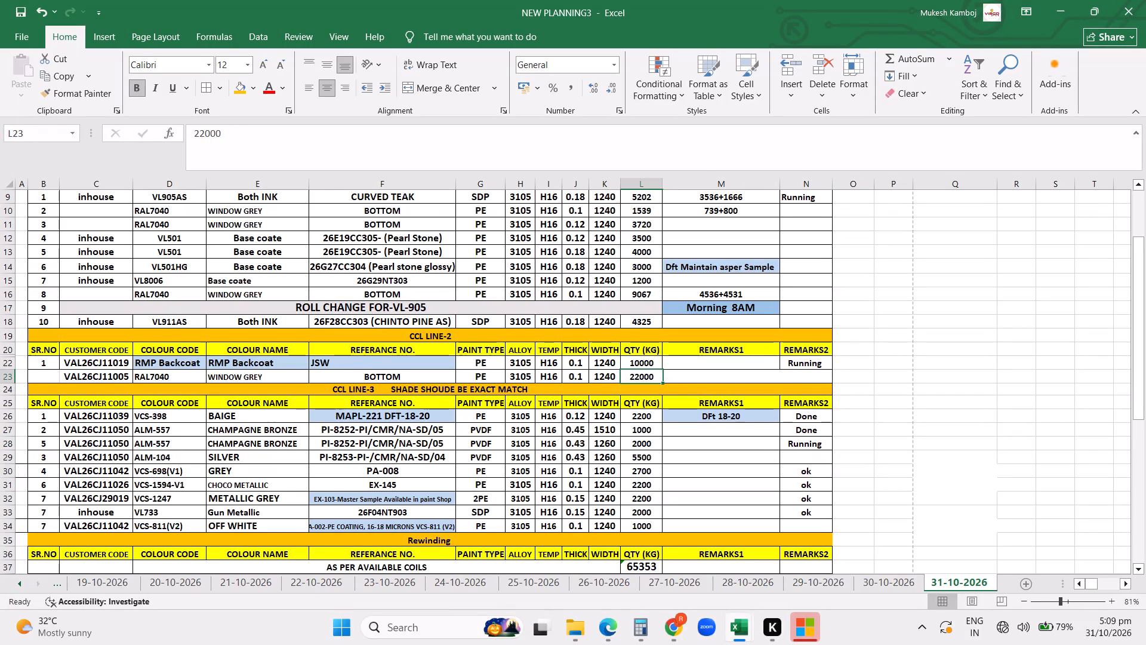
{"action": "key", "text": "Up"}
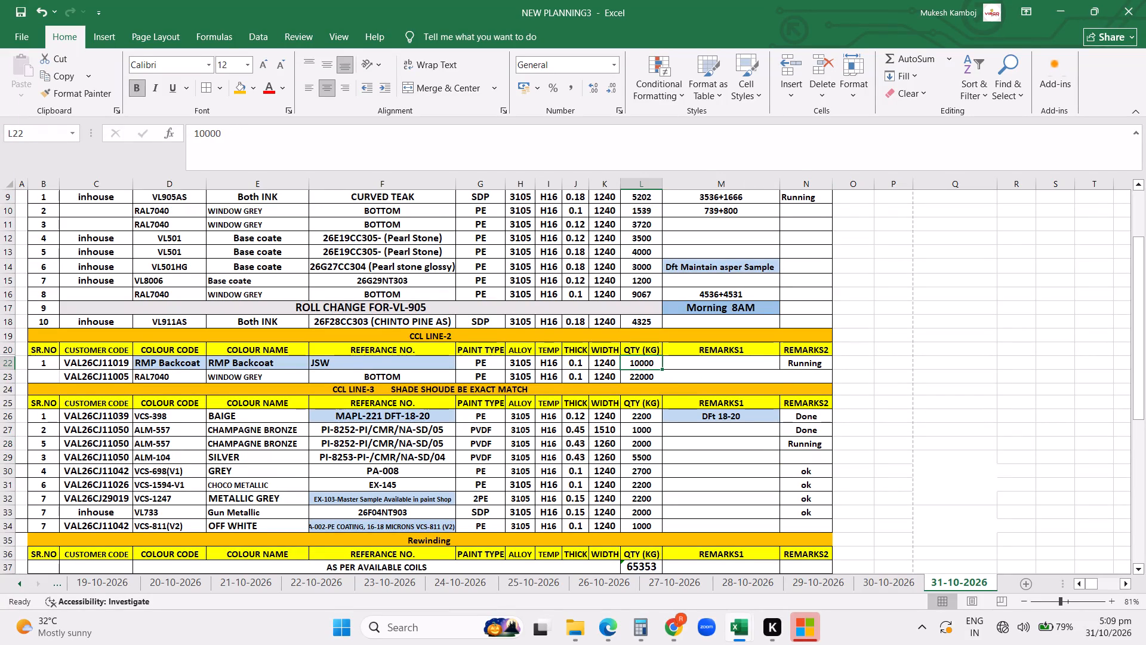
{"action": "key", "text": "Down"}
{"action": "key", "text": "shift+Right"}
{"action": "key", "text": "shift+Right"}
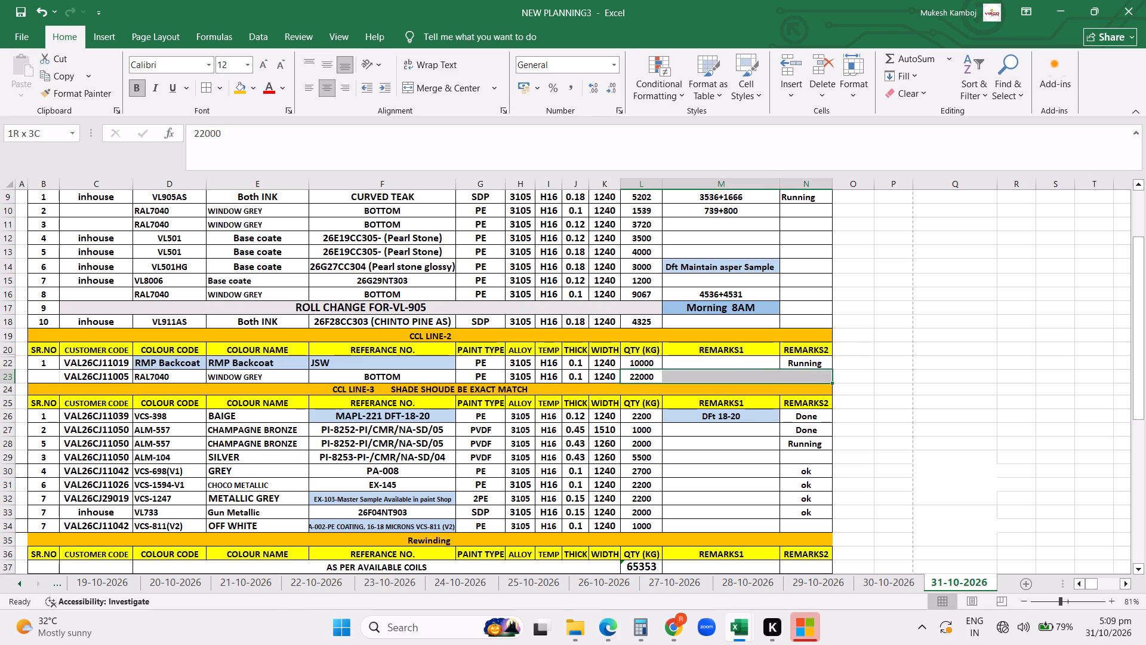
{"action": "left_click", "coordinate": [211, 90]}
Fill the CCL LINE-2 serial number formula down to the RAL7040 row.
{"action": "left_click", "coordinate": [50, 363]}
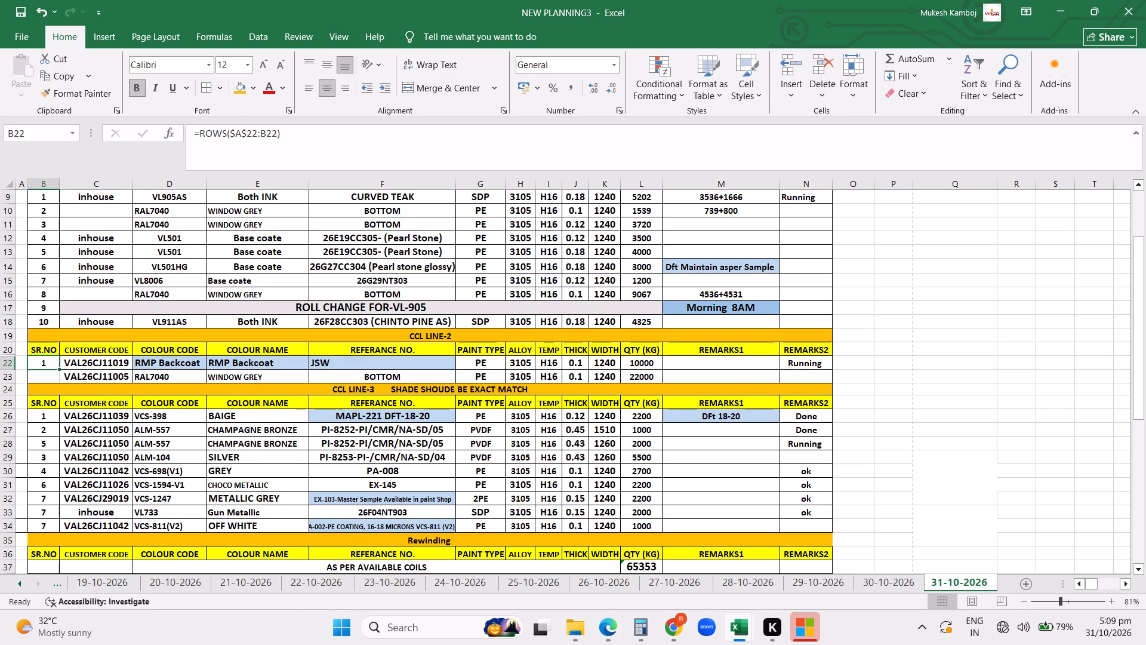
{"action": "left_click_drag", "start_coordinate": [61, 368], "coordinate": [57, 380]}
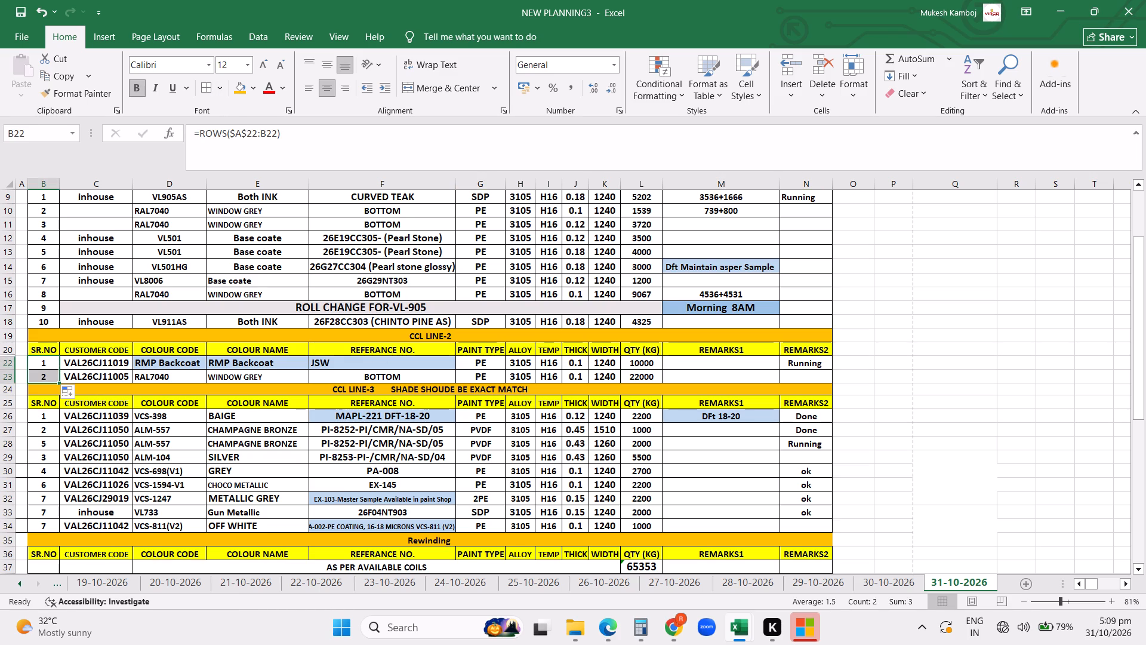
Set REMARKS2 of the CCL LINE-2 RAL7040 row to Next Plan.
{"action": "left_click", "coordinate": [802, 379]}
{"action": "type", "text": "NExt"}
{"action": "key", "text": "space"}
{"action": "type", "text": "Plan"}
{"action": "key", "text": "space"}
{"action": "key", "text": "Return"}
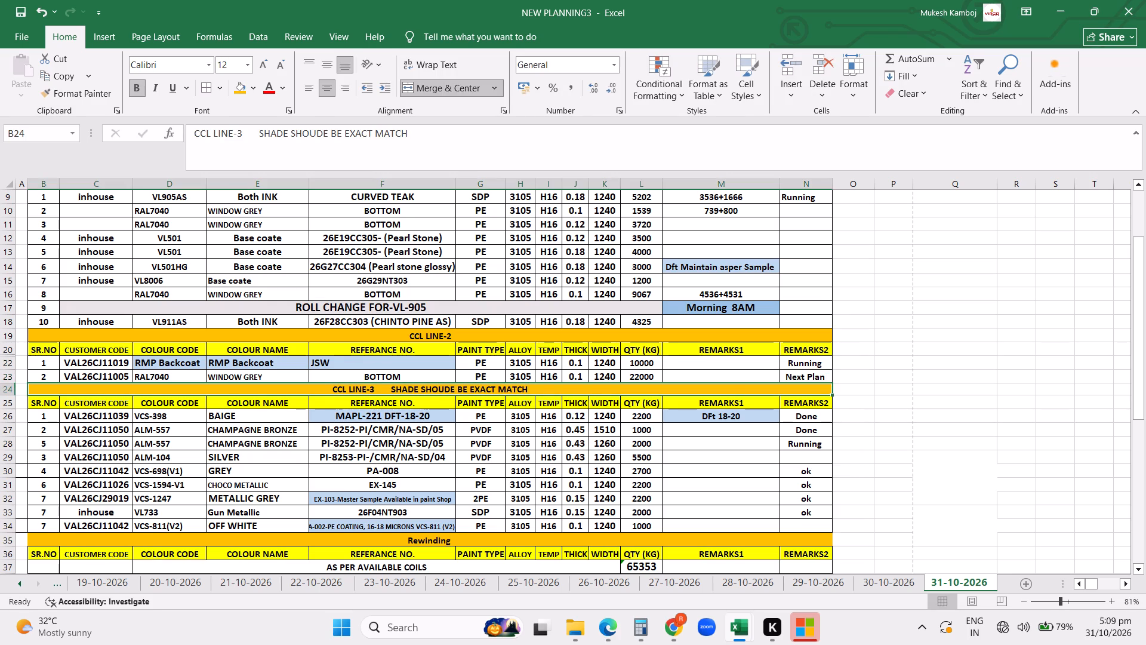
Review the 31-10-2026 plan from CCL LINE-2 up through CCL LINE-1 to the PT LINE section.
{"action": "left_click", "coordinate": [841, 368]}
{"action": "key", "text": "Up"}
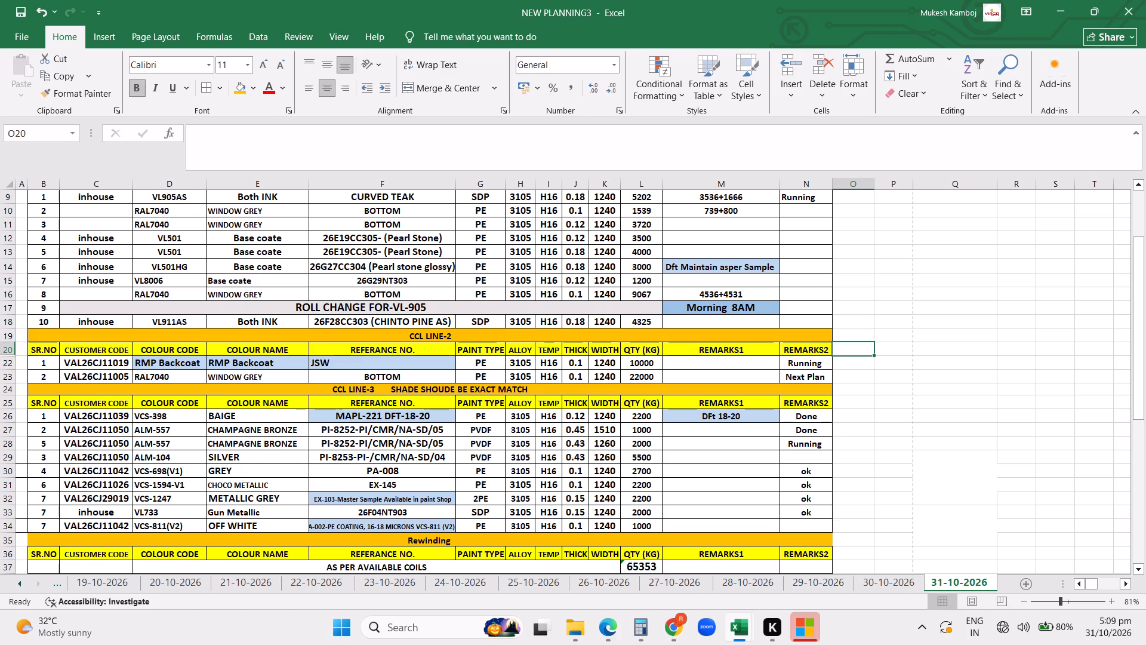
{"action": "key", "text": "Up"}
{"action": "key", "text": "Up"}
{"action": "key", "text": "Up"}
{"action": "key", "text": "Up"}
{"action": "key", "text": "Up"}
{"action": "key", "text": "Up"}
{"action": "key", "text": "Up"}
{"action": "key", "text": "Up"}
{"action": "key", "text": "Up"}
{"action": "key", "text": "Up"}
{"action": "key", "text": "Up"}
{"action": "key", "text": "Up"}
{"action": "key", "text": "Up"}
{"action": "key", "text": "Up"}
{"action": "key", "text": "Up"}
{"action": "key", "text": "Up"}
{"action": "key", "text": "Up"}
{"action": "key", "text": "Up"}
{"action": "key", "text": "Up"}
{"action": "key", "text": "Up"}
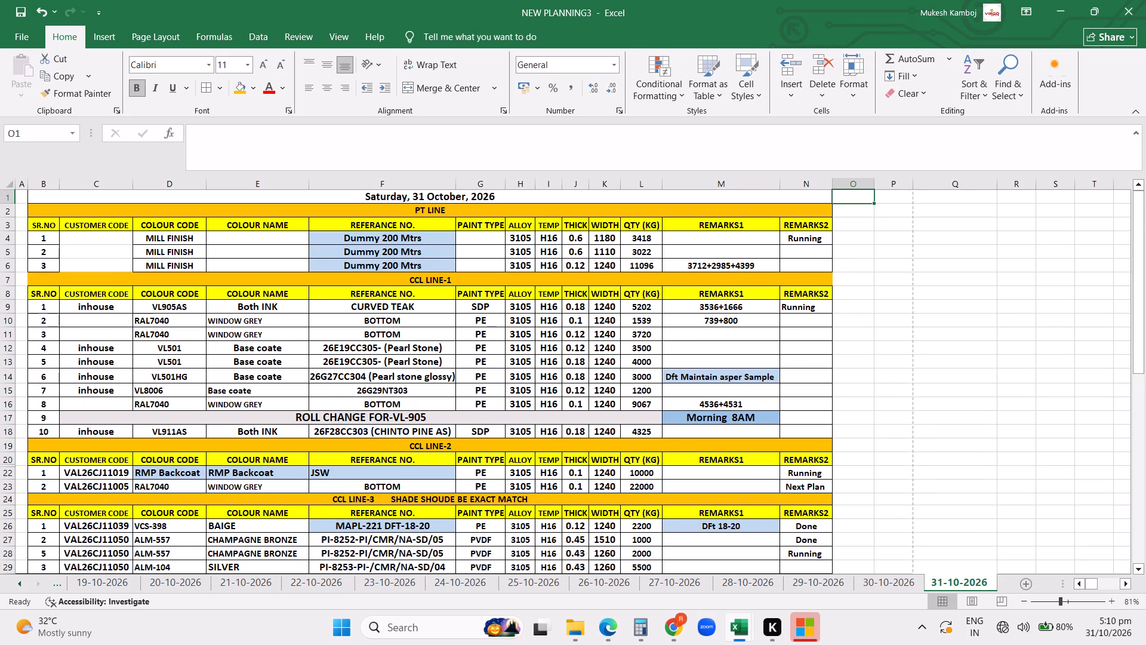
Check the 0.12X1240 PT coils in the daily inventory workbook and set the CCL LINE-1 0.12 RAL7040 row's quantity to 4570 in NEW PLANNING3.
{"action": "left_click", "coordinate": [744, 622]}
{"action": "left_click", "coordinate": [953, 570]}
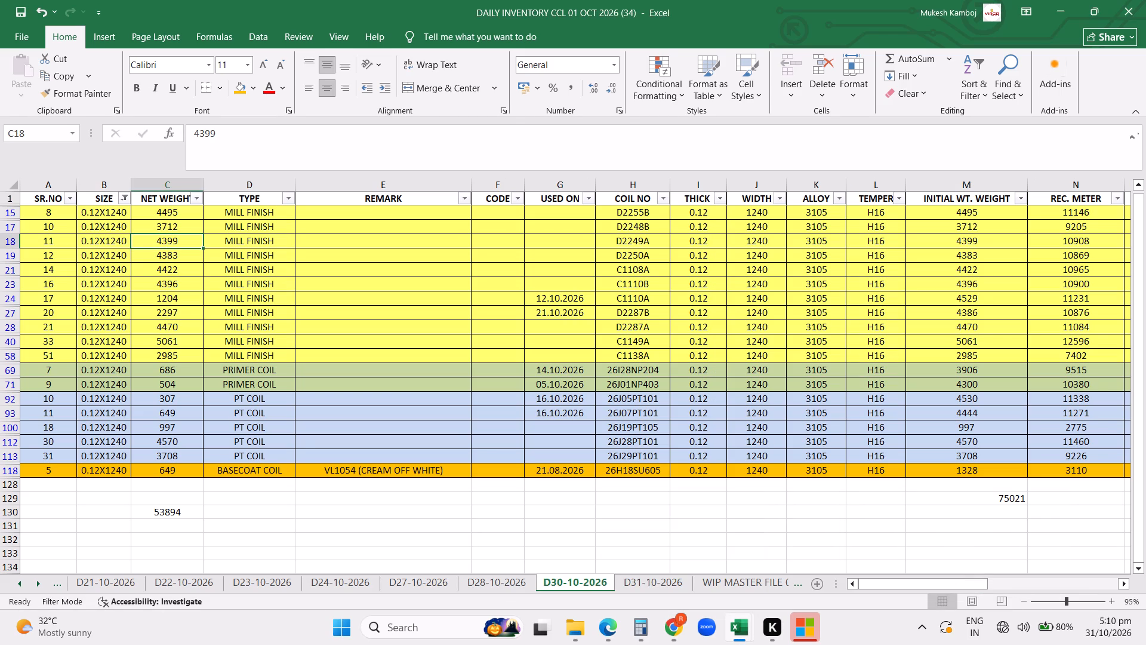
{"action": "left_click", "coordinate": [740, 631]}
{"action": "left_click", "coordinate": [511, 548]}
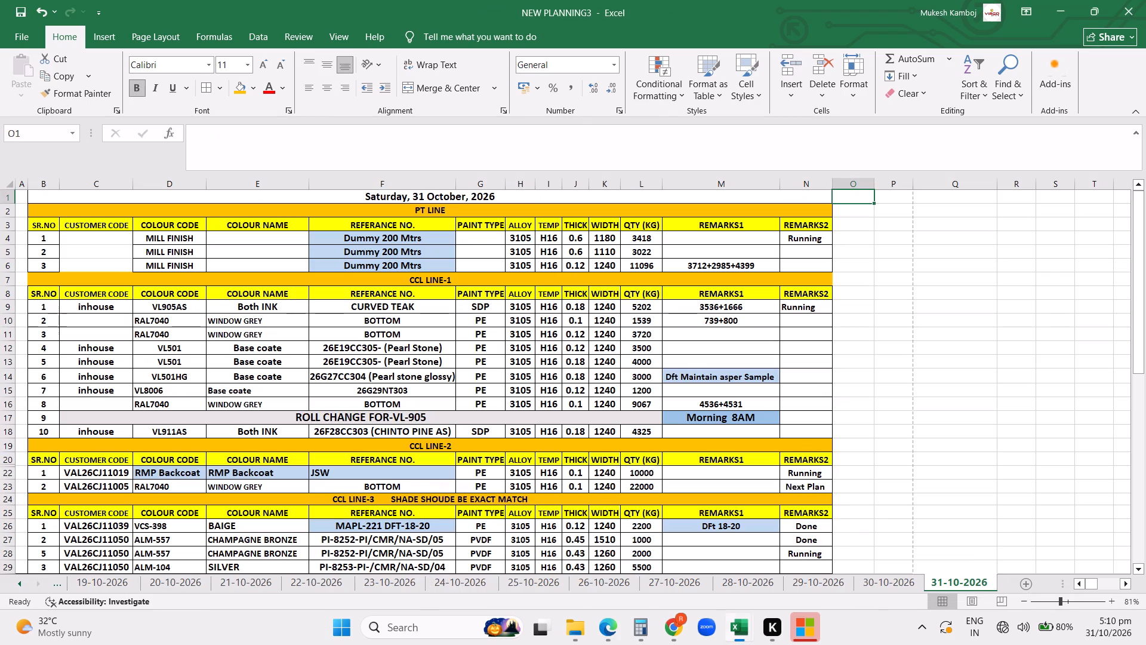
{"action": "left_click", "coordinate": [648, 337]}
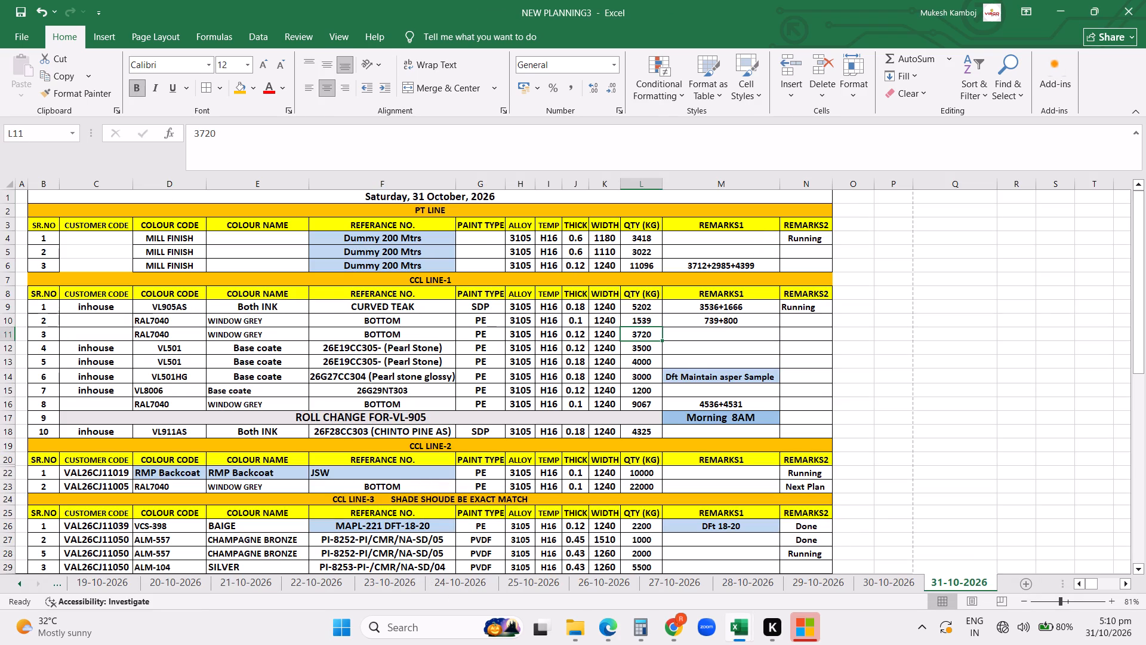
{"action": "type", "text": "4570"}
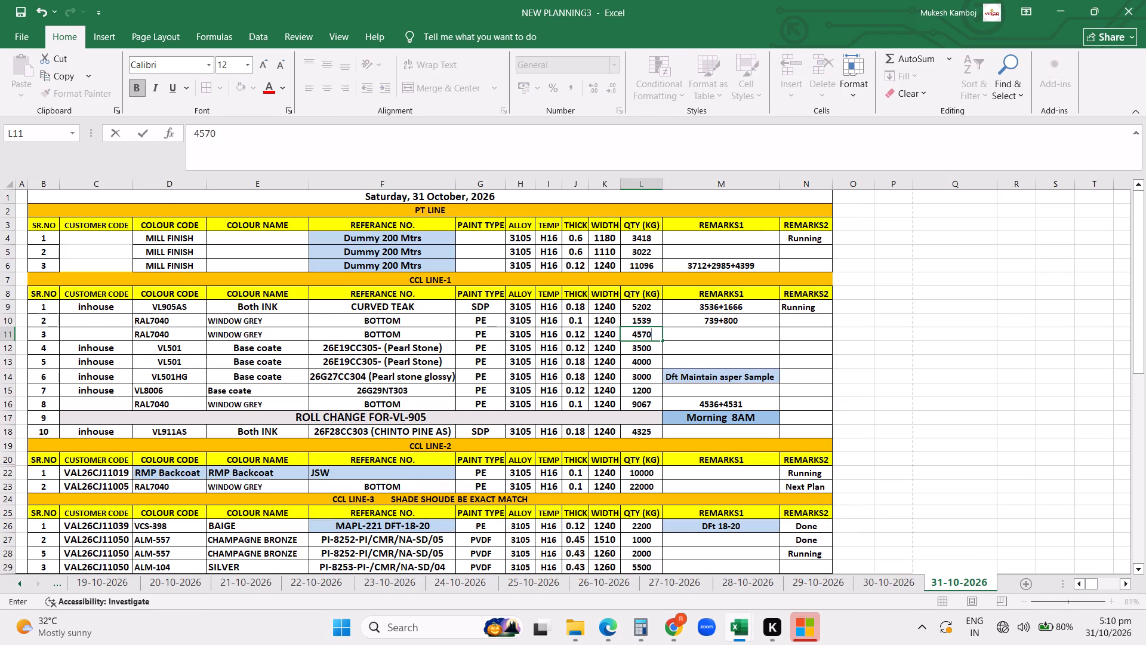
{"action": "key", "text": "Return"}
Switch to the daily inventory workbook and filter the D30-10-2026 sheet's SIZE column to 0.1X1240 only.
{"action": "left_click", "coordinate": [749, 625]}
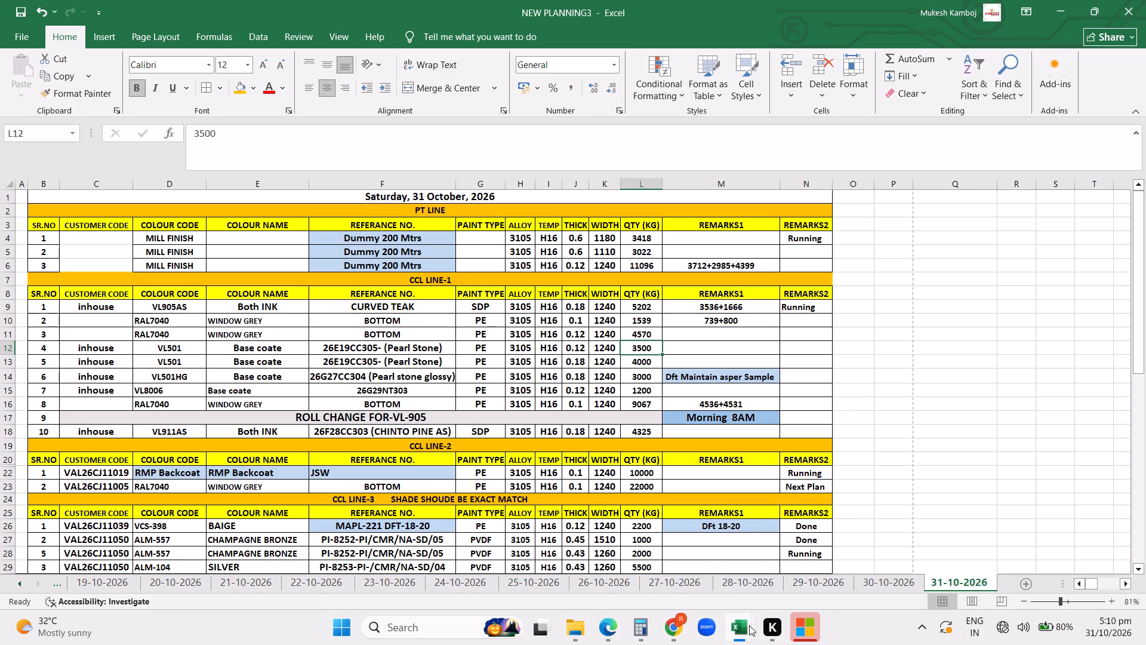
{"action": "left_click", "coordinate": [953, 567]}
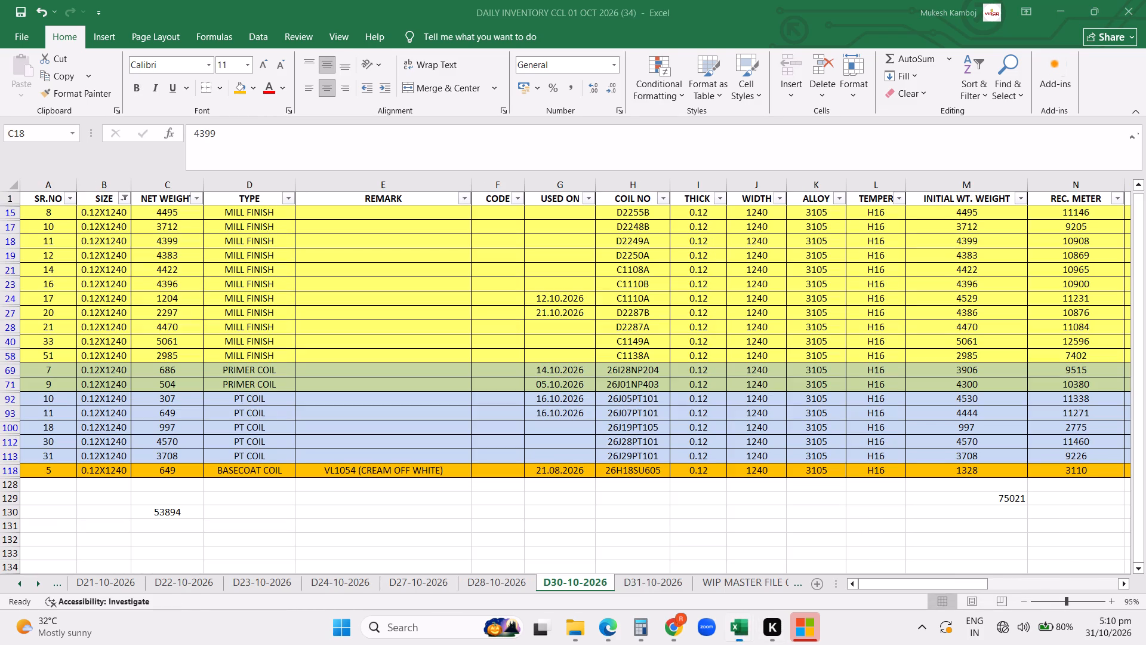
{"action": "left_click", "coordinate": [745, 634]}
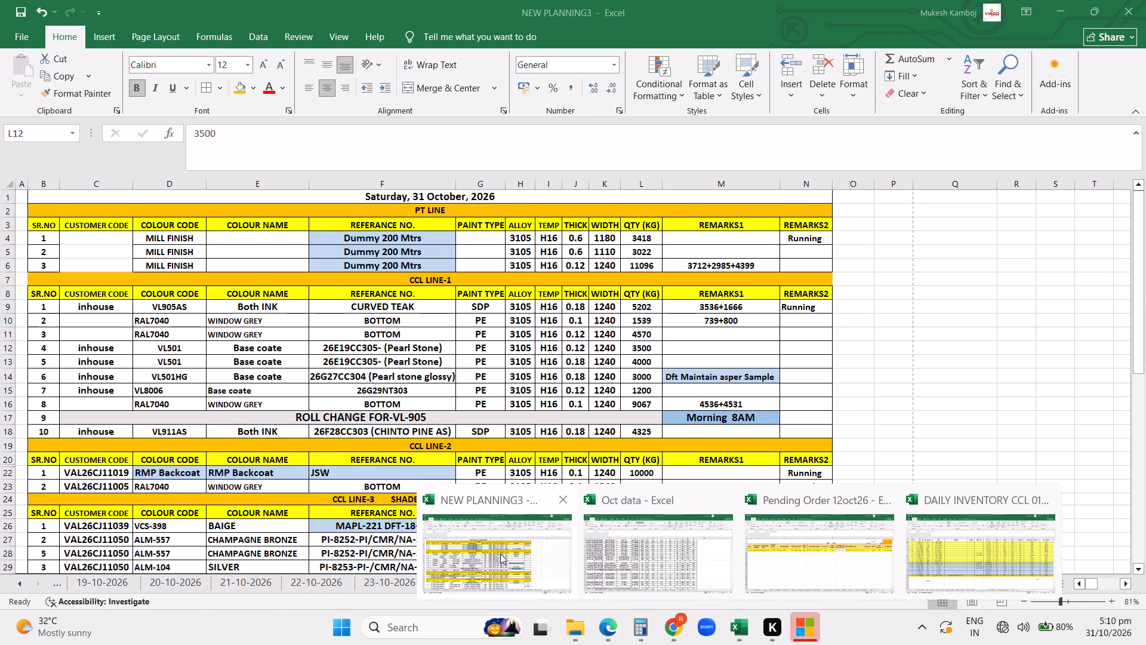
{"action": "left_click", "coordinate": [947, 542]}
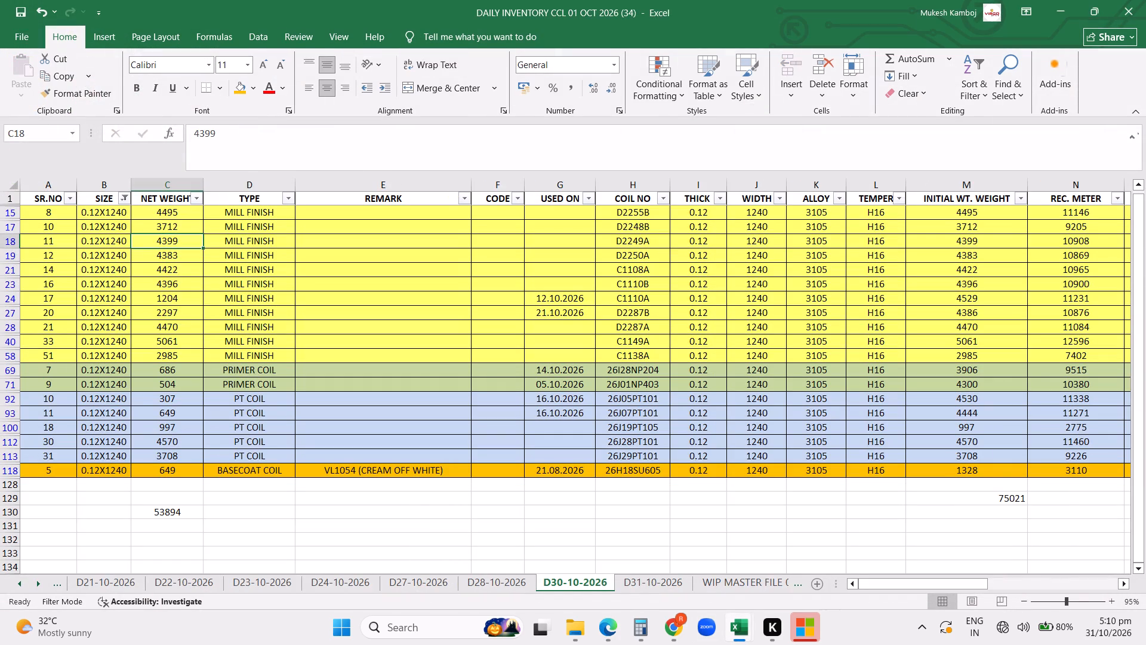
{"action": "left_click", "coordinate": [741, 628]}
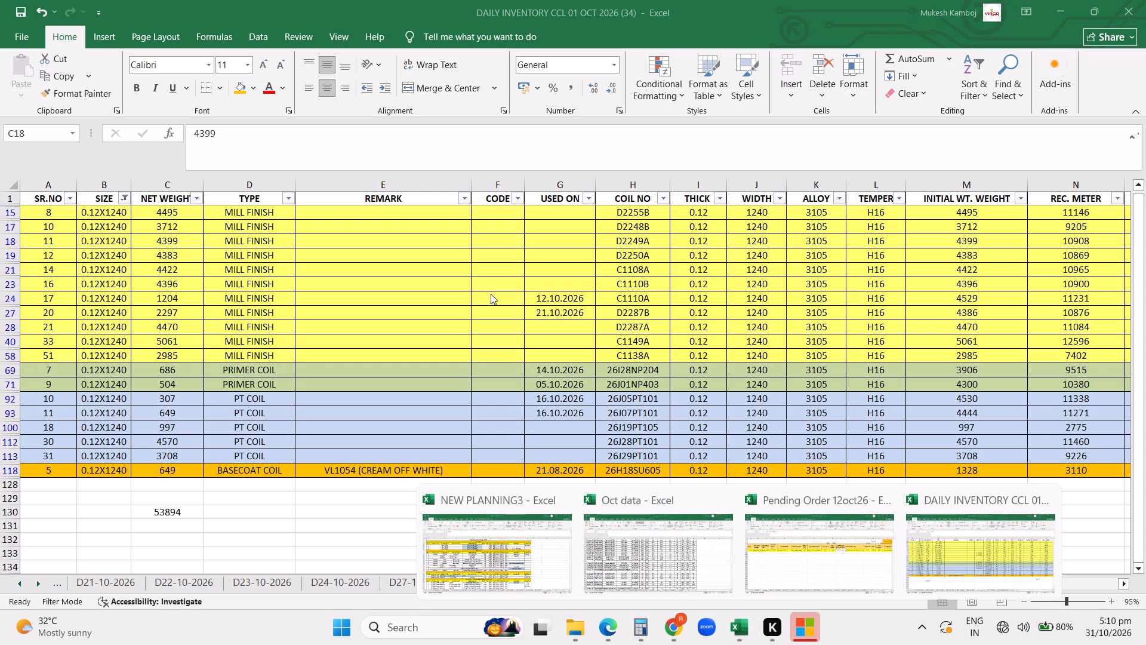
{"action": "left_click", "coordinate": [472, 277]}
{"action": "left_click", "coordinate": [125, 196]}
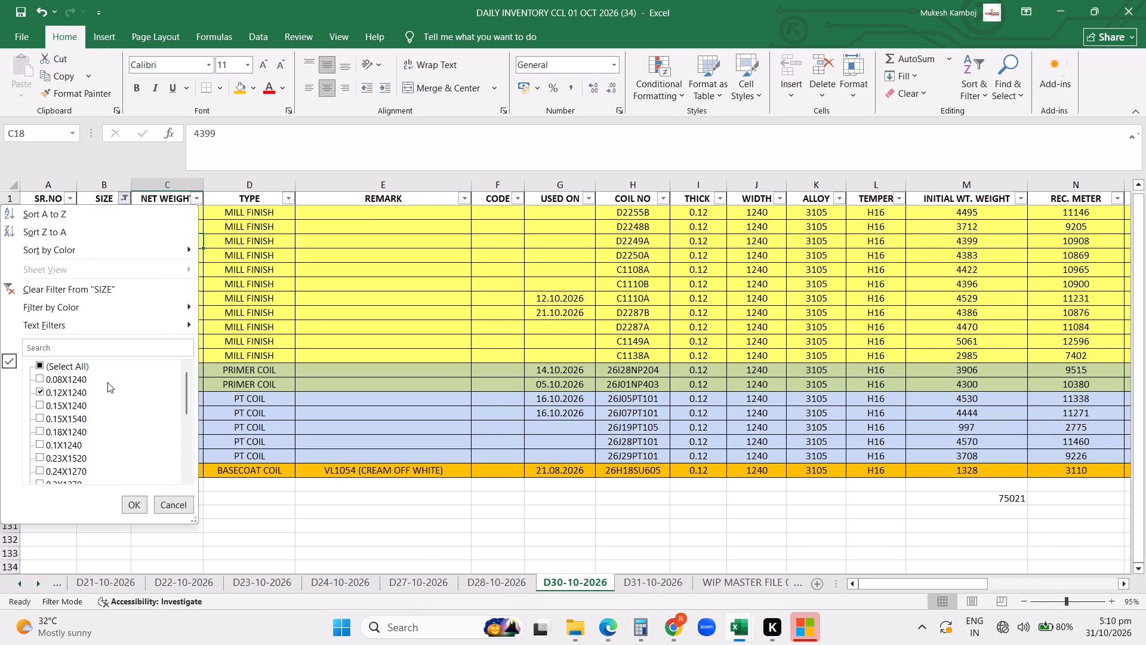
{"action": "left_click", "coordinate": [57, 392]}
{"action": "left_click", "coordinate": [76, 446]}
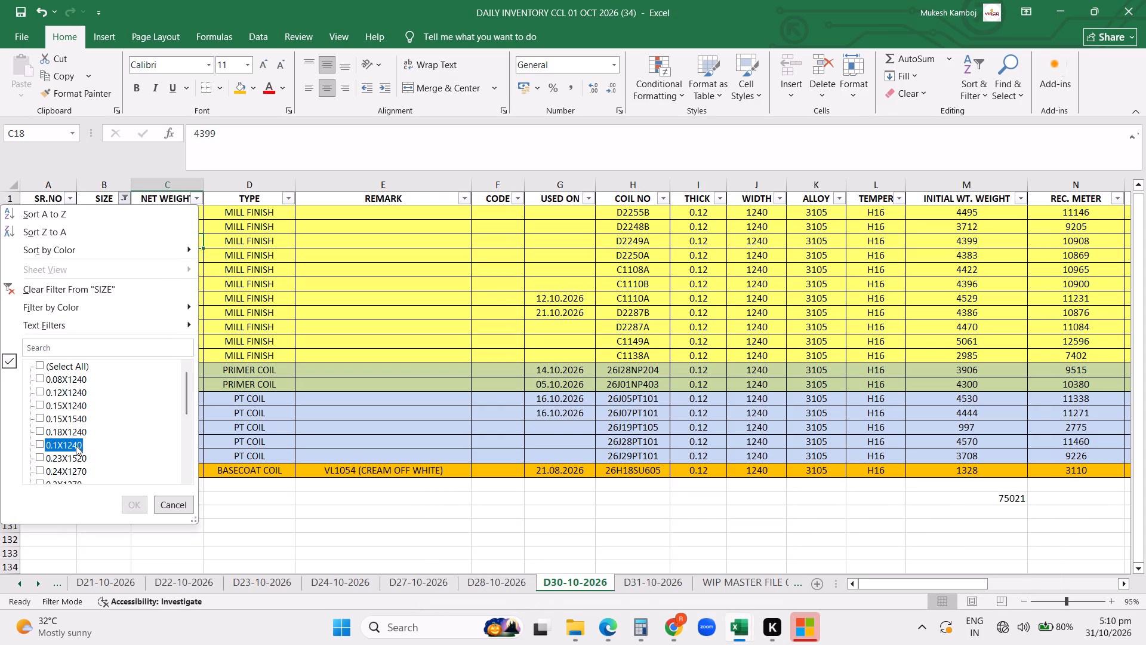
{"action": "left_click", "coordinate": [130, 501]}
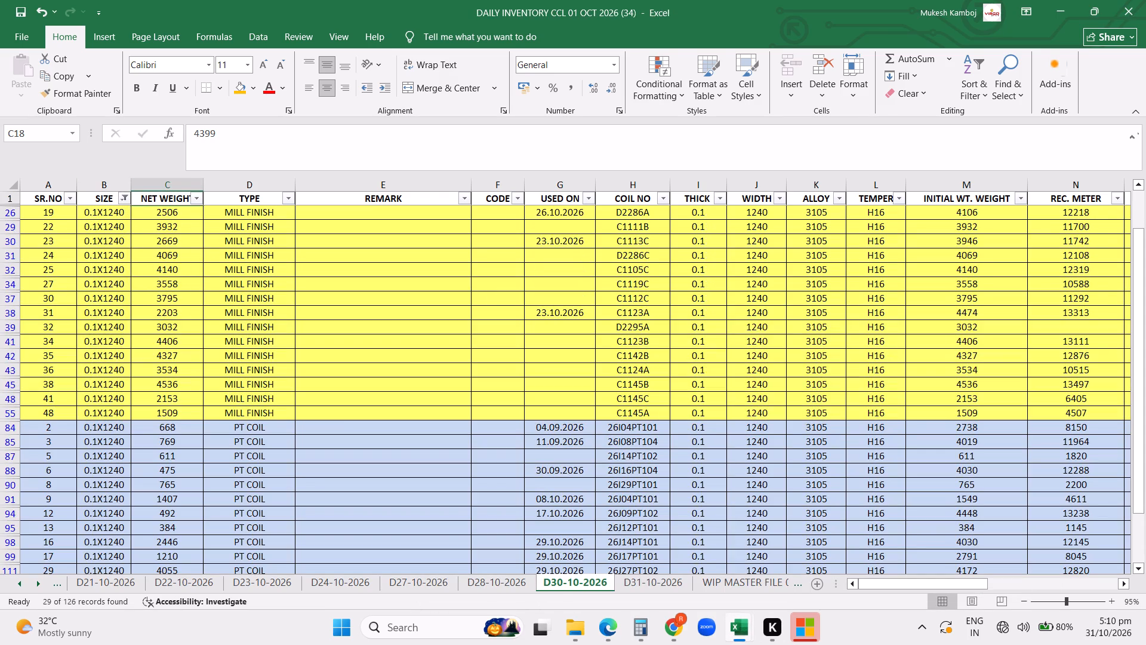
Examine the net weights of the 0.1X1240 PT coils at the end of the filtered inventory list.
{"action": "left_click", "coordinate": [239, 452]}
{"action": "key", "text": "Down"}
{"action": "key", "text": "Down"}
{"action": "key", "text": "Down"}
{"action": "key", "text": "Down"}
{"action": "key", "text": "Down"}
{"action": "key", "text": "Down"}
{"action": "key", "text": "Down"}
{"action": "key", "text": "Down"}
{"action": "key", "text": "Down"}
{"action": "key", "text": "Down"}
{"action": "key", "text": "Down"}
{"action": "key", "text": "Down"}
{"action": "key", "text": "Down"}
{"action": "key", "text": "Down"}
{"action": "key", "text": "Down"}
{"action": "key", "text": "Down"}
{"action": "key", "text": "Down"}
{"action": "key", "text": "Down"}
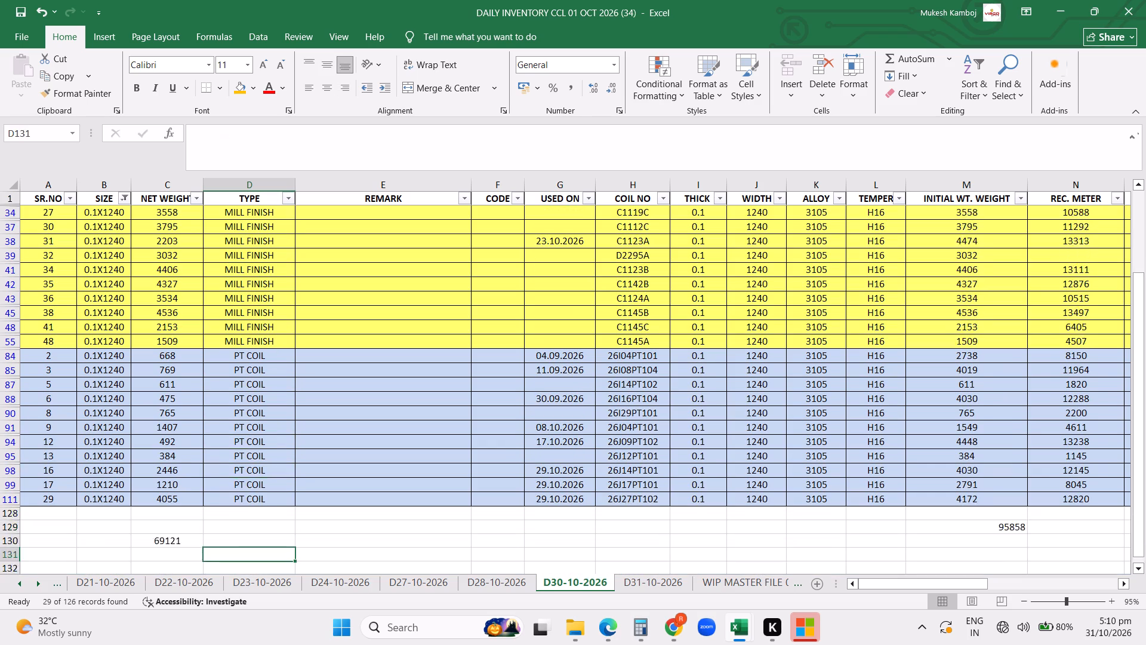
{"action": "left_click", "coordinate": [191, 420]}
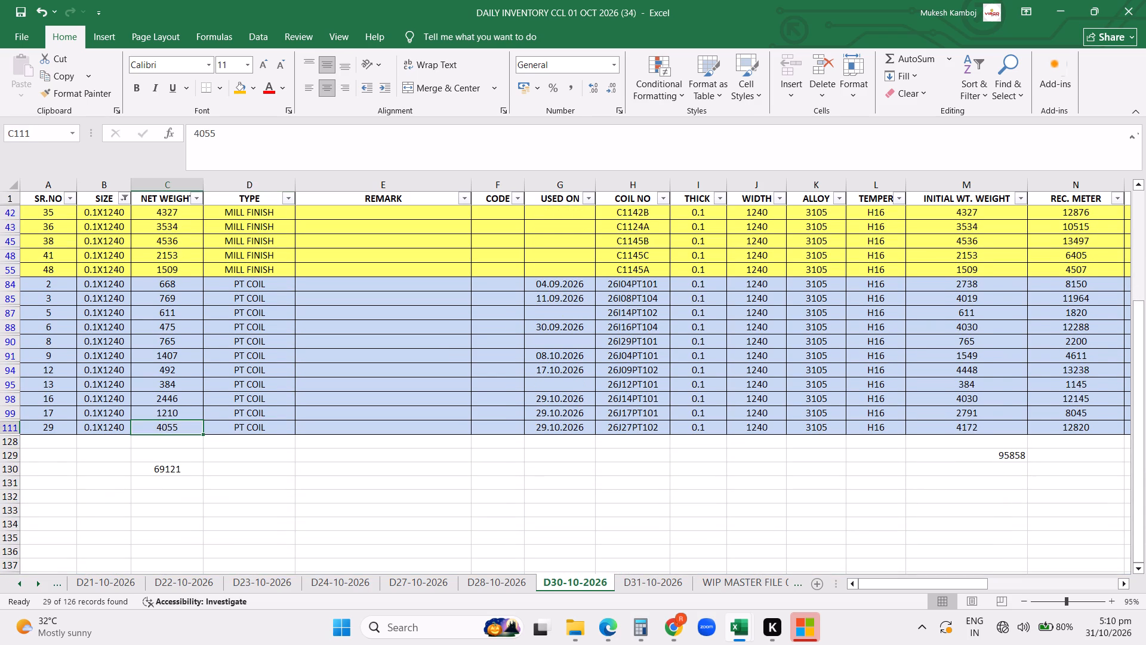
{"action": "left_click_drag", "start_coordinate": [168, 401], "coordinate": [167, 421]}
{"action": "left_click", "coordinate": [183, 354], "text": "ctrl"}
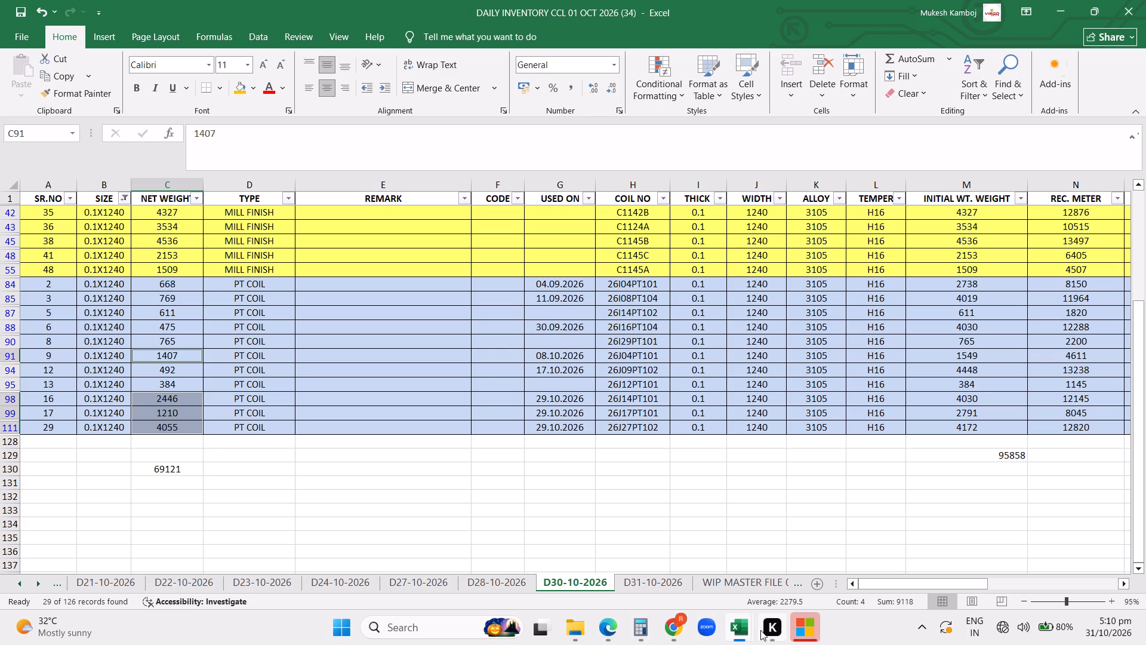
Return to NEW PLANNING3 and insert a row below the CCL LINE-1 VL905AS row, filling it with a copy of that row.
{"action": "left_click", "coordinate": [743, 637]}
{"action": "left_click", "coordinate": [509, 557]}
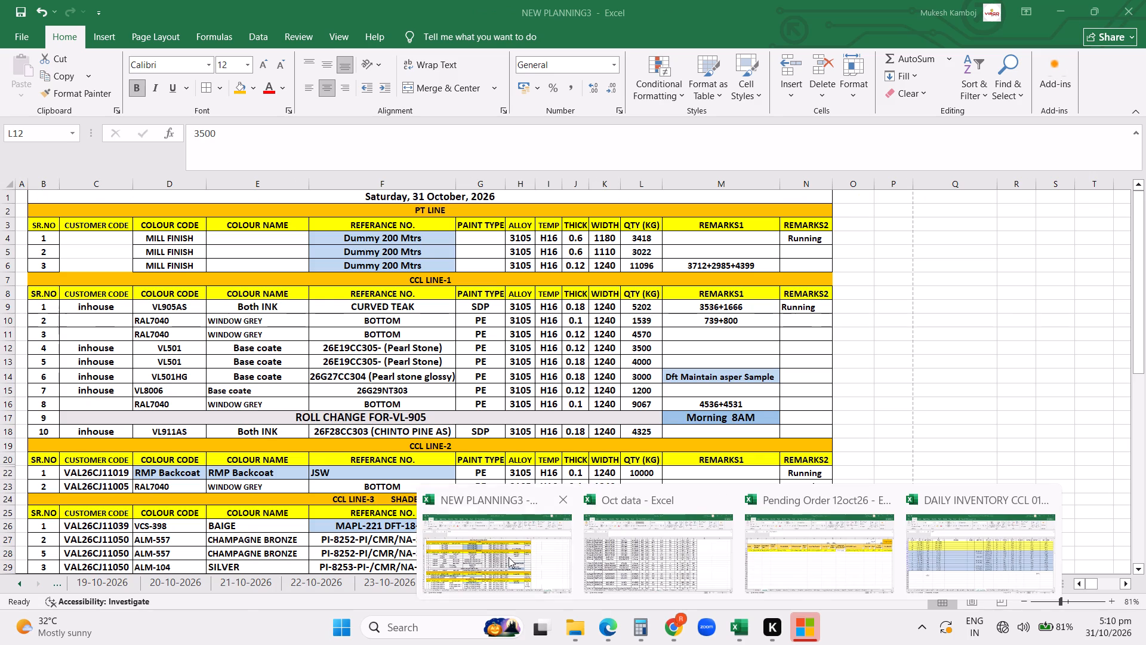
{"action": "left_click", "coordinate": [569, 339]}
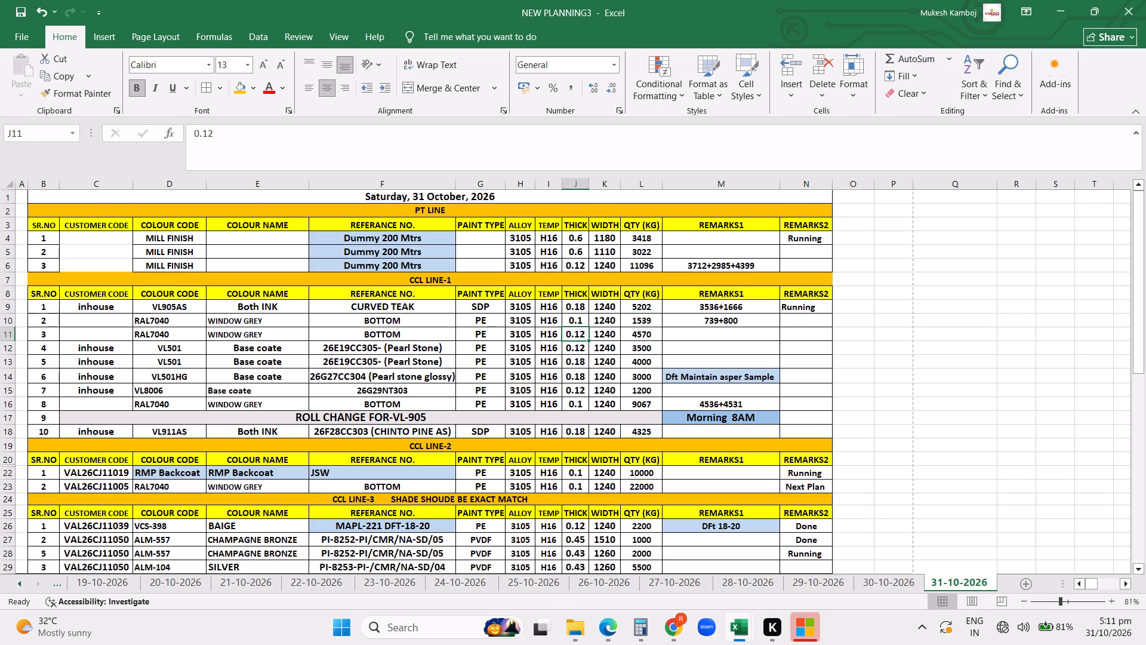
{"action": "left_click", "coordinate": [11, 322]}
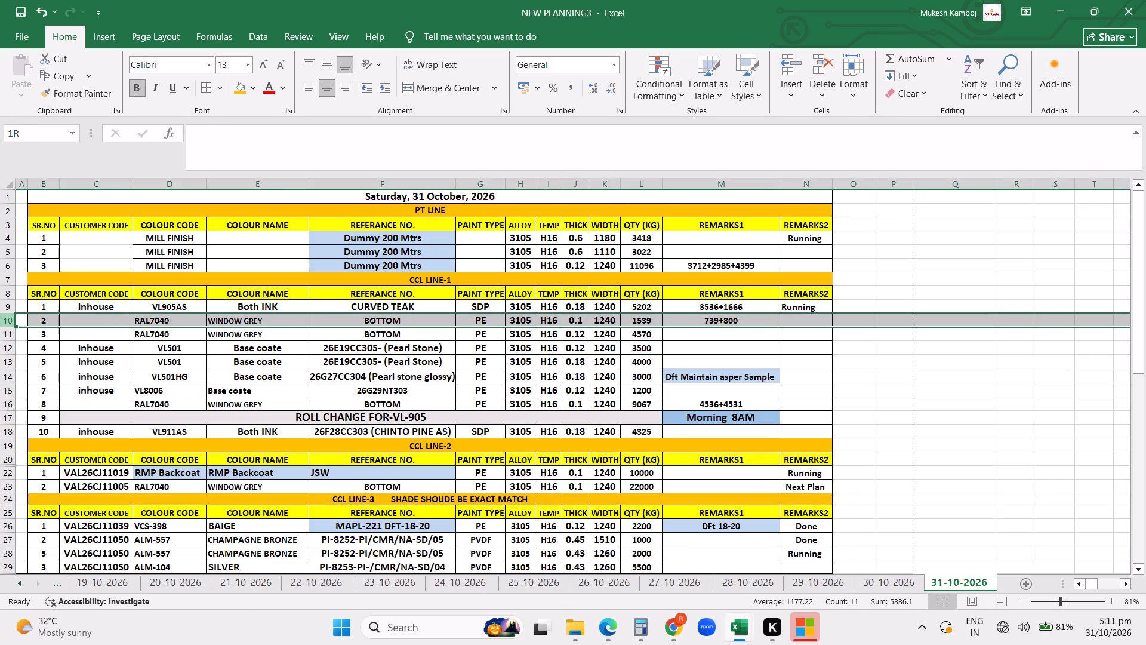
{"action": "key", "text": "ctrl+shift+equal"}
{"action": "key", "text": "ctrl+d"}
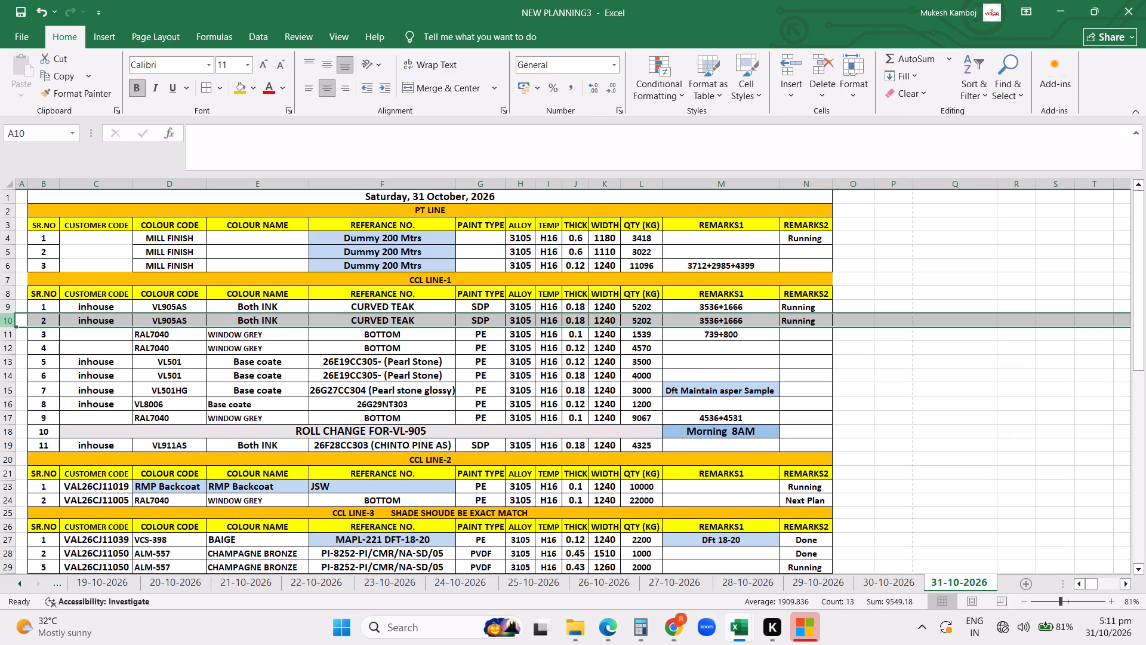
Set the colour name of the duplicated VL905AS row to CC Gloass 10-12.
{"action": "left_click", "coordinate": [262, 320]}
{"action": "type", "text": "CC"}
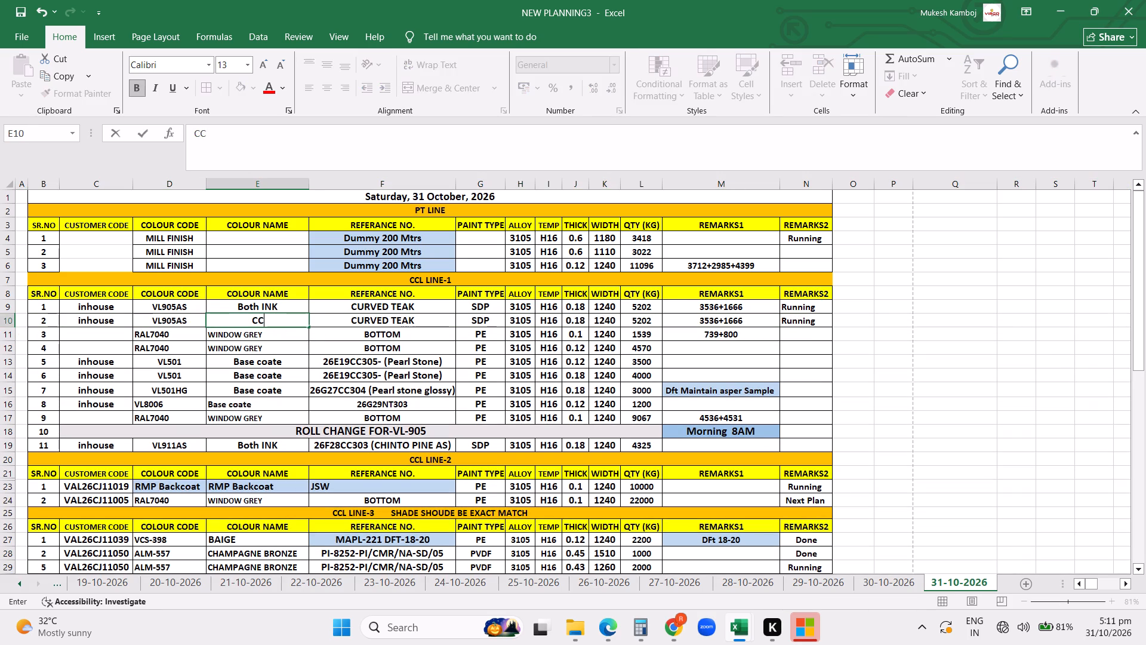
{"action": "key", "text": "space"}
{"action": "type", "text": "Gloass"}
{"action": "key", "text": "space"}
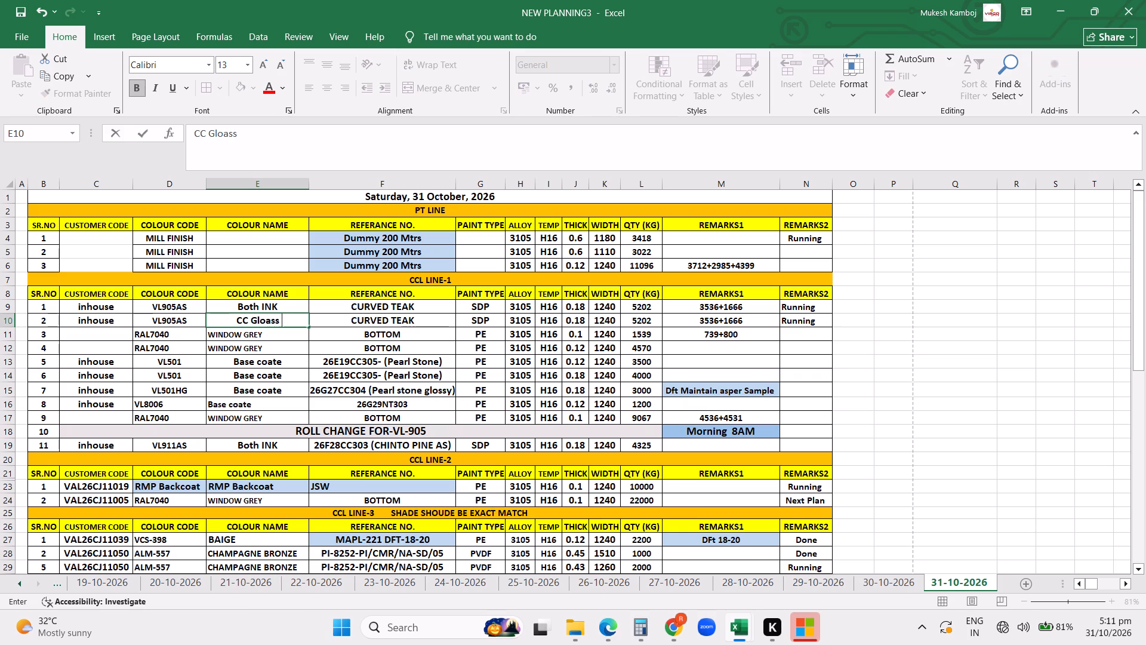
{"action": "type", "text": "10"}
{"action": "key", "text": "minus"}
{"action": "type", "text": "12"}
{"action": "key", "text": "Return"}
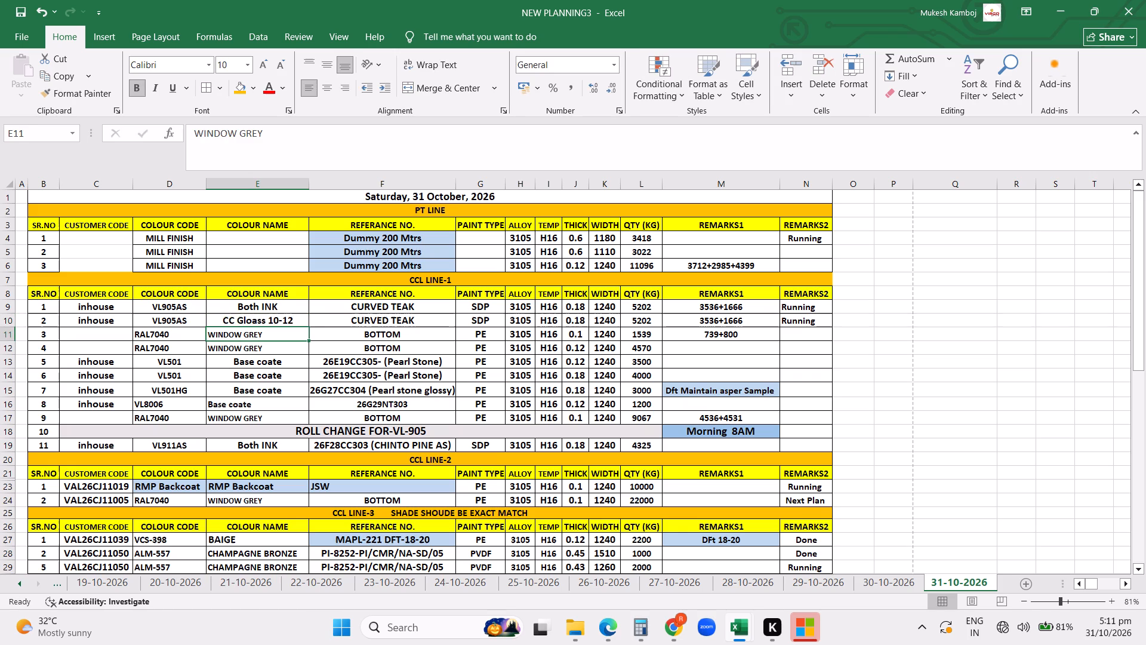
Clear the Running status from REMARKS2 of the CC Gloass 10-12 VL905AS row.
{"action": "left_click", "coordinate": [795, 323]}
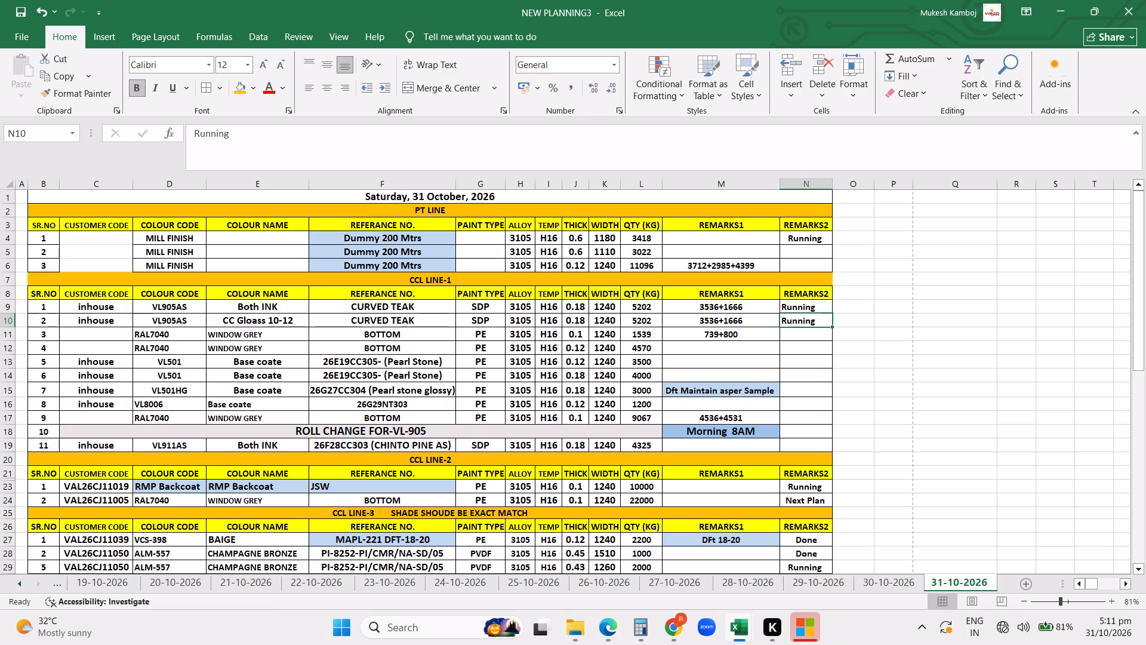
{"action": "key", "text": "Delete"}
Insert a blank row below the CC Gloass 10-12 row in CCL LINE-1.
{"action": "left_click", "coordinate": [4, 334]}
{"action": "key", "text": "ctrl+shift+equal"}
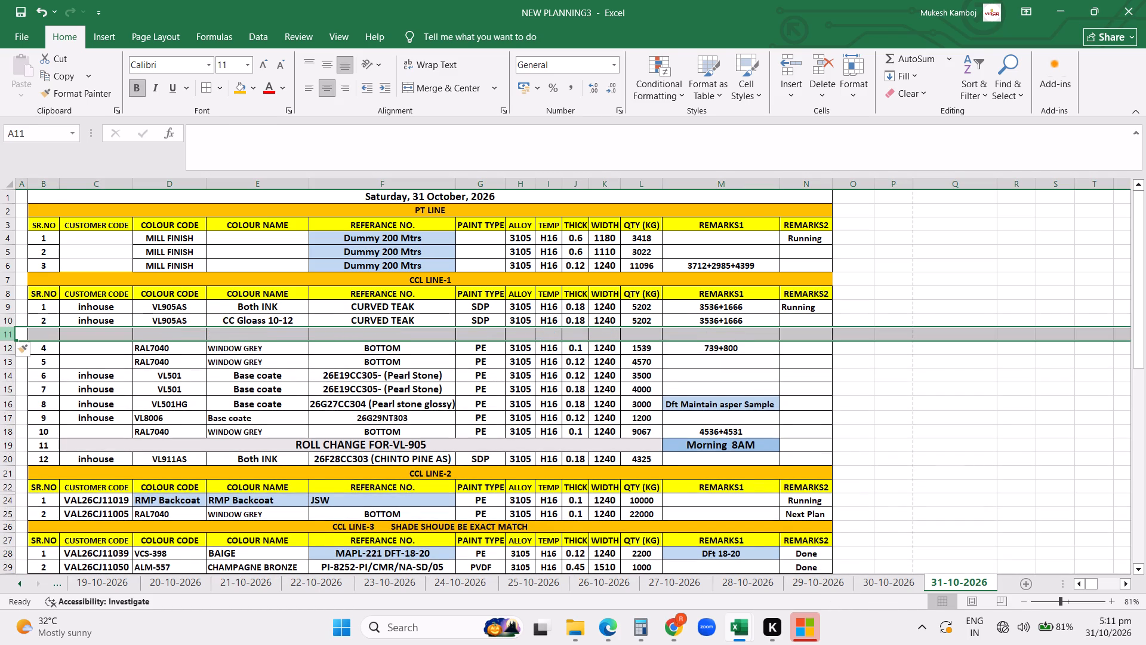
Switch to the Pending Order 12oct26 workbook and replace the COLOR CODE filter with a search for 984.
{"action": "left_click", "coordinate": [744, 631]}
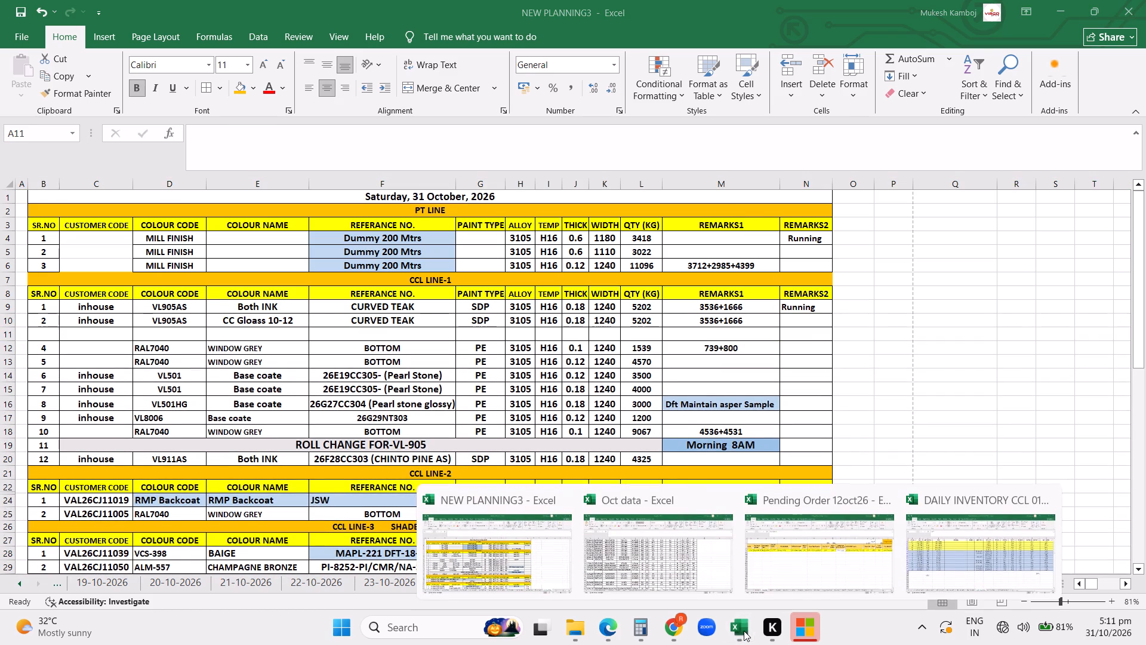
{"action": "left_click", "coordinate": [806, 544]}
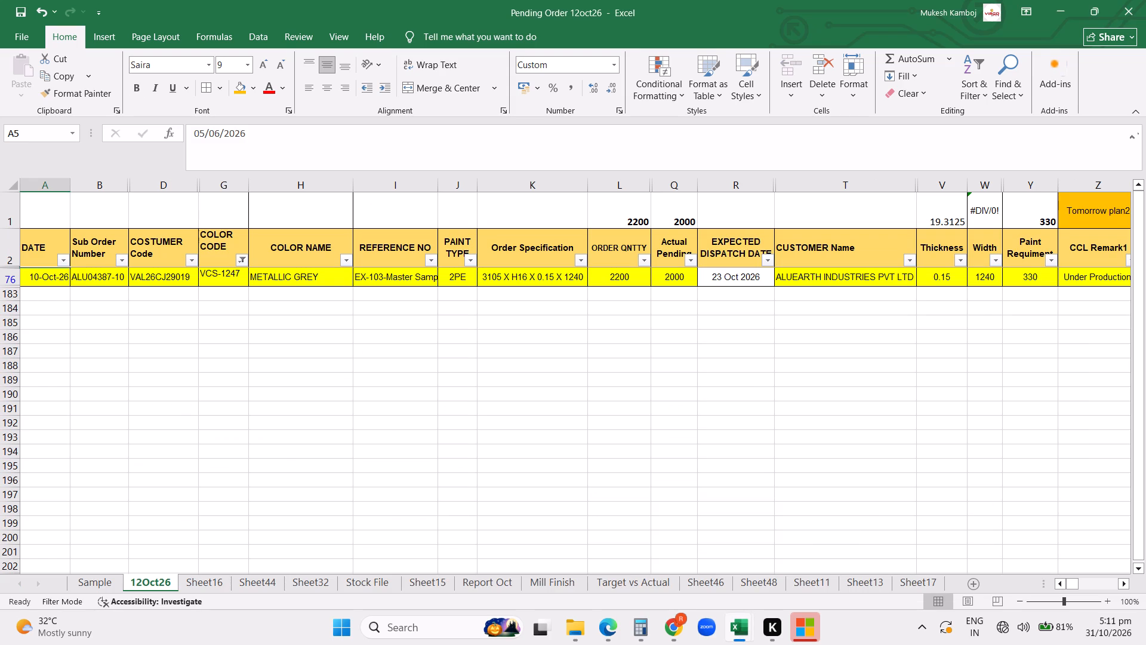
{"action": "left_click", "coordinate": [236, 259]}
{"action": "left_click", "coordinate": [149, 357]}
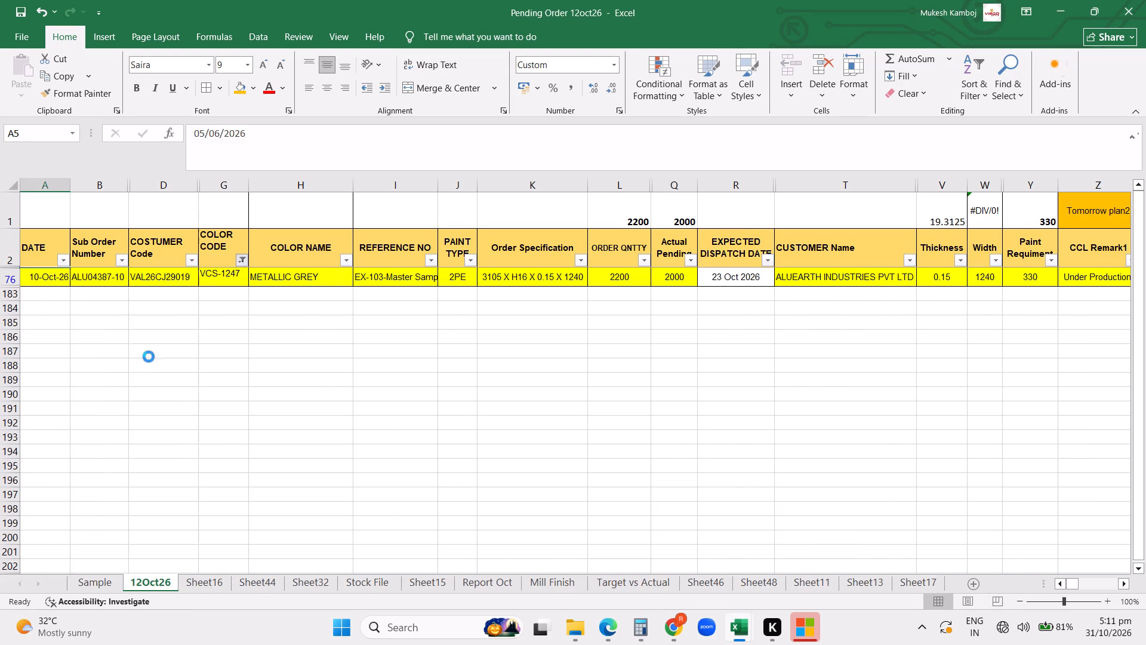
{"action": "left_click", "coordinate": [241, 260]}
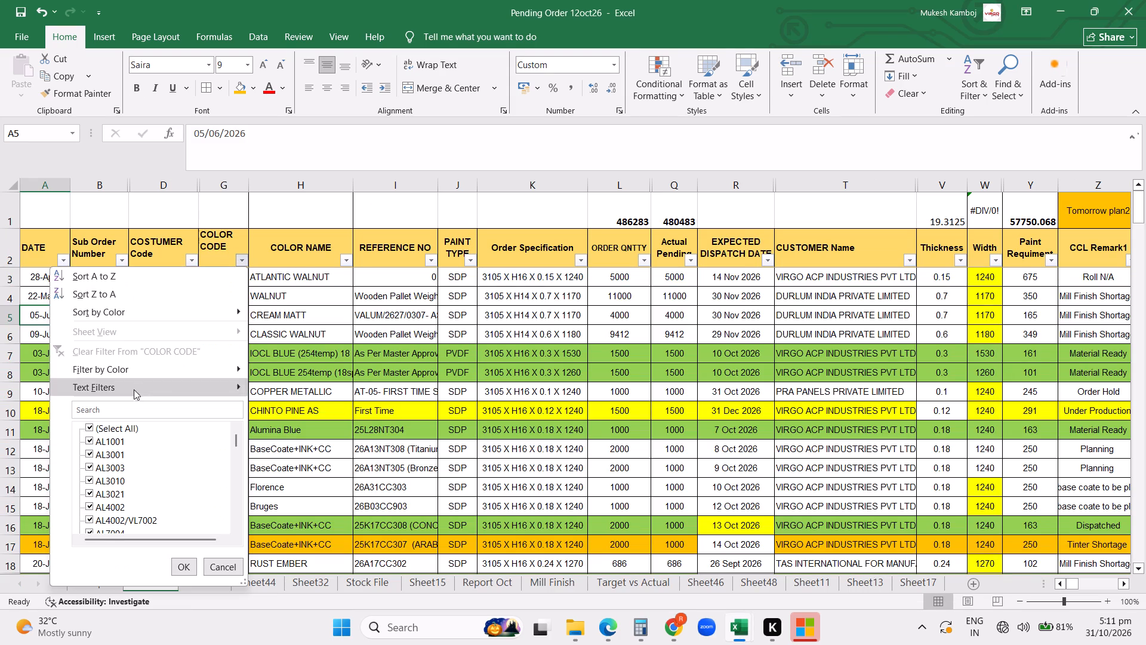
{"action": "left_click", "coordinate": [124, 405]}
{"action": "type", "text": "984"}
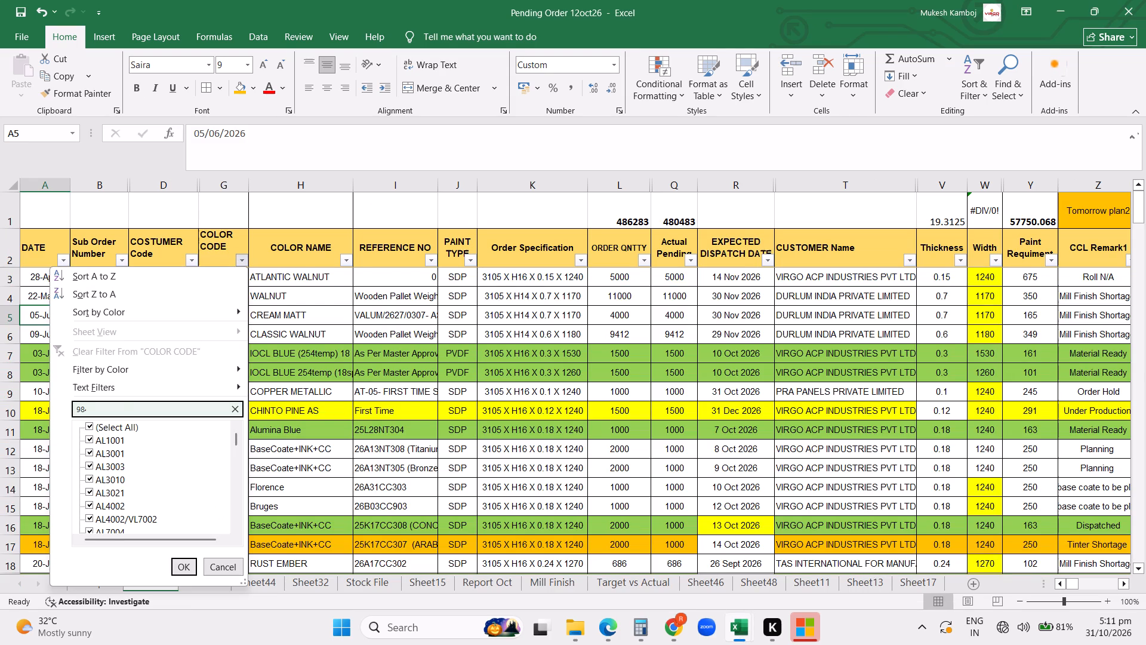
{"action": "key", "text": "Return"}
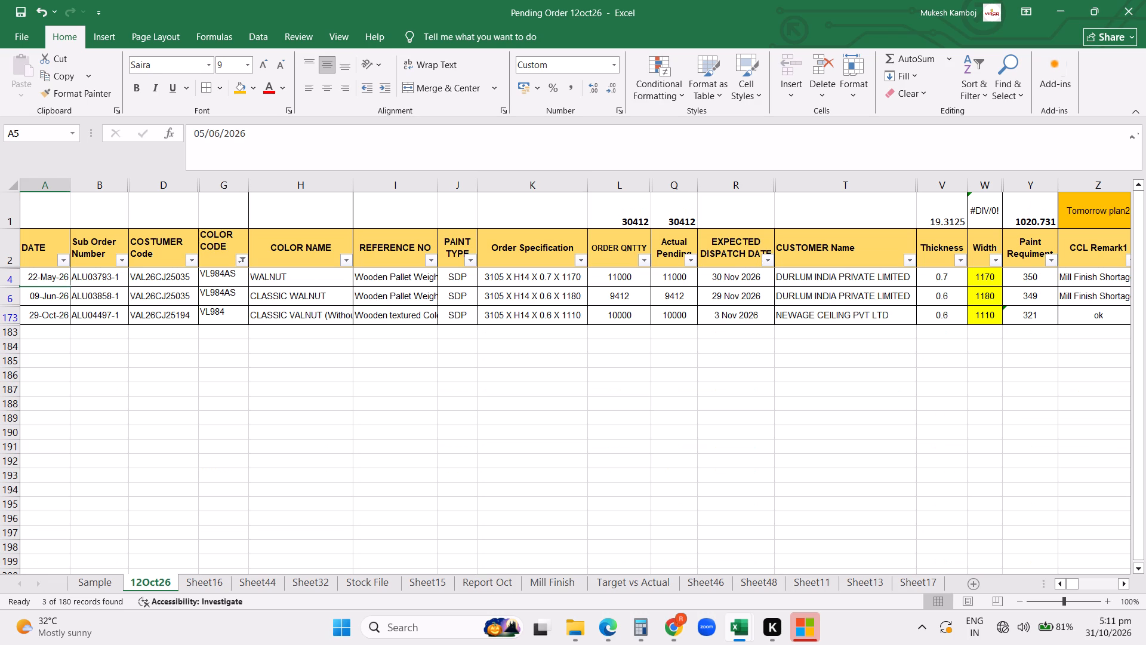
Widen the COLOR NAME column and copy the VL984 order's customer code through paint type into NEW PLANNING3's blank CCL LINE-1 row.
{"action": "left_click", "coordinate": [494, 391]}
{"action": "left_click_drag", "start_coordinate": [352, 188], "coordinate": [378, 188]}
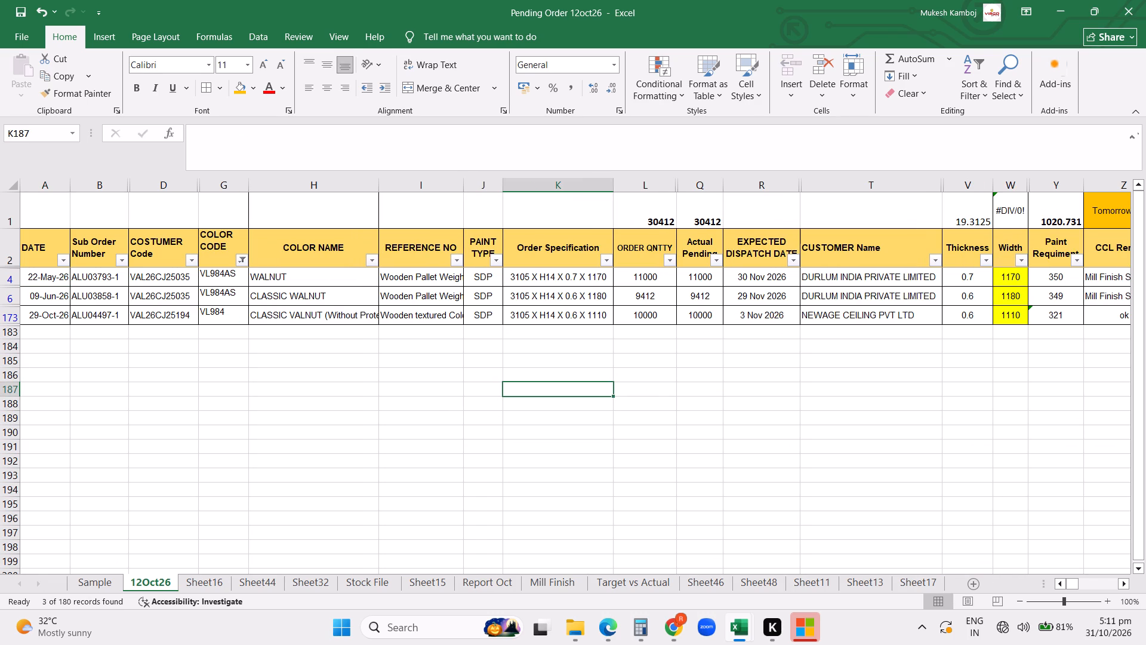
{"action": "left_click_drag", "start_coordinate": [190, 315], "coordinate": [451, 320]}
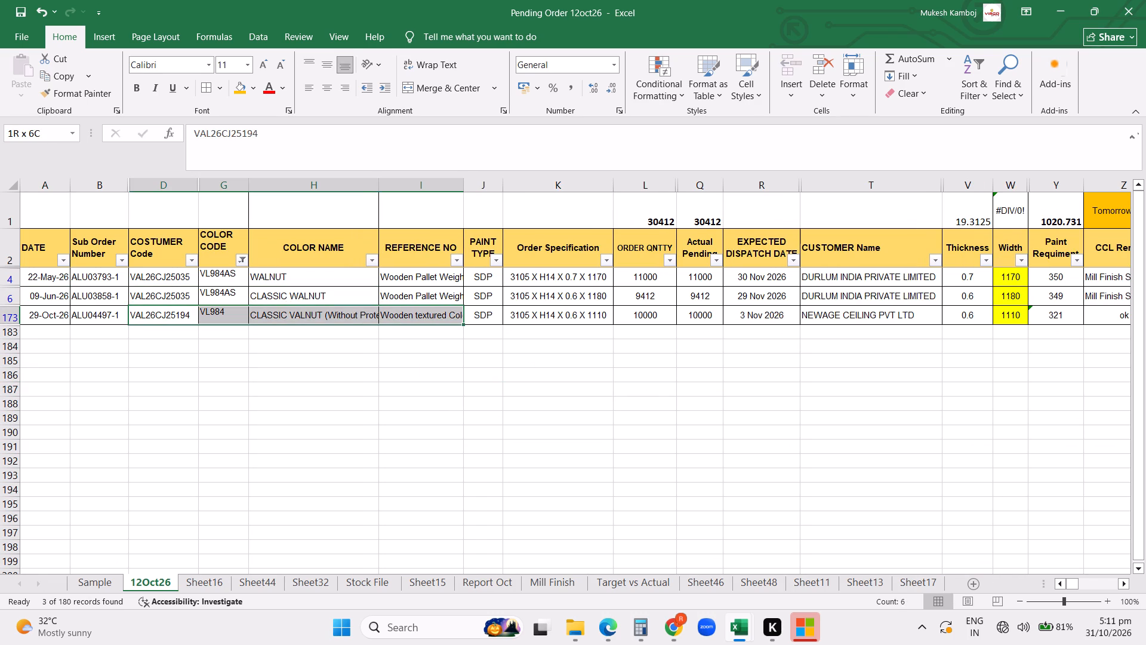
{"action": "left_click_drag", "start_coordinate": [451, 320], "coordinate": [470, 317]}
{"action": "key", "text": "ctrl+c"}
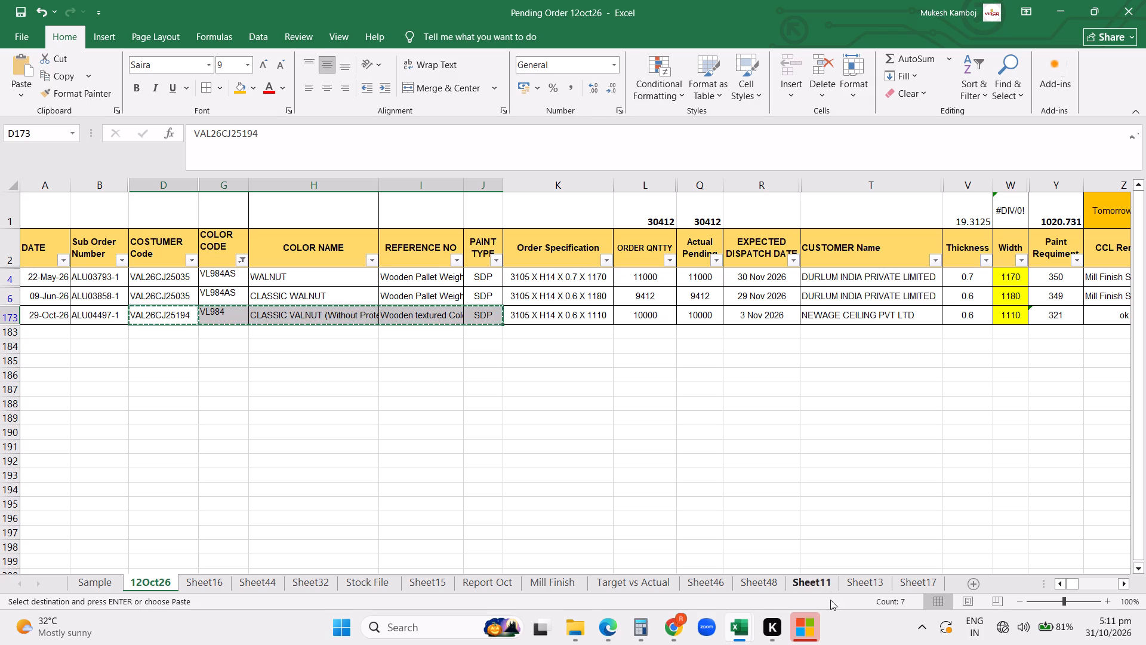
{"action": "left_click", "coordinate": [754, 632]}
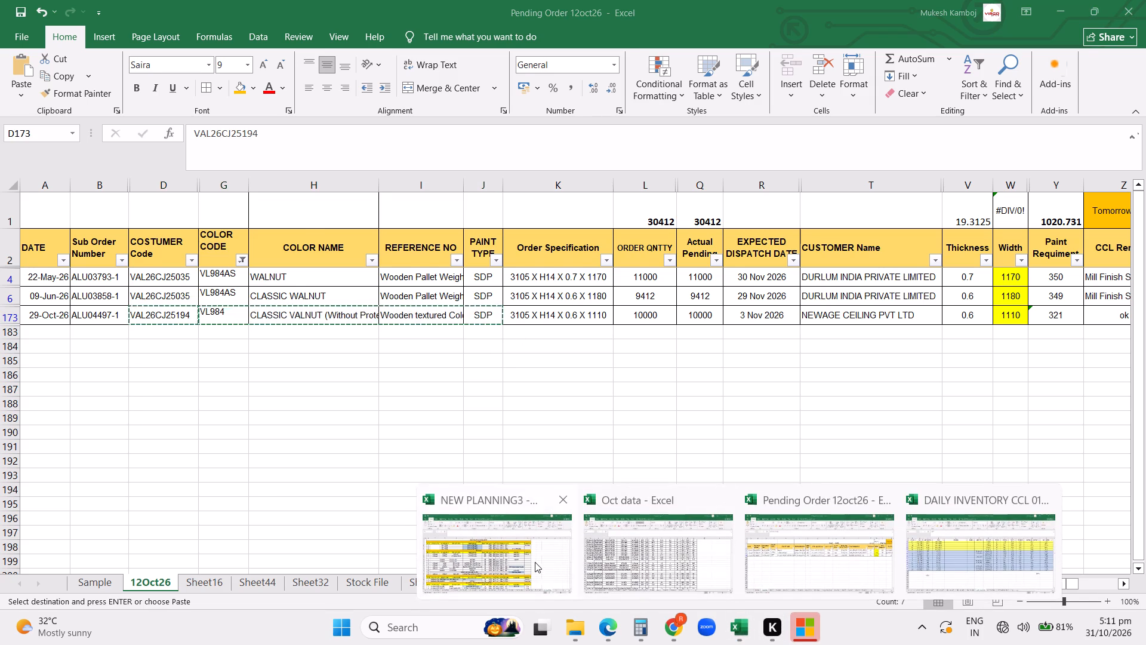
{"action": "left_click", "coordinate": [535, 562]}
{"action": "left_click", "coordinate": [158, 336]}
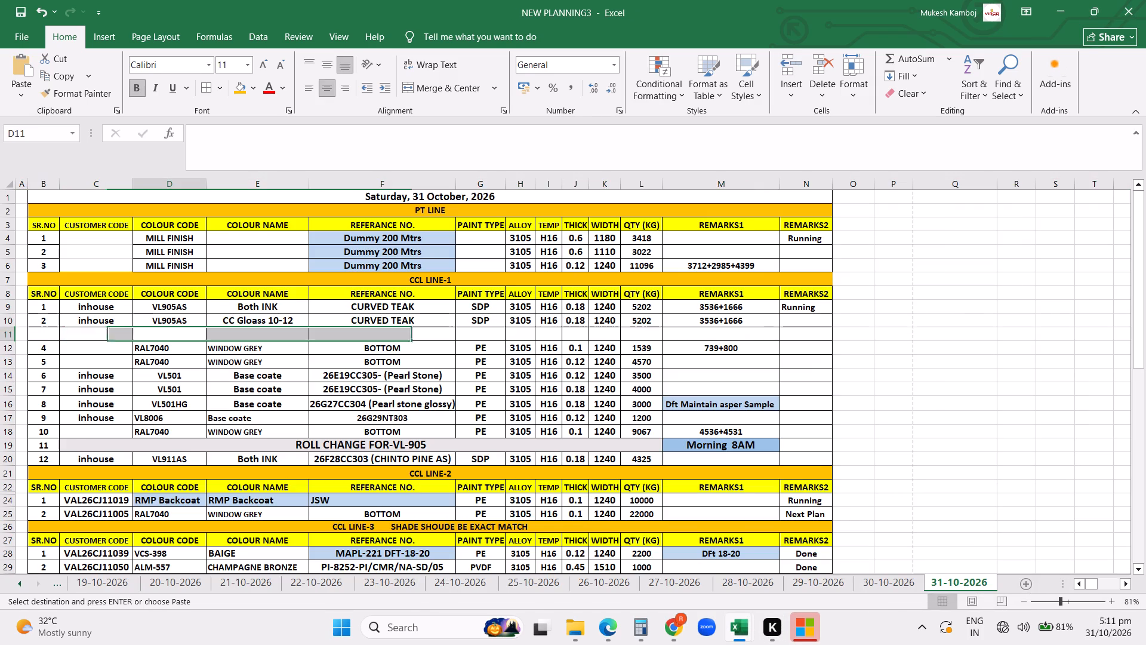
{"action": "left_click", "coordinate": [127, 336]}
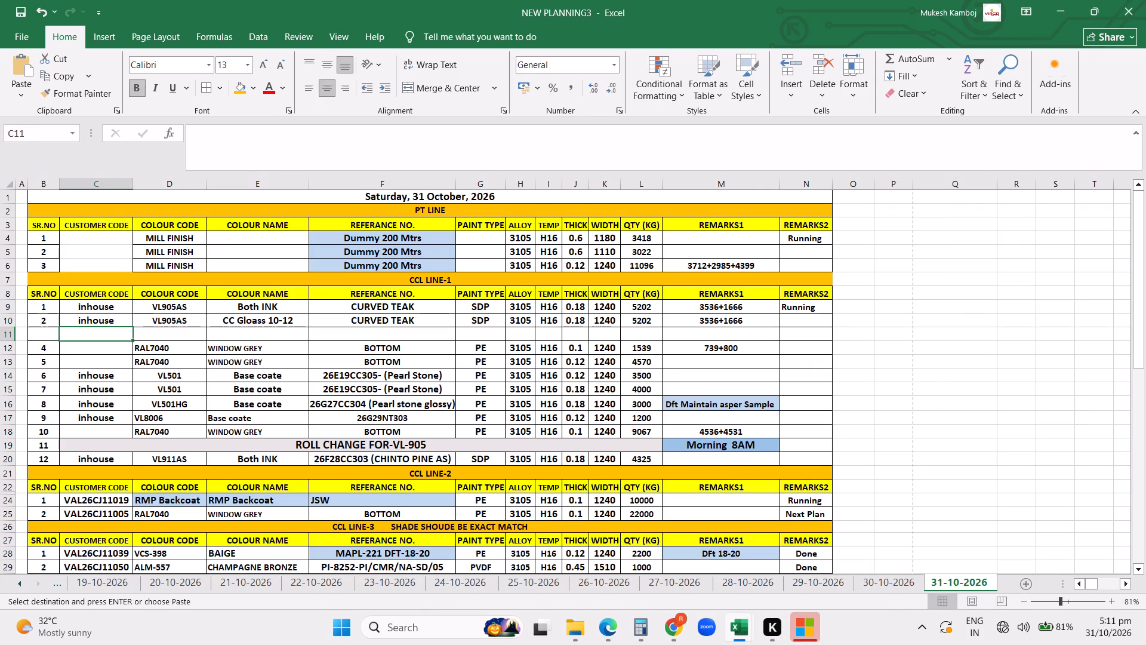
{"action": "key", "text": "ctrl+v"}
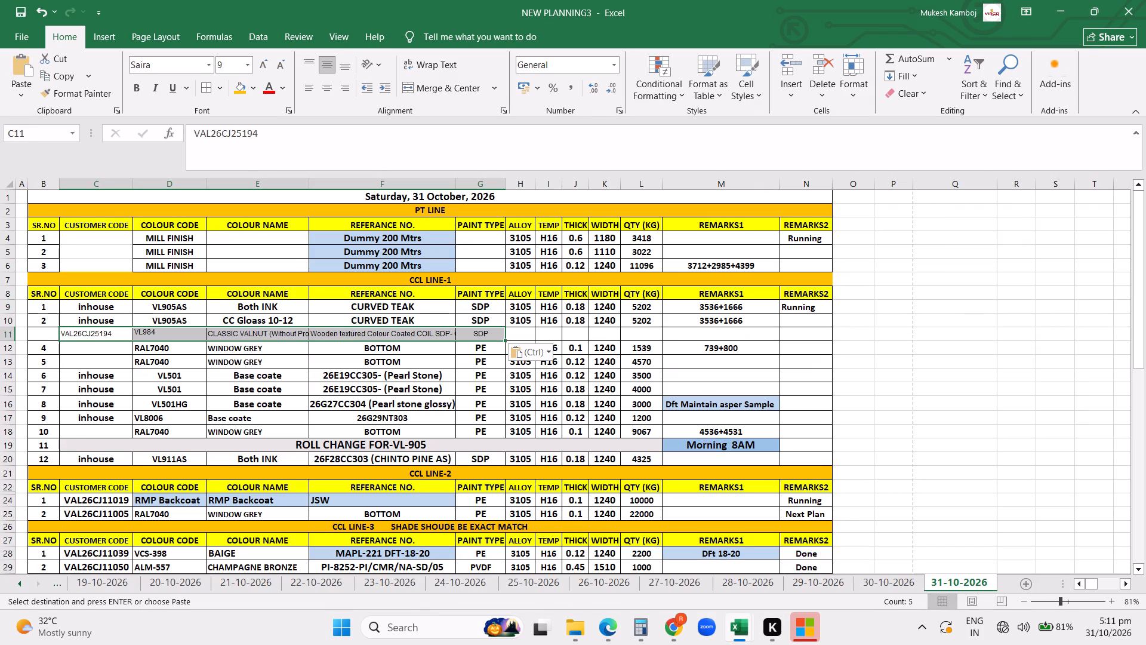
Move the VL984 row's CLASSIC VALNUT (Without Protective Guard Film) text from the colour name to the reference number, replacing the reference text.
{"action": "left_click", "coordinate": [278, 329]}
{"action": "left_click", "coordinate": [249, 332]}
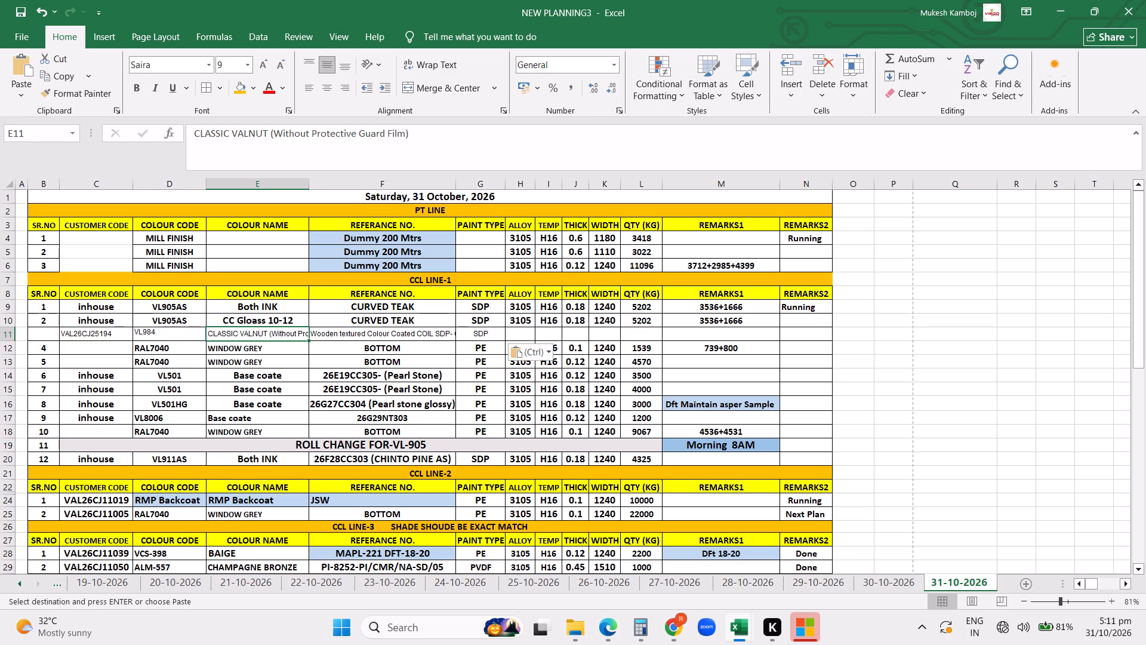
{"action": "key", "text": "ctrl+c"}
{"action": "left_click", "coordinate": [348, 333]}
{"action": "key", "text": "ctrl+v"}
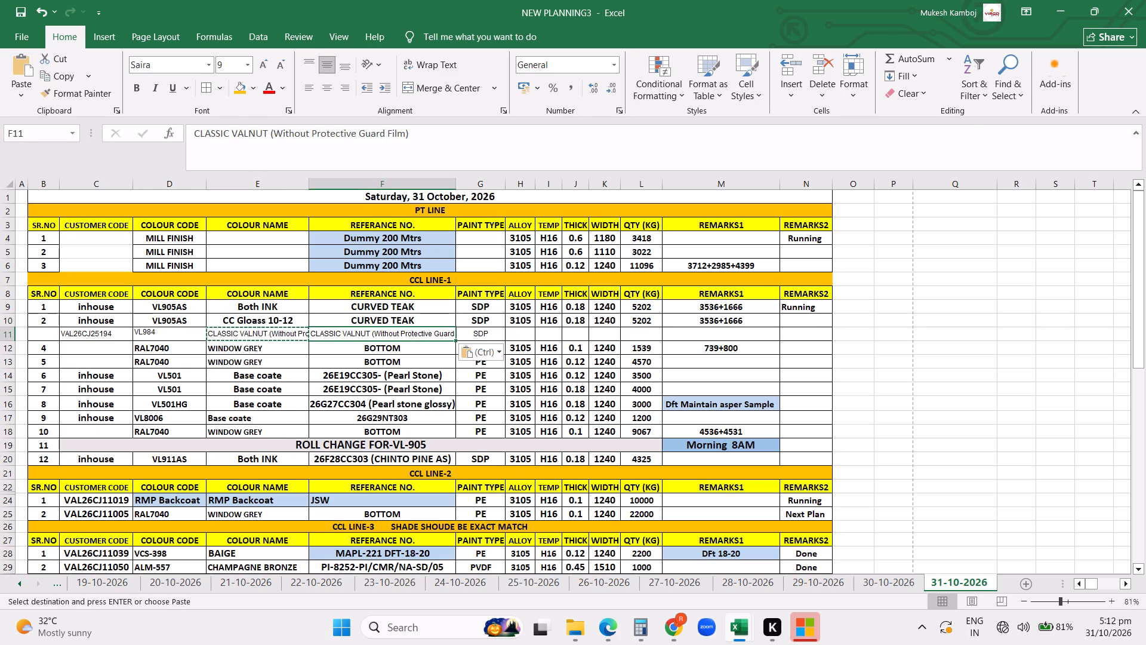
{"action": "left_click", "coordinate": [258, 337]}
{"action": "key", "text": "Delete"}
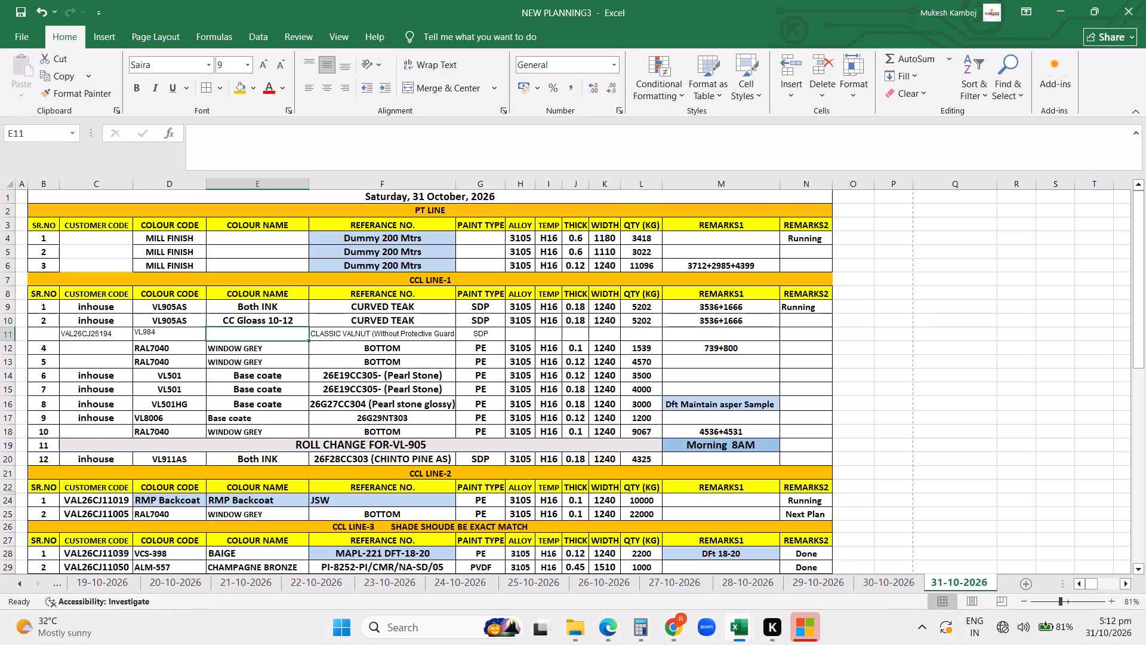
Fill the VL984 row's colour name with Base coate, copied from the VL501 row.
{"action": "left_click", "coordinate": [246, 373]}
{"action": "key", "text": "ctrl+c"}
{"action": "left_click", "coordinate": [241, 335]}
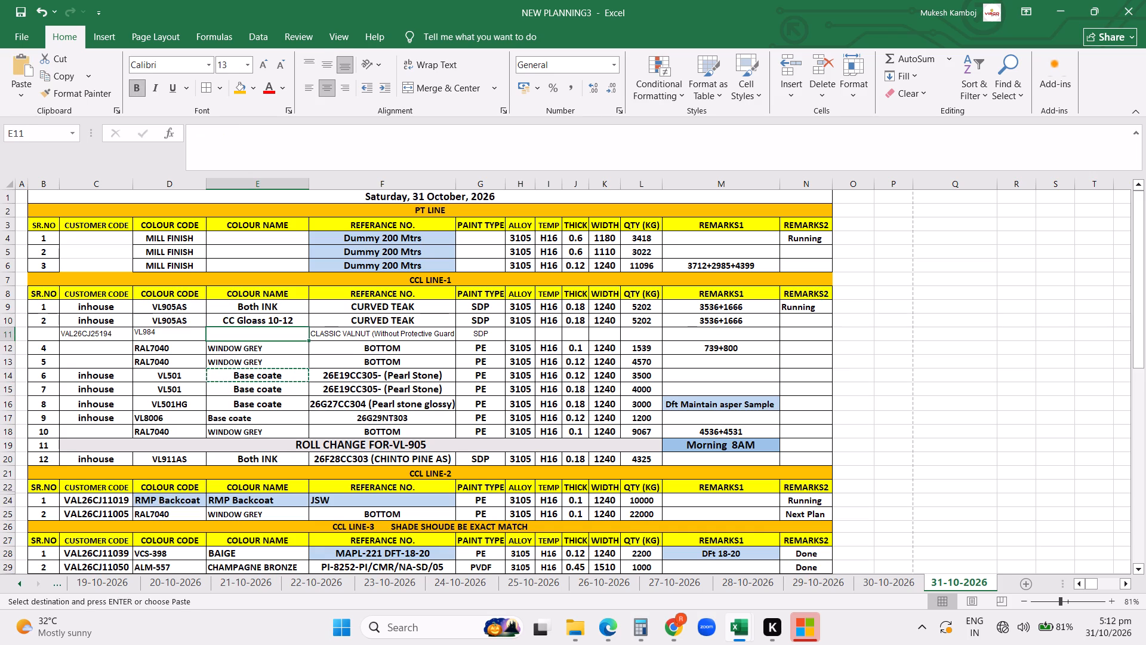
{"action": "key", "text": "ctrl+v"}
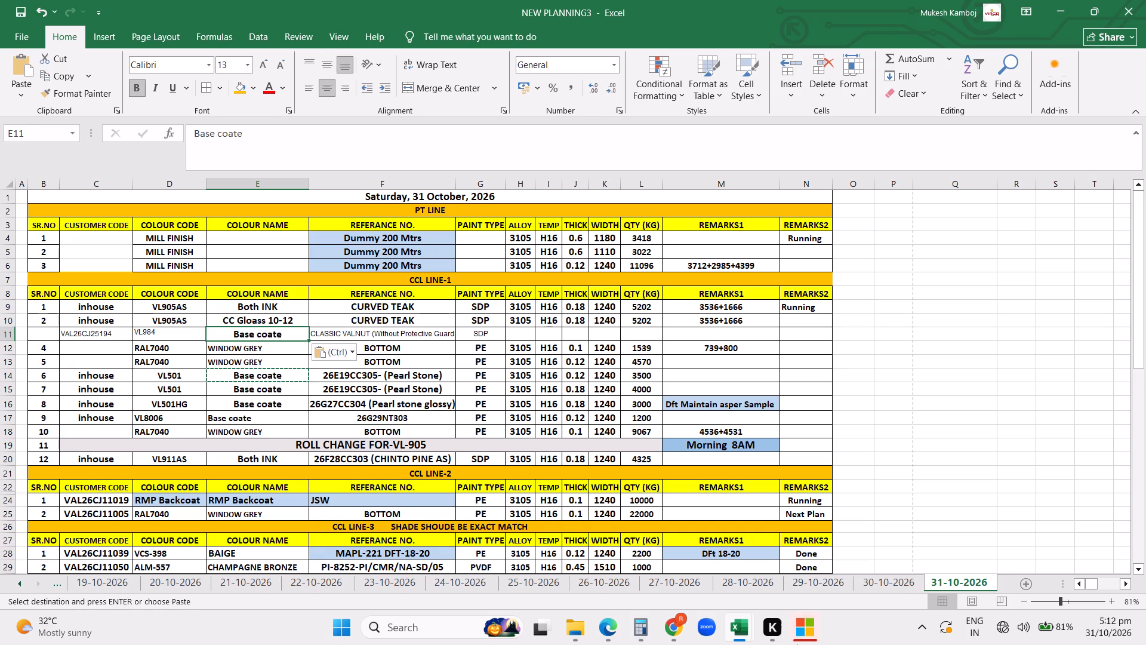
Switch to the daily inventory workbook and filter the D30-10-2026 sheet's SIZE column to 0.6X1110 and 0.6X1180.
{"action": "left_click", "coordinate": [746, 635]}
{"action": "left_click", "coordinate": [948, 568]}
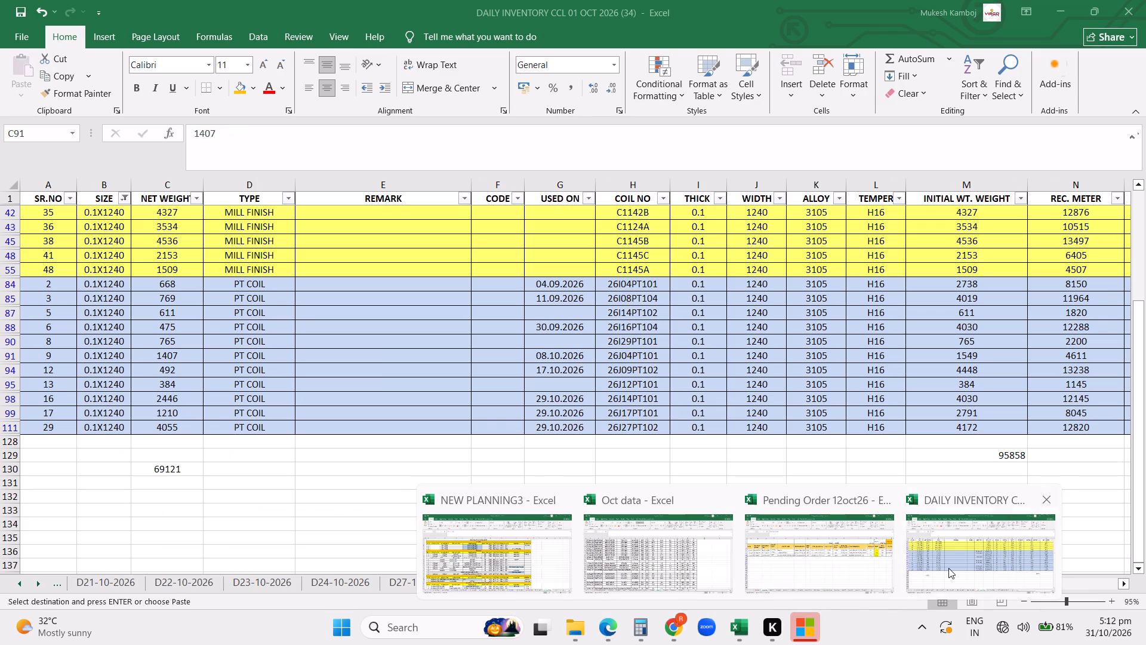
{"action": "left_click", "coordinate": [125, 204]}
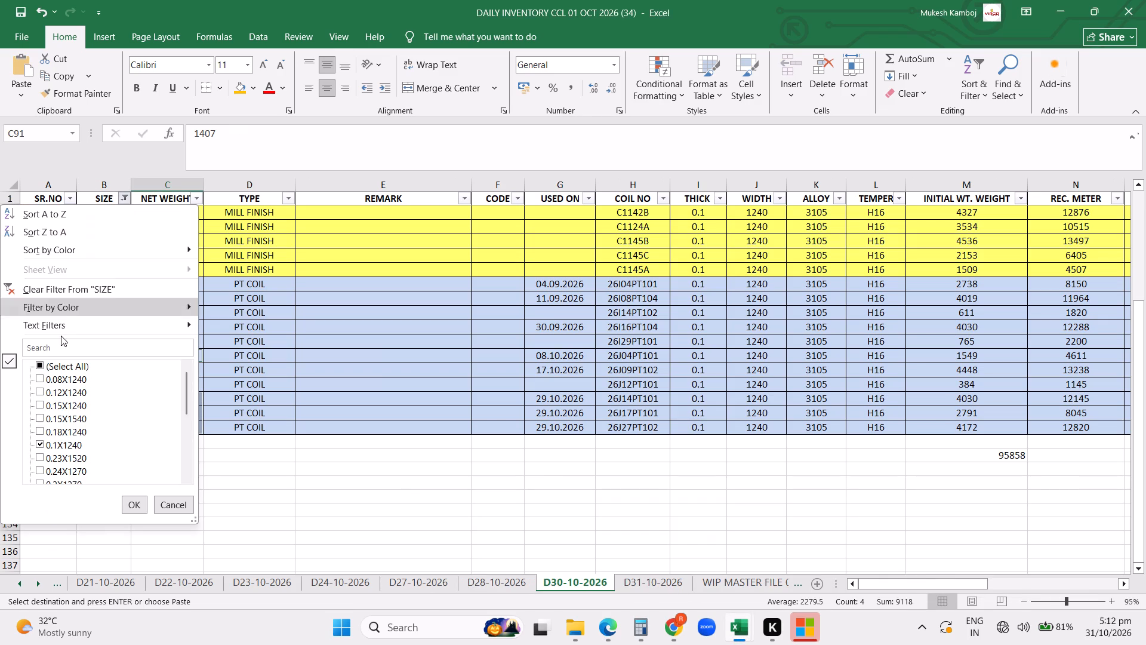
{"action": "left_click", "coordinate": [51, 351]}
{"action": "type", "text": "06"}
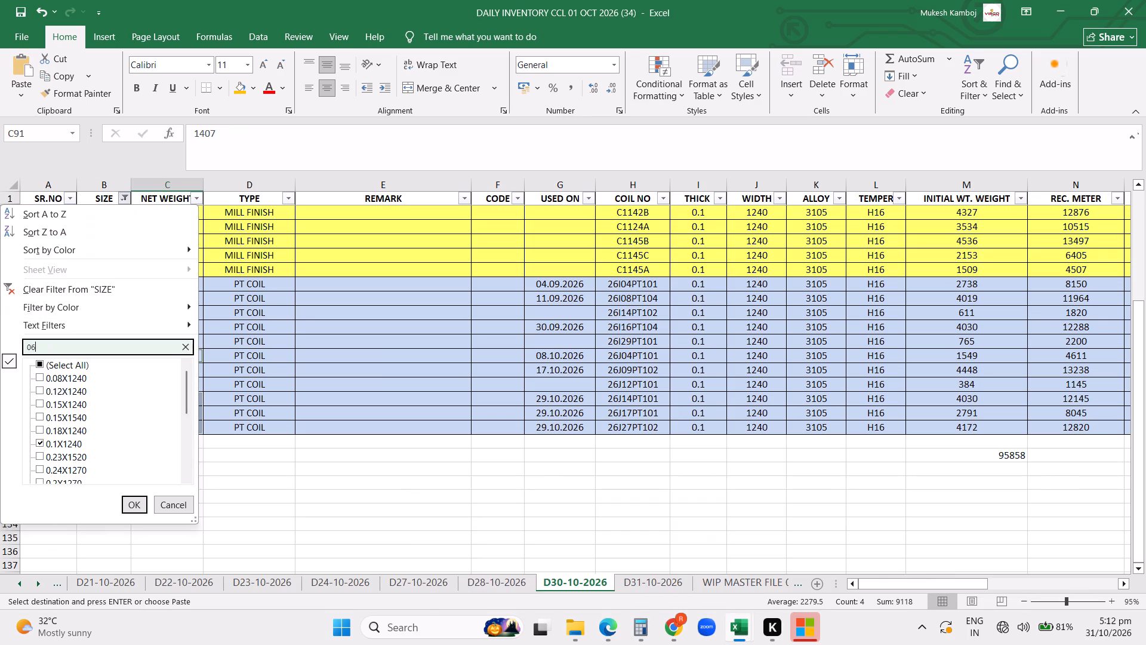
{"action": "key", "text": "BackSpace"}
{"action": "key", "text": "BackSpace"}
{"action": "key", "text": "6"}
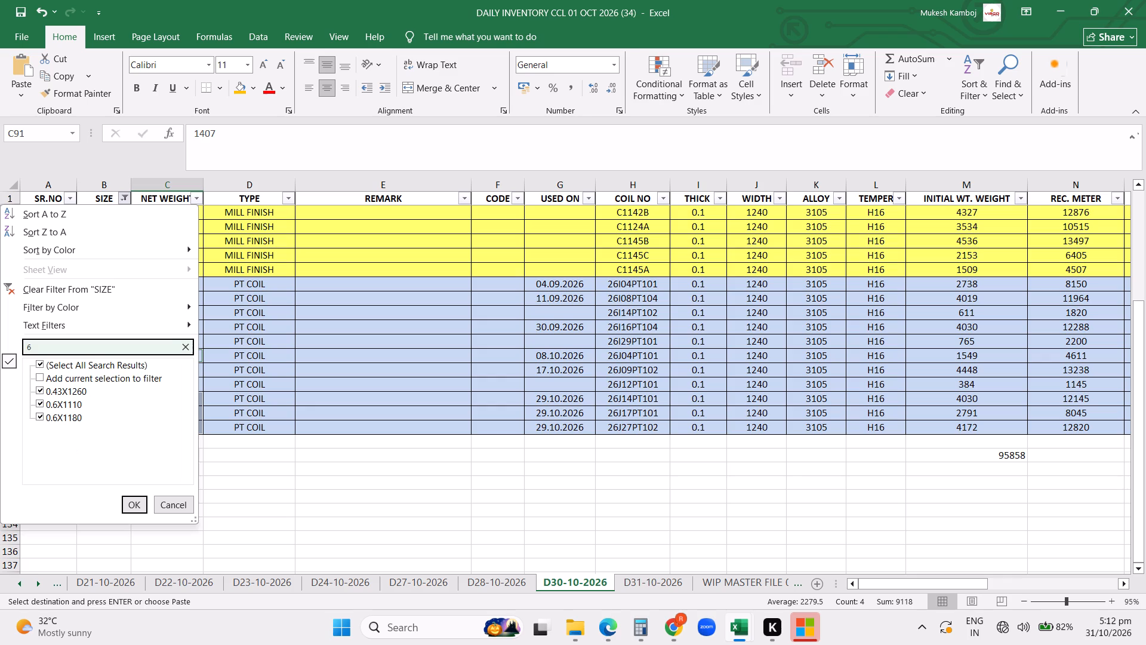
{"action": "left_click", "coordinate": [75, 388]}
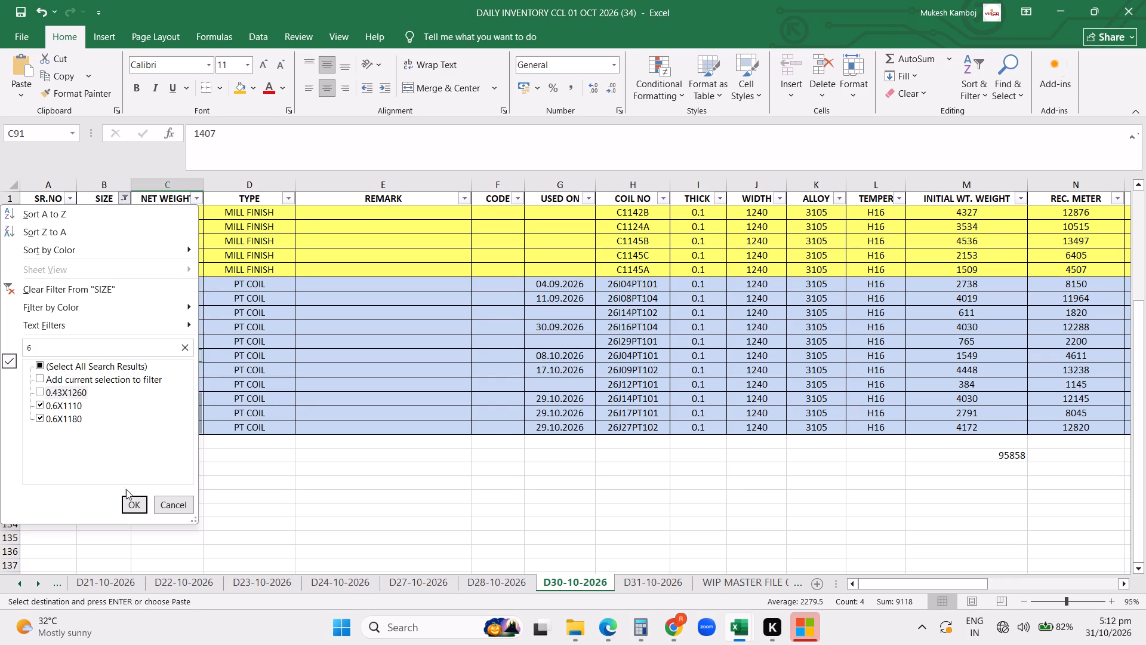
{"action": "left_click", "coordinate": [128, 501]}
Examine the filtered 0.6X1110 and 0.6X1180 coils' types and net weights from the top of the inventory list.
{"action": "left_click", "coordinate": [214, 389]}
{"action": "key", "text": "Up"}
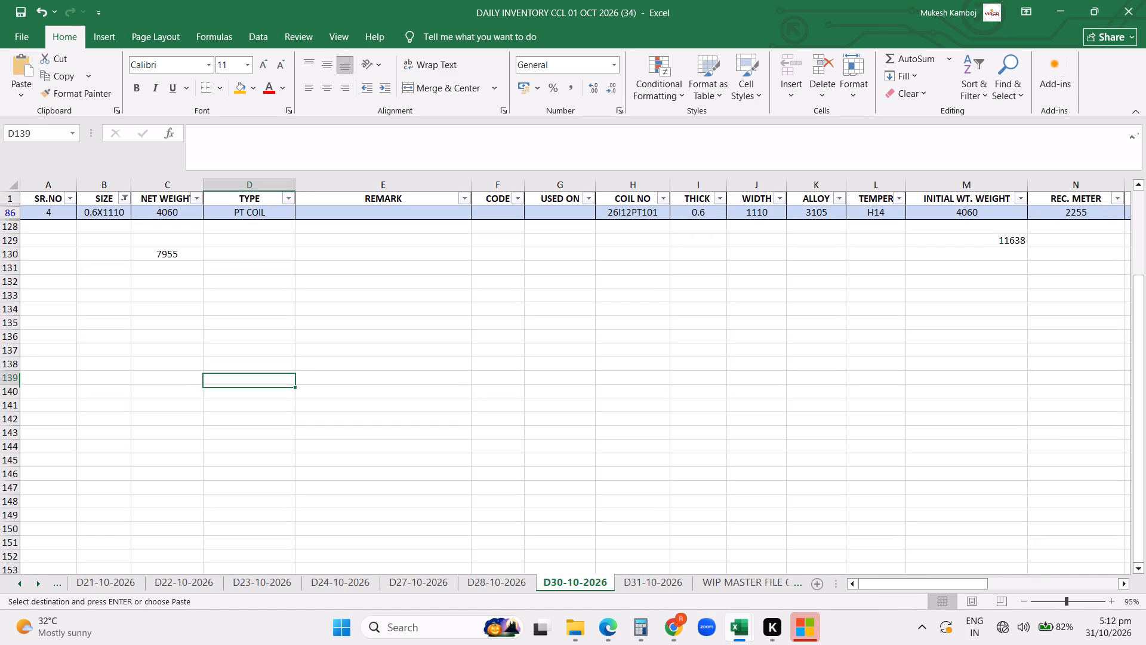
{"action": "key", "text": "Up"}
{"action": "key", "text": "Up"}
{"action": "key", "text": "Up"}
{"action": "key", "text": "Up"}
{"action": "key", "text": "Up"}
{"action": "key", "text": "Up"}
{"action": "key", "text": "Up"}
{"action": "key", "text": "Up"}
{"action": "key", "text": "Up"}
{"action": "key", "text": "Up"}
{"action": "key", "text": "Up"}
{"action": "key", "text": "Up"}
{"action": "key", "text": "Up"}
{"action": "key", "text": "Up"}
{"action": "key", "text": "Up"}
{"action": "key", "text": "Up"}
{"action": "key", "text": "Up"}
{"action": "key", "text": "Up"}
{"action": "key", "text": "Up"}
{"action": "key", "text": "Up"}
{"action": "key", "text": "Up"}
{"action": "key", "text": "Up"}
{"action": "key", "text": "Up"}
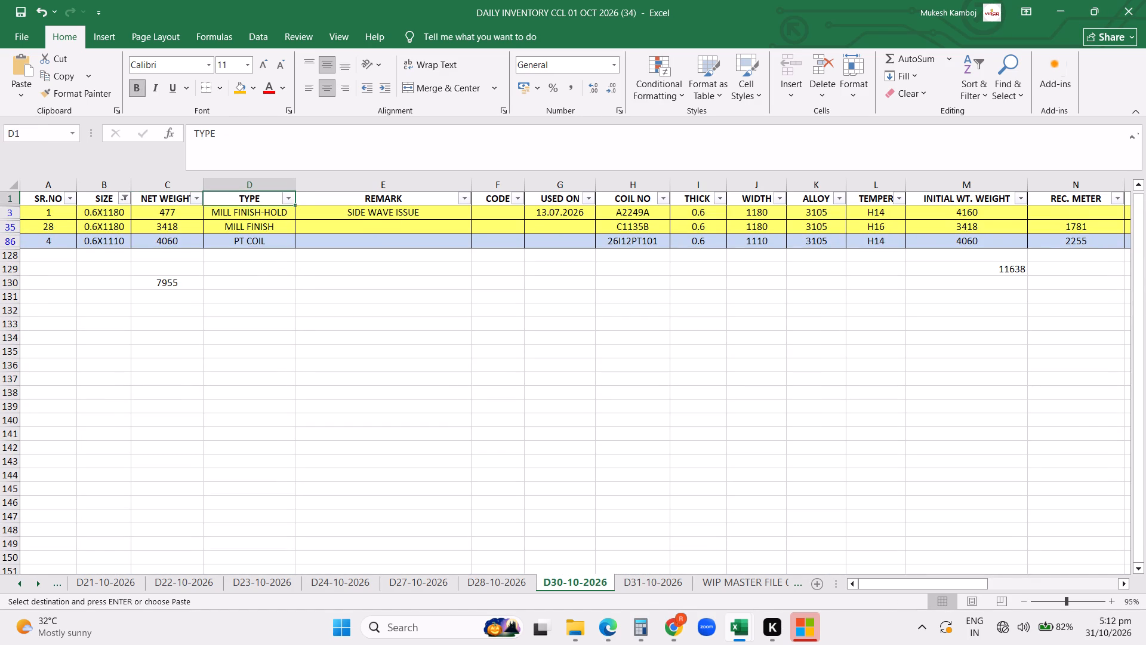
{"action": "key", "text": "Down"}
{"action": "key", "text": "Down"}
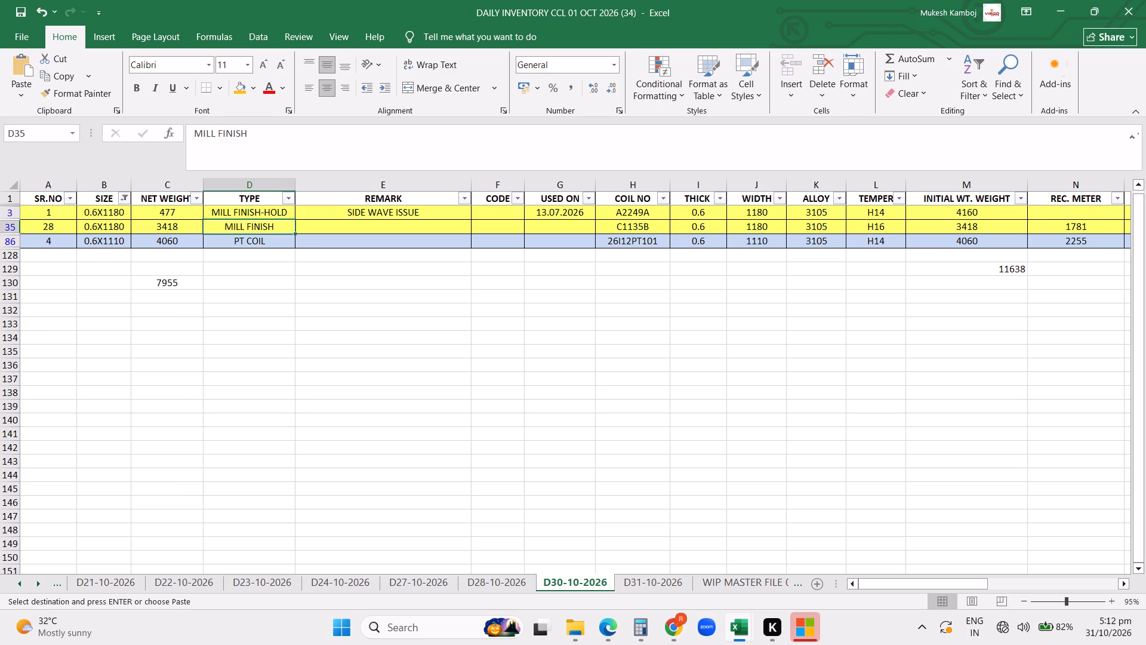
Return to NEW PLANNING3 and insert a blank row below the VL984 Base coate row in CCL LINE-1.
{"action": "left_click", "coordinate": [741, 632]}
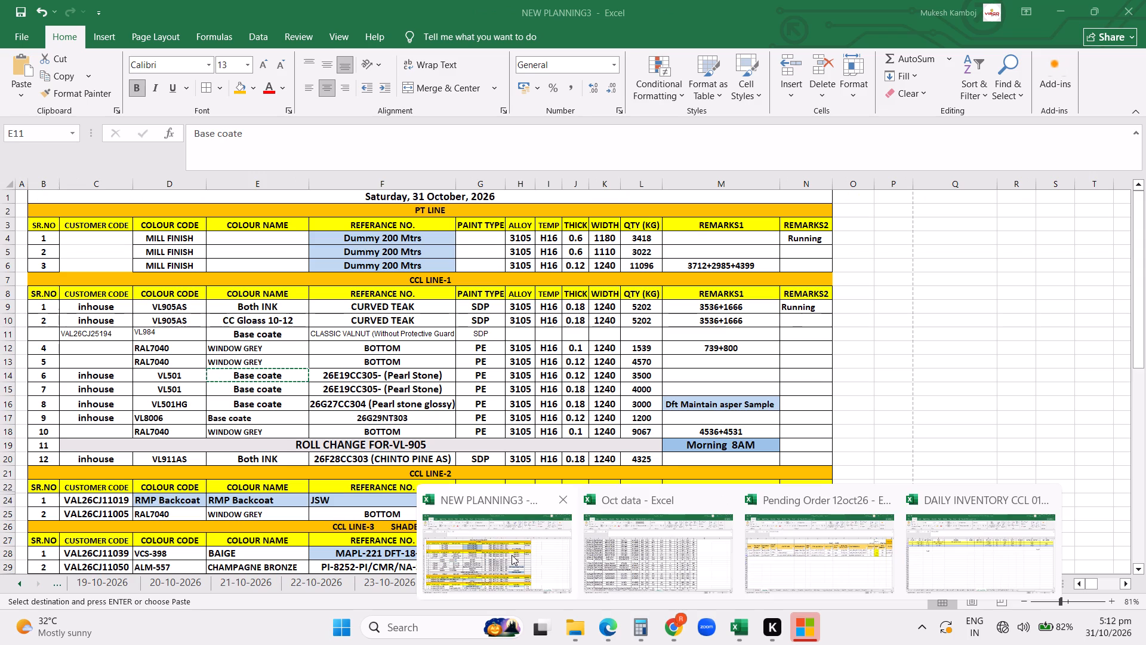
{"action": "left_click", "coordinate": [512, 555]}
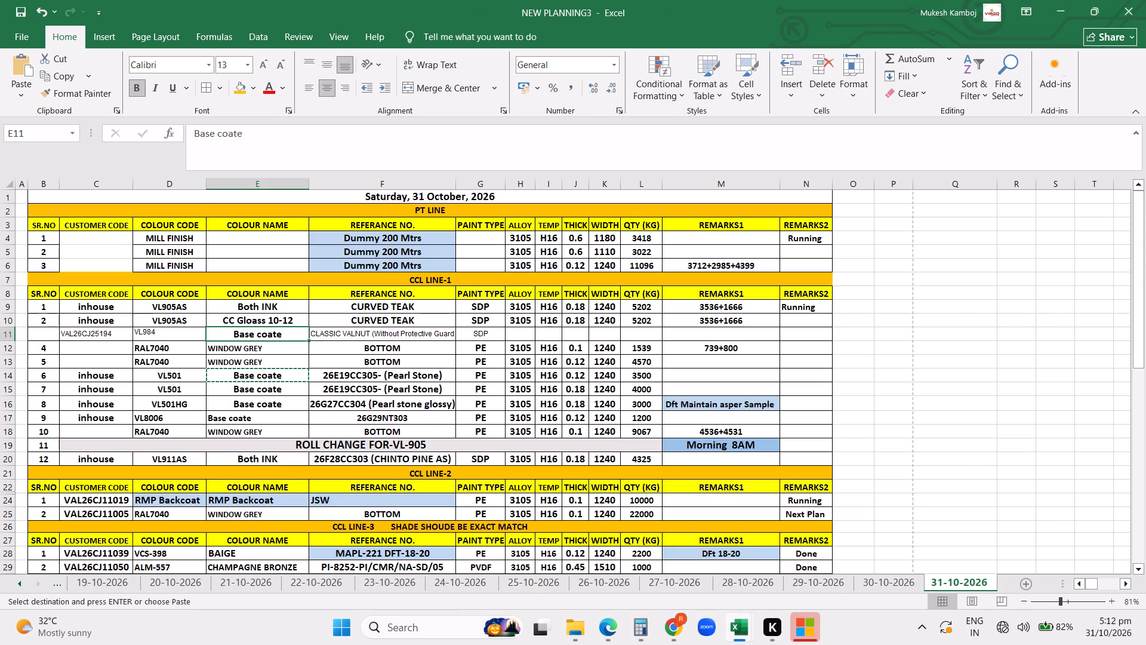
{"action": "left_click", "coordinate": [837, 359]}
{"action": "key", "text": "Delete"}
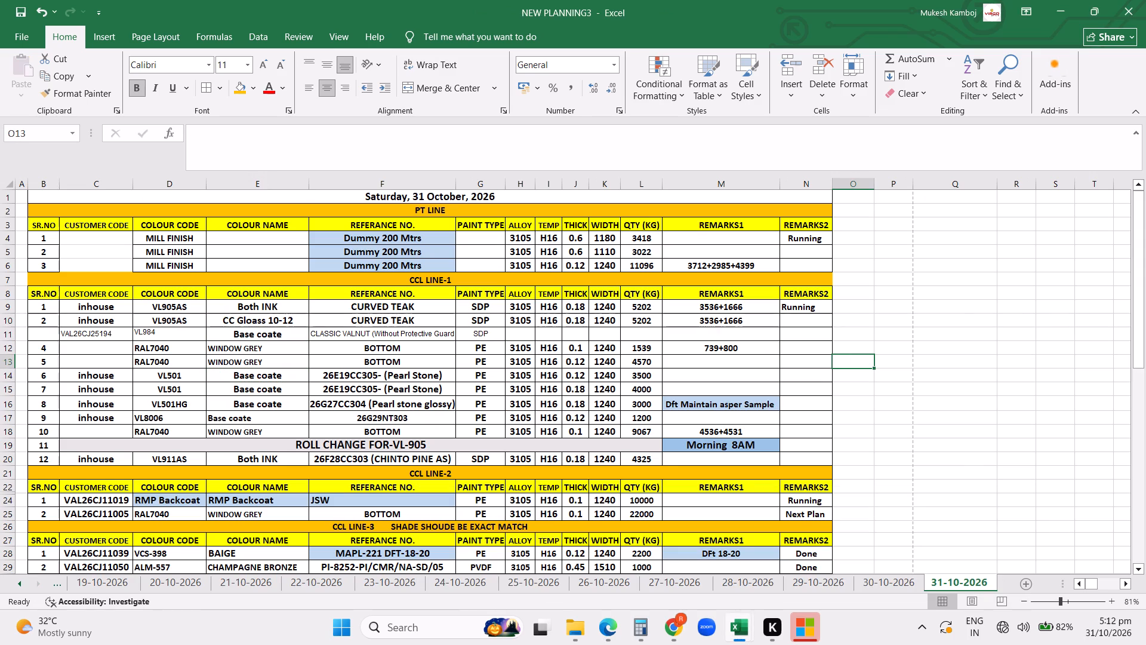
{"action": "left_click", "coordinate": [14, 351]}
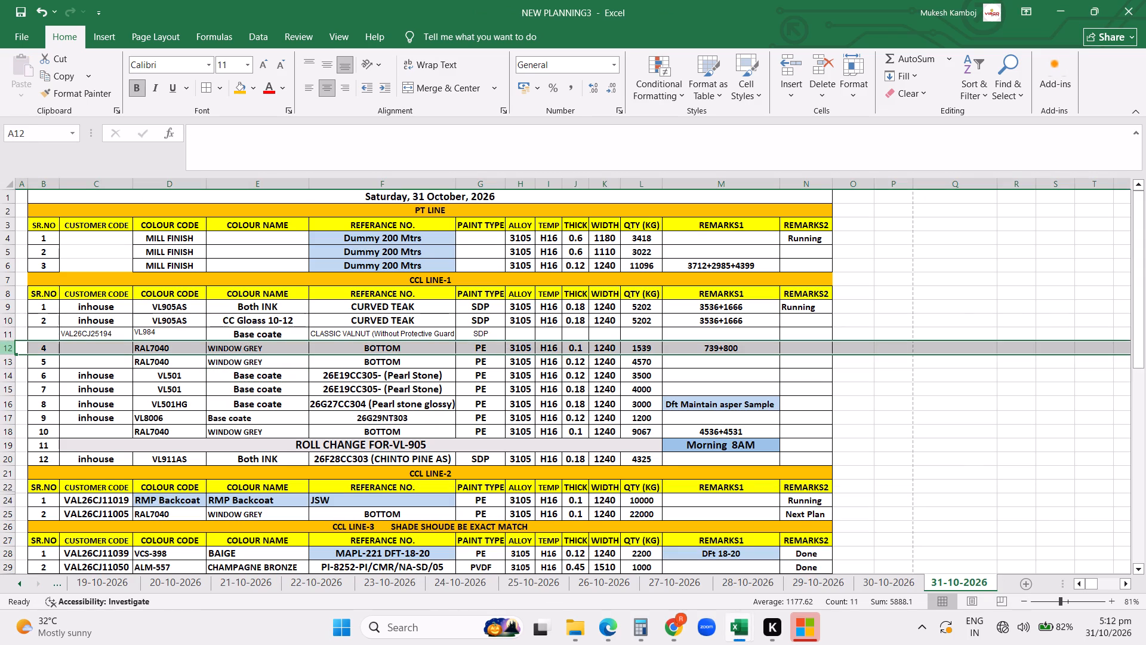
{"action": "key", "text": "ctrl+shift+equal"}
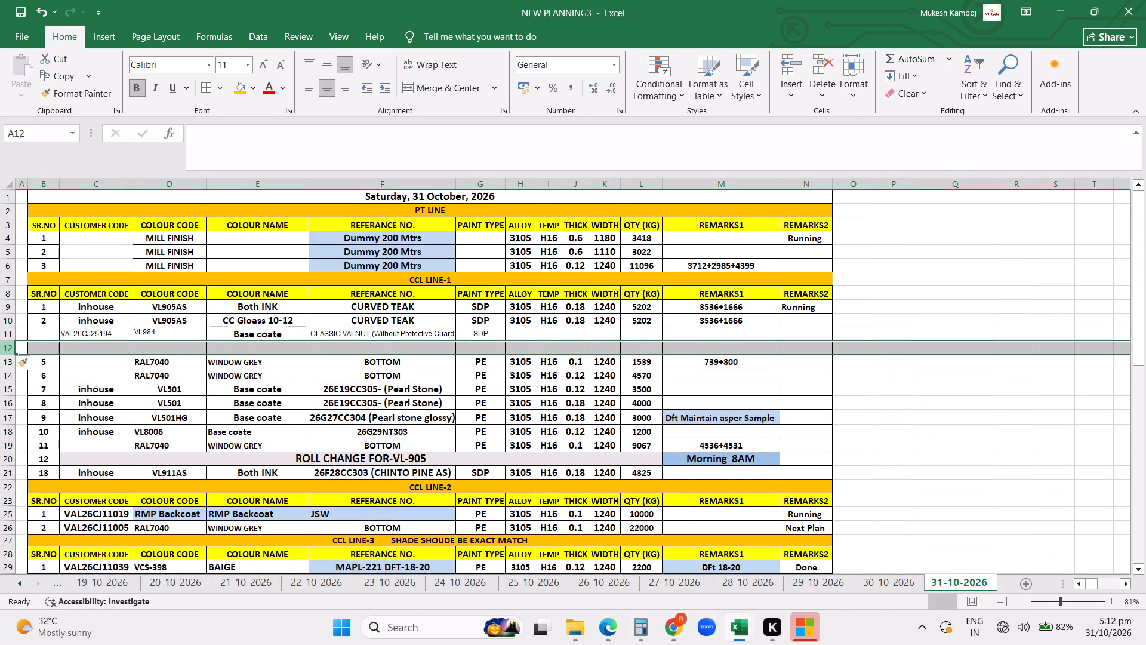
Fill the blank CCL LINE-1 row with the contents of the VL984 Base coate row above it.
{"action": "key", "text": "ctrl+d"}
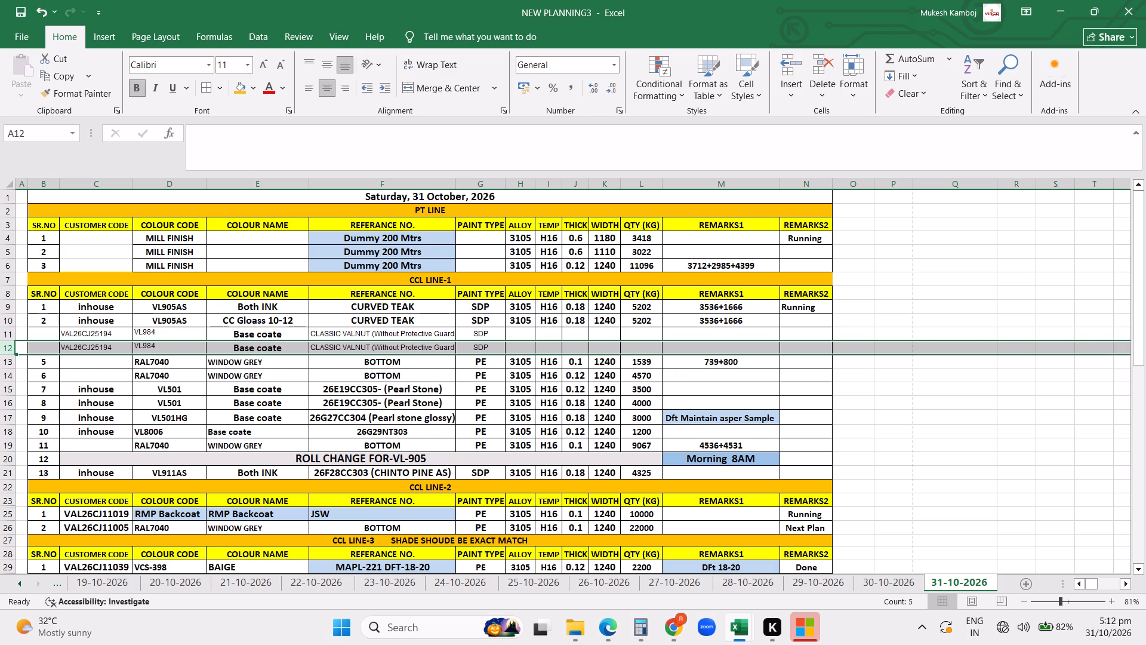
Complete the first VL984 row with alloy 3105, temper H16, thickness 0.60, width 1180 and quantity 3418 kg.
{"action": "left_click", "coordinate": [525, 333]}
{"action": "key", "text": "ctrl+d"}
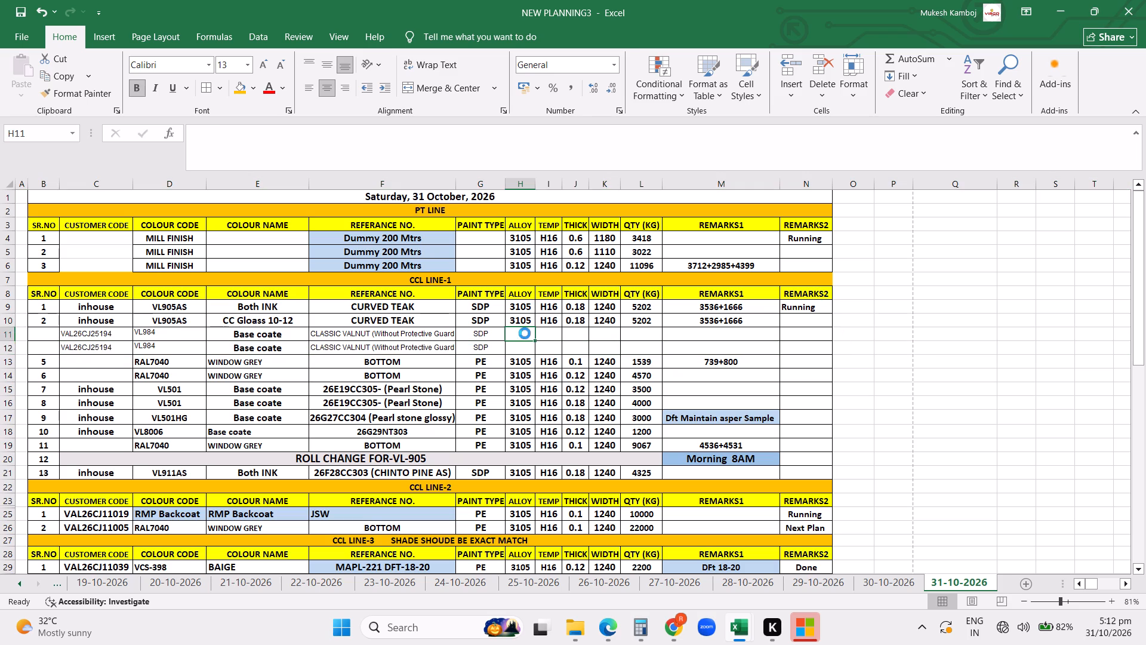
{"action": "key", "text": "Right"}
{"action": "key", "text": "ctrl+d"}
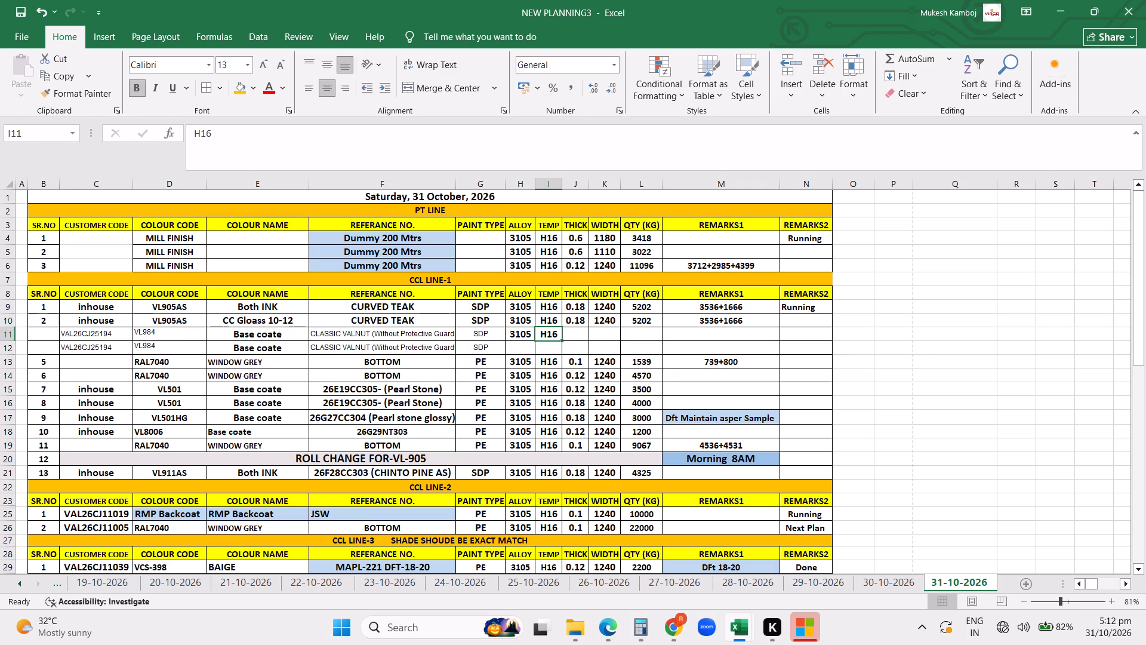
{"action": "key", "text": "Right"}
{"action": "type", "text": ".60"}
{"action": "key", "text": "Right"}
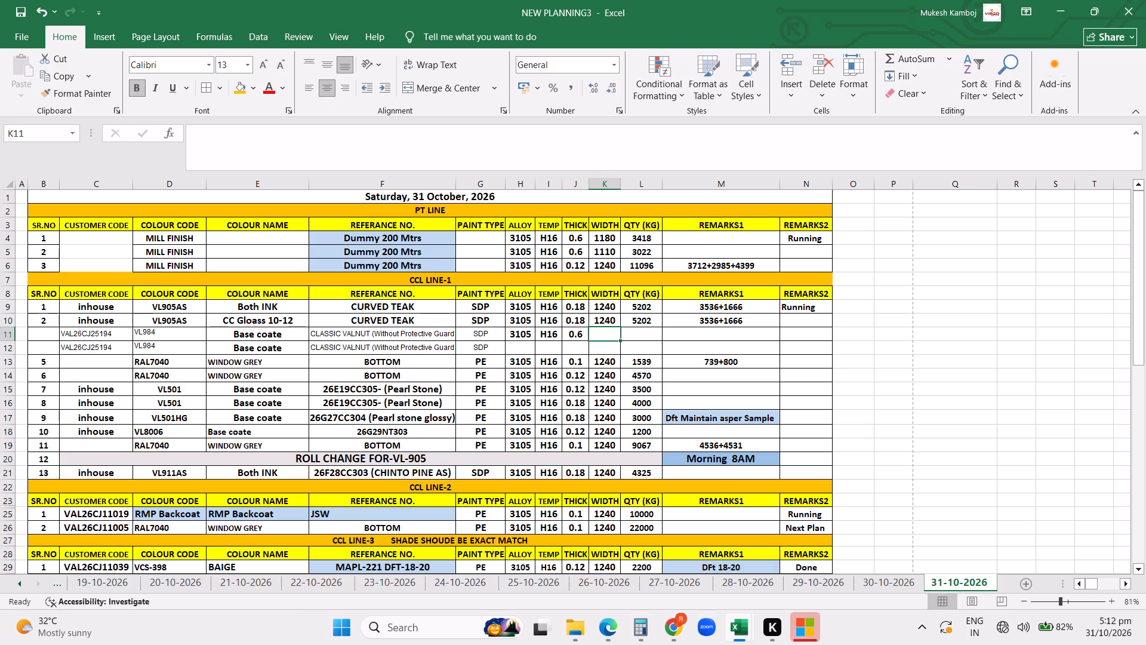
{"action": "type", "text": "11"}
{"action": "type", "text": "80"}
{"action": "key", "text": "Right"}
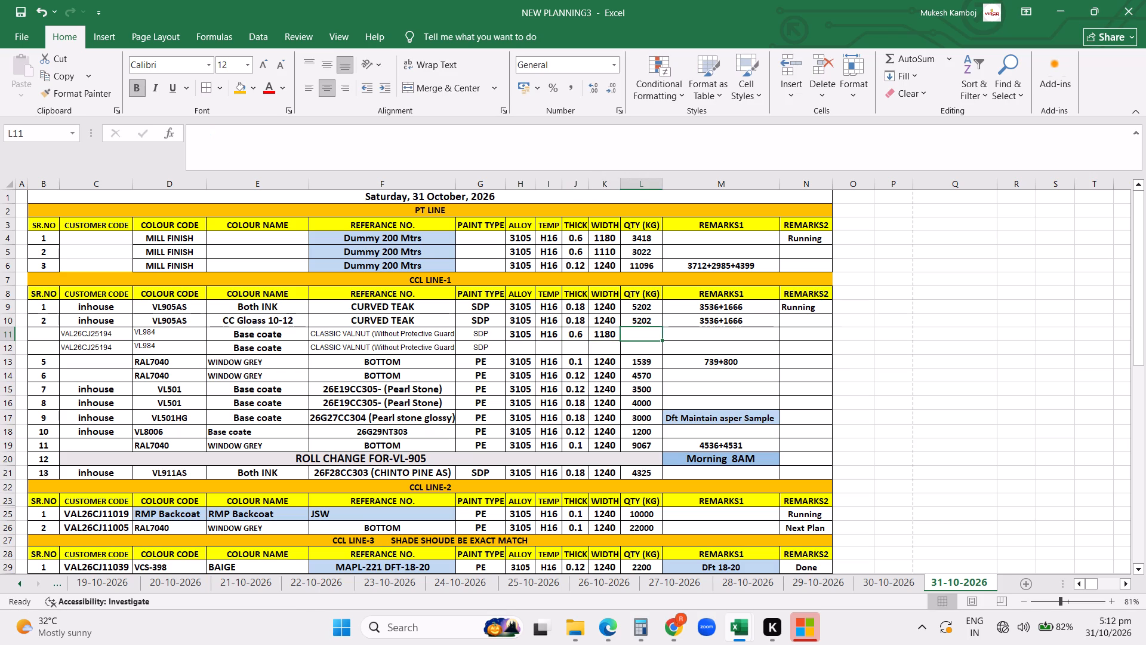
{"action": "type", "text": "3418"}
{"action": "key", "text": "Return"}
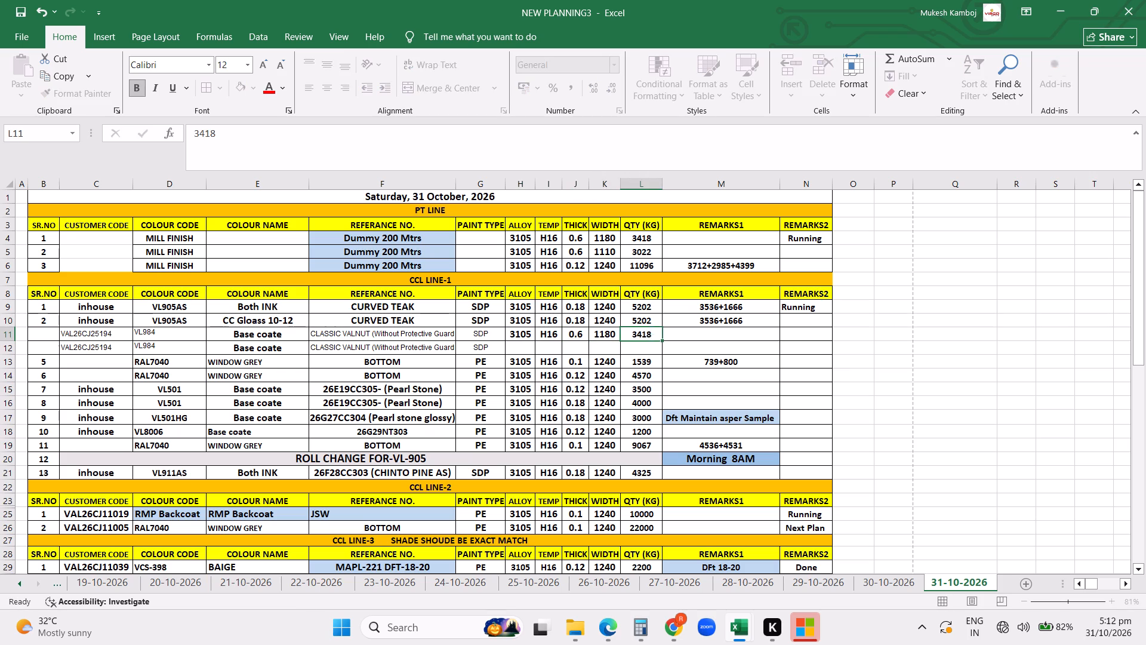
Fill the second VL984 row with alloy 3105, temper H16, thickness 0.60 and width 1110.
{"action": "key", "text": "Left"}
{"action": "key", "text": "Left"}
{"action": "key", "text": "Left"}
{"action": "key", "text": "Left"}
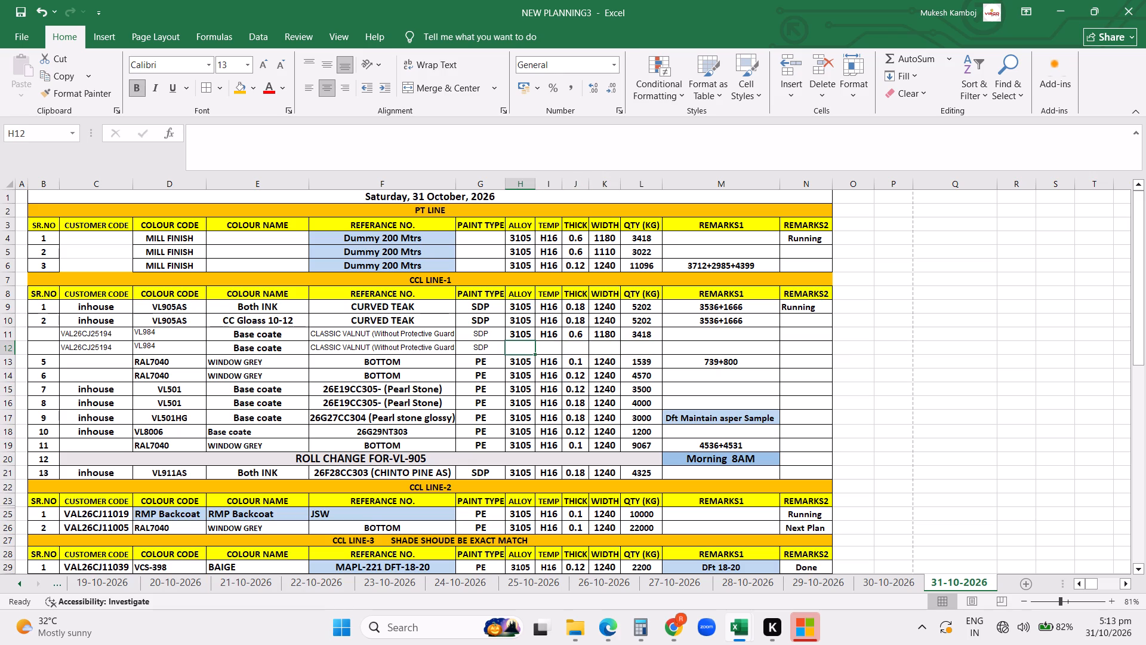
{"action": "key", "text": "ctrl+d"}
{"action": "key", "text": "Right"}
{"action": "key", "text": "ctrl+d"}
{"action": "key", "text": "Right"}
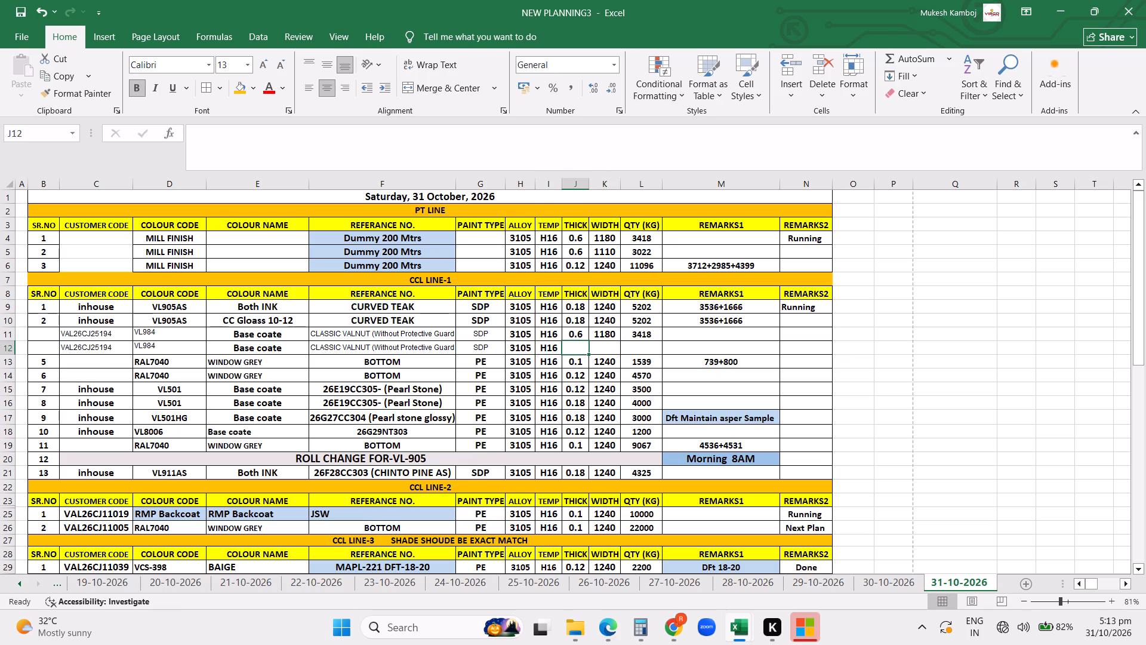
{"action": "type", "text": ".60"}
{"action": "key", "text": "Right"}
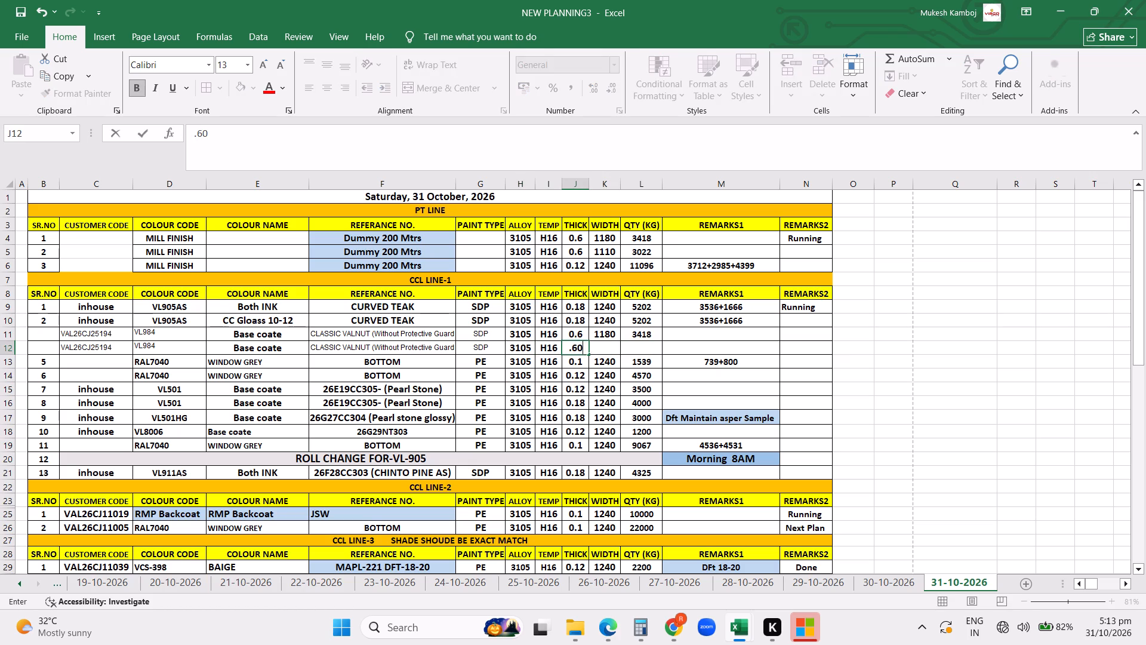
{"action": "type", "text": "1110"}
{"action": "key", "text": "Right"}
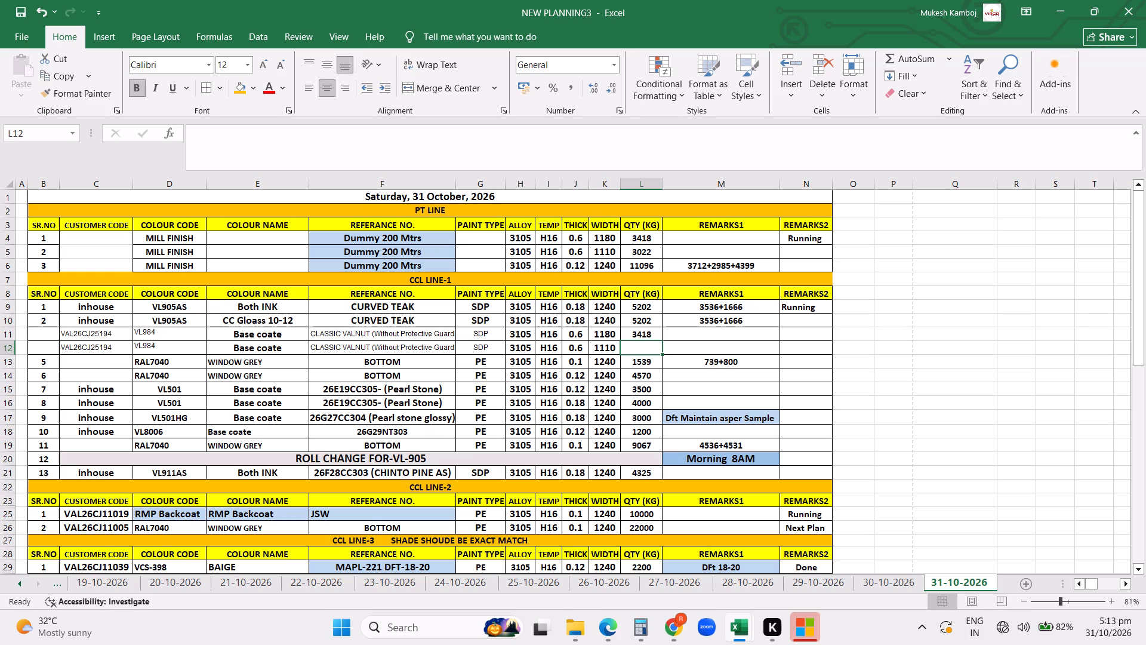
Enter the second VL984 row's quantity as the sum 3022+4060, checking the 0.6X1110 coil weight in the daily inventory workbook.
{"action": "key", "text": "equal"}
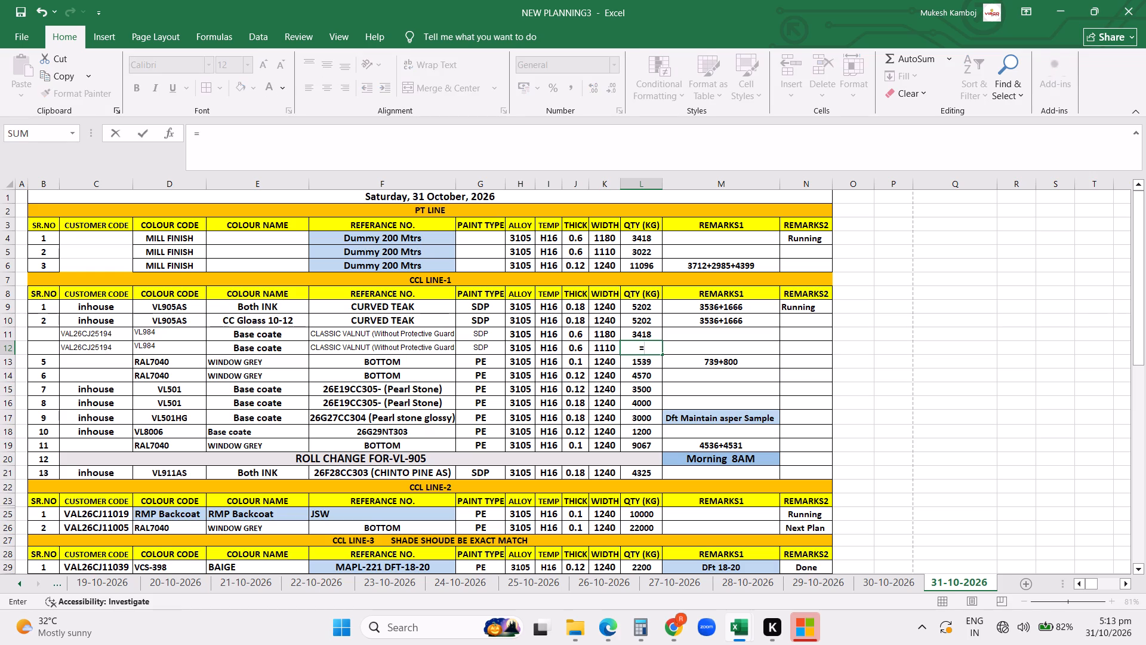
{"action": "type", "text": "3022+"}
{"action": "left_click", "coordinate": [746, 630]}
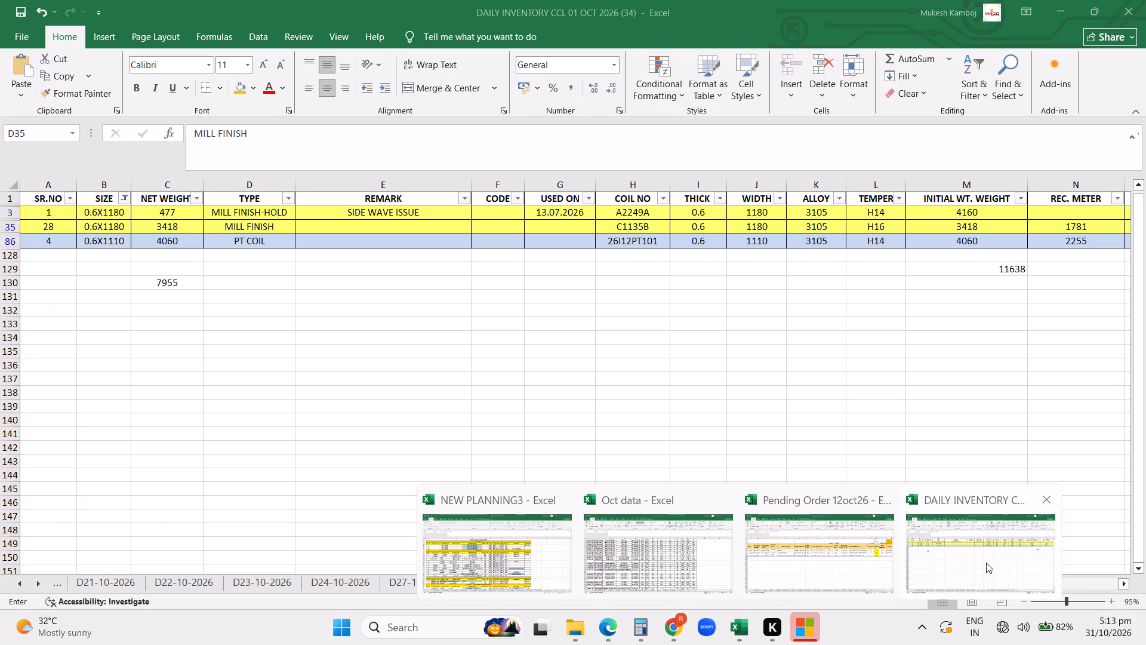
{"action": "left_click", "coordinate": [514, 580]}
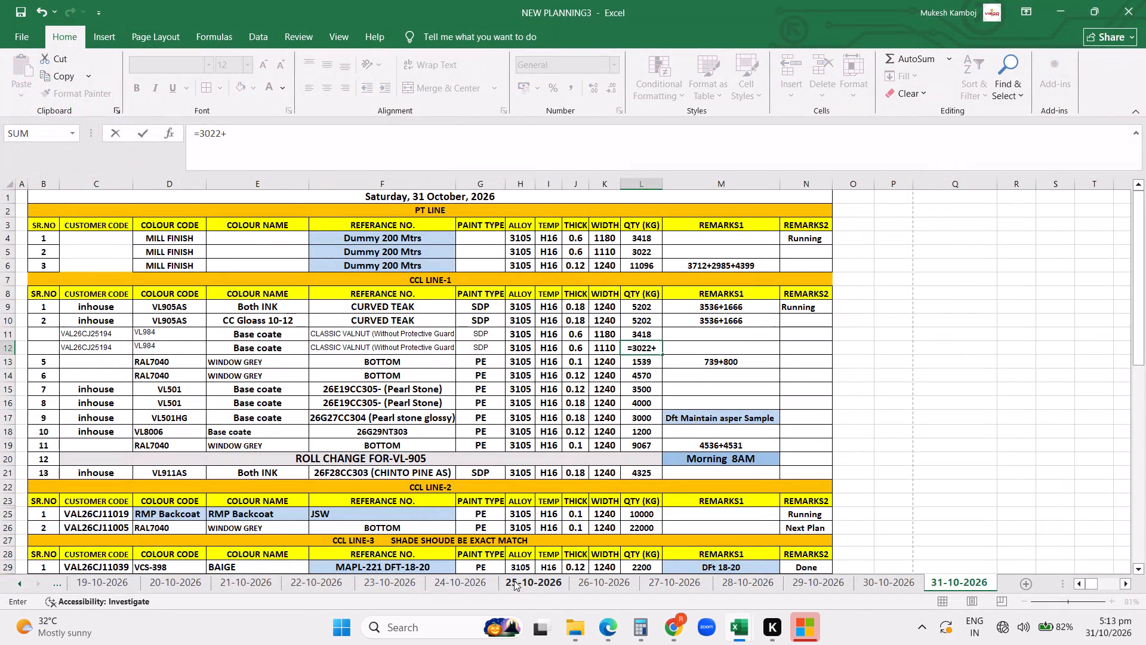
{"action": "type", "text": "4060"}
{"action": "key", "text": "Return"}
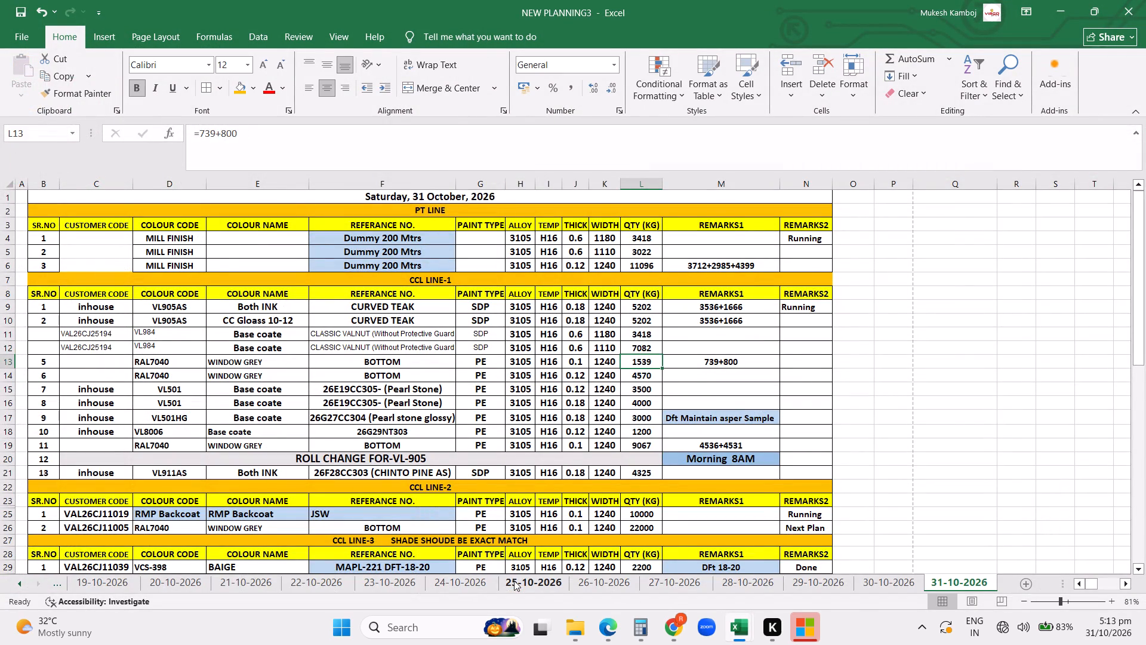
Copy the second VL984 row's quantity formula into REMARKS1 and convert it to the text 3022+4060.
{"action": "key", "text": "Up"}
{"action": "key", "text": "Up"}
{"action": "key", "text": "shift+Down"}
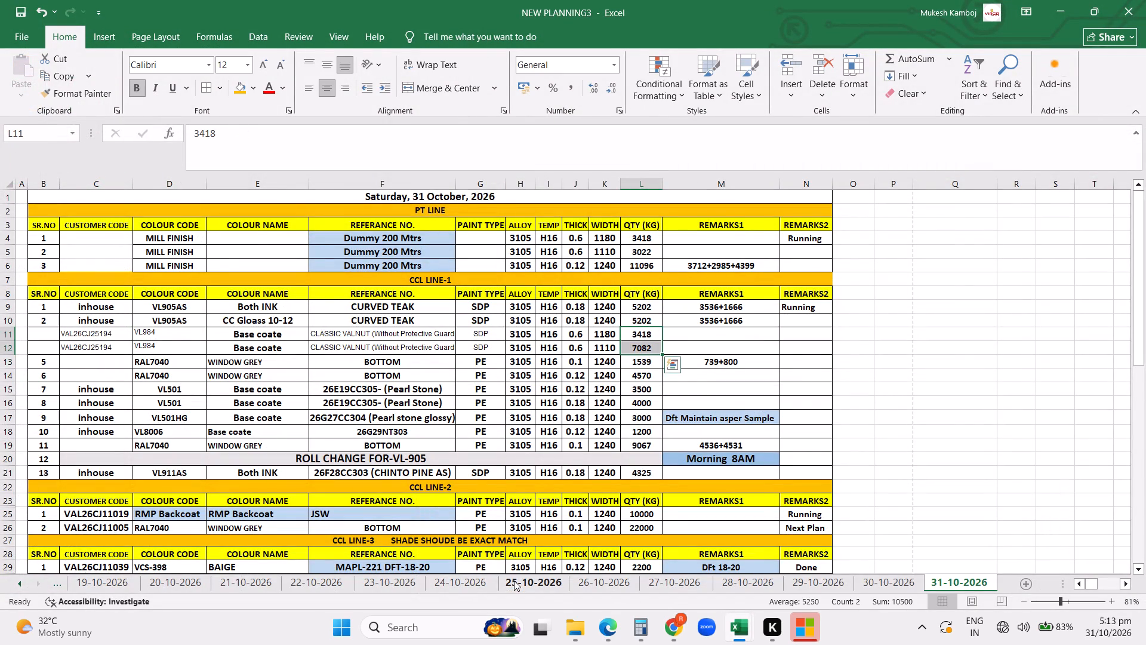
{"action": "key", "text": "Down"}
{"action": "key", "text": "ctrl+c"}
{"action": "key", "text": "Right"}
{"action": "key", "text": "ctrl+v"}
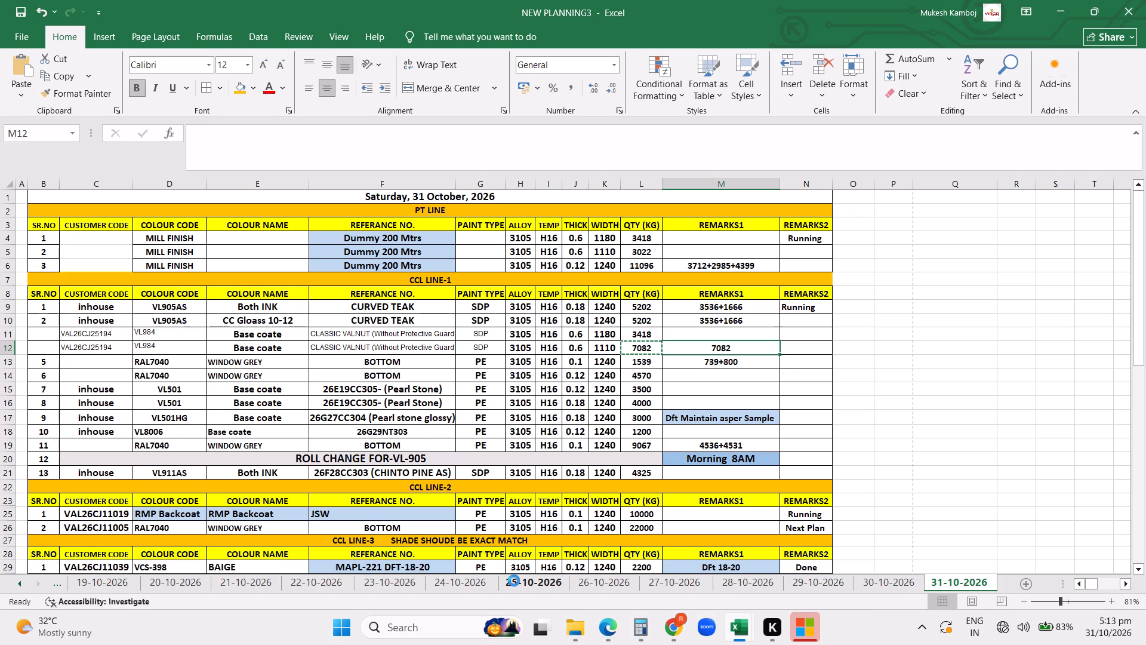
{"action": "left_click", "coordinate": [202, 142]}
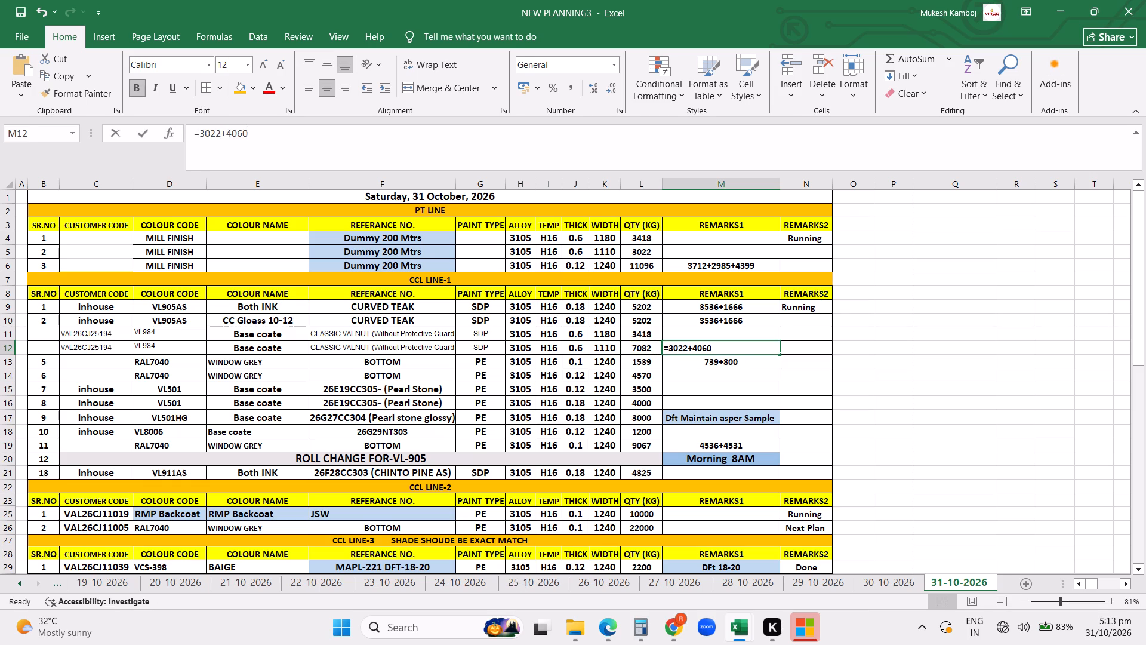
{"action": "left_click", "coordinate": [200, 136]}
{"action": "key", "text": "BackSpace"}
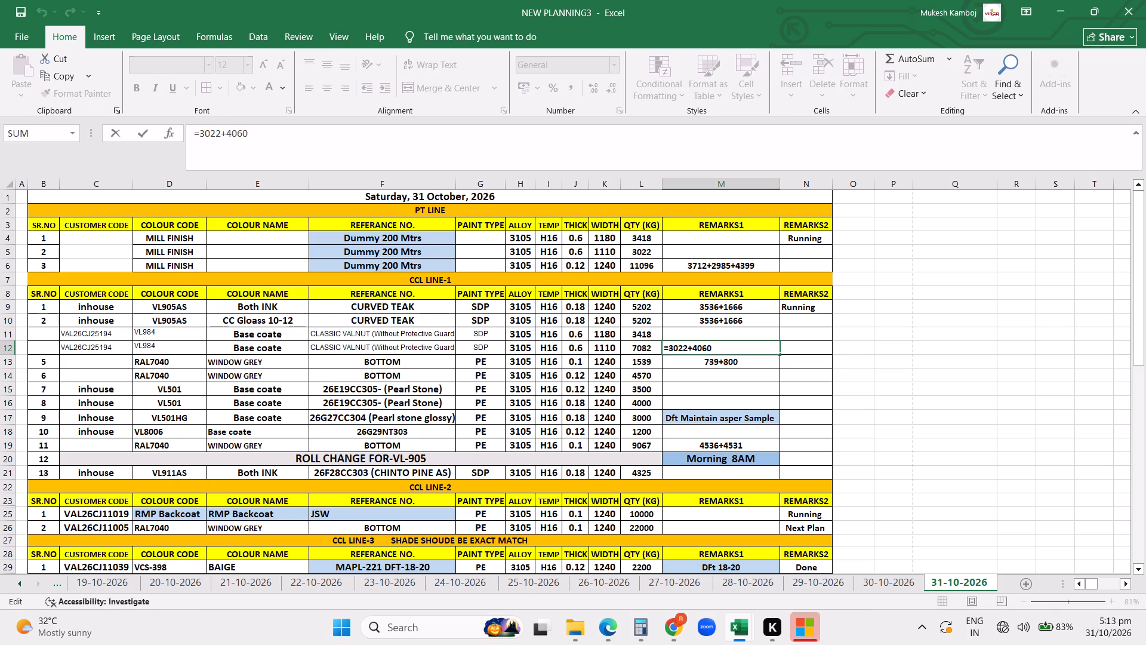
{"action": "key", "text": "Return"}
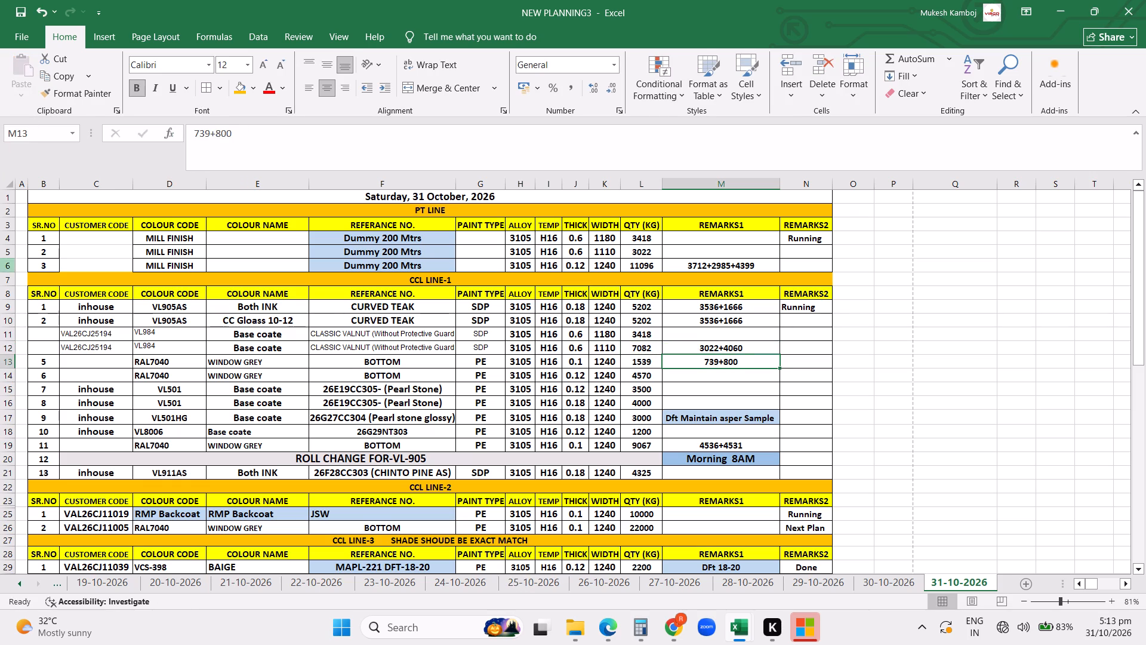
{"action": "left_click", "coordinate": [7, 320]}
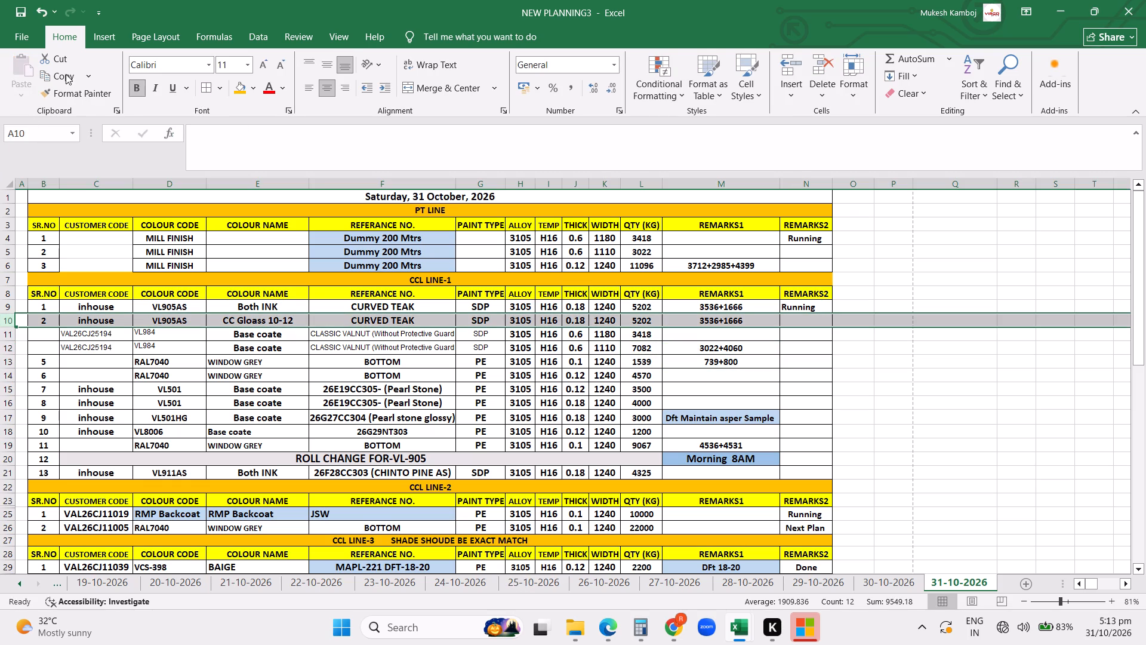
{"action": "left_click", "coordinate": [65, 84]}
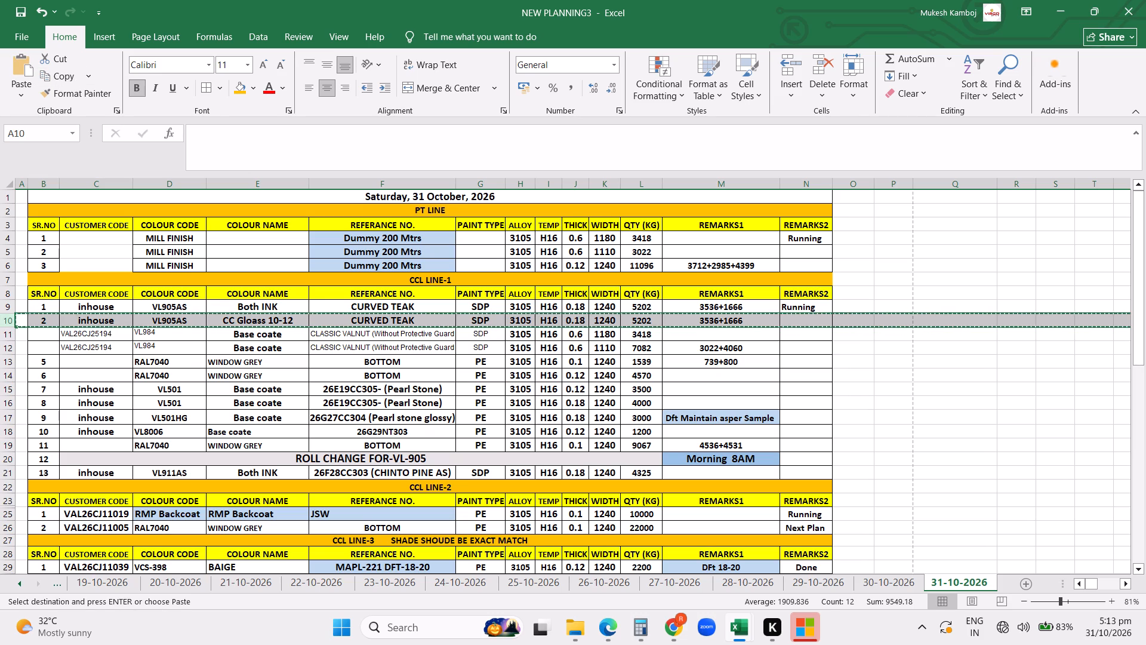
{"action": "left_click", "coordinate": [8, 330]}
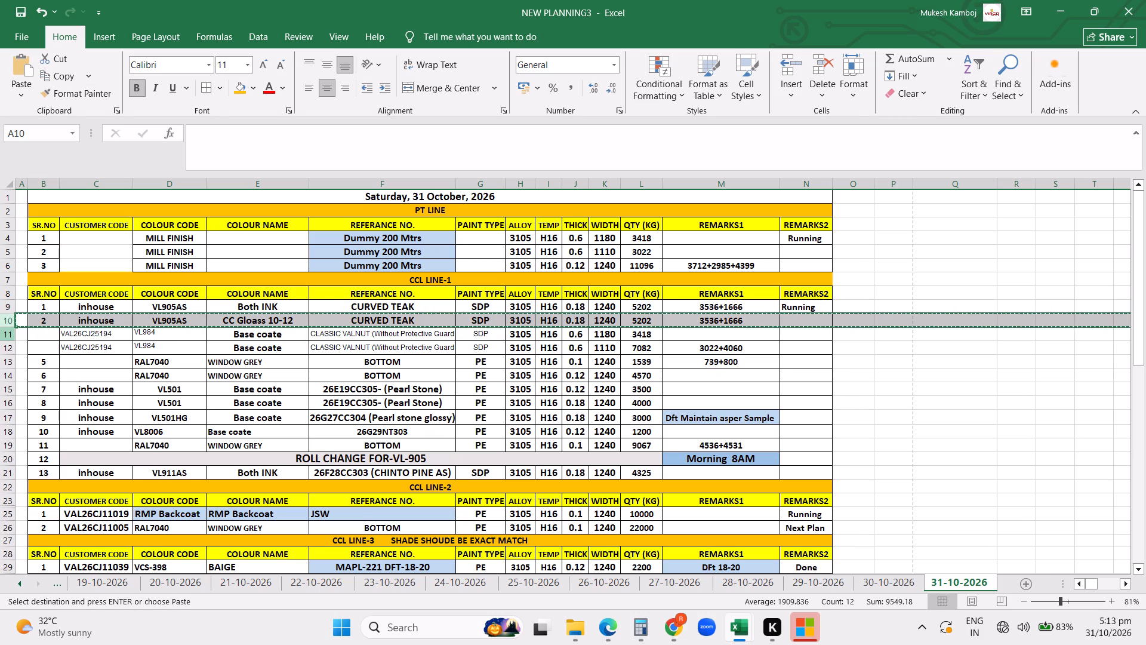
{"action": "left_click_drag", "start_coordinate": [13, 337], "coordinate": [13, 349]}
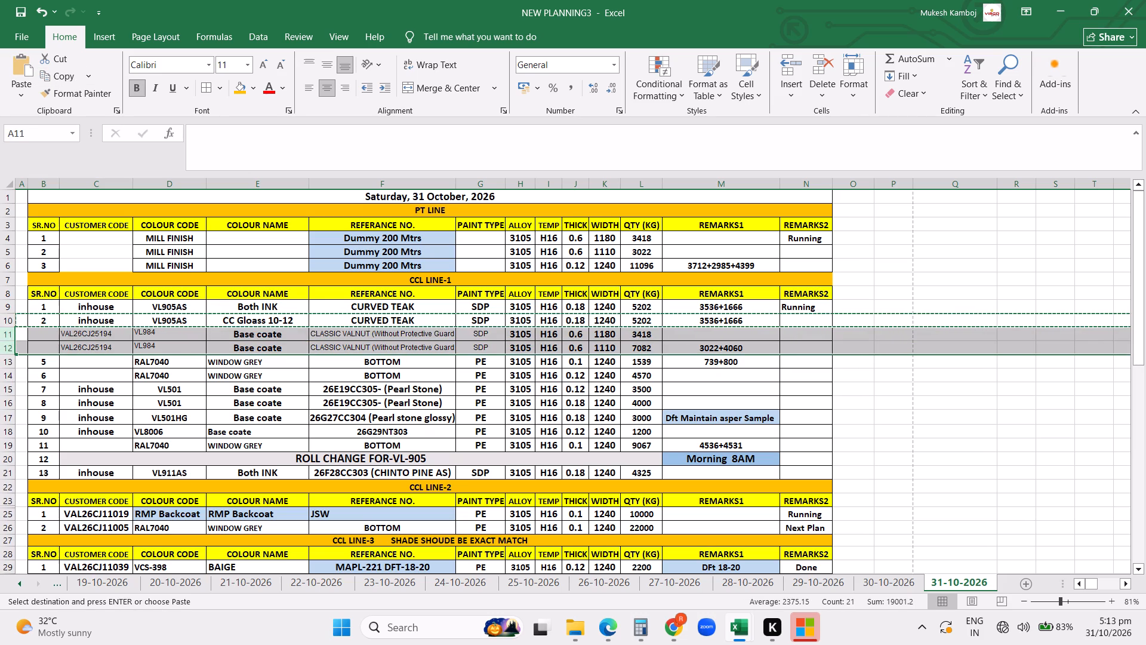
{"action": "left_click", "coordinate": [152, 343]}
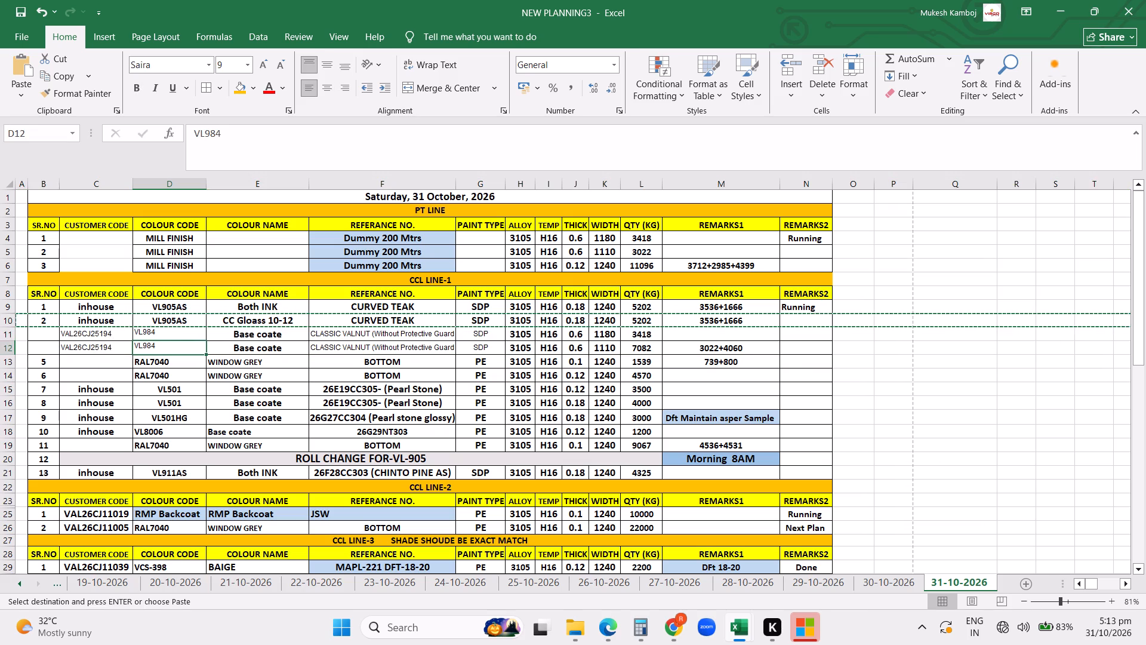
Apply the formatting of the VL905AS CC Gloass 10-12 row to both VL984 rows with Format Painter.
{"action": "left_click", "coordinate": [9, 321]}
{"action": "left_click", "coordinate": [81, 96]}
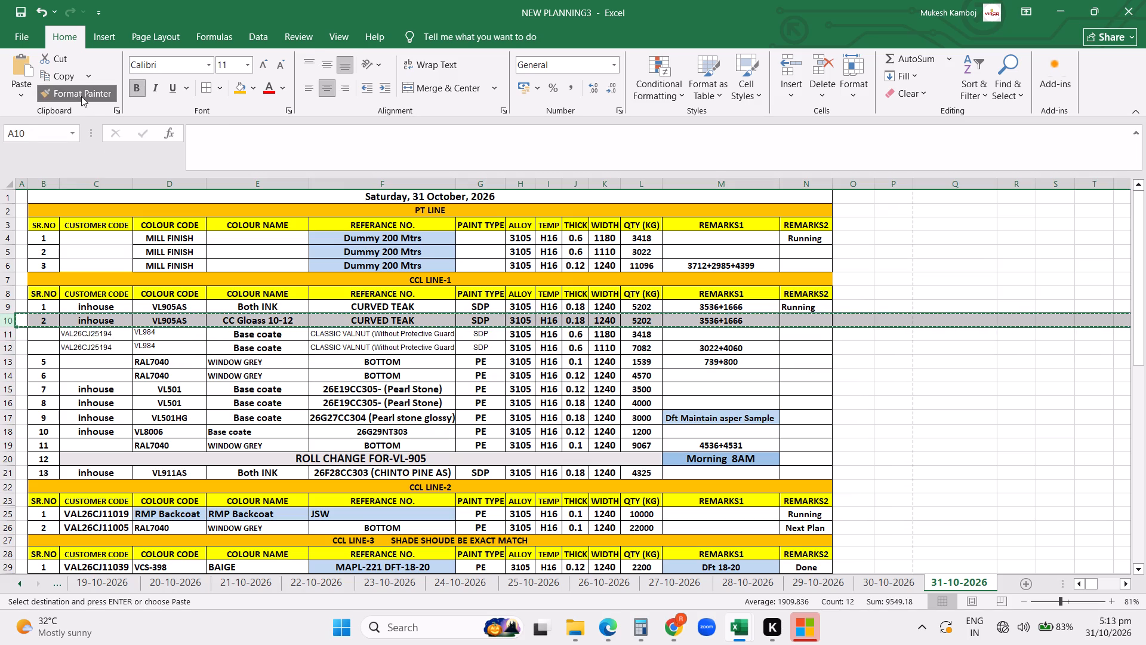
{"action": "left_click_drag", "start_coordinate": [4, 337], "coordinate": [1, 348]}
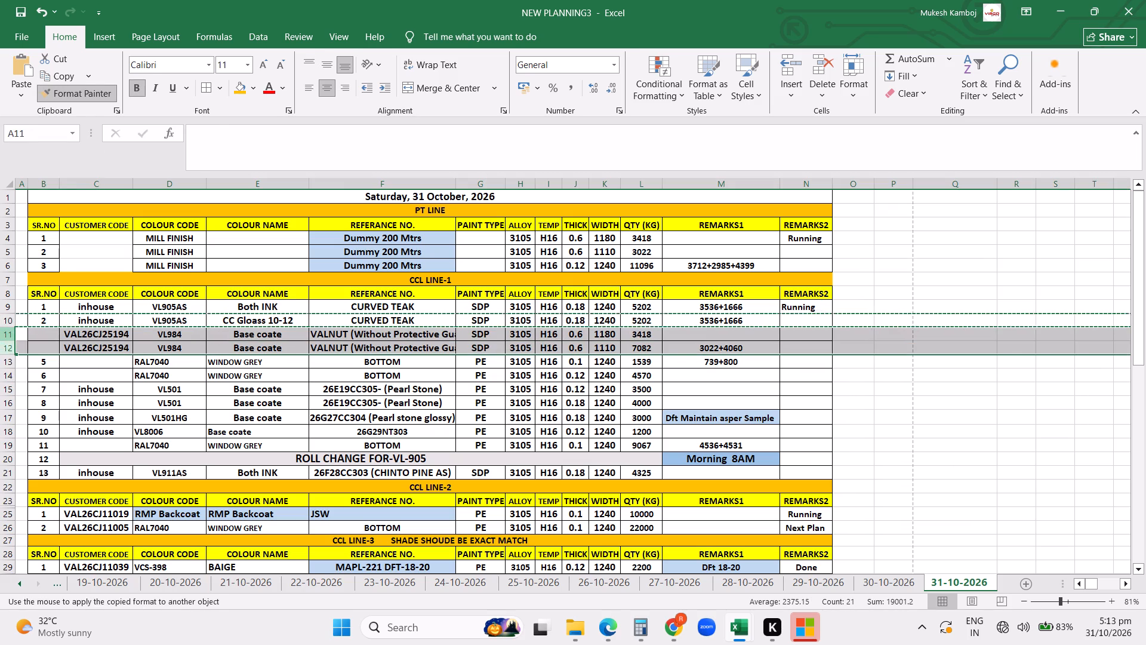
Shorten the first VL984 row's reference to CLASSIC VALNUT by removing the bracketed protective guard film note.
{"action": "left_click", "coordinate": [344, 332]}
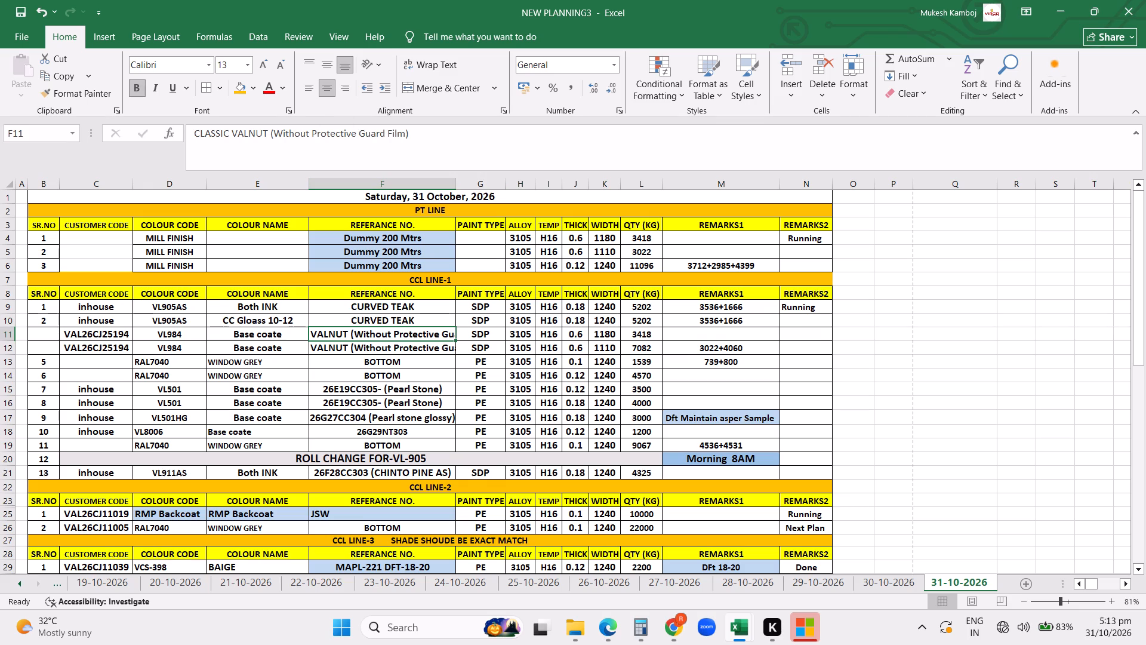
{"action": "left_click", "coordinate": [347, 335]}
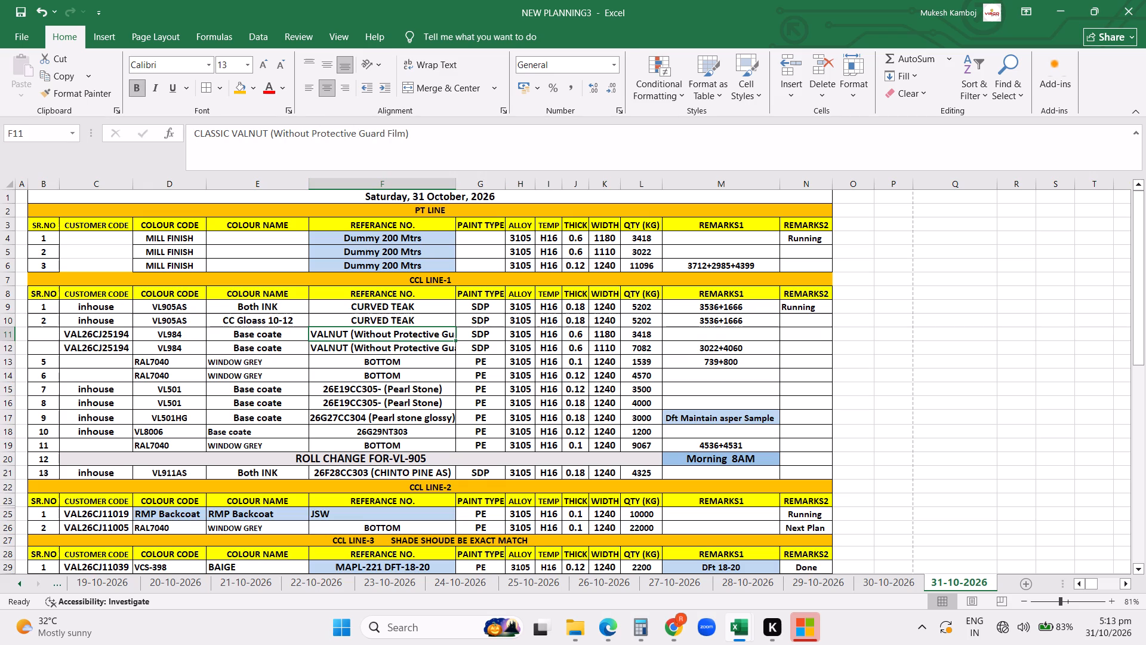
{"action": "left_click", "coordinate": [440, 142]}
{"action": "key", "text": "BackSpace"}
{"action": "key", "text": "BackSpace"}
{"action": "key", "text": "BackSpace"}
{"action": "key", "text": "BackSpace"}
{"action": "key", "text": "BackSpace"}
{"action": "key", "text": "BackSpace"}
{"action": "key", "text": "BackSpace"}
{"action": "key", "text": "BackSpace"}
{"action": "key", "text": "BackSpace"}
{"action": "key", "text": "BackSpace"}
{"action": "key", "text": "BackSpace"}
{"action": "key", "text": "BackSpace"}
{"action": "key", "text": "BackSpace"}
{"action": "key", "text": "BackSpace"}
{"action": "key", "text": "BackSpace"}
{"action": "key", "text": "BackSpace"}
{"action": "key", "text": "BackSpace"}
{"action": "key", "text": "BackSpace"}
{"action": "key", "text": "BackSpace"}
{"action": "key", "text": "BackSpace"}
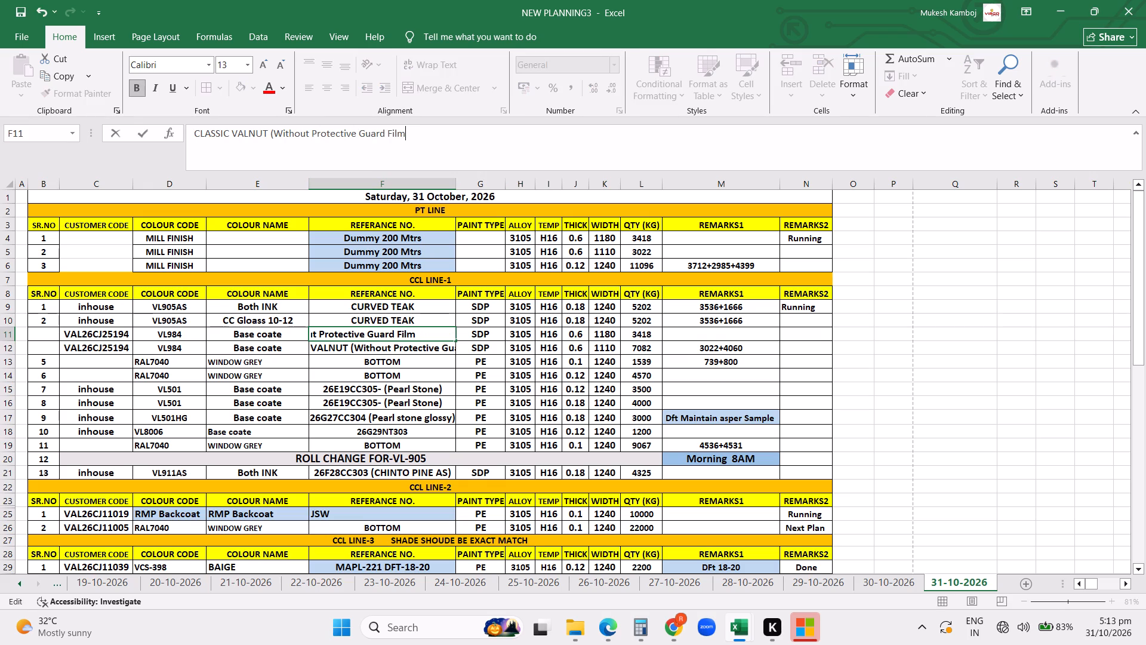
{"action": "key", "text": "BackSpace"}
{"action": "key", "text": "BackSpace"}
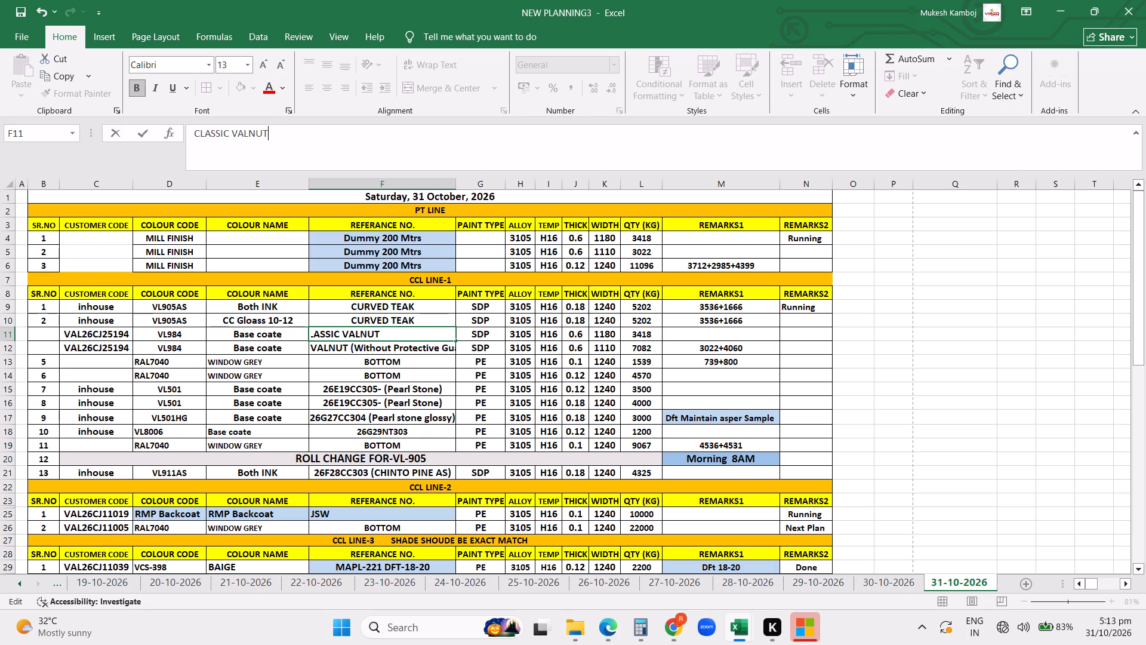
{"action": "key", "text": "Return"}
Copy the CLASSIC VALNUT reference from the first VL984 row into the second VL984 row.
{"action": "key", "text": "Left"}
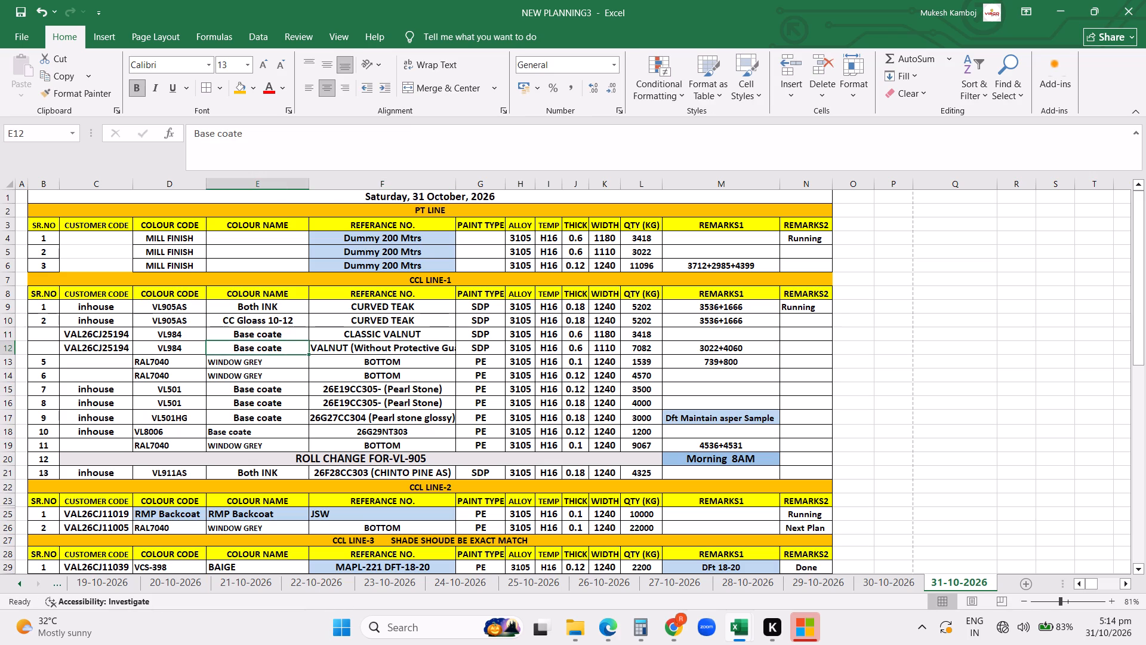
{"action": "key", "text": "Up"}
{"action": "key", "text": "Right"}
{"action": "key", "text": "ctrl+c"}
{"action": "key", "text": "Down"}
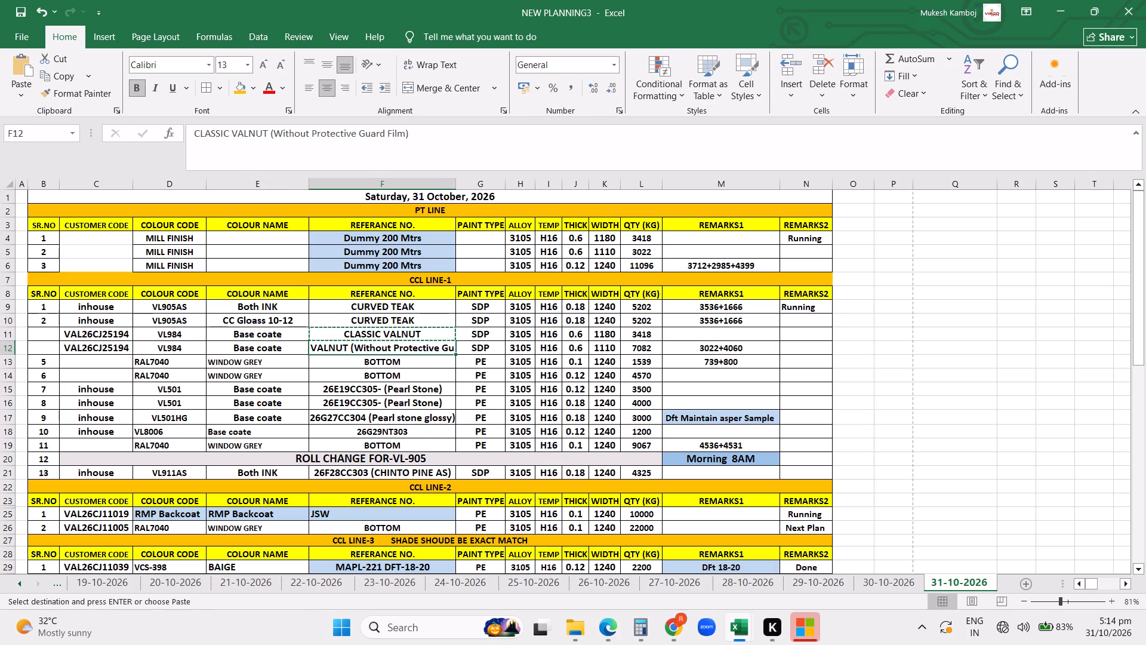
{"action": "key", "text": "Return"}
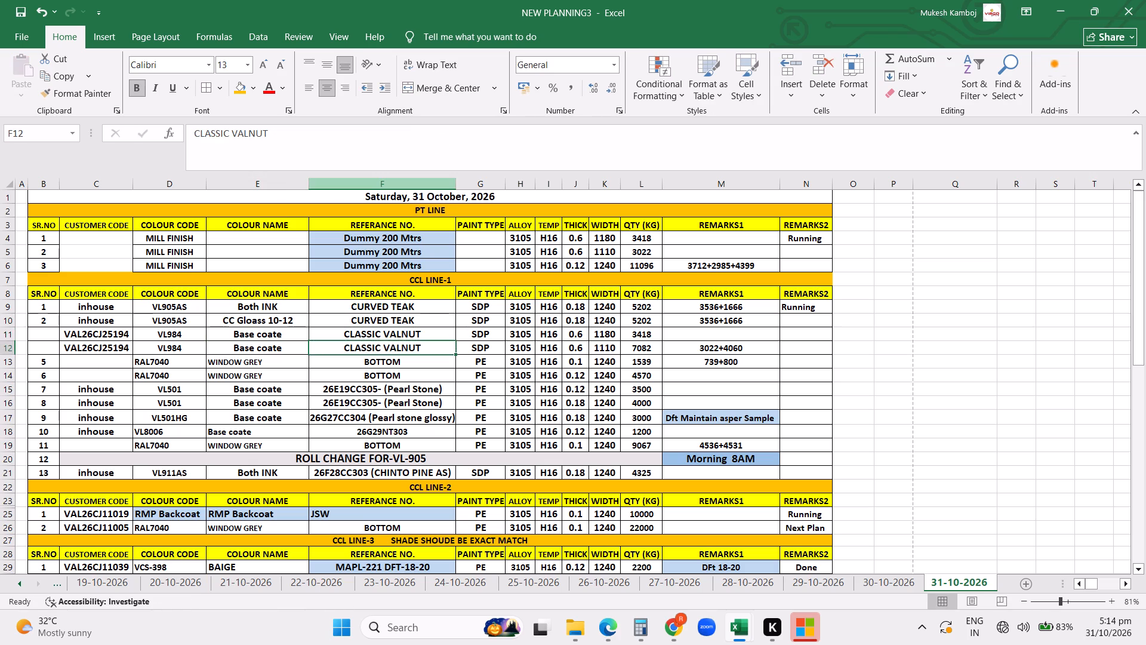
Insert two rows below the CCL LINE-1 roll-change row and paste copies of both VL984 base coat rows into them.
{"action": "left_click", "coordinate": [395, 459]}
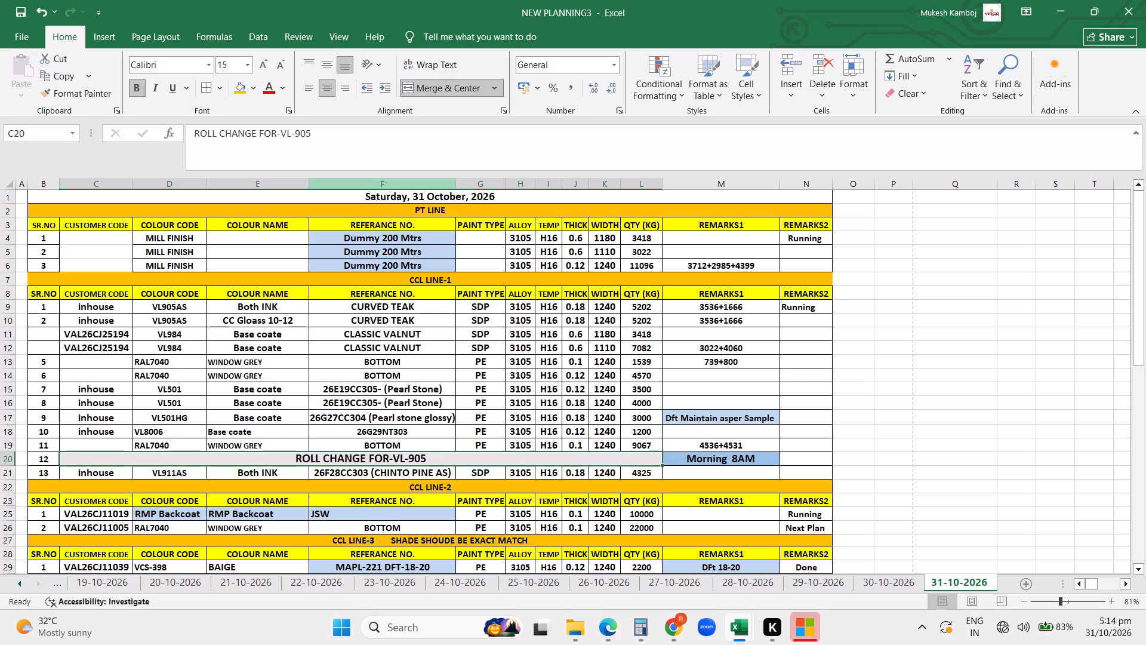
{"action": "left_click", "coordinate": [8, 471]}
{"action": "key", "text": "ctrl+shift+equal"}
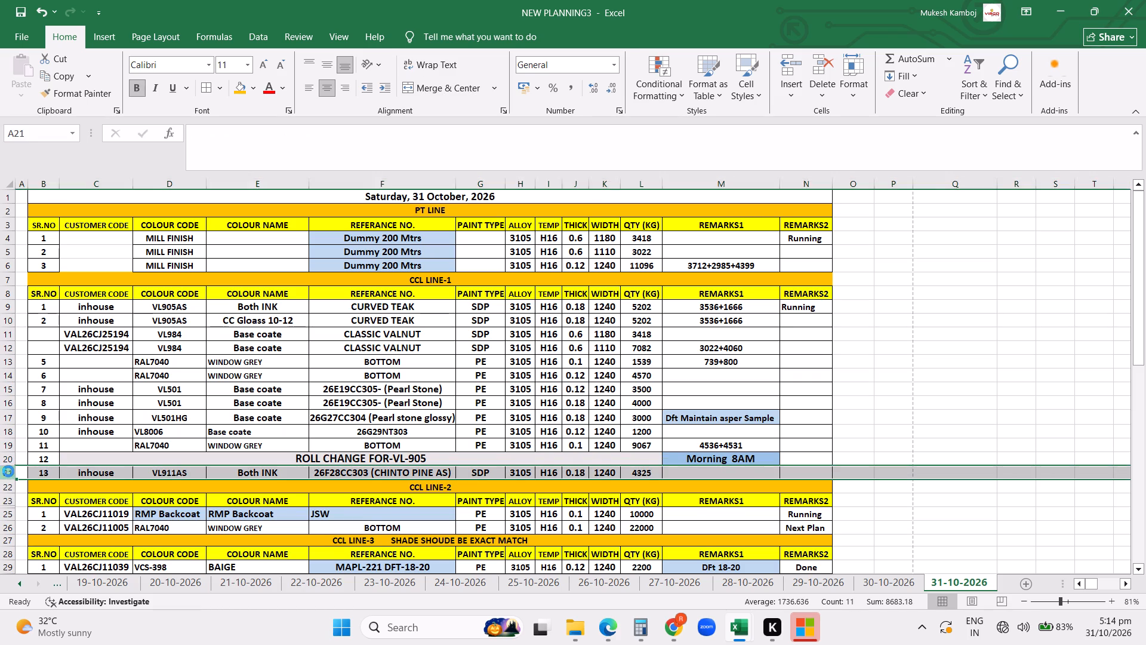
{"action": "key", "text": "ctrl+shift+equal"}
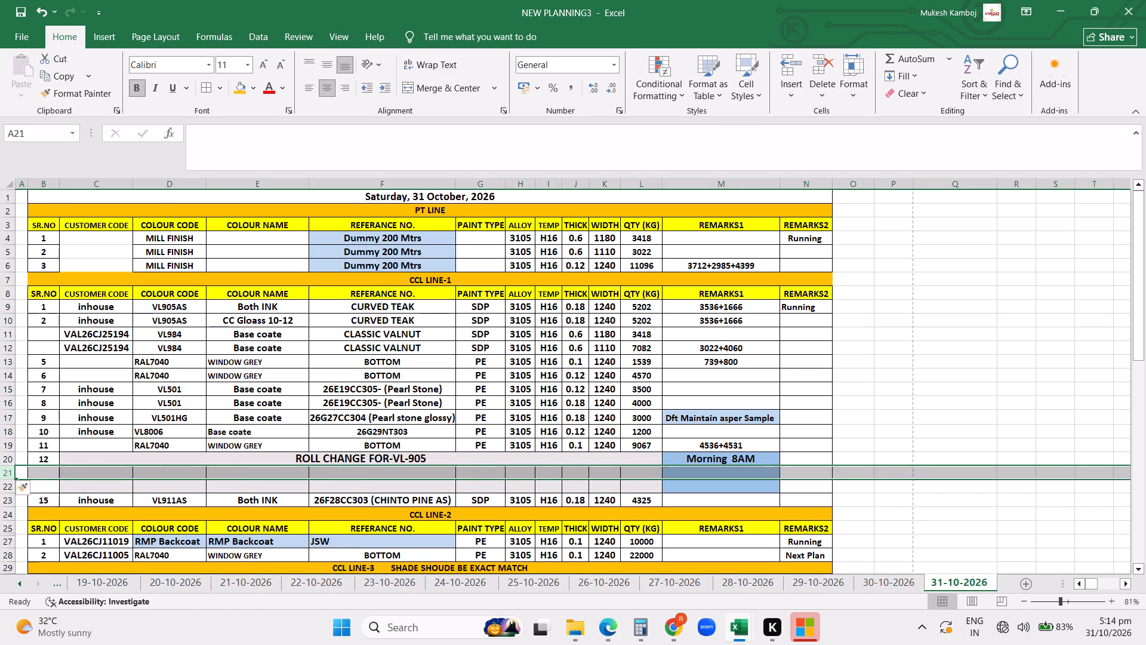
{"action": "left_click", "coordinate": [9, 330]}
{"action": "left_click_drag", "start_coordinate": [6, 334], "coordinate": [6, 345]}
{"action": "key", "text": "ctrl+c"}
{"action": "left_click", "coordinate": [5, 472]}
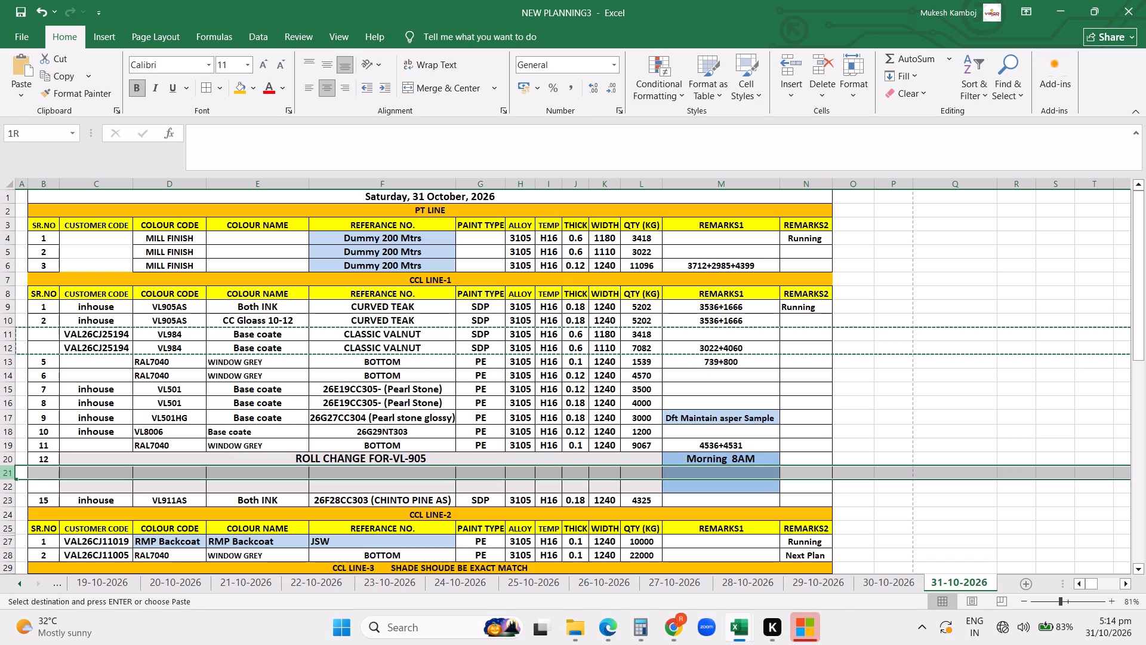
{"action": "key", "text": "ctrl+v"}
Set the colour name of both copied VL984 rows below the roll change to INK+CC+Backcoat.
{"action": "left_click", "coordinate": [224, 472]}
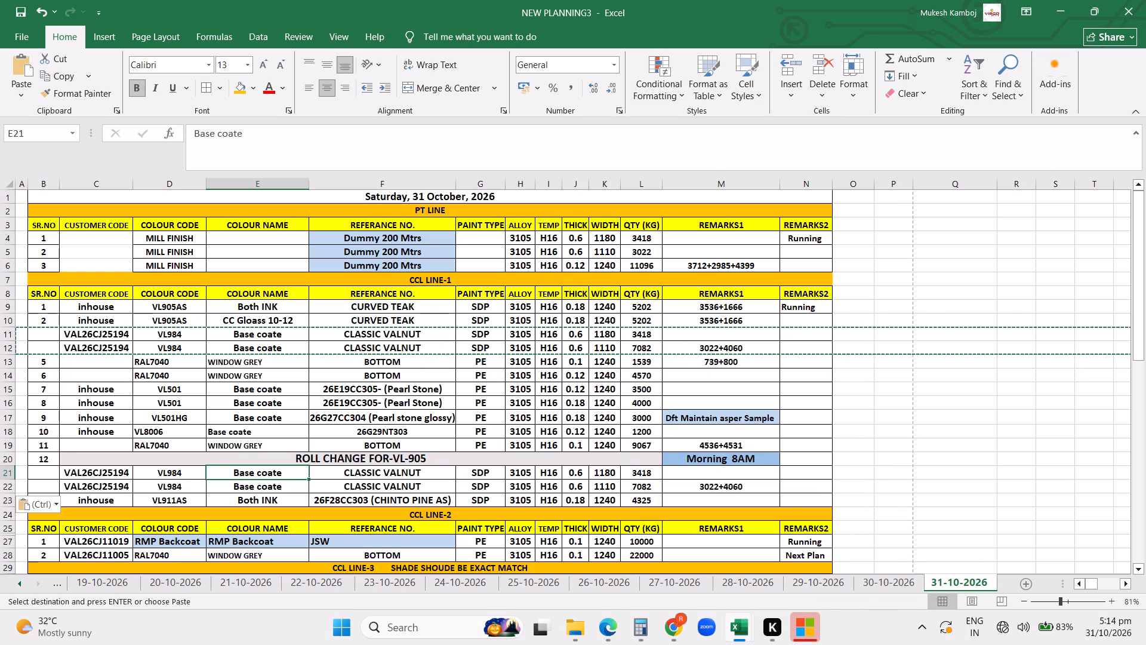
{"action": "type", "text": "INK"}
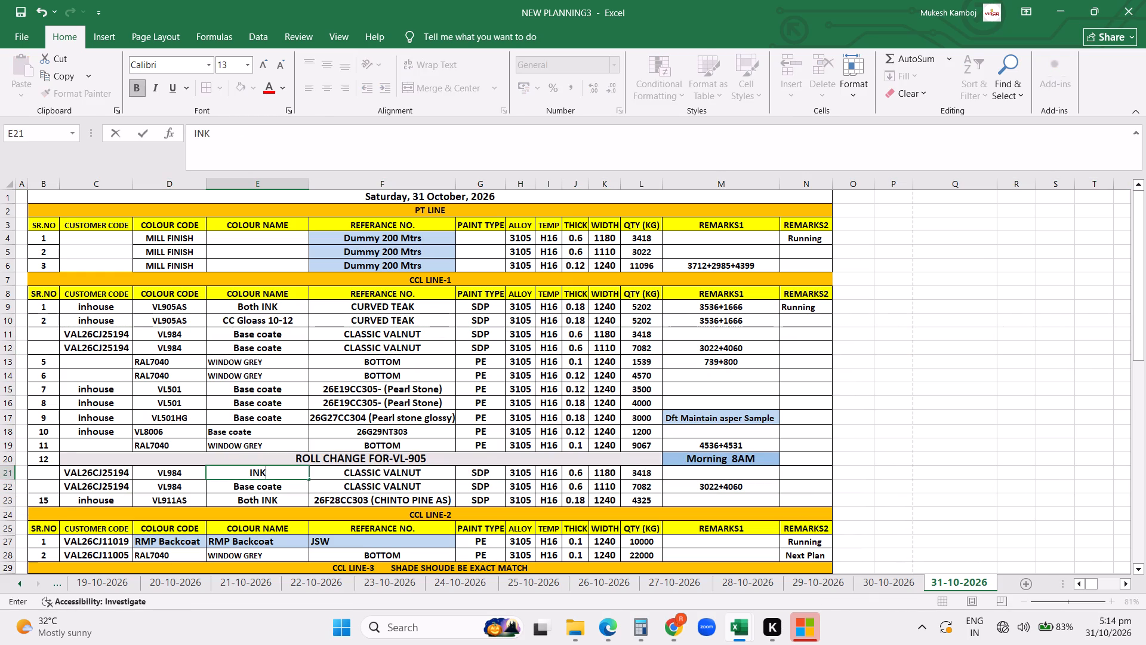
{"action": "key", "text": "shift+plus"}
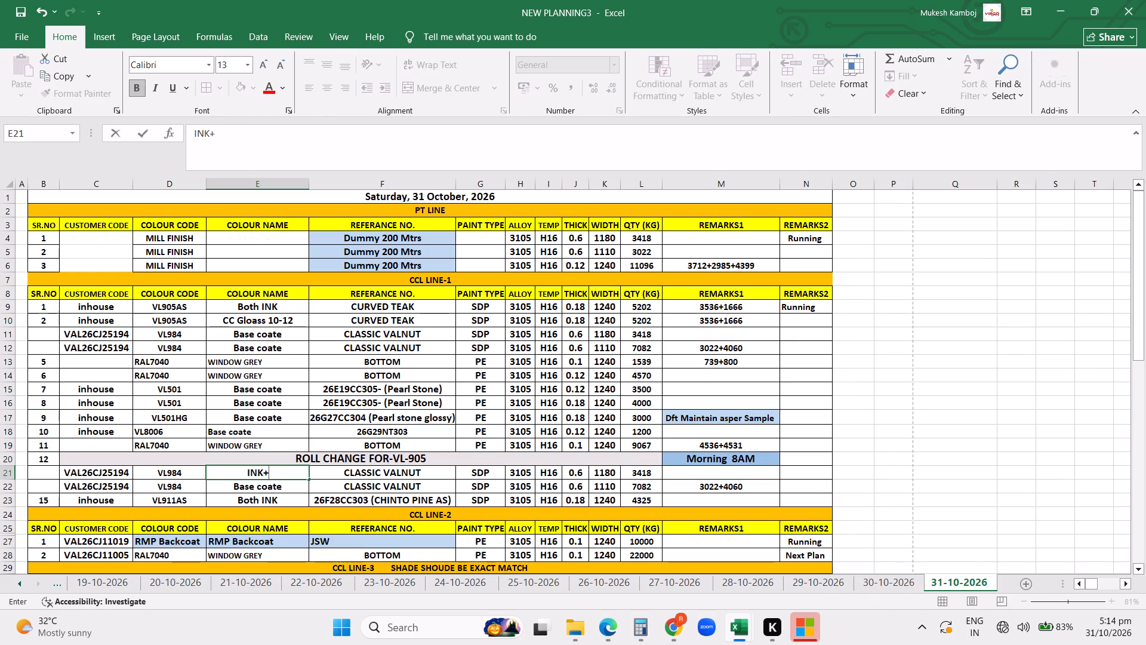
{"action": "type", "text": "CC"}
{"action": "type", "text": "+B"}
{"action": "key", "text": "a"}
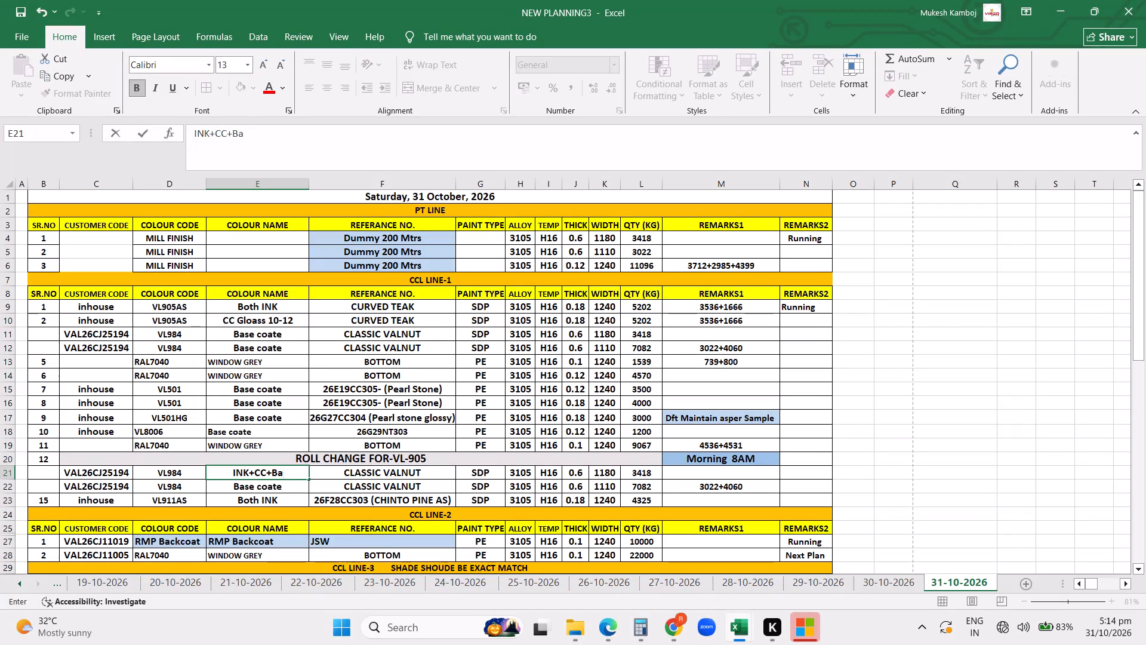
{"action": "type", "text": "ckcoat"}
{"action": "key", "text": "Return"}
{"action": "key", "text": "Up"}
{"action": "key", "text": "ctrl+c"}
{"action": "key", "text": "Down"}
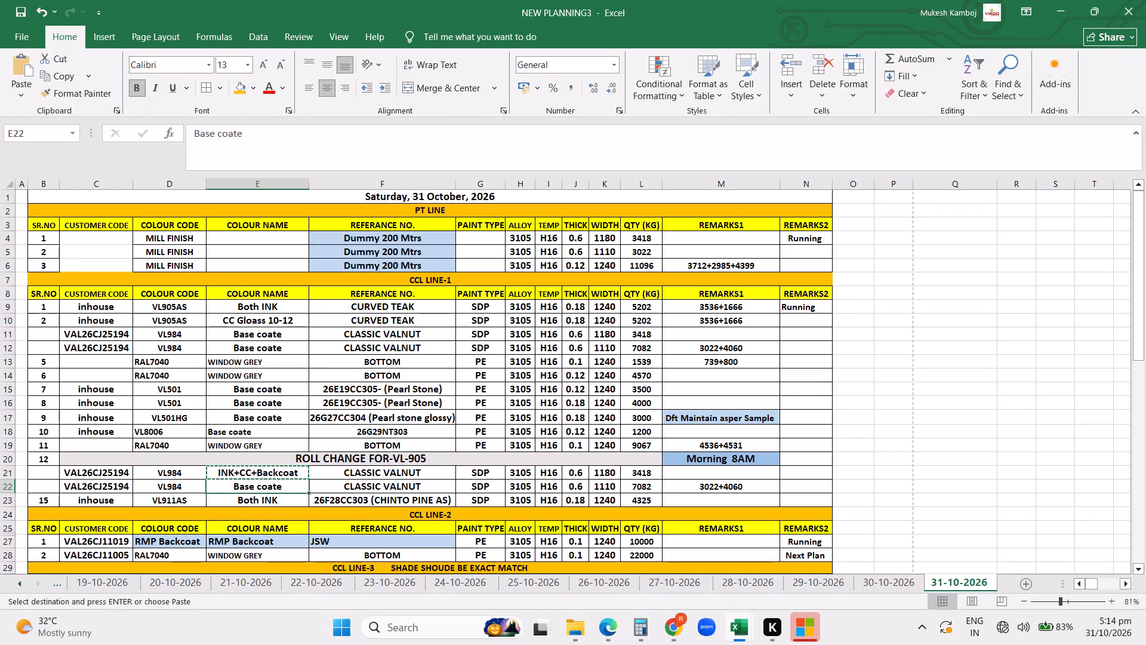
{"action": "key", "text": "Return"}
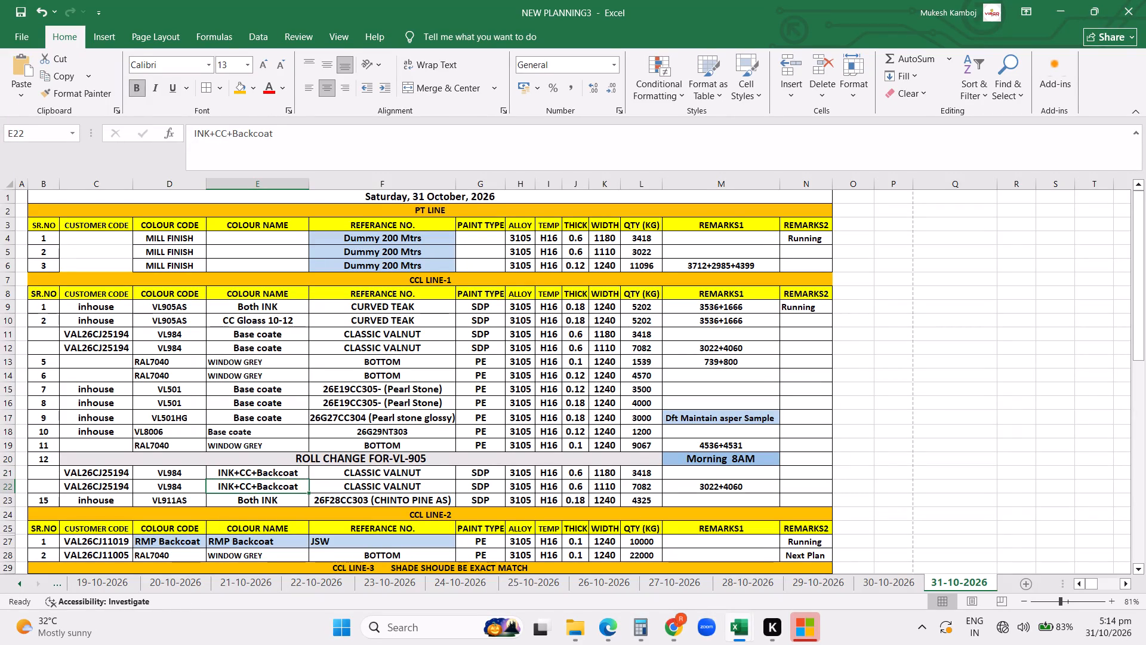
Fill the CCL LINE-1 serial number formula from the first row down through the VL911AS row.
{"action": "left_click", "coordinate": [41, 305]}
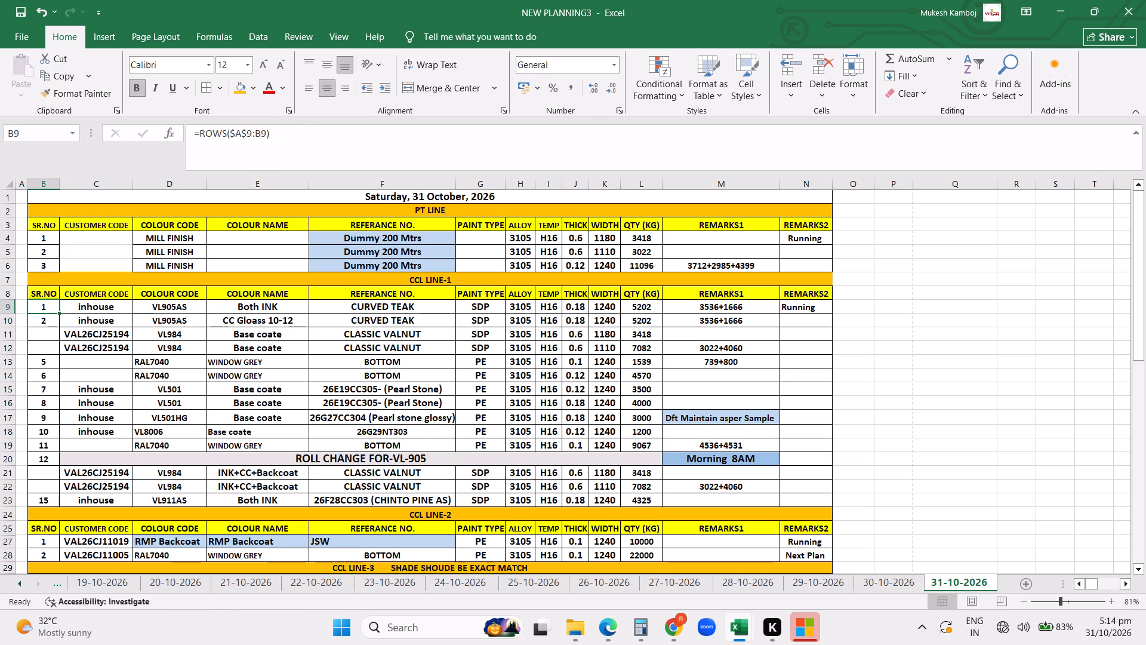
{"action": "left_click_drag", "start_coordinate": [59, 312], "coordinate": [44, 508]}
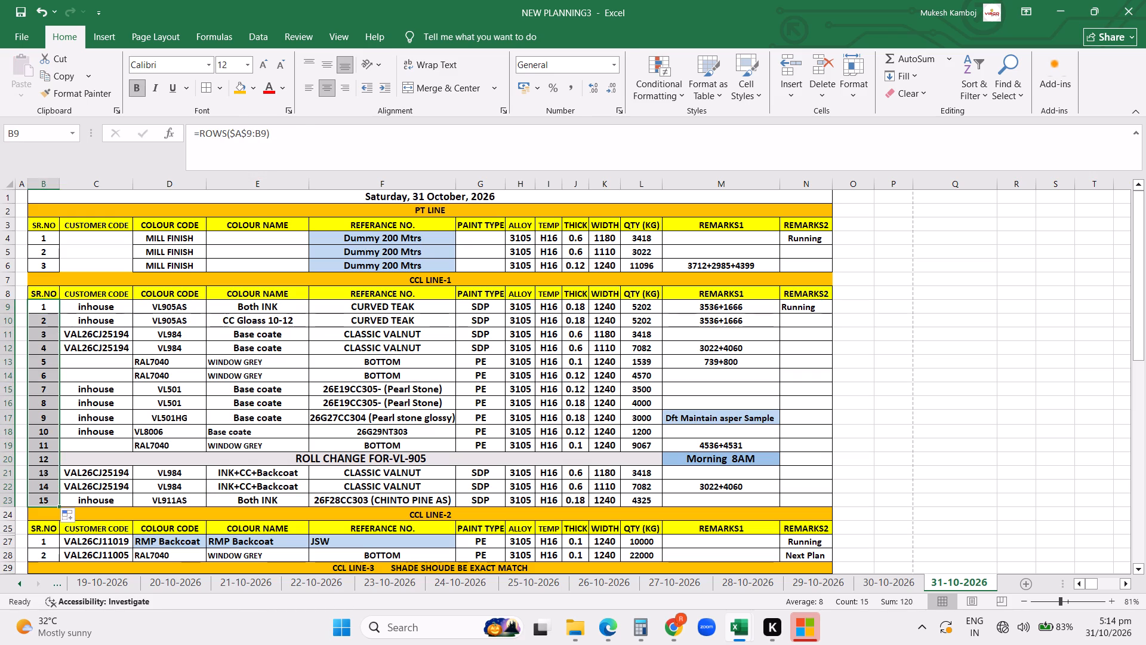
Change the roll-change row's text to ROLL CHANGE FOR-VL-984.
{"action": "left_click", "coordinate": [349, 457]}
{"action": "left_click", "coordinate": [325, 130]}
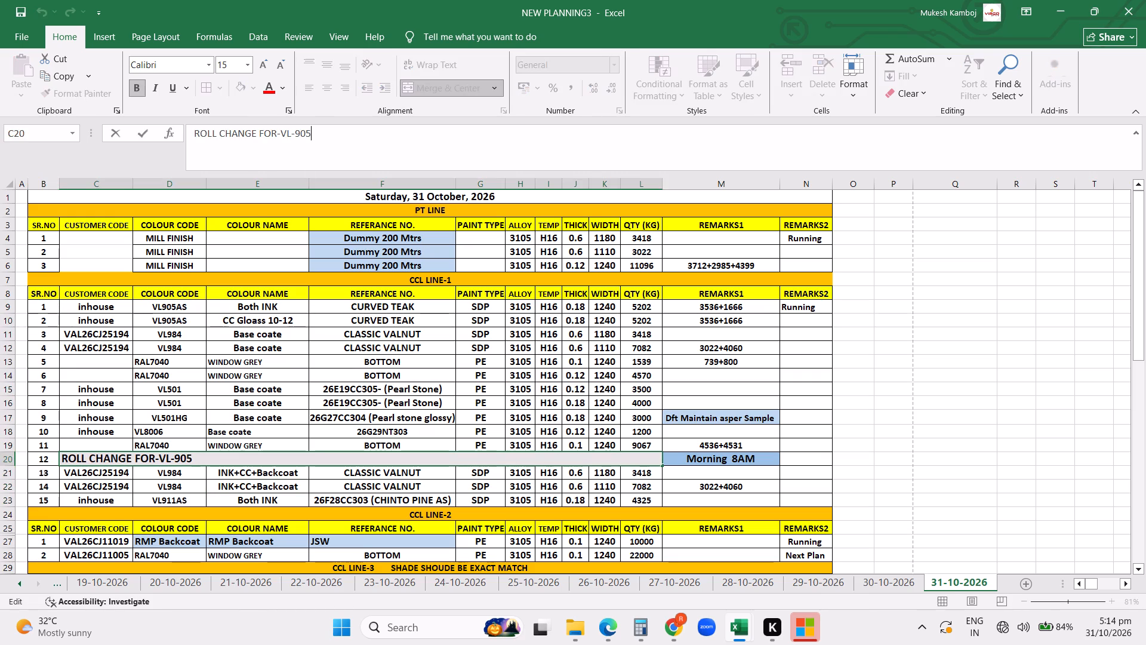
{"action": "key", "text": "BackSpace"}
{"action": "key", "text": "BackSpace"}
{"action": "type", "text": "84"}
{"action": "key", "text": "Return"}
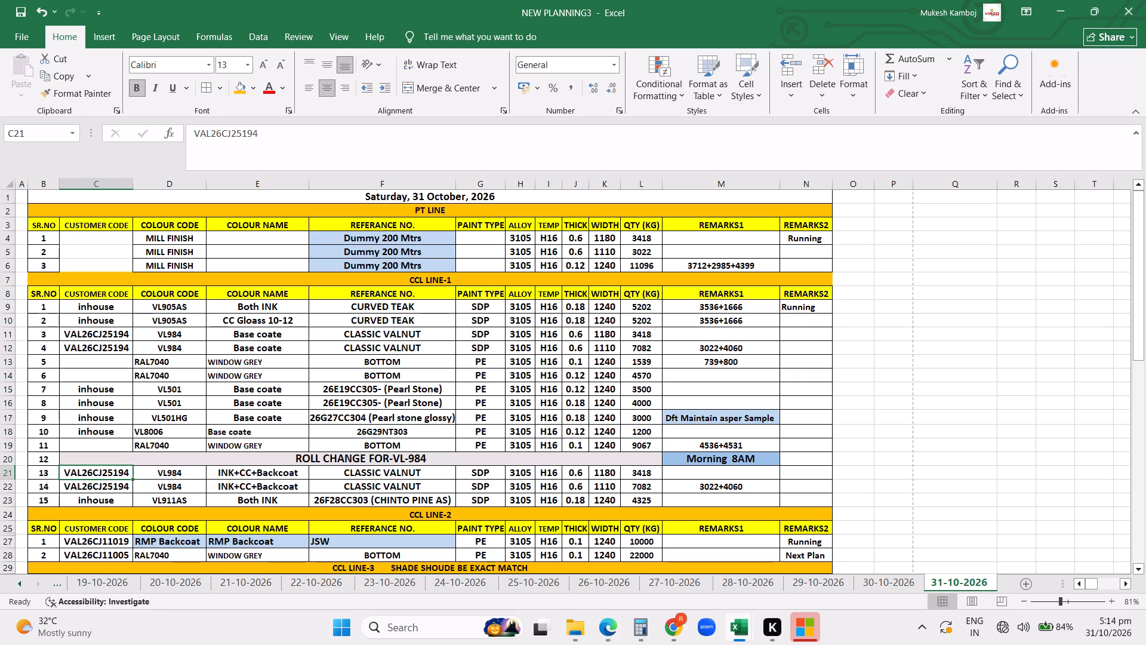
Move the 0.12 thick RAL7040 row directly below the VL984 base coat rows, and delete the empty row left behind.
{"action": "left_click", "coordinate": [734, 325]}
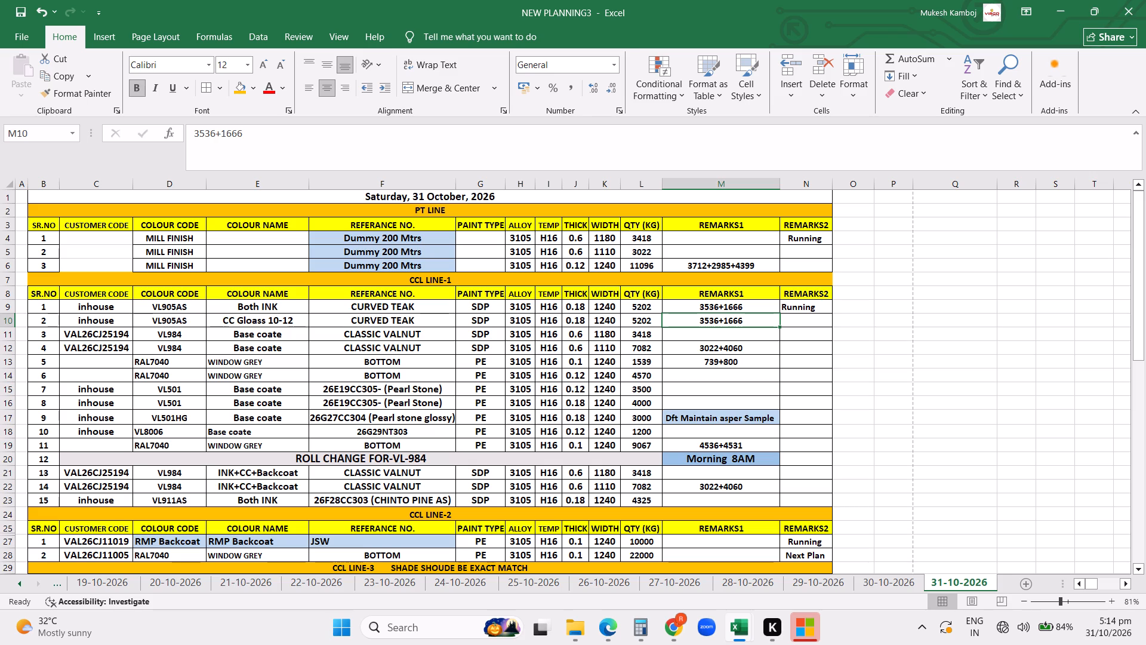
{"action": "left_click", "coordinate": [7, 356]}
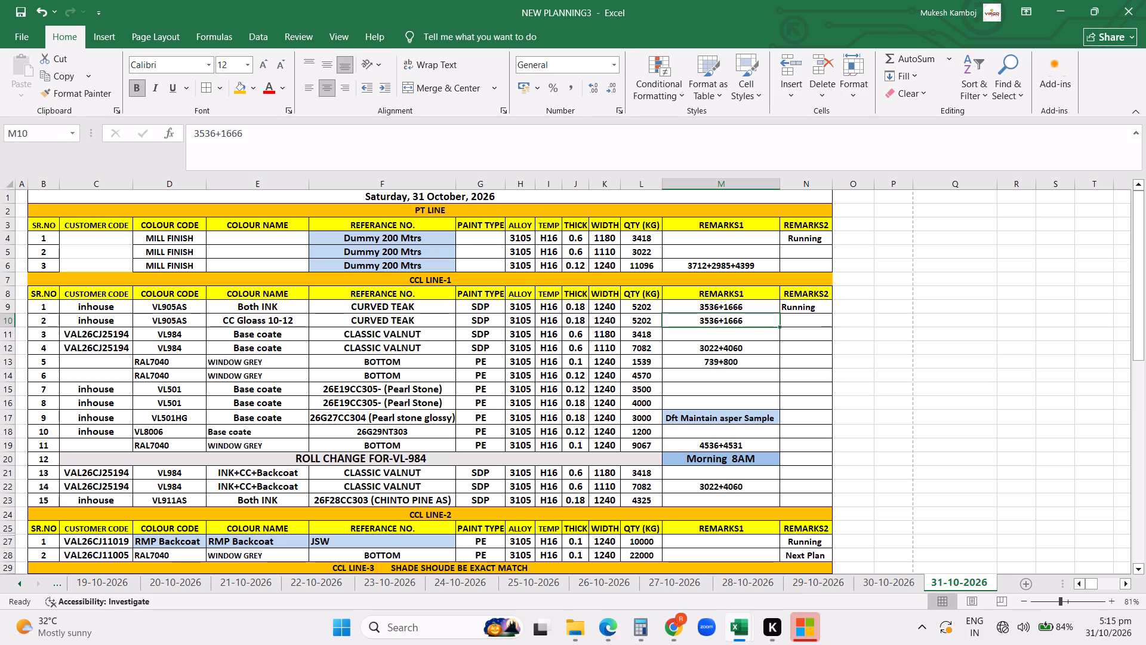
{"action": "left_click", "coordinate": [8, 360]}
{"action": "key", "text": "ctrl+shift+equal"}
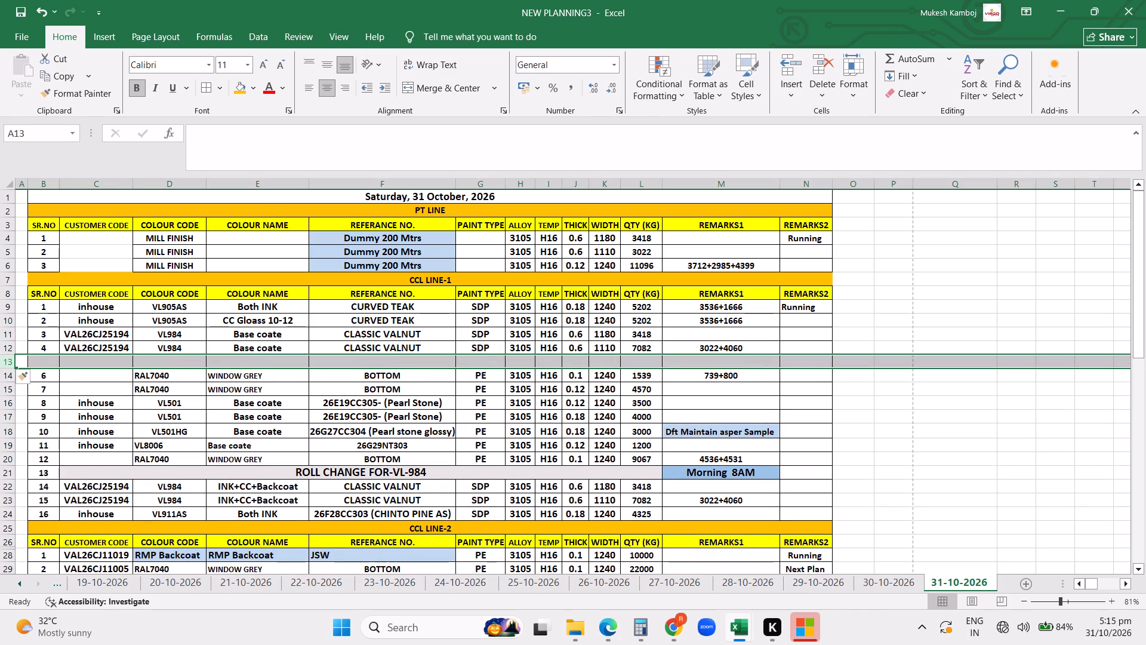
{"action": "left_click", "coordinate": [0, 378]}
{"action": "left_click", "coordinate": [7, 385]}
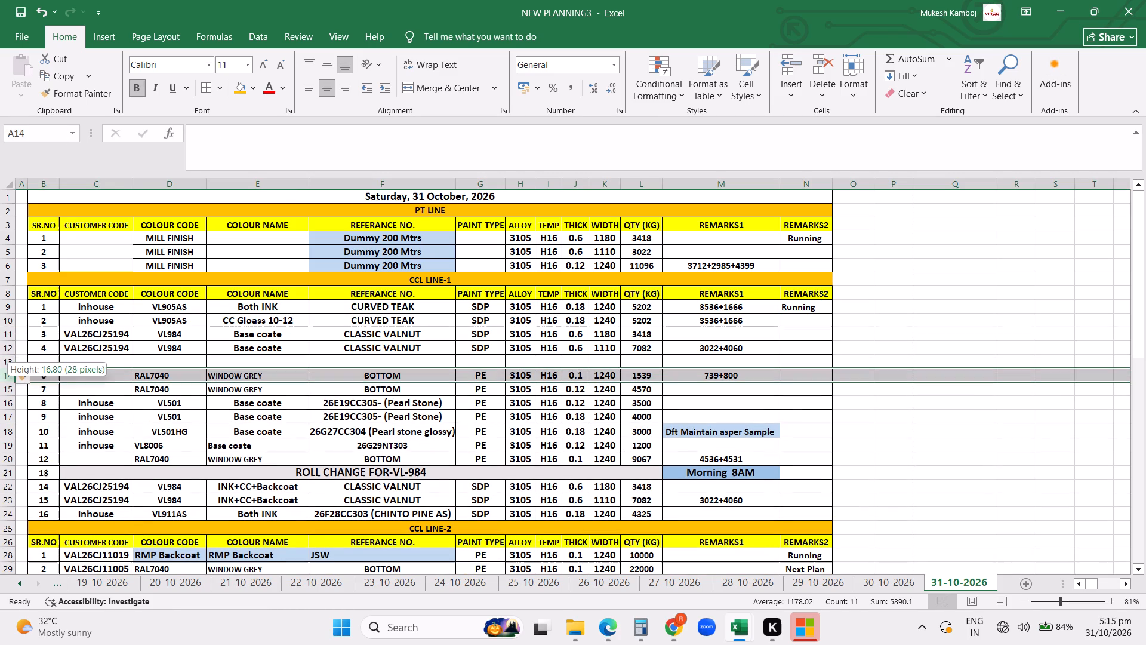
{"action": "left_click", "coordinate": [0, 390]}
{"action": "key", "text": "ctrl+x"}
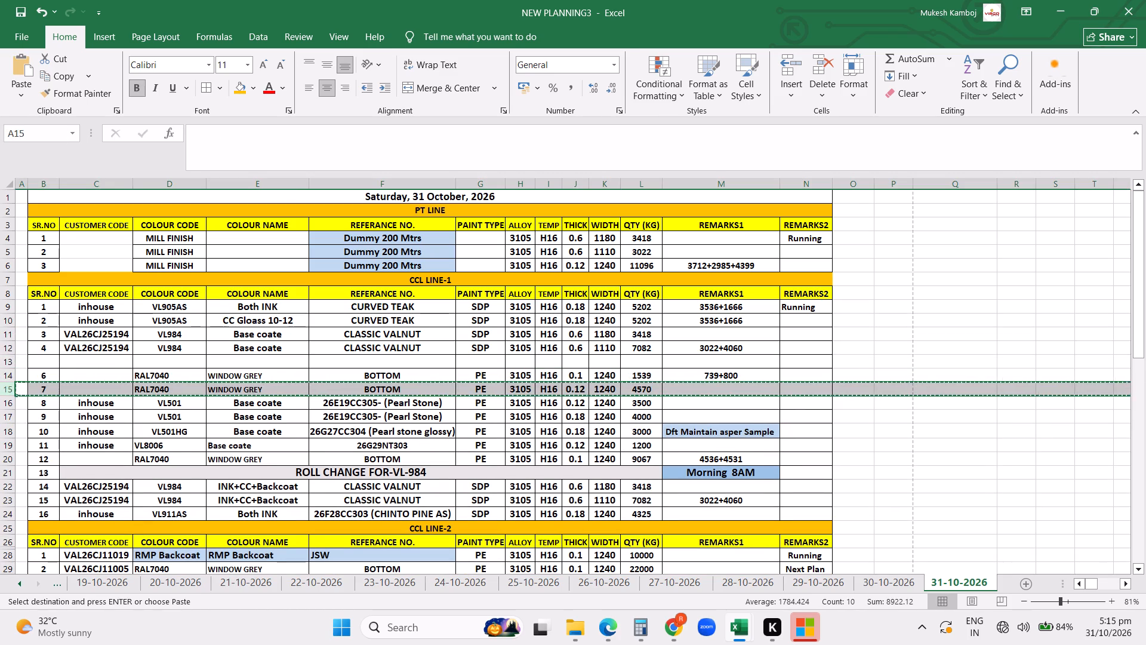
{"action": "left_click", "coordinate": [10, 359]}
{"action": "key", "text": "ctrl+v"}
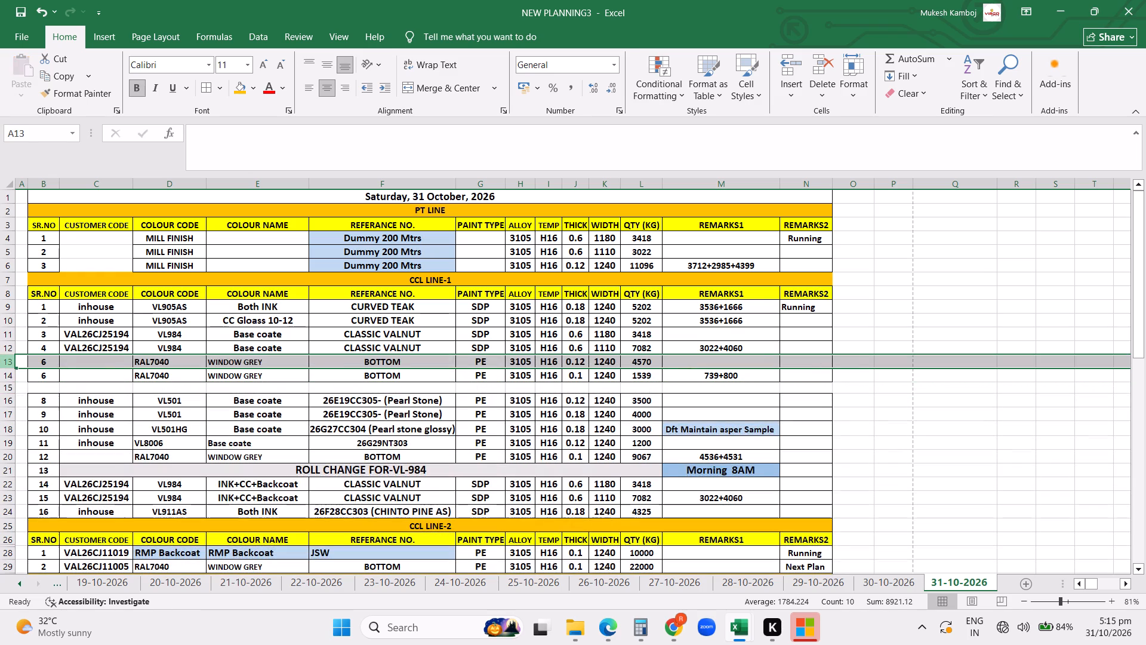
{"action": "left_click", "coordinate": [4, 388]}
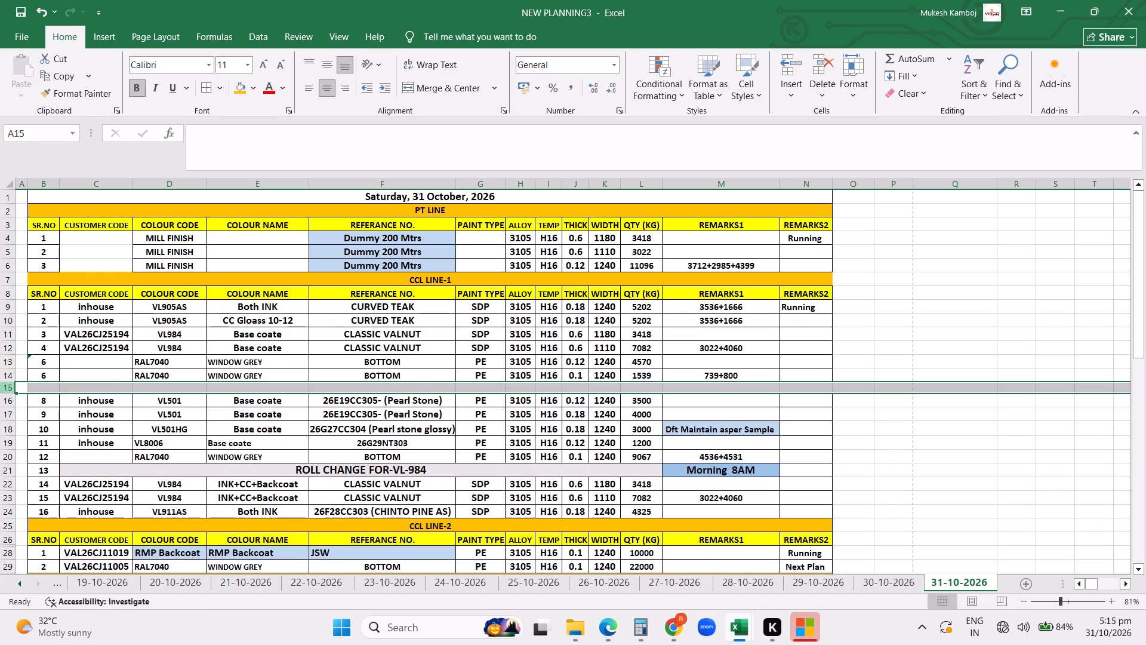
{"action": "key", "text": "ctrl+minus"}
Refill the CCL LINE-1 serial number formula from the first row through the VL911AS row after the reordering.
{"action": "left_click", "coordinate": [43, 303]}
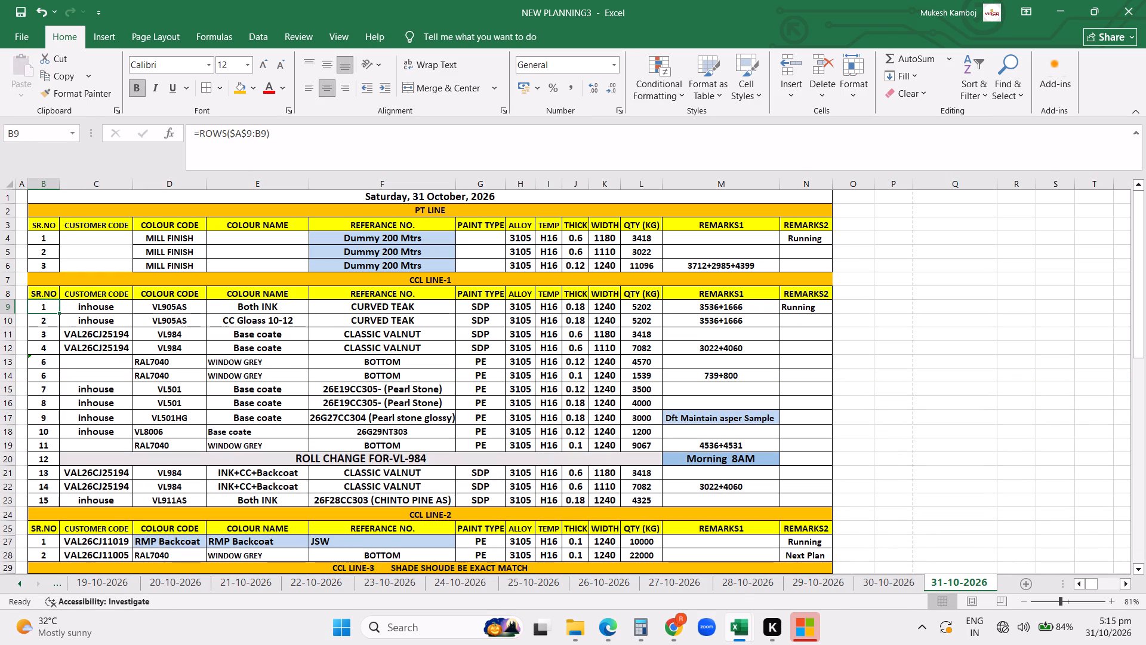
{"action": "left_click_drag", "start_coordinate": [58, 311], "coordinate": [51, 510]}
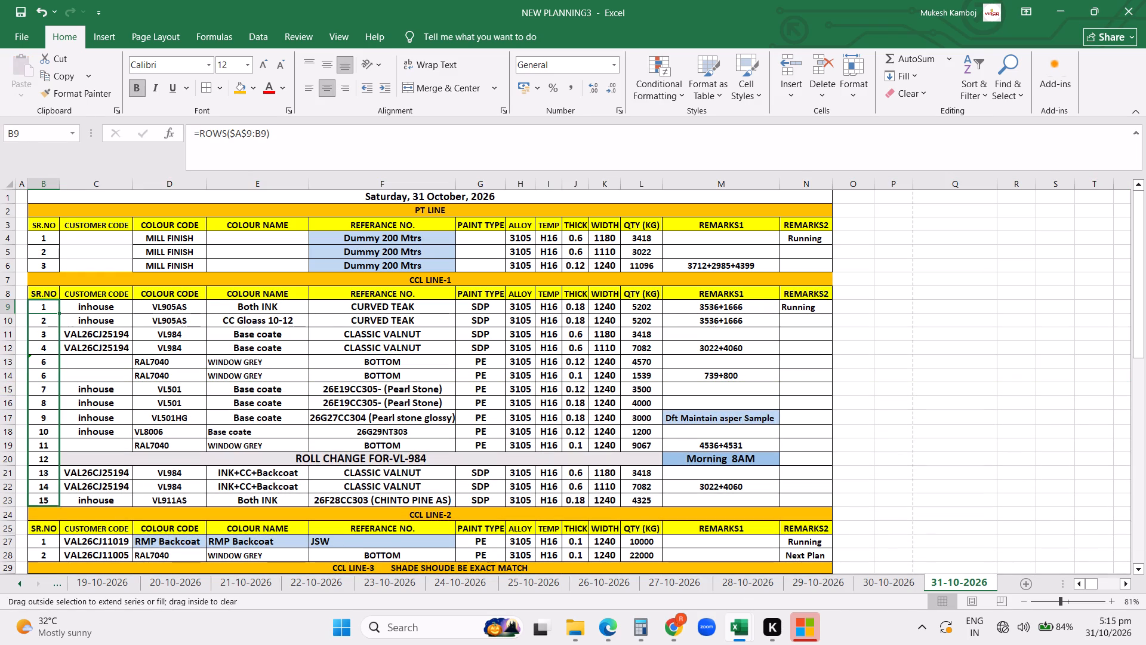
{"action": "left_click_drag", "start_coordinate": [51, 510], "coordinate": [53, 510]}
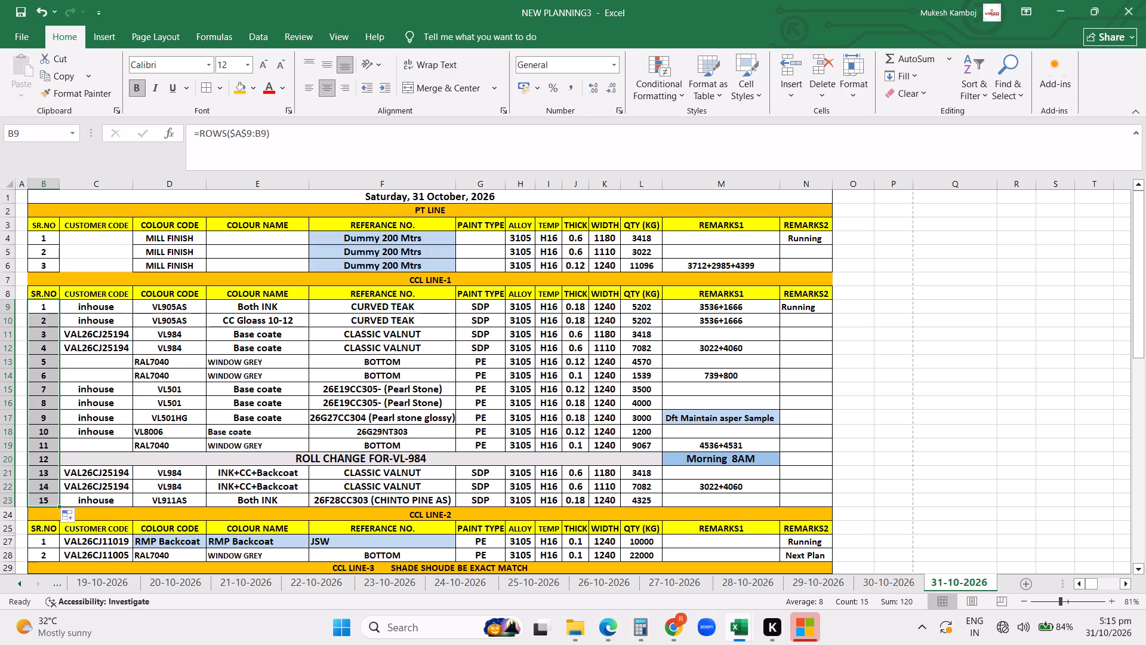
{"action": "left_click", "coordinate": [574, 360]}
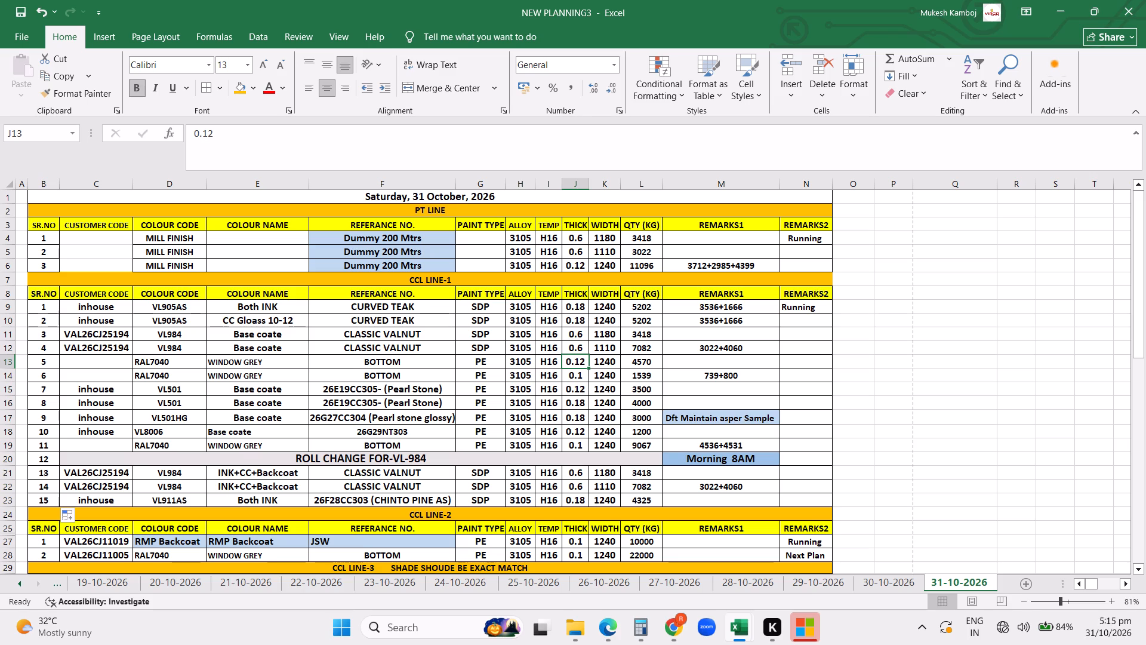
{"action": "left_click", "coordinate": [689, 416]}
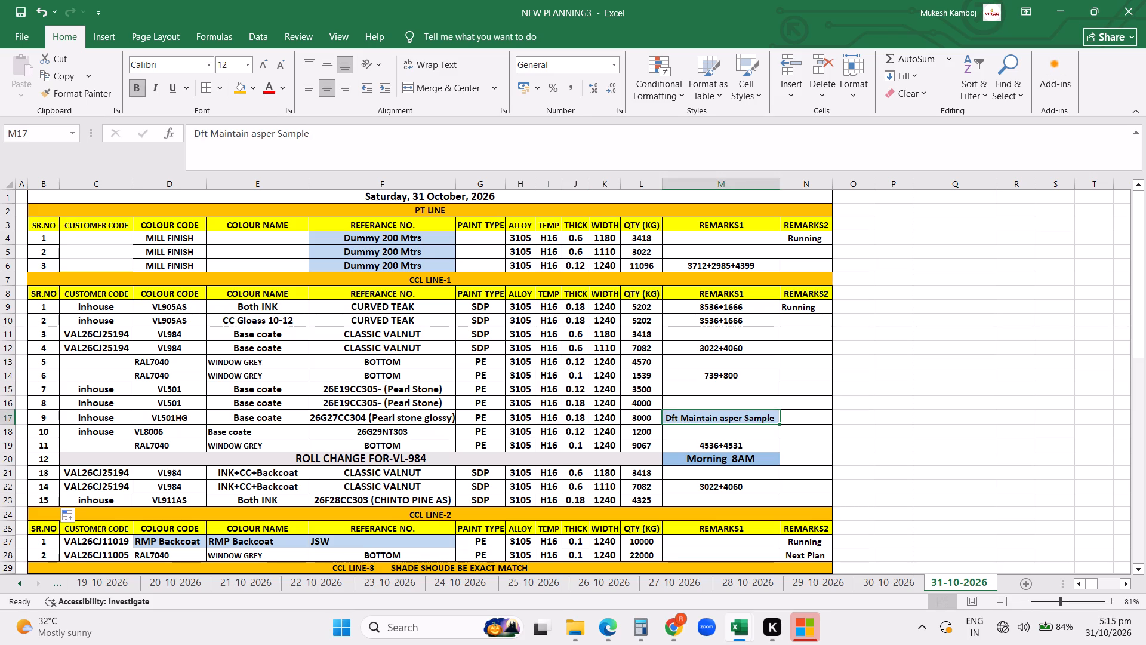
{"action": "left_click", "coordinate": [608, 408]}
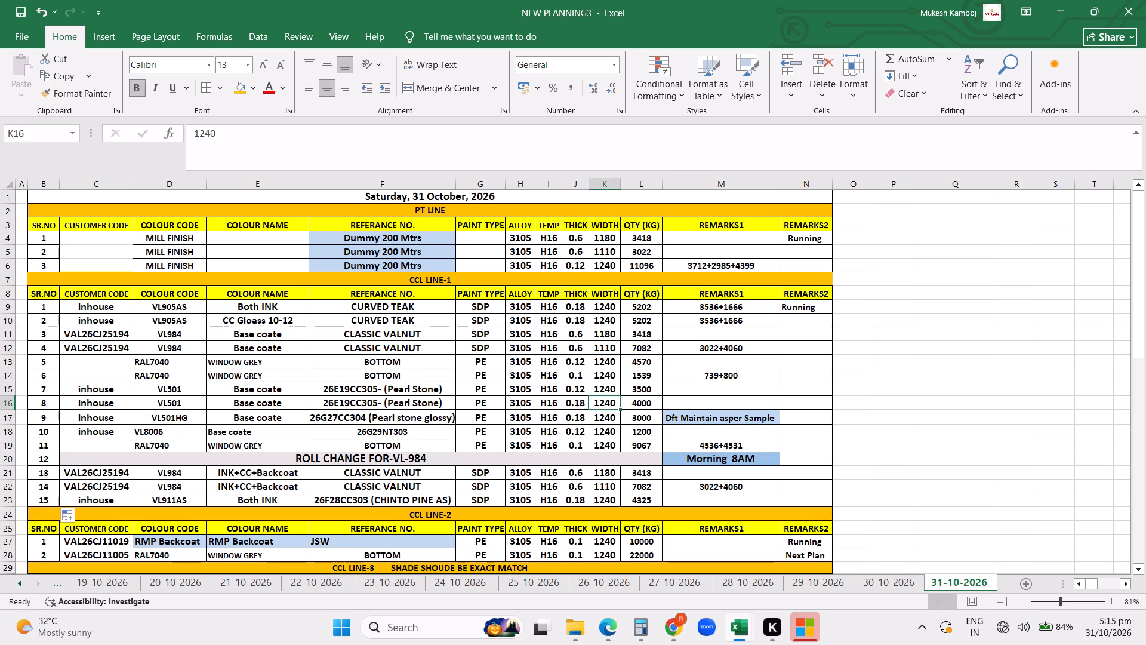
Extend the CCL LINE-2 range in the Rewinding total quantity formula to include the RAL7040 row, making it L27:L28.
{"action": "key", "text": "Down"}
{"action": "key", "text": "Down"}
{"action": "key", "text": "Down"}
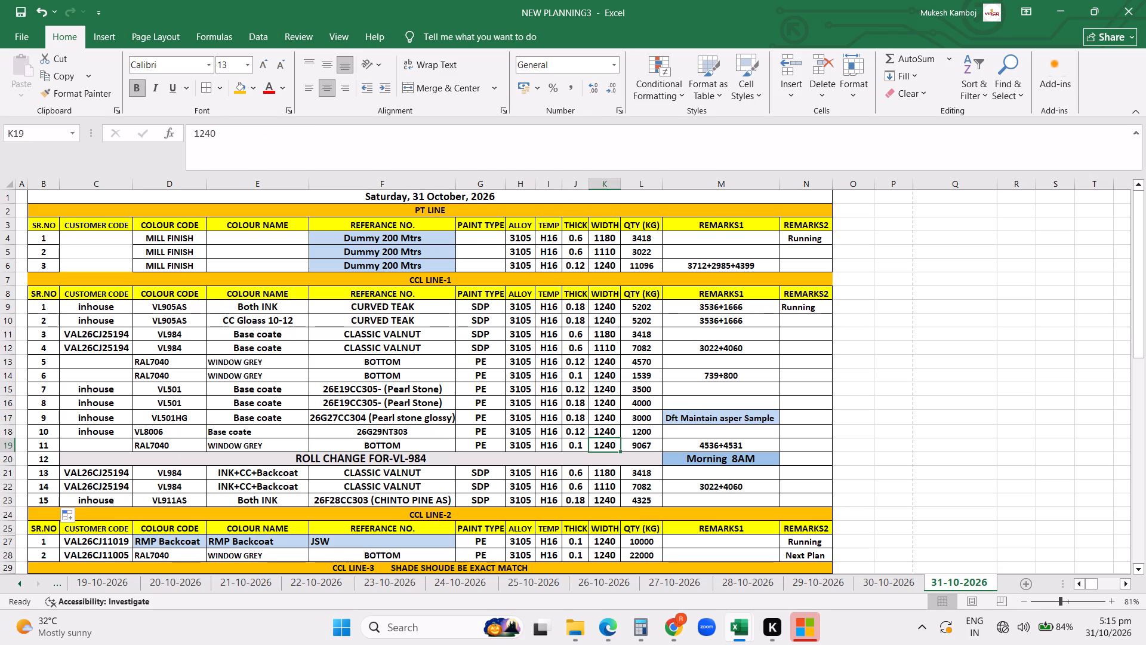
{"action": "key", "text": "Down"}
{"action": "key", "text": "Down"}
{"action": "key", "text": "Down"}
{"action": "key", "text": "Down"}
{"action": "key", "text": "Down"}
{"action": "key", "text": "Down"}
{"action": "key", "text": "Down"}
{"action": "key", "text": "Down"}
{"action": "key", "text": "Down"}
{"action": "key", "text": "Down"}
{"action": "key", "text": "Down"}
{"action": "key", "text": "Down"}
{"action": "key", "text": "Down"}
{"action": "key", "text": "Down"}
{"action": "key", "text": "Down"}
{"action": "key", "text": "Down"}
{"action": "key", "text": "Down"}
{"action": "key", "text": "Down"}
{"action": "key", "text": "Down"}
{"action": "key", "text": "Down"}
{"action": "key", "text": "Down"}
{"action": "key", "text": "Down"}
{"action": "key", "text": "Down"}
{"action": "key", "text": "Down"}
{"action": "key", "text": "Down"}
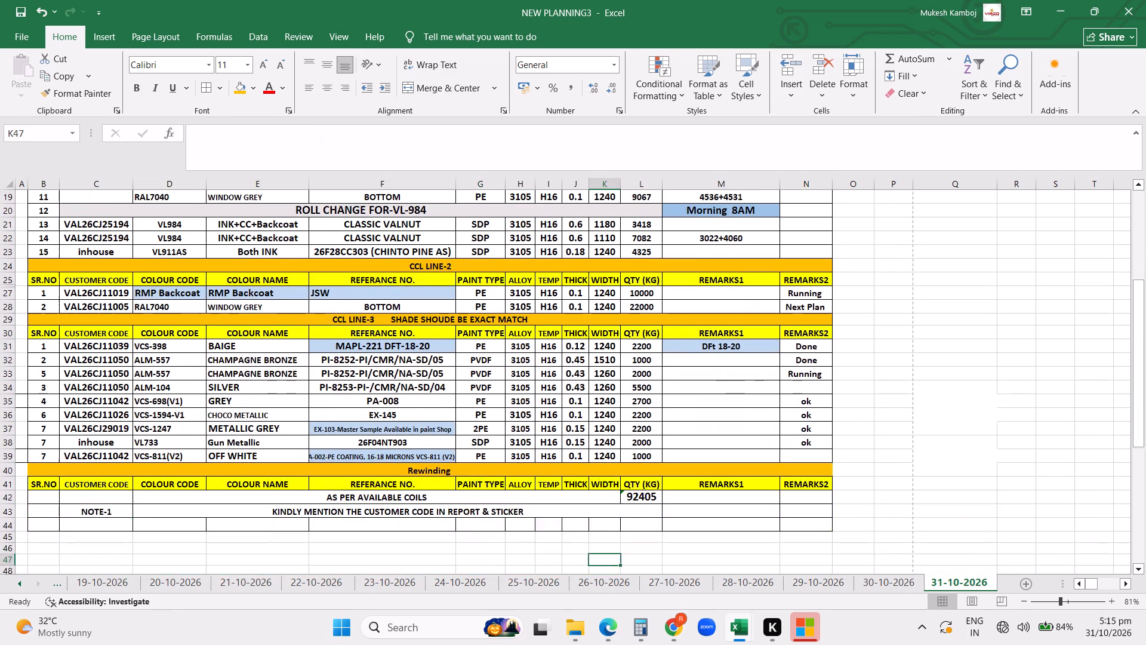
{"action": "key", "text": "Down"}
{"action": "key", "text": "Down"}
{"action": "key", "text": "Down"}
{"action": "key", "text": "Up"}
{"action": "key", "text": "Up"}
{"action": "key", "text": "Up"}
{"action": "key", "text": "Up"}
{"action": "key", "text": "Up"}
{"action": "key", "text": "Up"}
{"action": "key", "text": "Up"}
{"action": "key", "text": "Up"}
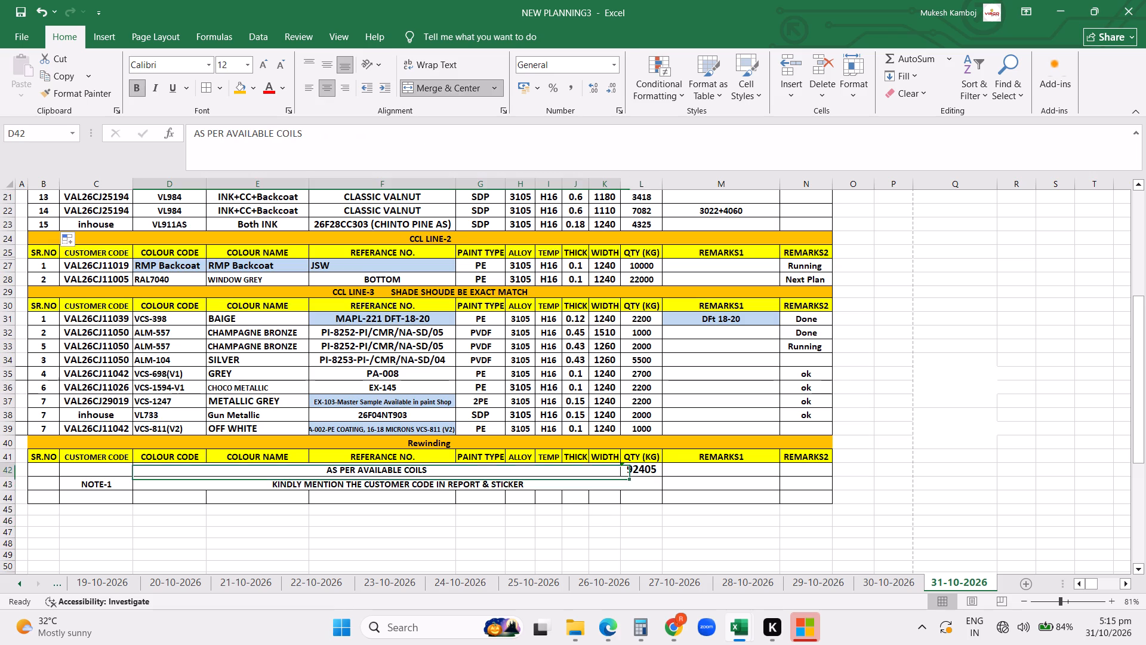
{"action": "double_click", "coordinate": [632, 471]}
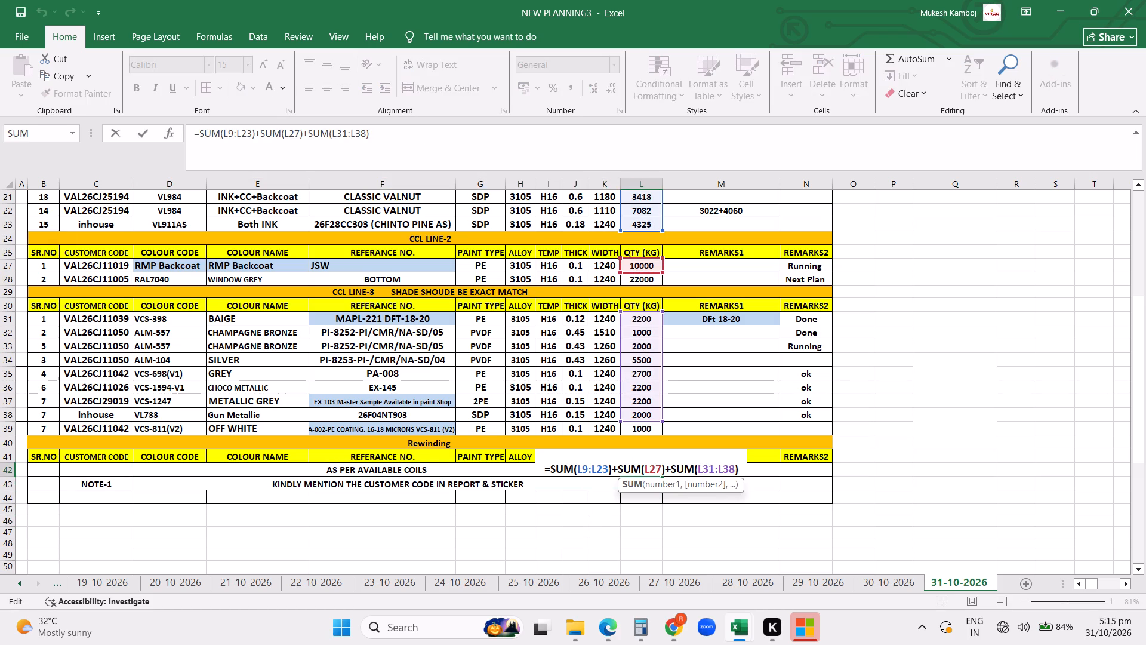
{"action": "left_click_drag", "start_coordinate": [661, 269], "coordinate": [660, 279]}
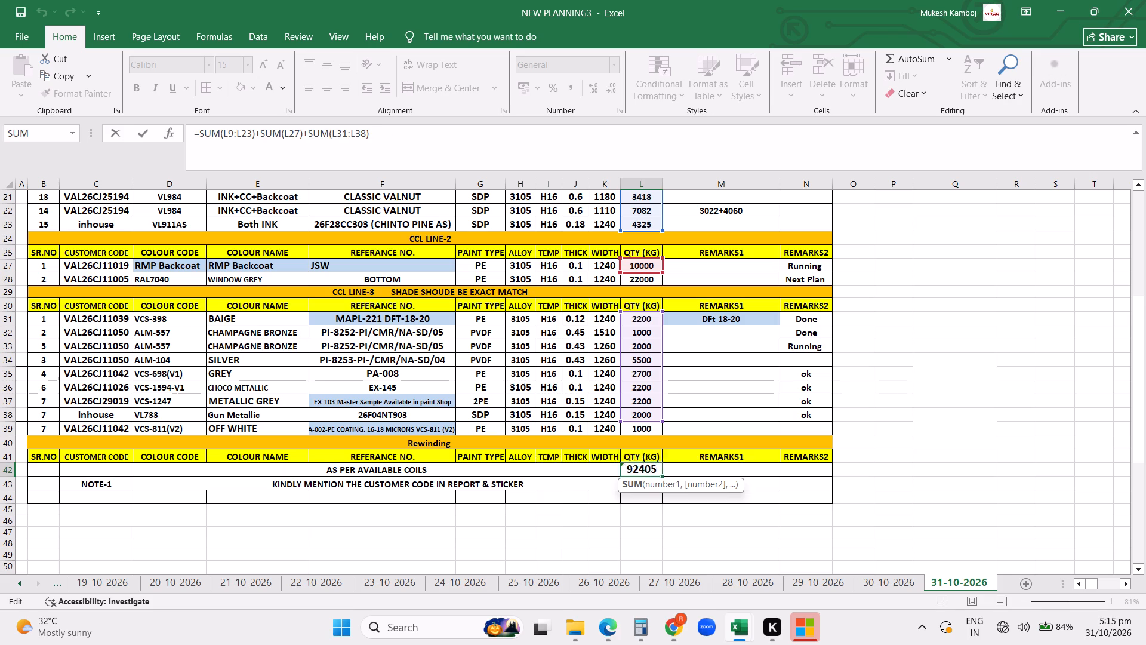
{"action": "left_click_drag", "start_coordinate": [660, 279], "coordinate": [660, 279]}
{"action": "key", "text": "Return"}
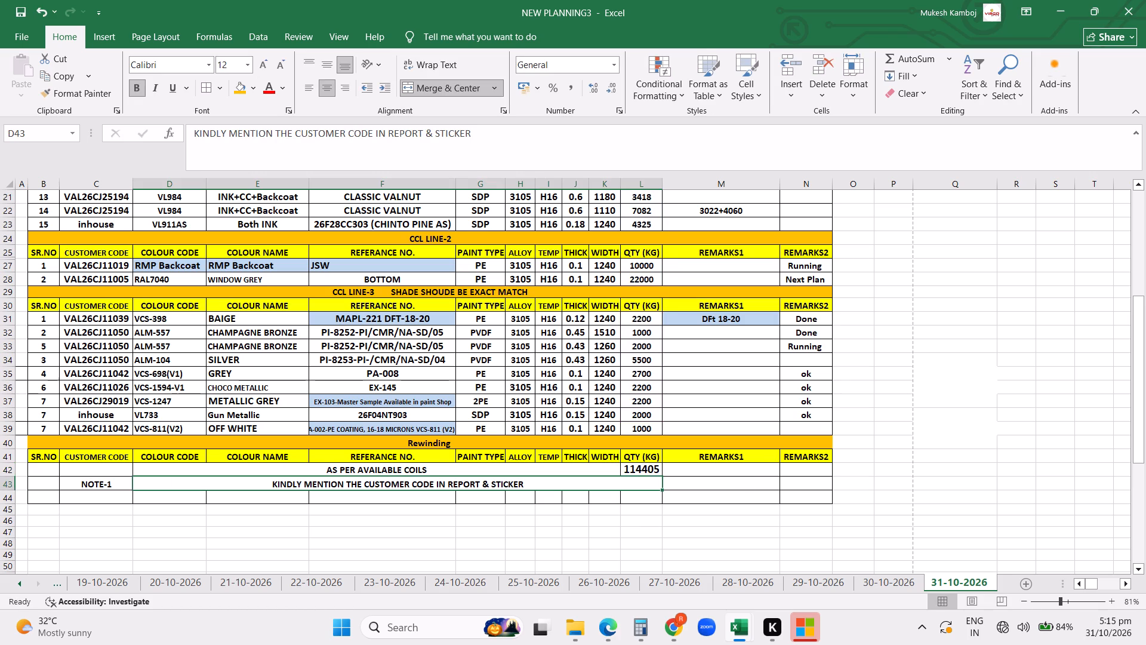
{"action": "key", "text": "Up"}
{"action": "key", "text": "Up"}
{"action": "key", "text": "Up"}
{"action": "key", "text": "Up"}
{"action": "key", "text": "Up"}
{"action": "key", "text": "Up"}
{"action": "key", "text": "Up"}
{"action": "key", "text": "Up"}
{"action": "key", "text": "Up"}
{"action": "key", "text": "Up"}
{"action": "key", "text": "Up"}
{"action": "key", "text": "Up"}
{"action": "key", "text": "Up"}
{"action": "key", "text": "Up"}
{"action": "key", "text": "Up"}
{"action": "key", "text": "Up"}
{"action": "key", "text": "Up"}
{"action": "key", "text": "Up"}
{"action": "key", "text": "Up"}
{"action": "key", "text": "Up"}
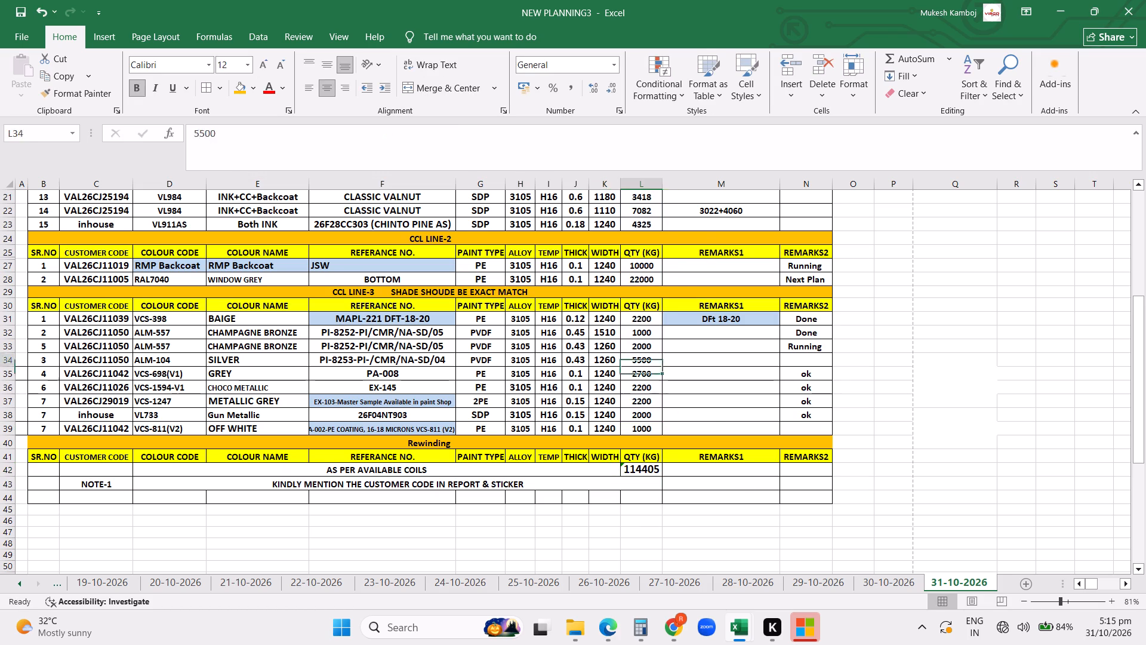
Delete the VL8006 base coat row from the CCL LINE-1 section.
{"action": "key", "text": "Up"}
{"action": "key", "text": "Up"}
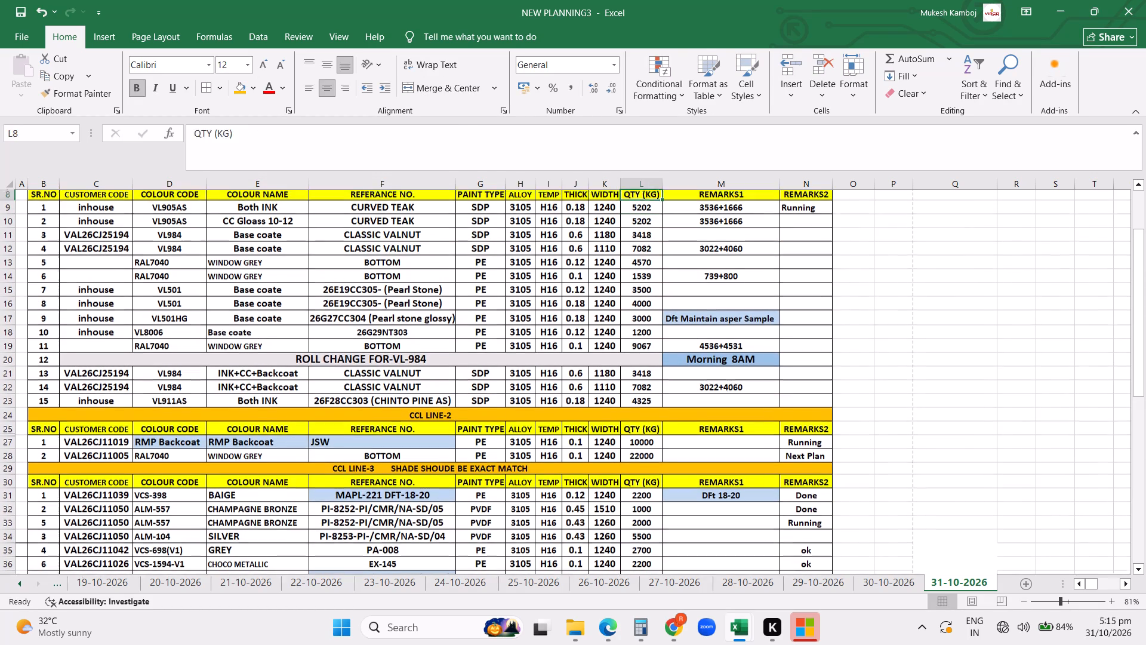
{"action": "key", "text": "Up"}
{"action": "key", "text": "Up"}
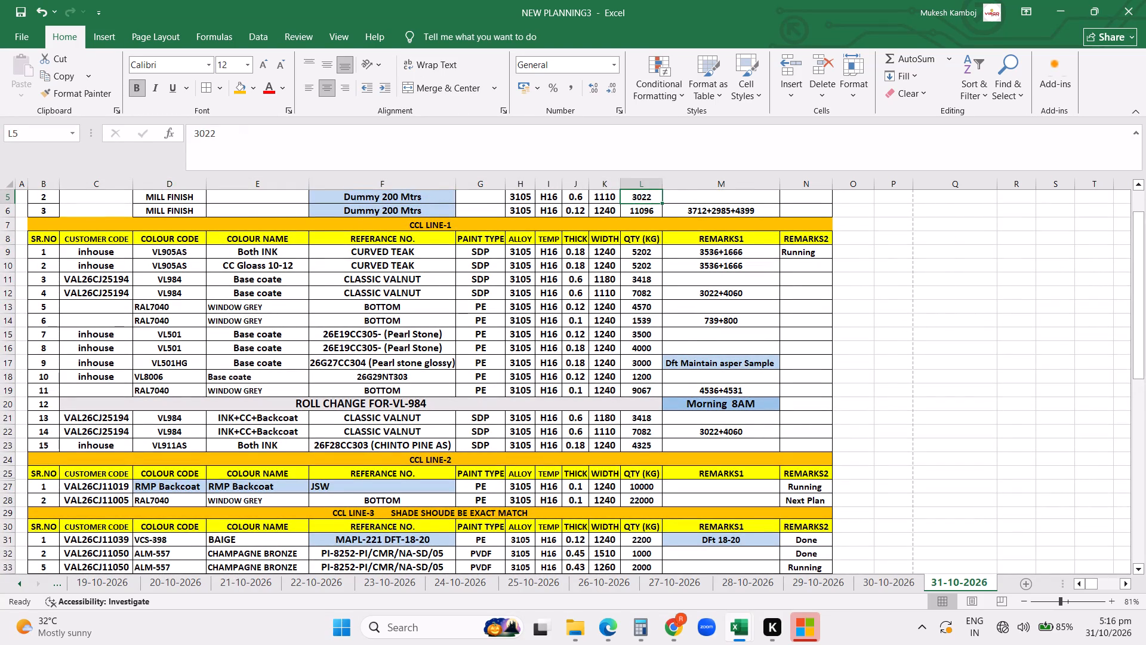
{"action": "left_click", "coordinate": [8, 377]}
{"action": "key", "text": "ctrl+minus"}
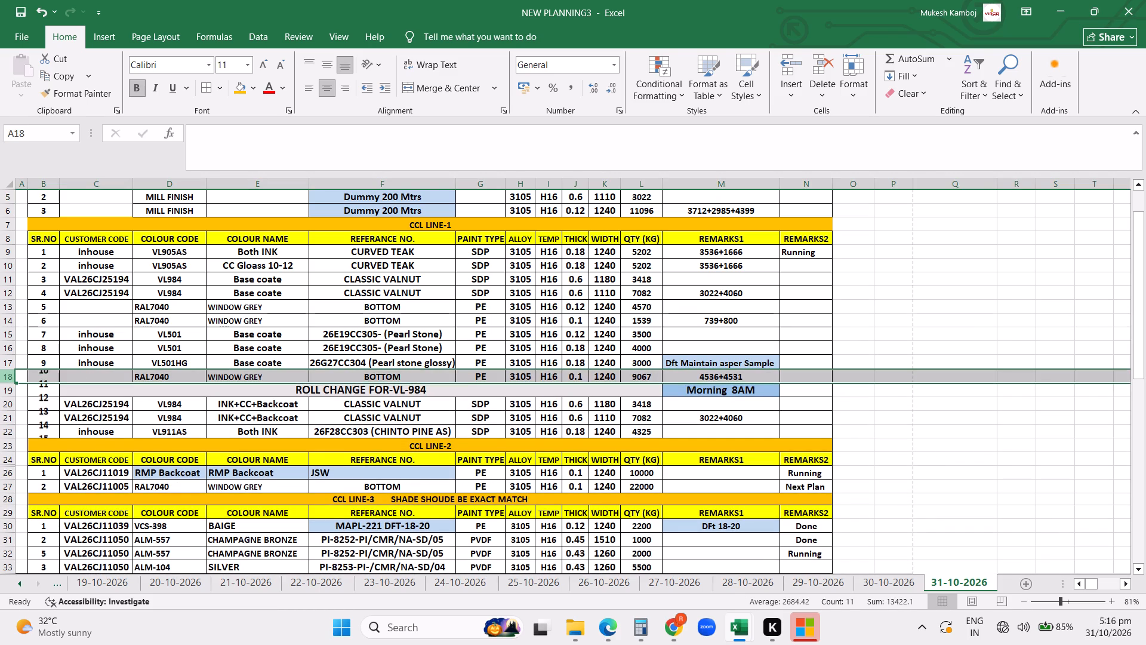
{"action": "left_click", "coordinate": [277, 358]}
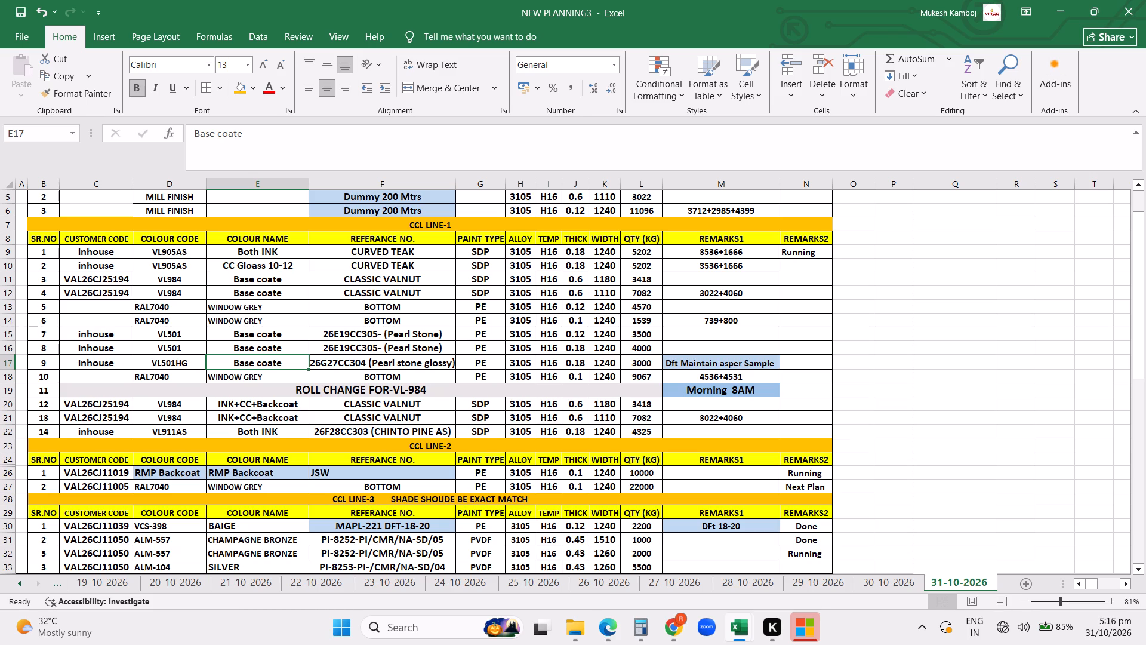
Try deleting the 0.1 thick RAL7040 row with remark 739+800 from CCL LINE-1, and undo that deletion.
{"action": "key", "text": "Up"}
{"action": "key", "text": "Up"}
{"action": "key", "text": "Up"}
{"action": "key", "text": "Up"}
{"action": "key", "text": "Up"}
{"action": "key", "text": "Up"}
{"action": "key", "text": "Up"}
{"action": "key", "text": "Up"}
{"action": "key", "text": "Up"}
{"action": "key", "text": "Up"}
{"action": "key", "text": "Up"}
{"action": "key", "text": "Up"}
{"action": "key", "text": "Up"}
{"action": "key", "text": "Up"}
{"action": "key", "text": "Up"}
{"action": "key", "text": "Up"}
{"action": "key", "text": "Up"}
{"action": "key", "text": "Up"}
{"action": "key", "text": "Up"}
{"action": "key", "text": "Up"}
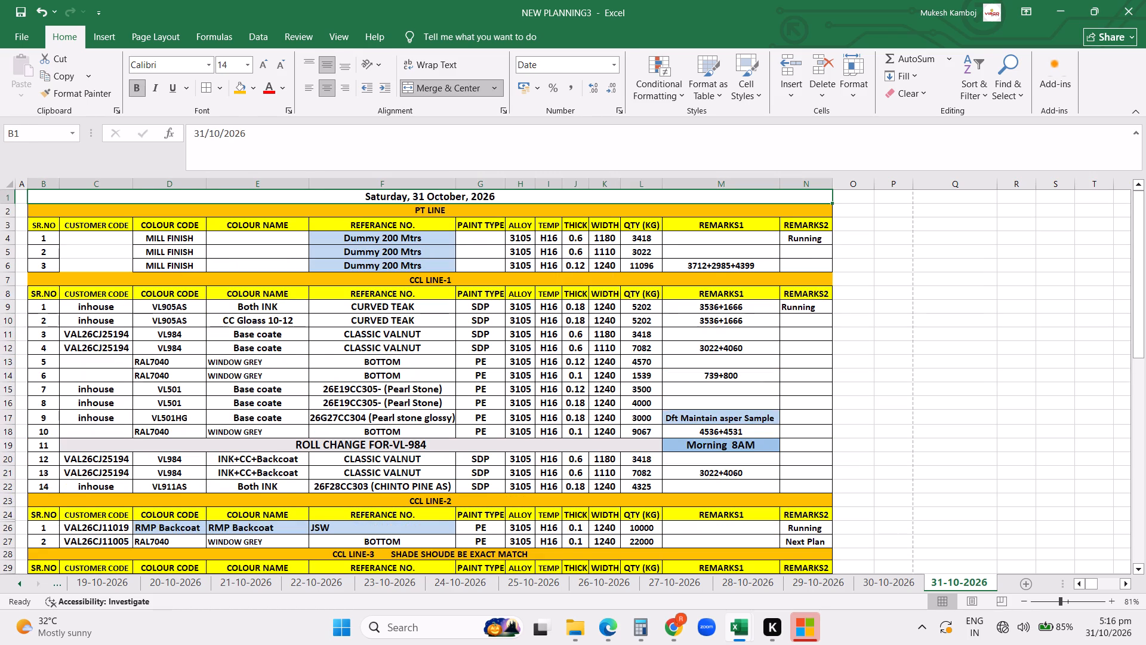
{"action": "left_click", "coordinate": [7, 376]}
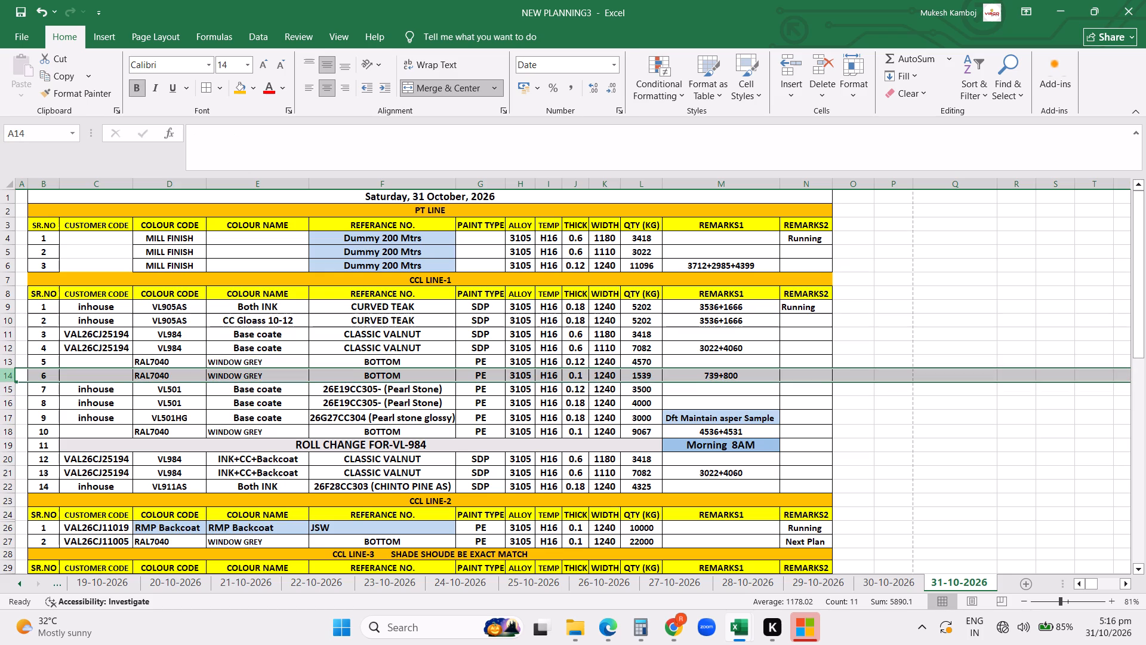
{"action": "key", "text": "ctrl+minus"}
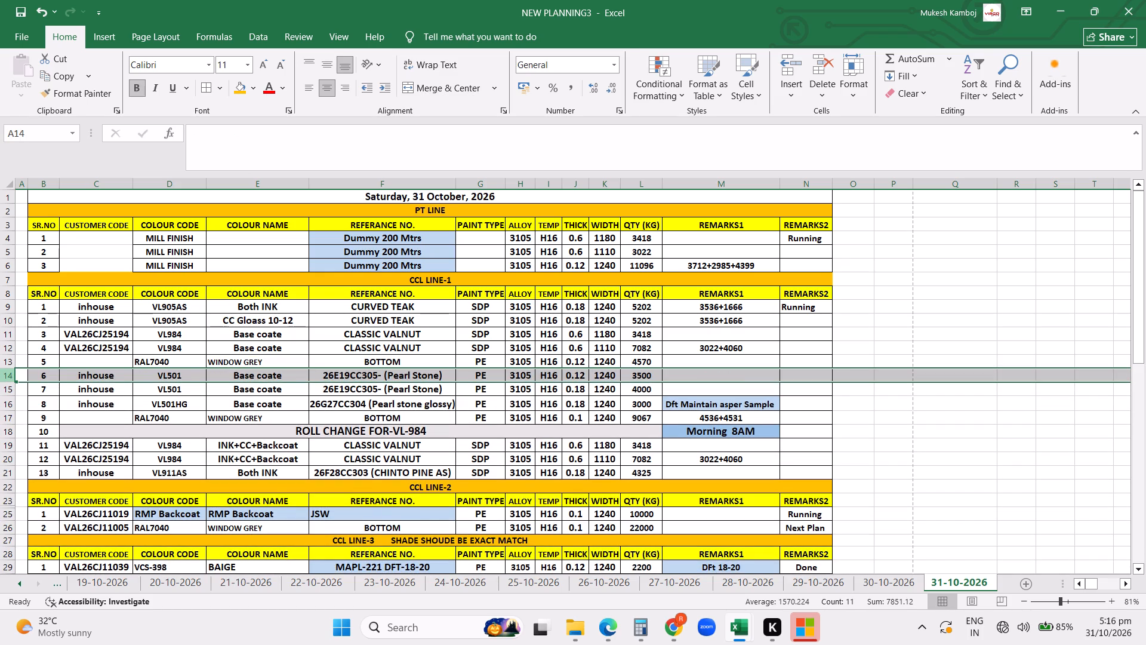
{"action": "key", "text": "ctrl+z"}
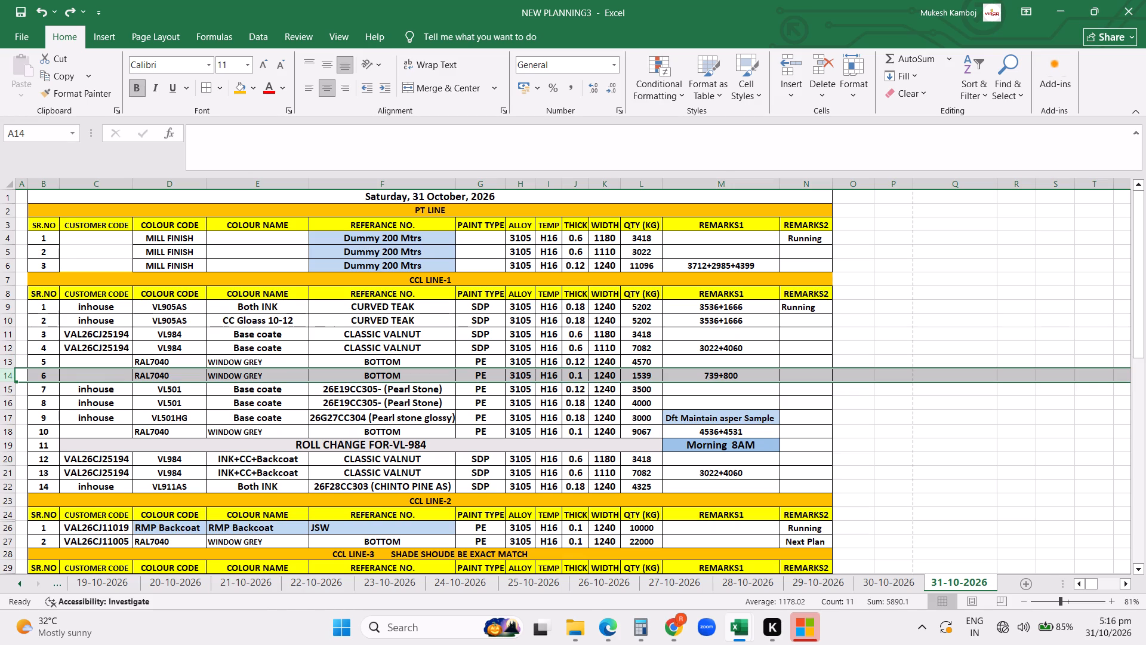
Move the 0.1 thick RAL7040 row with remark 739+800 directly above the 0.12 thick RAL7040 row, and delete the empty row left behind.
{"action": "left_click", "coordinate": [2, 364]}
{"action": "key", "text": "ctrl+shift+minus"}
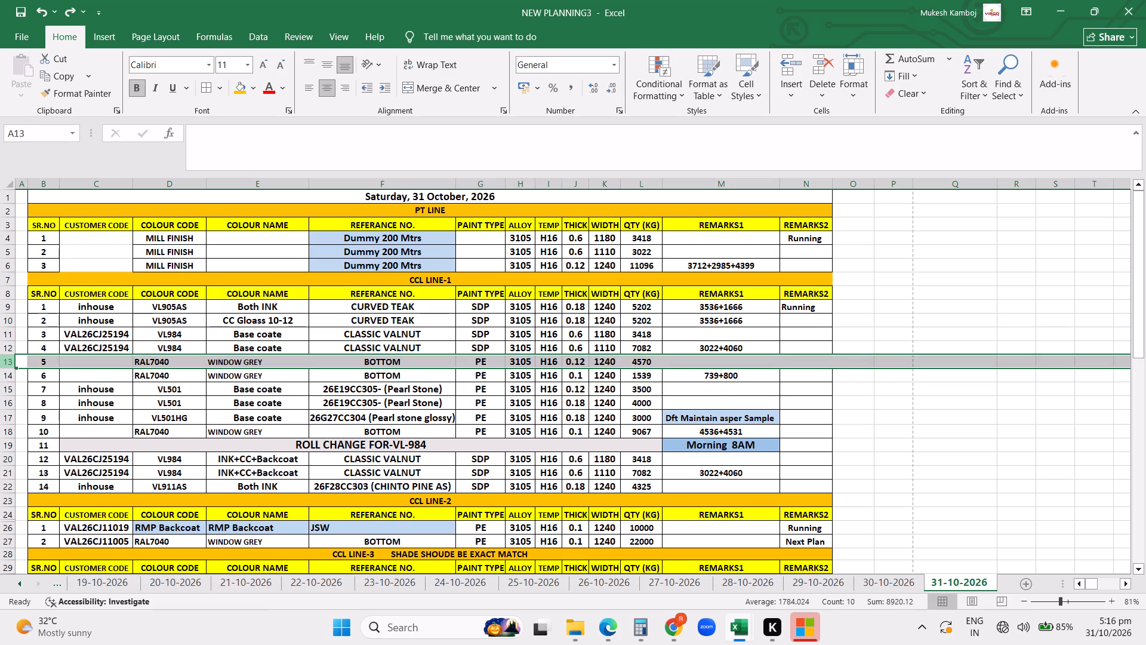
{"action": "key", "text": "ctrl+shift+equal"}
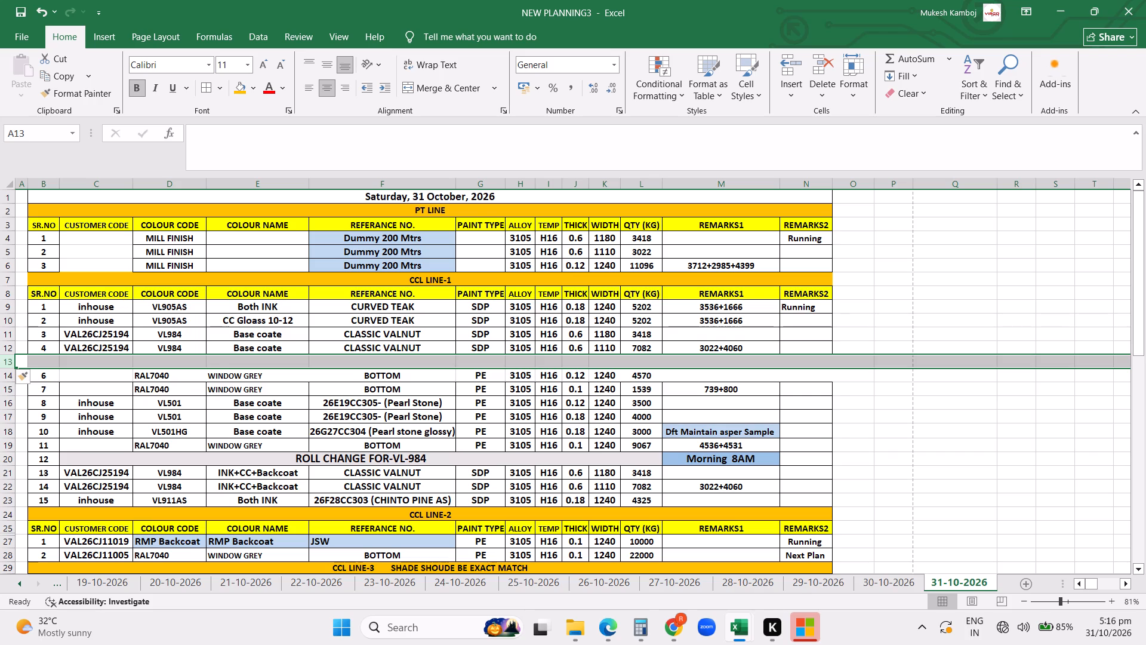
{"action": "left_click", "coordinate": [1, 386]}
{"action": "key", "text": "ctrl+x"}
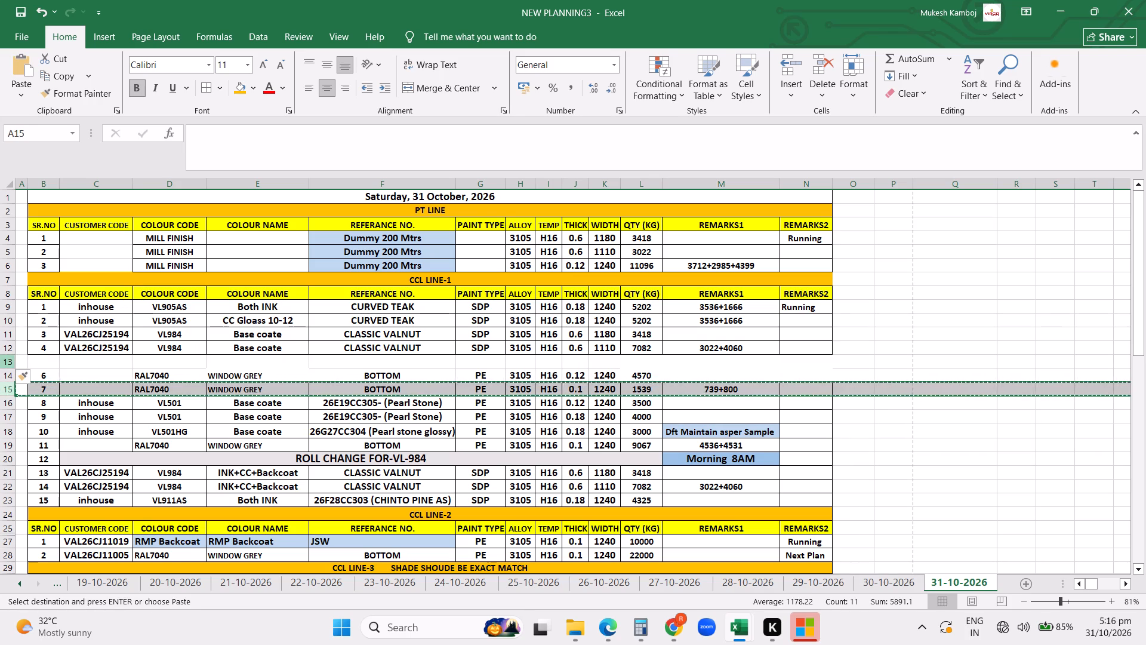
{"action": "left_click", "coordinate": [10, 363]}
{"action": "key", "text": "ctrl+v"}
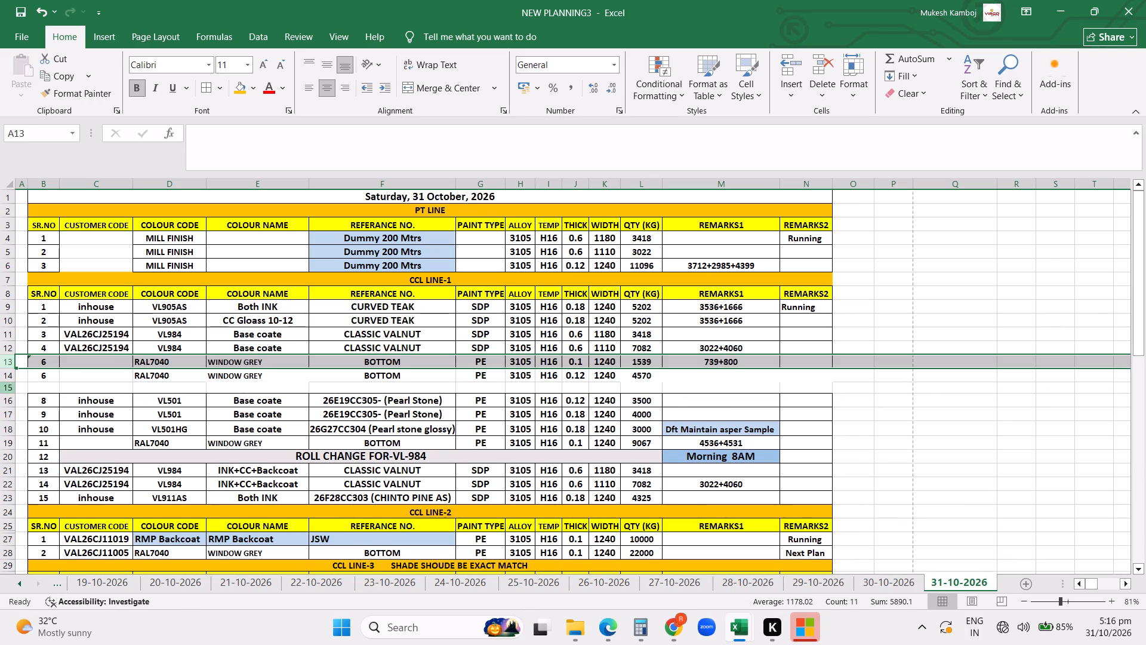
{"action": "left_click", "coordinate": [5, 387]}
{"action": "key", "text": "ctrl+minus"}
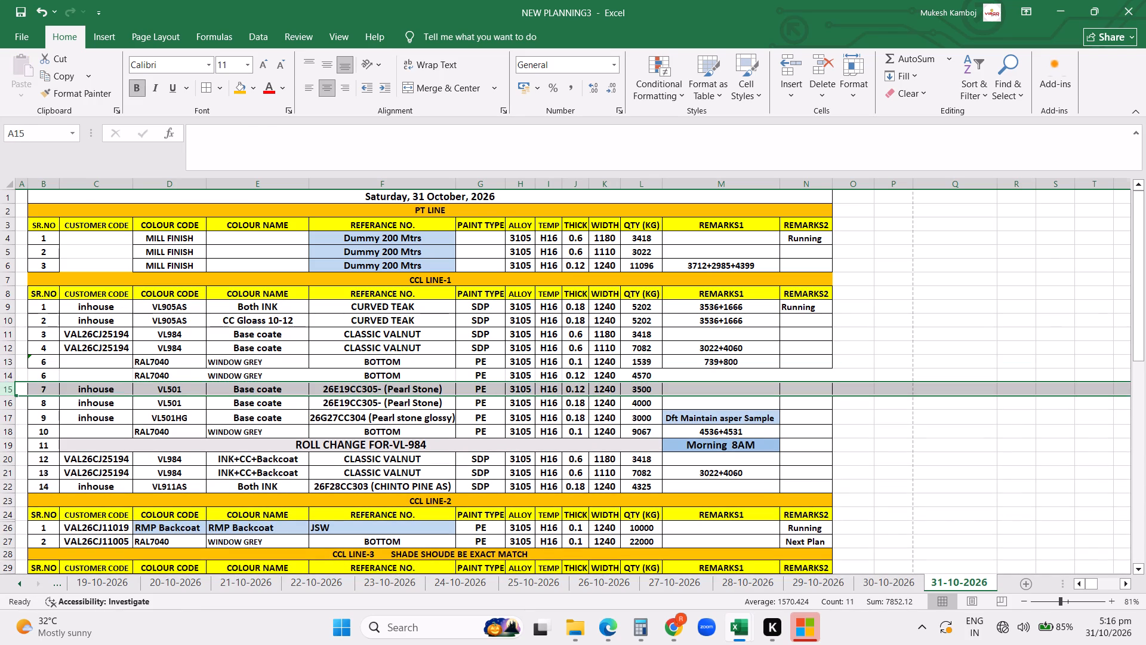
Refill the CCL LINE-1 serial number formula from the first row through the VL911AS row.
{"action": "left_click", "coordinate": [47, 305]}
{"action": "left_click_drag", "start_coordinate": [58, 311], "coordinate": [51, 430]}
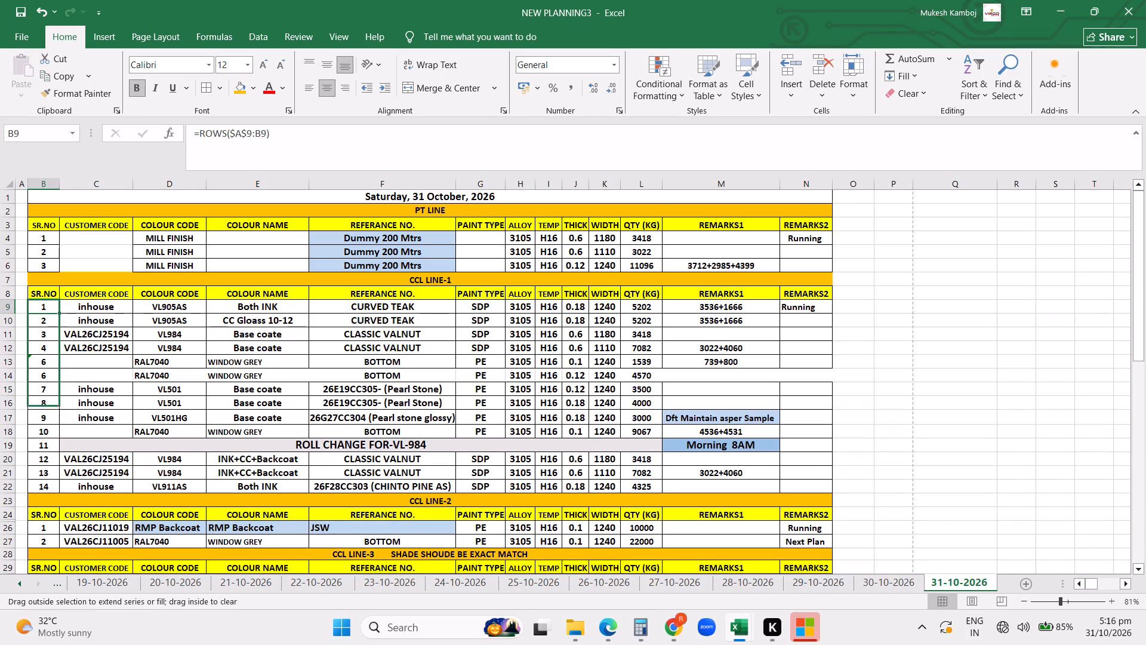
{"action": "left_click_drag", "start_coordinate": [51, 430], "coordinate": [51, 488]}
{"action": "left_click", "coordinate": [159, 431]}
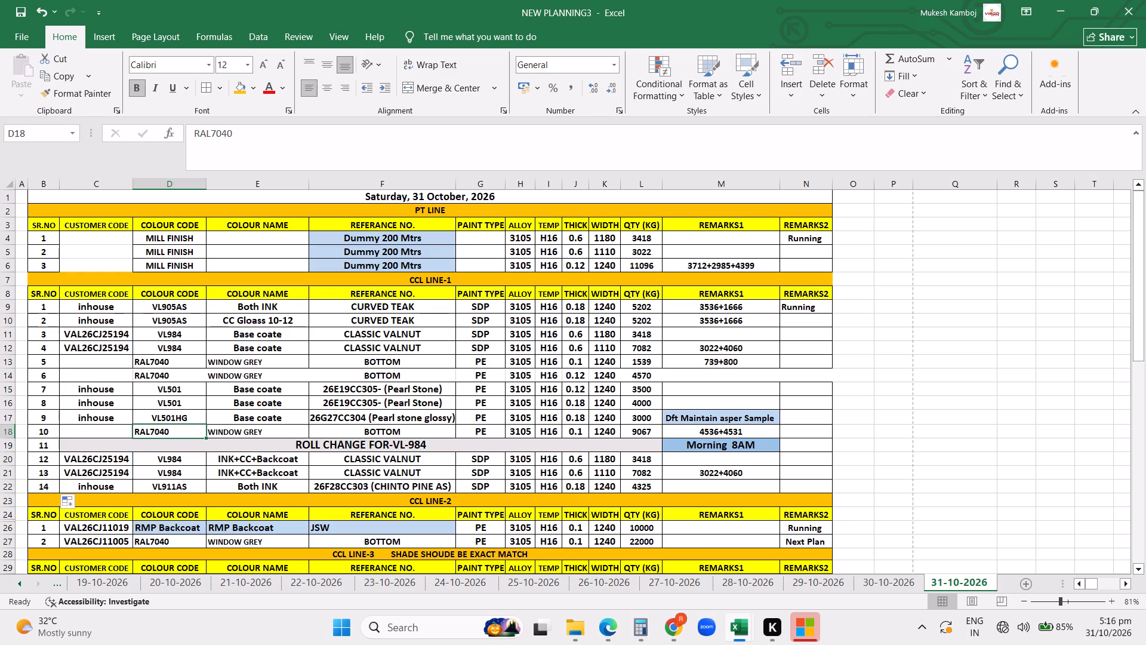
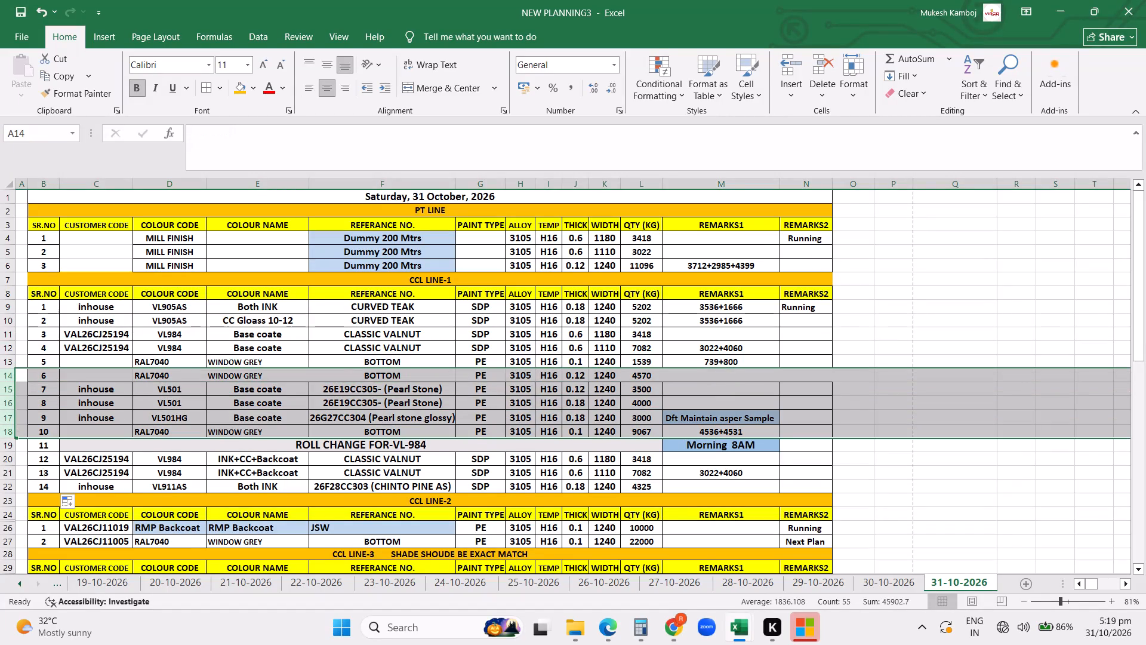
Select the entire VCS-811(V2) OFF WHITE row at the end of the CCL LINE-3 section.
{"action": "left_click", "coordinate": [173, 450]}
{"action": "scroll", "coordinate": [284, 414], "scroll_direction": "down", "scroll_amount": 6}
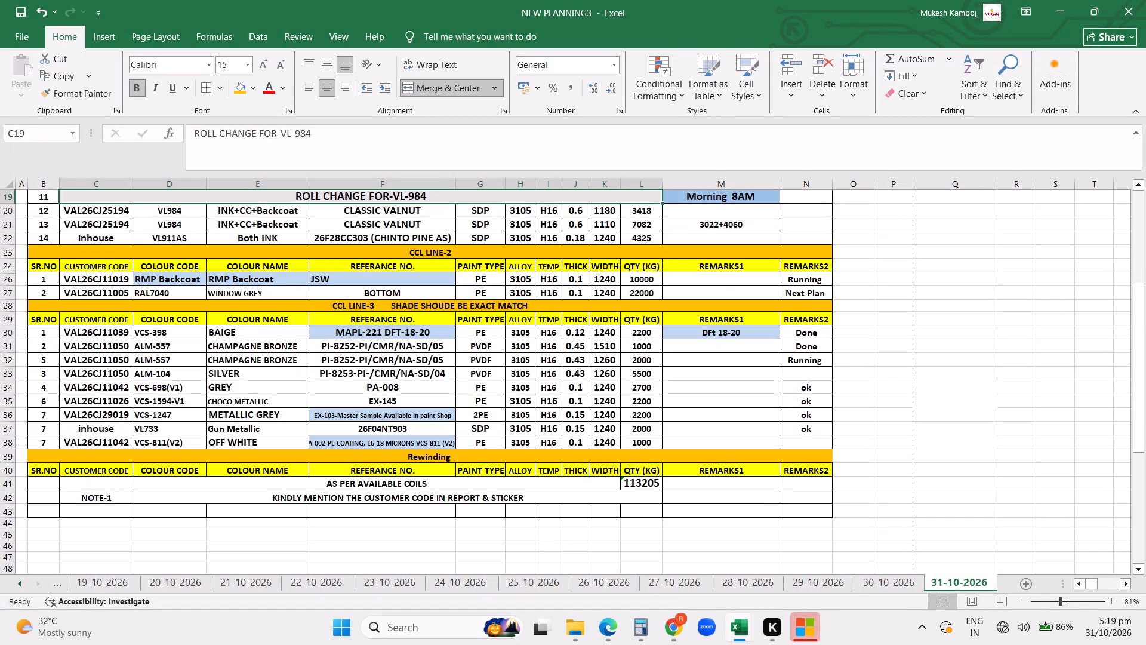
{"action": "left_click", "coordinate": [633, 417]}
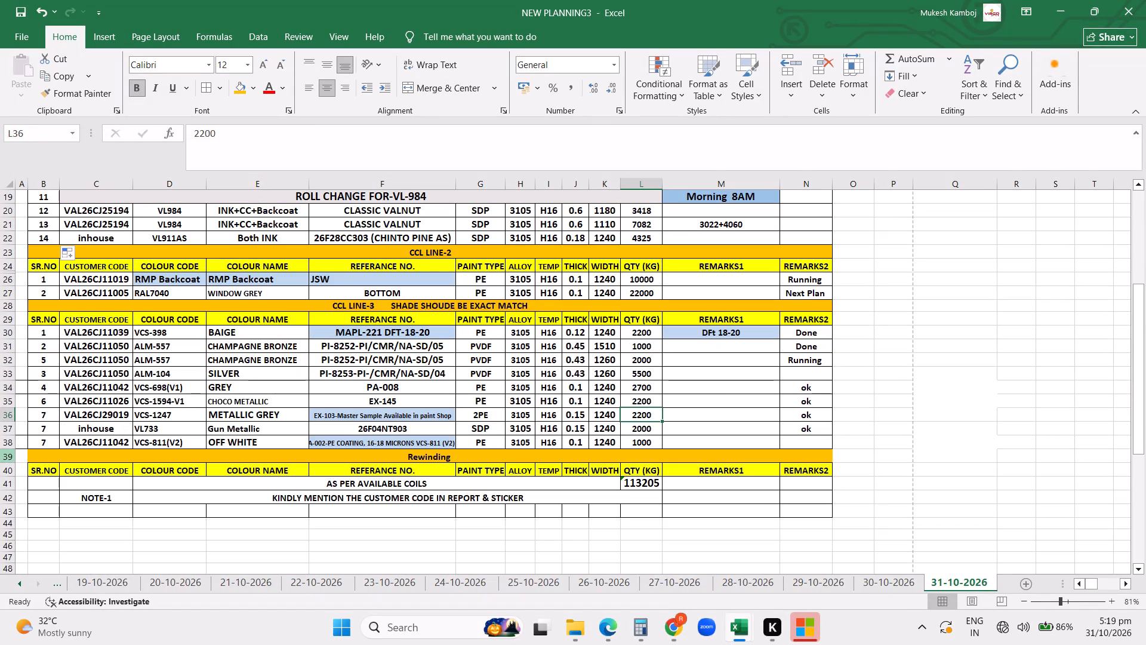
{"action": "left_click", "coordinate": [3, 442]}
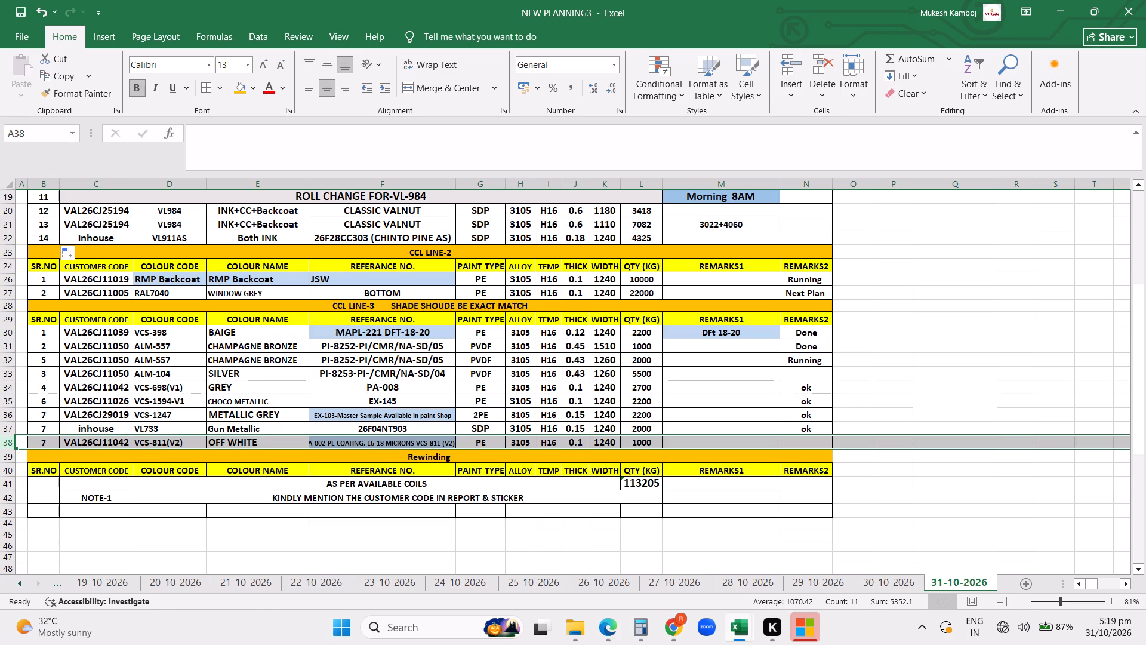
Switch to the Oct data workbook and open the print preview of the paint consumption table on Sheet19.
{"action": "left_click", "coordinate": [734, 636]}
{"action": "left_click", "coordinate": [617, 566]}
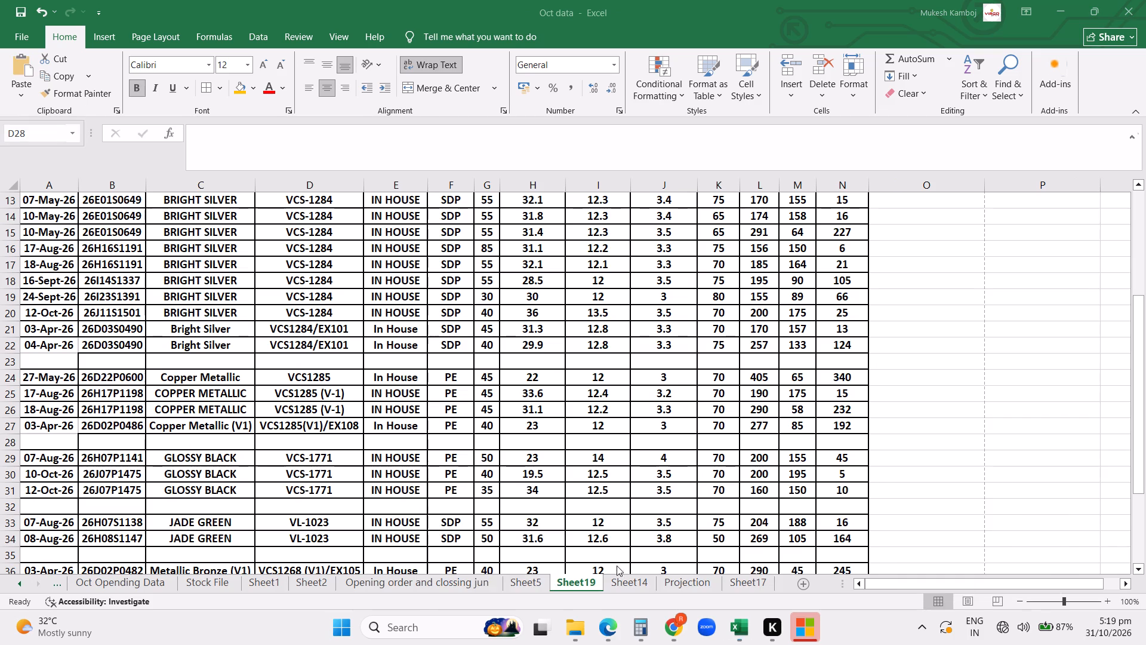
{"action": "left_click", "coordinate": [18, 33]}
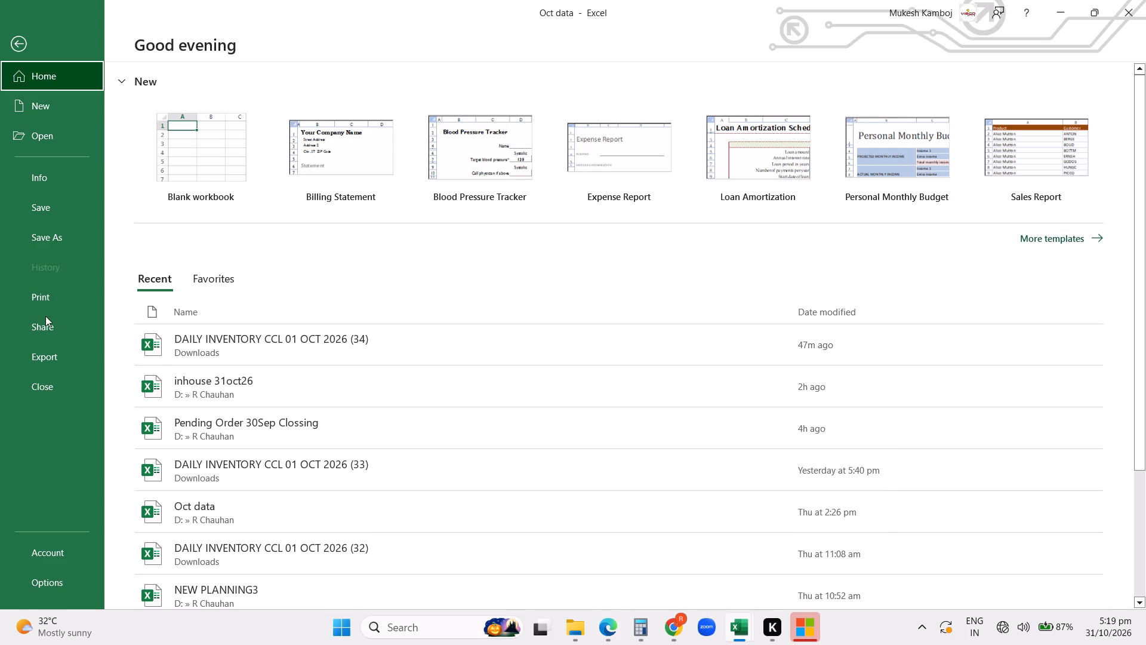
{"action": "left_click", "coordinate": [38, 297]}
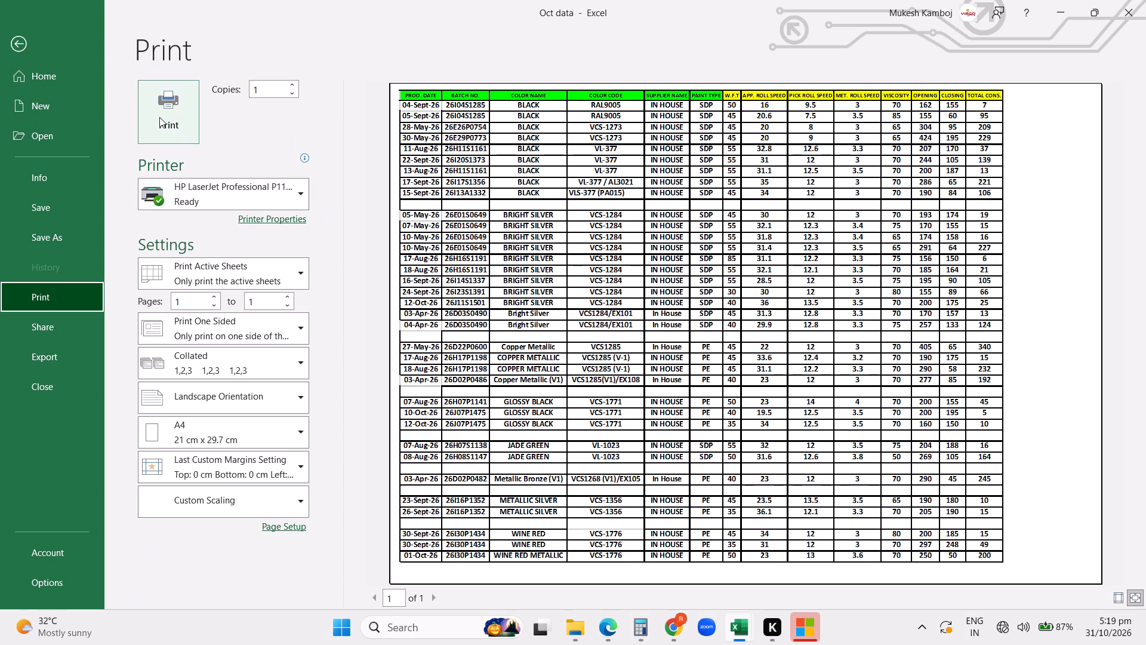
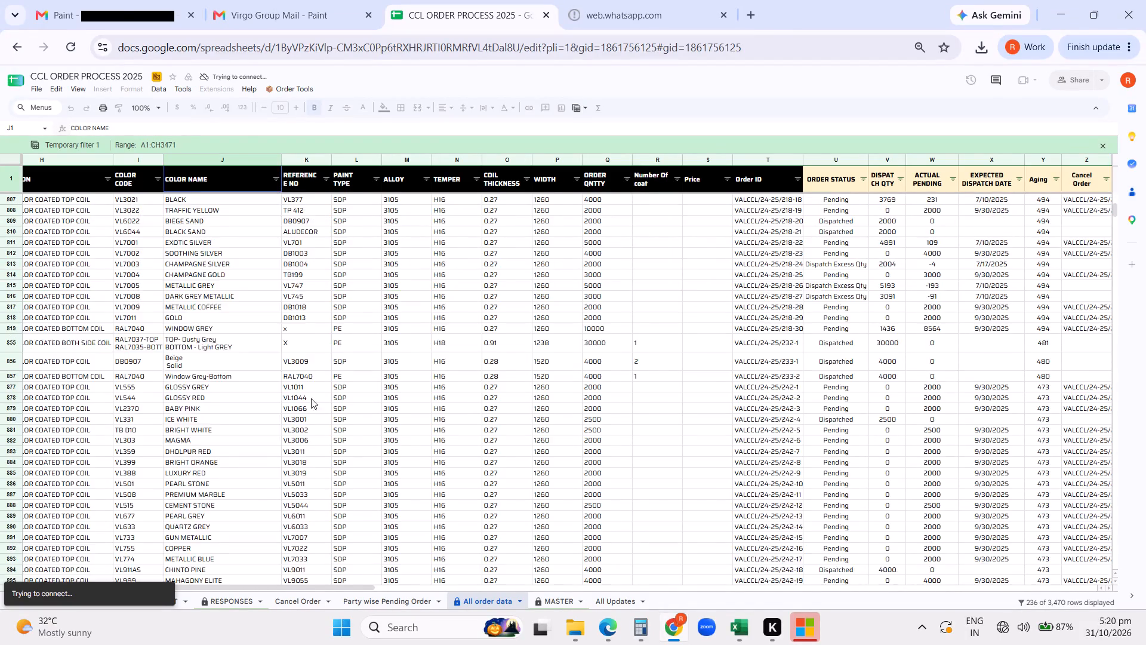
Examine the filtered coil orders in All order data, from their colour and status details back to their dates and order numbers.
{"action": "scroll", "coordinate": [337, 350], "scroll_direction": "up", "scroll_amount": 5}
{"action": "left_click", "coordinate": [159, 304]}
{"action": "scroll", "coordinate": [383, 327], "scroll_direction": "up", "scroll_amount": 11}
{"action": "left_click", "coordinate": [171, 281]}
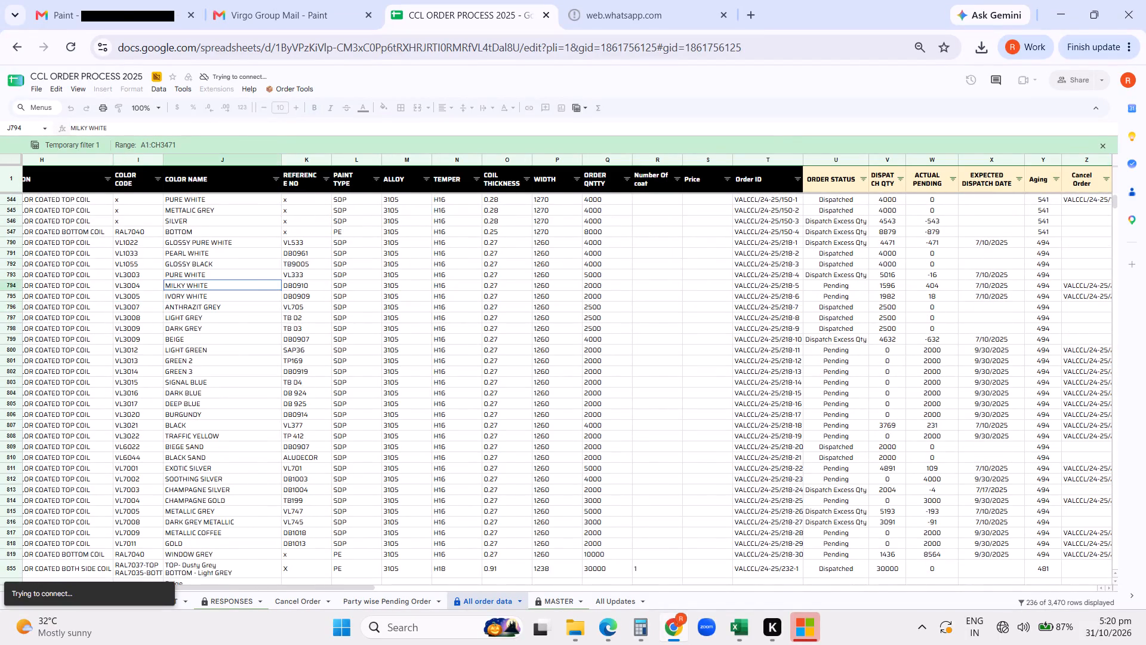
{"action": "key", "text": "ctrl+Left"}
{"action": "key", "text": "ctrl+Left"}
{"action": "key", "text": "ctrl+Left"}
{"action": "key", "text": "ctrl+Left"}
{"action": "scroll", "coordinate": [272, 320], "scroll_direction": "down", "scroll_amount": 6}
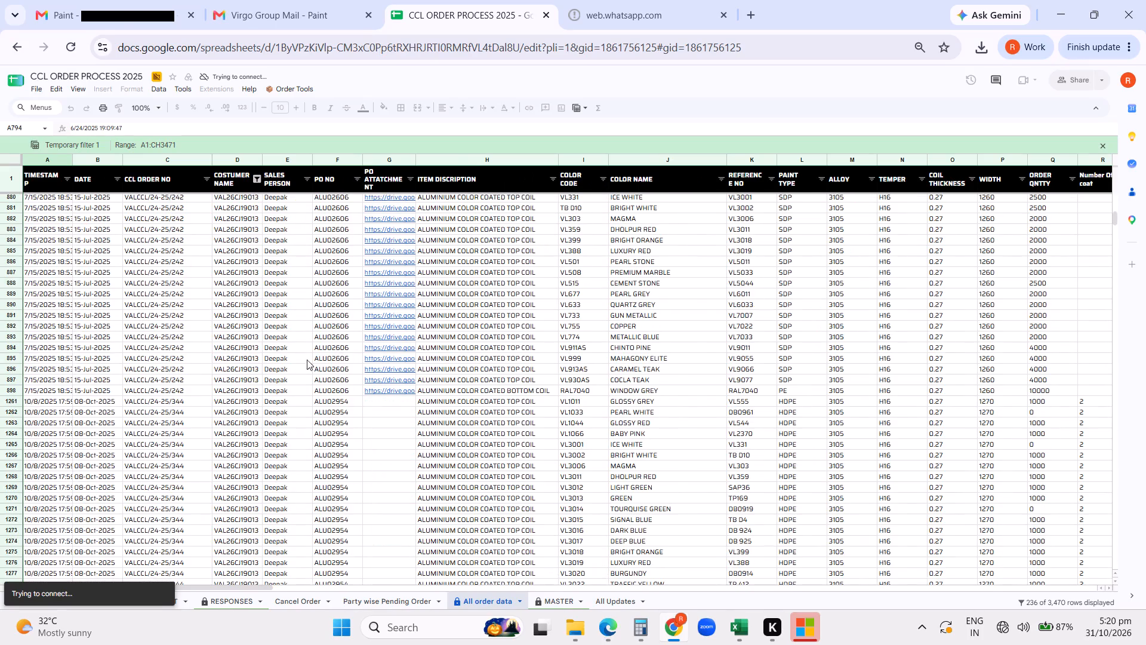
Switch to the Party wise Pending Order sheet and examine the latest pending orders dated up to 31-Oct-2026.
{"action": "left_click", "coordinate": [353, 604]}
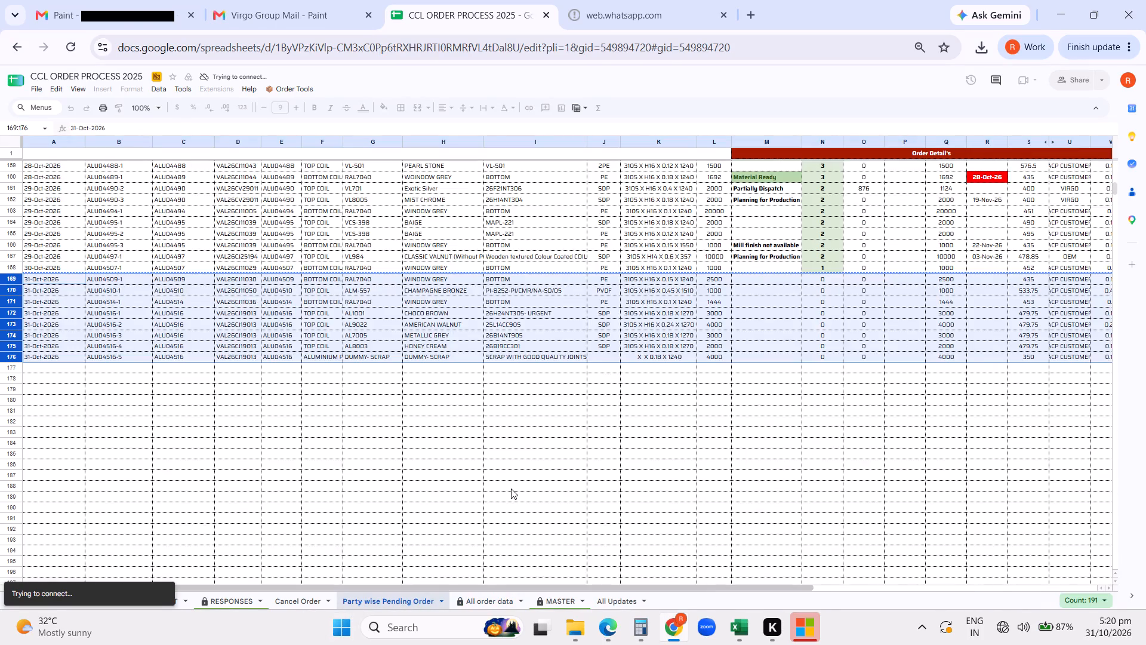
{"action": "left_click", "coordinate": [511, 489]}
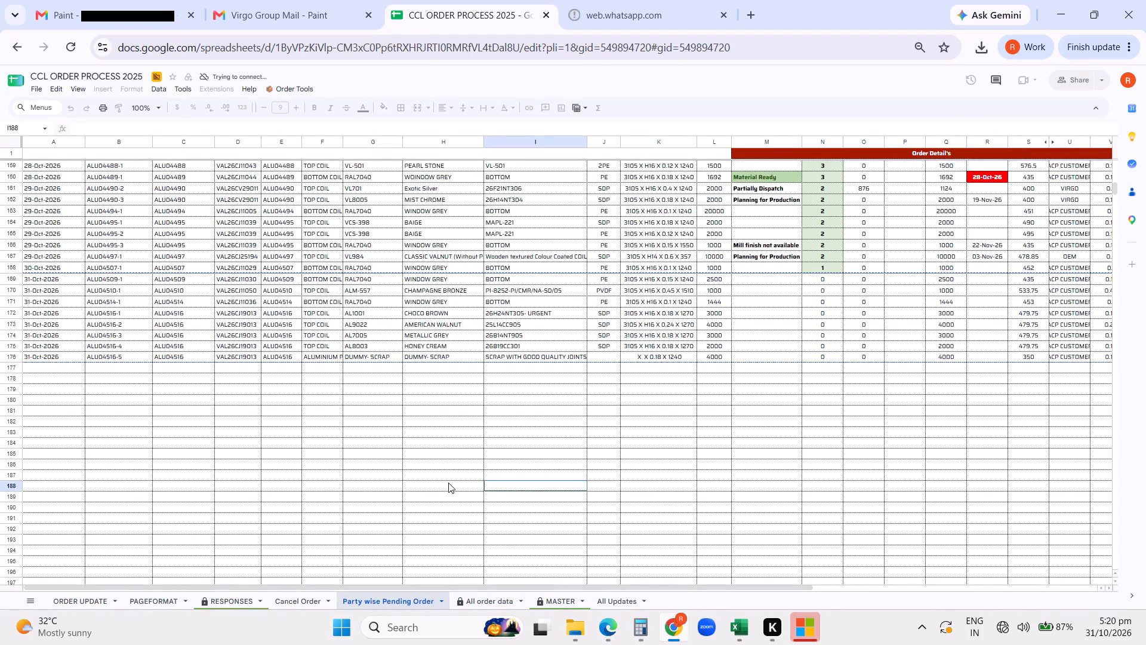
{"action": "left_click", "coordinate": [553, 468]}
{"action": "left_click", "coordinate": [417, 426]}
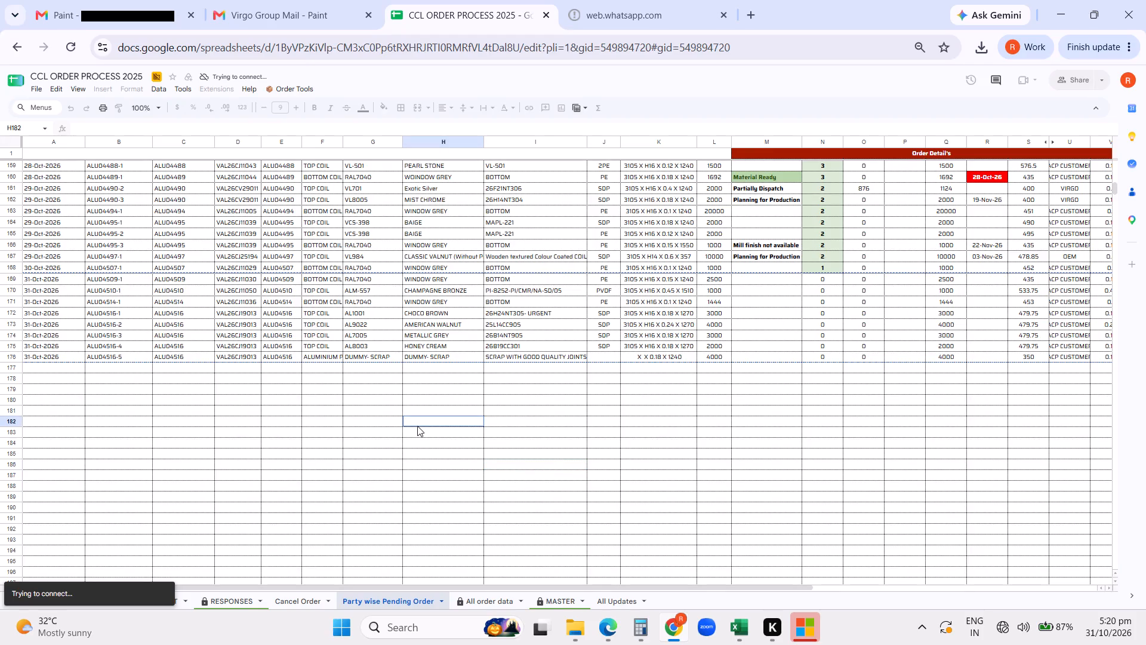
{"action": "scroll", "coordinate": [415, 426], "scroll_direction": "up", "scroll_amount": 1}
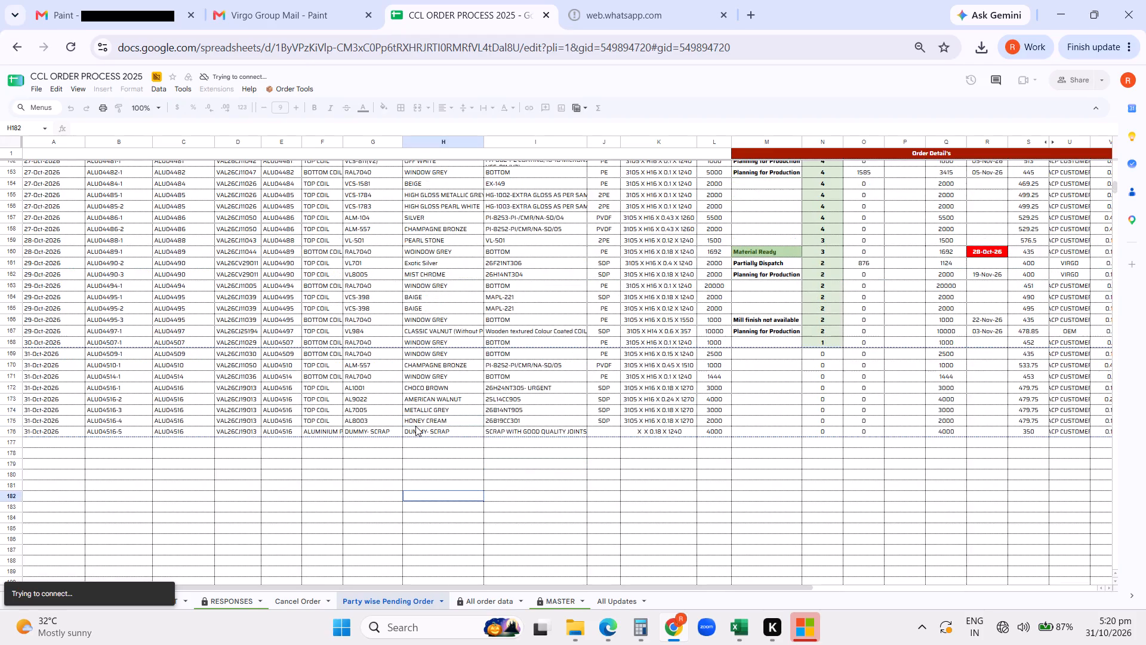
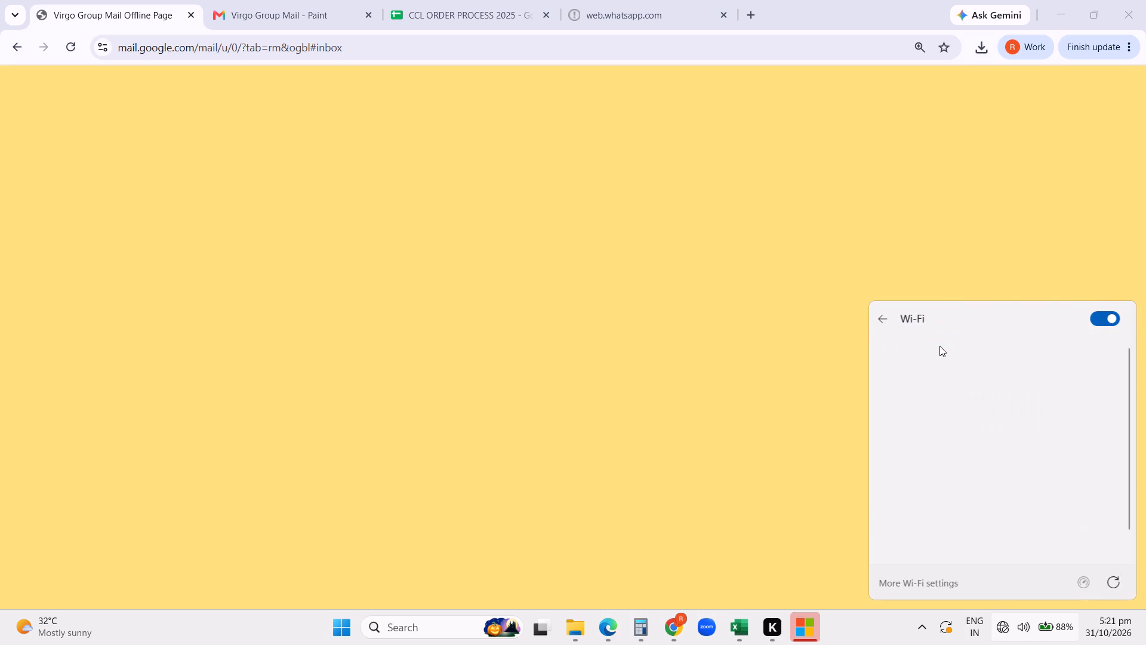
Connect the computer to the TP-Link_EEC2 Wi-Fi network.
{"action": "left_click", "coordinate": [936, 360]}
{"action": "left_click", "coordinate": [1075, 429]}
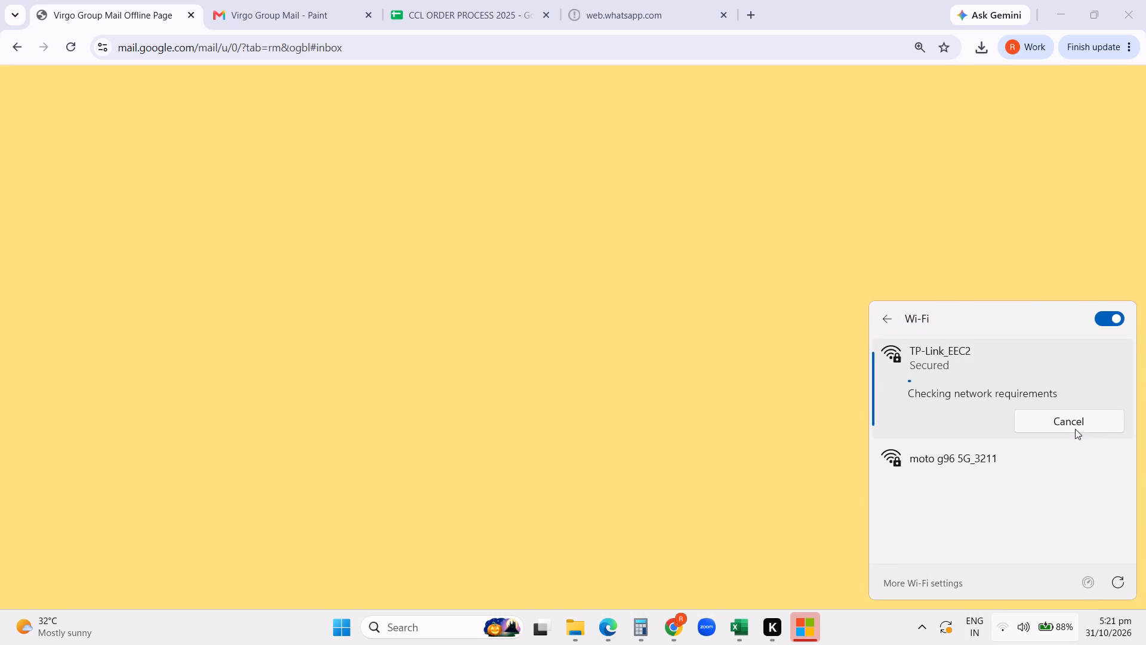
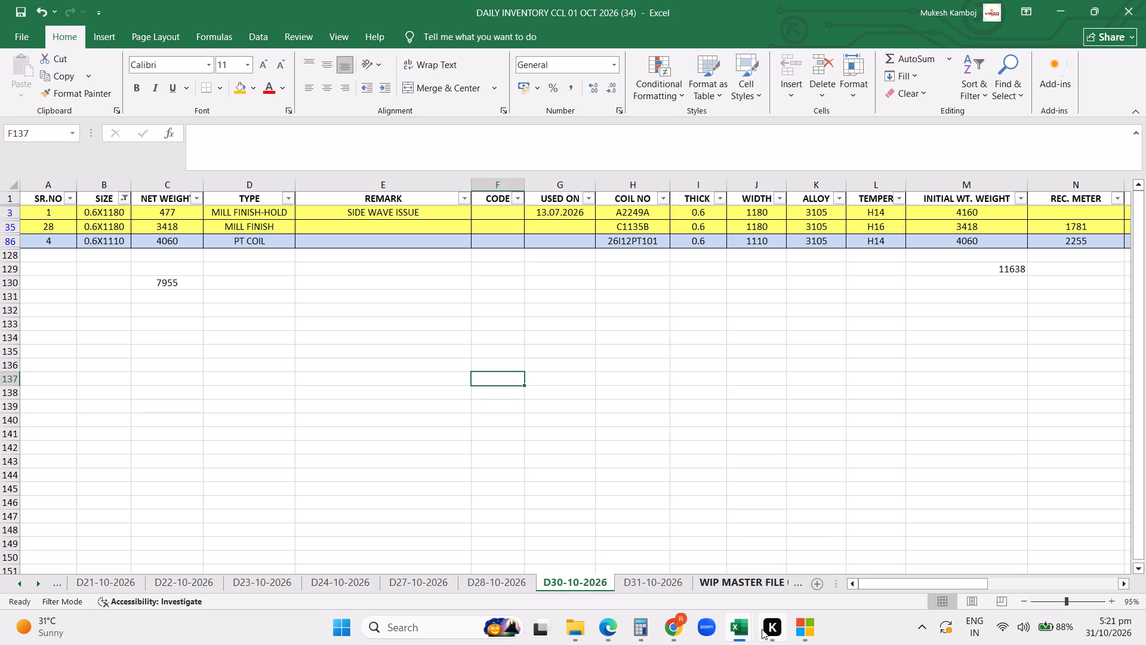
Switch from the daily CCL inventory workbook to the Oct data workbook.
{"action": "left_click", "coordinate": [742, 629]}
{"action": "left_click", "coordinate": [612, 569]}
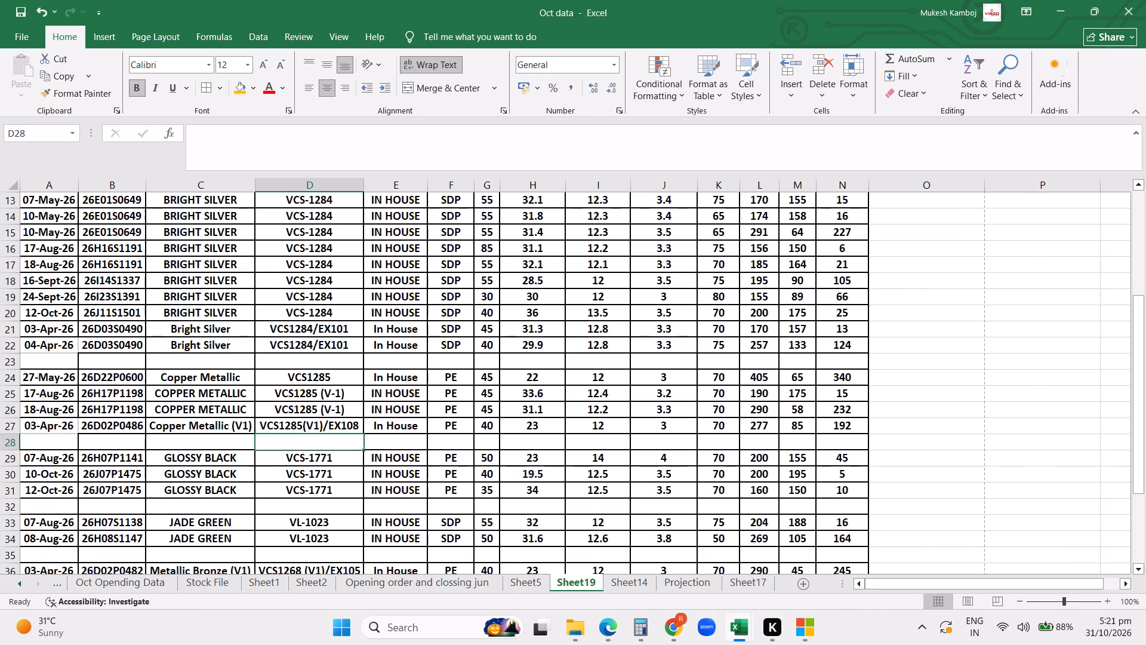
Examine the in-house paint stock rows on Sheet19, from the BRIGHT SILVER entries down to the WINE RED entries.
{"action": "scroll", "coordinate": [447, 420], "scroll_direction": "down", "scroll_amount": 5}
{"action": "left_click", "coordinate": [427, 510]}
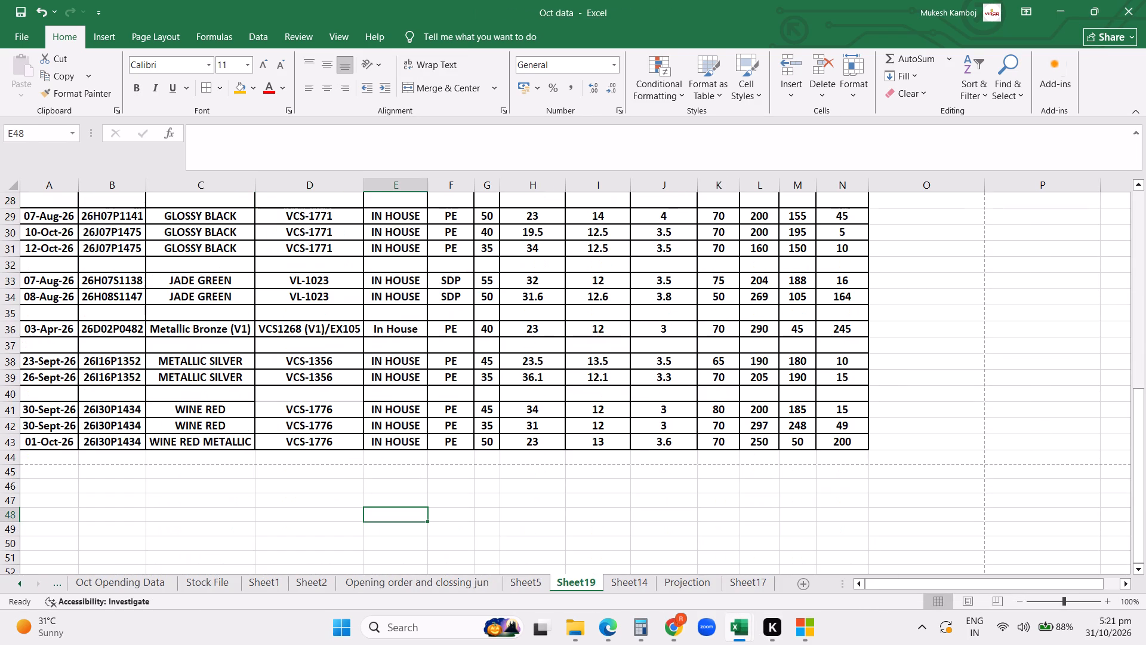
{"action": "scroll", "coordinate": [427, 510], "scroll_direction": "up", "scroll_amount": 1}
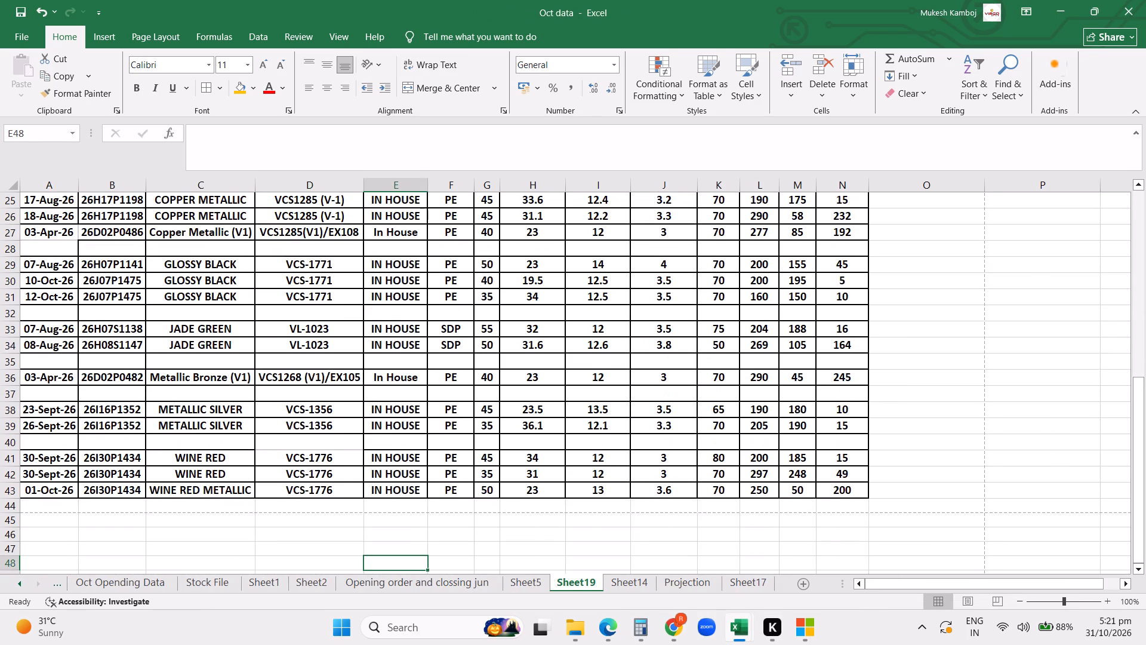
{"action": "left_click", "coordinate": [427, 510]}
{"action": "key", "text": "ctrl+Left"}
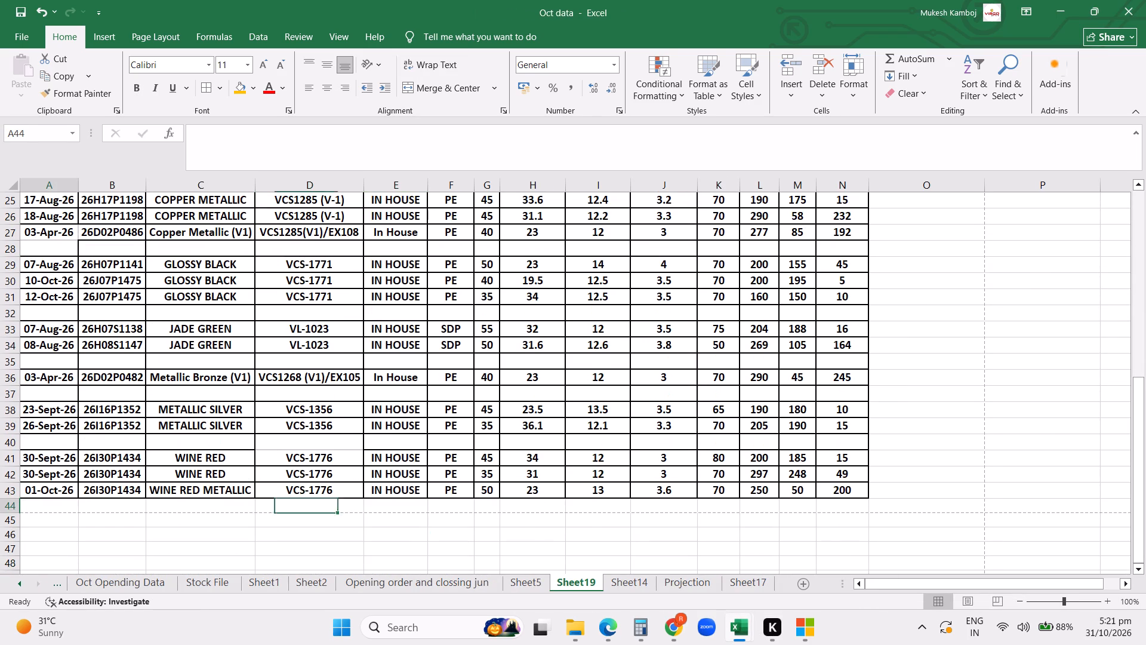
{"action": "key", "text": "ctrl+Left"}
{"action": "key", "text": "ctrl+Left"}
{"action": "key", "text": "ctrl+Left"}
{"action": "key", "text": "ctrl+Left"}
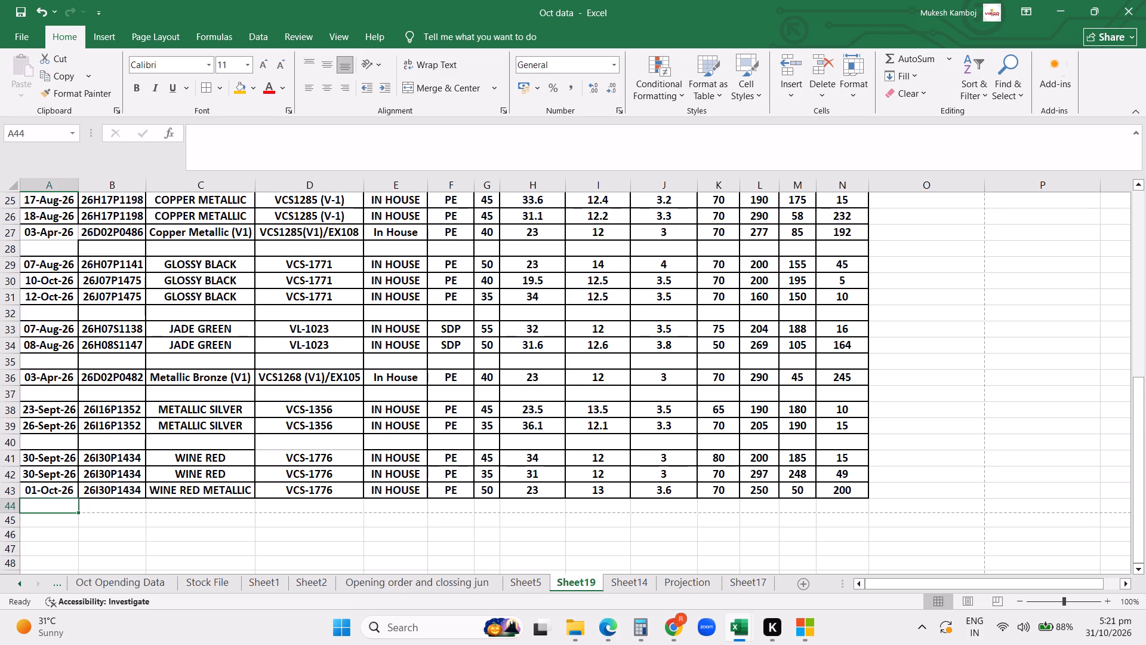
{"action": "left_click", "coordinate": [738, 506]}
{"action": "left_click", "coordinate": [526, 511]}
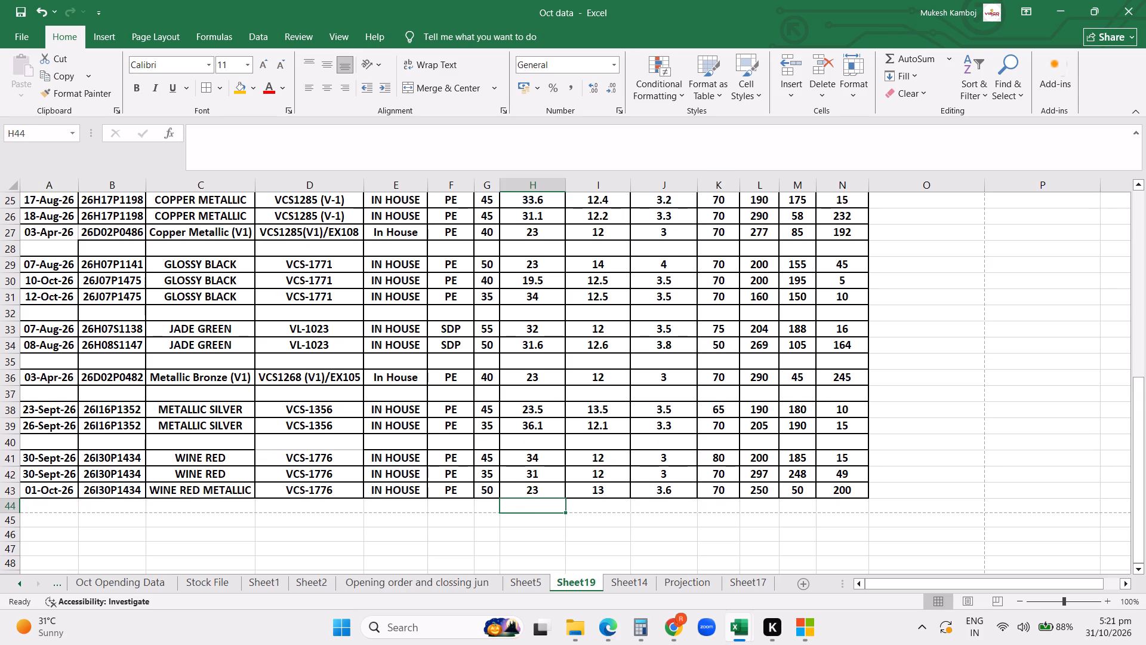
{"action": "scroll", "coordinate": [526, 511], "scroll_direction": "up", "scroll_amount": 3}
Switch to the Pending Order 12oct26 workbook and clear the COLOR CODE filter on the 12Oct26 sheet.
{"action": "left_click", "coordinate": [749, 629]}
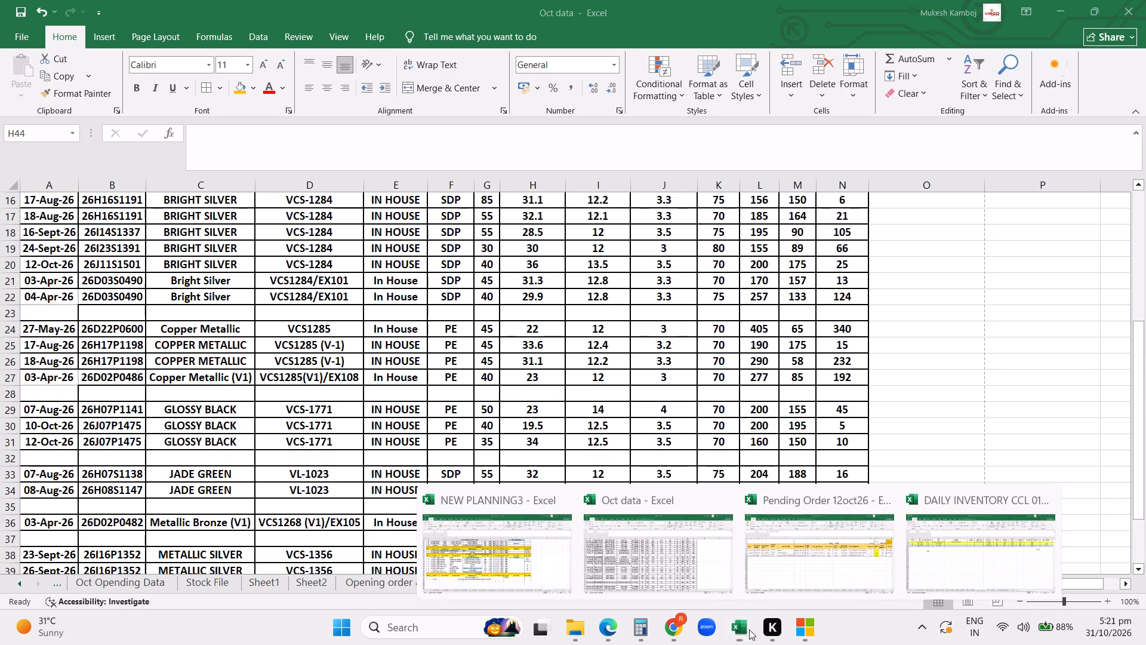
{"action": "left_click", "coordinate": [793, 557]}
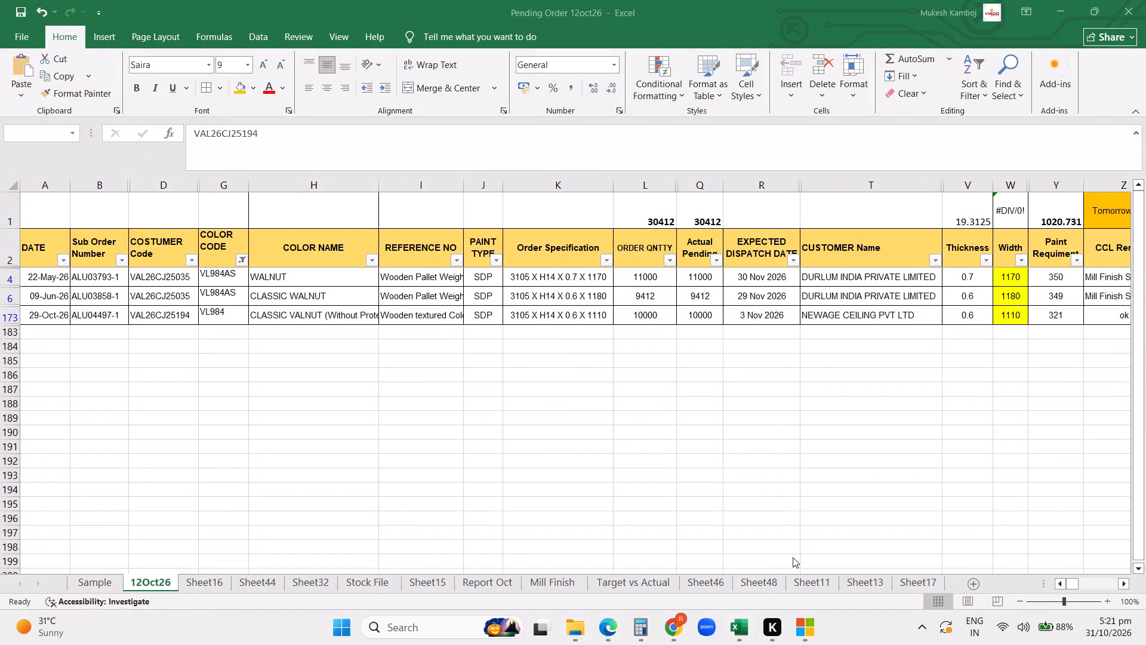
{"action": "left_click", "coordinate": [426, 401]}
{"action": "left_click", "coordinate": [244, 257]}
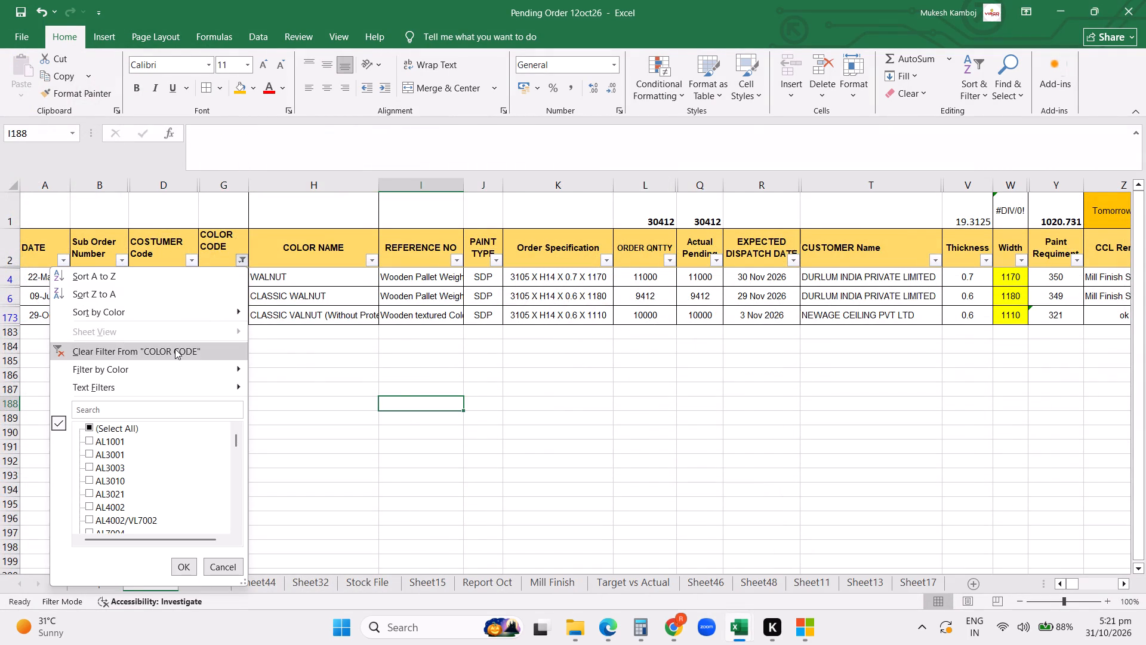
{"action": "left_click", "coordinate": [175, 349]}
Switch to the NEW PLANNING3 workbook and check the last CCL LINE-3 rows of the 31-10-2026 plan.
{"action": "left_click", "coordinate": [738, 636]}
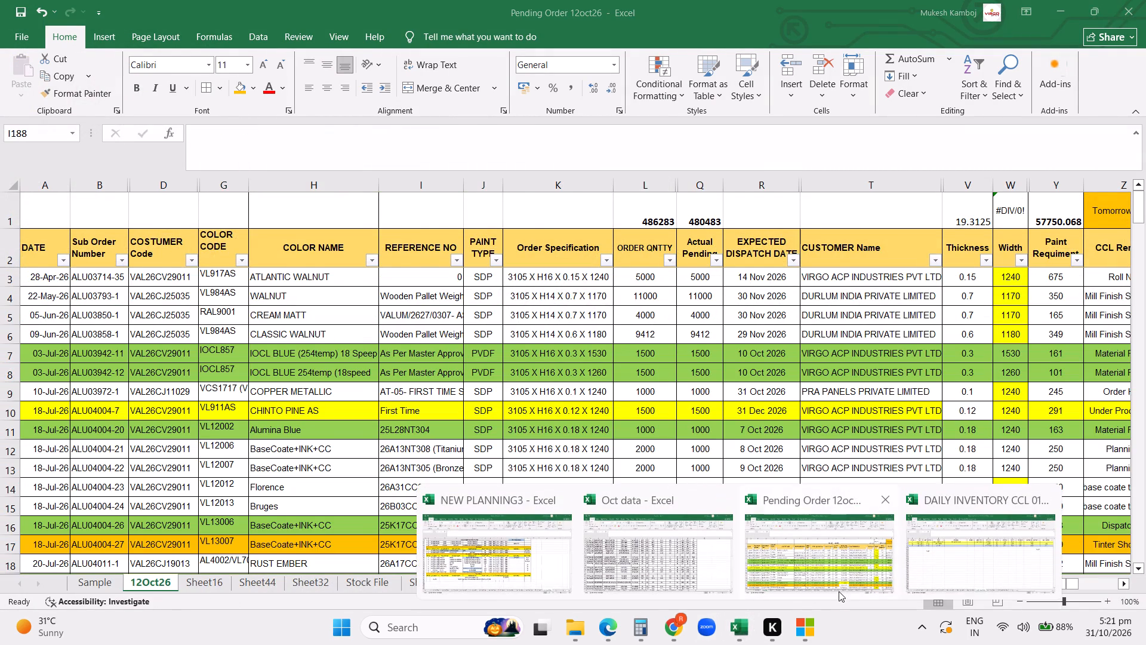
{"action": "left_click", "coordinate": [546, 558]}
{"action": "left_click", "coordinate": [543, 442]}
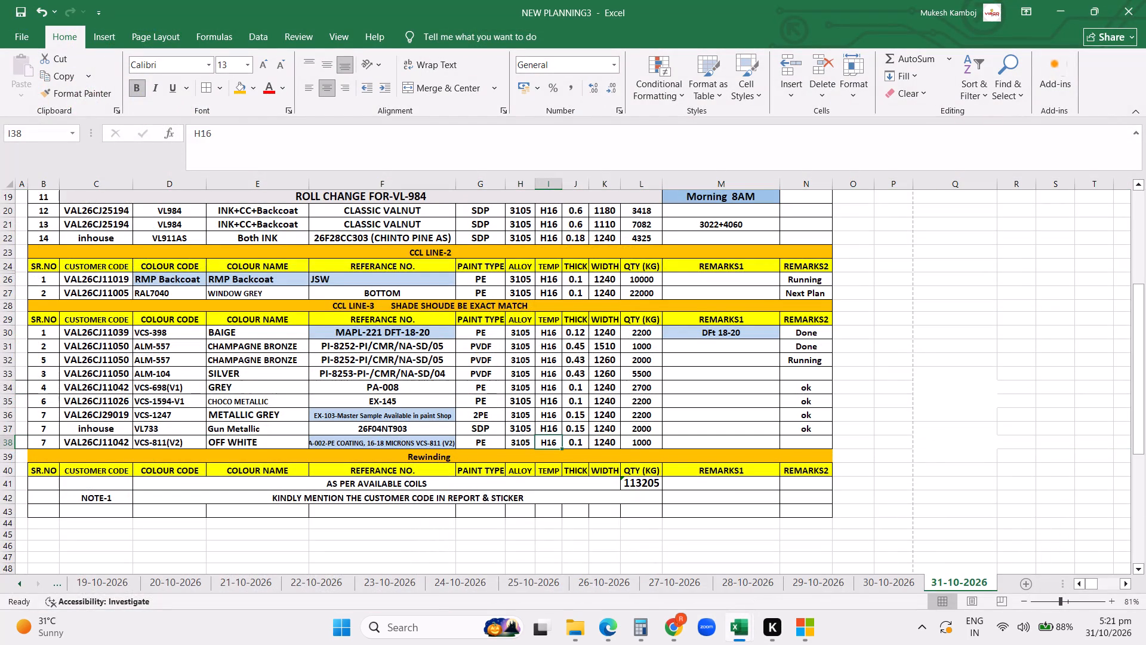
Return to the Pending Order 12oct26 workbook and open the filter options of the CCL Remark1 column.
{"action": "left_click", "coordinate": [738, 627]}
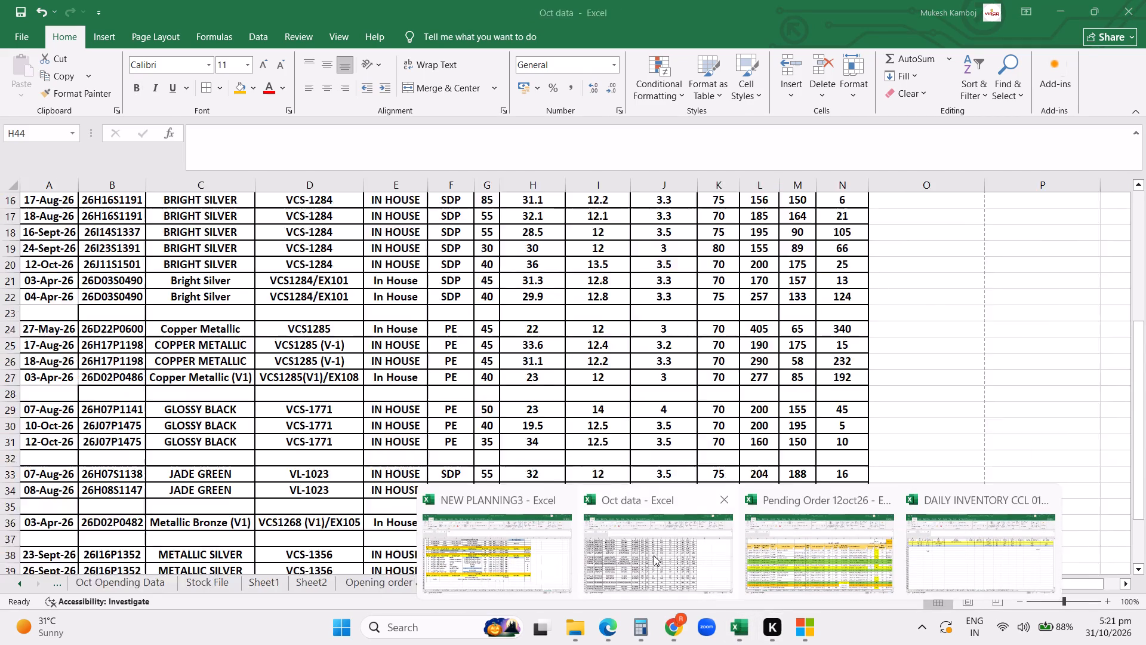
{"action": "left_click", "coordinate": [785, 552]}
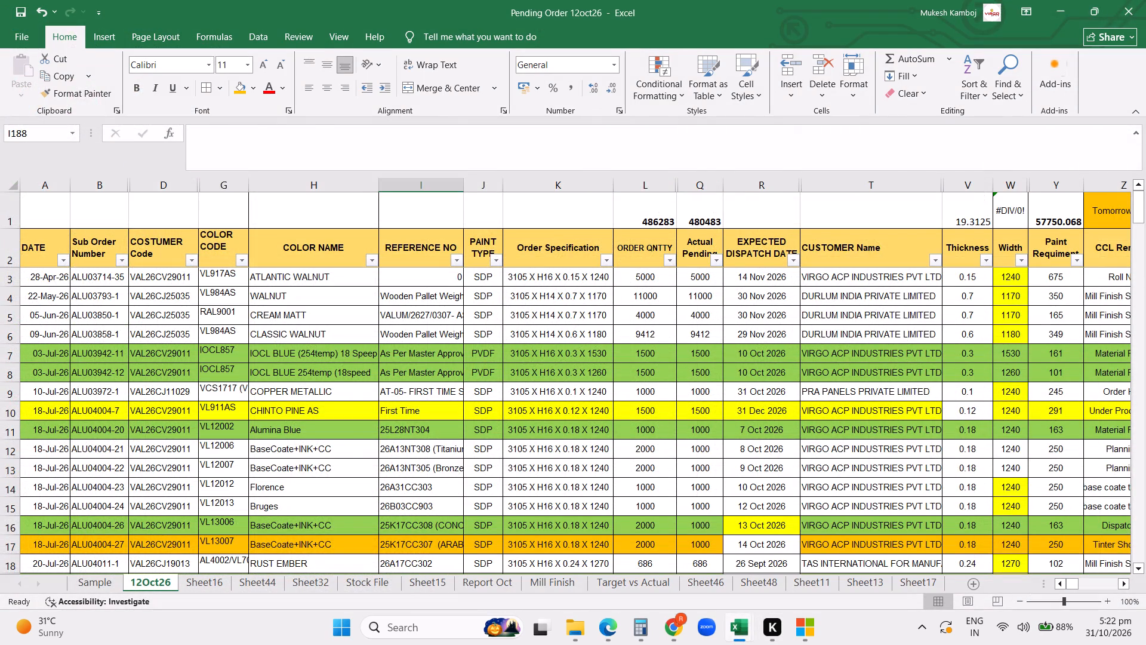
{"action": "left_click", "coordinate": [1040, 294]}
{"action": "key", "text": "Right"}
{"action": "key", "text": "Right"}
{"action": "left_click", "coordinate": [1050, 259]}
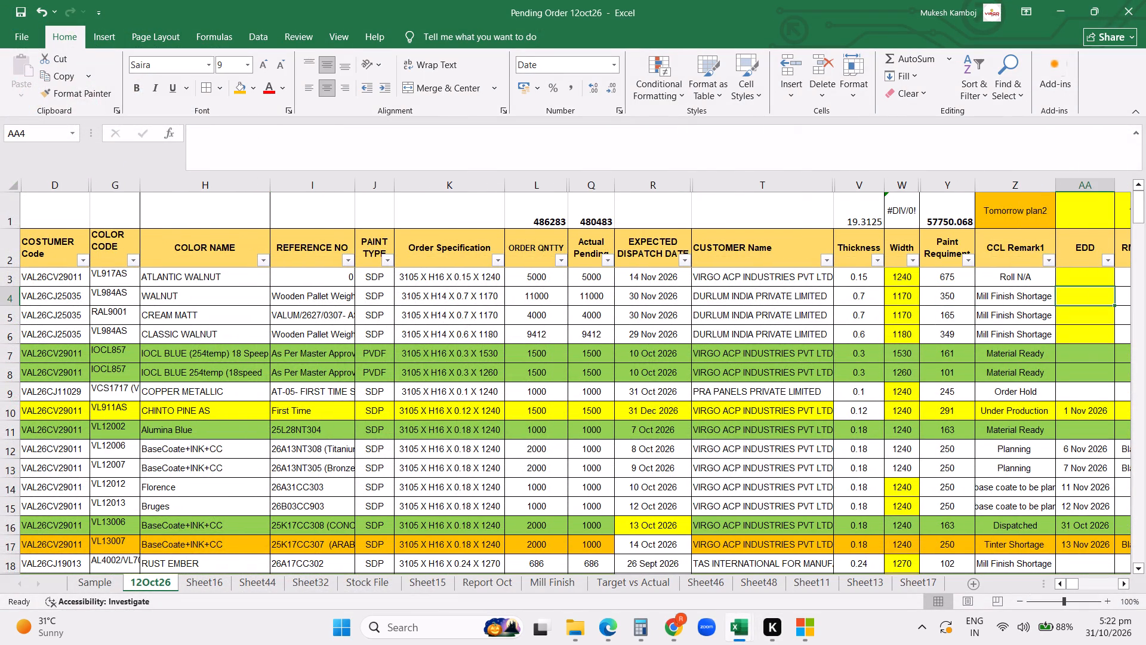
Filter the CCL Remark1 column to show only the orders marked ok.
{"action": "left_click", "coordinate": [923, 427]}
{"action": "left_click", "coordinate": [914, 521]}
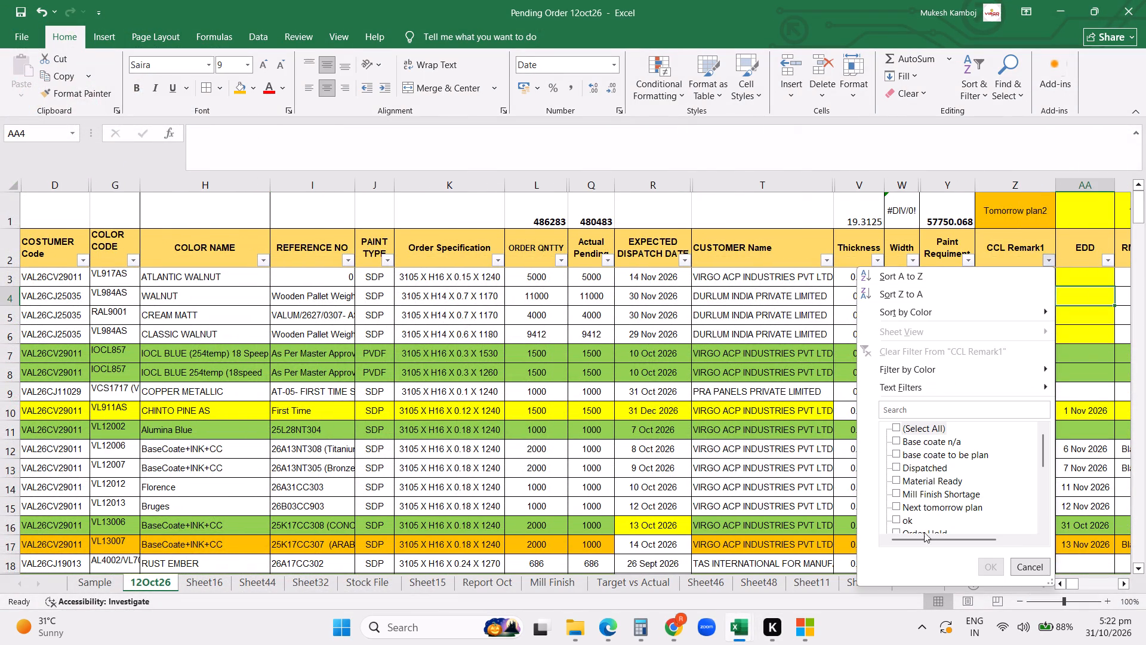
{"action": "left_click", "coordinate": [910, 521]}
{"action": "left_click", "coordinate": [984, 564]}
{"action": "scroll", "coordinate": [553, 419], "scroll_direction": "up", "scroll_amount": 4}
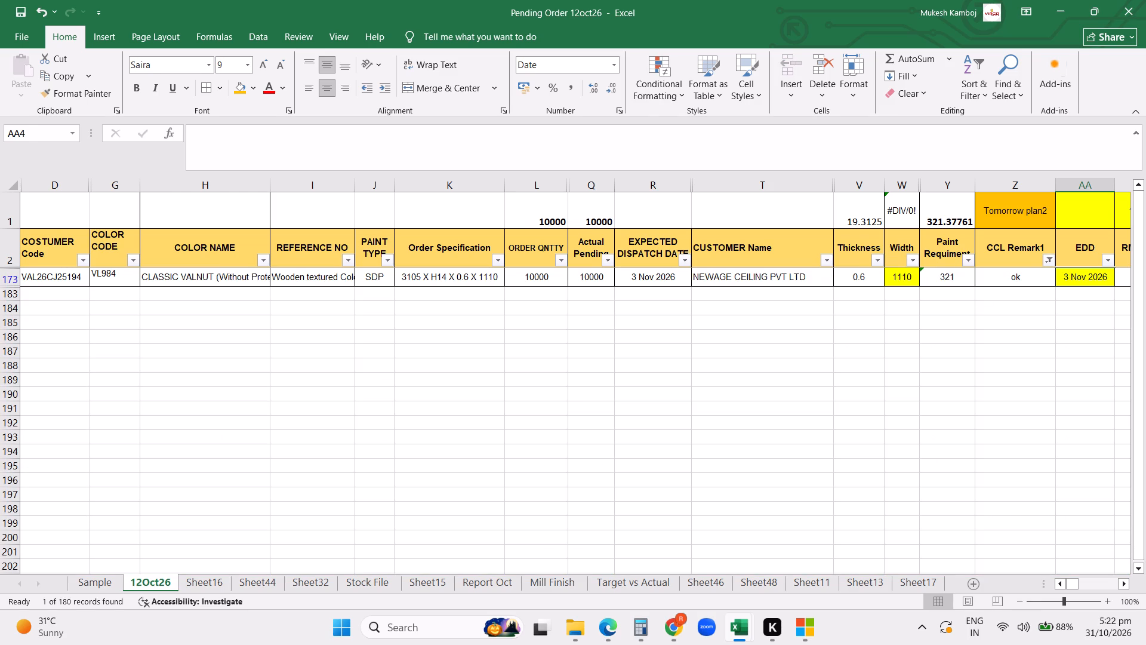
{"action": "left_click", "coordinate": [531, 394]}
{"action": "scroll", "coordinate": [677, 334], "scroll_direction": "up", "scroll_amount": 4}
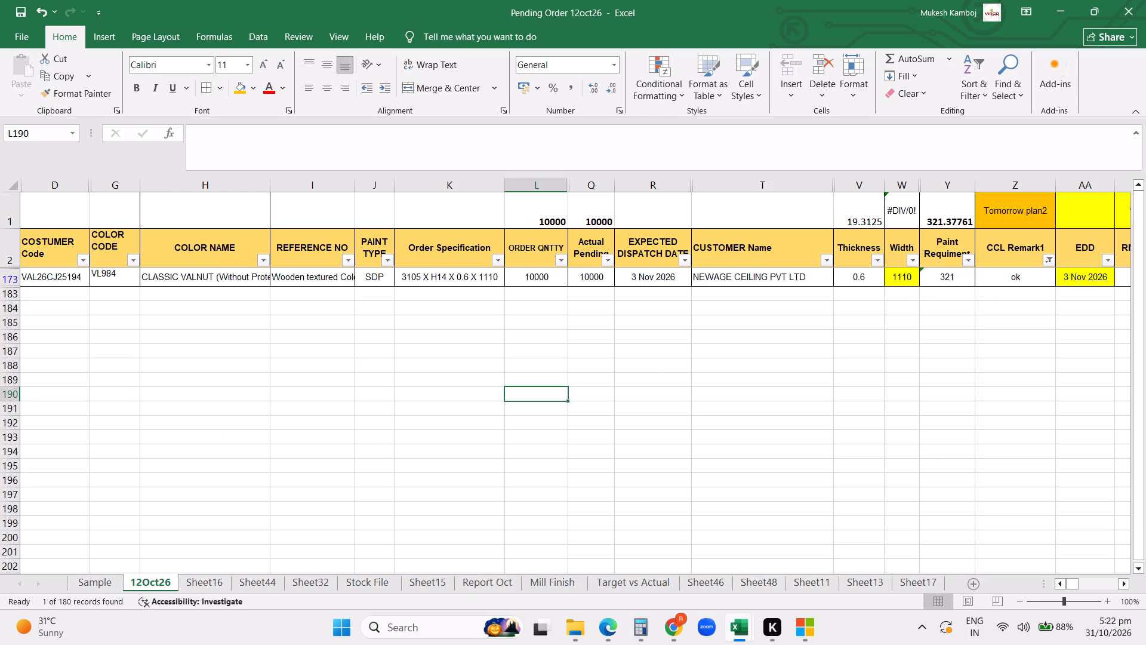
Change the CCL Remark1 of the VL984 CLASSIC VALNUT order for NEWAGE CEILING PVT LTD to Under Production.
{"action": "left_click", "coordinate": [1028, 272]}
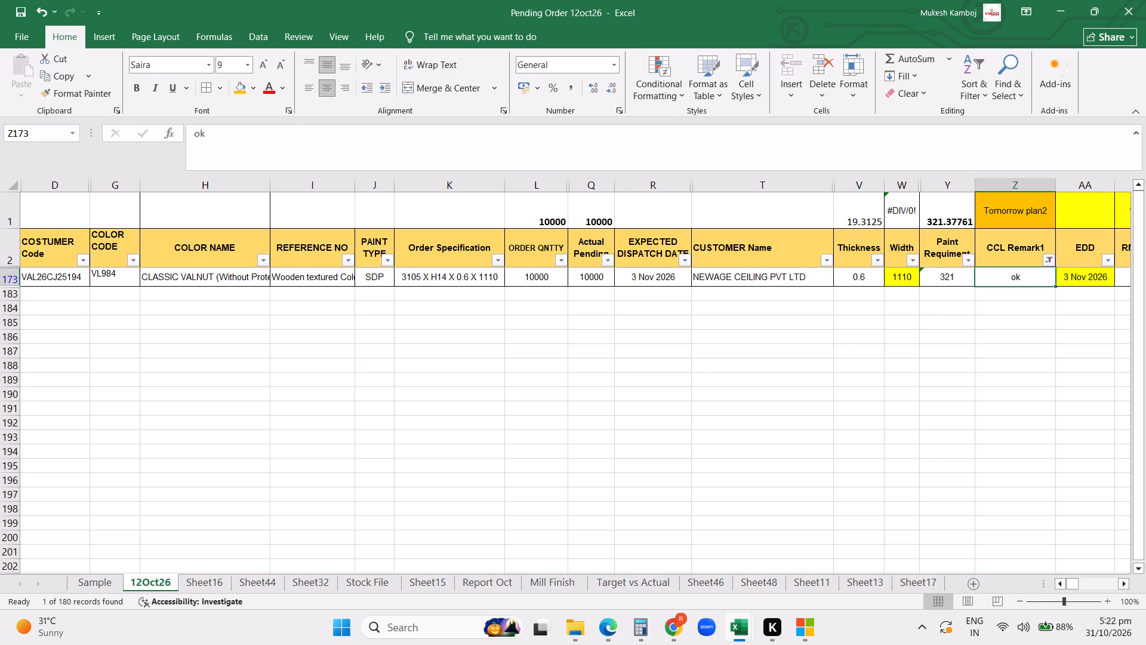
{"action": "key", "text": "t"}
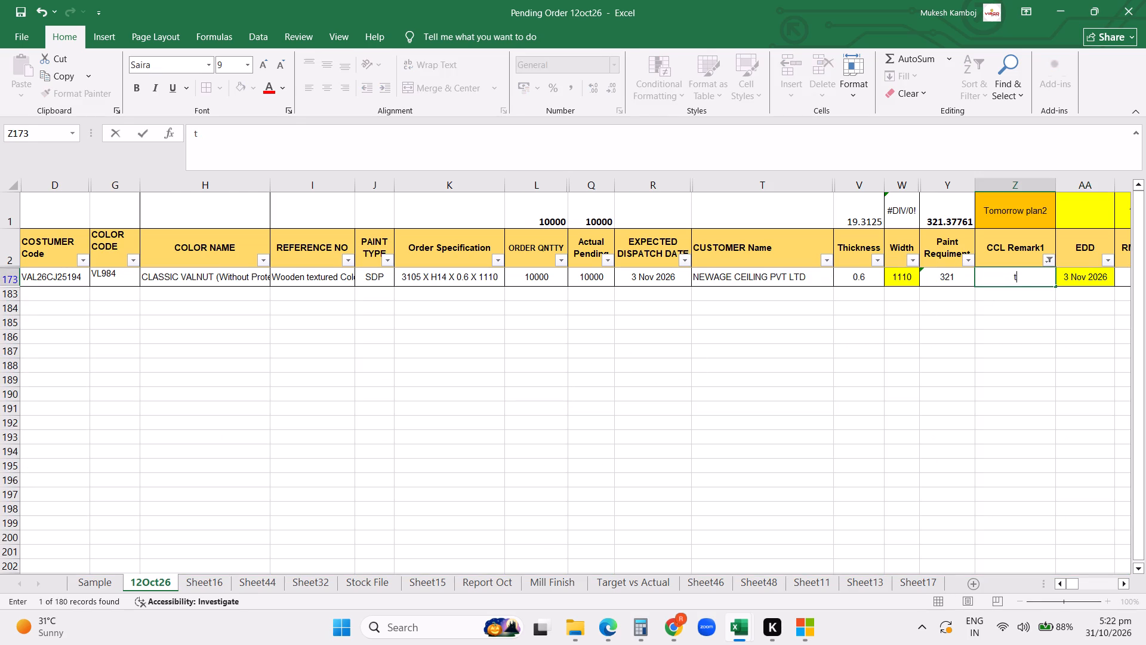
{"action": "key", "text": "BackSpace"}
{"action": "key", "text": "BackSpace"}
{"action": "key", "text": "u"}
{"action": "key", "text": "Return"}
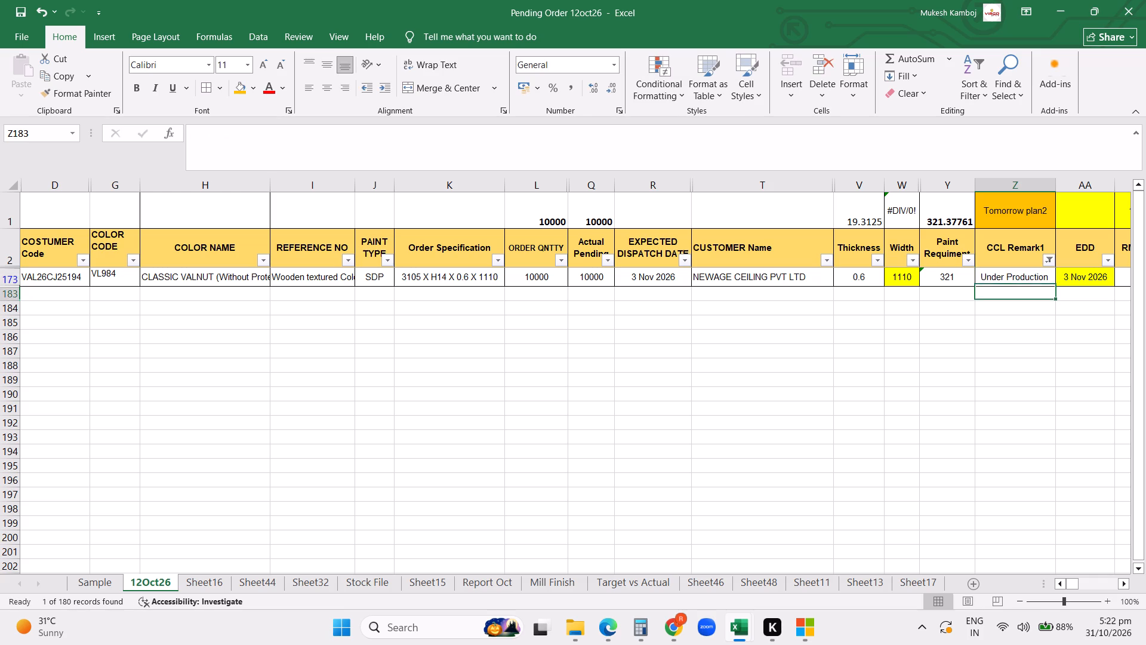
Clear the CCL Remark1 filter to show all pending orders.
{"action": "left_click", "coordinate": [1047, 258]}
{"action": "left_click", "coordinate": [976, 344]}
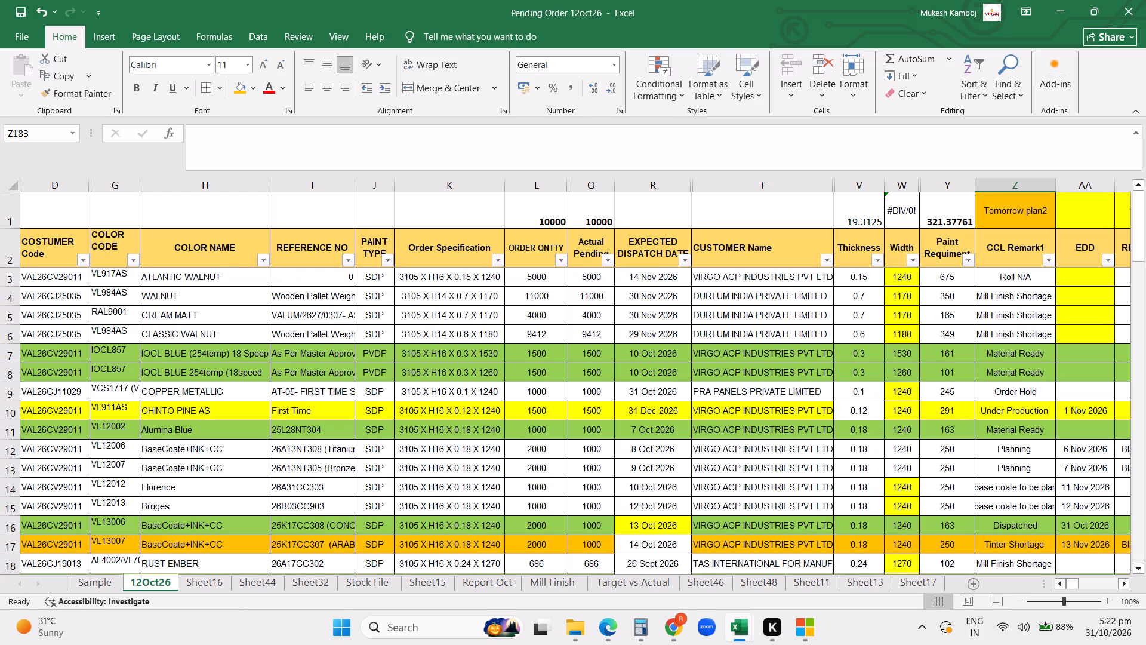
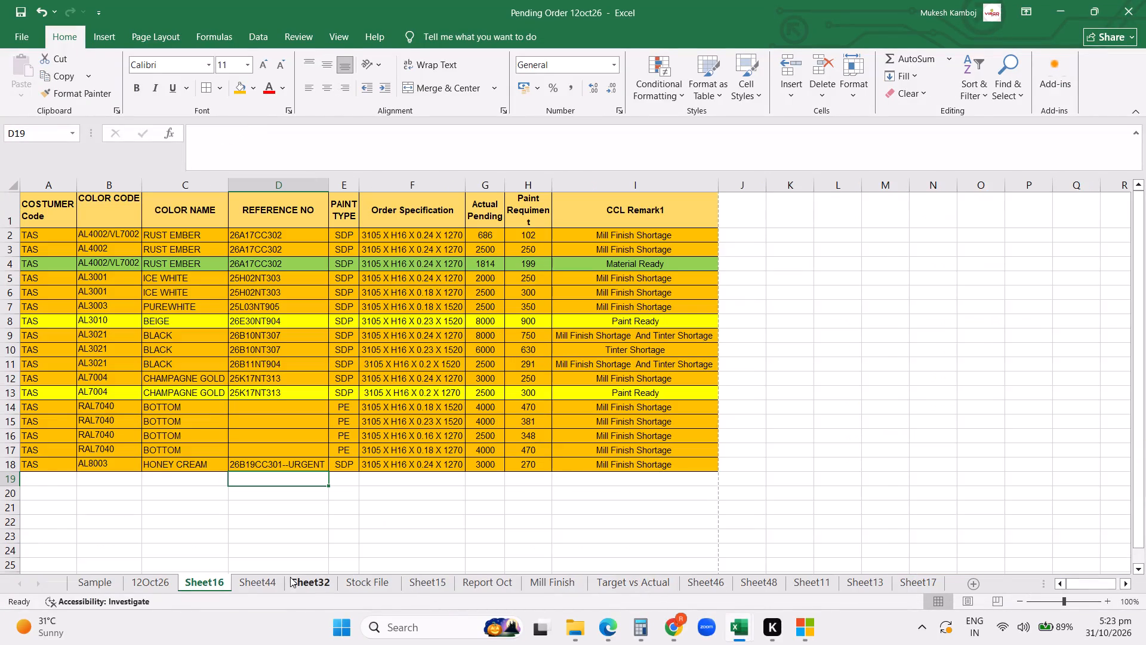
On Sheet32, enter "ok" in column O beside the Today Plan remarks of the Envitect and Umiya rows.
{"action": "left_click", "coordinate": [319, 581]}
{"action": "scroll", "coordinate": [951, 376], "scroll_direction": "up", "scroll_amount": 3}
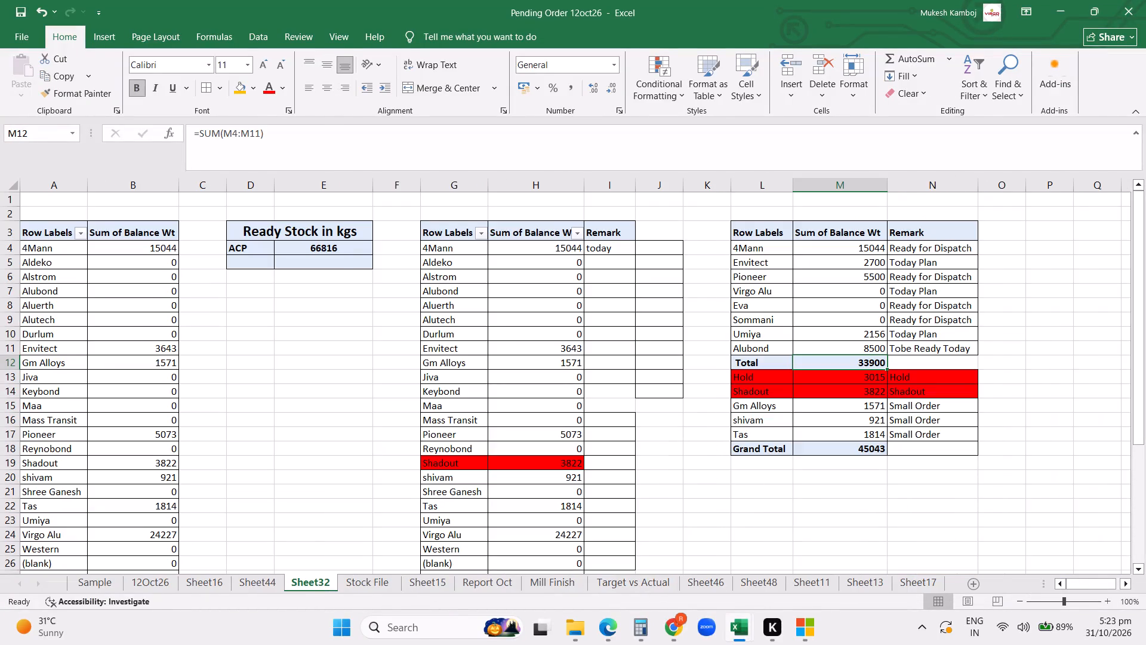
{"action": "left_click", "coordinate": [1005, 251]}
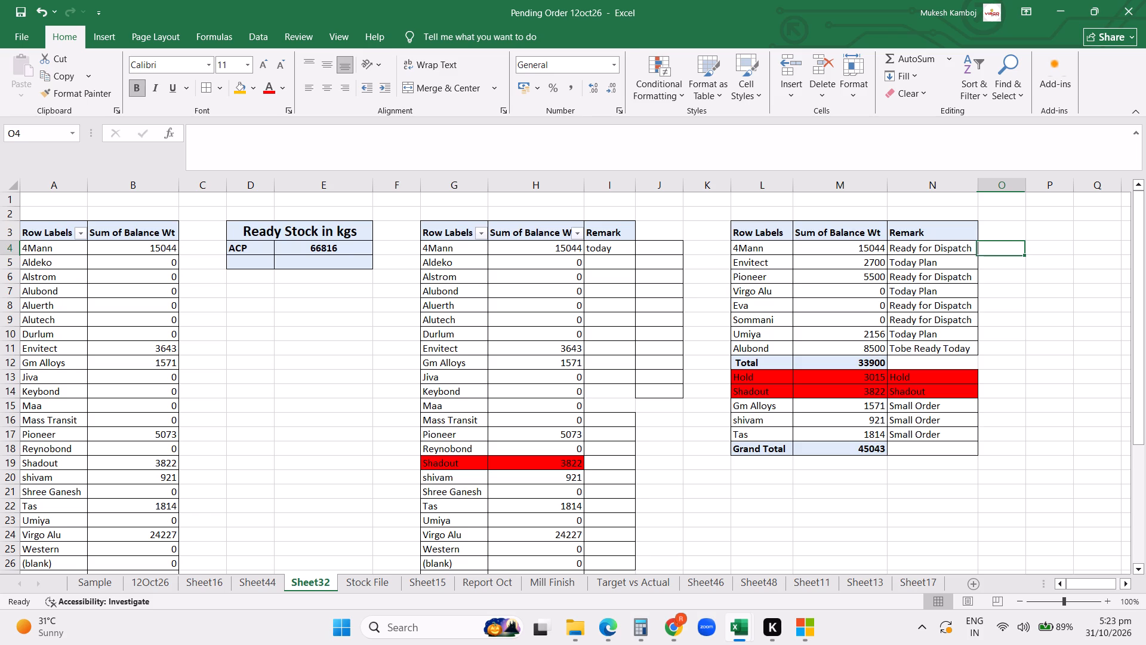
{"action": "left_click", "coordinate": [997, 264]}
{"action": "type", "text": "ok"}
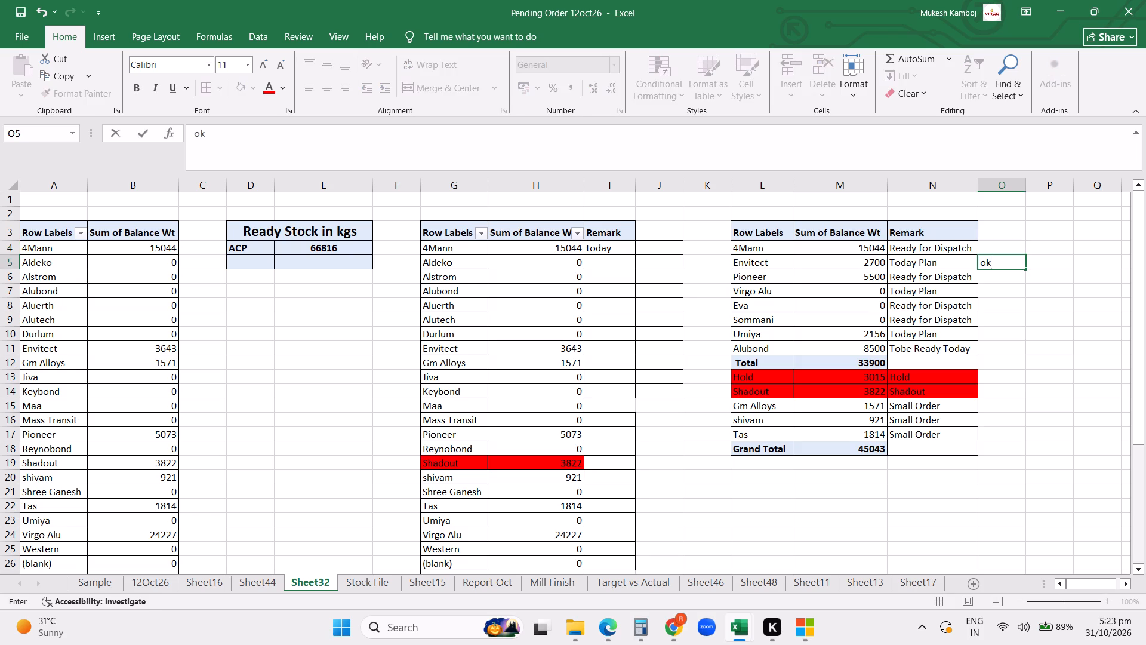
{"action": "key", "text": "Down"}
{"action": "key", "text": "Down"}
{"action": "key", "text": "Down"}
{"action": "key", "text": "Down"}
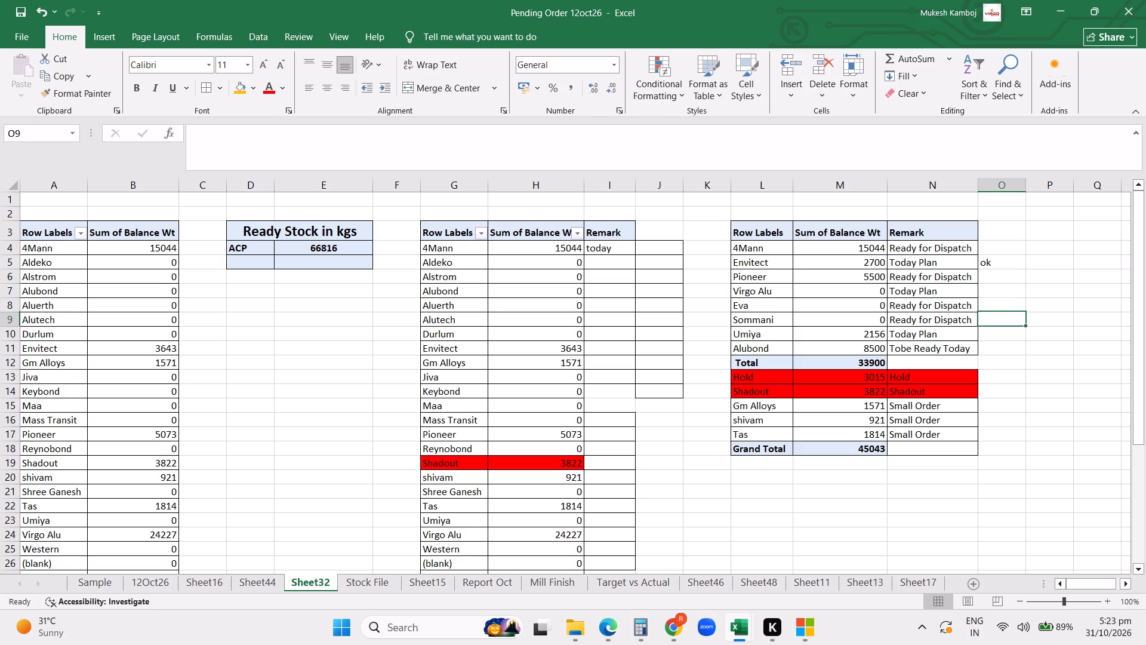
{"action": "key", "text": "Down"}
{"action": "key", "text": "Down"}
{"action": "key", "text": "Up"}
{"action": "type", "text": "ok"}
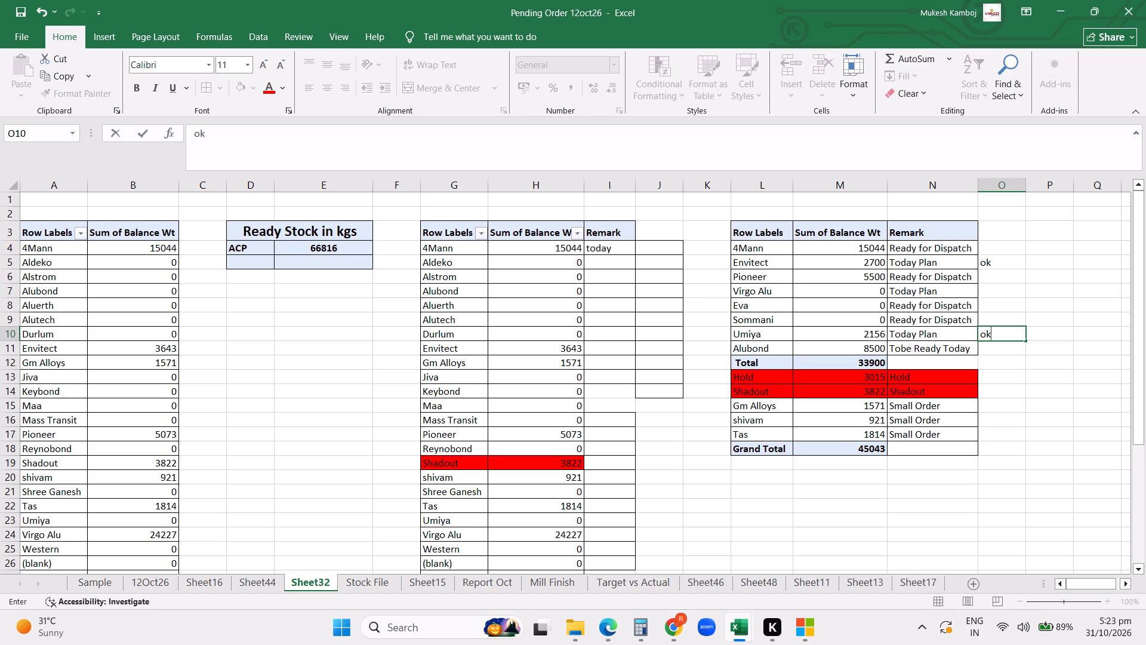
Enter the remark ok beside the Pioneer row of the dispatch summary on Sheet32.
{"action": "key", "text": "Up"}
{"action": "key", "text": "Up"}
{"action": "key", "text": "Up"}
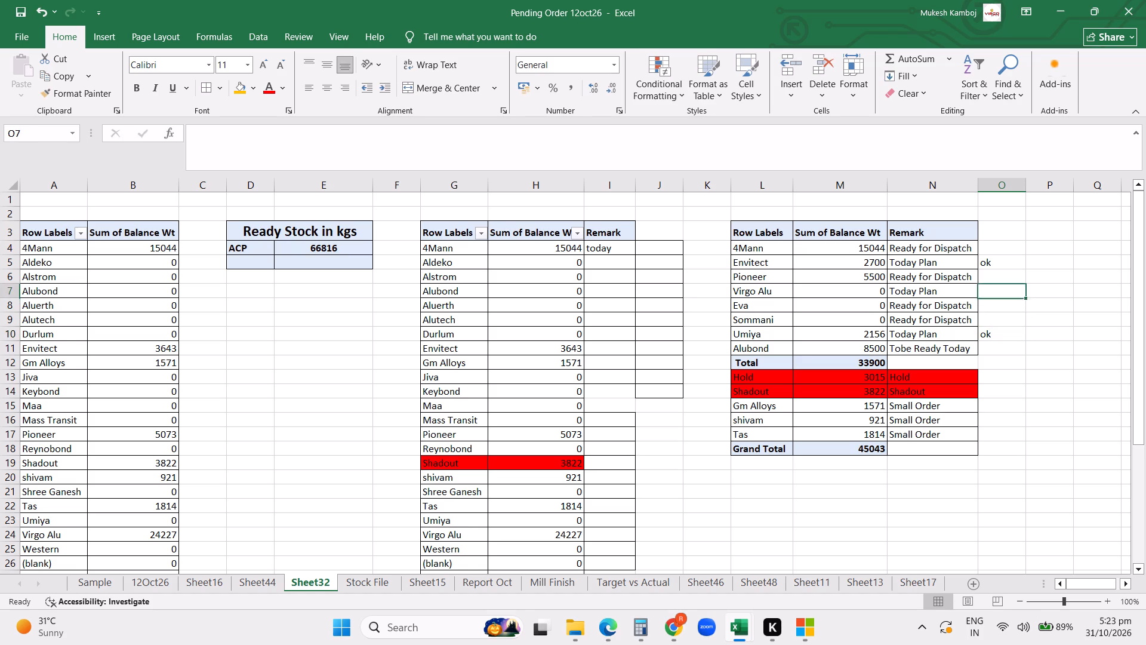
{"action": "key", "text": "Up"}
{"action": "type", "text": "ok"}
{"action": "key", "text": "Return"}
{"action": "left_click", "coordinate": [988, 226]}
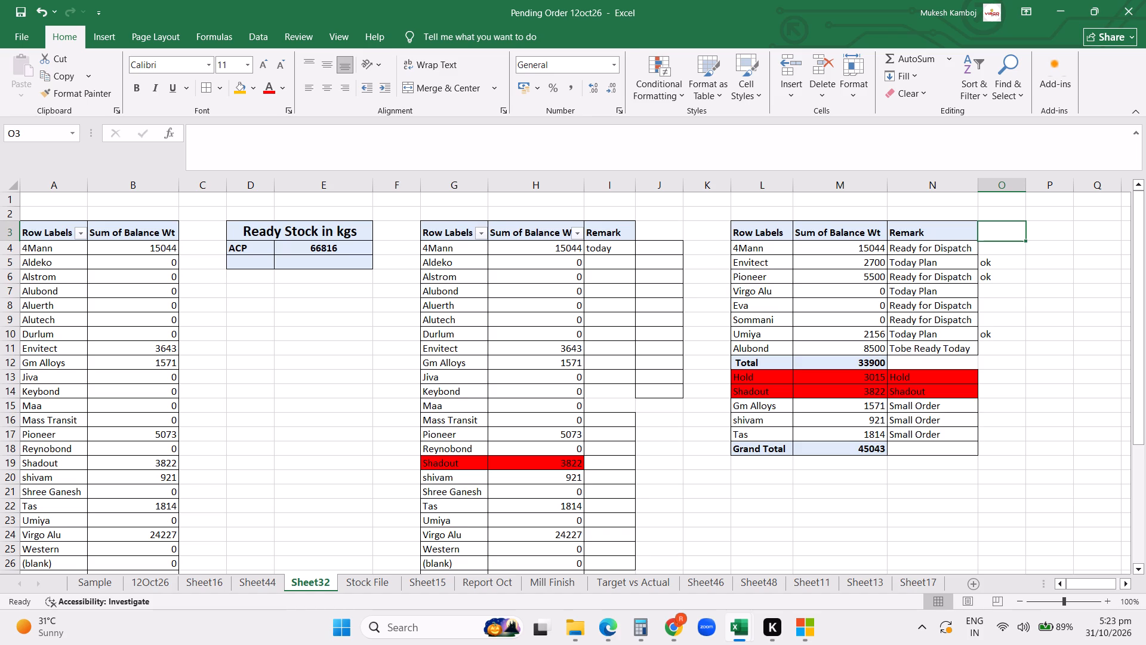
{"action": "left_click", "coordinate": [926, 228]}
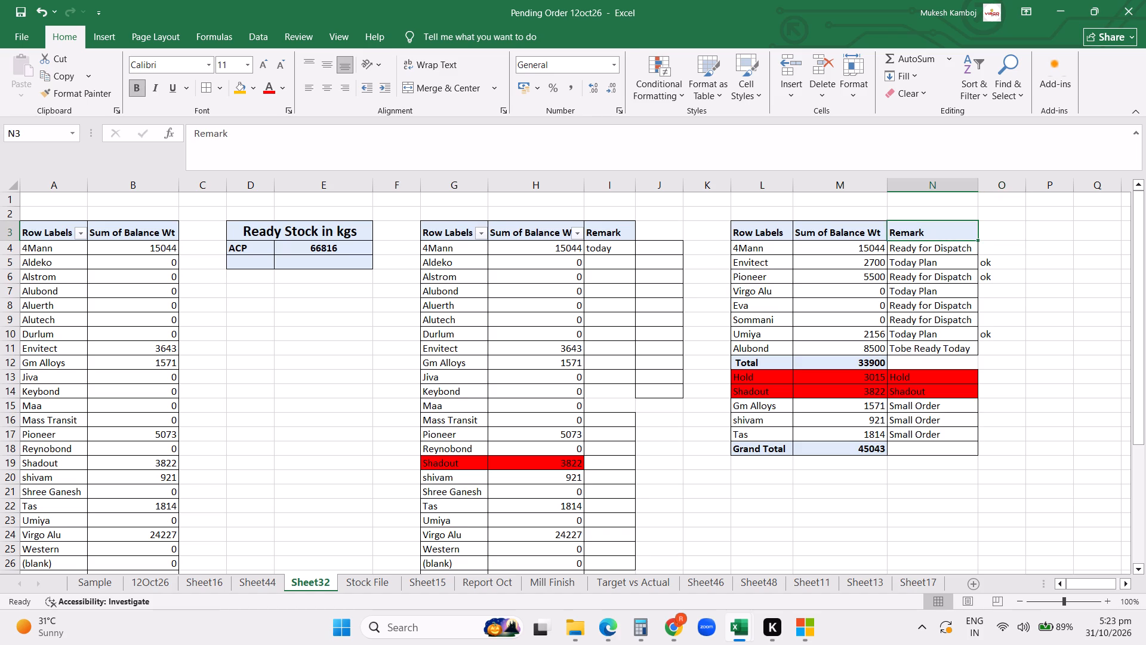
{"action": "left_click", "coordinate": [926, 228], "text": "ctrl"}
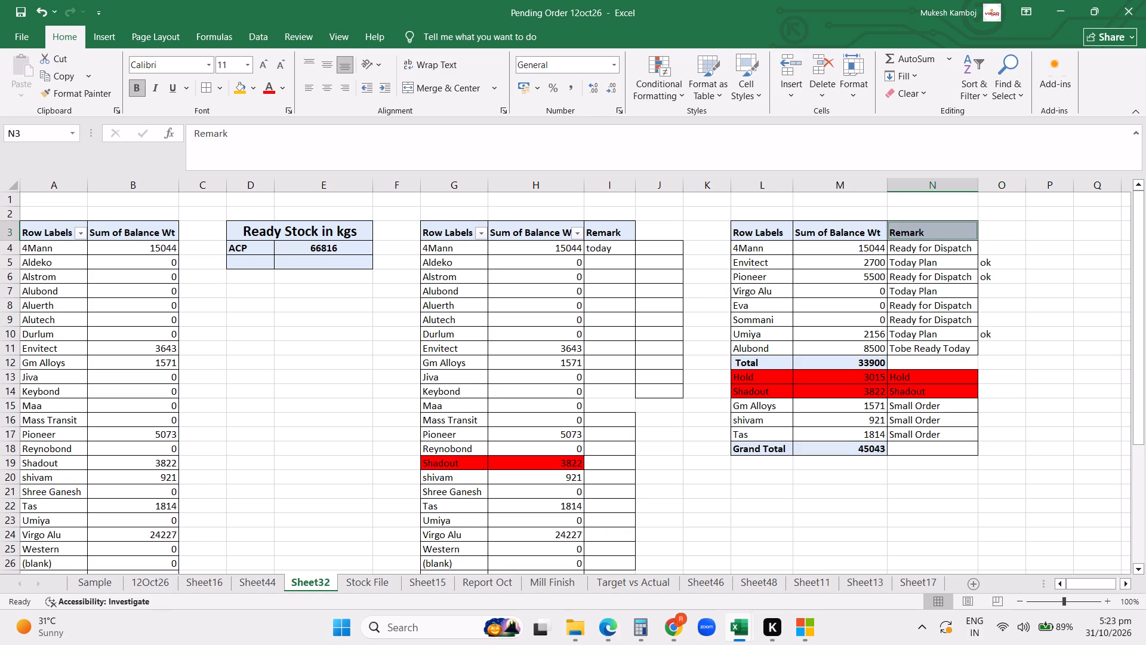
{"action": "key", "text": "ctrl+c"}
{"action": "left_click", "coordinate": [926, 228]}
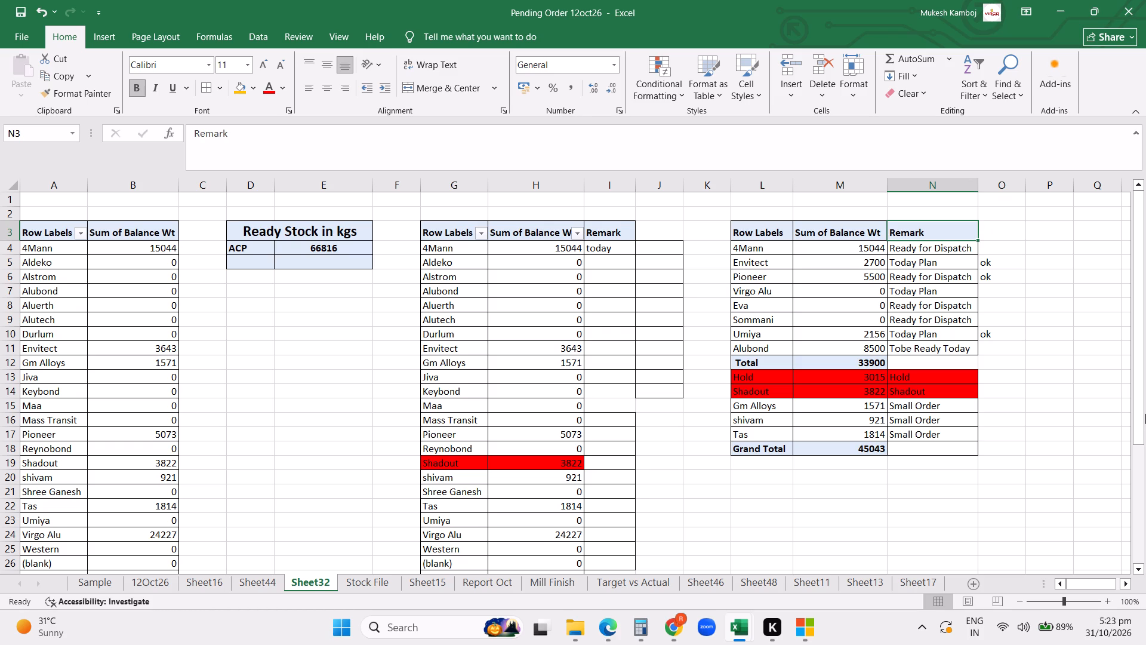
Replace the existing sheet filter with filters on the dispatch summary range L3:O11.
{"action": "left_click_drag", "start_coordinate": [777, 226], "coordinate": [981, 336]}
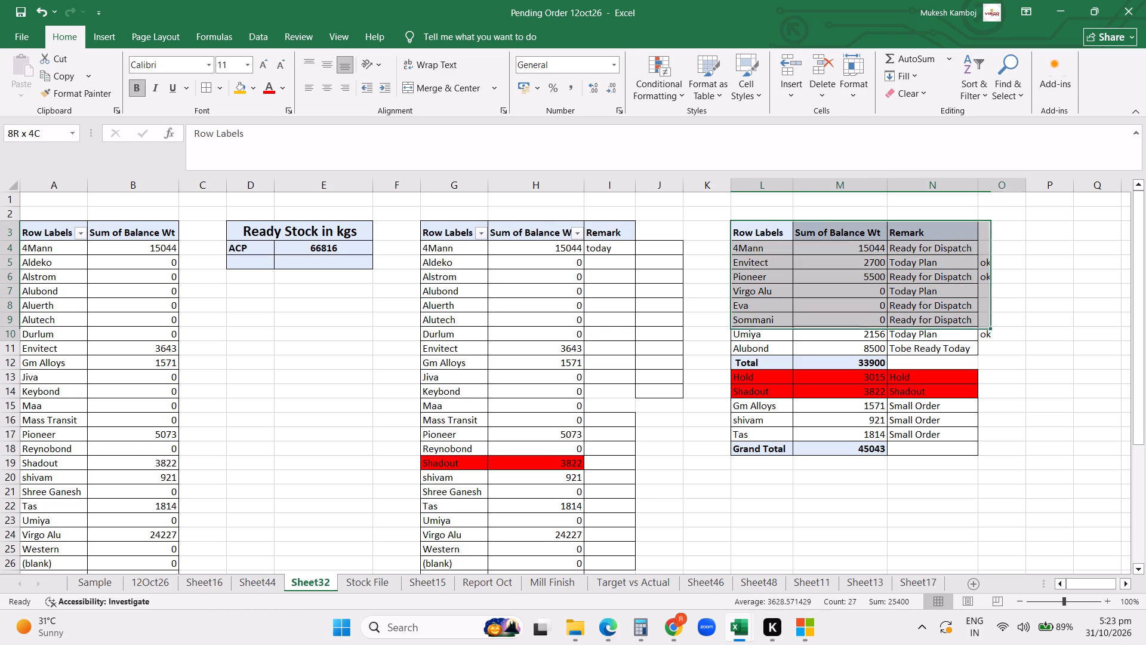
{"action": "left_click_drag", "start_coordinate": [981, 336], "coordinate": [983, 352]}
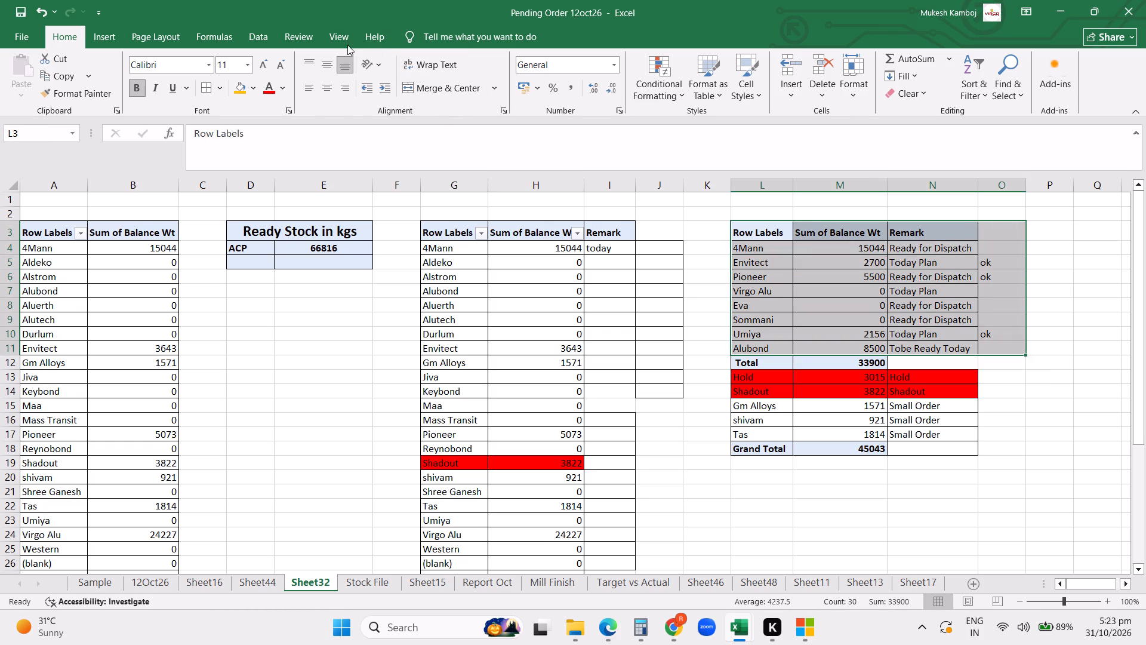
{"action": "left_click", "coordinate": [265, 36]}
{"action": "left_click", "coordinate": [527, 72]}
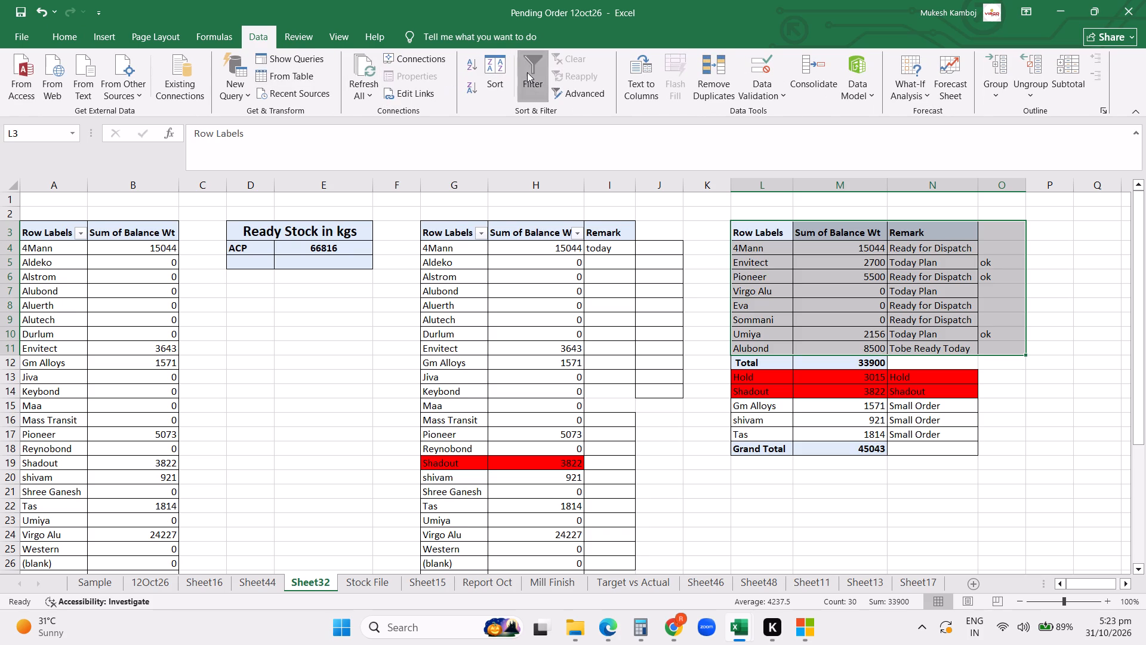
{"action": "left_click", "coordinate": [527, 72]}
{"action": "left_click", "coordinate": [953, 387]}
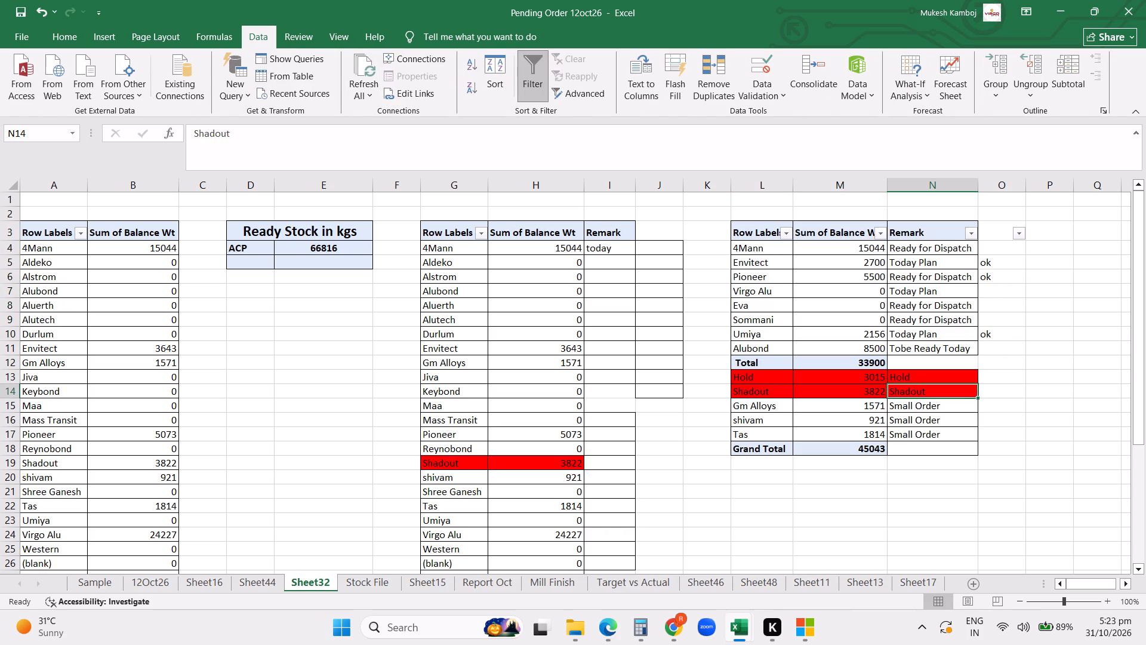
Filter the summary's Sum of Balance Wt column to exclude the 0 values.
{"action": "left_click", "coordinate": [886, 233]}
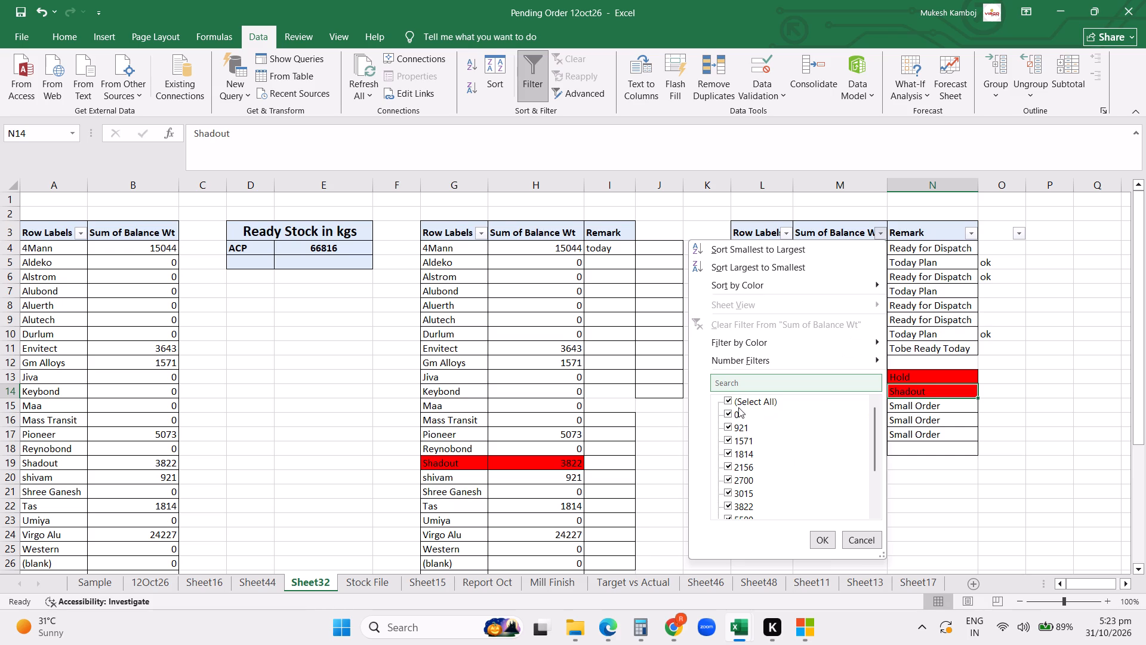
{"action": "left_click", "coordinate": [736, 410]}
{"action": "left_click", "coordinate": [817, 539]}
{"action": "scroll", "coordinate": [1022, 376], "scroll_direction": "up", "scroll_amount": 4}
{"action": "left_click", "coordinate": [1024, 353]}
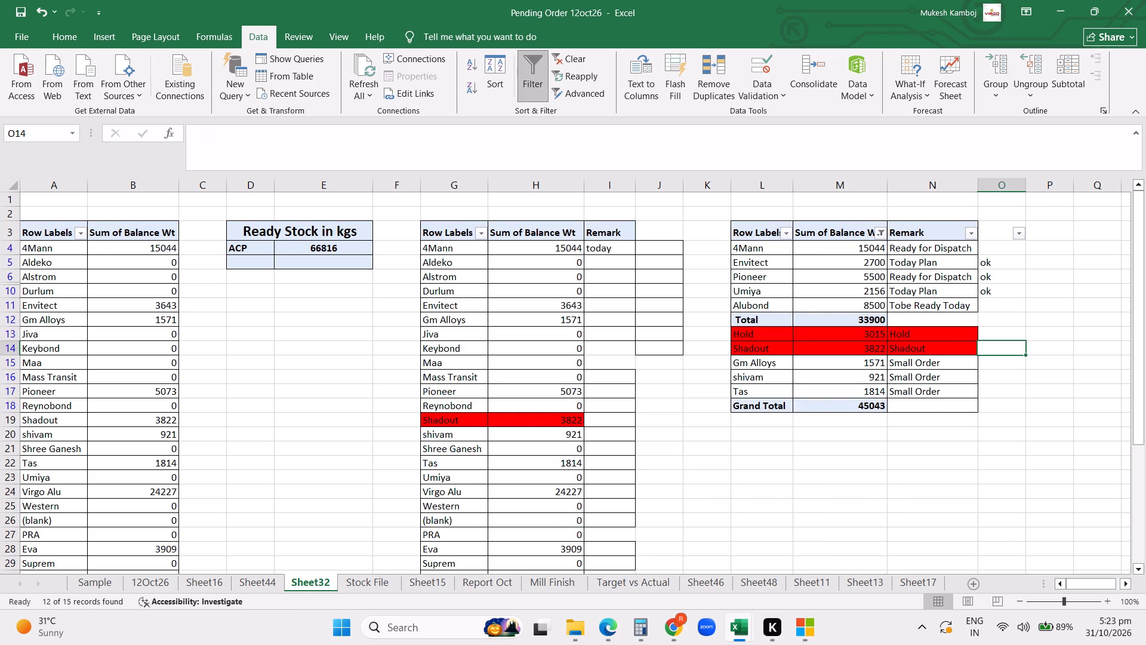
{"action": "left_click", "coordinate": [1067, 278]}
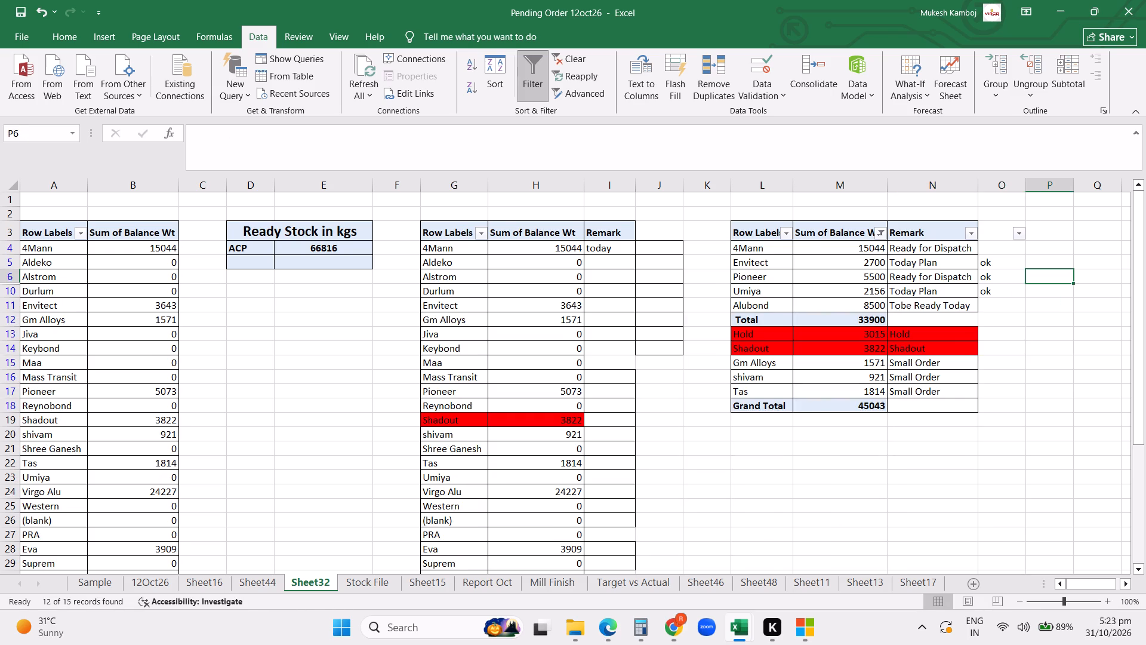
Copy the Remark header from N3 into cell O3.
{"action": "left_click", "coordinate": [1005, 235]}
{"action": "key", "text": "Left"}
{"action": "key", "text": "ctrl+c"}
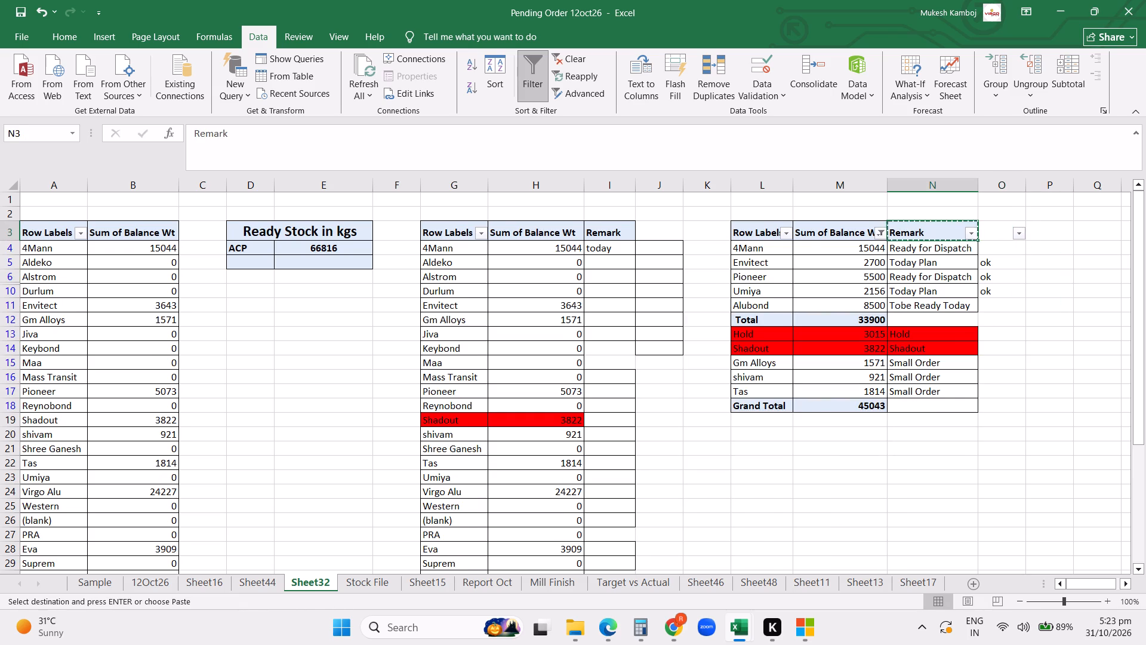
{"action": "key", "text": "Right"}
{"action": "key", "text": "ctrl+v"}
Enter Done in the new Remark column for the Envitect, Pioneer and Umiya rows.
{"action": "key", "text": "Down"}
{"action": "key", "text": "Down"}
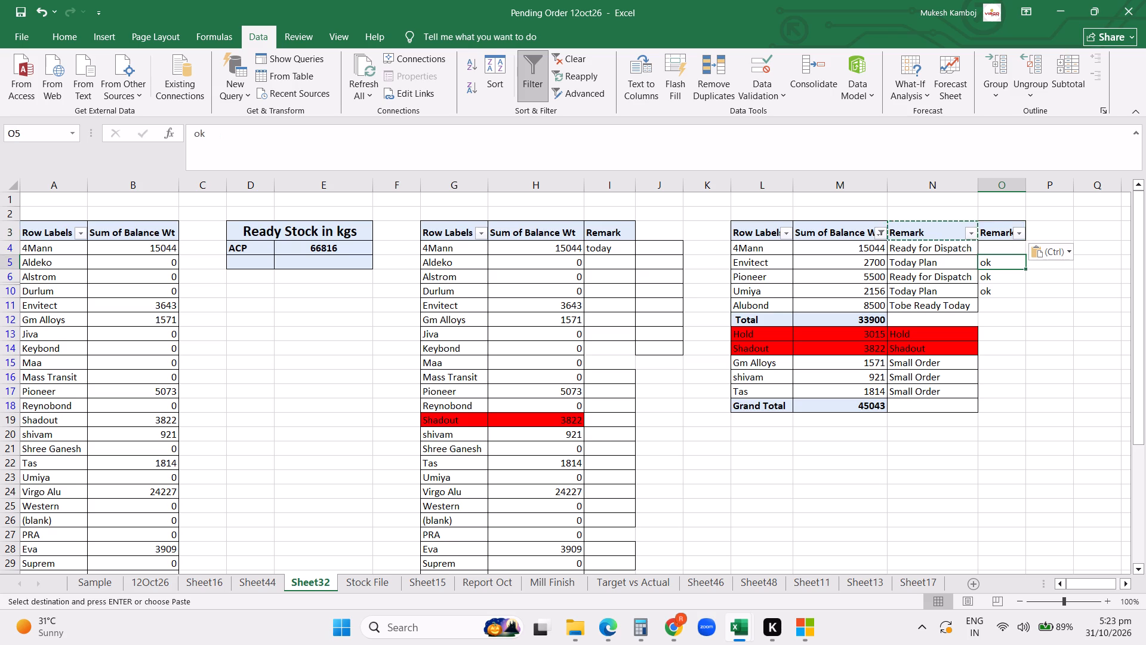
{"action": "type", "text": "Done"}
{"action": "key", "text": "Down"}
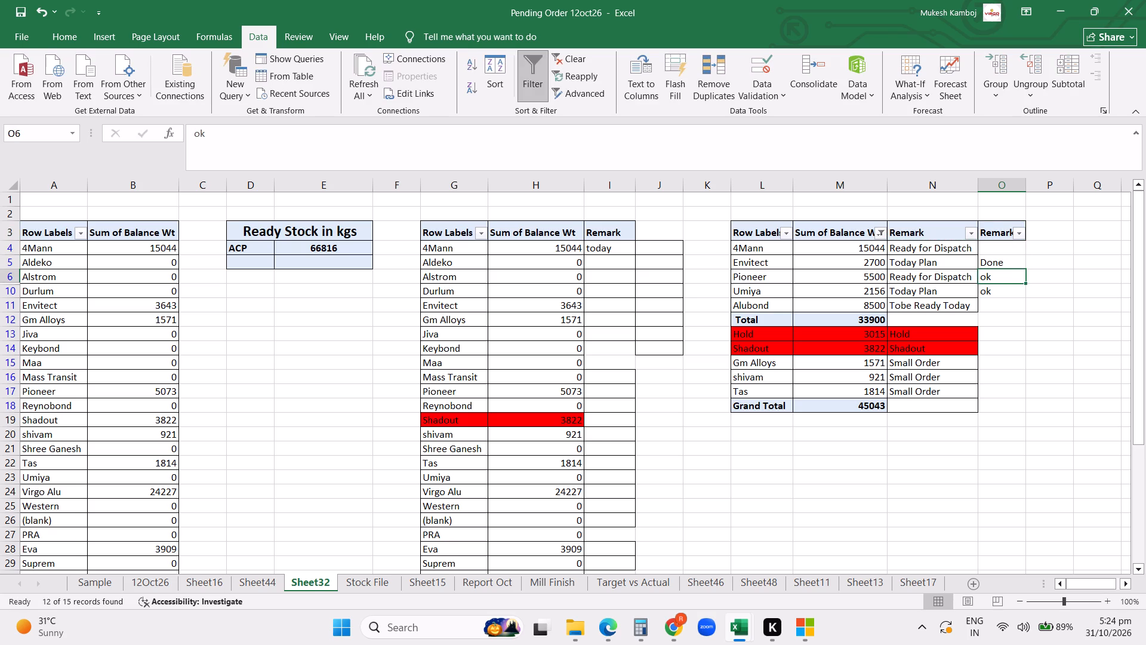
{"action": "type", "text": "Do"}
{"action": "key", "text": "Down"}
{"action": "type", "text": "do"}
{"action": "key", "text": "Down"}
Enter Vehicle Arrived Soon as the 4Mann remark in O4 and fit column O to its contents.
{"action": "key", "text": "Up"}
{"action": "key", "text": "Up"}
{"action": "key", "text": "Up"}
{"action": "key", "text": "Up"}
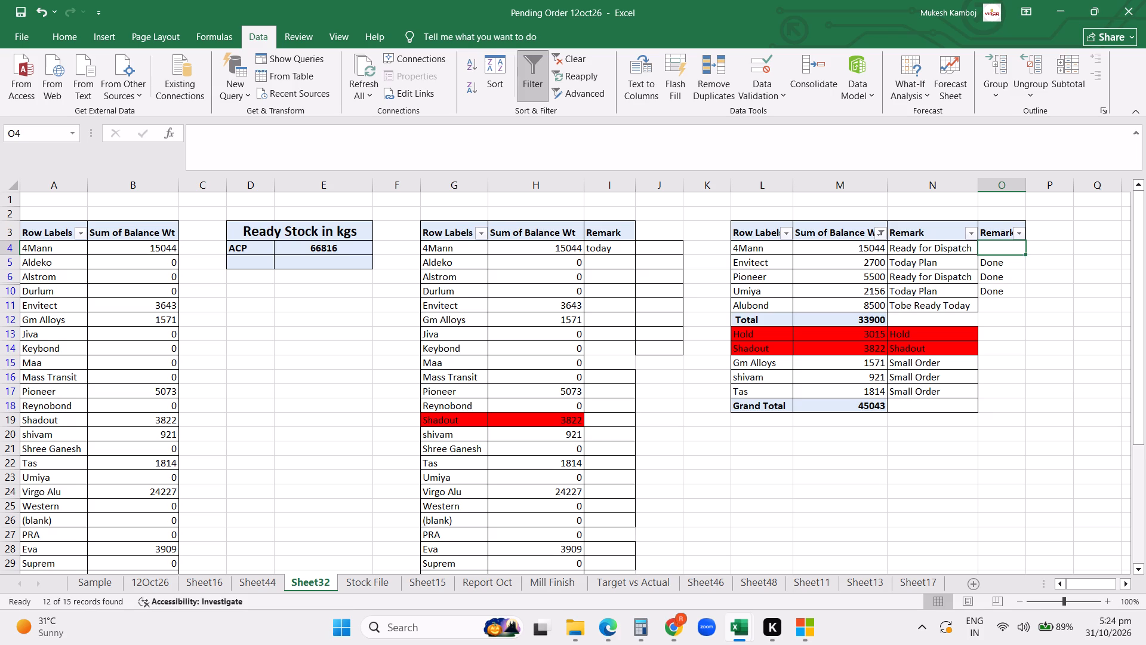
{"action": "type", "text": "Ve"}
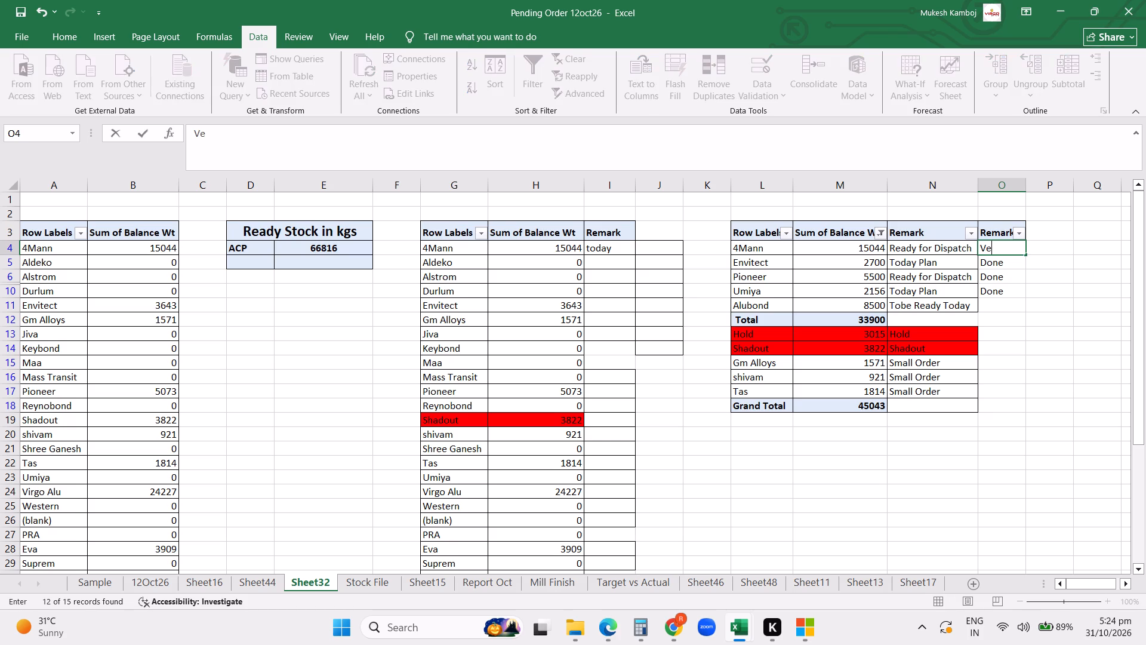
{"action": "type", "text": "hicle A"}
{"action": "type", "text": "pp"}
{"action": "key", "text": "BackSpace"}
{"action": "key", "text": "BackSpace"}
{"action": "type", "text": "rroved"}
{"action": "key", "text": "space"}
{"action": "key", "text": "BackSpace"}
{"action": "key", "text": "BackSpace"}
{"action": "key", "text": "BackSpace"}
{"action": "key", "text": "BackSpace"}
{"action": "key", "text": "BackSpace"}
{"action": "type", "text": "ived Soon"}
{"action": "key", "text": "space"}
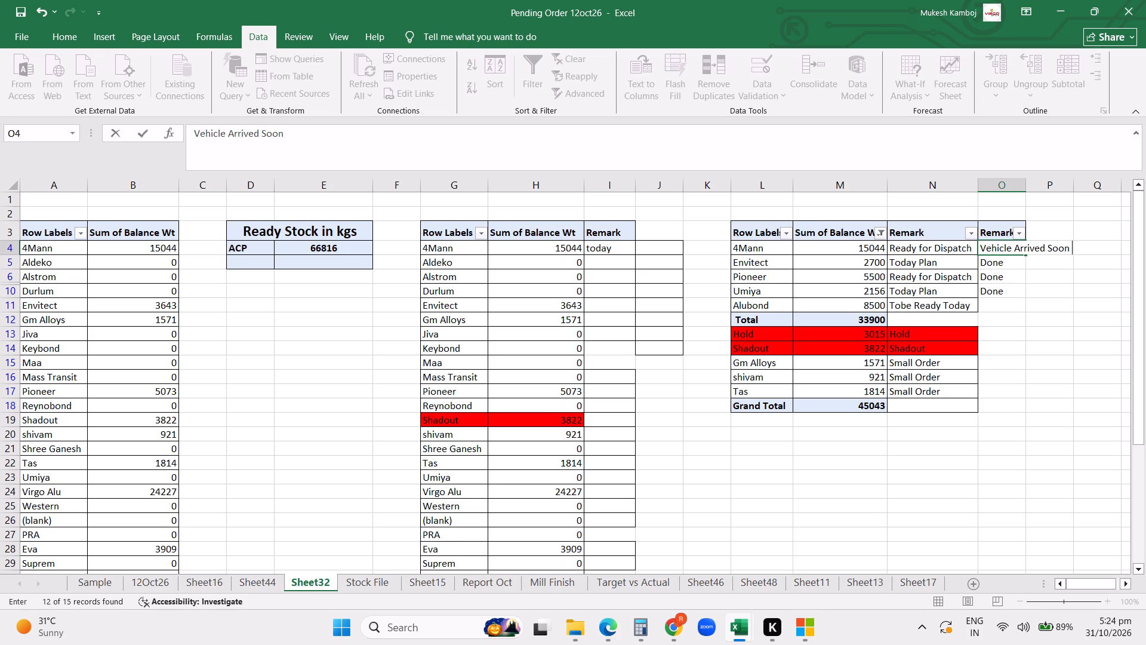
{"action": "key", "text": "Return"}
{"action": "double_click", "coordinate": [1026, 188]}
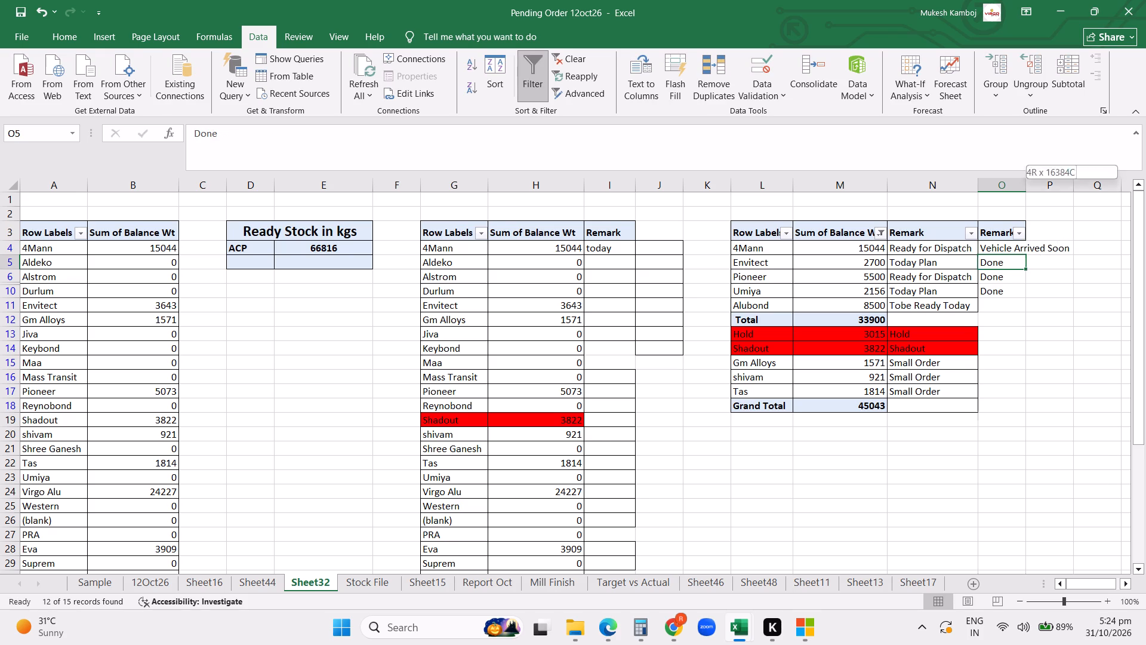
Copy the Vehicle Arrived Soon remark from the 4Mann row to the Alubond row in column O.
{"action": "left_click", "coordinate": [1008, 248]}
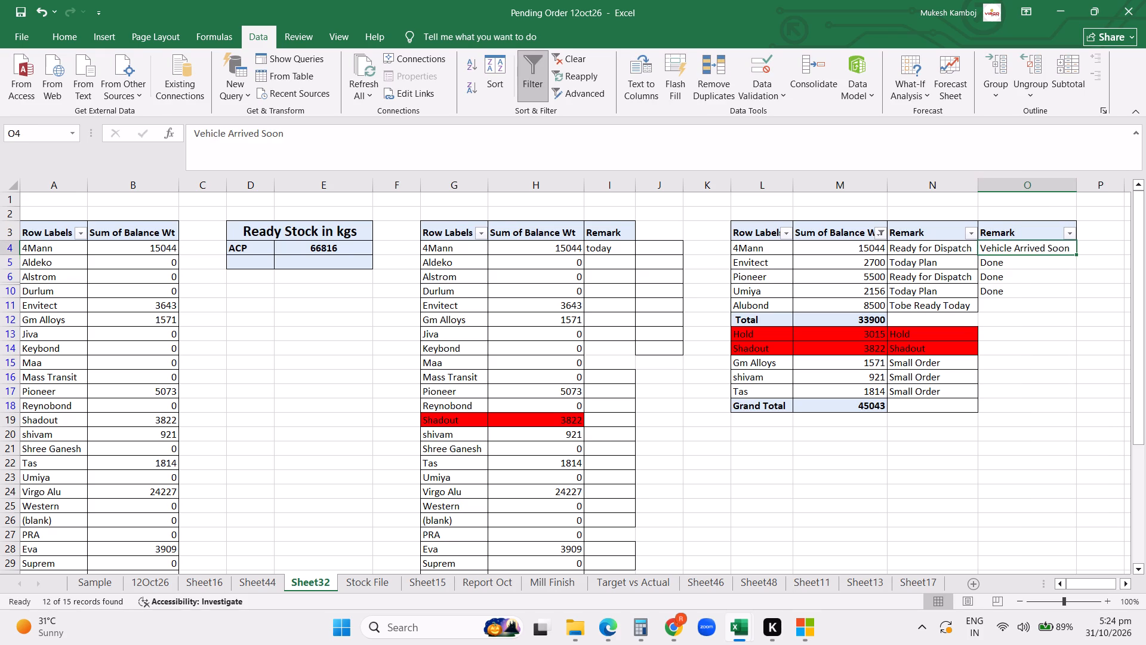
{"action": "key", "text": "ctrl+c"}
{"action": "left_click", "coordinate": [1014, 317]}
{"action": "key", "text": "ctrl+v"}
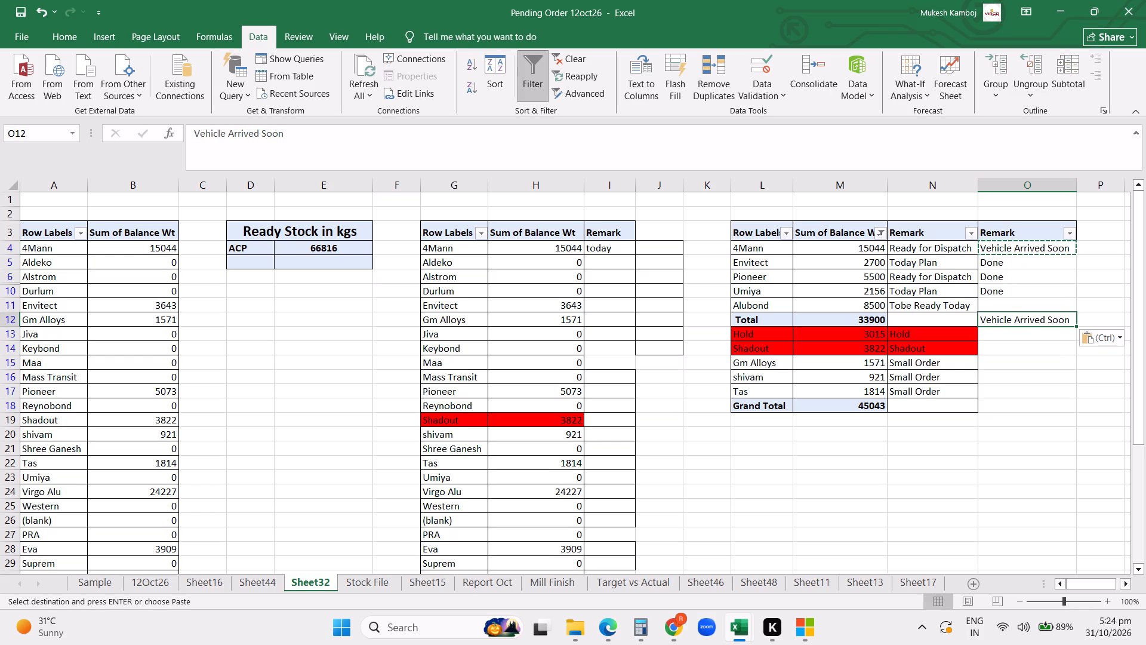
{"action": "key", "text": "ctrl+z"}
{"action": "left_click", "coordinate": [1000, 303]}
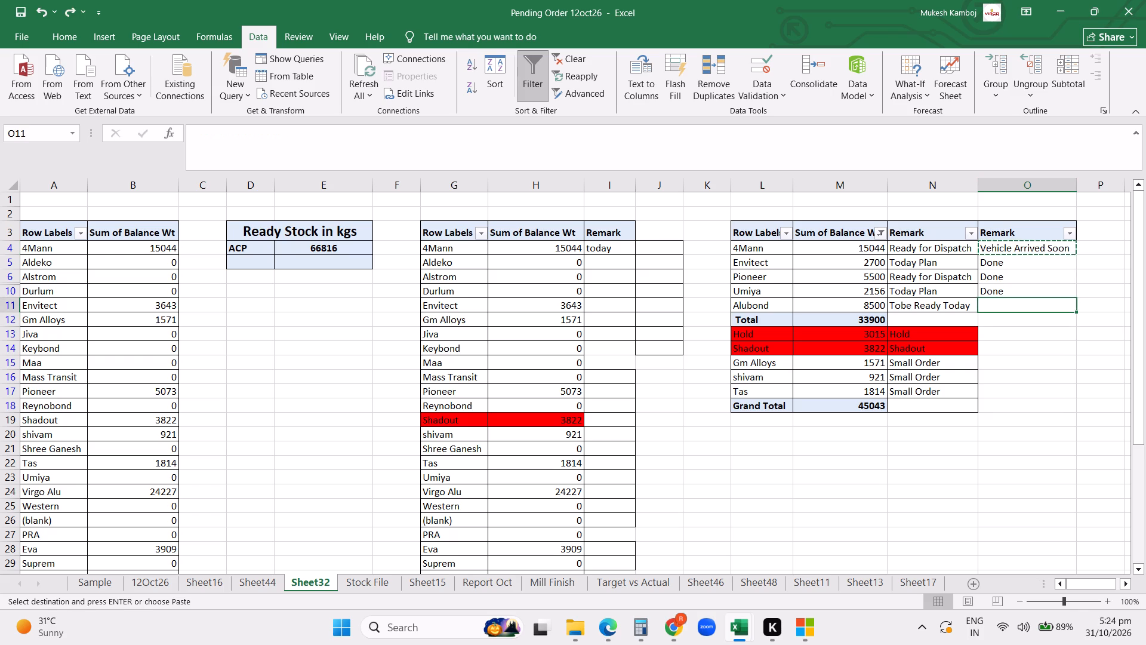
{"action": "key", "text": "ctrl+v"}
{"action": "left_click", "coordinate": [1020, 340]}
Change the Alubond remark in N11 to Under Production.
{"action": "left_click", "coordinate": [925, 308]}
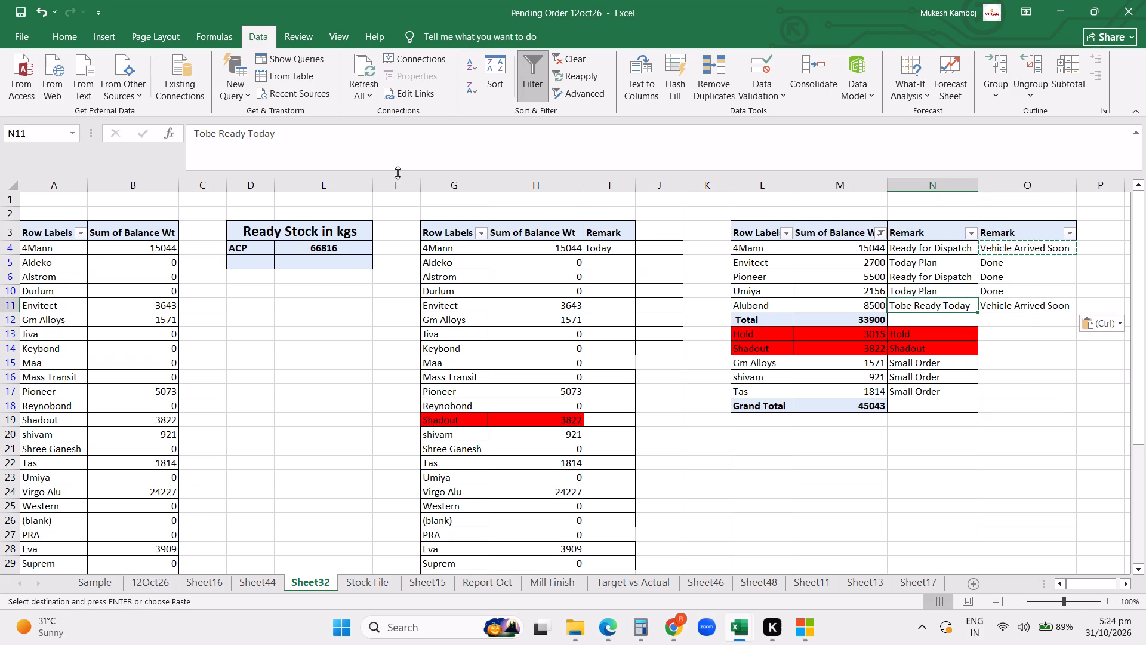
{"action": "left_click", "coordinate": [905, 301]}
{"action": "type", "text": "Under Productiom"}
{"action": "key", "text": "space"}
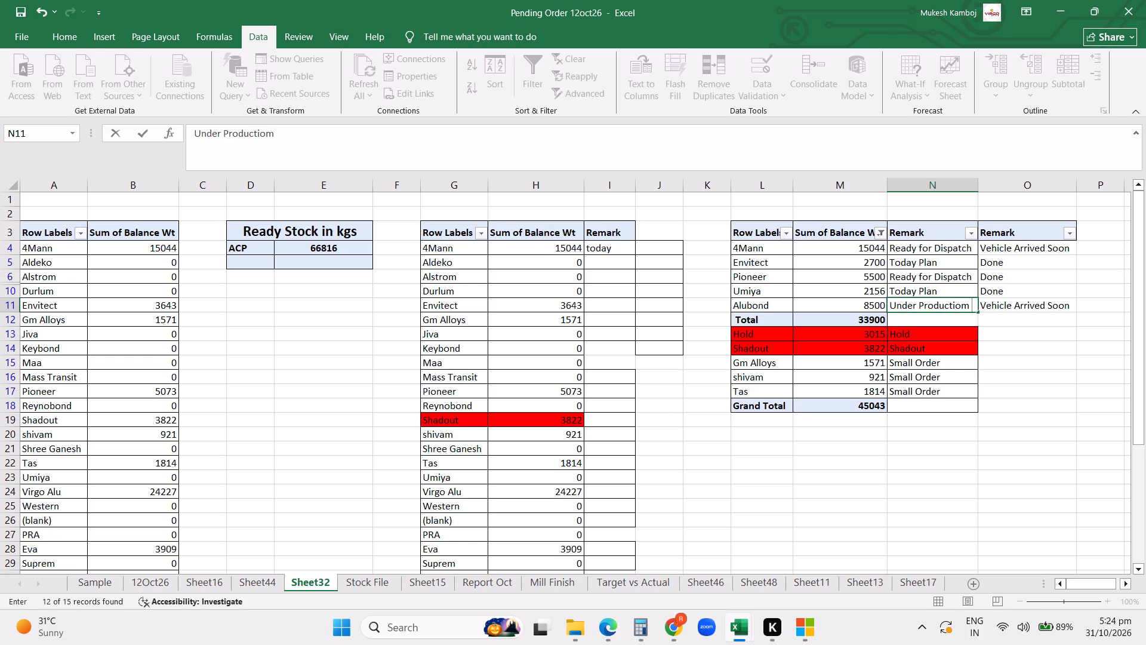
{"action": "key", "text": "BackSpace"}
{"action": "key", "text": "BackSpace"}
{"action": "key", "text": "m"}
{"action": "key", "text": "BackSpace"}
{"action": "type", "text": "n"}
{"action": "key", "text": "space"}
{"action": "key", "text": "Return"}
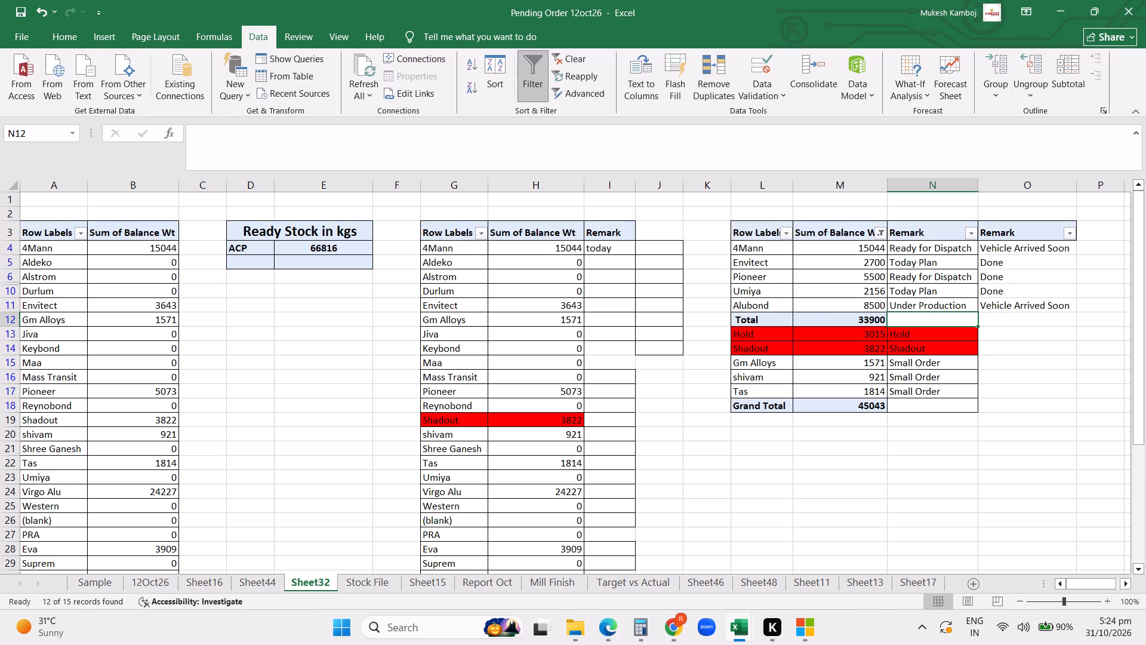
Fill the Alubond row of the summary, L11 to O11, with yellow.
{"action": "left_click_drag", "start_coordinate": [780, 306], "coordinate": [989, 308]}
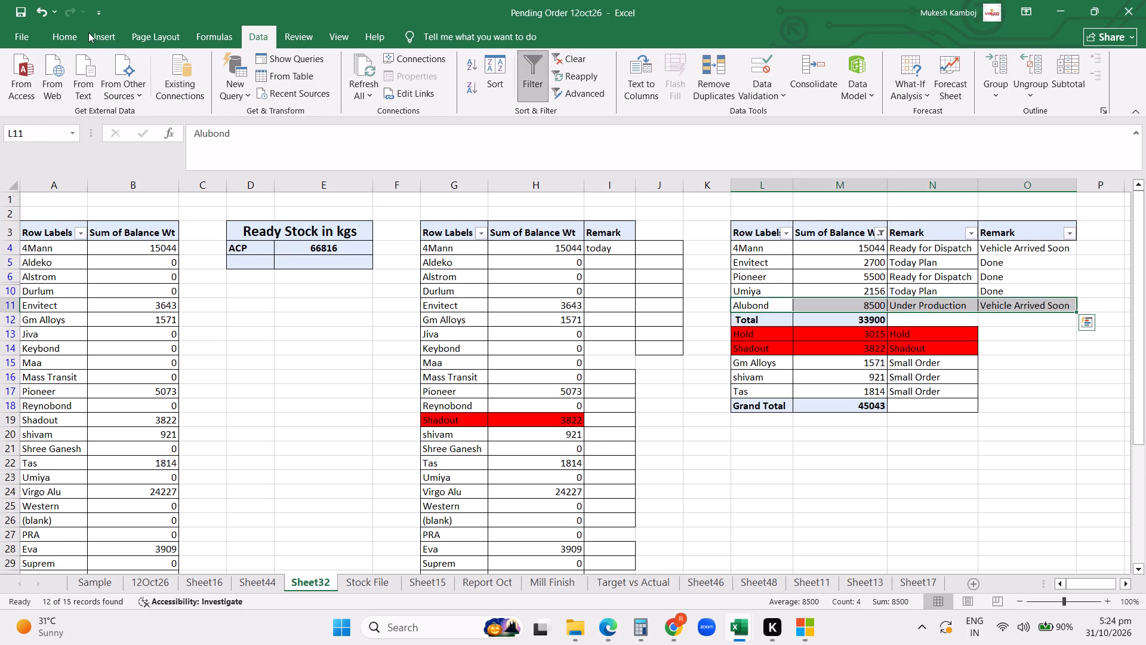
{"action": "left_click", "coordinate": [74, 33]}
{"action": "left_click", "coordinate": [252, 87]}
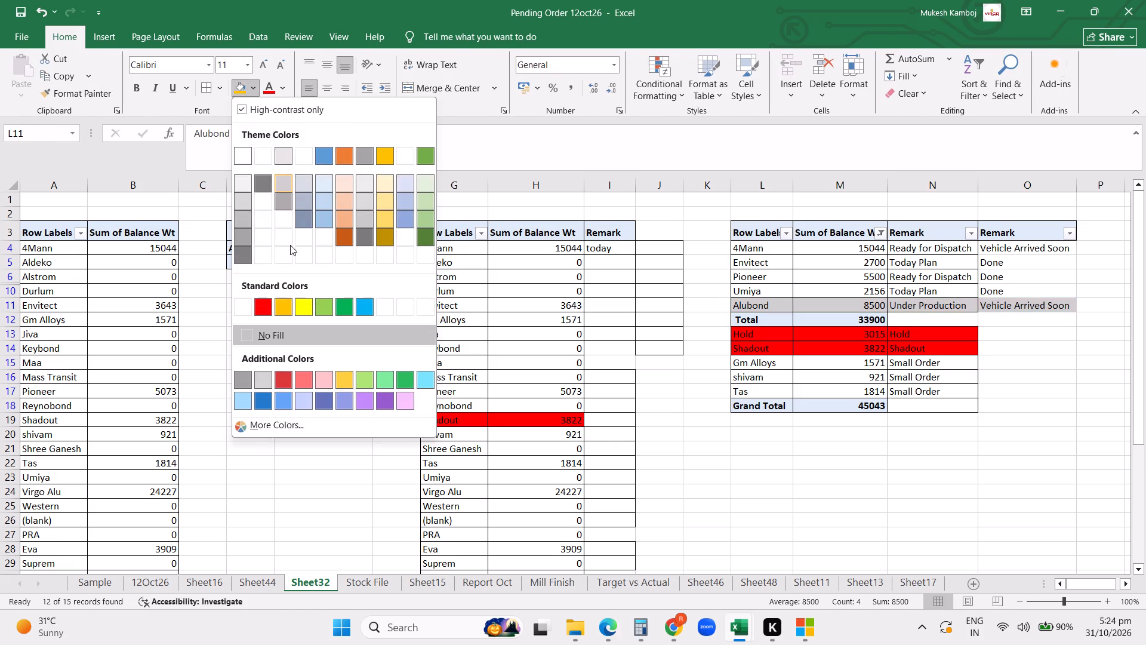
{"action": "left_click", "coordinate": [307, 308]}
{"action": "left_click", "coordinate": [660, 434]}
Apply cell borders to the summary rows from 4Mann to Alubond, including the new Remark column.
{"action": "left_click_drag", "start_coordinate": [788, 250], "coordinate": [980, 263]}
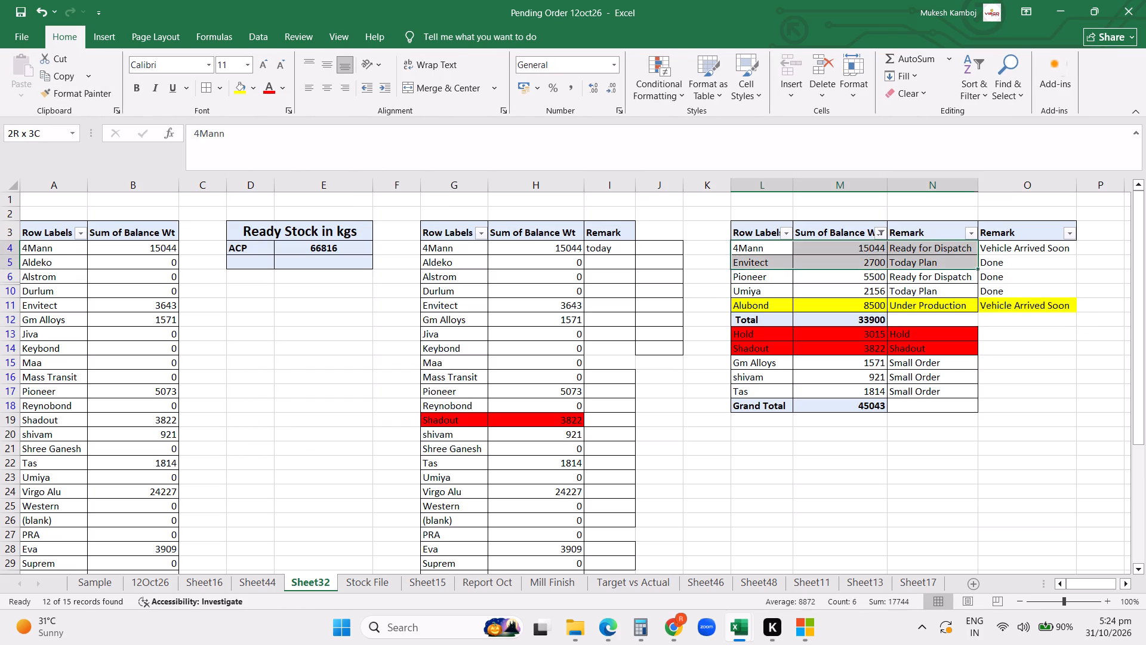
{"action": "left_click_drag", "start_coordinate": [980, 263], "coordinate": [1012, 303]}
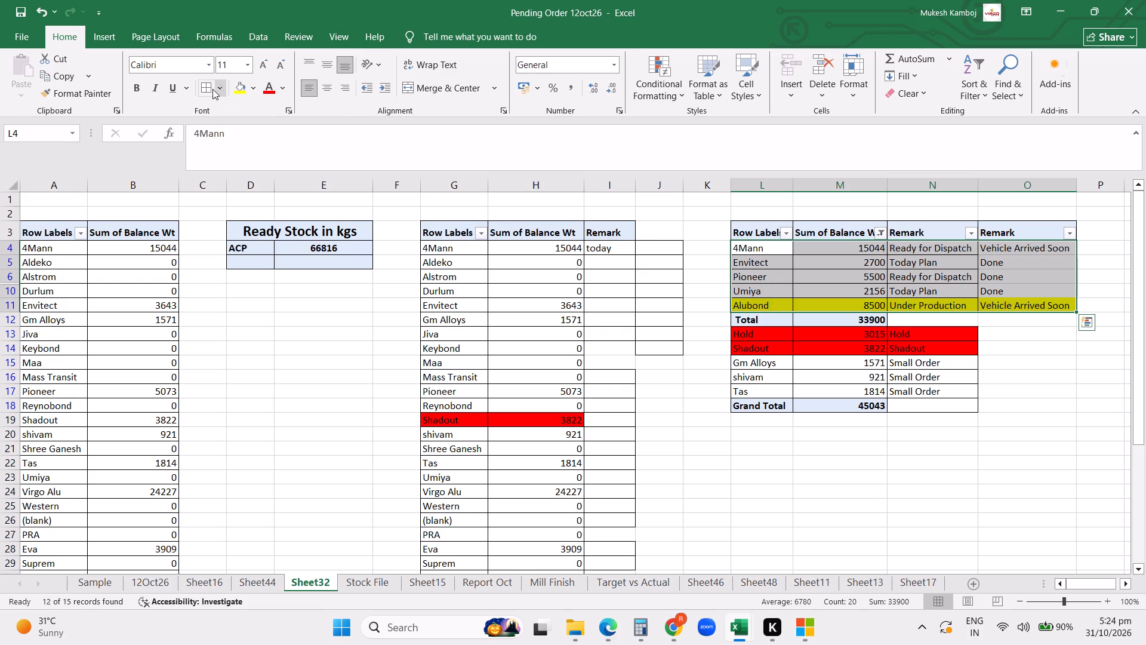
{"action": "left_click", "coordinate": [208, 88]}
{"action": "left_click", "coordinate": [1062, 334]}
Copy the dispatch summary from the header row through the Total row, L3 to O12.
{"action": "left_click_drag", "start_coordinate": [766, 232], "coordinate": [1035, 315]}
{"action": "key", "text": "ctrl+c"}
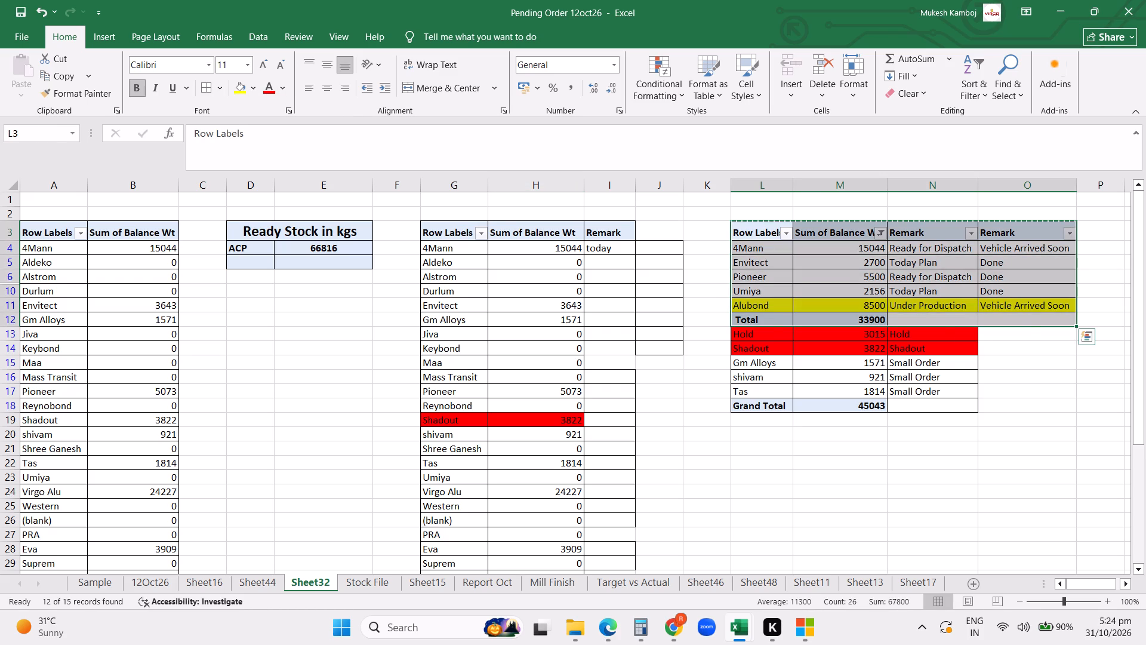
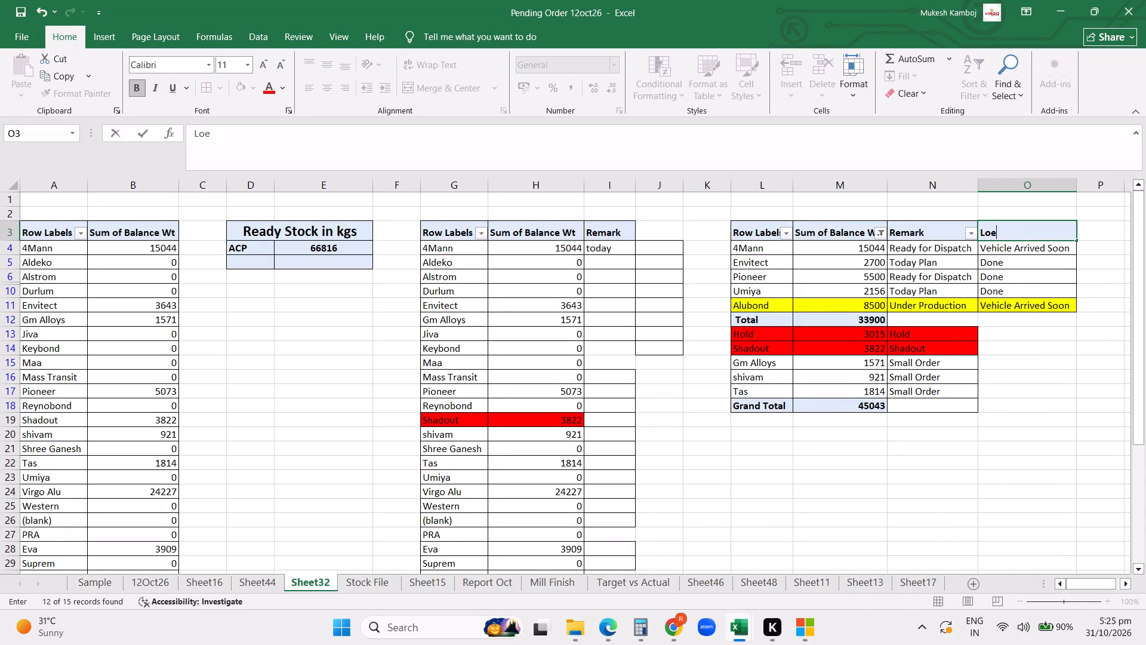
Change the heading of the summary's last column, O3, to Loading Status.
{"action": "type", "text": "a"}
{"action": "key", "text": "BackSpace"}
{"action": "key", "text": "a"}
{"action": "key", "text": "BackSpace"}
{"action": "key", "text": "BackSpace"}
{"action": "key", "text": "a"}
{"action": "type", "text": "ding Stat"}
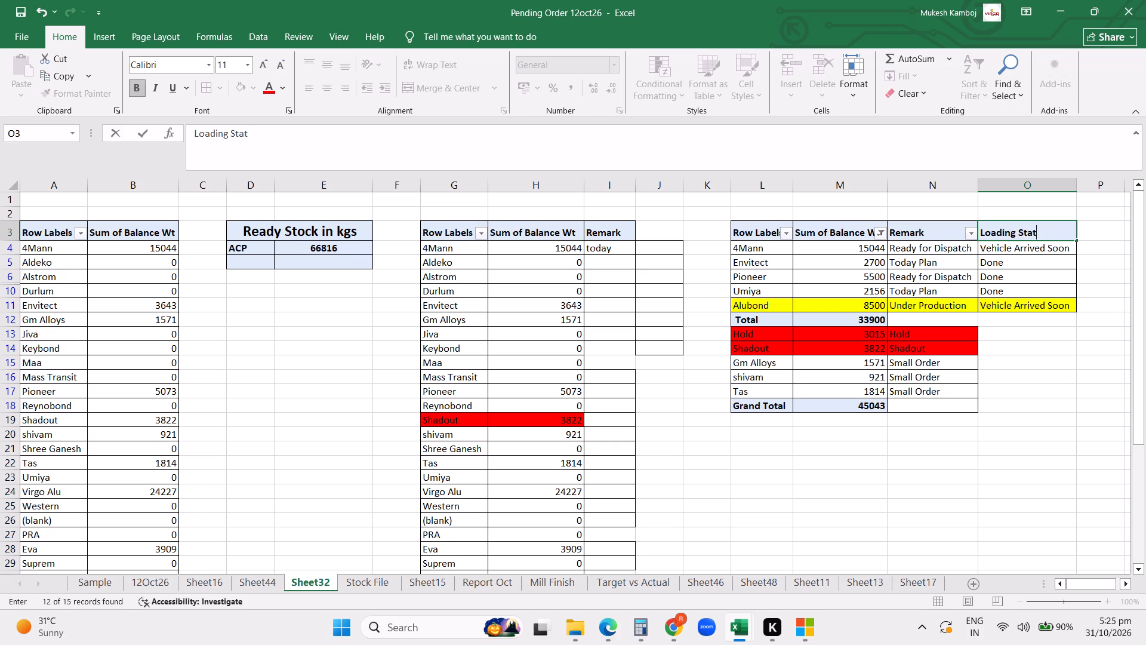
{"action": "type", "text": "us"}
{"action": "key", "text": "space"}
{"action": "key", "text": "Return"}
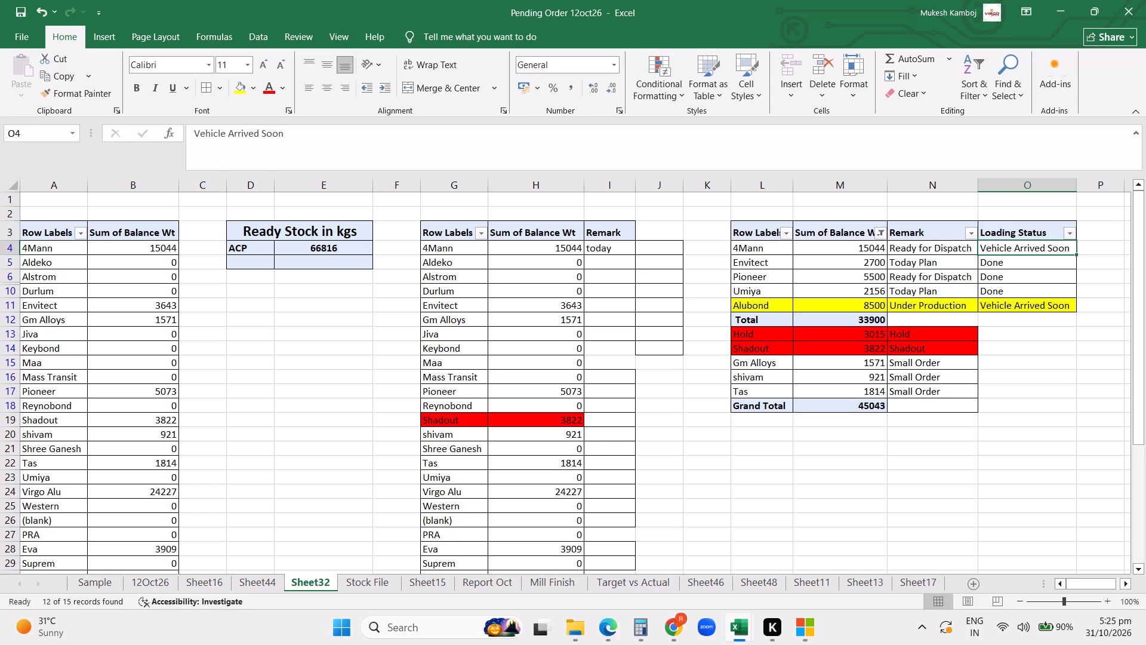
Select the dispatch summary from the header row through the Total row, L3 to O12.
{"action": "left_click_drag", "start_coordinate": [776, 226], "coordinate": [1011, 314]}
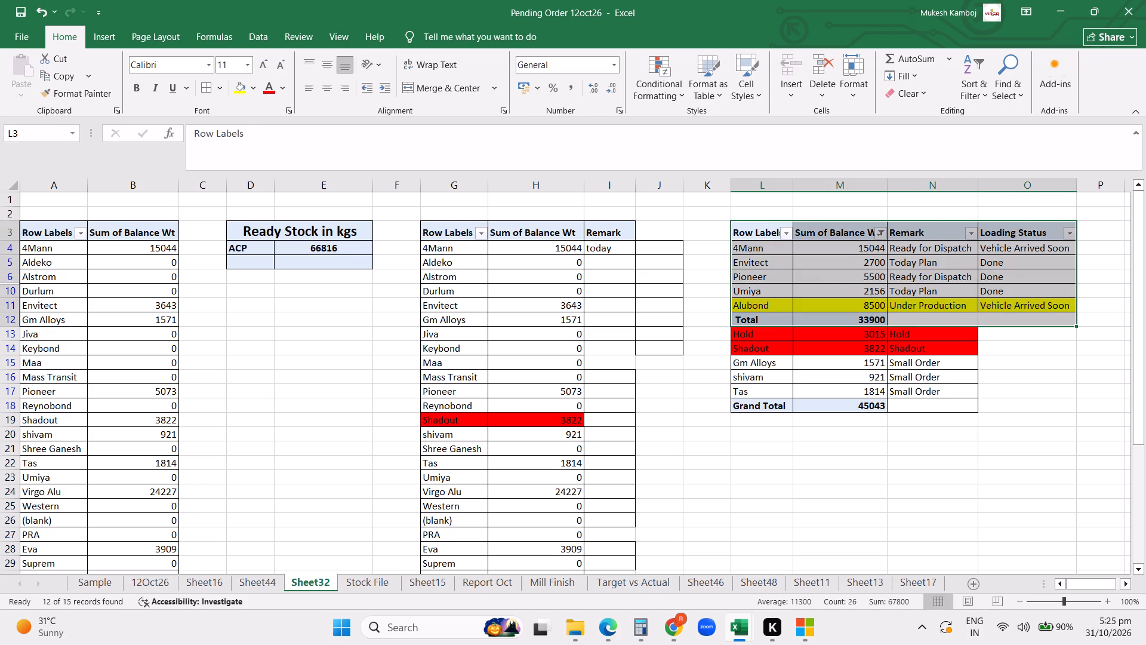
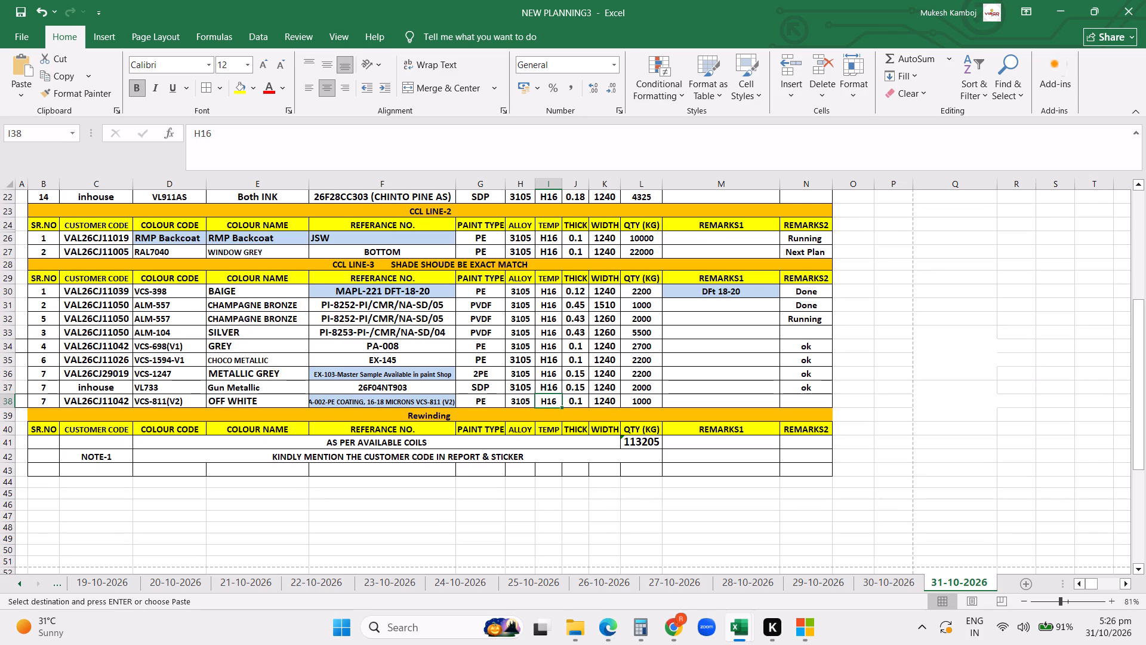
Clear the four "ok" entries from REMARKS2 in the CCL LINE-3 section, N34 to N37.
{"action": "left_click_drag", "start_coordinate": [789, 345], "coordinate": [790, 381]}
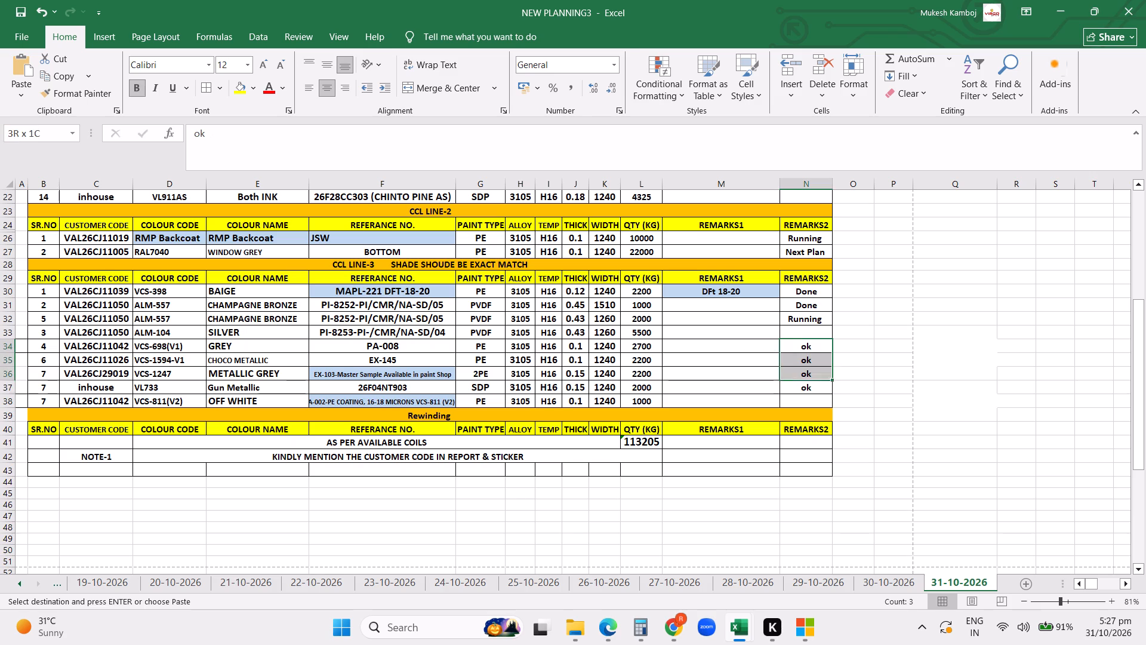
{"action": "left_click_drag", "start_coordinate": [790, 381], "coordinate": [790, 383]}
{"action": "key", "text": "Delete"}
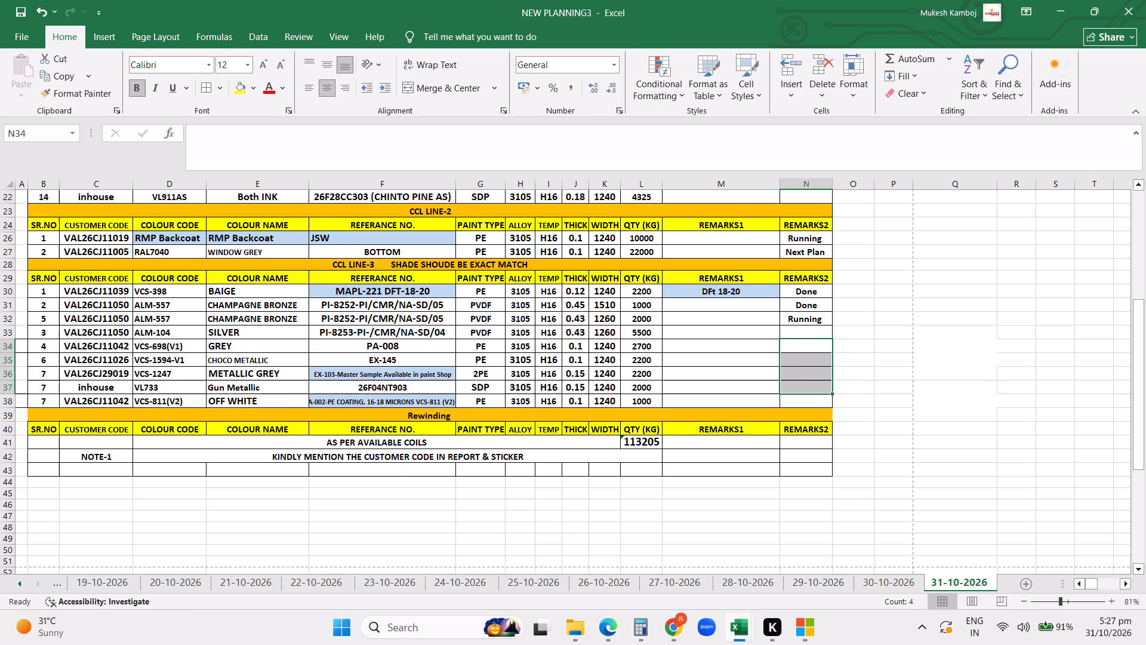
Fill the two VL984 "Base coate" colour name cells in CCL LINE-1, E11 to E12, with light blue.
{"action": "scroll", "coordinate": [780, 388], "scroll_direction": "up", "scroll_amount": 8}
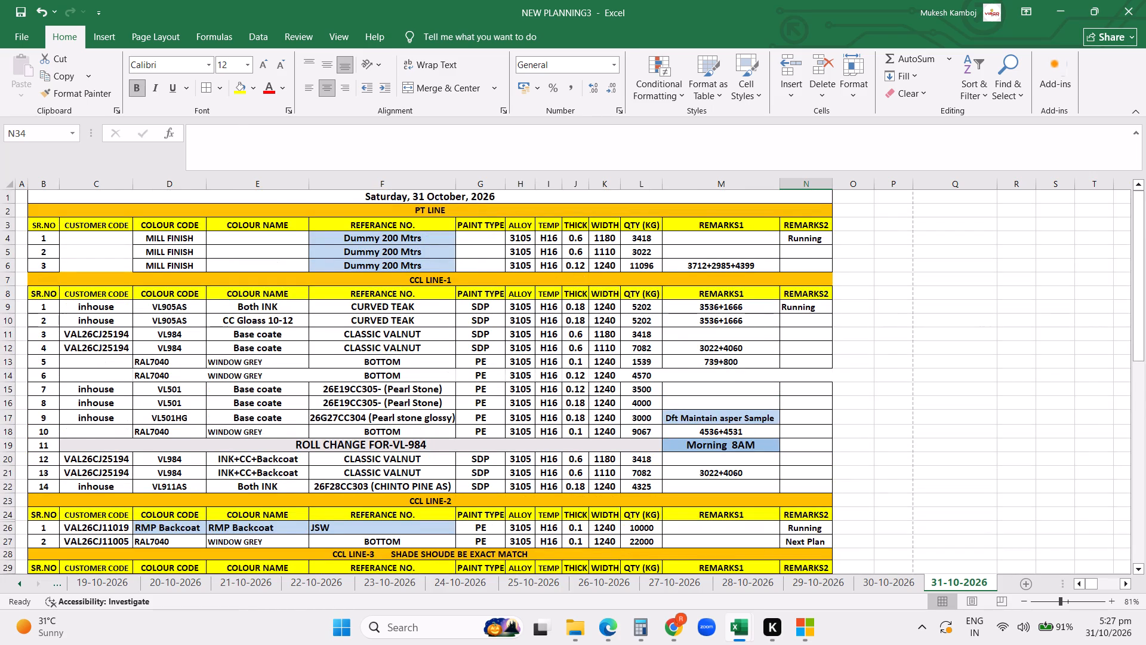
{"action": "left_click_drag", "start_coordinate": [269, 336], "coordinate": [269, 347]}
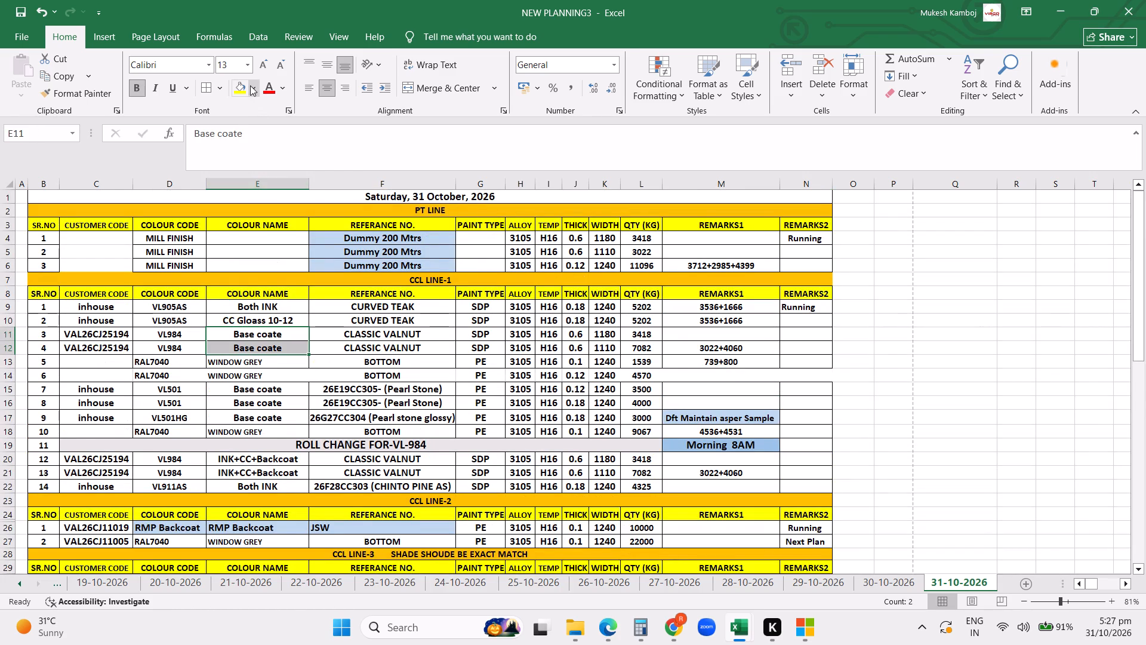
{"action": "left_click", "coordinate": [250, 85]}
{"action": "left_click", "coordinate": [324, 196]}
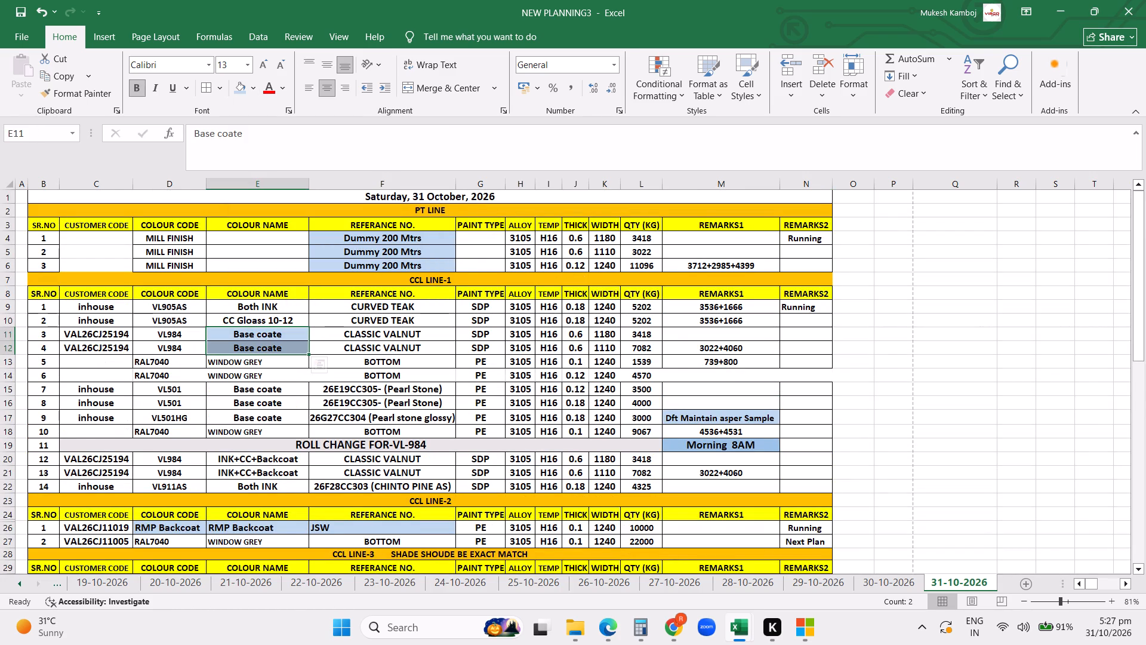
{"action": "left_click", "coordinate": [787, 343]}
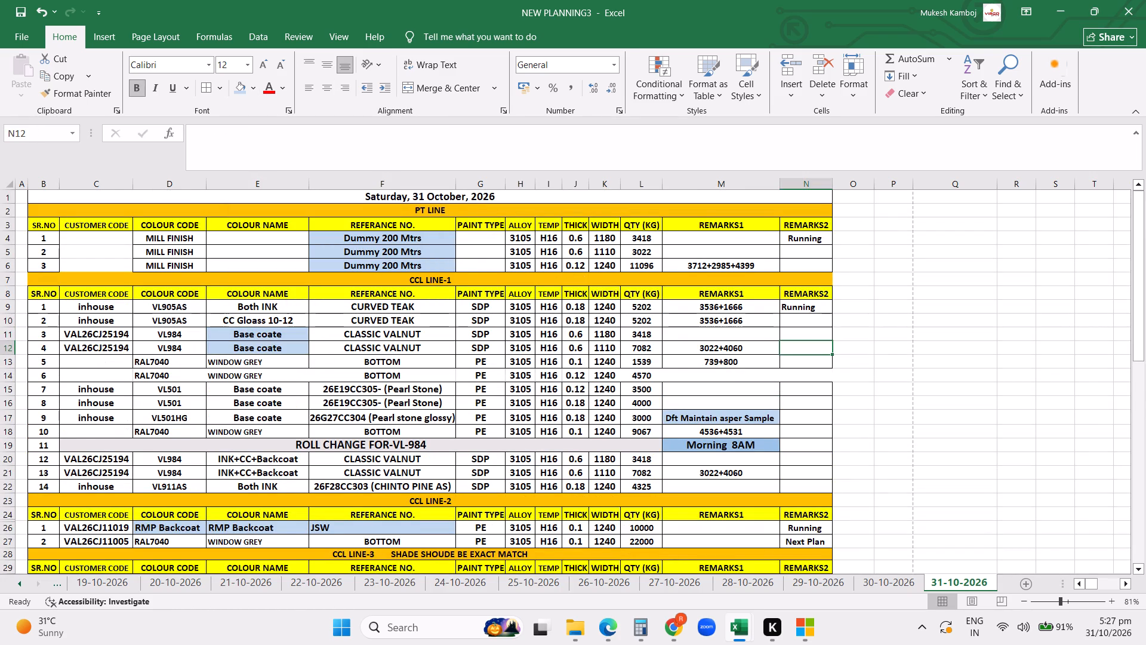
Select the quantities of the two VL984 base coate rows, L11 to L12, to check their sum.
{"action": "left_click_drag", "start_coordinate": [640, 331], "coordinate": [640, 348]}
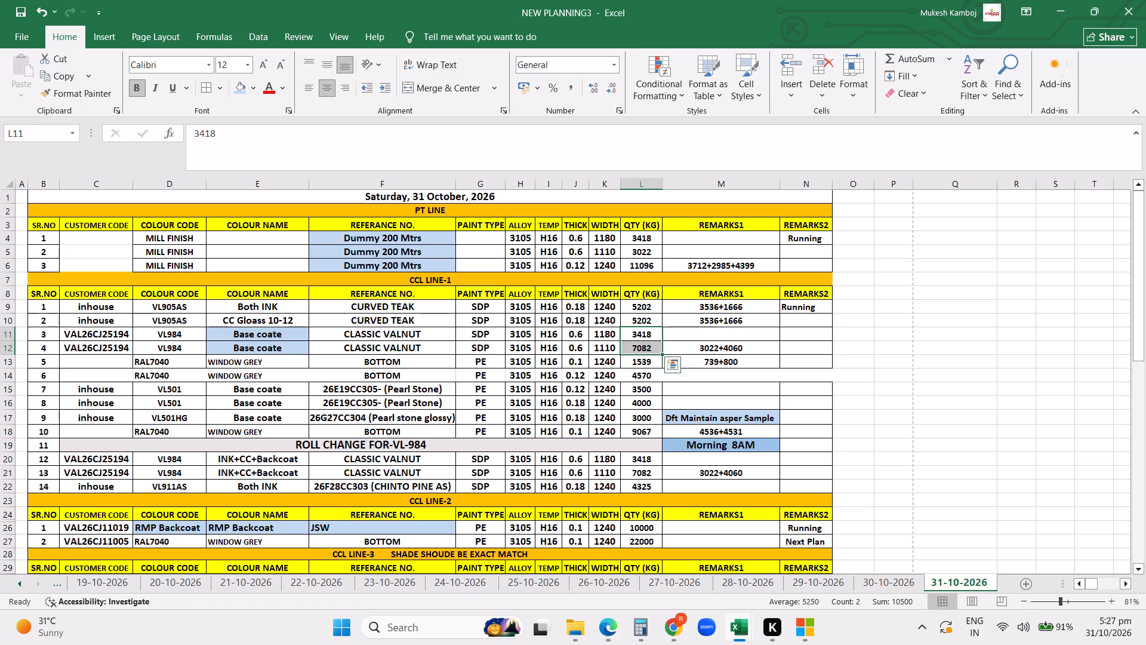
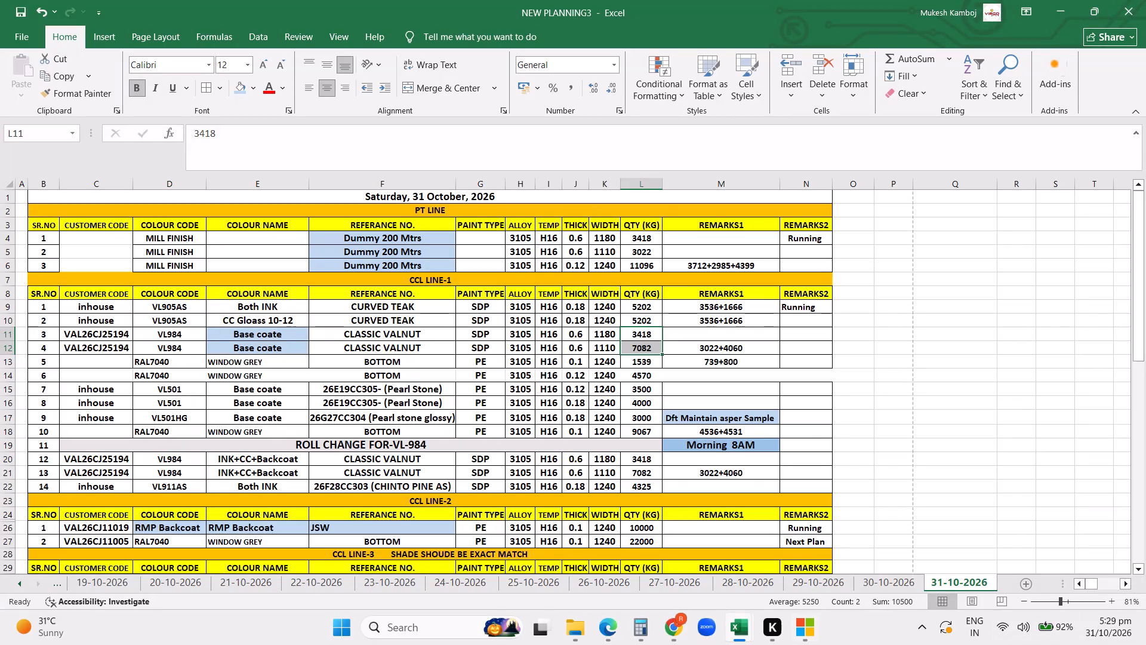
Apply borders to the three blank CUSTOMER CODE cells in the PT LINE section, C4 to C6.
{"action": "left_click_drag", "start_coordinate": [121, 235], "coordinate": [115, 271]}
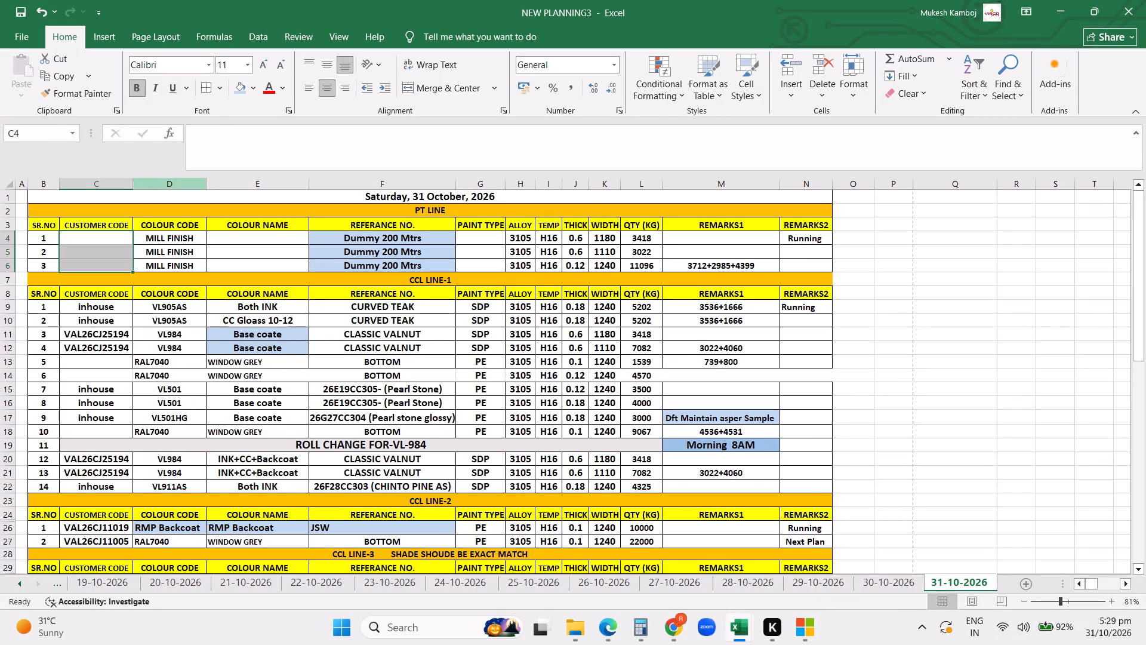
{"action": "left_click", "coordinate": [210, 91]}
{"action": "left_click", "coordinate": [832, 260]}
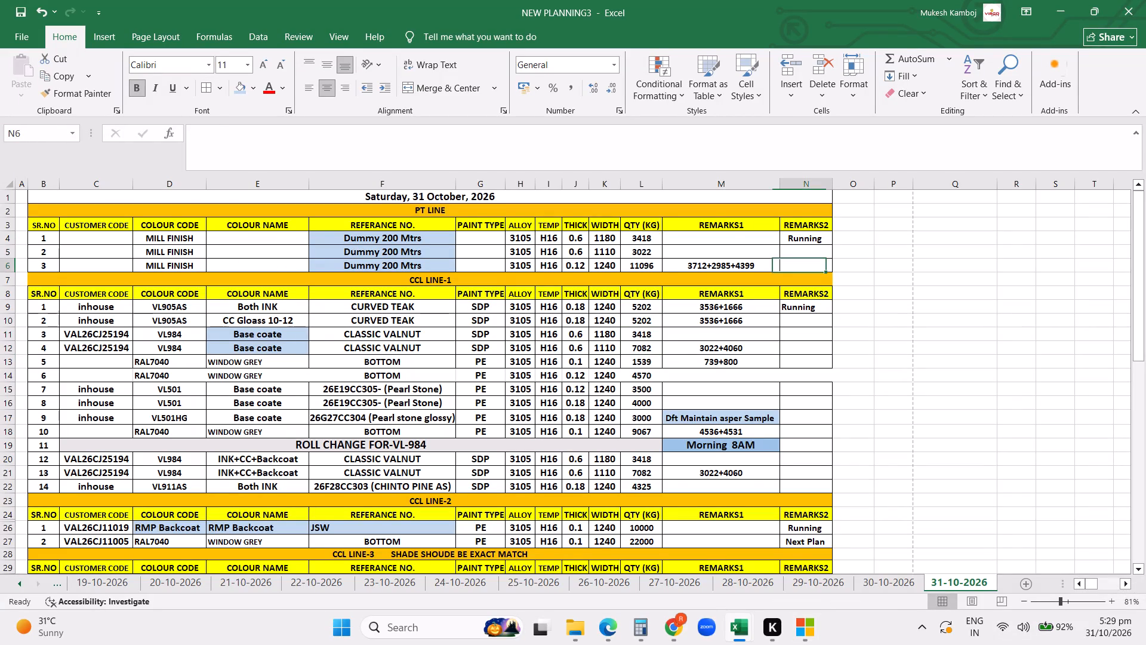
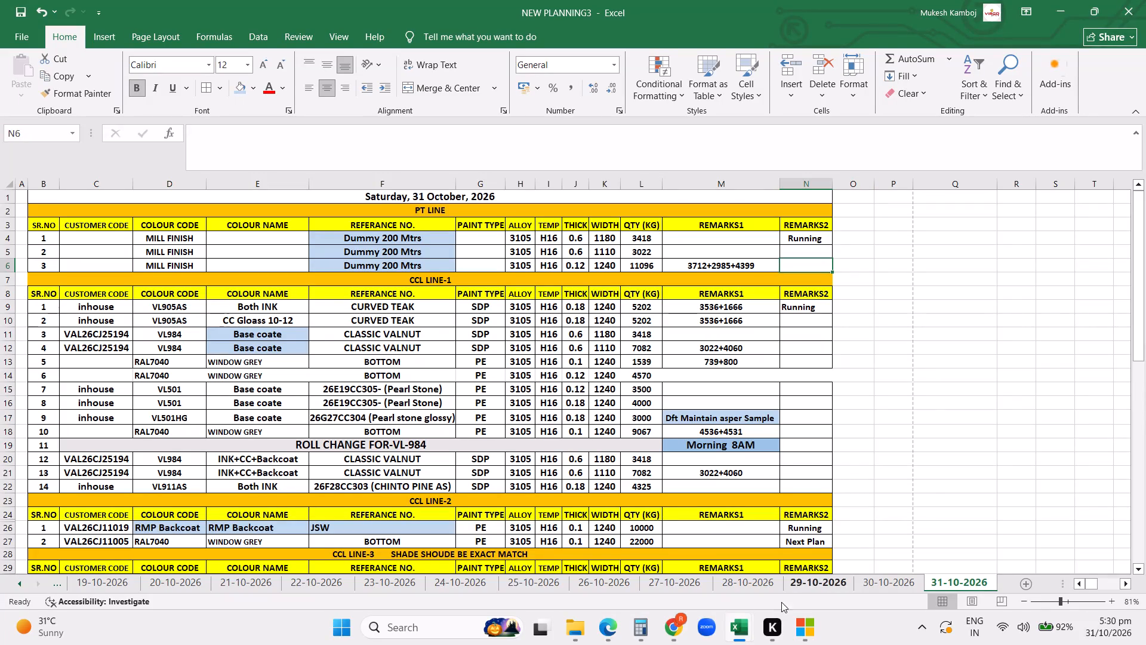
Switch to the Pending Order 12oct26 workbook and open its 12Oct26 sheet.
{"action": "left_click", "coordinate": [742, 628]}
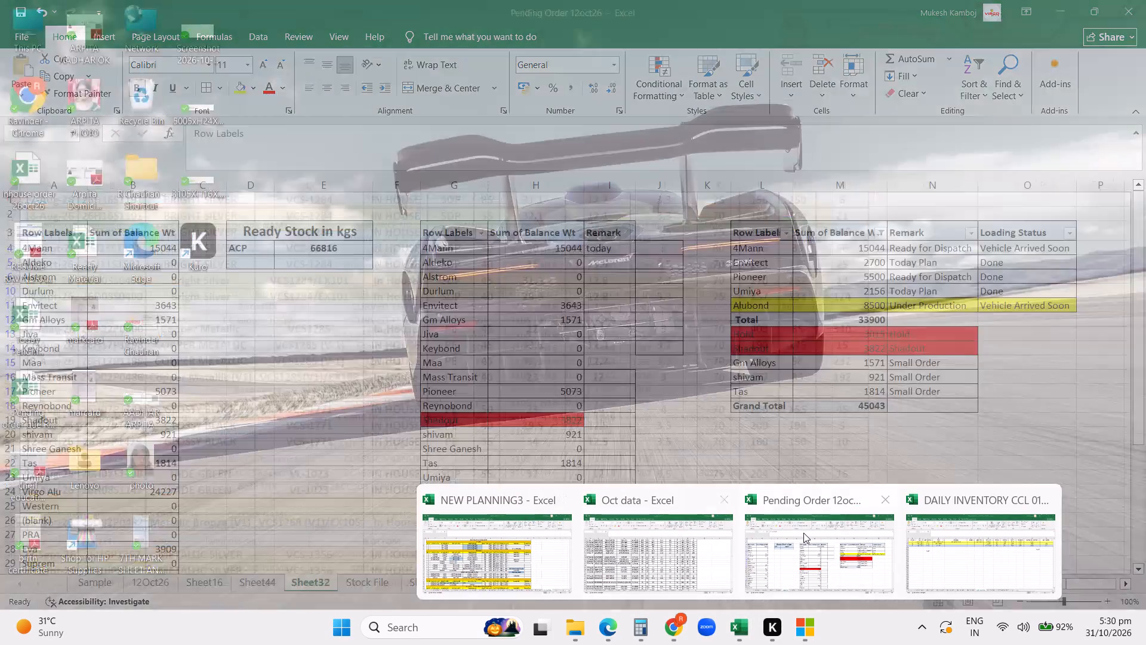
{"action": "left_click", "coordinate": [803, 533]}
{"action": "left_click", "coordinate": [165, 580]}
{"action": "left_click", "coordinate": [542, 468]}
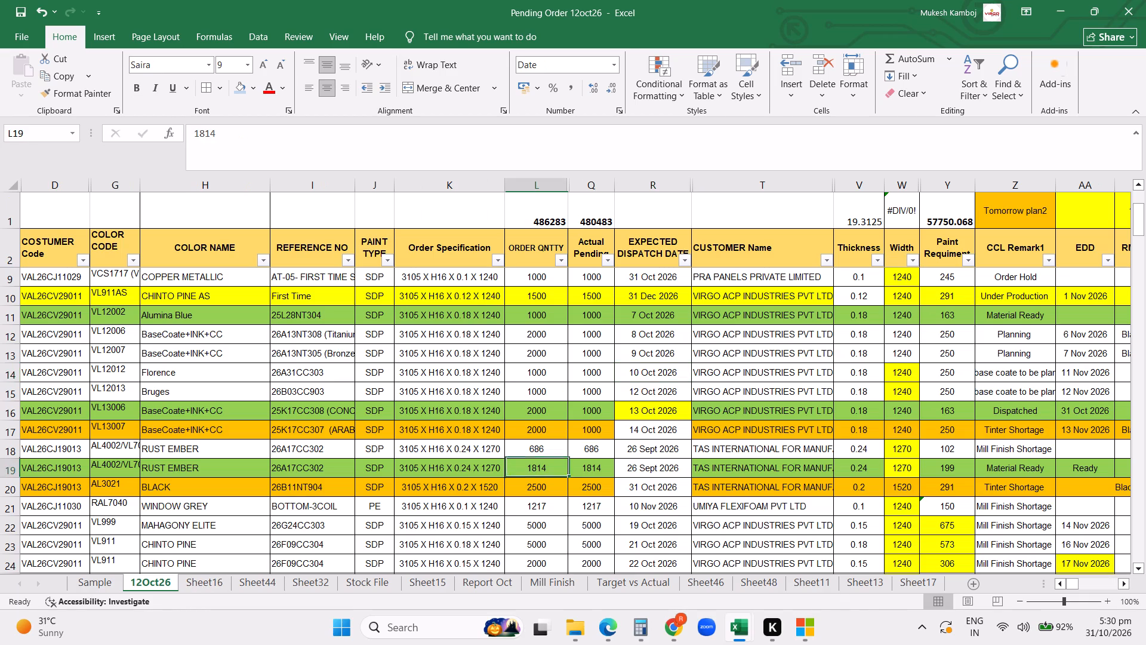
Filter the EDD column to show only the dates 01 to 07 November 2026.
{"action": "scroll", "coordinate": [882, 361], "scroll_direction": "up", "scroll_amount": 6}
{"action": "scroll", "coordinate": [1019, 311], "scroll_direction": "up", "scroll_amount": 4}
{"action": "left_click", "coordinate": [1104, 262]}
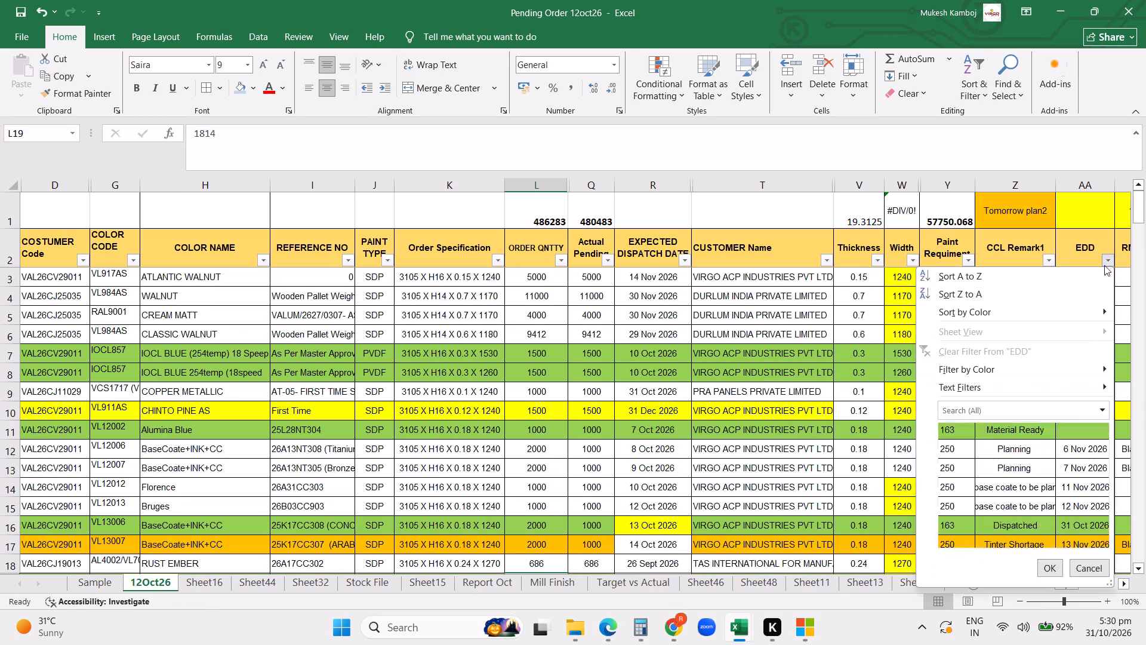
{"action": "left_click", "coordinate": [958, 431]}
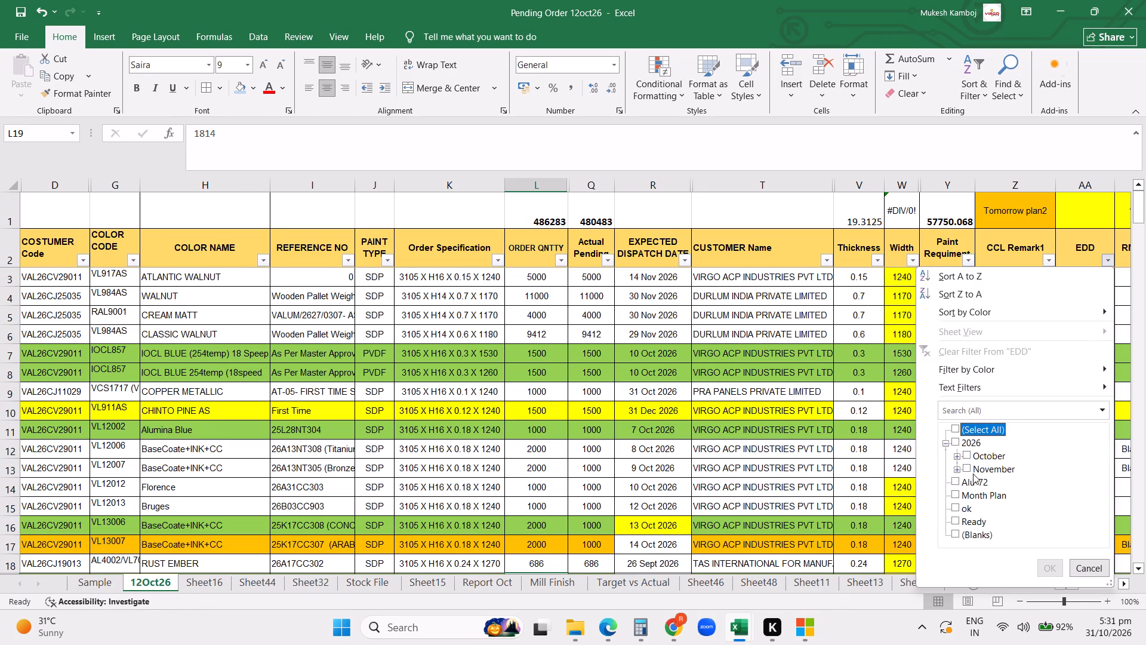
{"action": "left_click", "coordinate": [965, 468]}
{"action": "left_click", "coordinate": [965, 469]}
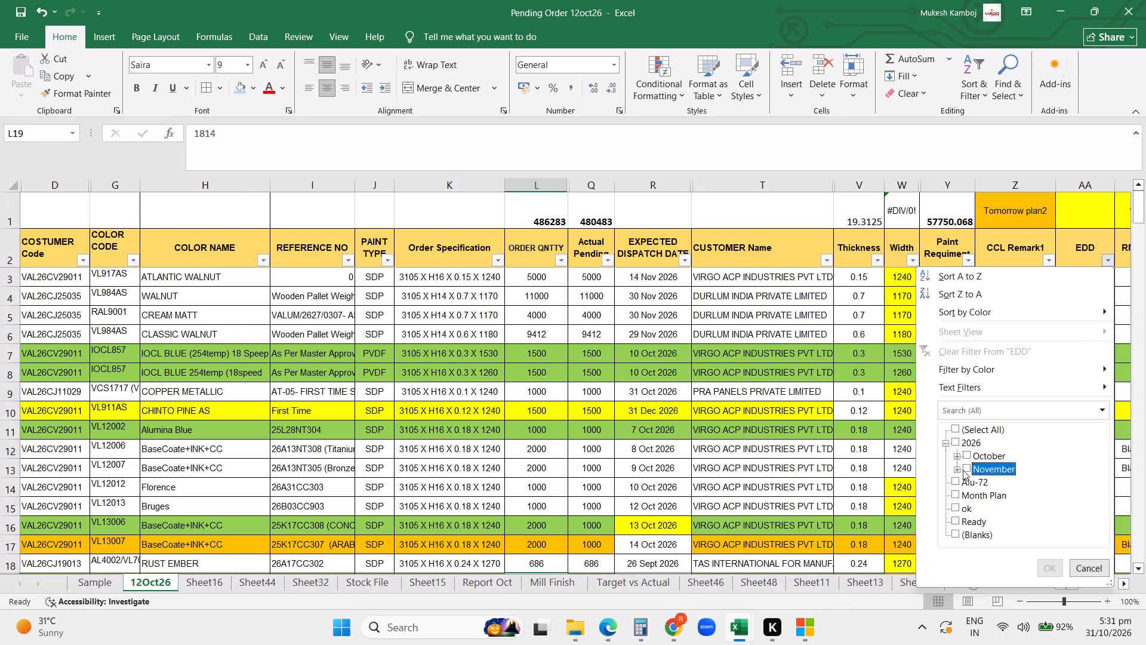
{"action": "left_click", "coordinate": [956, 471]}
{"action": "left_click", "coordinate": [985, 446]}
{"action": "left_click", "coordinate": [982, 457]}
{"action": "left_click", "coordinate": [984, 469]}
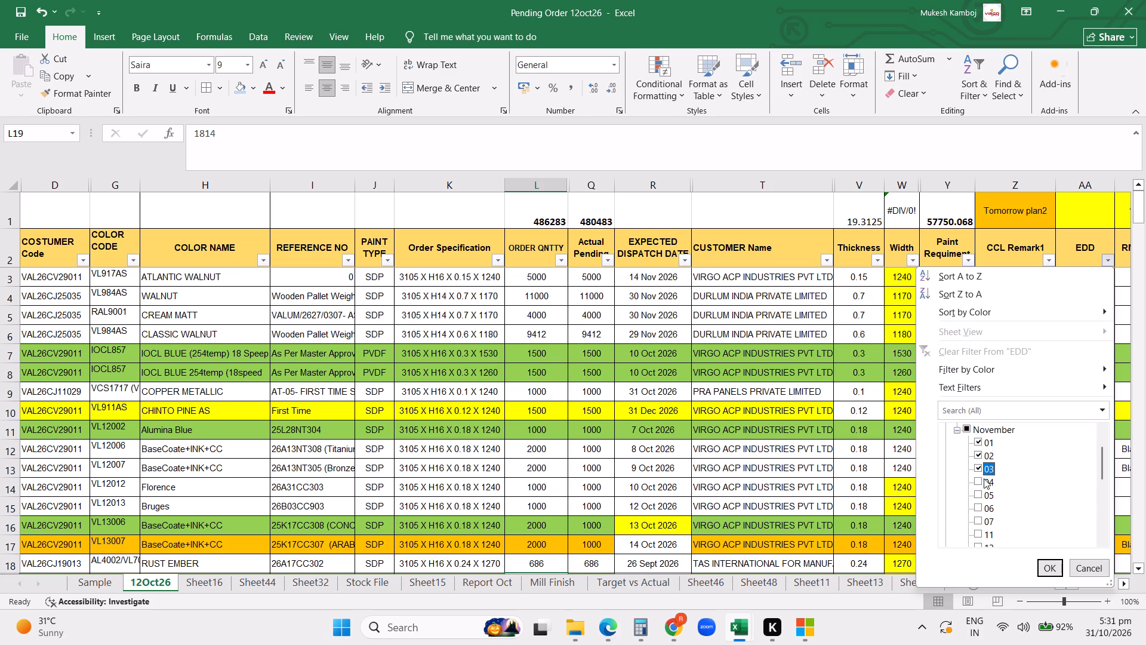
{"action": "left_click", "coordinate": [984, 478]}
{"action": "left_click", "coordinate": [984, 491]}
{"action": "left_click", "coordinate": [985, 504]}
{"action": "left_click", "coordinate": [987, 518]}
{"action": "left_click", "coordinate": [1039, 564]}
Select the CCL Remark1 cell of the CHINTO PINE AS order in row 10.
{"action": "scroll", "coordinate": [816, 447], "scroll_direction": "up", "scroll_amount": 9}
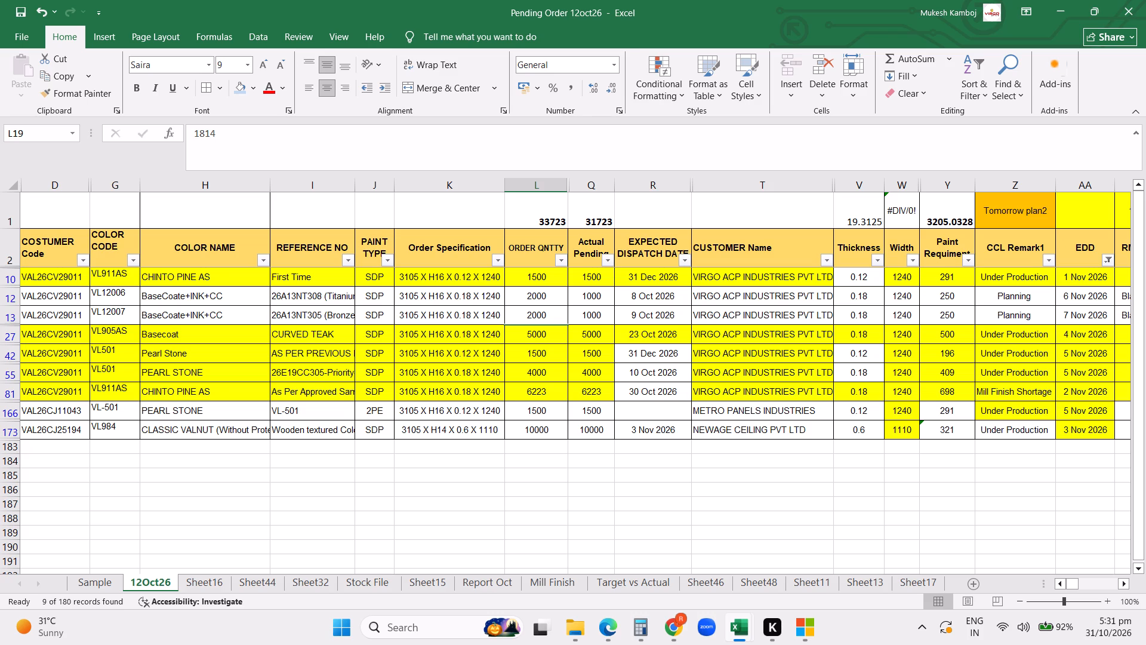
{"action": "left_click", "coordinate": [1027, 276]}
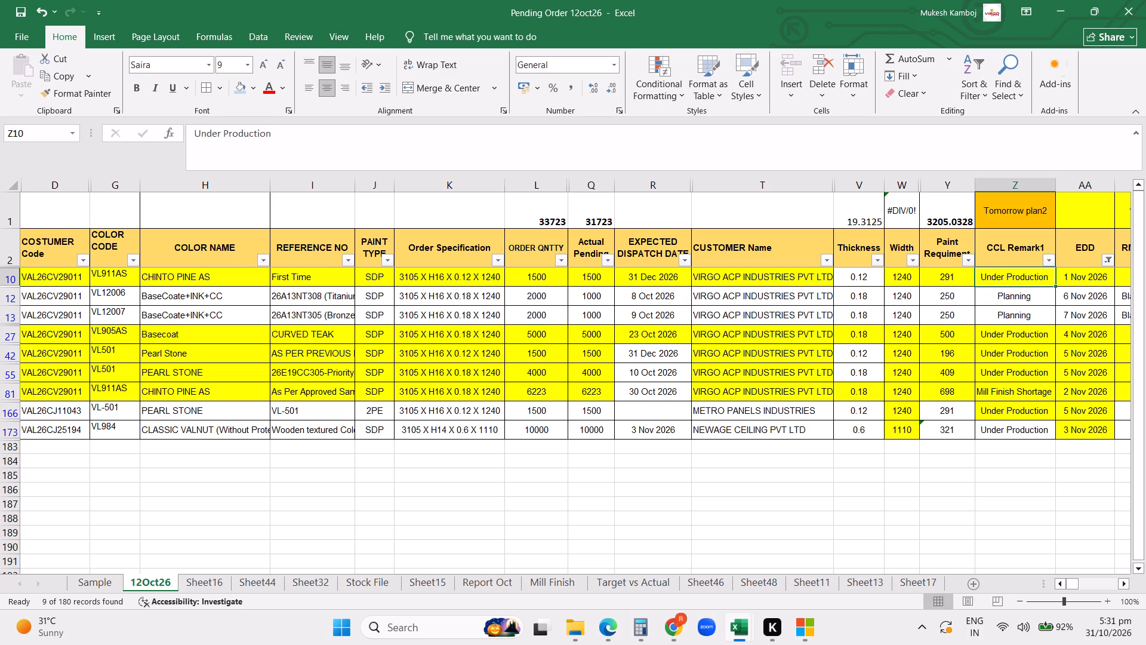
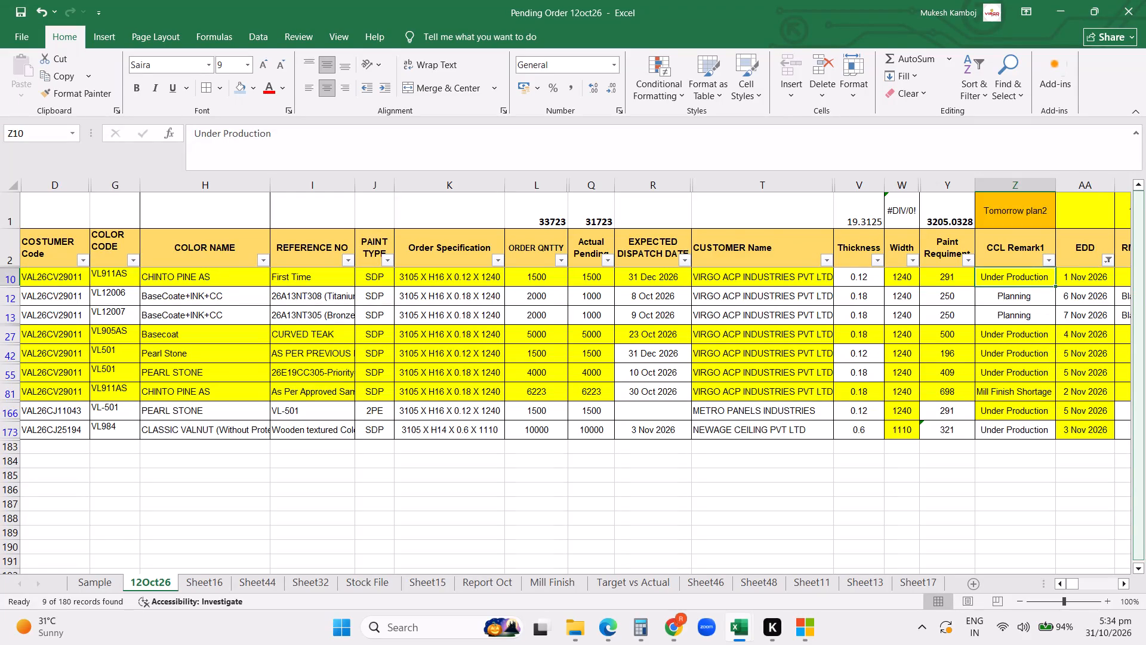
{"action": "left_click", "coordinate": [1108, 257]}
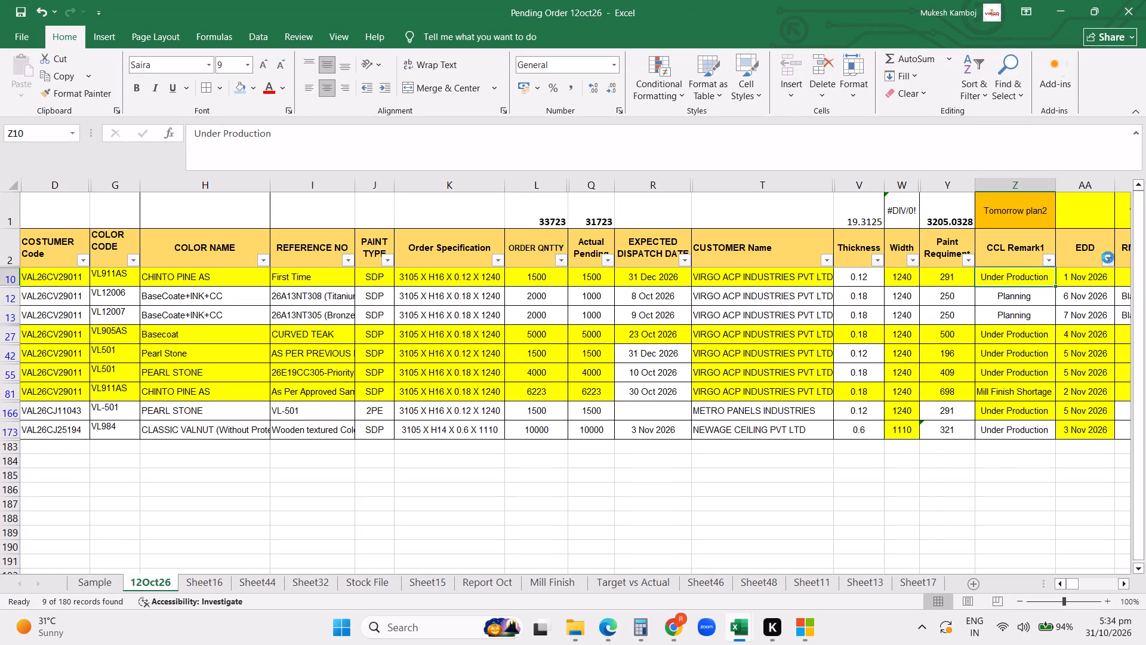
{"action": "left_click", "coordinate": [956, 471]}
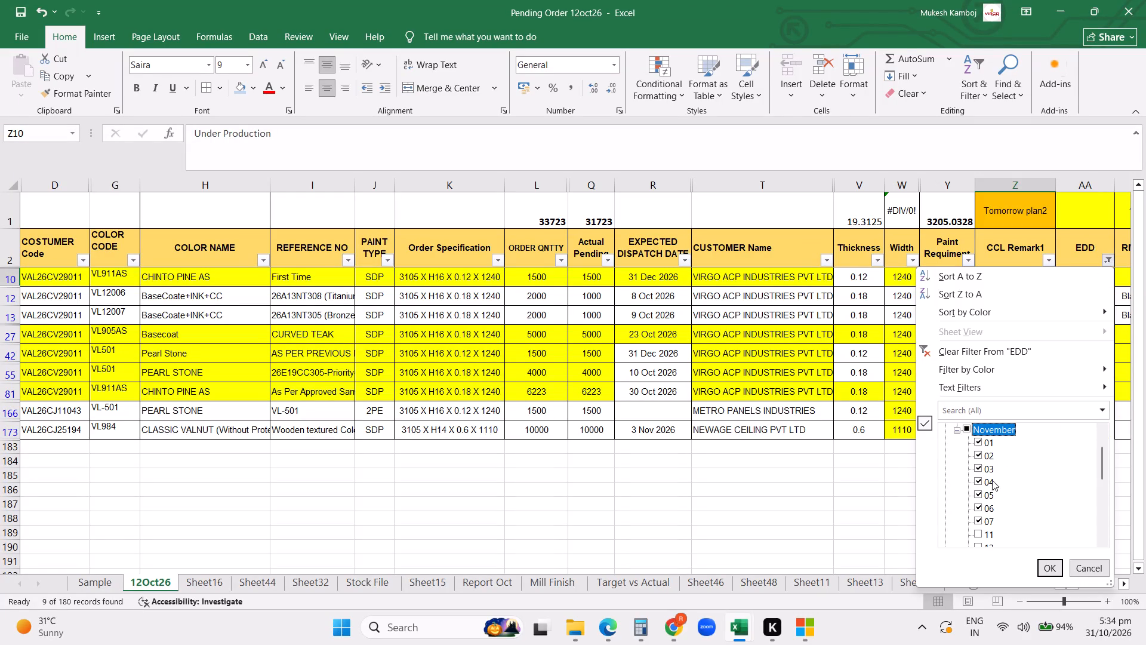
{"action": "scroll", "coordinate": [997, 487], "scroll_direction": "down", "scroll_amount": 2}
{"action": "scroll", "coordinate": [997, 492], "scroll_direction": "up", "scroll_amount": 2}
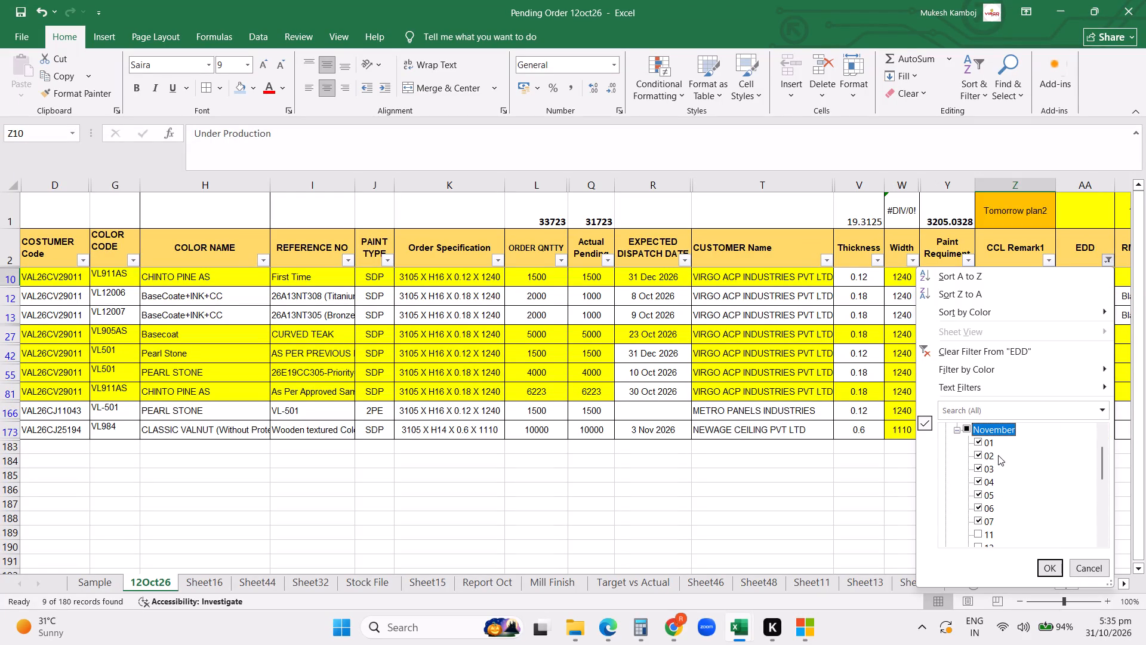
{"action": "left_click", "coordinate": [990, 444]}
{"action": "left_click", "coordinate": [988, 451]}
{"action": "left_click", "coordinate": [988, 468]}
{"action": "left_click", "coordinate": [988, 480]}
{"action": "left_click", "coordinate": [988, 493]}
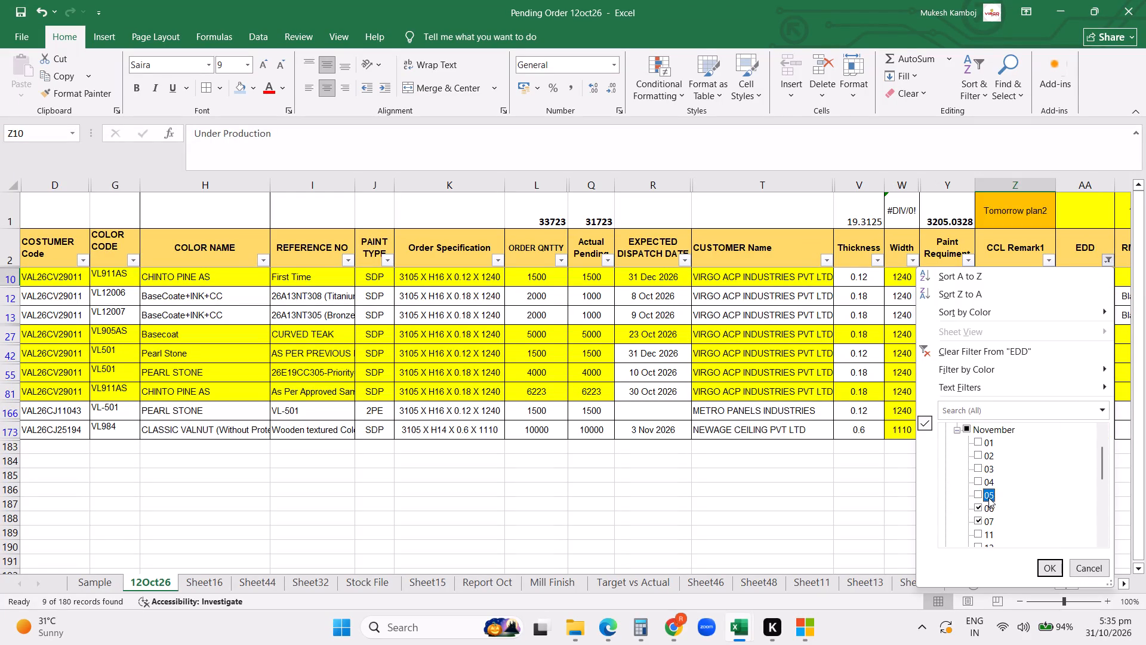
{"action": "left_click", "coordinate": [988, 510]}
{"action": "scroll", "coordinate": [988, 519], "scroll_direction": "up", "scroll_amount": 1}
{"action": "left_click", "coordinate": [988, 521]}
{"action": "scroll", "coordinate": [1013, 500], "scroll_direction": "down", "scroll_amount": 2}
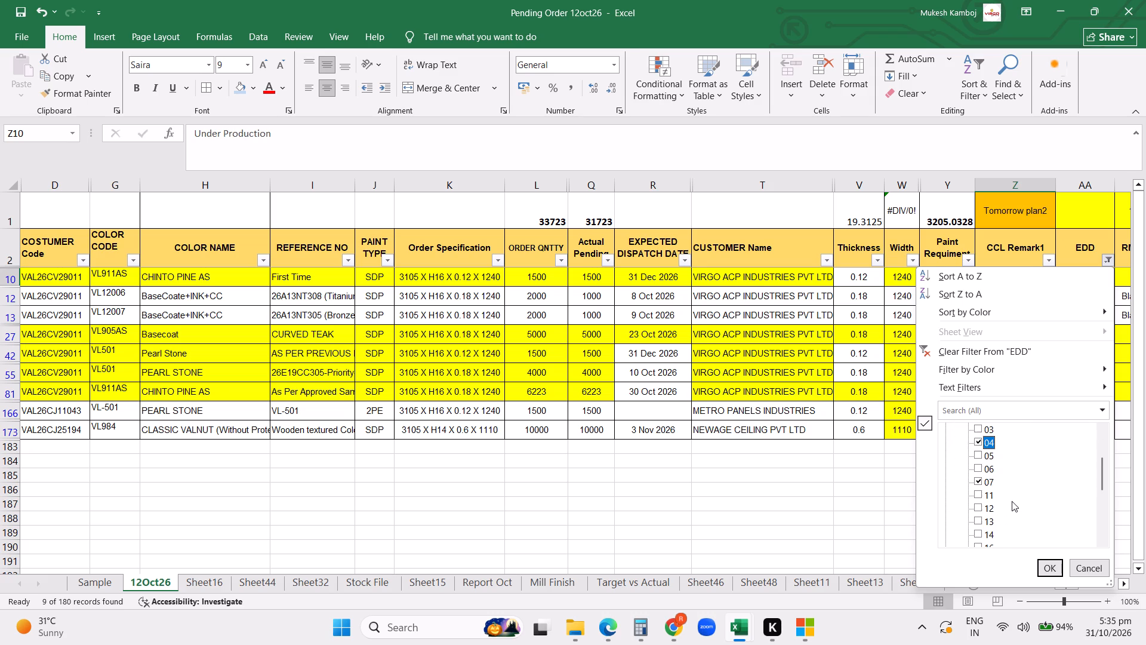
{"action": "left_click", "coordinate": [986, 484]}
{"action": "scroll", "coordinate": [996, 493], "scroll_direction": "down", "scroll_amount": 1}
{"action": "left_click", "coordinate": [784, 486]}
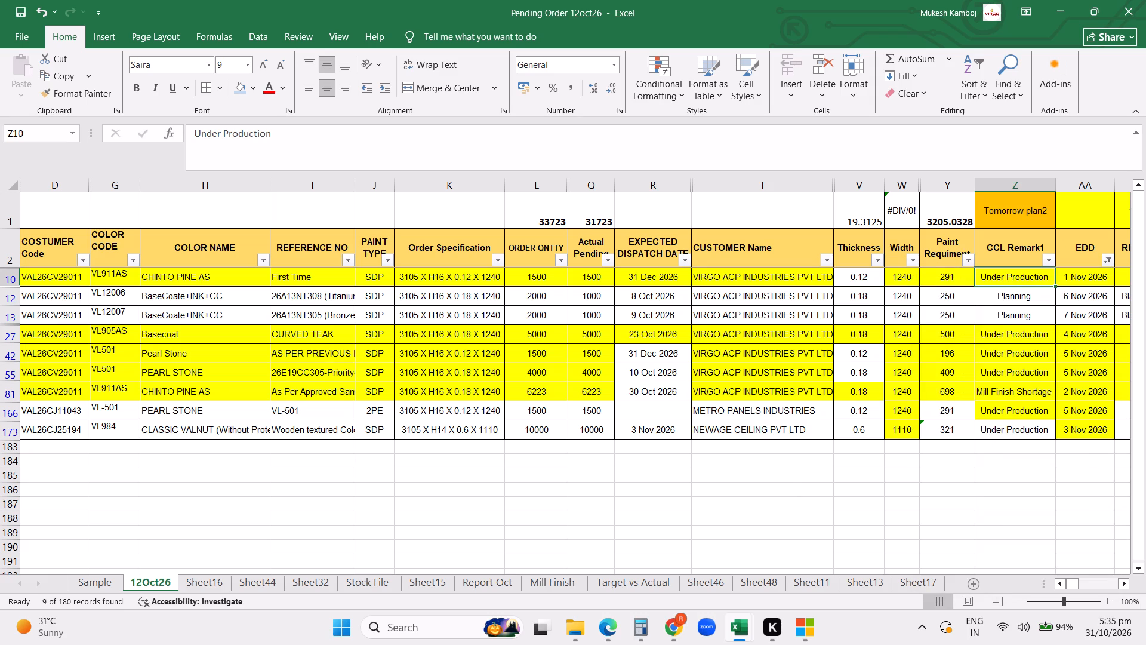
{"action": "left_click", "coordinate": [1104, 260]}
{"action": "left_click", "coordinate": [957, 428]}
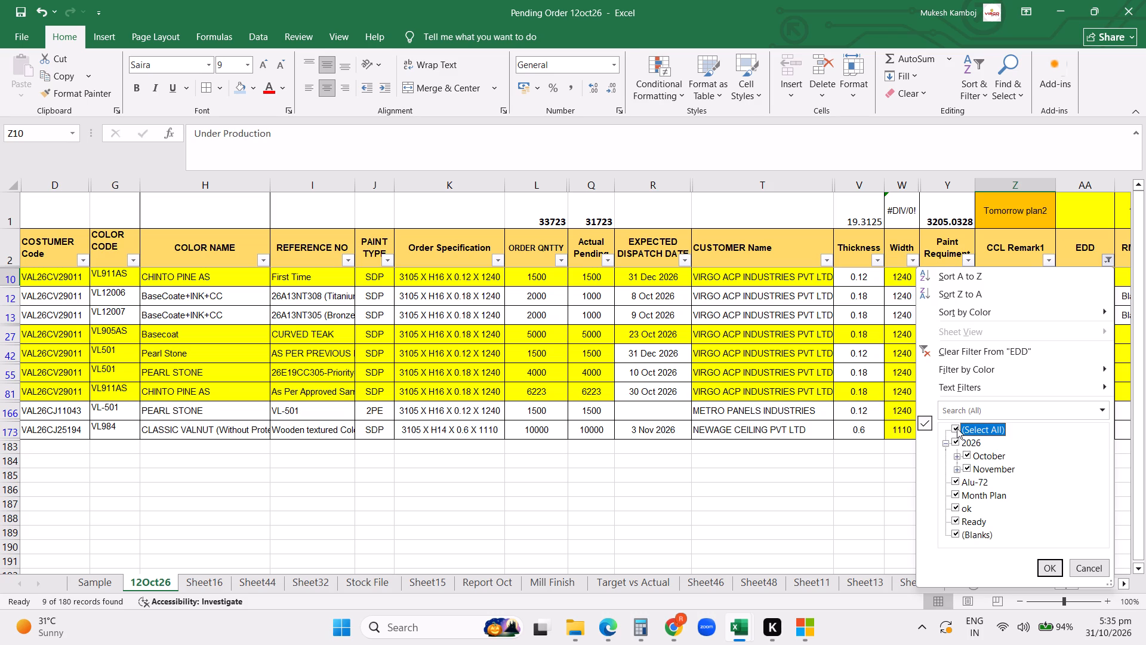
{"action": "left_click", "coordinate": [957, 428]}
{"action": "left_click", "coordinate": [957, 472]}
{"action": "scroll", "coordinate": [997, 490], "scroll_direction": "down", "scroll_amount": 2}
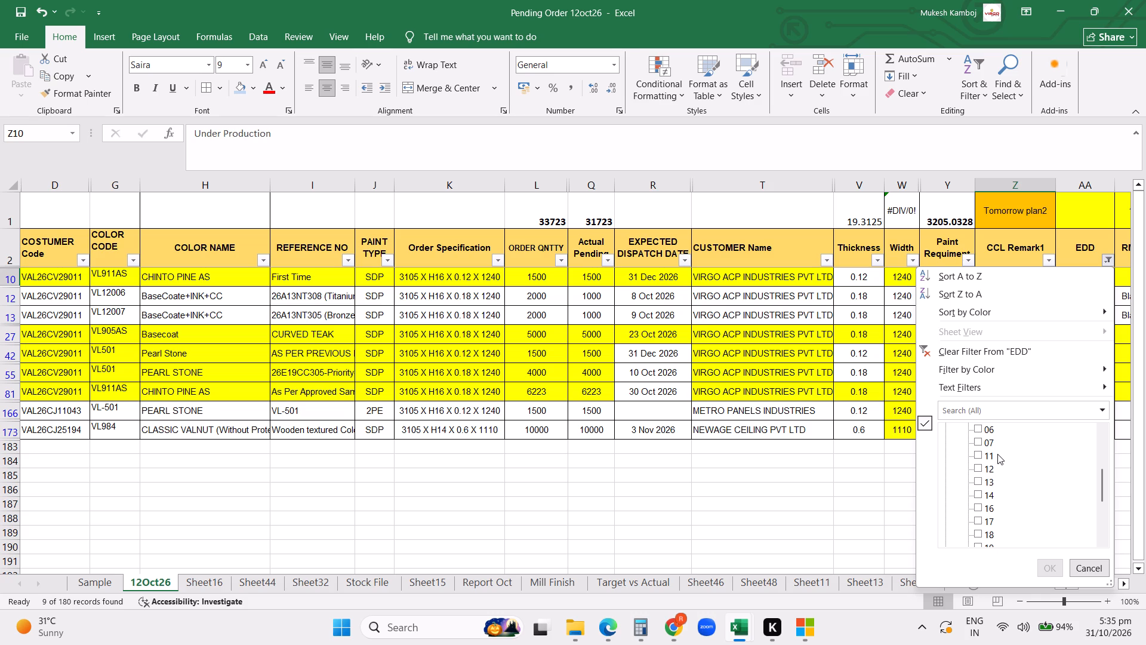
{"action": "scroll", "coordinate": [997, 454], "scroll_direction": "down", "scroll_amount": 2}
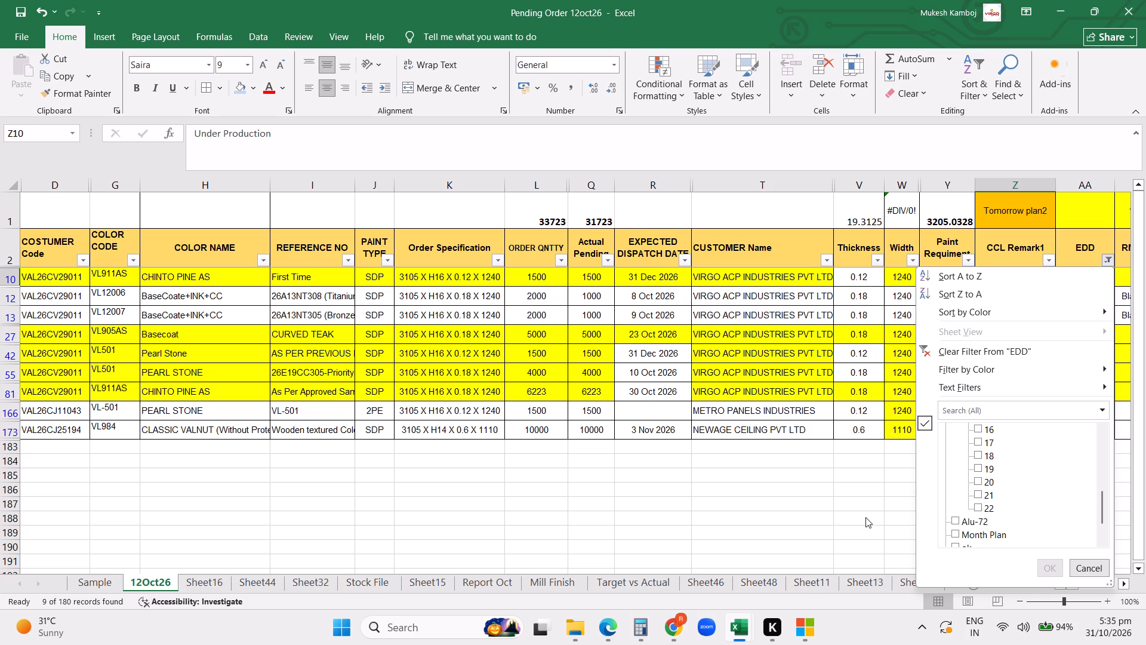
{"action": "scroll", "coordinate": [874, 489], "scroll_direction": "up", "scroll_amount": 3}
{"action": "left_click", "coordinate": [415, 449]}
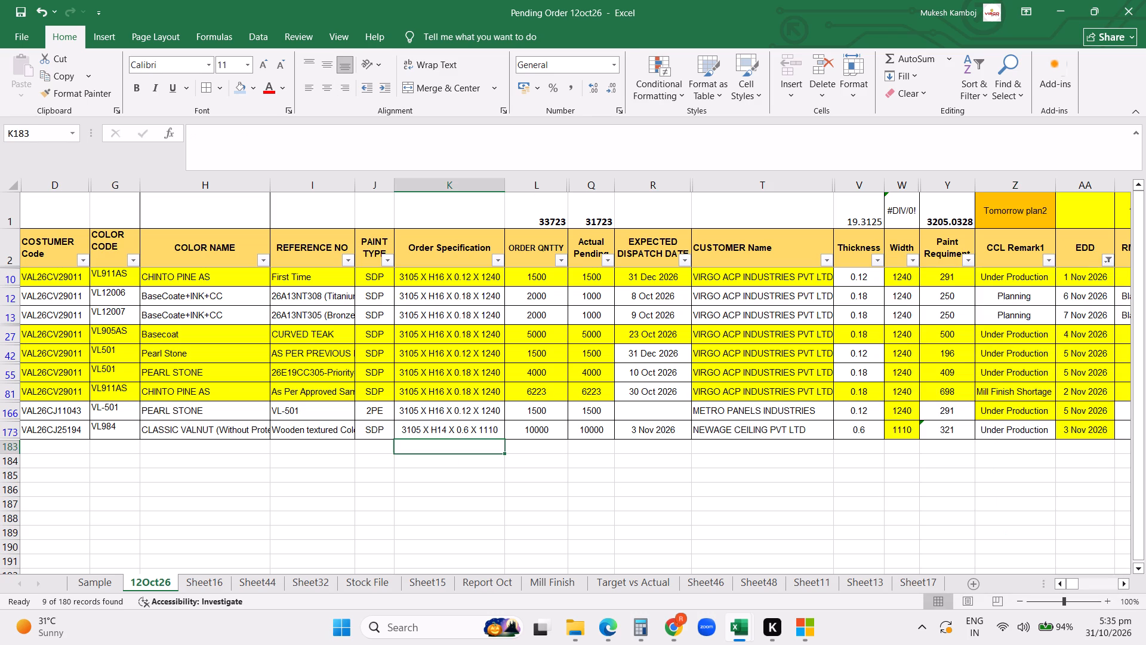
Review the color codes of the orders filtered to early November EDDs, comparing the BaseCoate+INK+CC and Pearl Stone rows.
{"action": "scroll", "coordinate": [454, 423], "scroll_direction": "up", "scroll_amount": 5}
{"action": "scroll", "coordinate": [873, 351], "scroll_direction": "up", "scroll_amount": 6}
{"action": "left_click", "coordinate": [902, 432]}
{"action": "left_click", "coordinate": [817, 469]}
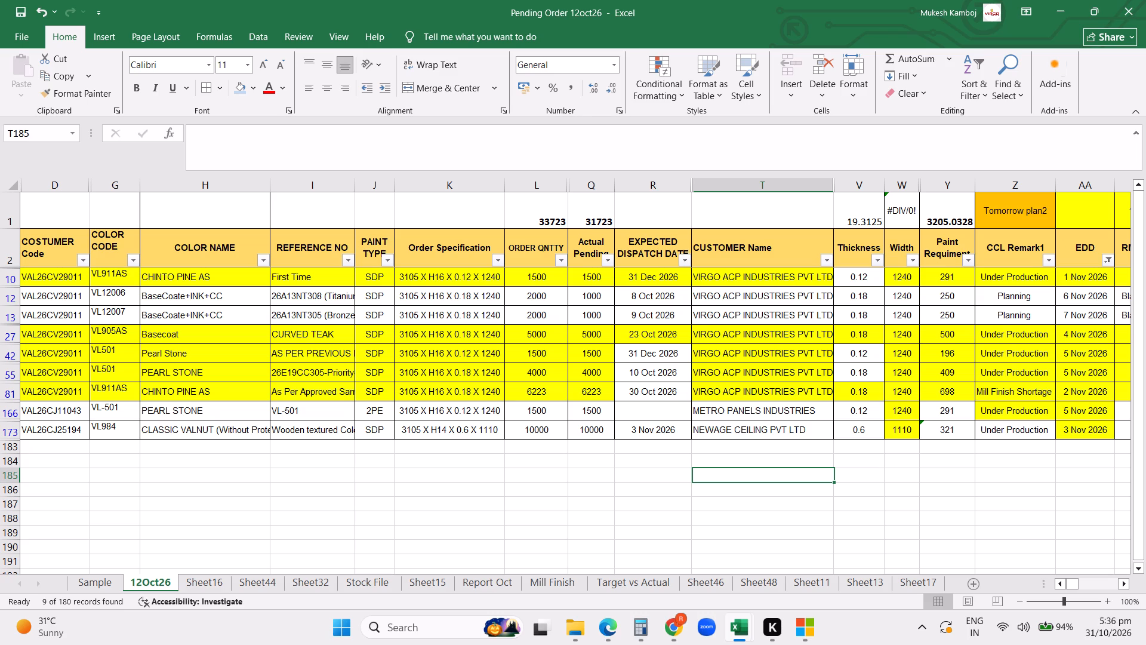
{"action": "left_click_drag", "start_coordinate": [100, 354], "coordinate": [106, 390]}
{"action": "left_click", "coordinate": [150, 433]}
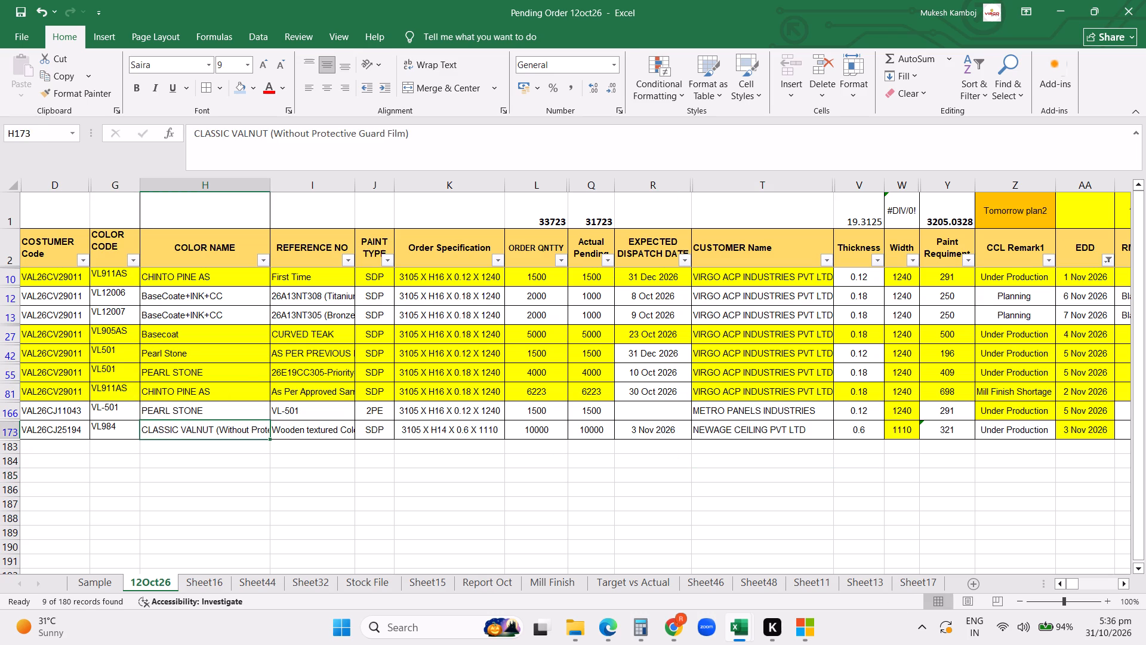
{"action": "left_click_drag", "start_coordinate": [115, 294], "coordinate": [115, 311]}
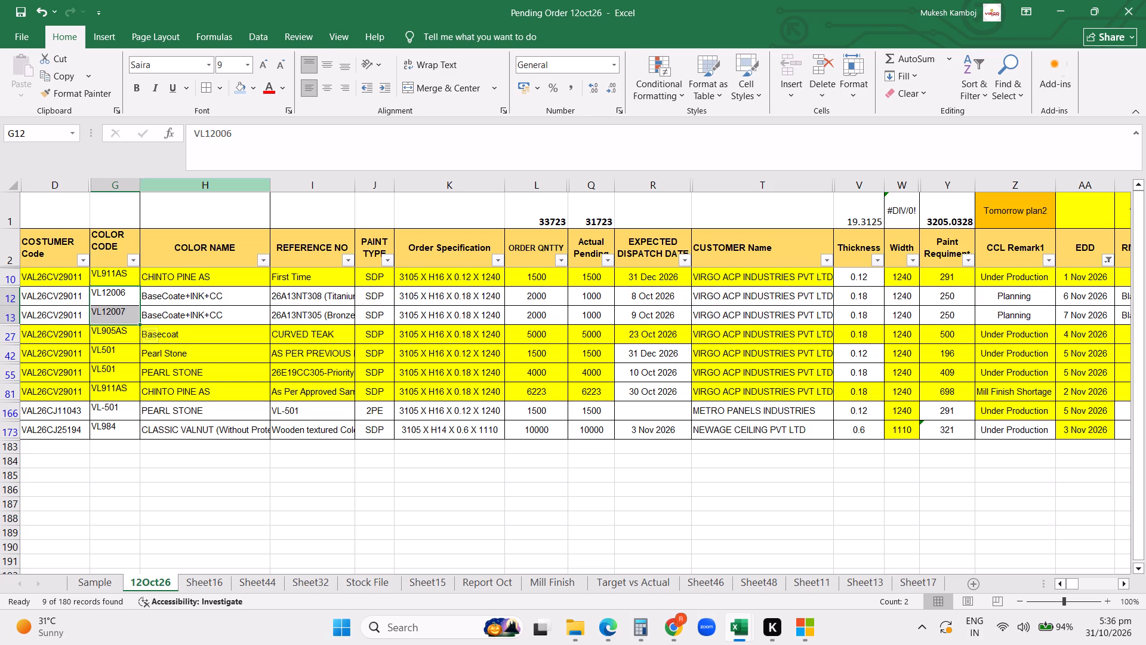
{"action": "left_click_drag", "start_coordinate": [100, 349], "coordinate": [103, 380]}
{"action": "left_click", "coordinate": [103, 413]}
{"action": "left_click_drag", "start_coordinate": [110, 351], "coordinate": [112, 371]}
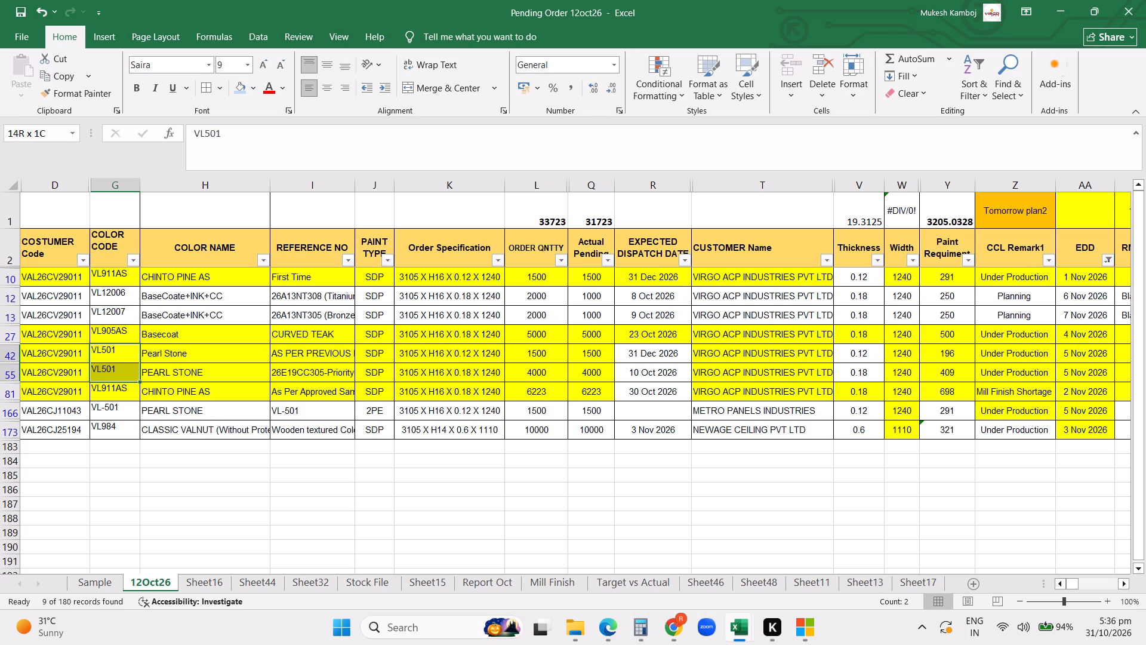
{"action": "left_click", "coordinate": [108, 401]}
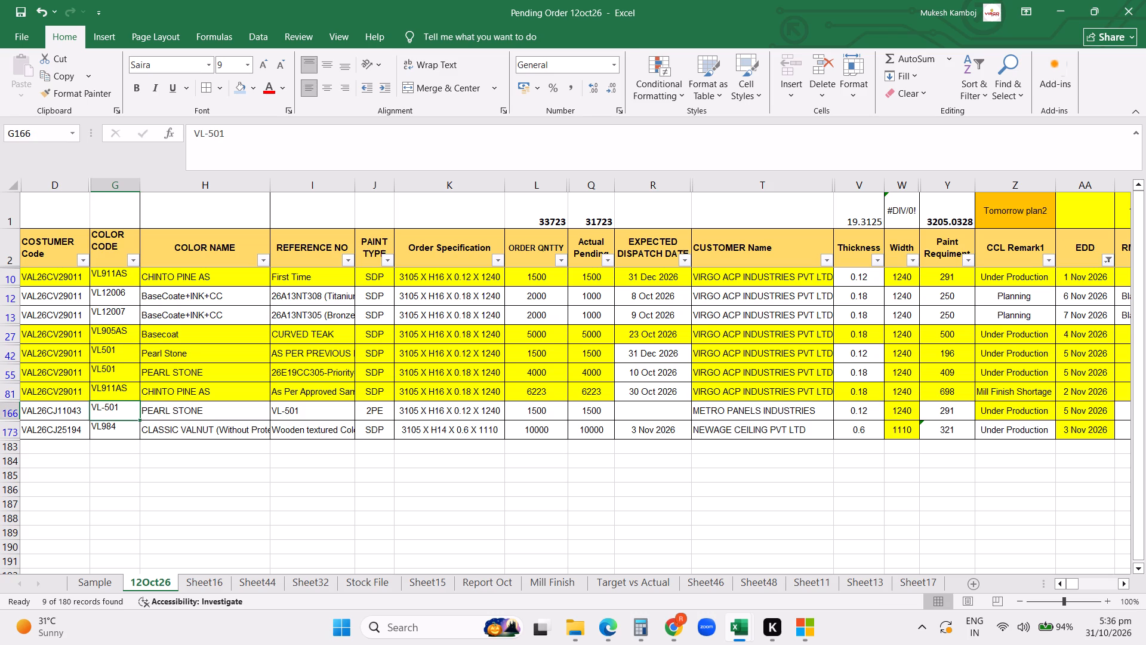
{"action": "left_click_drag", "start_coordinate": [113, 345], "coordinate": [114, 367]}
Examine the VL984 CLASSIC VALNUT order in row 173, including its specification, actual pending quantity and customer.
{"action": "left_click", "coordinate": [109, 428]}
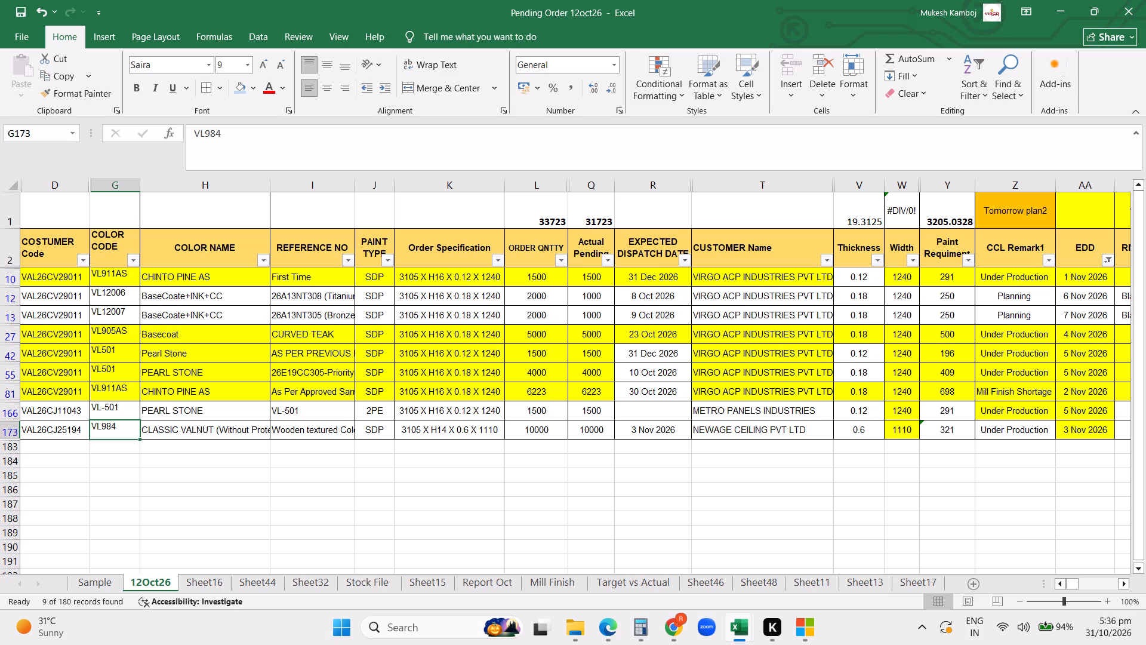
{"action": "left_click_drag", "start_coordinate": [53, 430], "coordinate": [448, 431]}
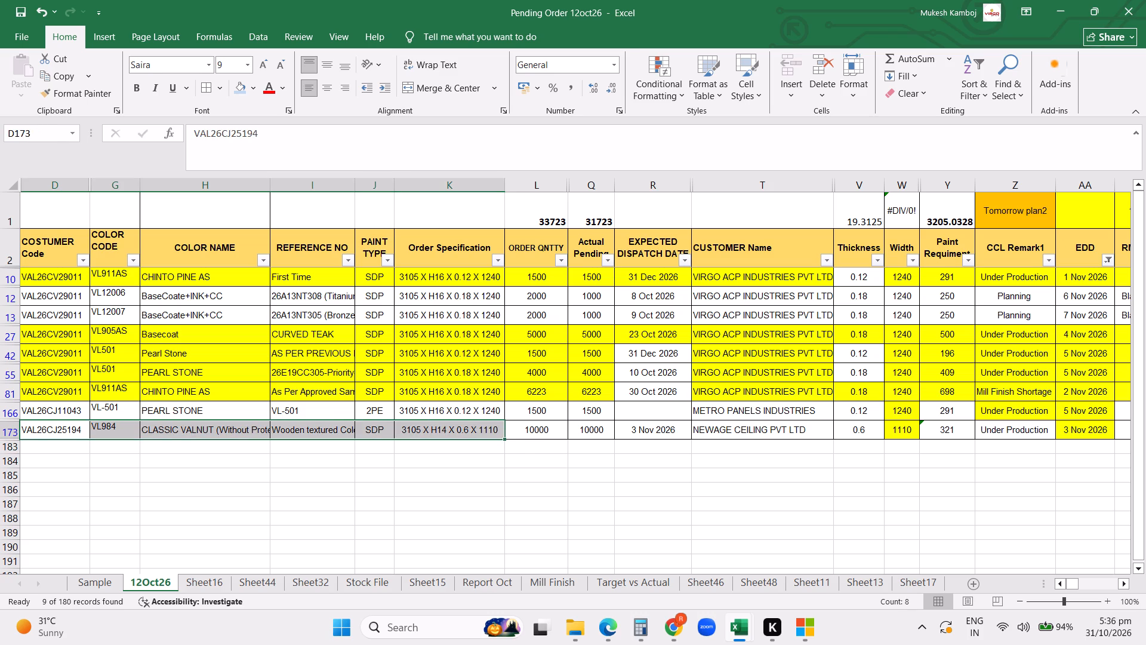
{"action": "left_click", "coordinate": [482, 450]}
{"action": "left_click", "coordinate": [596, 432]}
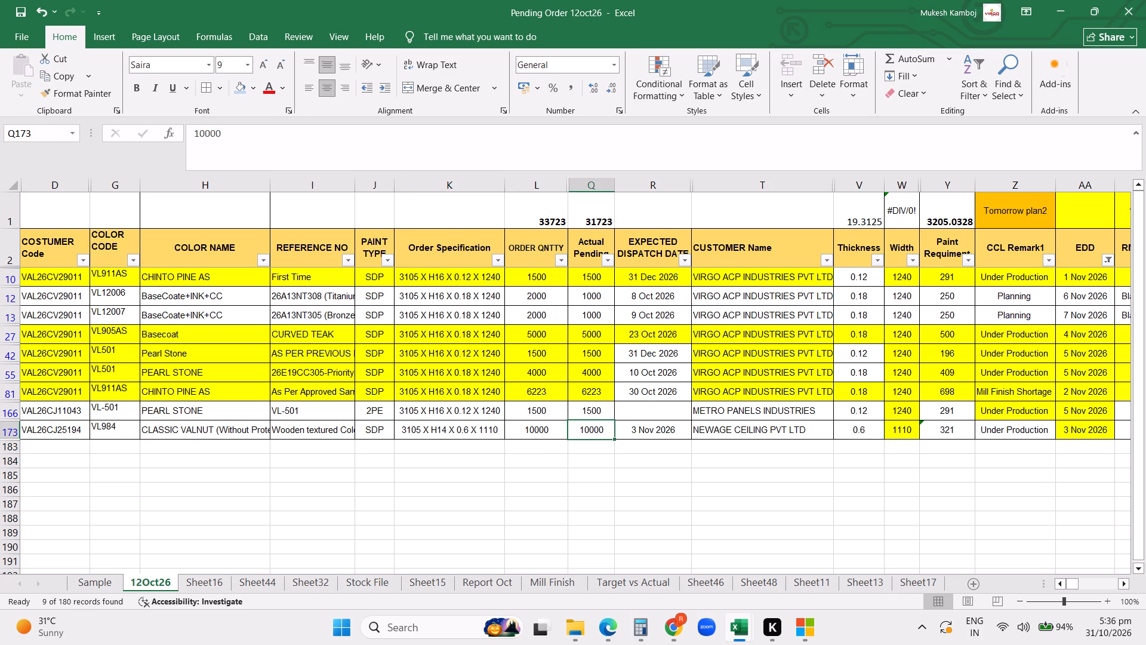
{"action": "left_click", "coordinate": [504, 450]}
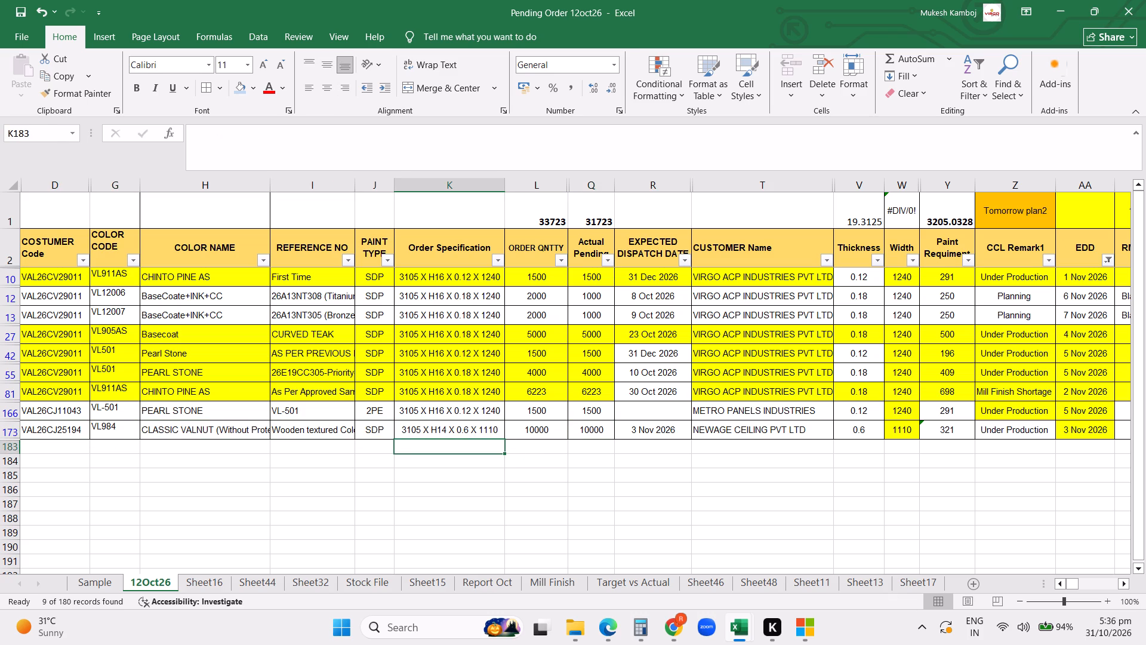
{"action": "left_click", "coordinate": [550, 448]}
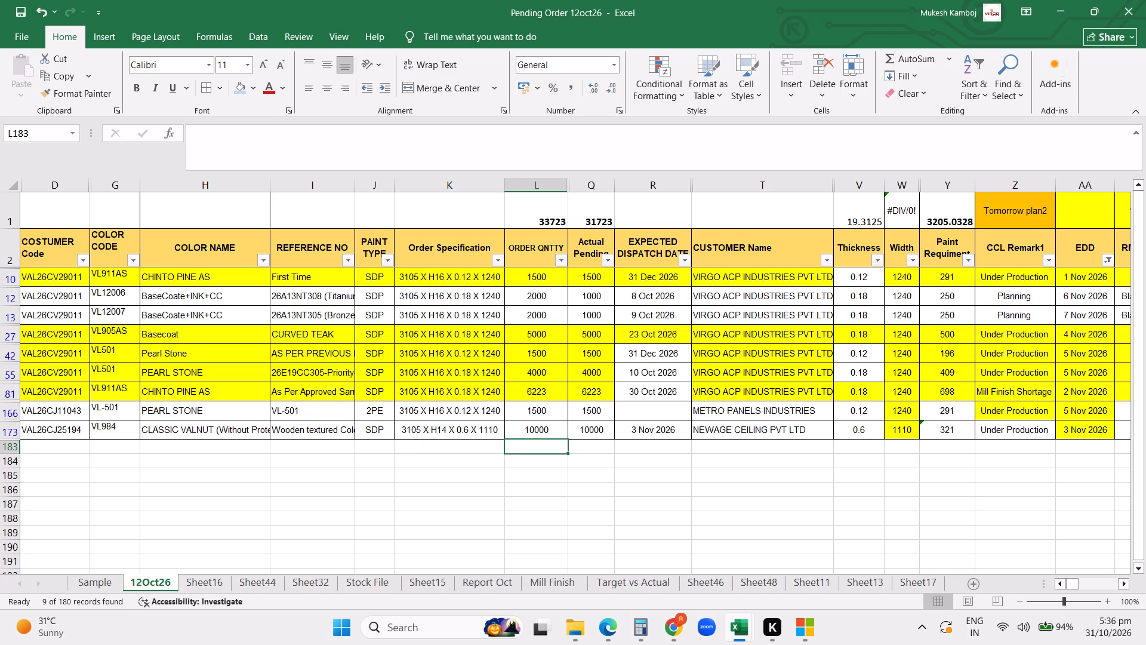
{"action": "left_click", "coordinate": [704, 432]}
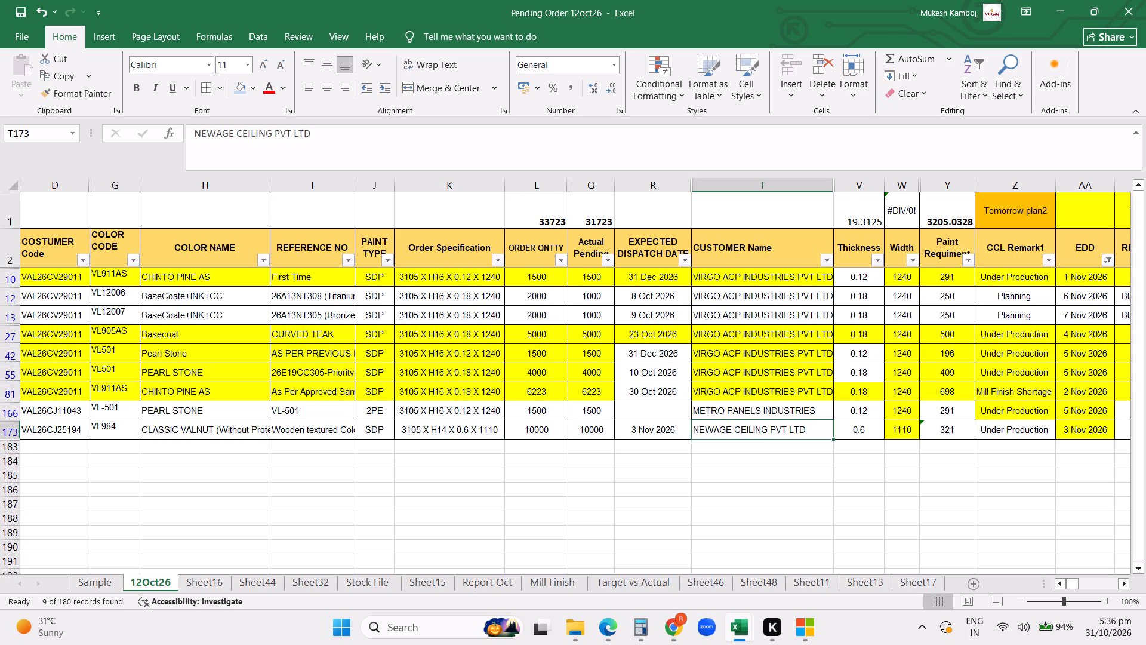
{"action": "left_click", "coordinate": [410, 477]}
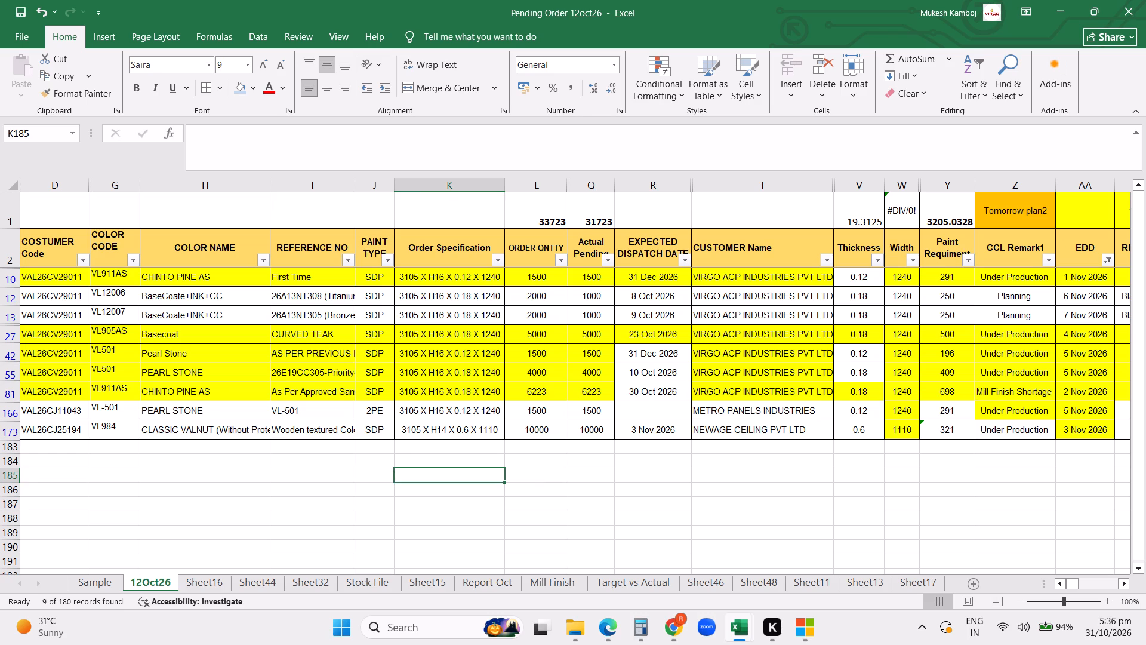
{"action": "left_click", "coordinate": [180, 429]}
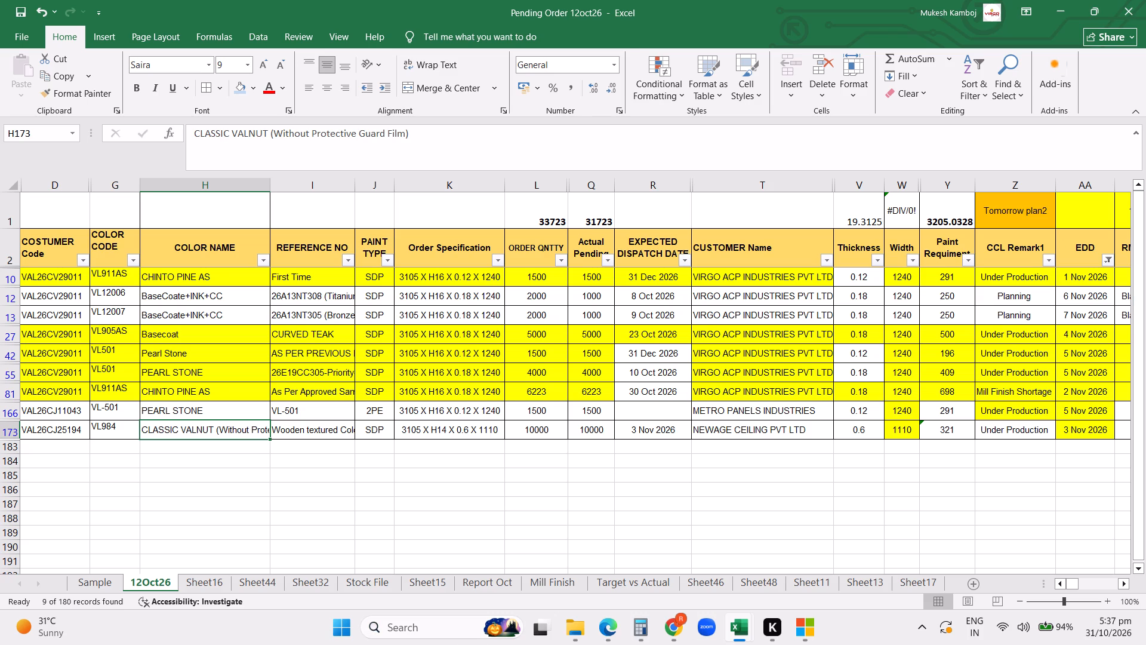
Clear the filter from the EDD column.
{"action": "left_click", "coordinate": [1111, 263]}
{"action": "left_click", "coordinate": [984, 351]}
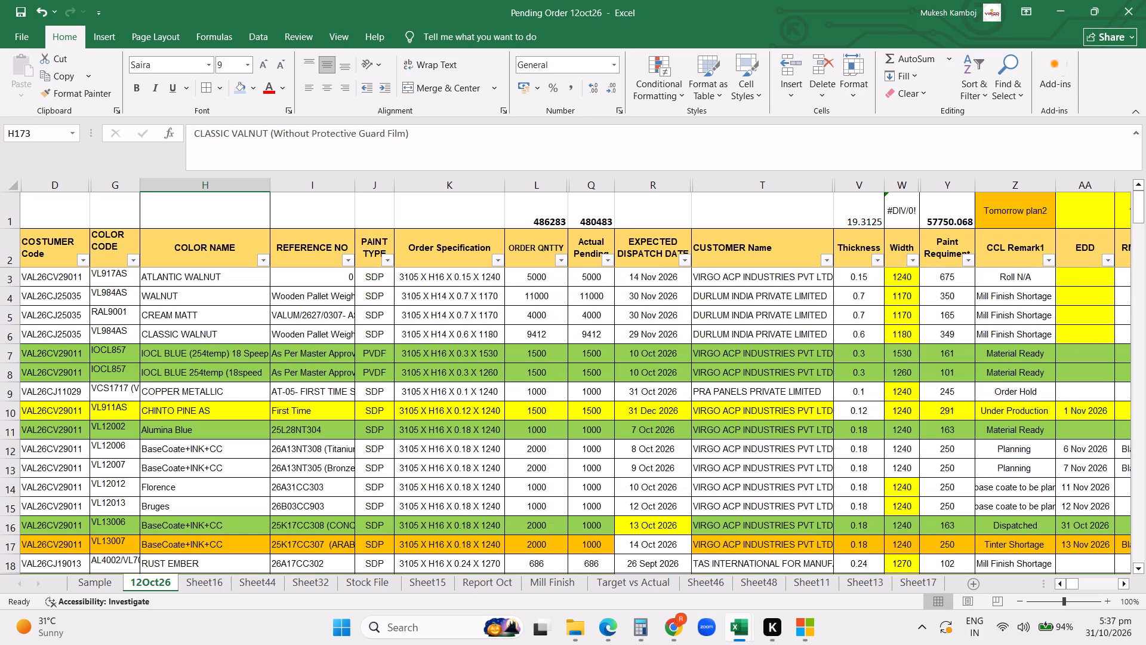
Filter the COLOR CODE column to the codes matching 501.
{"action": "left_click", "coordinate": [131, 263]}
{"action": "left_click", "coordinate": [60, 406]}
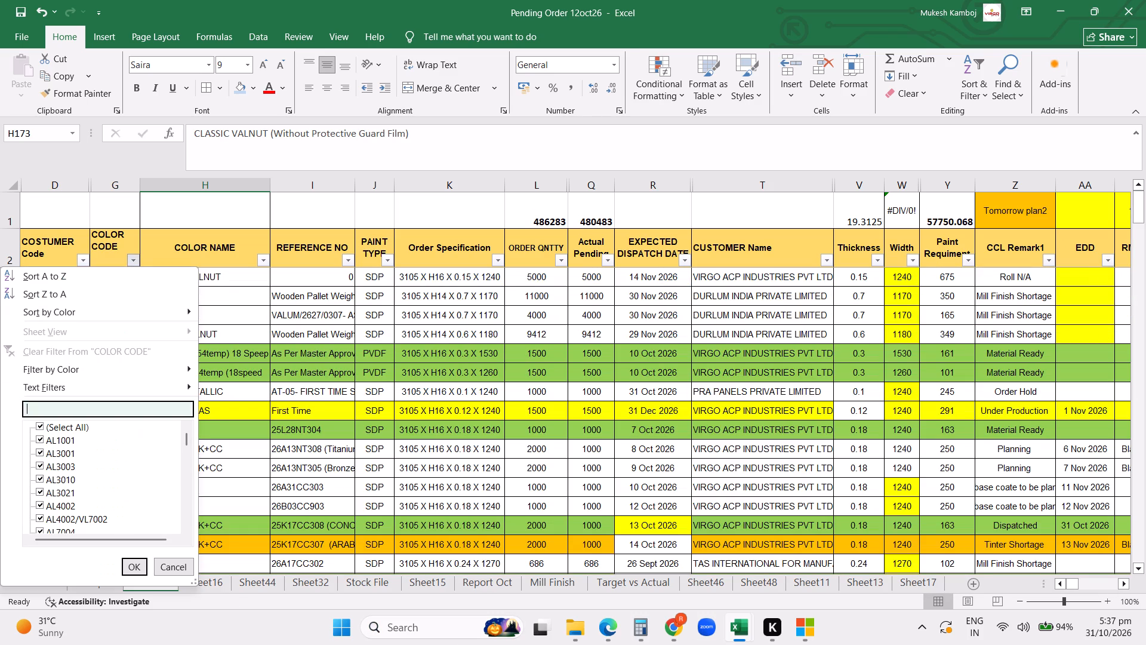
{"action": "type", "text": "501"}
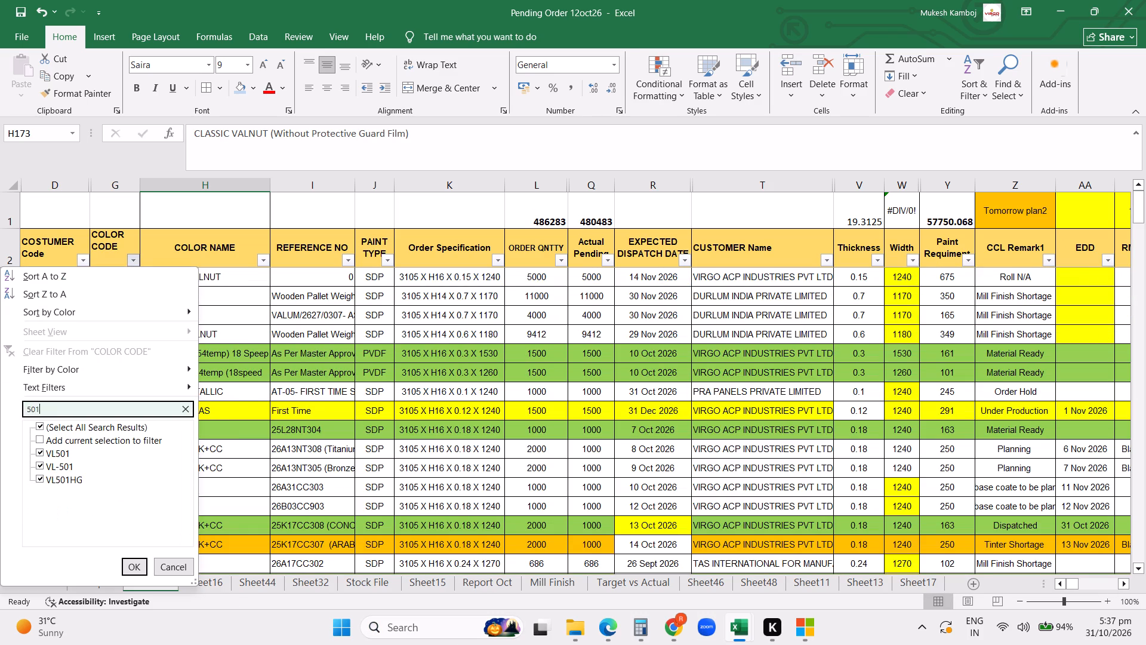
{"action": "key", "text": "Return"}
{"action": "scroll", "coordinate": [60, 404], "scroll_direction": "up", "scroll_amount": 6}
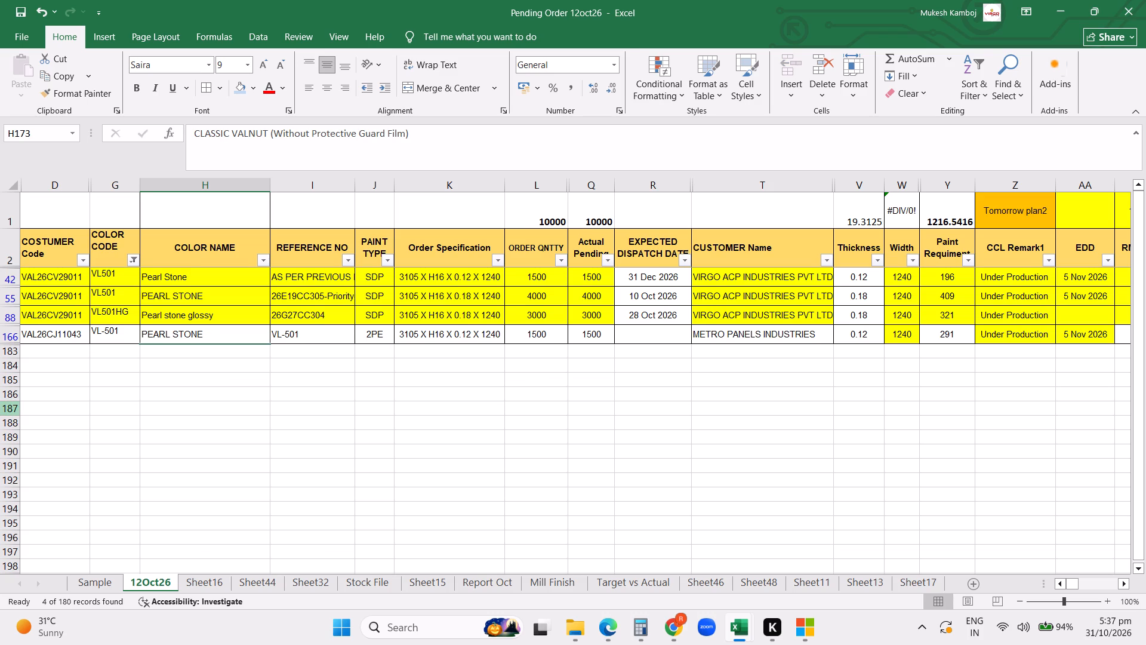
{"action": "left_click", "coordinate": [384, 439]}
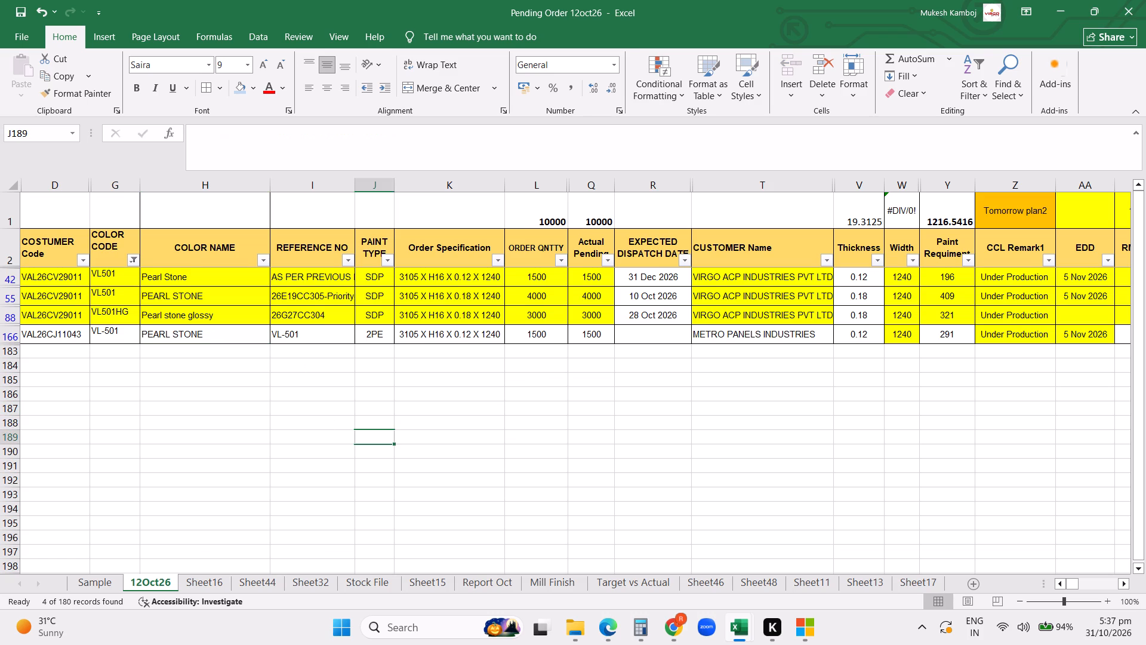
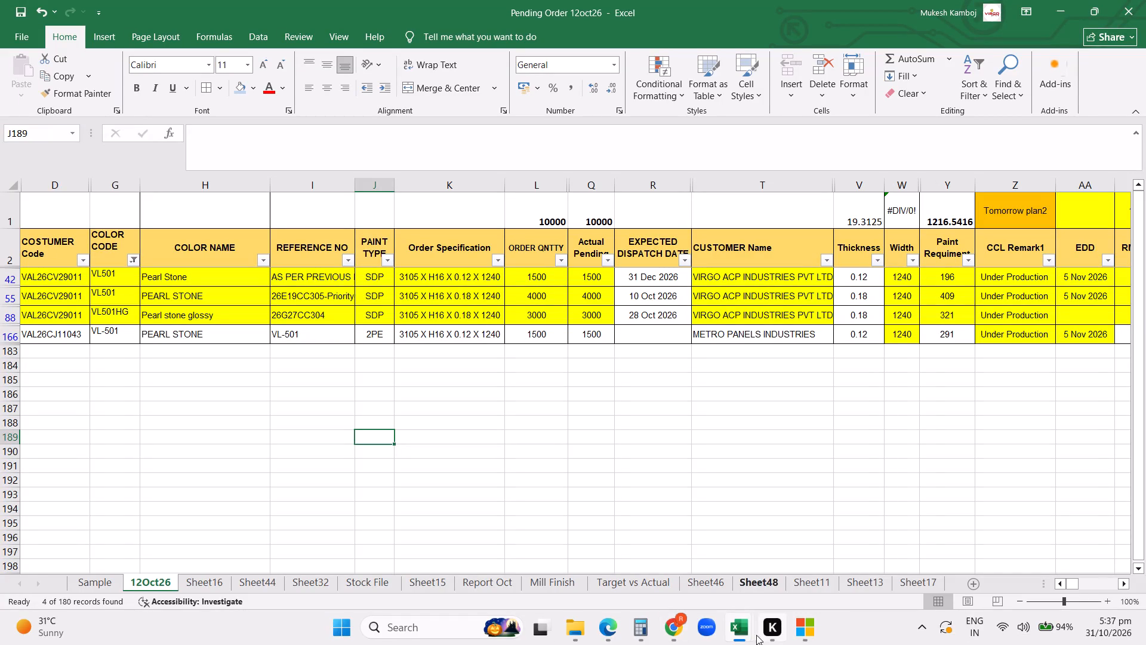
In the NEW PLANNING3 workbook, hide rows 19 to 22 of the 31-10-2026 plan, from the VL-984 roll change through CHINTO PINE AS.
{"action": "left_click", "coordinate": [730, 631]}
{"action": "left_click", "coordinate": [511, 551]}
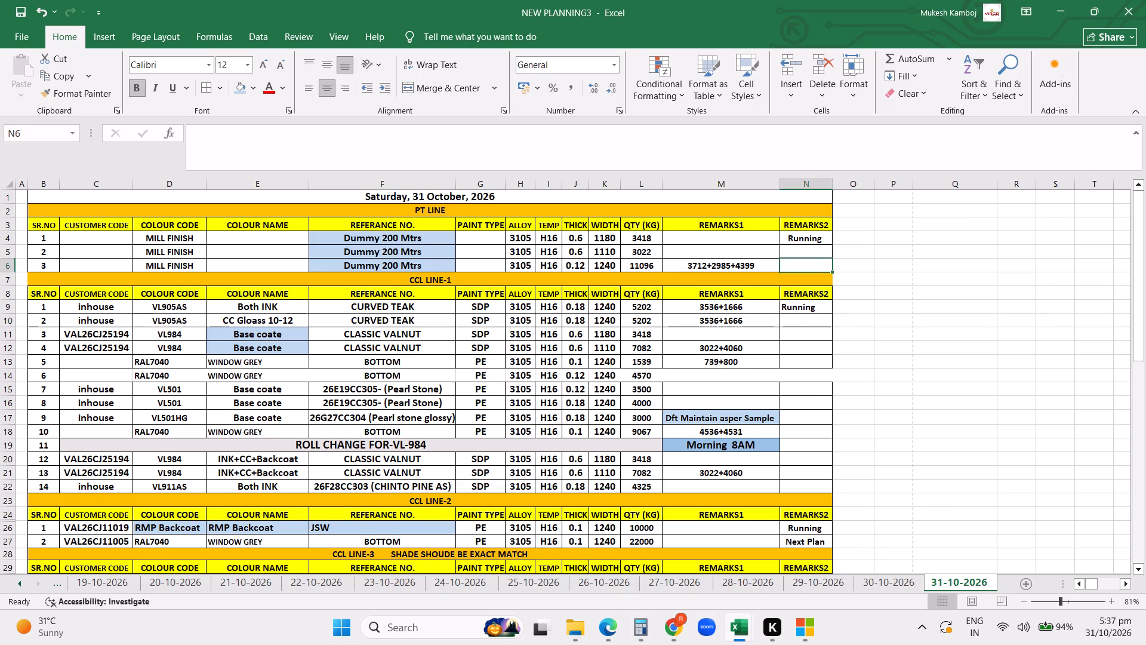
{"action": "scroll", "coordinate": [599, 392], "scroll_direction": "down", "scroll_amount": 3}
{"action": "scroll", "coordinate": [599, 392], "scroll_direction": "up", "scroll_amount": 1}
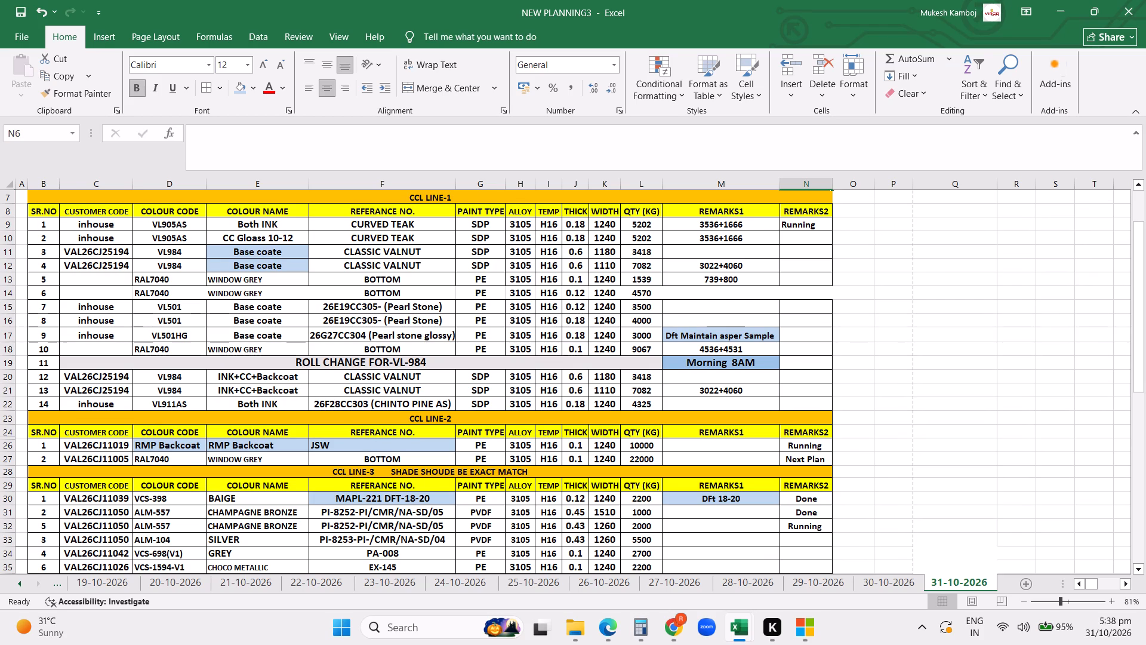
{"action": "left_click_drag", "start_coordinate": [5, 364], "coordinate": [5, 396]}
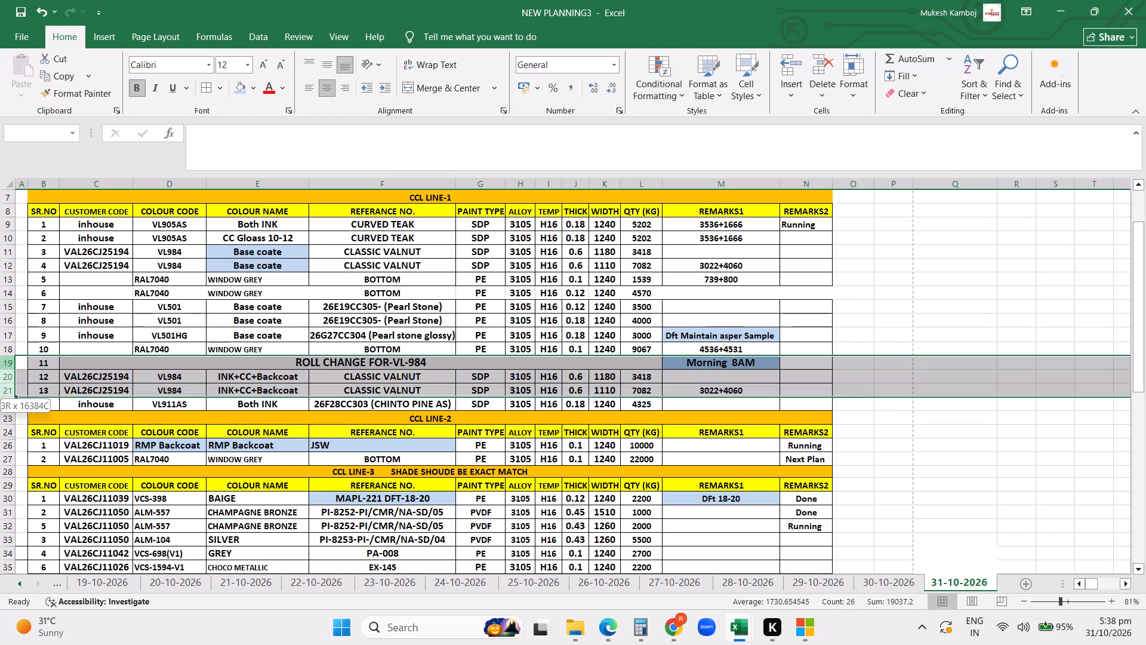
{"action": "left_click_drag", "start_coordinate": [5, 396], "coordinate": [7, 404]}
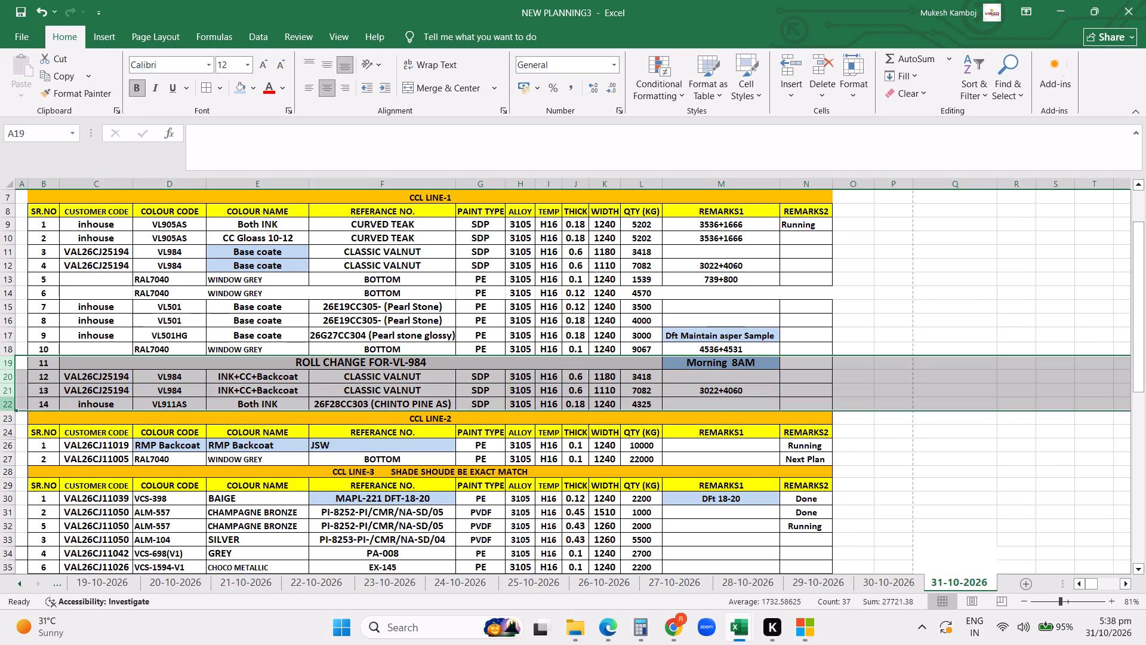
{"action": "right_click", "coordinate": [7, 404]}
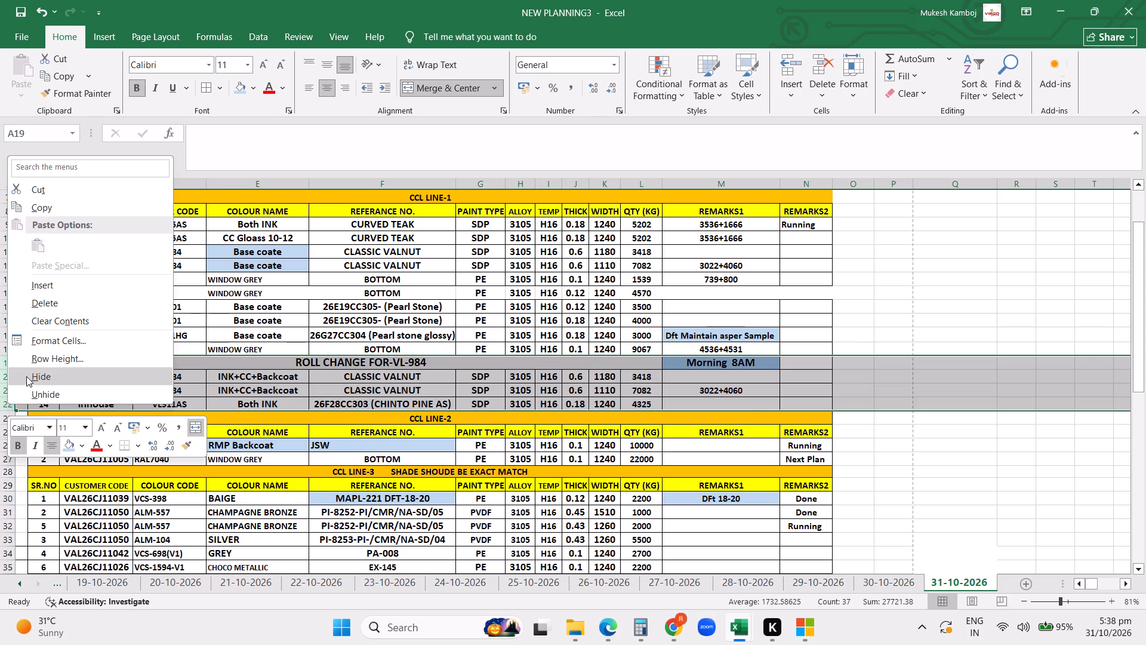
{"action": "left_click", "coordinate": [26, 376]}
{"action": "left_click", "coordinate": [440, 360]}
{"action": "left_click", "coordinate": [216, 329]}
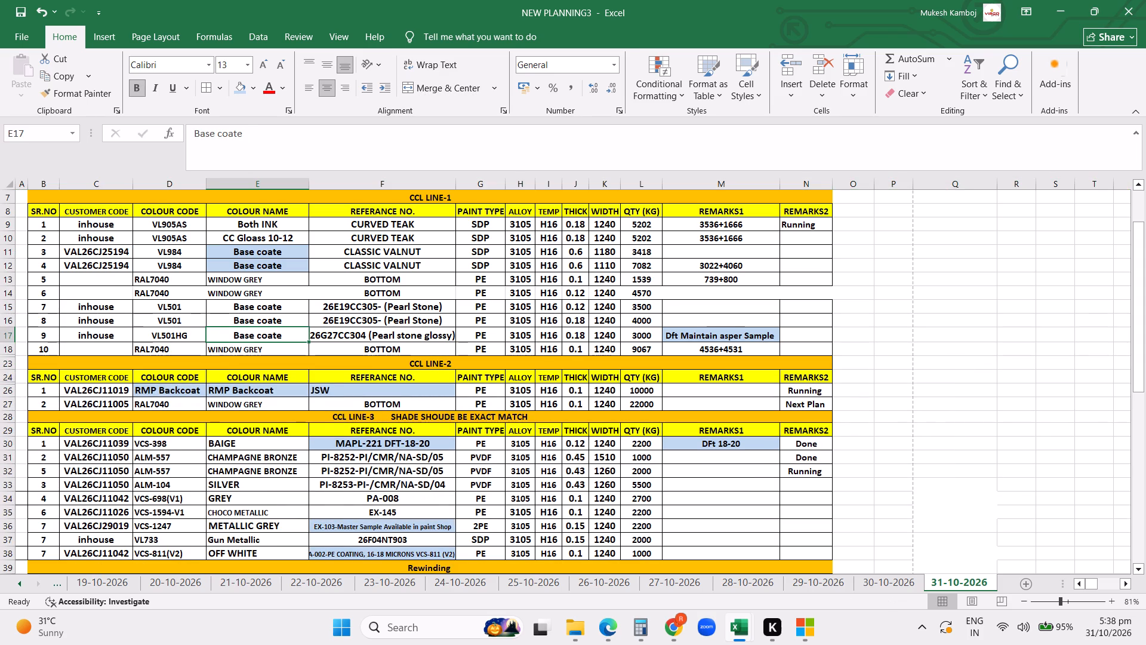
Extend the CCL LINE-3 range in the Rewinding quantity formula in L41 to L30:L38.
{"action": "scroll", "coordinate": [685, 460], "scroll_direction": "down", "scroll_amount": 1}
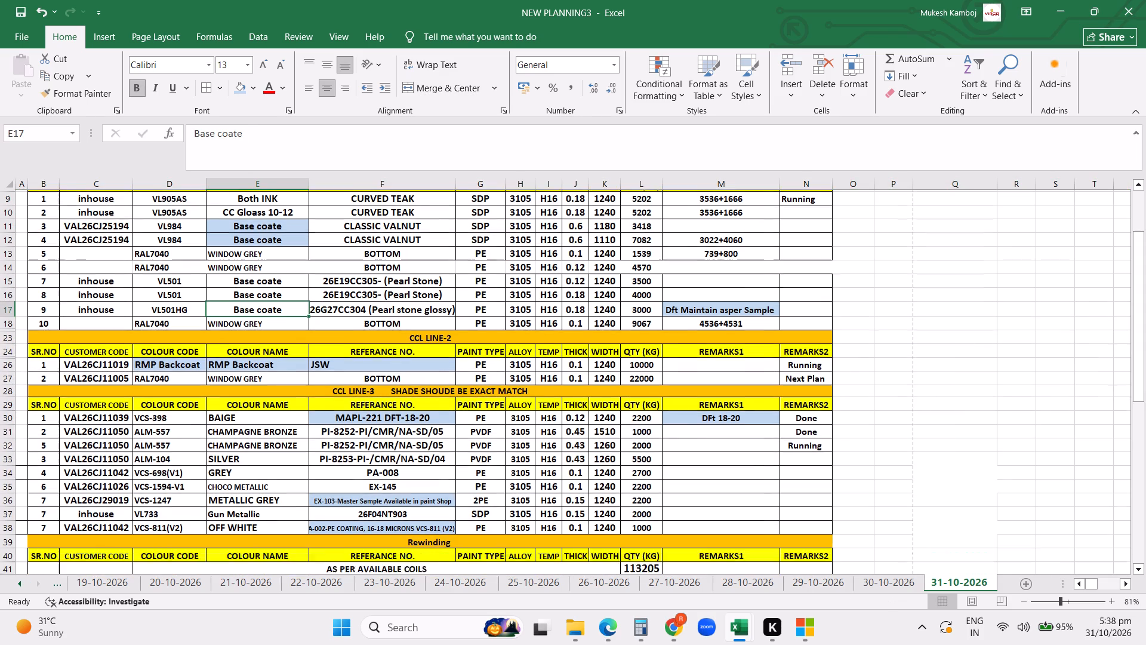
{"action": "scroll", "coordinate": [685, 461], "scroll_direction": "down", "scroll_amount": 1}
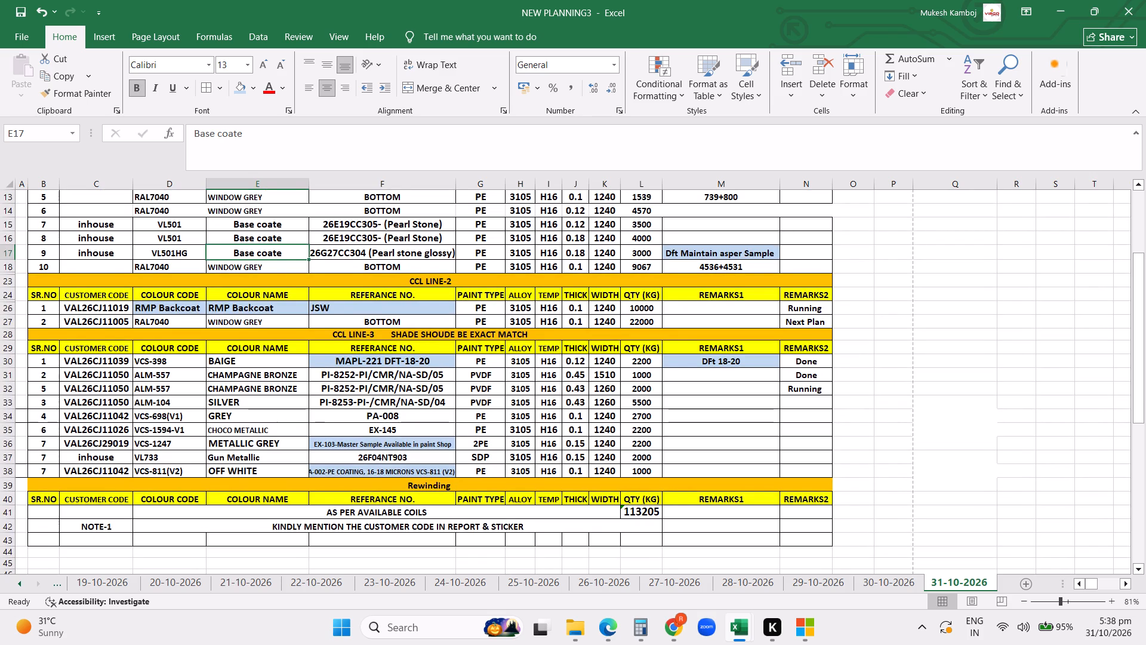
{"action": "double_click", "coordinate": [631, 510]}
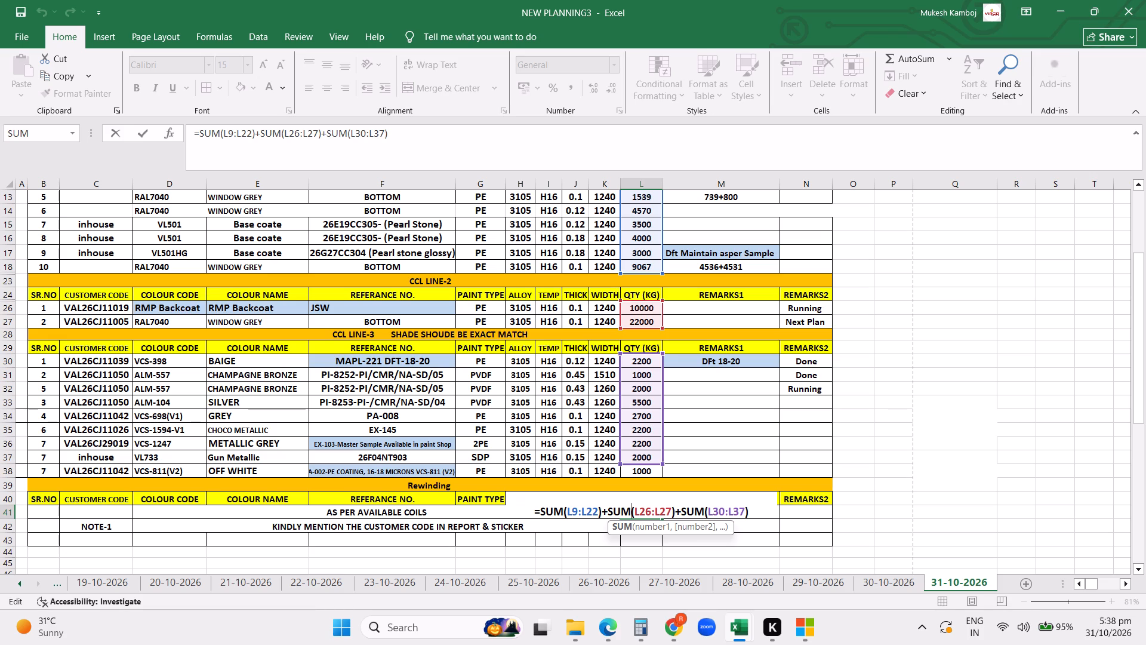
{"action": "left_click_drag", "start_coordinate": [661, 462], "coordinate": [661, 475]}
{"action": "key", "text": "Return"}
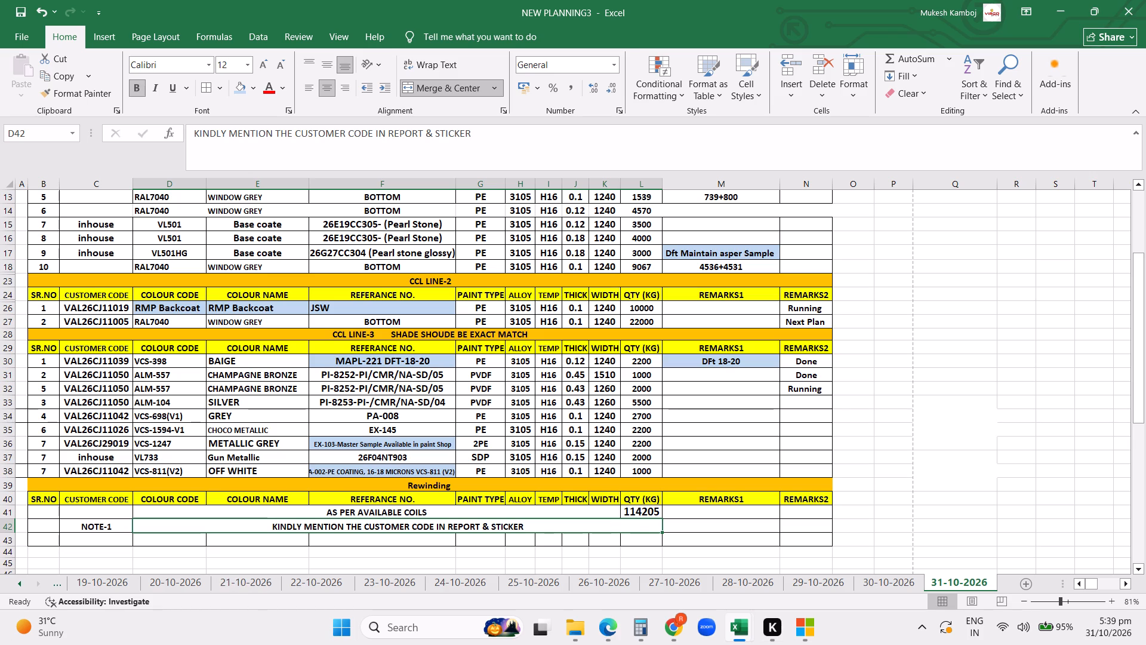
Switch to the Pending Order 12oct26 workbook and clear the filter from the COLOR CODE column.
{"action": "left_click", "coordinate": [740, 626]}
{"action": "left_click", "coordinate": [816, 549]}
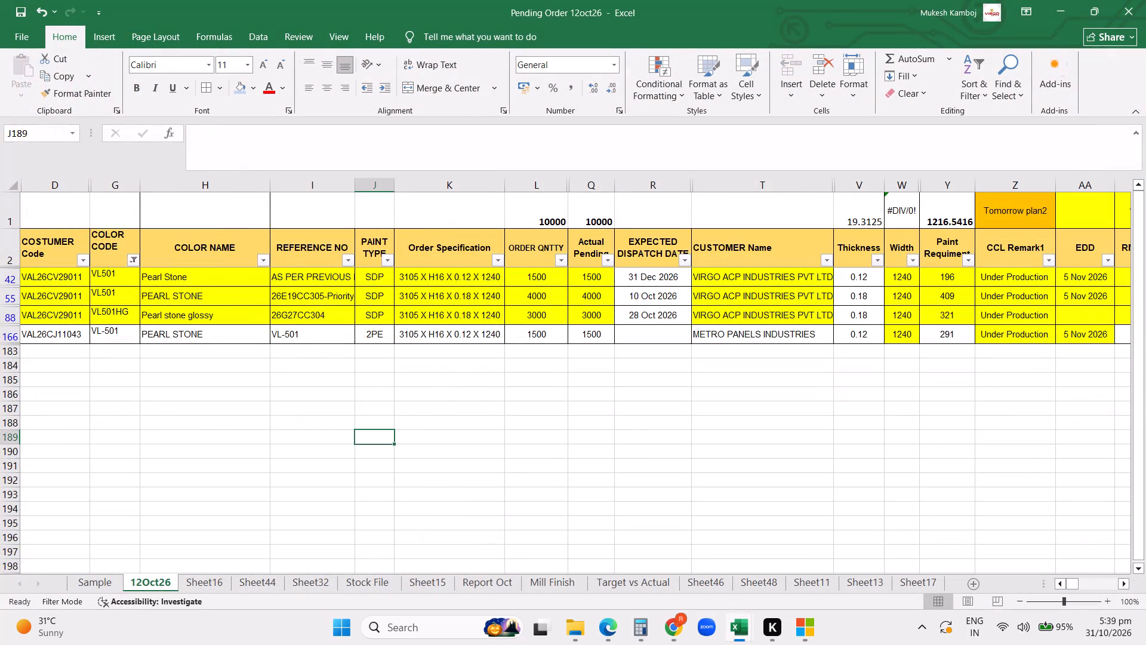
{"action": "left_click", "coordinate": [730, 472]}
{"action": "left_click_drag", "start_coordinate": [224, 383], "coordinate": [212, 372]}
{"action": "left_click", "coordinate": [145, 327]}
{"action": "left_click", "coordinate": [133, 260]}
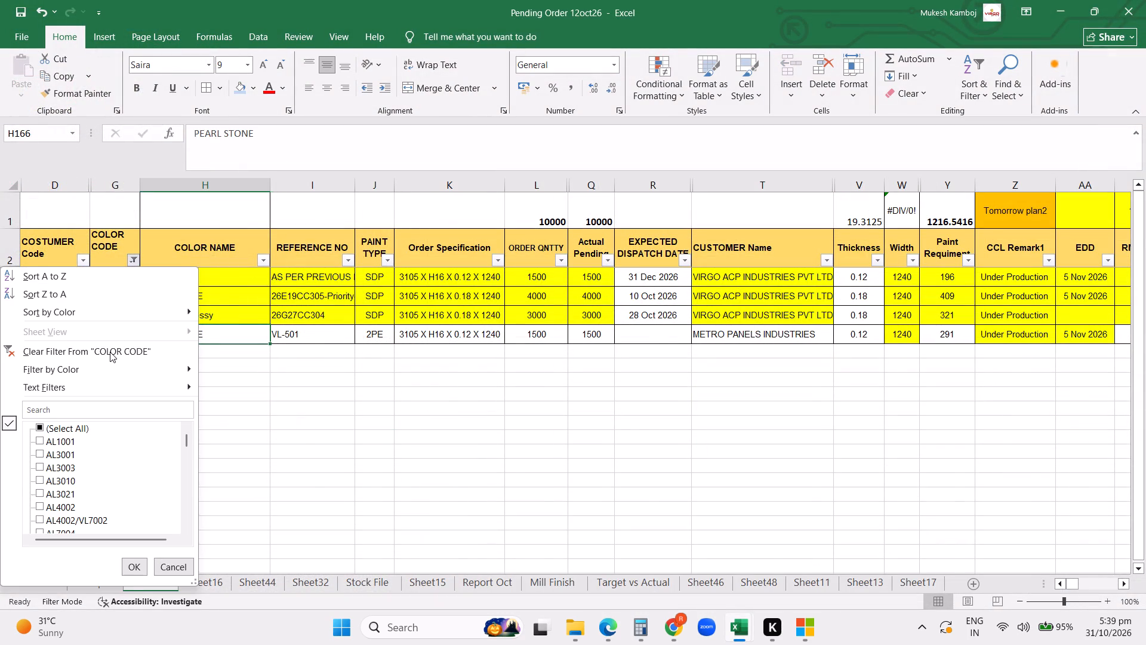
{"action": "left_click", "coordinate": [110, 352]}
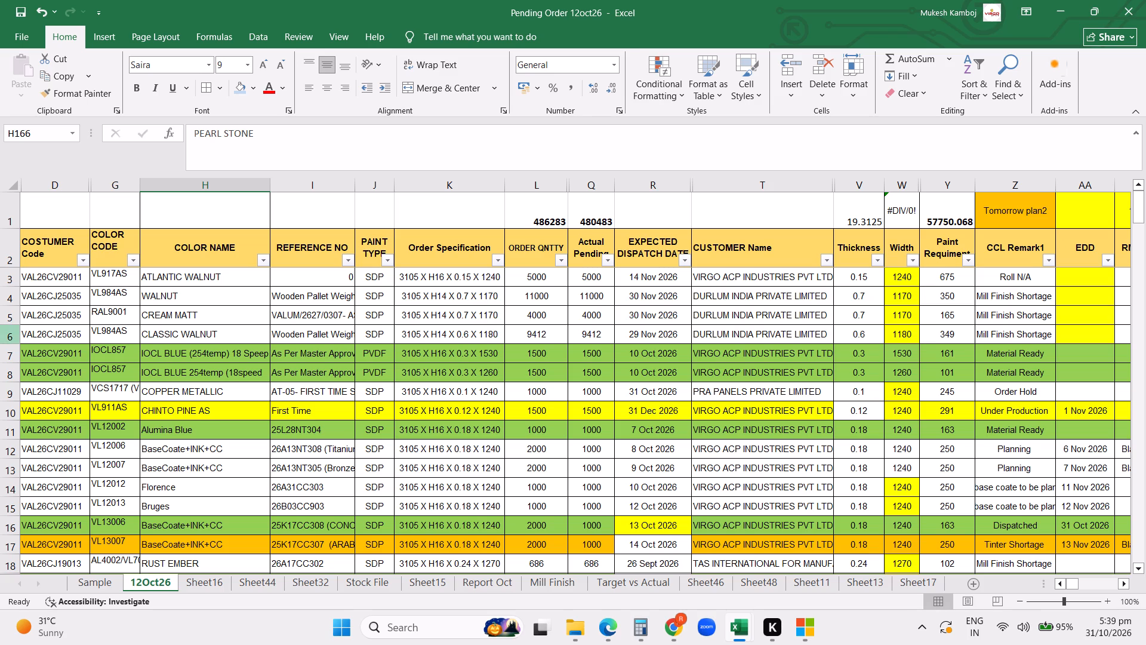
Filter COLOR CODE to 1771 and set the CCL Remark1 of the VCS-1771 GLOSSY BLACK order to ok.
{"action": "left_click", "coordinate": [131, 260]}
{"action": "left_click", "coordinate": [60, 411]}
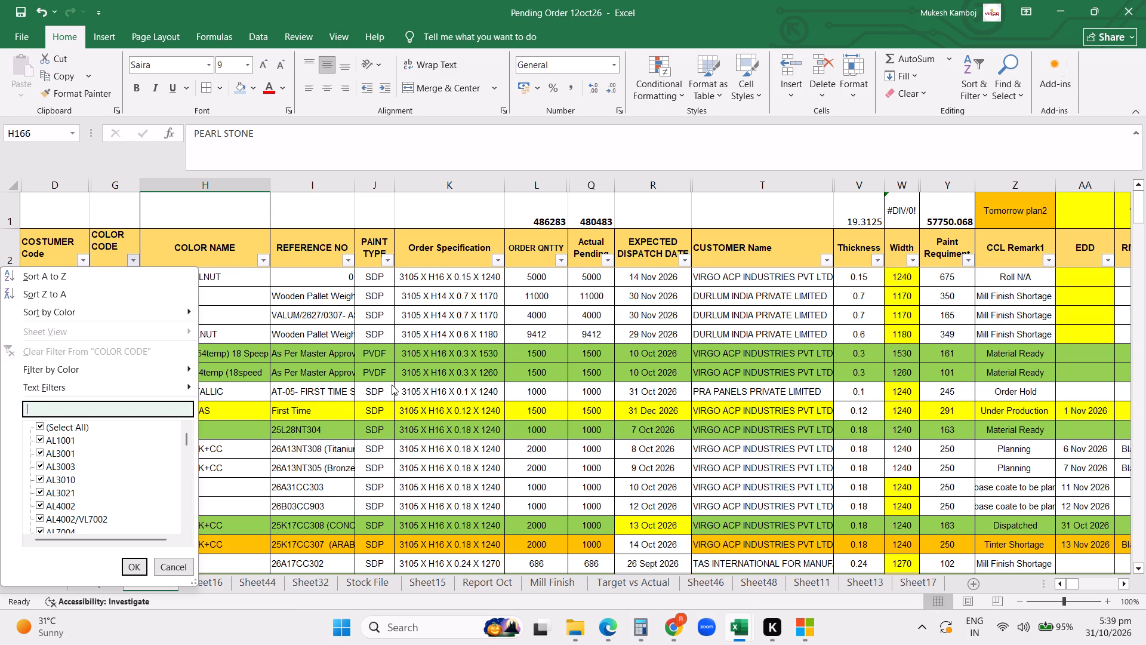
{"action": "type", "text": "1777"}
{"action": "key", "text": "BackSpace"}
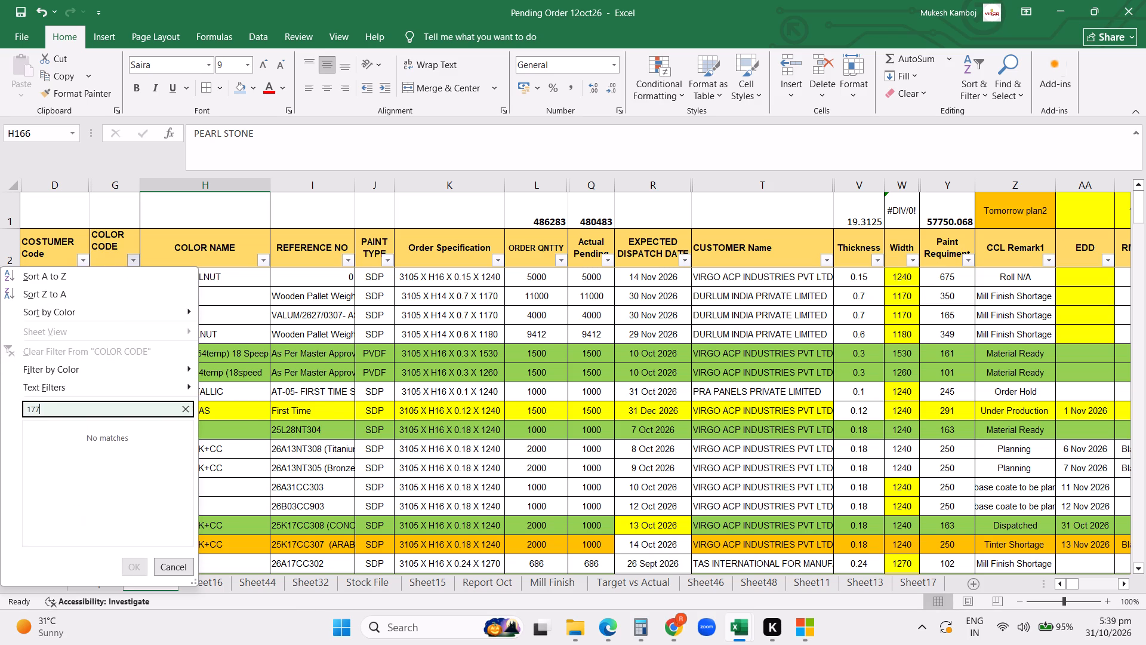
{"action": "key", "text": "1"}
{"action": "key", "text": "Return"}
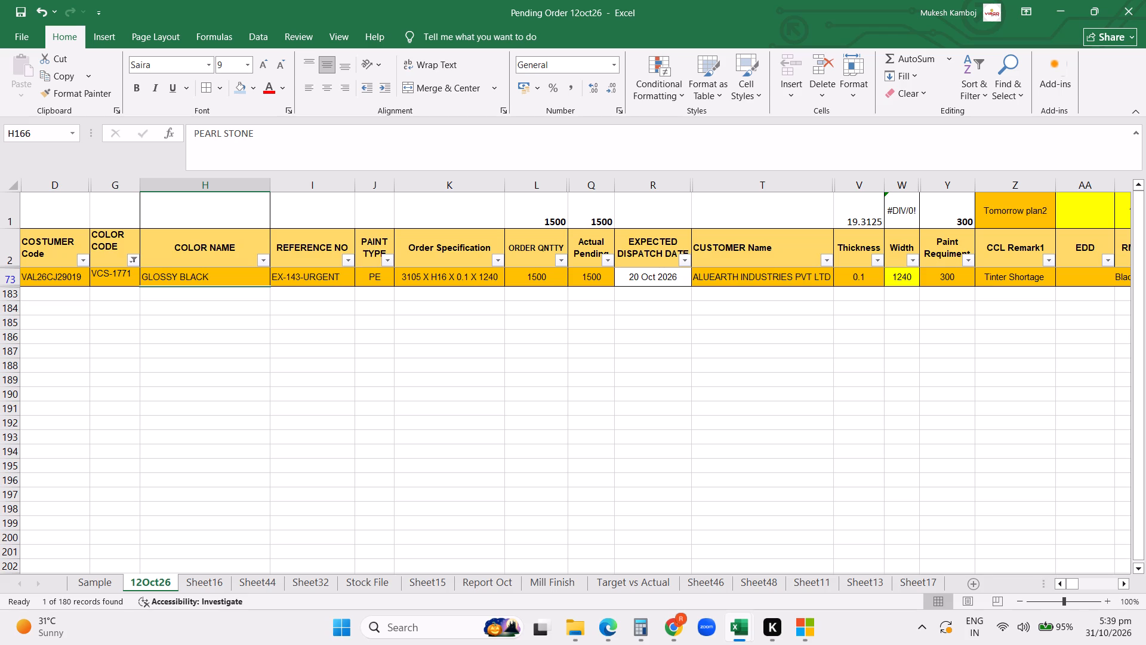
{"action": "scroll", "coordinate": [451, 351], "scroll_direction": "up", "scroll_amount": 4}
{"action": "left_click", "coordinate": [1019, 278]}
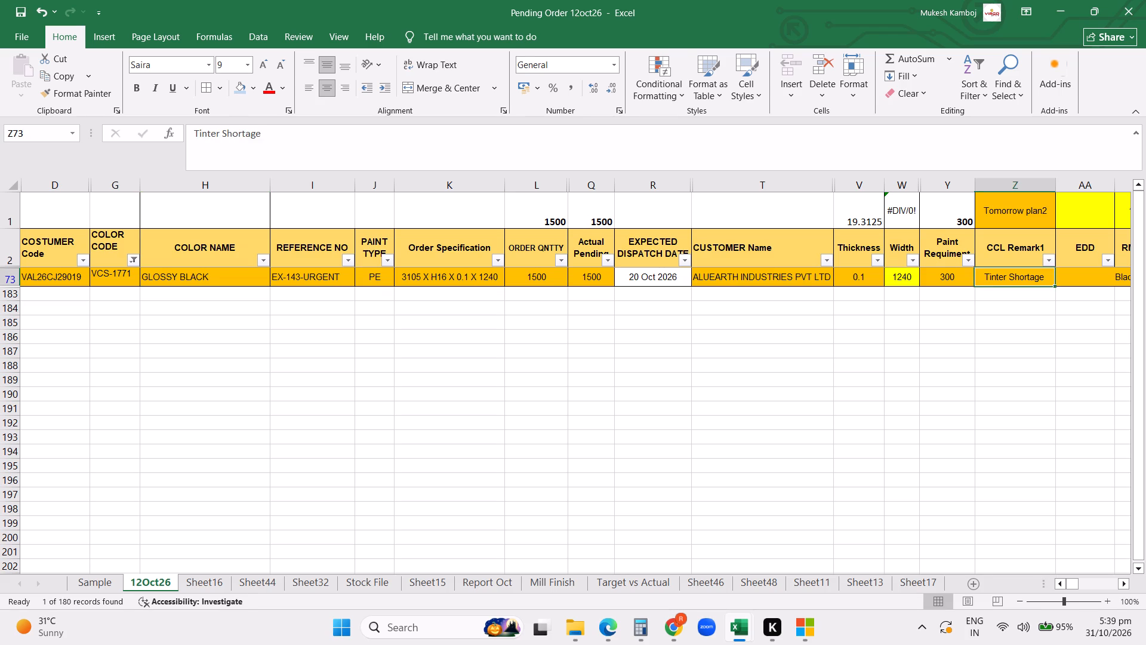
{"action": "type", "text": "to"}
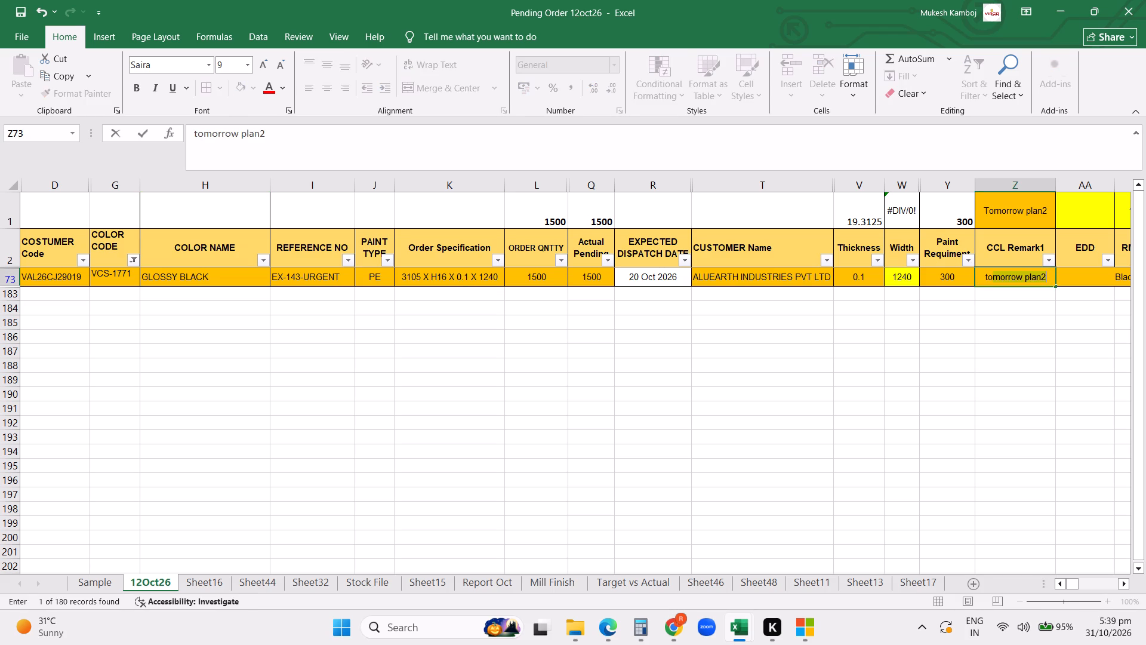
{"action": "key", "text": "BackSpace"}
{"action": "key", "text": "BackSpace"}
{"action": "key", "text": "BackSpace"}
{"action": "key", "text": "BackSpace"}
{"action": "type", "text": "ok"}
{"action": "key", "text": "Return"}
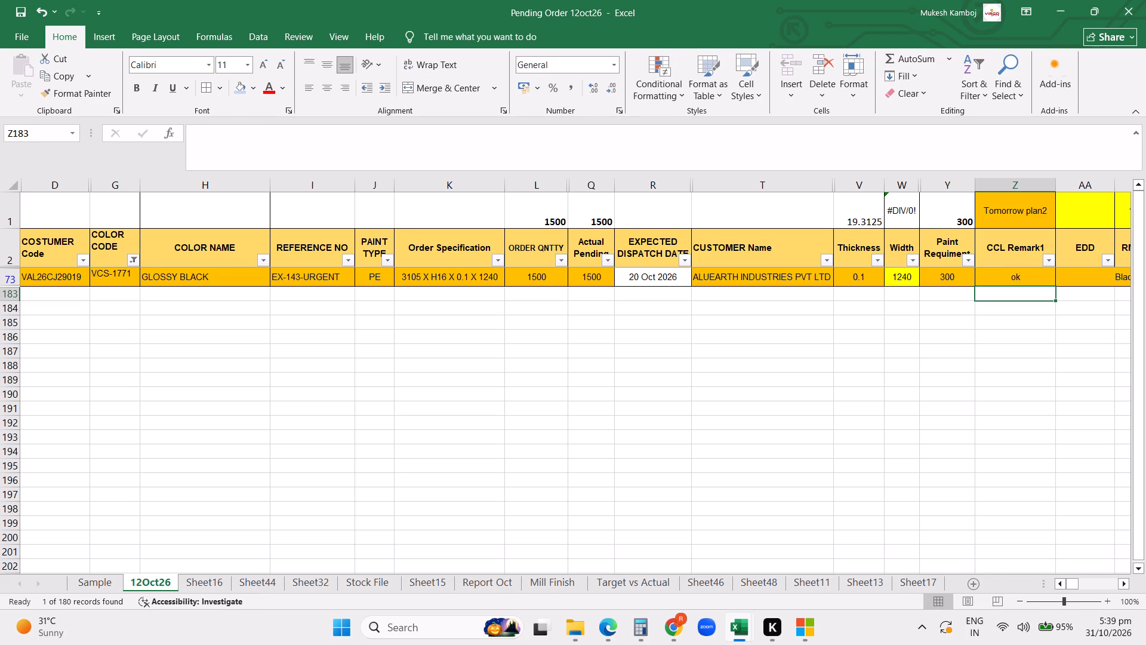
Filter COLOR CODE to 1023 and set the paint type of the VL1023 JADE GREEN order to PE.
{"action": "left_click", "coordinate": [133, 262]}
{"action": "left_click", "coordinate": [75, 407]}
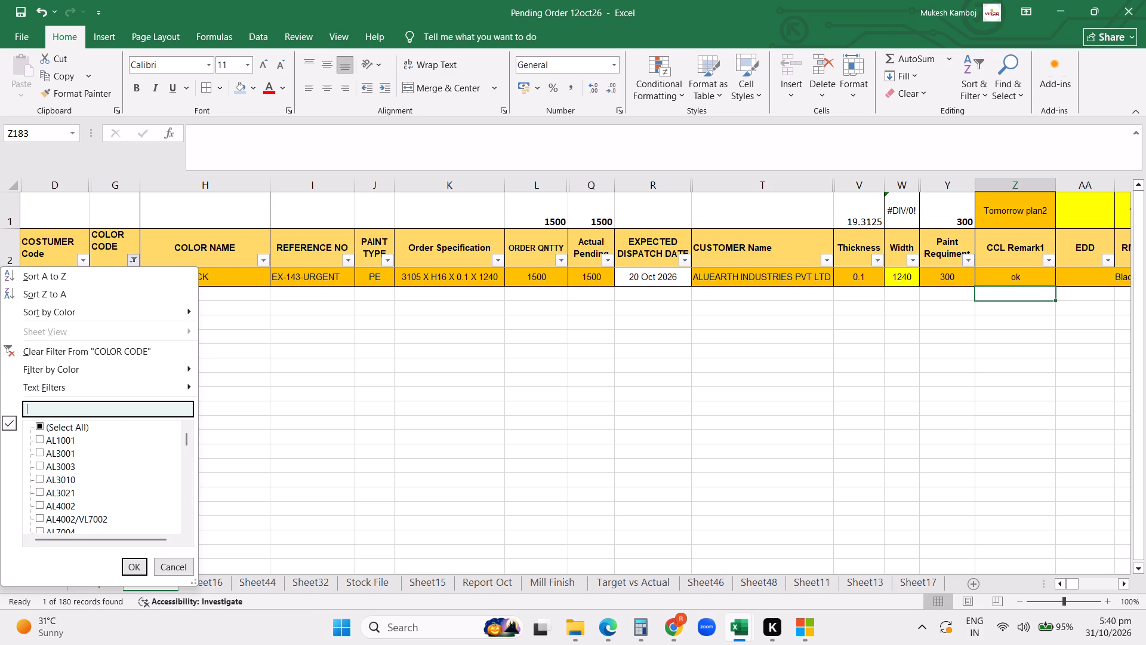
{"action": "type", "text": "1013"}
{"action": "key", "text": "BackSpace"}
{"action": "key", "text": "BackSpace"}
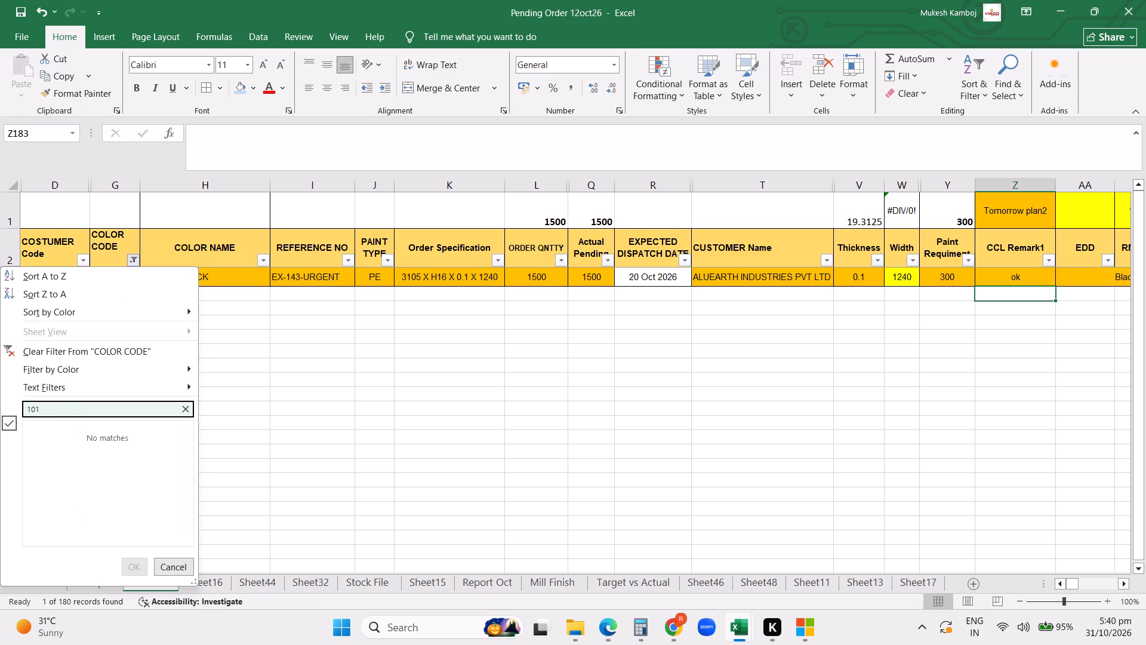
{"action": "type", "text": "23"}
{"action": "key", "text": "Return"}
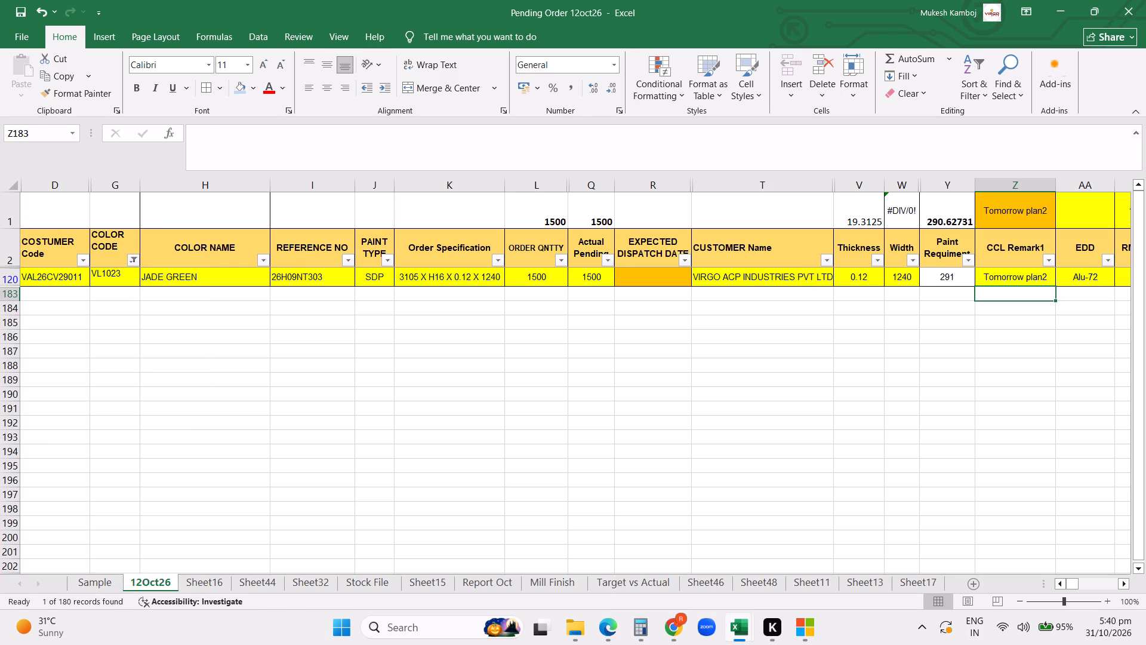
{"action": "left_click", "coordinate": [378, 279]}
{"action": "type", "text": "PE"}
{"action": "key", "text": "Return"}
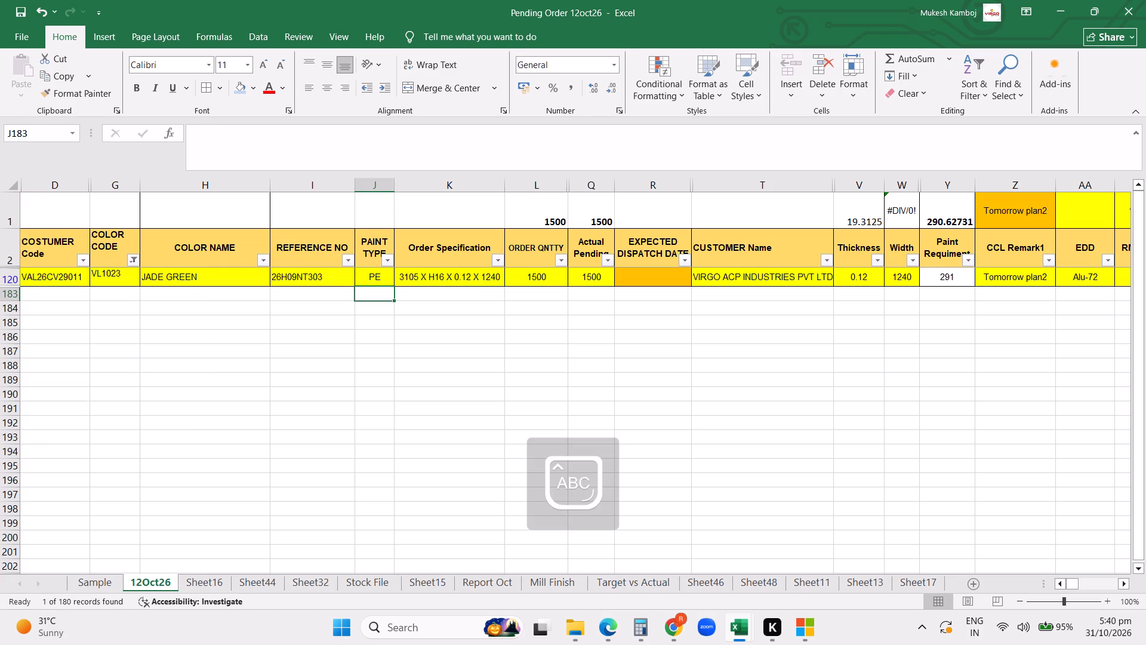
Set the CCL Remark1 of the VL1023 JADE GREEN order to OK.
{"action": "left_click", "coordinate": [997, 273]}
{"action": "type", "text": "OK"}
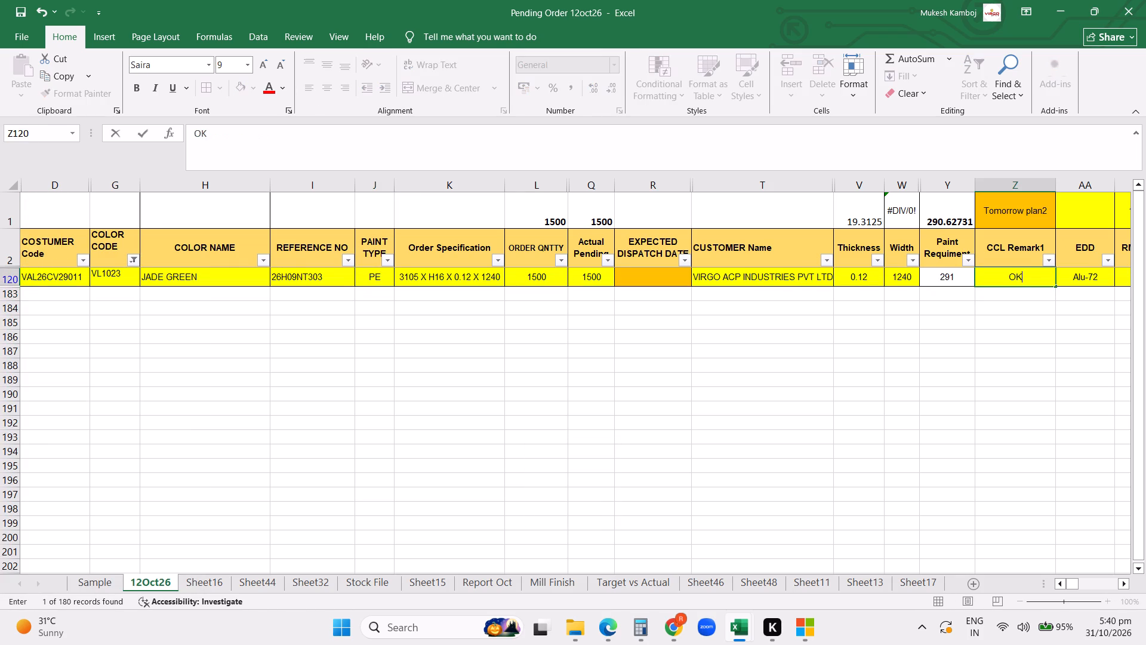
{"action": "key", "text": "Return"}
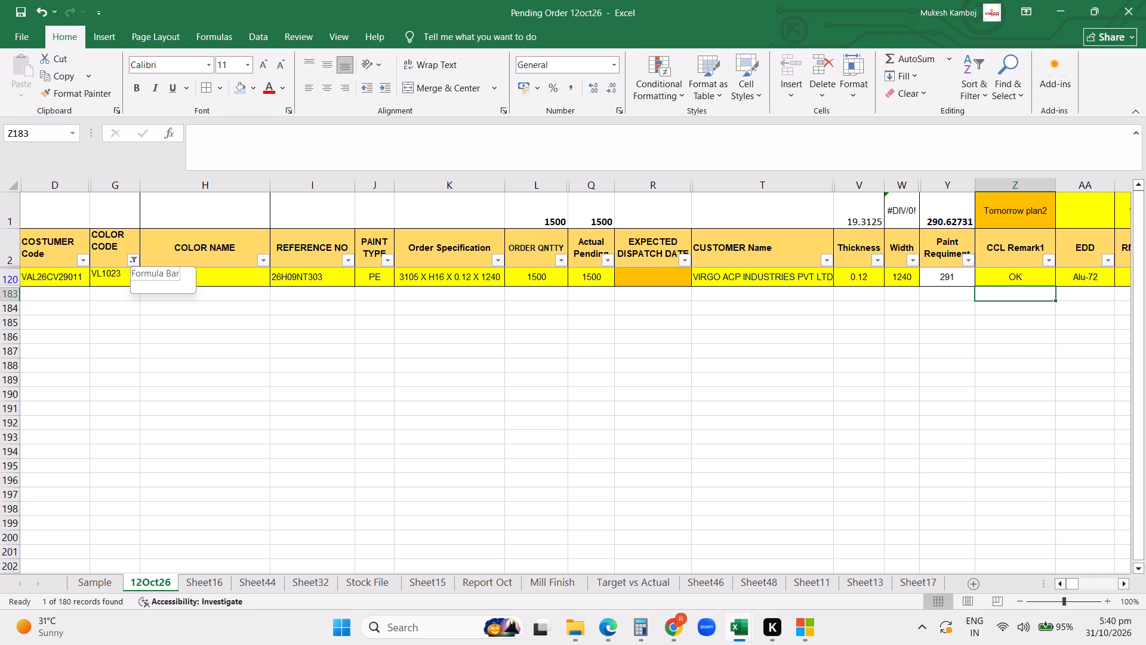
Filter COLOR CODE to 1356 and set the CCL Remark1 of the VCS-1356 METALLIC SILVER order to OK.
{"action": "left_click", "coordinate": [134, 261]}
{"action": "left_click", "coordinate": [73, 407]}
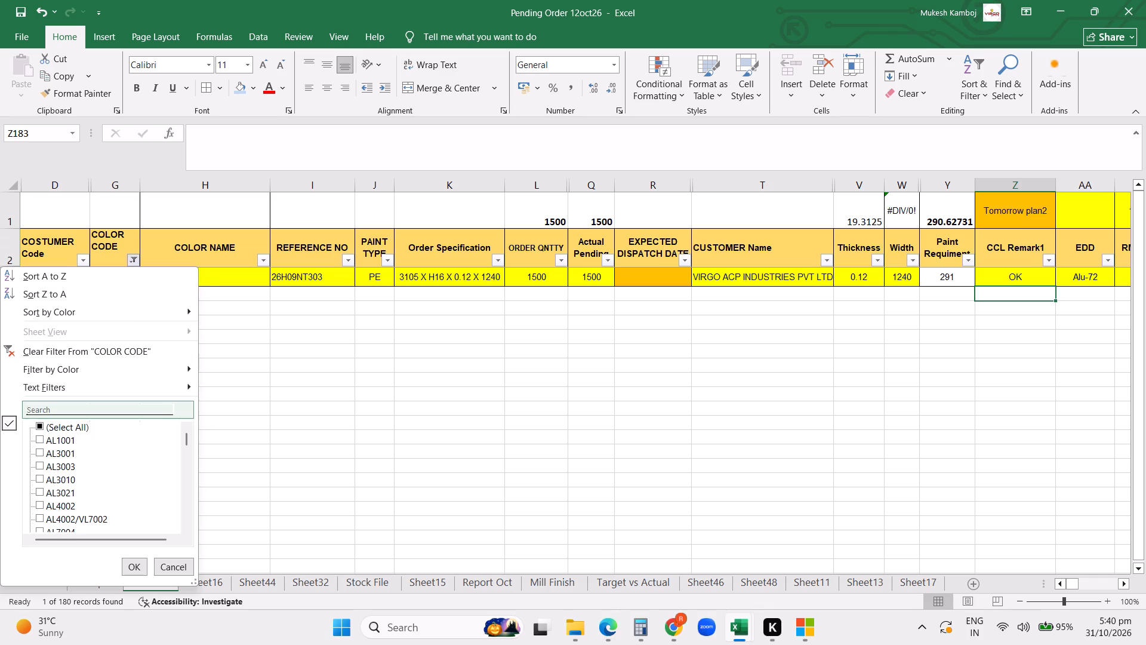
{"action": "type", "text": "1356"}
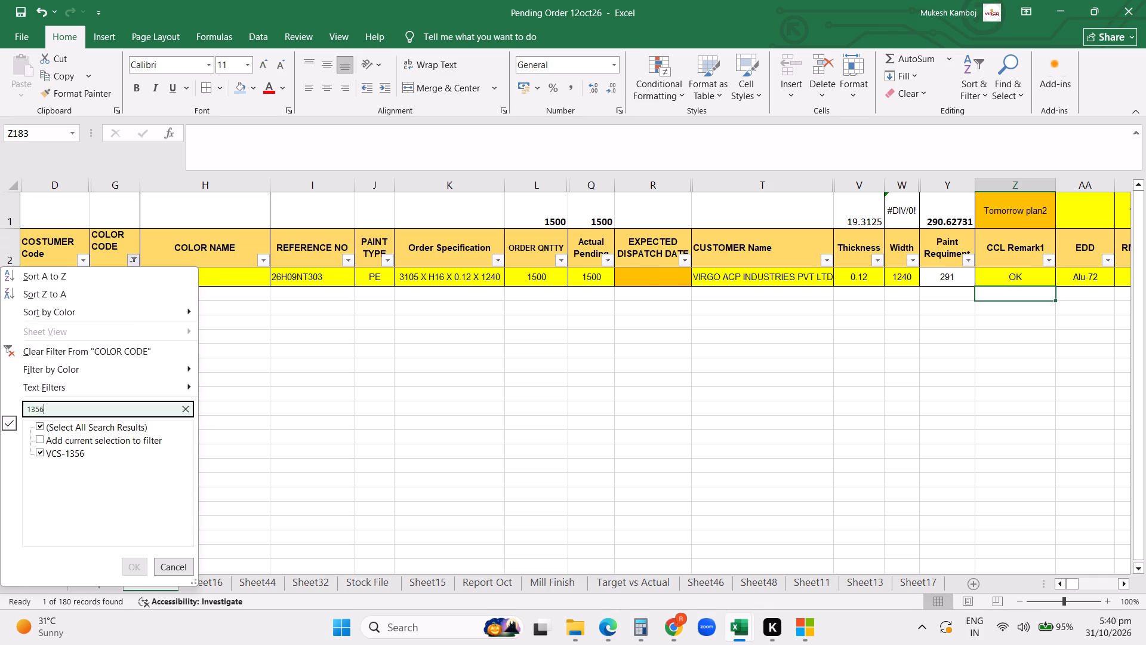
{"action": "key", "text": "Return"}
{"action": "left_click", "coordinate": [1013, 266]}
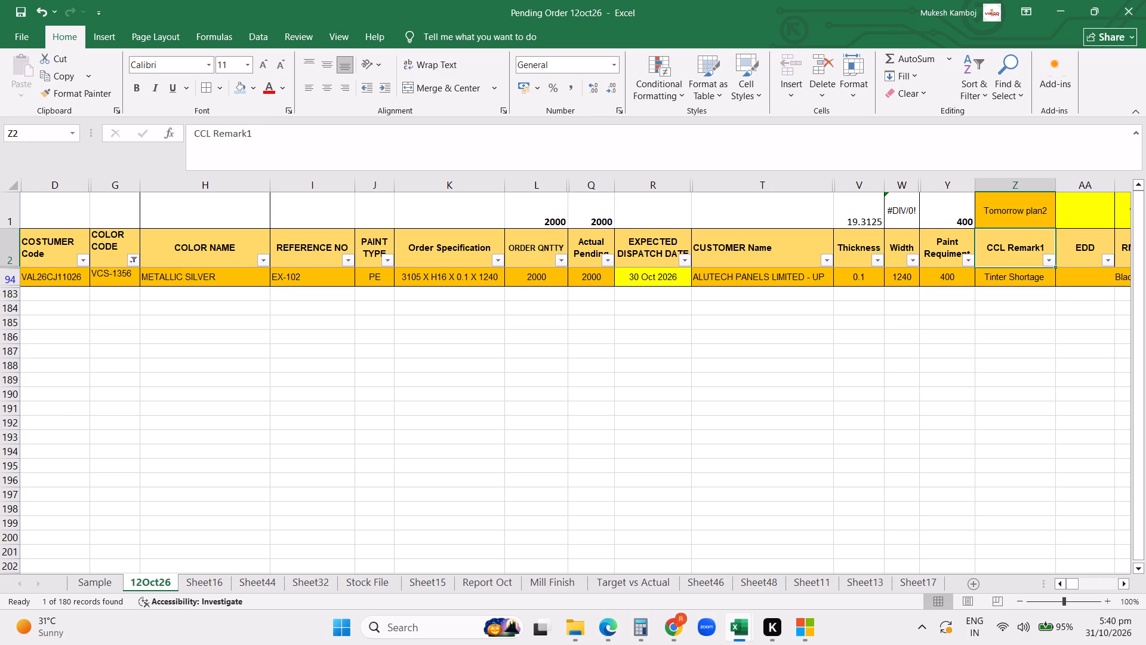
{"action": "left_click", "coordinate": [1009, 279]}
{"action": "type", "text": "OK"}
{"action": "key", "text": "Return"}
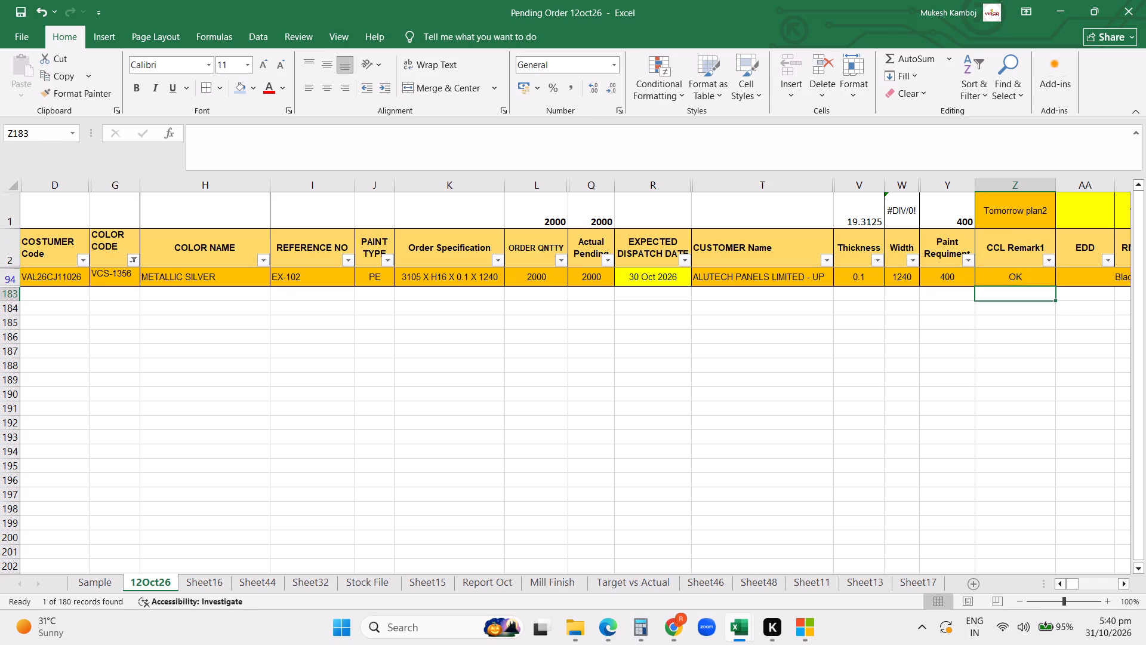
Clear the filter from the COLOR CODE column.
{"action": "left_click", "coordinate": [13, 275]}
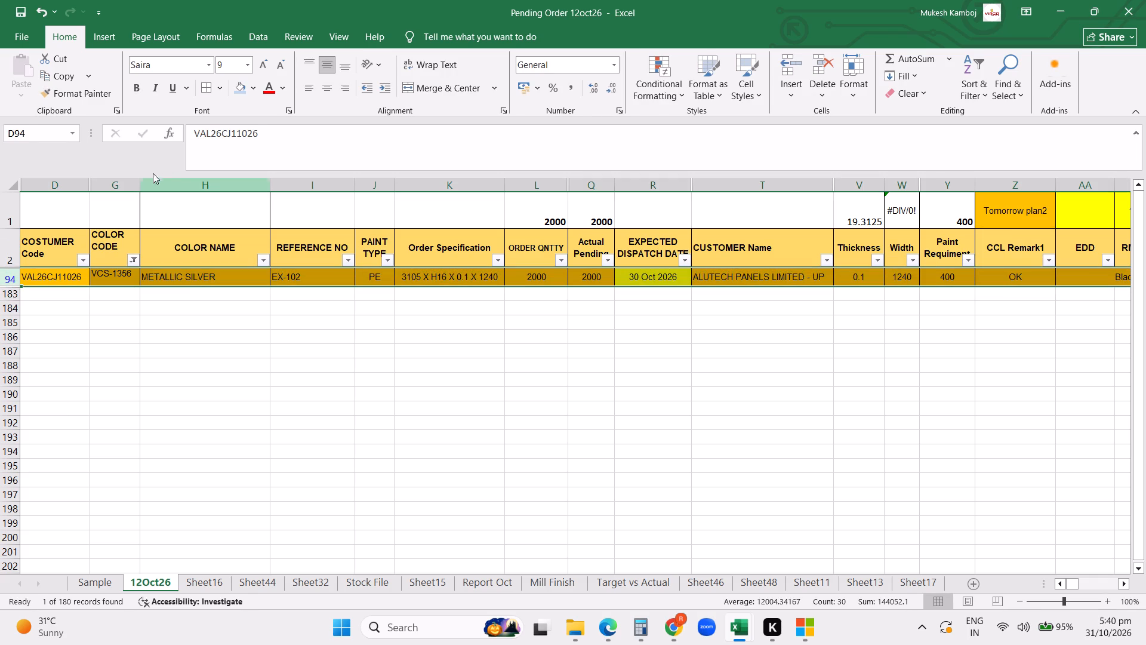
{"action": "left_click", "coordinate": [860, 392]}
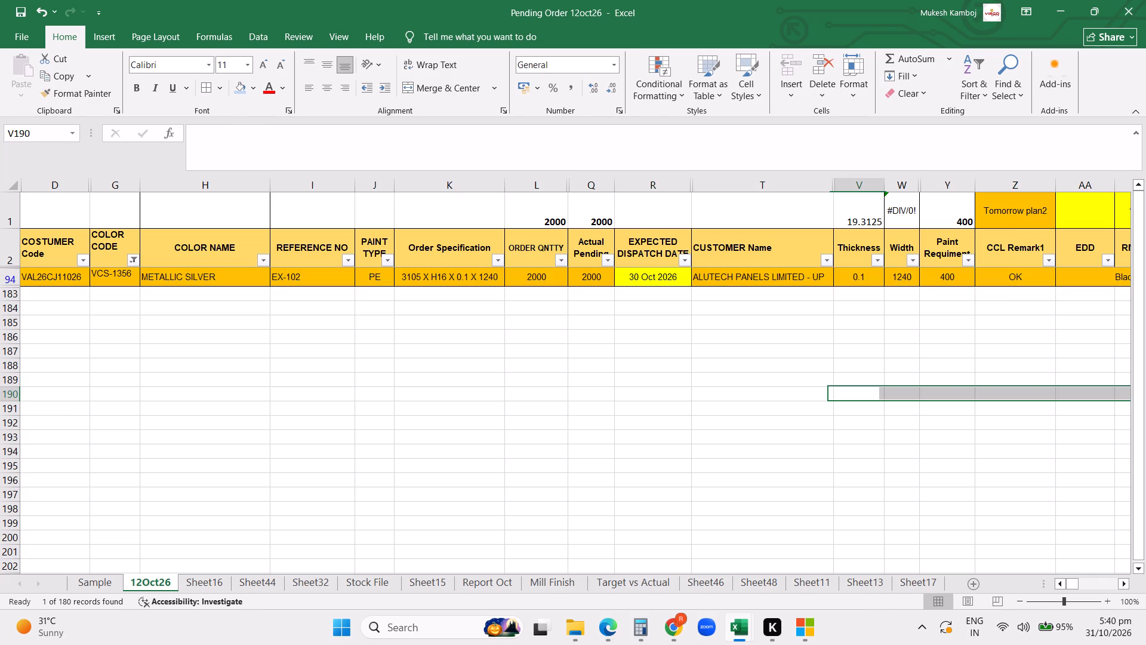
{"action": "left_click", "coordinate": [131, 262]}
{"action": "left_click", "coordinate": [90, 357]}
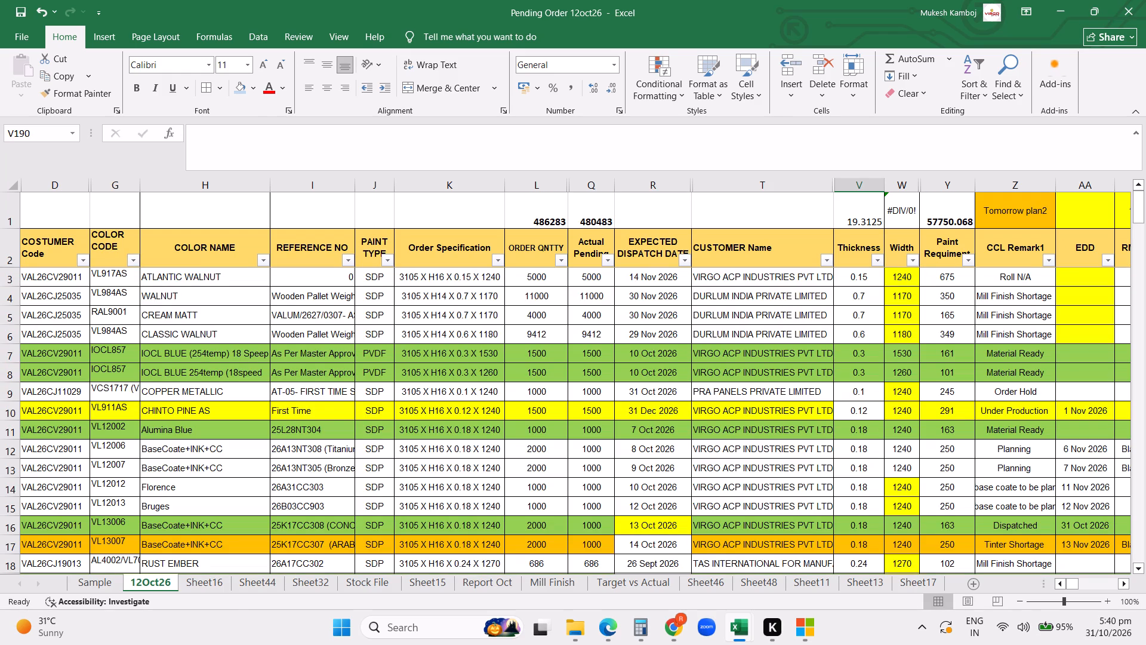
Filter the CCL Remark1 column to show only the orders marked ok.
{"action": "left_click", "coordinate": [1049, 262]}
{"action": "left_click", "coordinate": [922, 425]}
{"action": "left_click", "coordinate": [910, 520]}
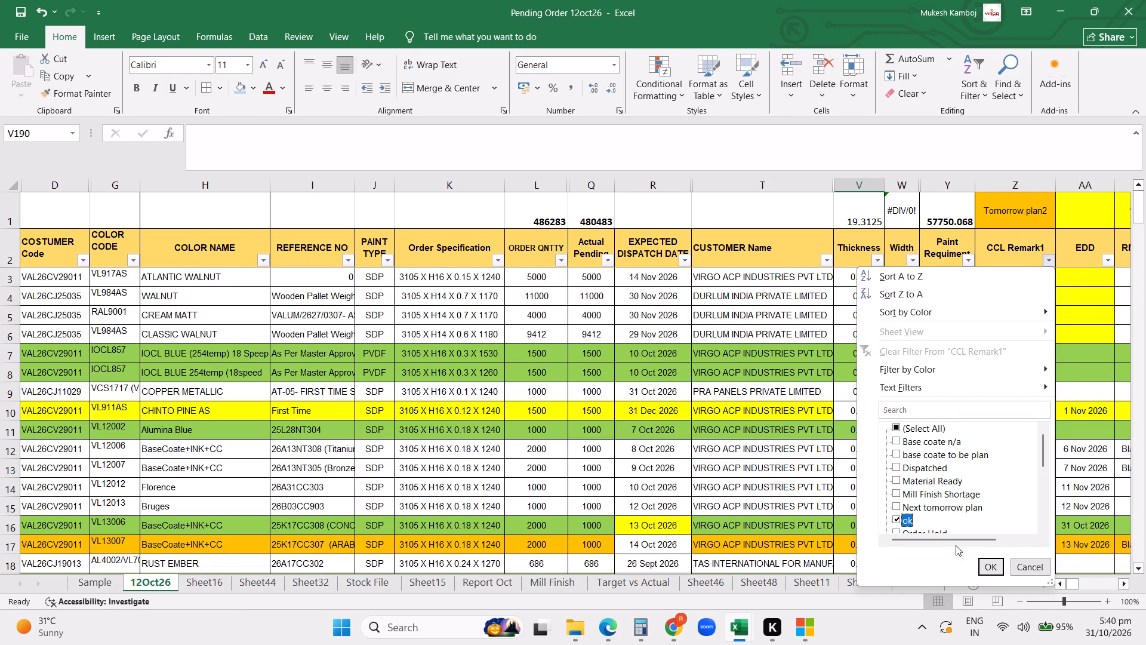
{"action": "left_click", "coordinate": [980, 563]}
{"action": "scroll", "coordinate": [971, 539], "scroll_direction": "up", "scroll_amount": 6}
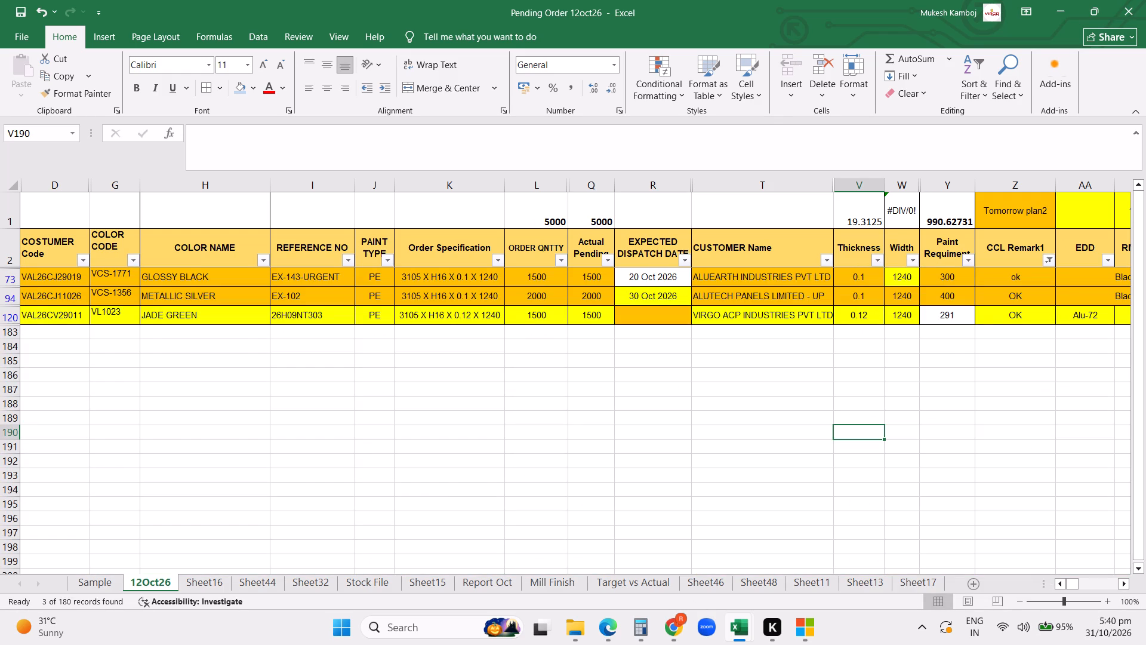
{"action": "left_click_drag", "start_coordinate": [17, 277], "coordinate": [5, 317]}
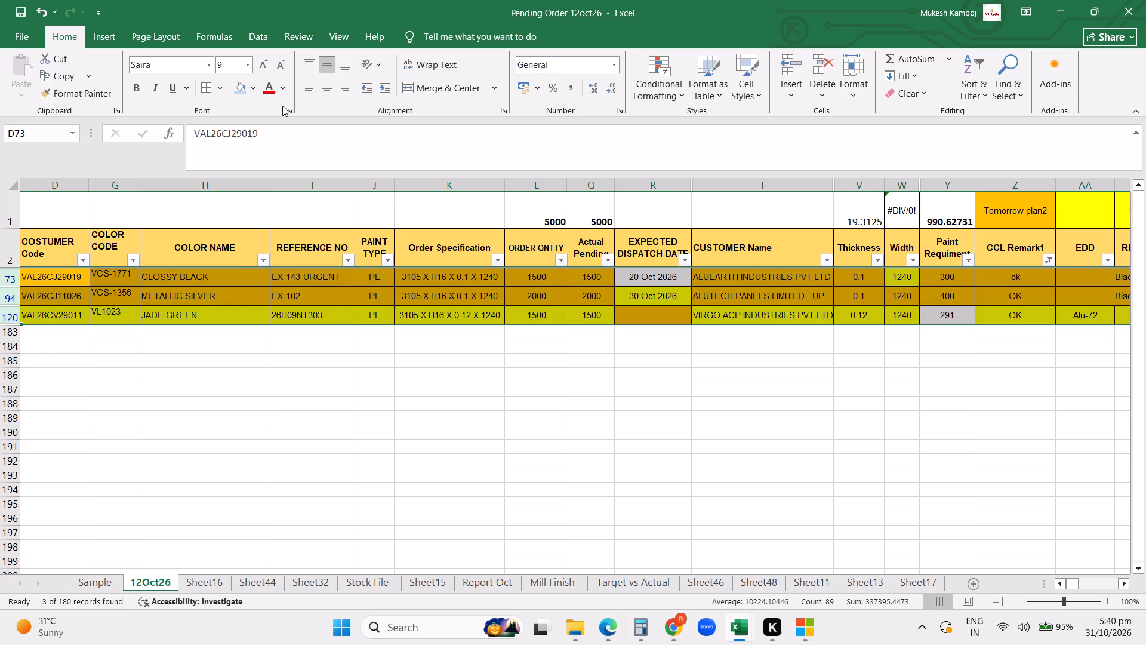
{"action": "left_click", "coordinate": [252, 91]}
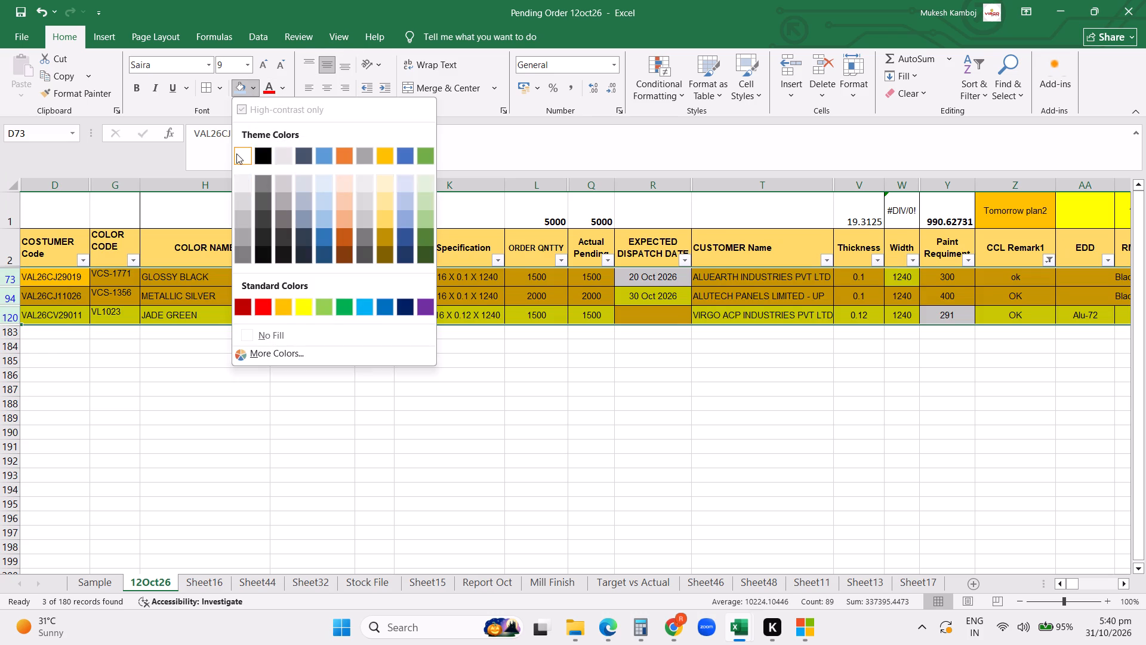
{"action": "left_click", "coordinate": [300, 313]}
{"action": "left_click", "coordinate": [530, 472]}
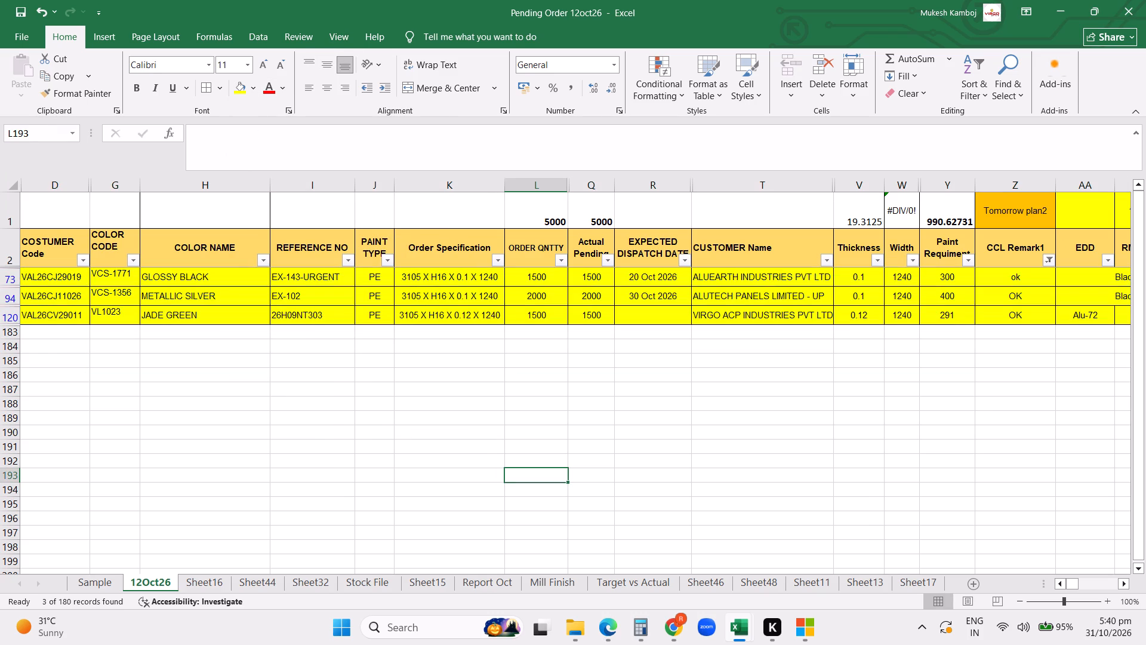
Set the CCL Remark1 of the VCS-1771, VCS-1356 and VL1023 orders to Under Production.
{"action": "left_click", "coordinate": [1002, 276]}
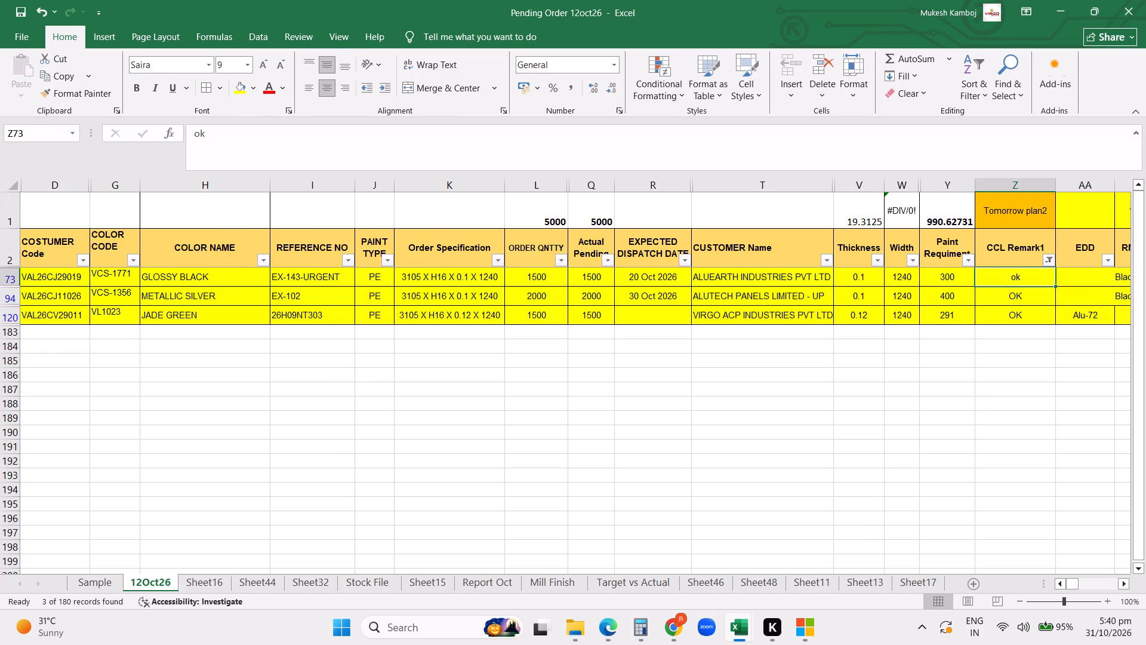
{"action": "key", "text": "u"}
{"action": "key", "text": "Down"}
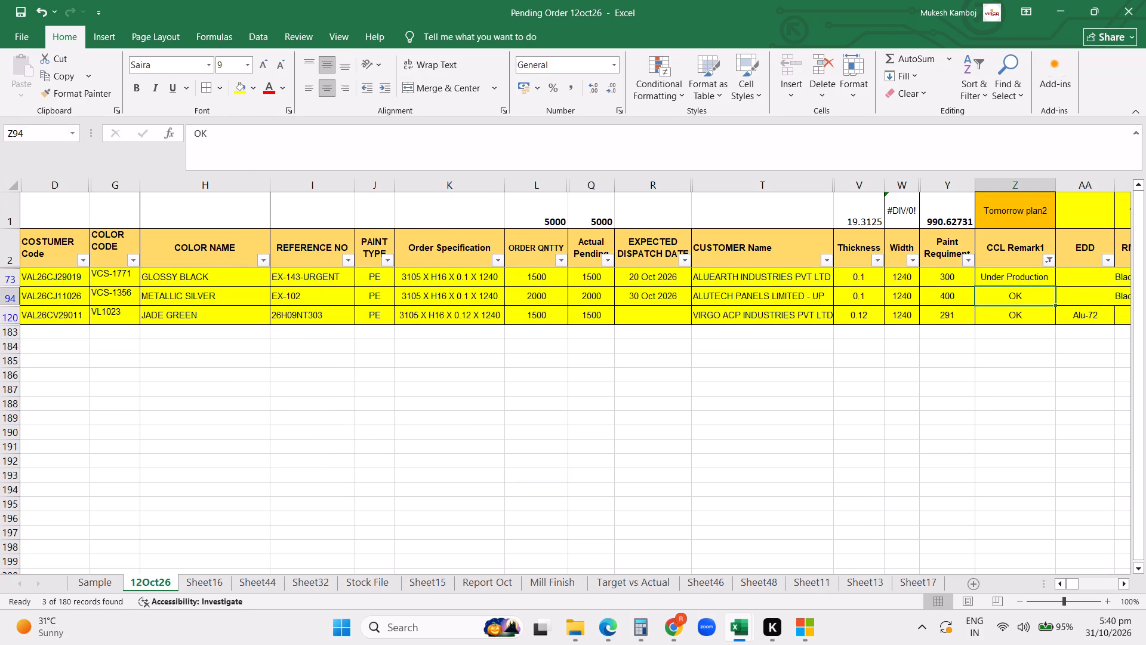
{"action": "key", "text": "u"}
{"action": "key", "text": "Down"}
{"action": "key", "text": "u"}
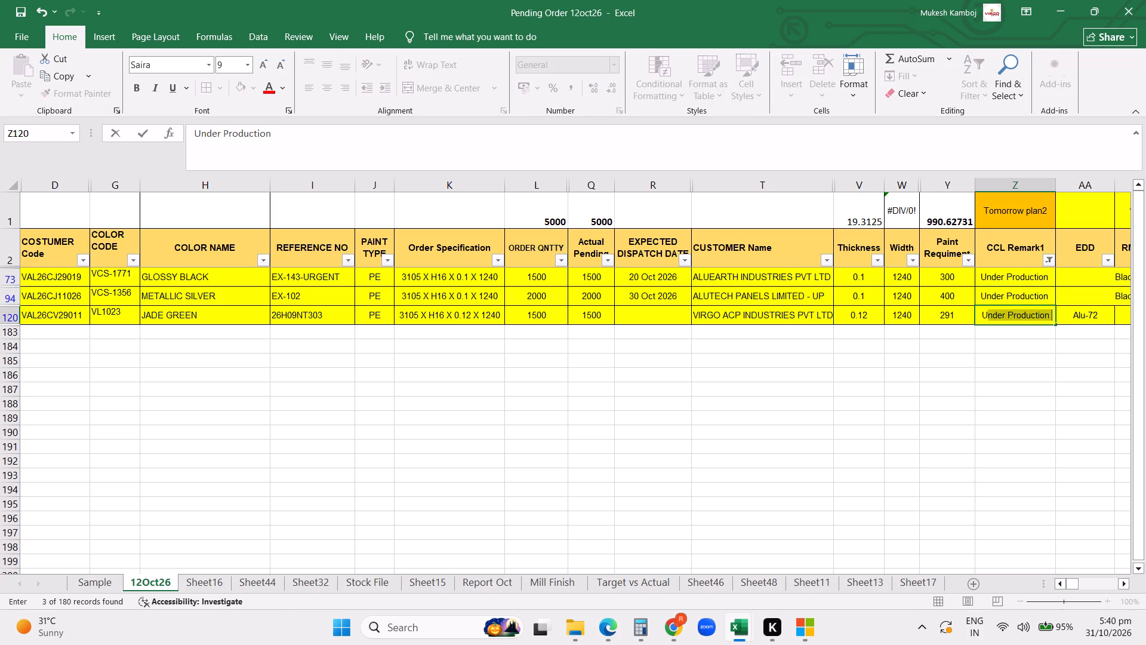
{"action": "key", "text": "Return"}
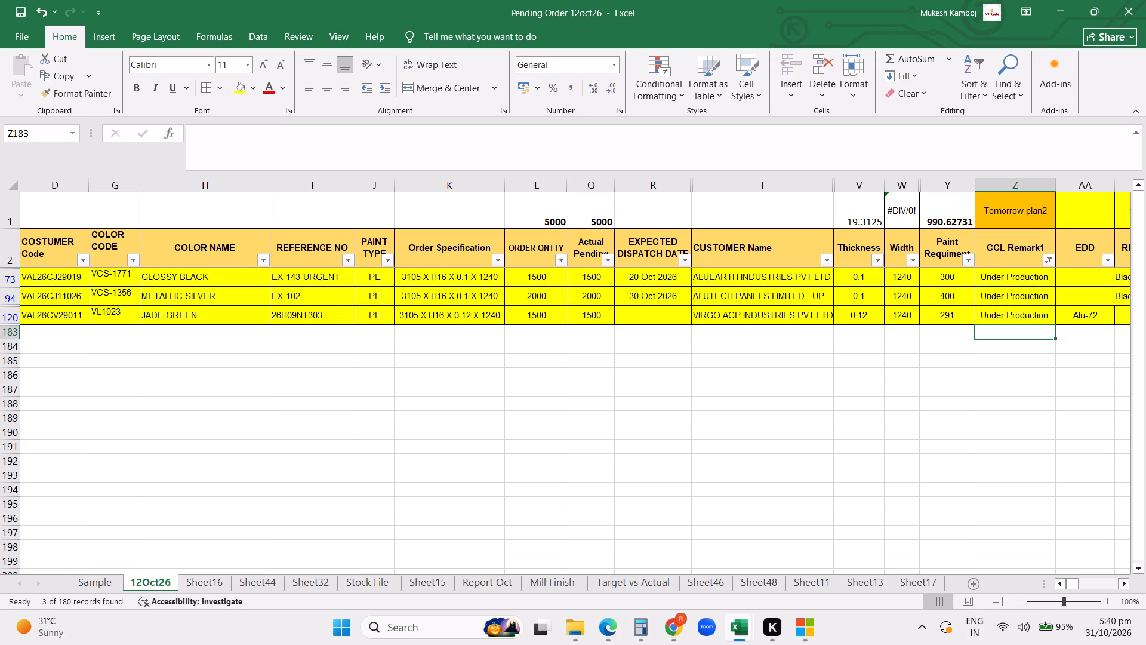
Copy the headers and three filtered orders from COSTUMER Code through ORDER QNTTY into a new sheet, starting at A1.
{"action": "left_click_drag", "start_coordinate": [45, 250], "coordinate": [538, 317]}
{"action": "key", "text": "ctrl+c"}
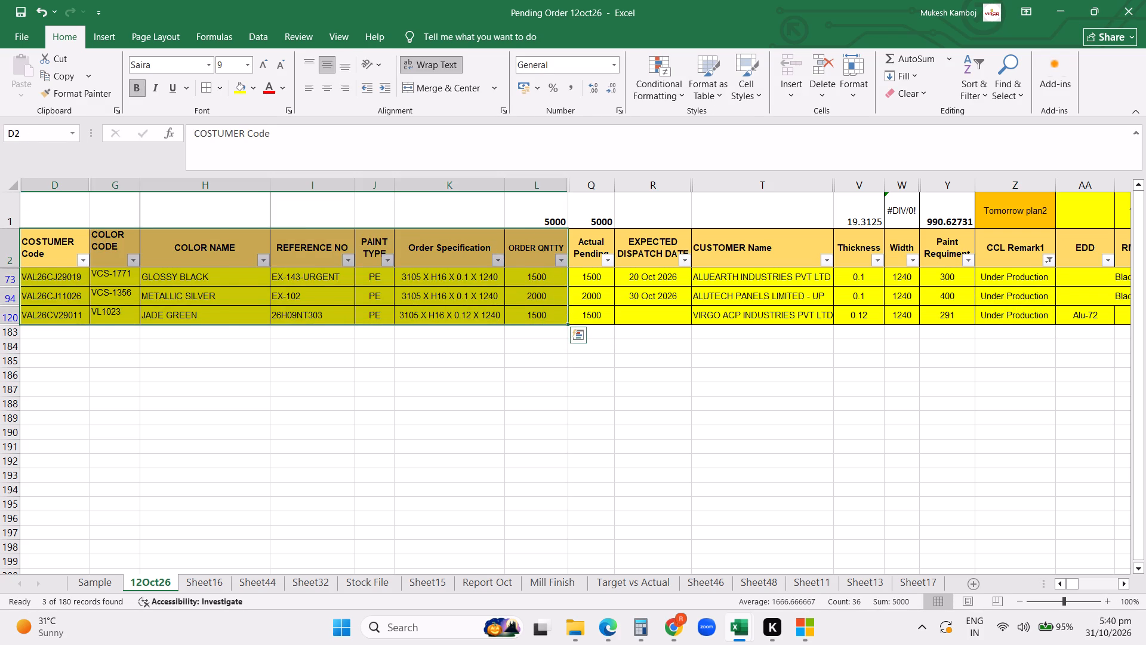
{"action": "left_click", "coordinate": [741, 630]}
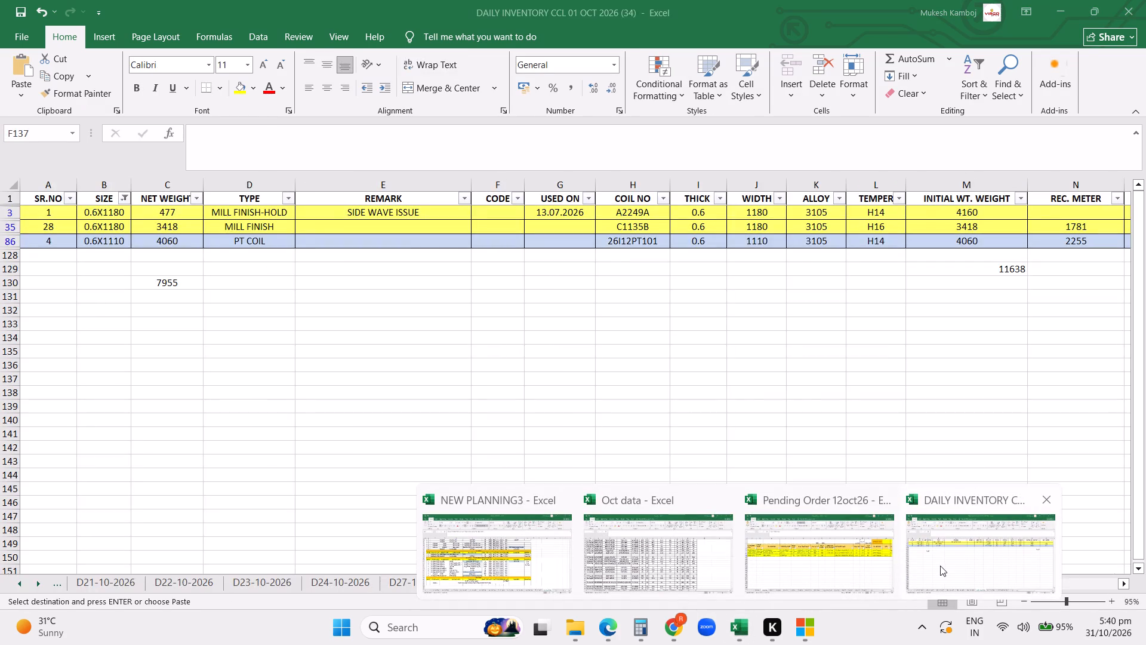
{"action": "left_click", "coordinate": [844, 565]}
{"action": "left_click", "coordinate": [906, 585]}
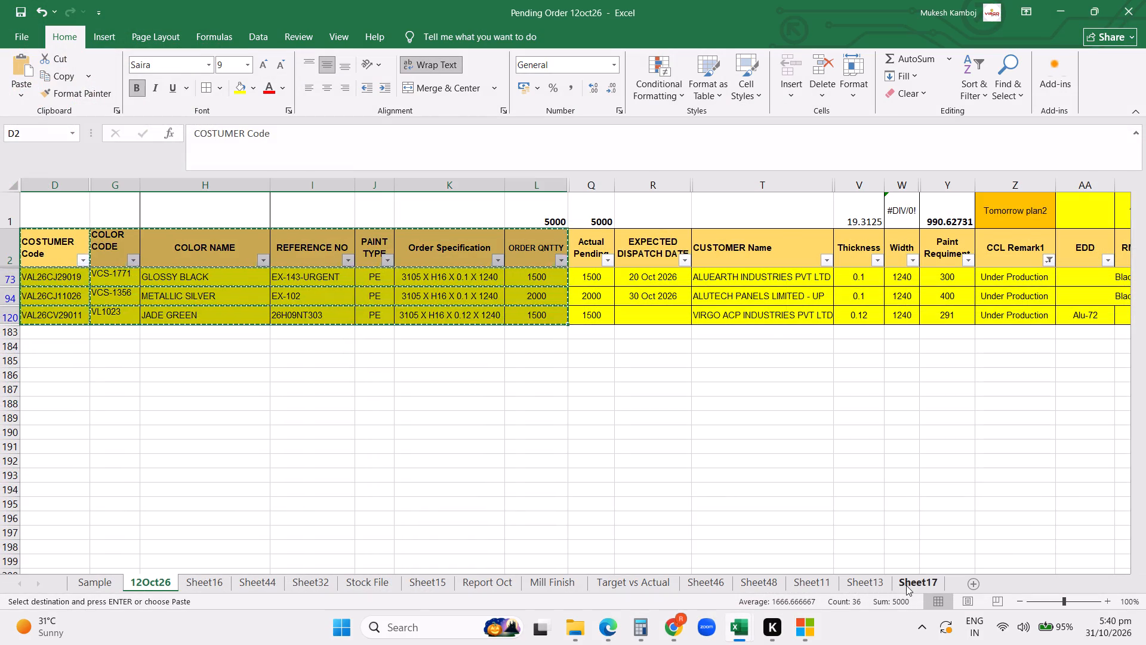
{"action": "left_click", "coordinate": [969, 583]}
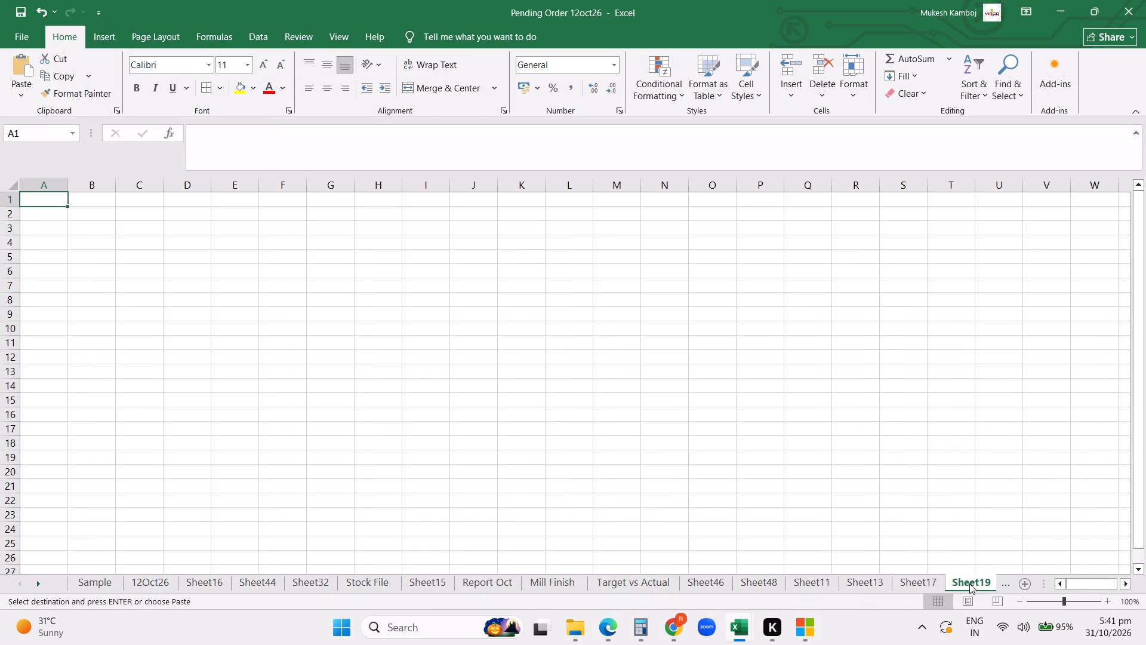
{"action": "key", "text": "ctrl+v"}
{"action": "left_click", "coordinate": [214, 330]}
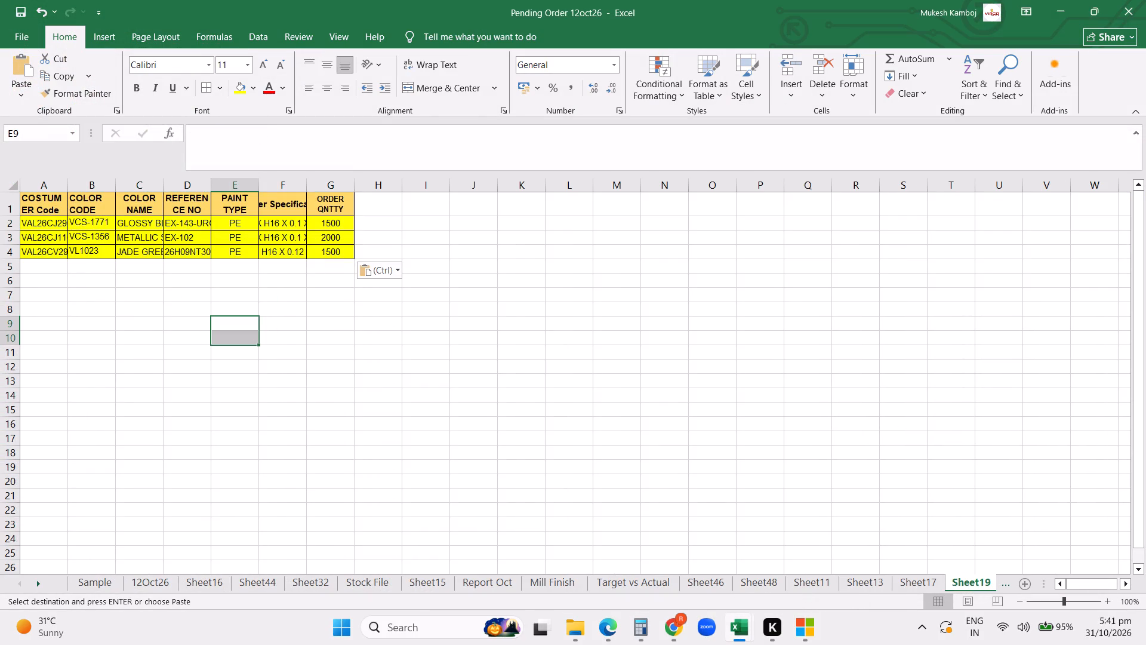
Insert nine blank columns before the ORDER QNTTY column on the new sheet.
{"action": "left_click", "coordinate": [341, 190]}
{"action": "left_click", "coordinate": [338, 183]}
{"action": "key", "text": "ctrl+shift+equal"}
{"action": "key", "text": "ctrl+shift+equal"}
{"action": "key", "text": "ctrl+shift+equal"}
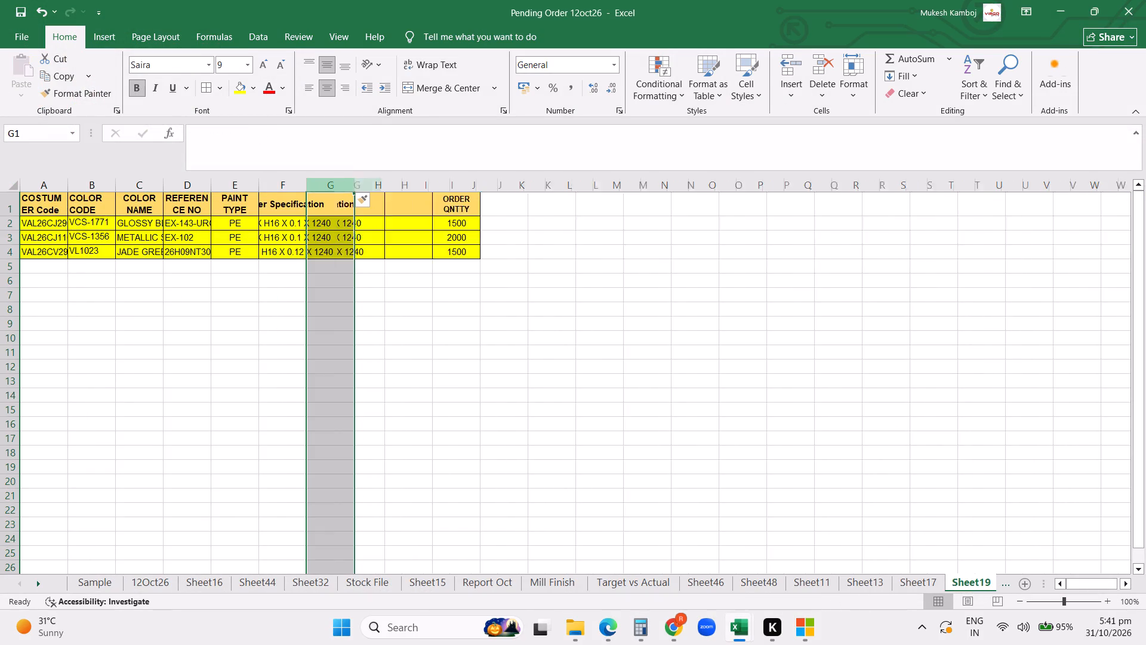
{"action": "key", "text": "ctrl+shift+equal"}
{"action": "key", "text": "ctrl+shift+equal"}
{"action": "key", "text": "ctrl+shift+equal"}
{"action": "key", "text": "ctrl+shift+equal"}
{"action": "key", "text": "ctrl+shift+equal"}
{"action": "key", "text": "ctrl+shift+equal"}
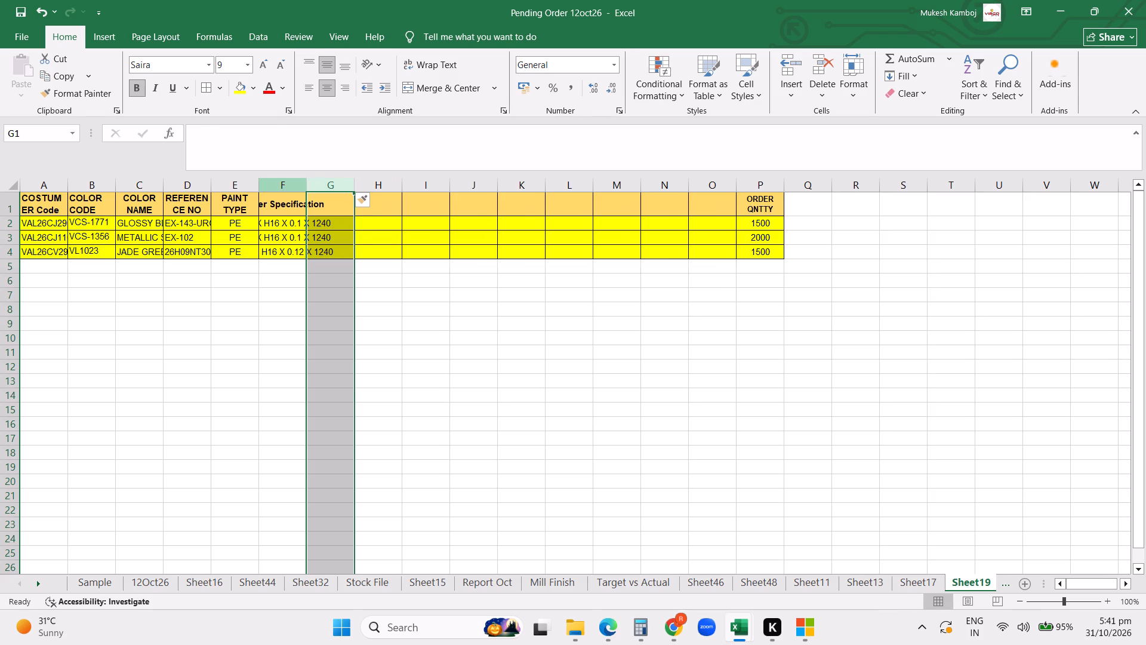
Split the Order Specification column into separate columns at the spaces with Text to Columns, replacing the existing data.
{"action": "left_click", "coordinate": [292, 180]}
{"action": "left_click", "coordinate": [256, 37]}
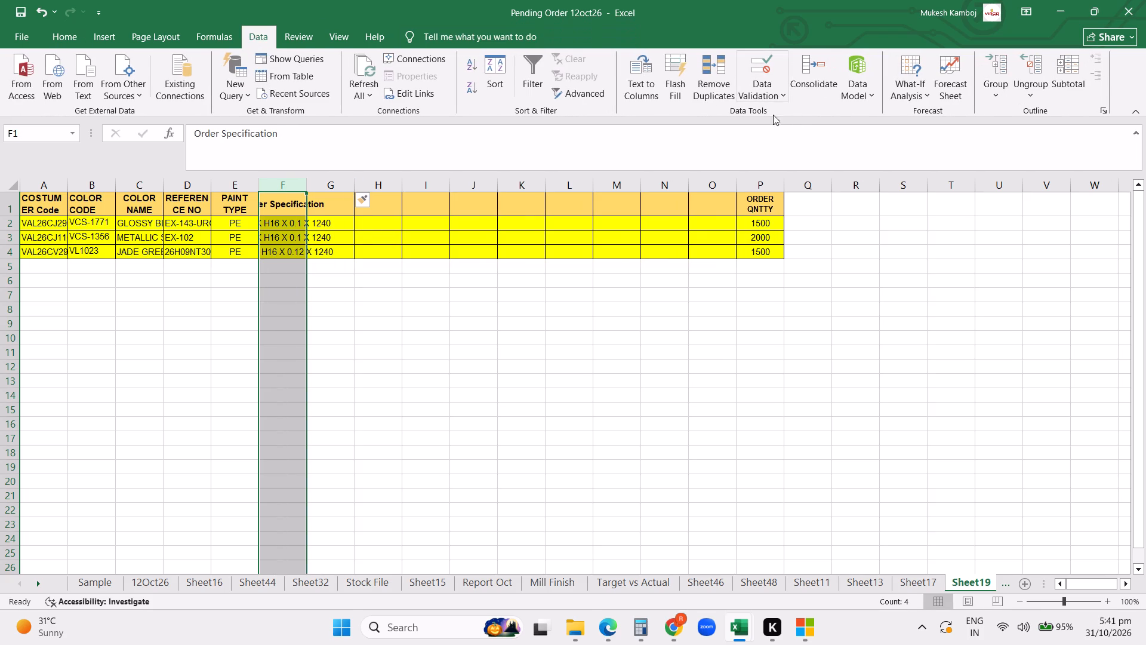
{"action": "left_click", "coordinate": [651, 79]}
{"action": "left_click", "coordinate": [364, 499]}
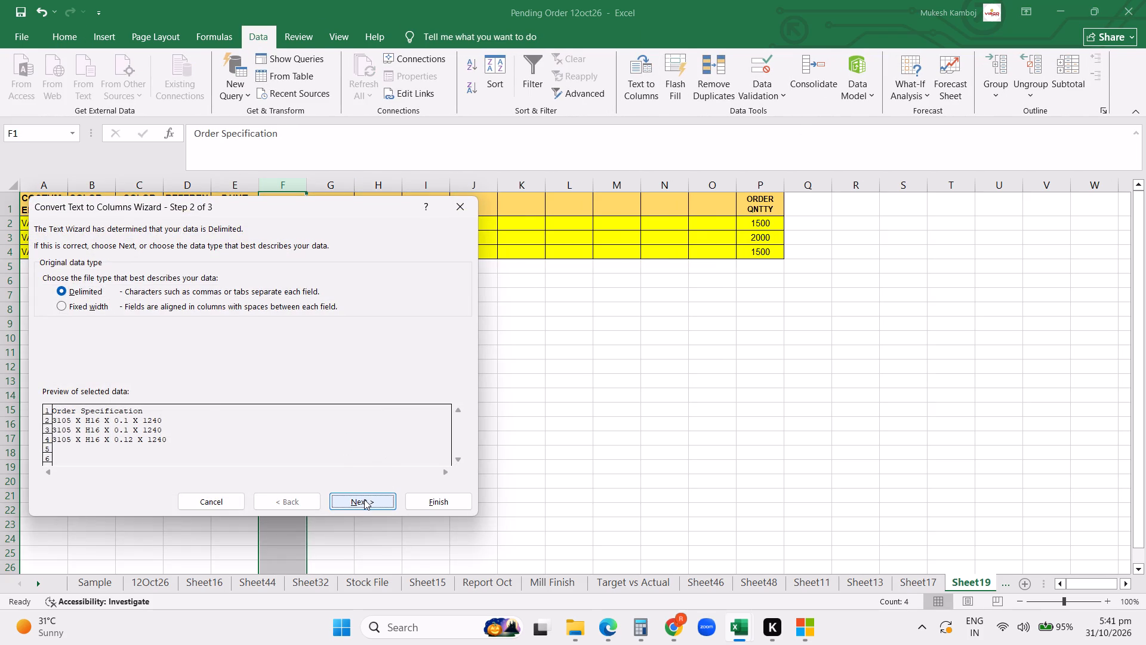
{"action": "left_click", "coordinate": [364, 499]}
{"action": "left_click", "coordinate": [418, 499]}
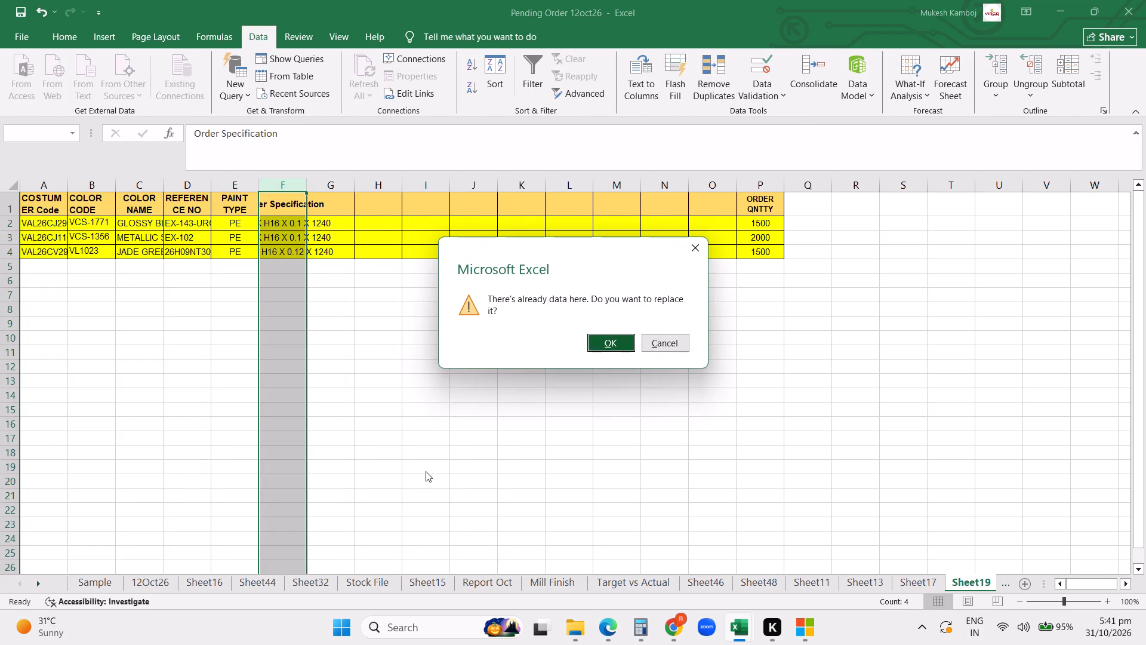
{"action": "left_click", "coordinate": [605, 340]}
{"action": "left_click", "coordinate": [544, 381]}
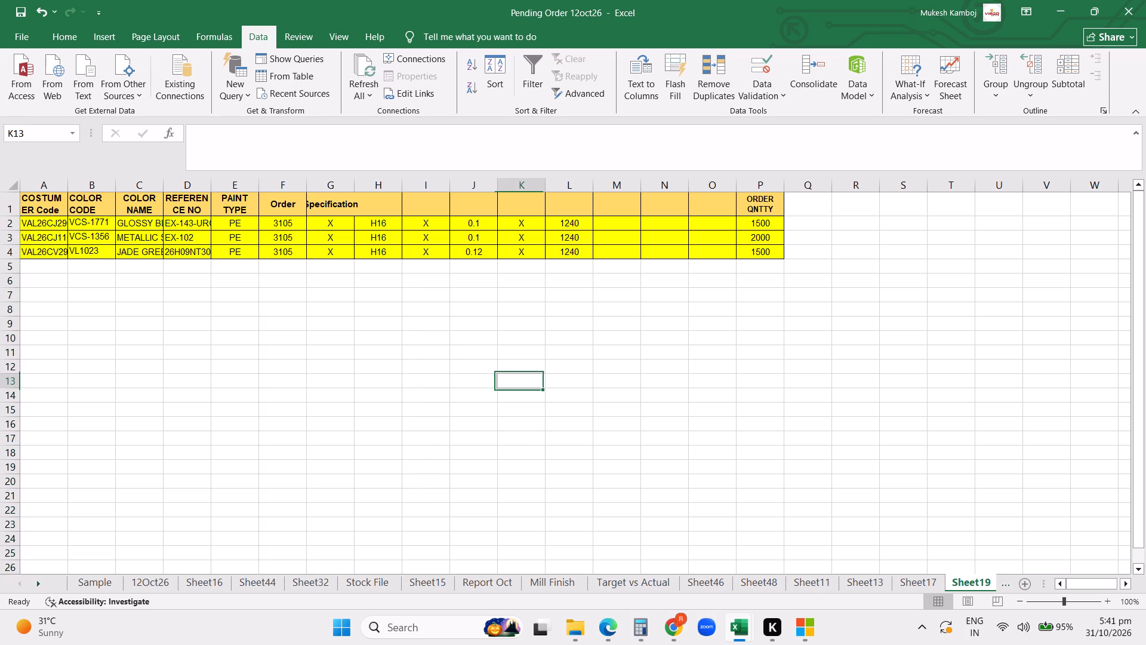
Delete the three columns holding only X separators and the three empty columns before ORDER QNTTY.
{"action": "left_click", "coordinate": [339, 186]}
{"action": "left_click", "coordinate": [431, 183], "text": "ctrl"}
{"action": "left_click", "coordinate": [520, 188], "text": "ctrl"}
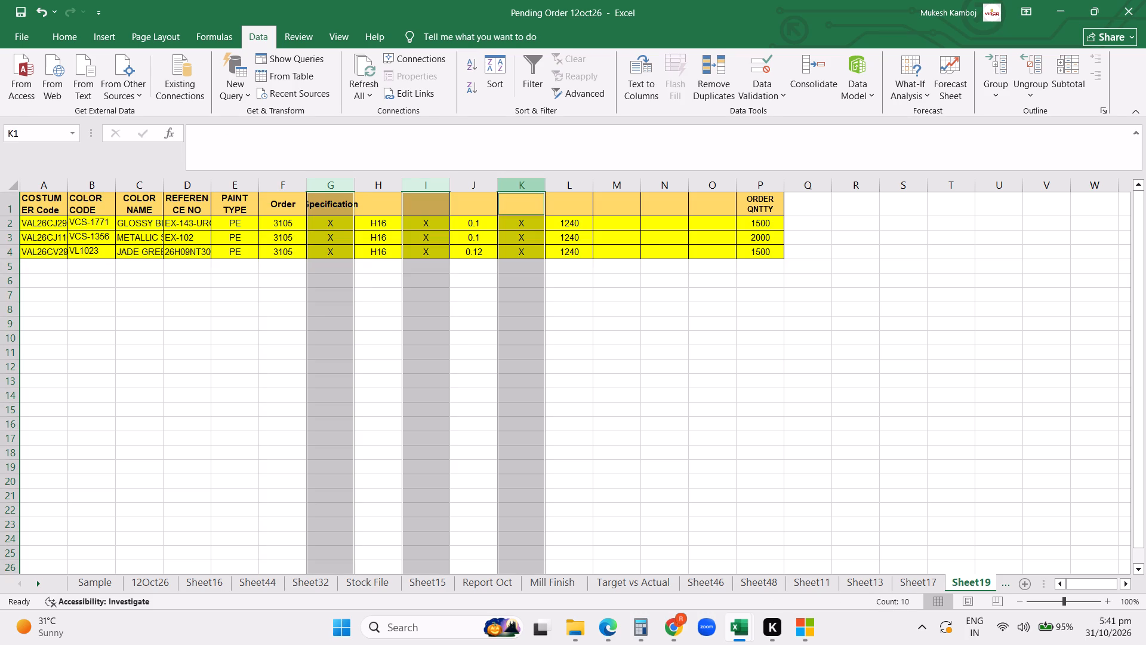
{"action": "key", "text": "ctrl+minus"}
{"action": "left_click", "coordinate": [469, 186]}
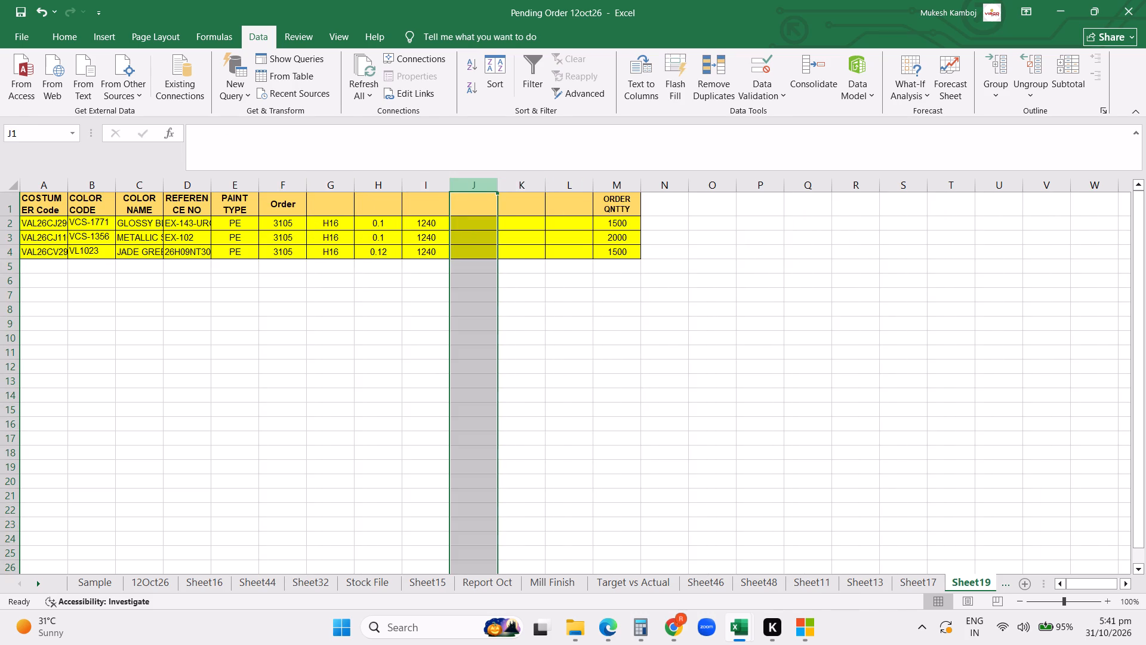
{"action": "key", "text": "ctrl+minus"}
{"action": "key", "text": "ctrl+minus"}
{"action": "key", "text": "ctrl+minus"}
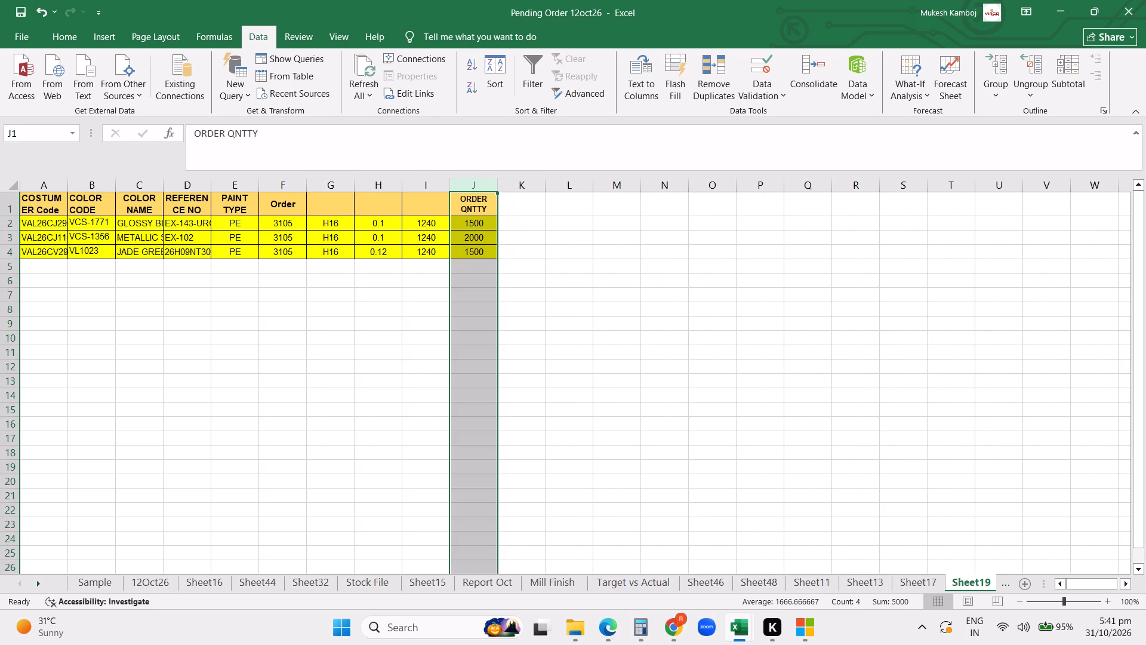
{"action": "left_click", "coordinate": [469, 461]}
AutoFit the width of all columns on the new sheet to their contents.
{"action": "left_click", "coordinate": [22, 185]}
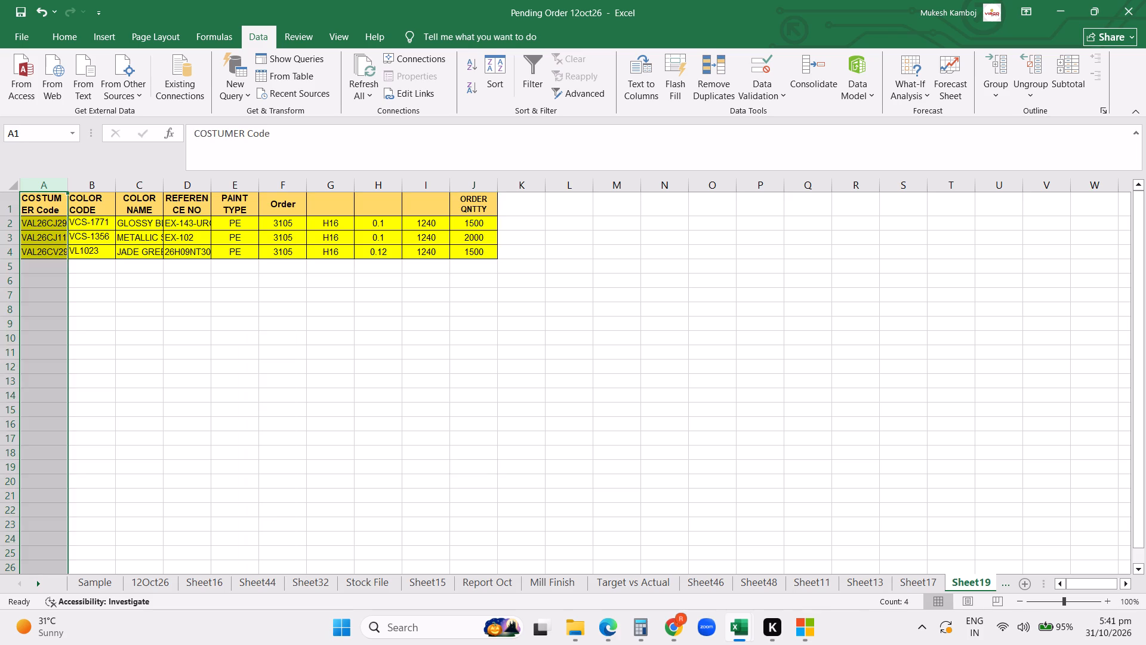
{"action": "left_click", "coordinate": [13, 183]}
{"action": "double_click", "coordinate": [68, 185]}
{"action": "left_click", "coordinate": [177, 345]}
{"action": "left_click", "coordinate": [270, 349]}
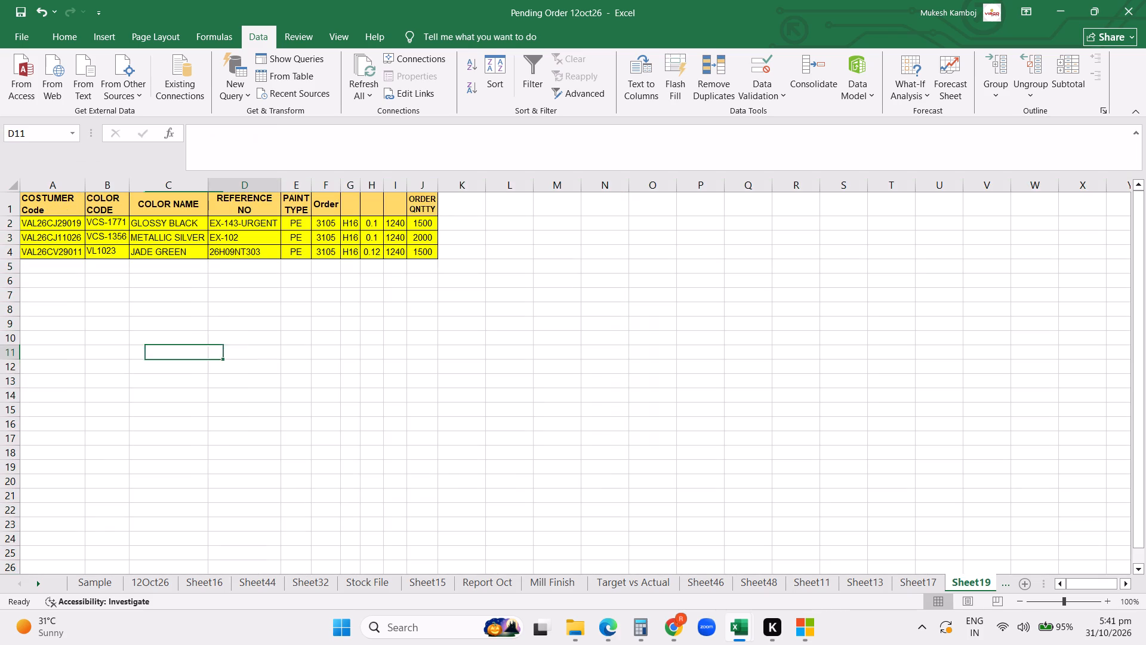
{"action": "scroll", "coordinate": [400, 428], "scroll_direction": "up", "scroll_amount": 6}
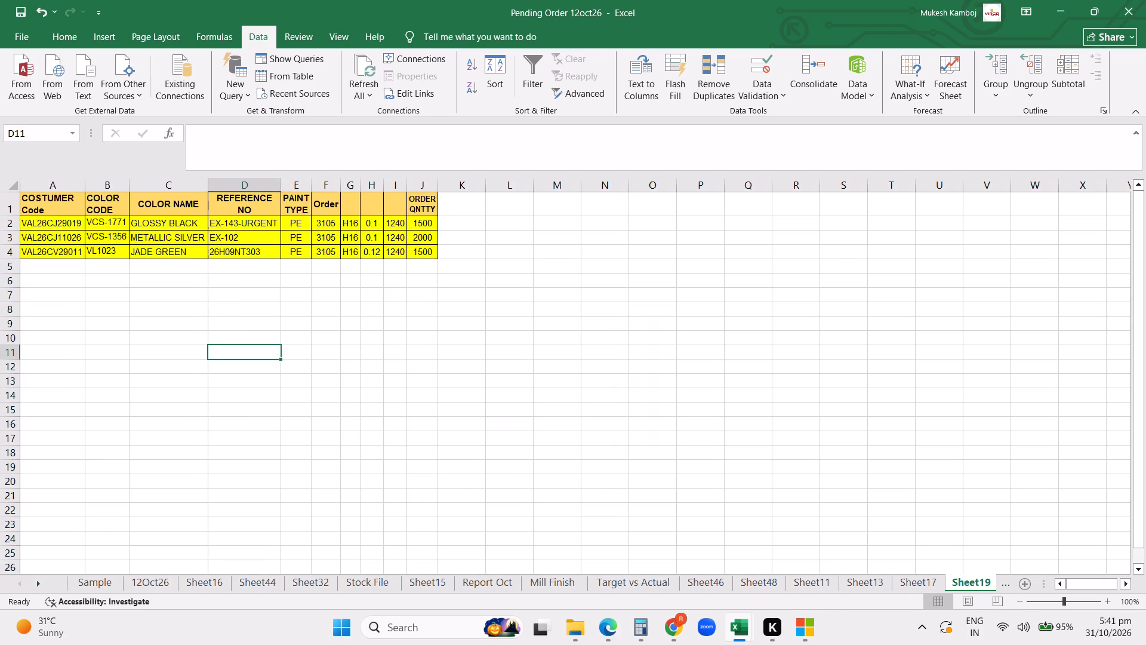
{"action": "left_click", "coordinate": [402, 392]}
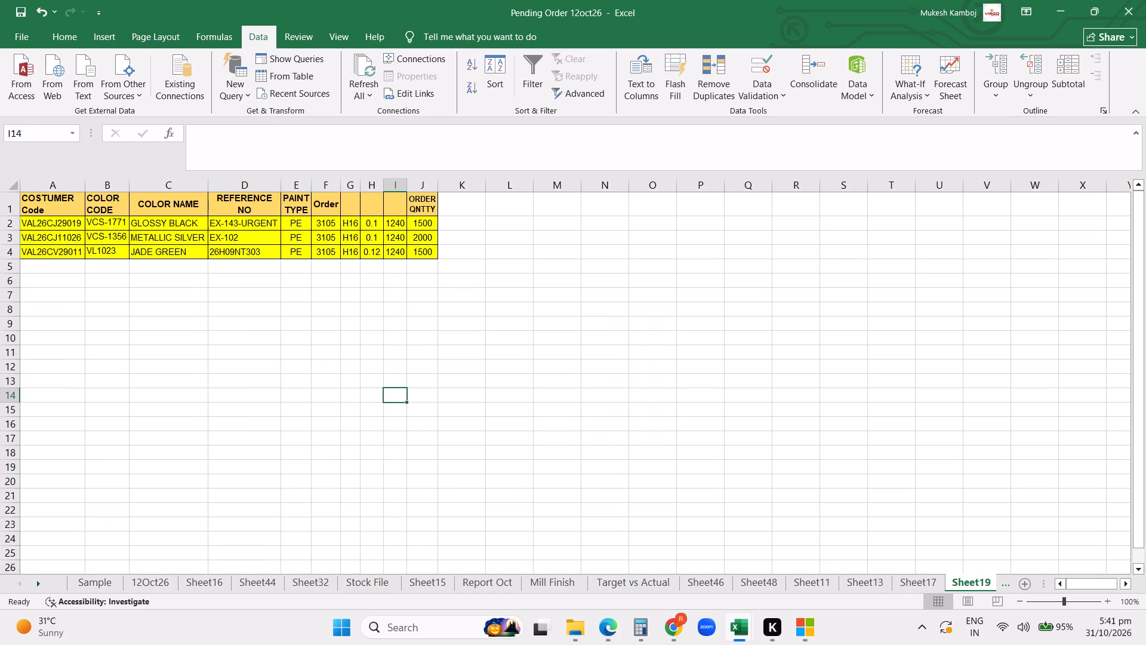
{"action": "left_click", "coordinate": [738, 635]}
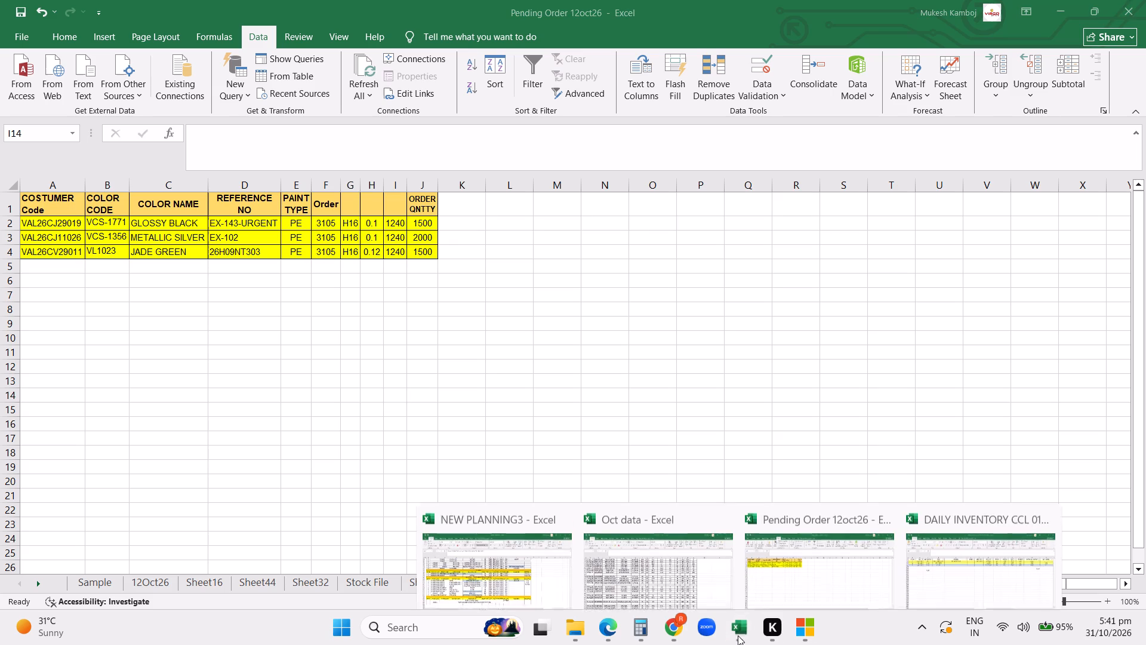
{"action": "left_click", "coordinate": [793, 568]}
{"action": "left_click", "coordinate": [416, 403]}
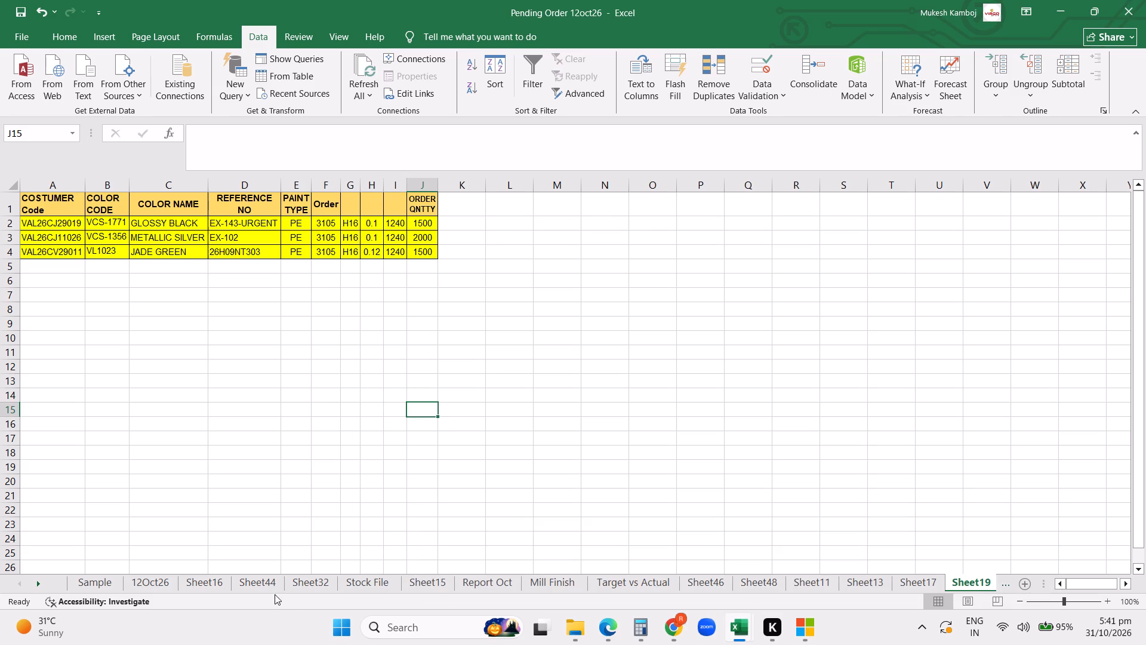
Clear the filter from the Thikness column on the Stock File sheet.
{"action": "left_click", "coordinate": [353, 579]}
{"action": "left_click", "coordinate": [472, 495]}
{"action": "left_click", "coordinate": [373, 234]}
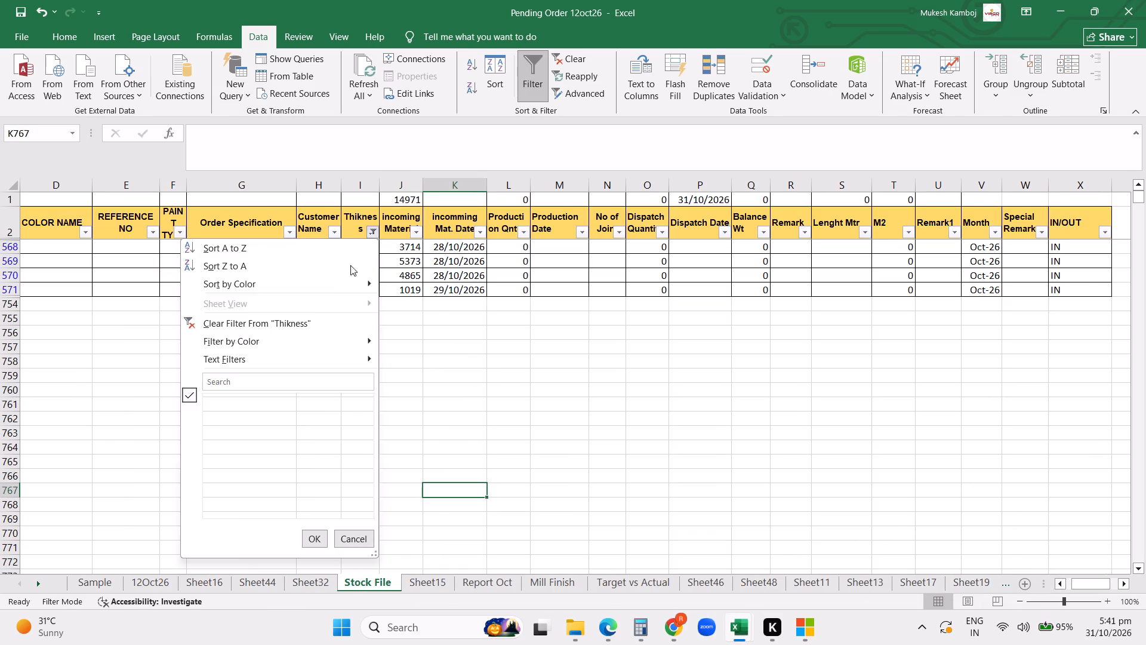
{"action": "left_click", "coordinate": [301, 322]}
Filter the Customer Name column of the Stock File sheet to show only Virgo Alu.
{"action": "scroll", "coordinate": [664, 357], "scroll_direction": "up", "scroll_amount": 5}
{"action": "left_click", "coordinate": [332, 232]}
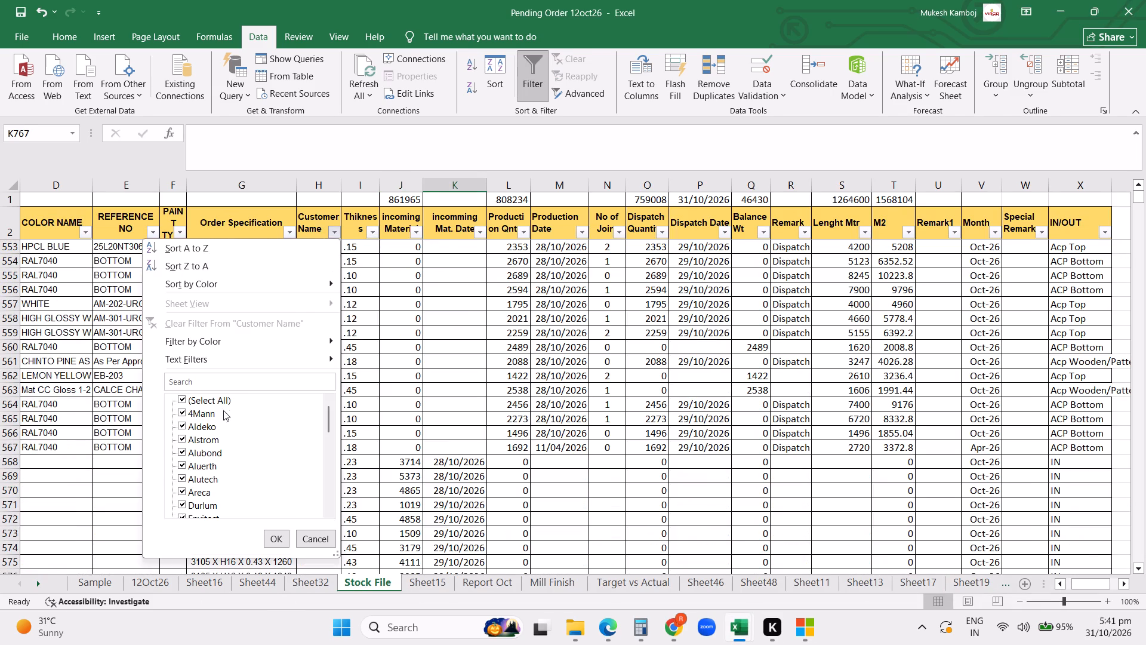
{"action": "left_click", "coordinate": [193, 401]}
{"action": "scroll", "coordinate": [192, 497], "scroll_direction": "down", "scroll_amount": 16}
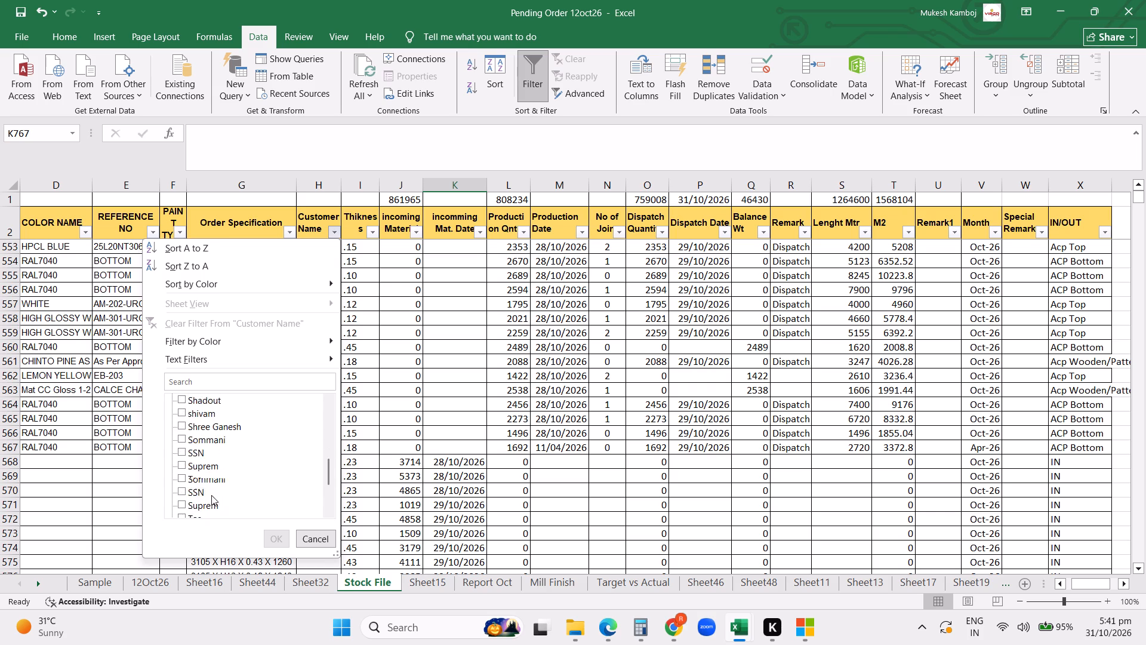
{"action": "scroll", "coordinate": [211, 495], "scroll_direction": "down", "scroll_amount": 2}
{"action": "left_click", "coordinate": [201, 480]}
{"action": "left_click", "coordinate": [273, 548]}
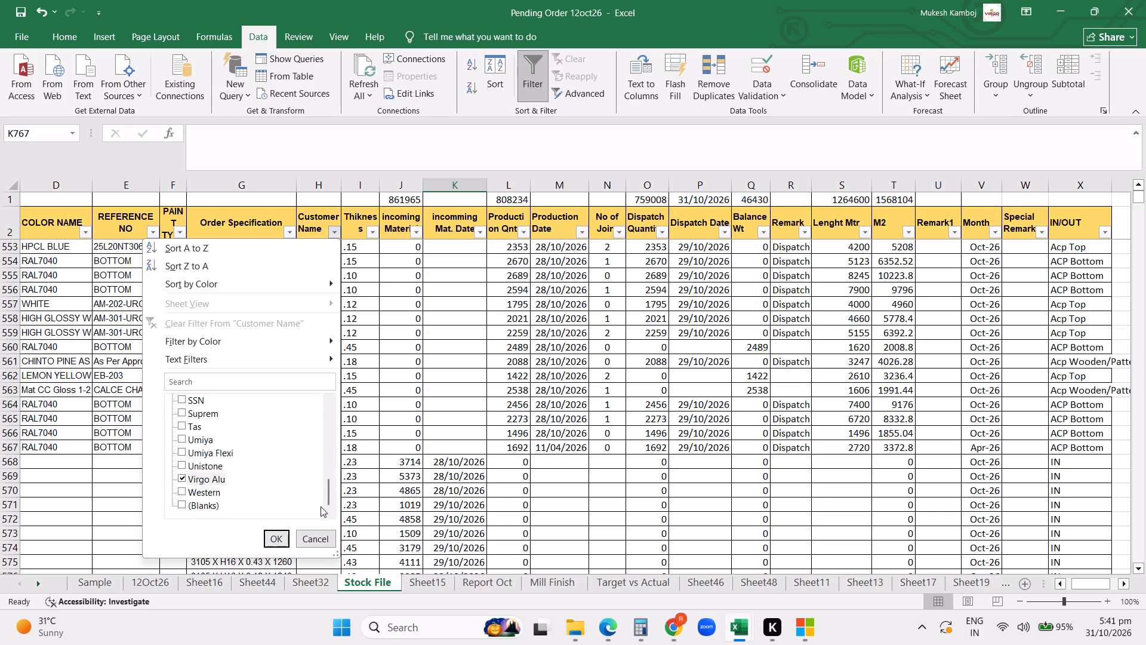
{"action": "left_click", "coordinate": [279, 540]}
{"action": "scroll", "coordinate": [682, 394], "scroll_direction": "up", "scroll_amount": 4}
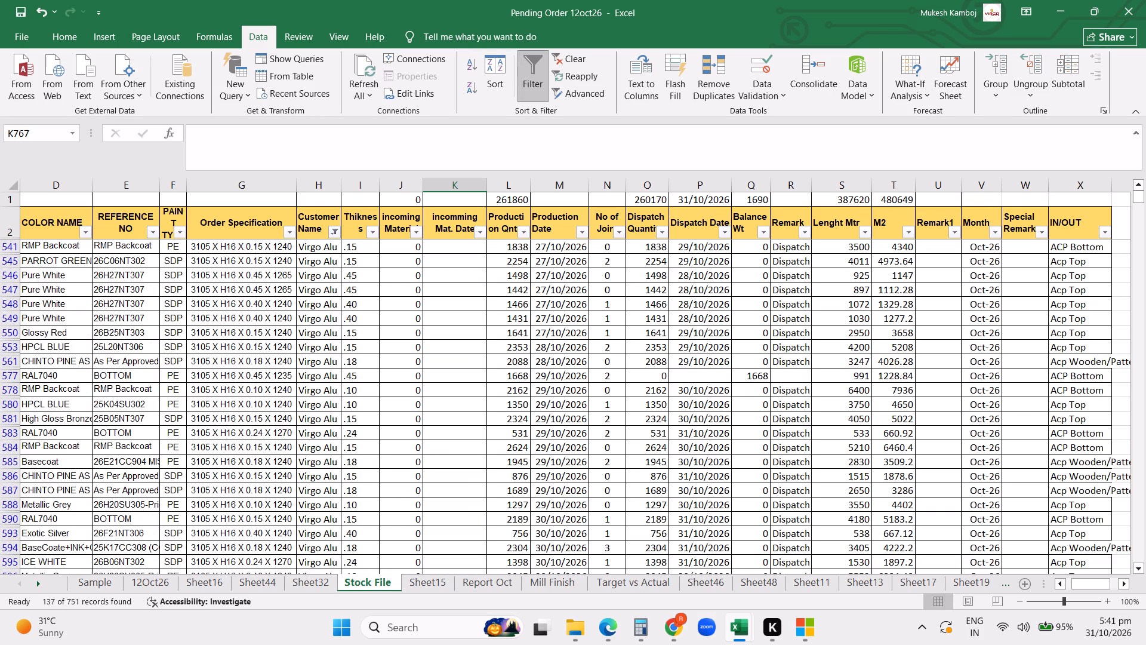
Examine the Dispatch Quantity subtotal and the Virgo Alu production and dispatch rows on the Stock File sheet.
{"action": "left_click", "coordinate": [653, 204]}
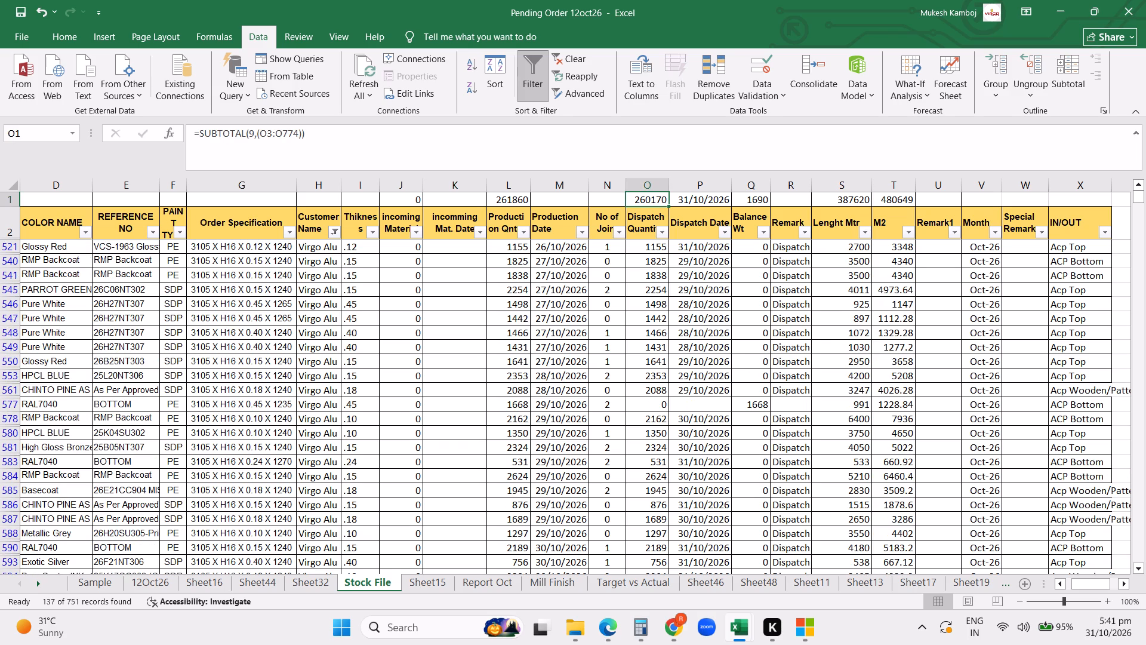
{"action": "left_click", "coordinate": [646, 202]}
{"action": "left_click", "coordinate": [648, 202]}
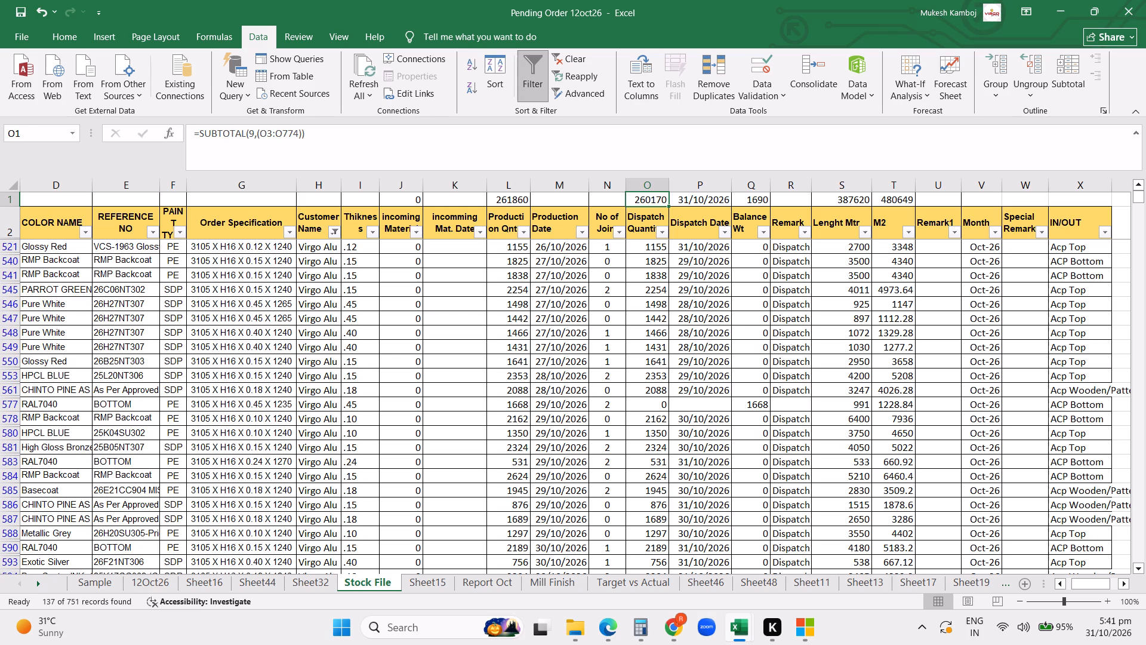
{"action": "left_click", "coordinate": [642, 270]}
{"action": "scroll", "coordinate": [629, 373], "scroll_direction": "up", "scroll_amount": 11}
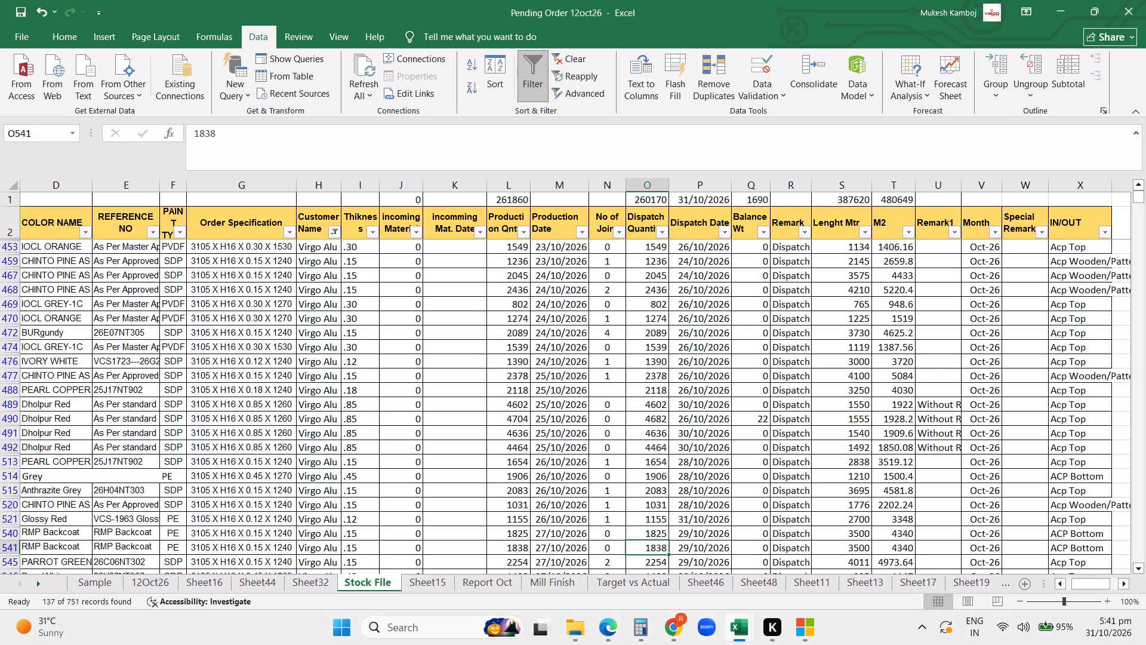
{"action": "scroll", "coordinate": [628, 374], "scroll_direction": "up", "scroll_amount": 17}
{"action": "scroll", "coordinate": [624, 392], "scroll_direction": "down", "scroll_amount": 11}
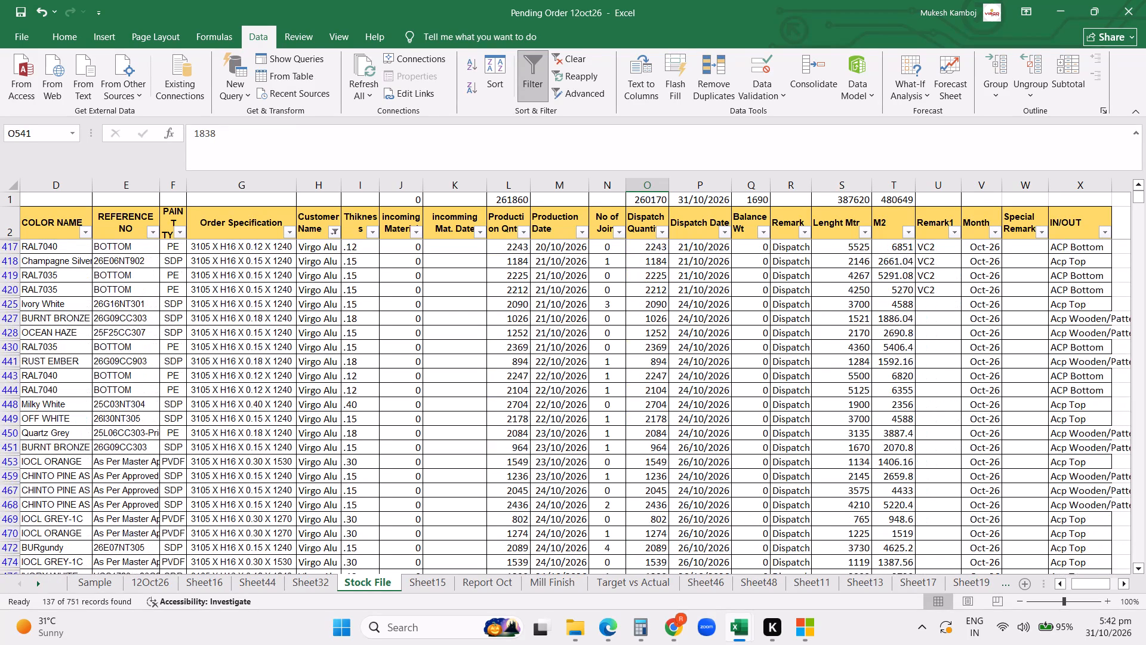
{"action": "scroll", "coordinate": [623, 394], "scroll_direction": "up", "scroll_amount": 9}
{"action": "scroll", "coordinate": [623, 394], "scroll_direction": "down", "scroll_amount": 12}
{"action": "left_click", "coordinate": [646, 198]}
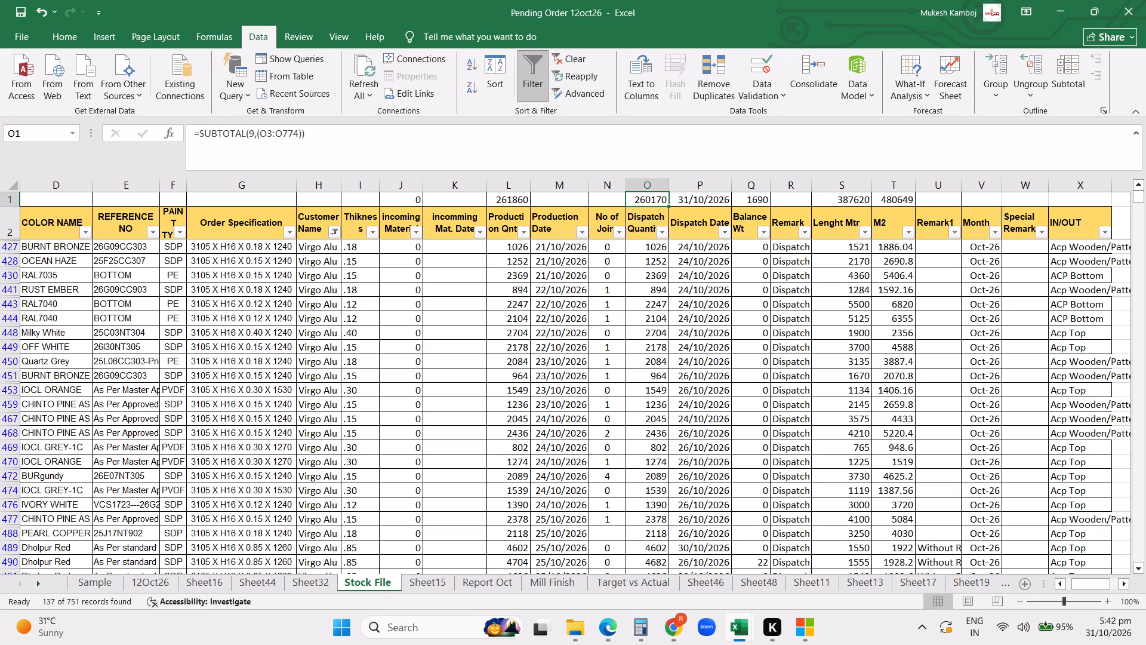
{"action": "scroll", "coordinate": [548, 361], "scroll_direction": "down", "scroll_amount": 18}
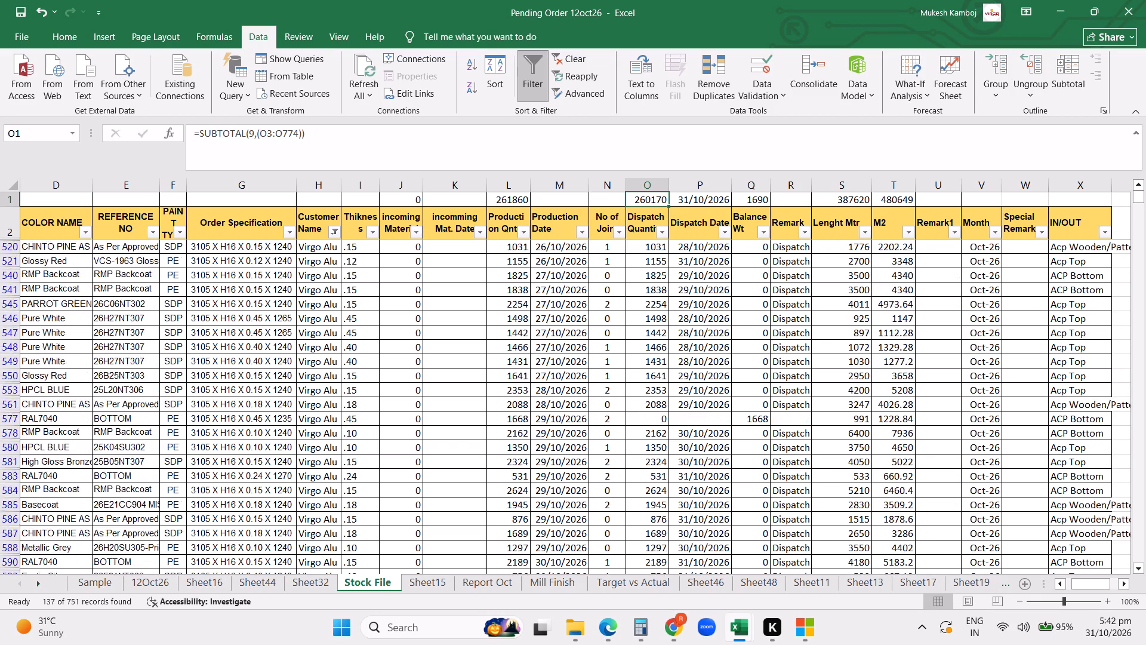
{"action": "scroll", "coordinate": [562, 415], "scroll_direction": "down", "scroll_amount": 5}
{"action": "scroll", "coordinate": [563, 418], "scroll_direction": "up", "scroll_amount": 4}
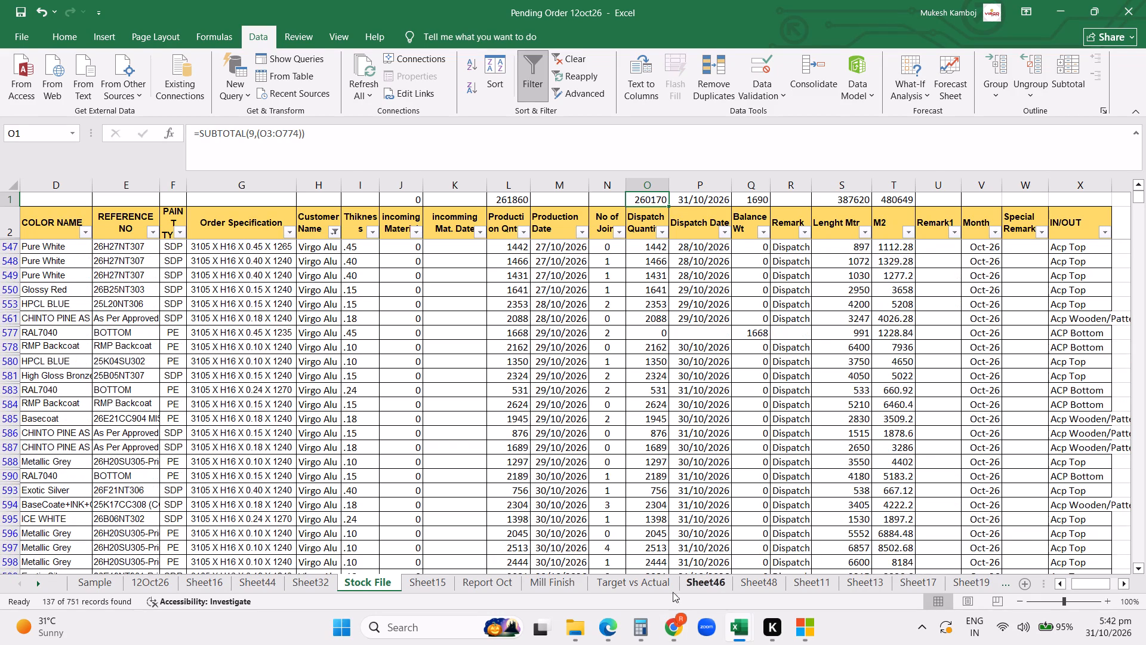
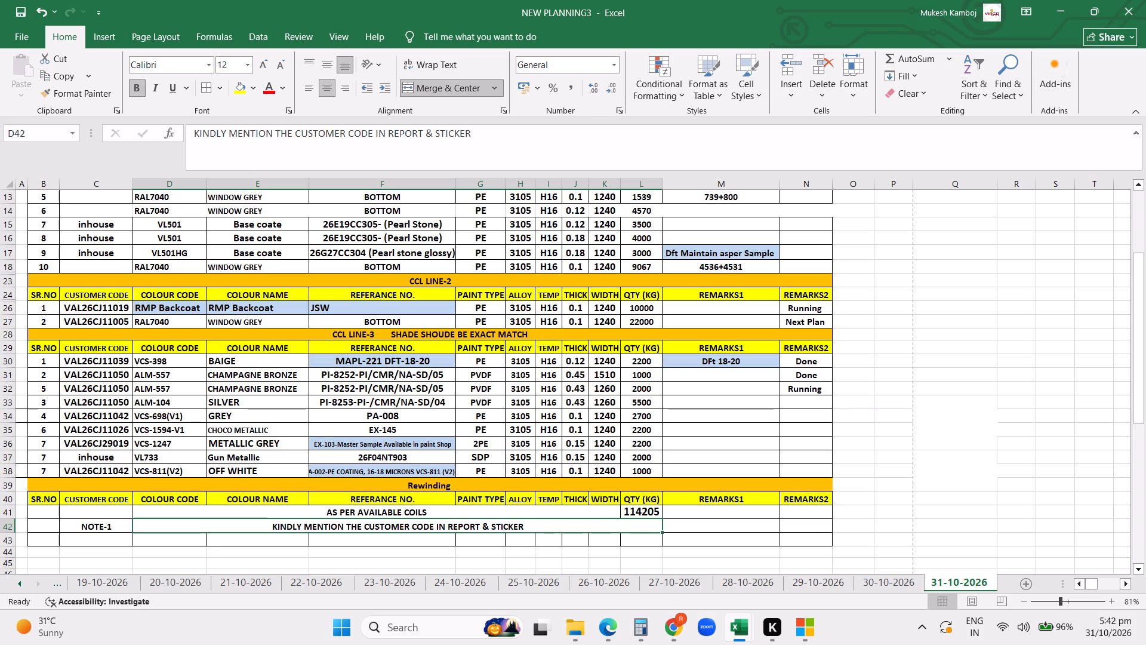
Insert three blank rows above the VCS-811(V2) OFF WHITE order in the CCL LINE-3 section of the 31-10-2026 plan.
{"action": "left_click", "coordinate": [12, 470]}
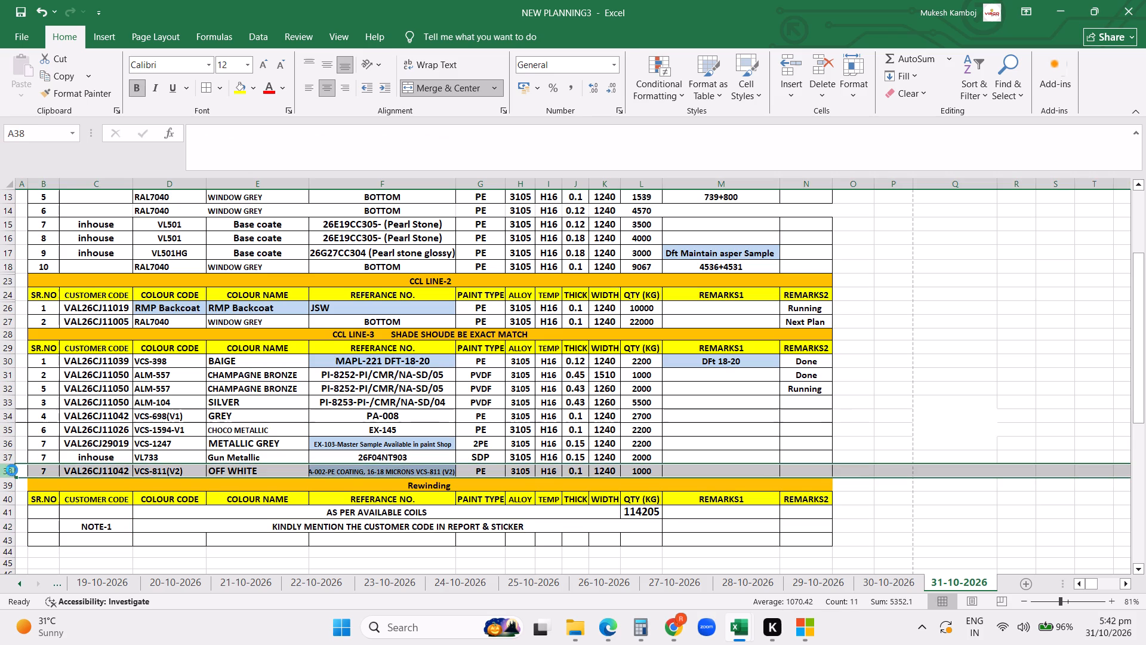
{"action": "key", "text": "ctrl+shift+equal"}
{"action": "key", "text": "ctrl+shift+equal"}
{"action": "key", "text": "ctrl+shift+equal"}
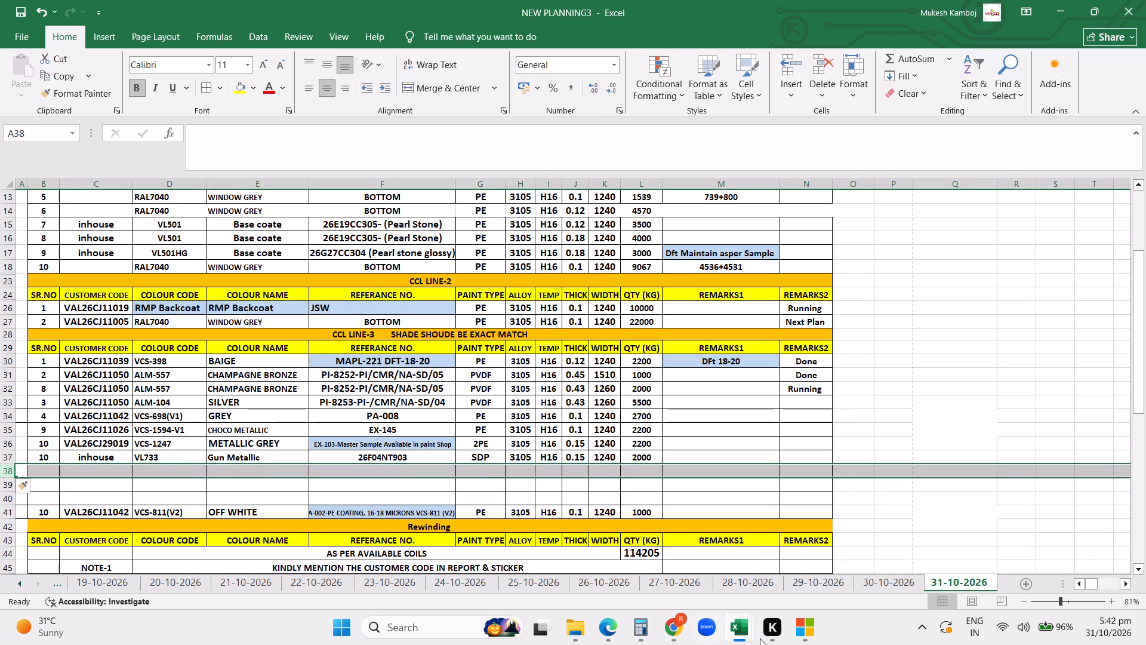
Copy the three orders VCS-1771, VCS-1356 and VL1023 from Sheet19 of Pending Order 12oct26 into the blank CCL LINE-3 rows of NEW PLANNING3.
{"action": "left_click", "coordinate": [728, 632]}
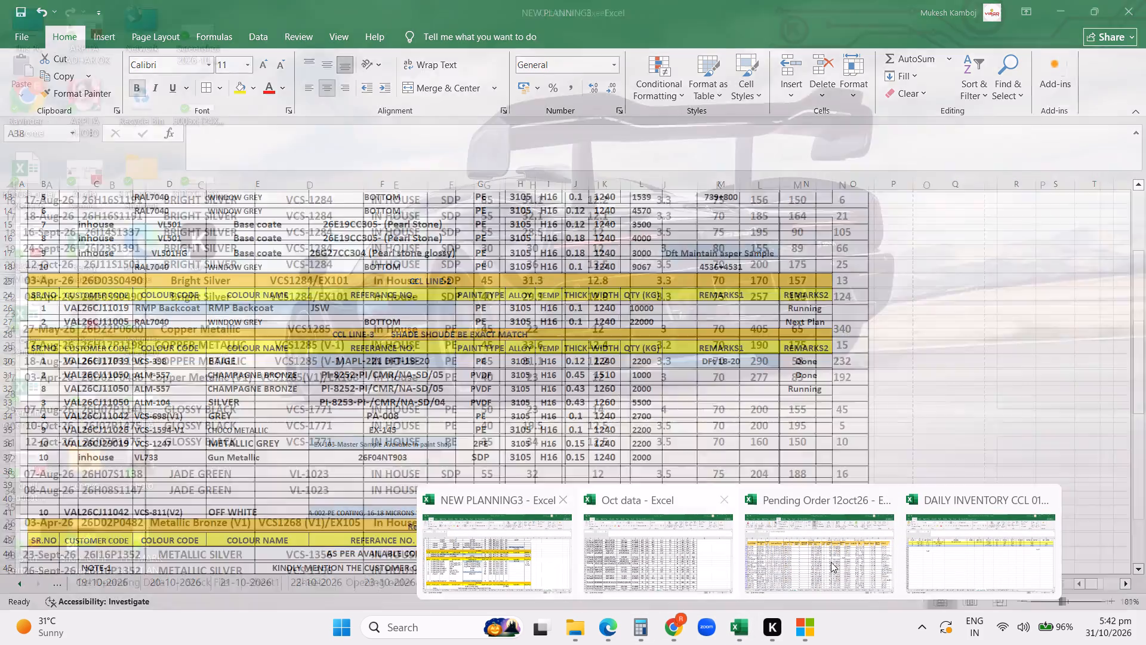
{"action": "left_click", "coordinate": [783, 558]}
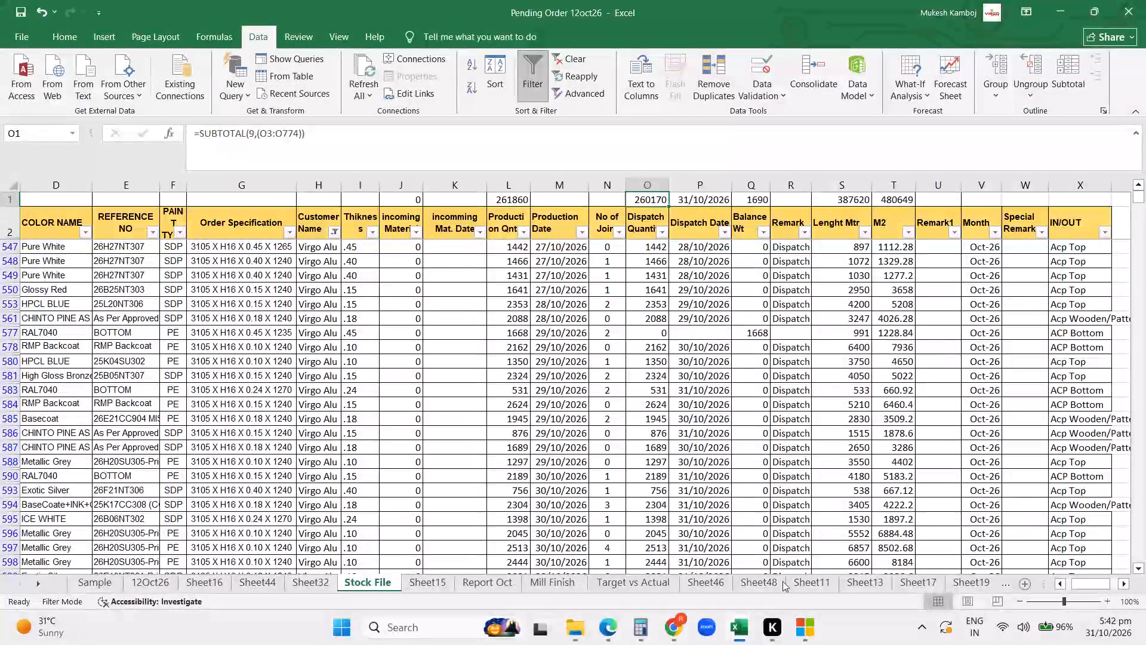
{"action": "left_click", "coordinate": [968, 579]}
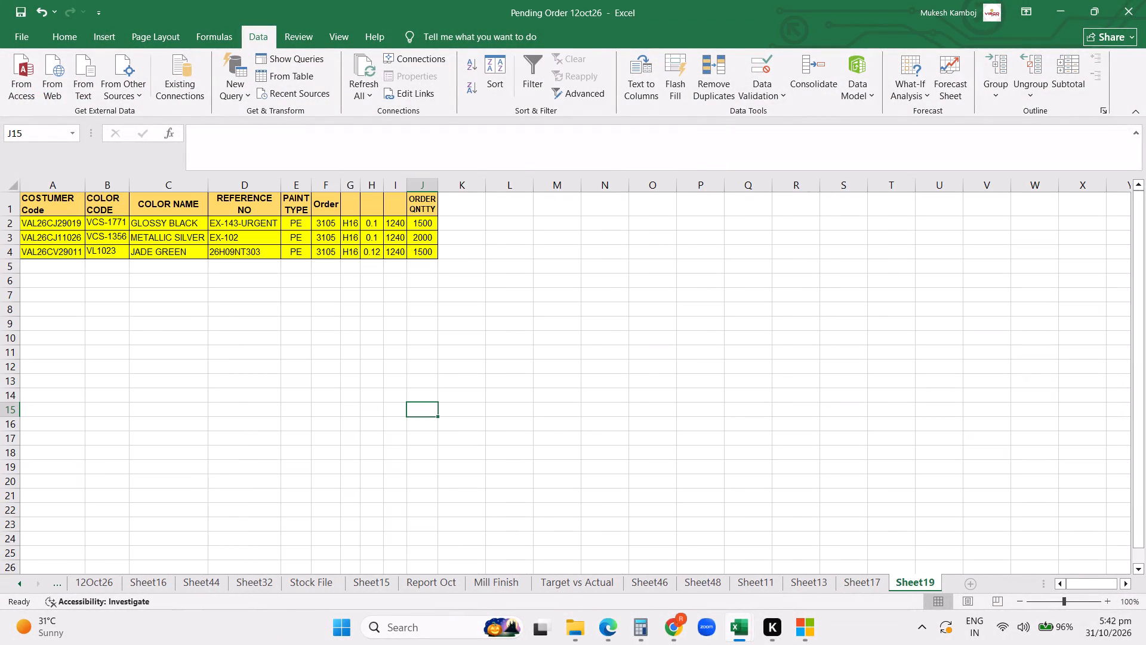
{"action": "left_click_drag", "start_coordinate": [76, 223], "coordinate": [414, 249]}
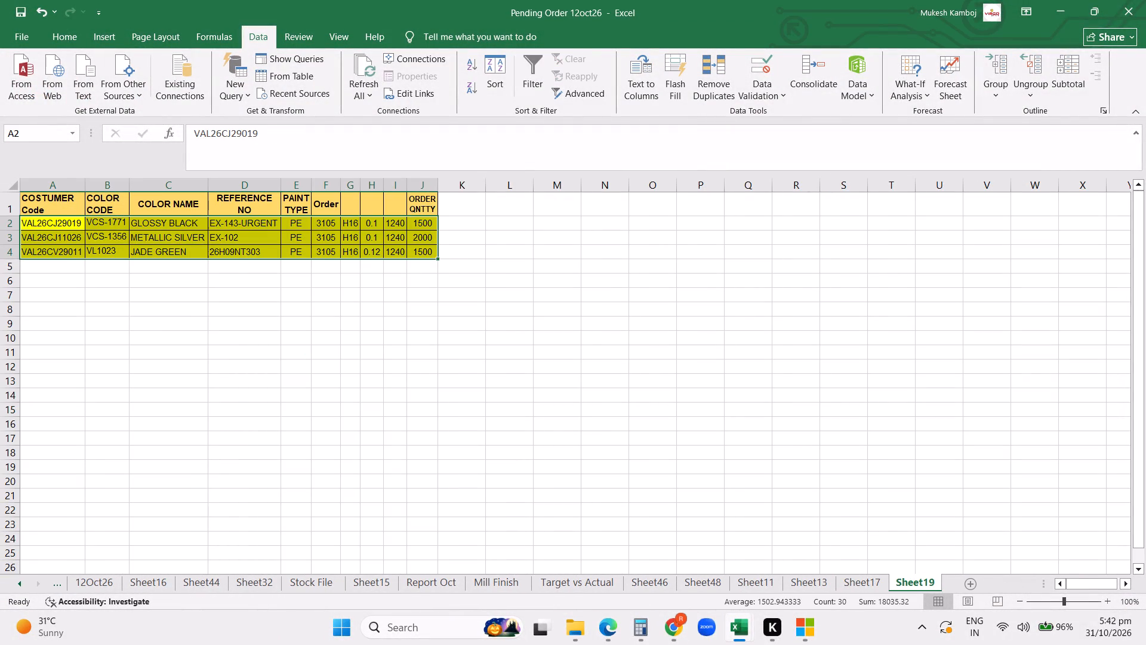
{"action": "key", "text": "ctrl+c"}
{"action": "left_click", "coordinate": [741, 629]}
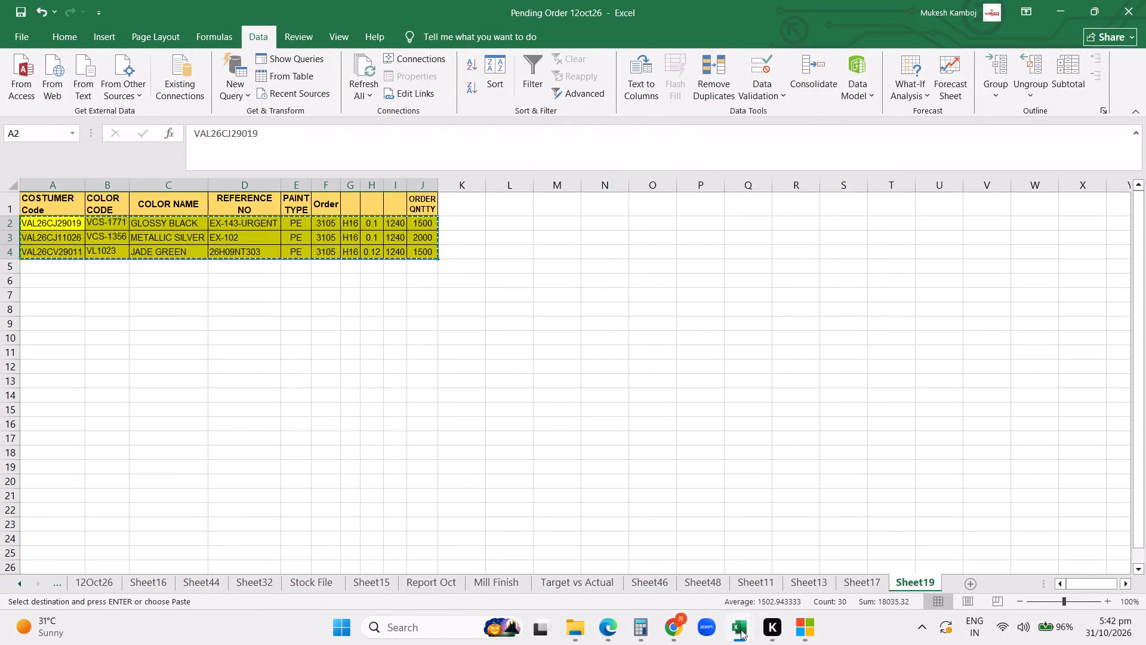
{"action": "left_click", "coordinate": [518, 557]}
{"action": "left_click", "coordinate": [104, 471]}
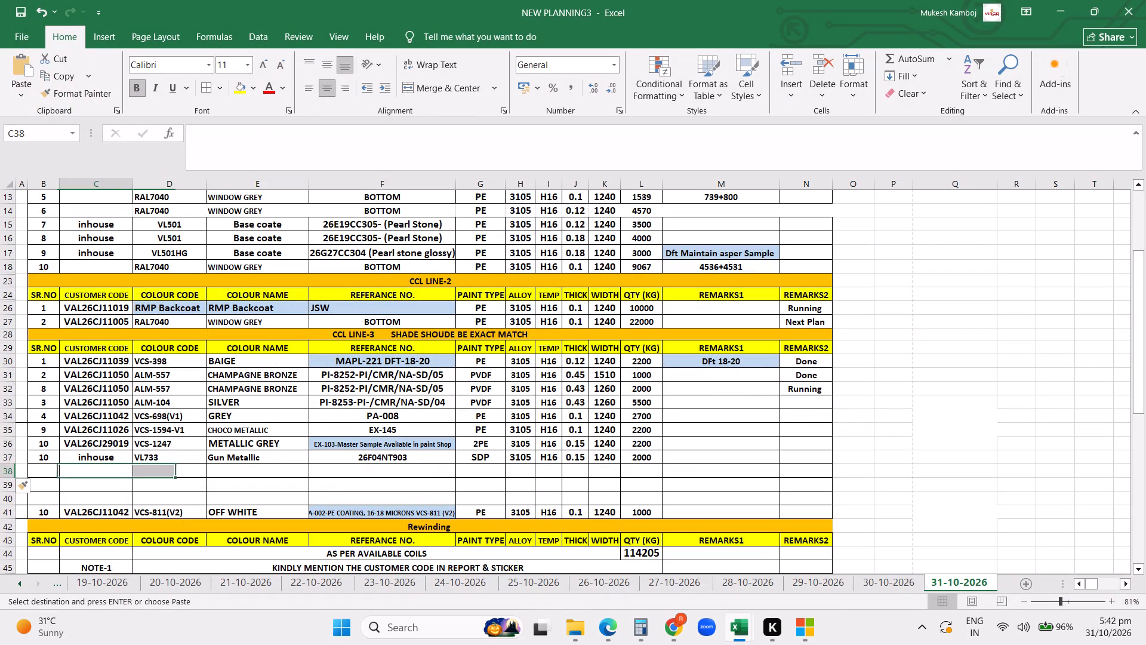
{"action": "key", "text": "ctrl+v"}
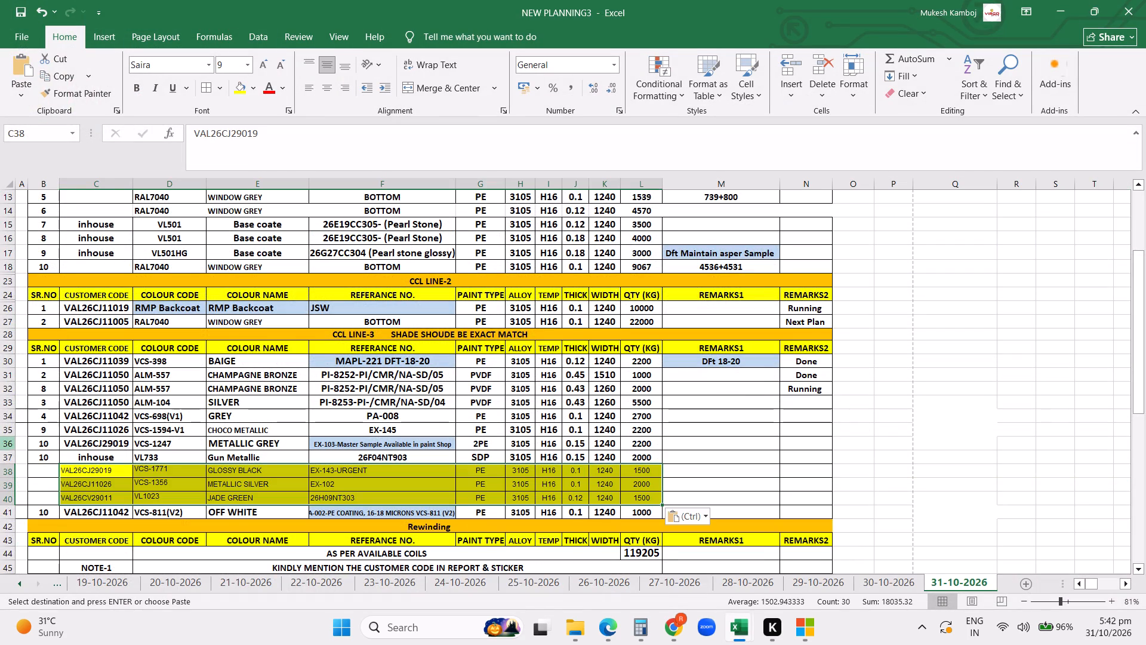
Apply the CHOCO METALLIC row's formatting to the three pasted order rows with Format Painter.
{"action": "left_click", "coordinate": [5, 444]}
{"action": "left_click", "coordinate": [8, 428]}
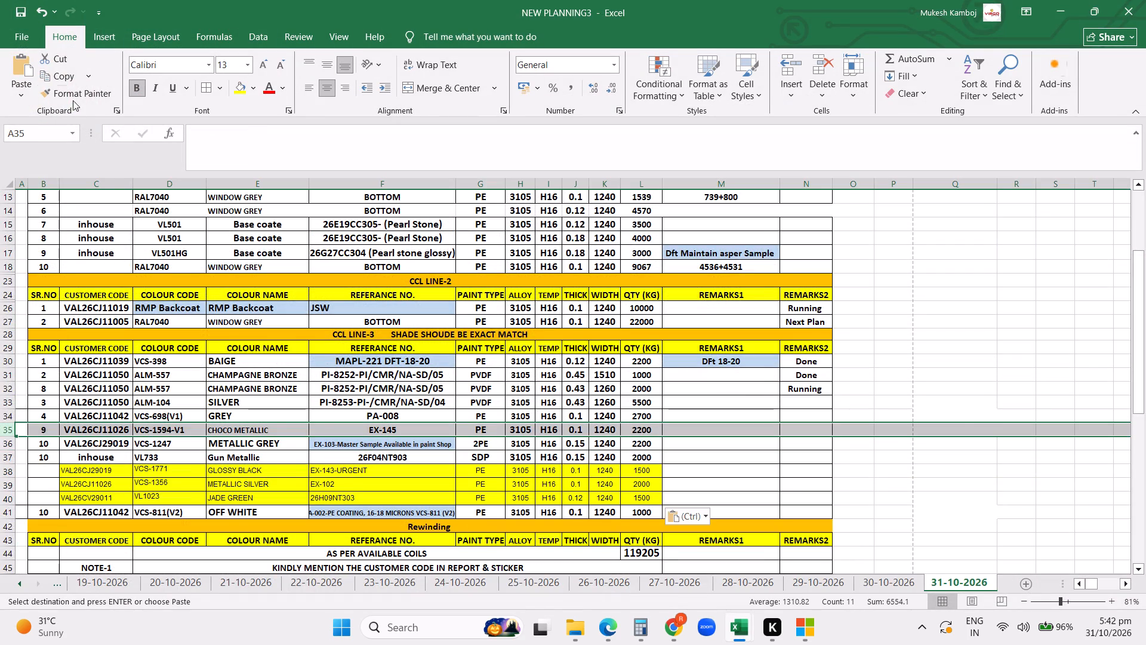
{"action": "left_click", "coordinate": [72, 87]}
{"action": "left_click_drag", "start_coordinate": [10, 469], "coordinate": [9, 495]}
Fill the serial number formula down from the Gun Metallic row to the OFF WHITE row.
{"action": "left_click", "coordinate": [40, 458]}
{"action": "left_click_drag", "start_coordinate": [61, 465], "coordinate": [54, 512]}
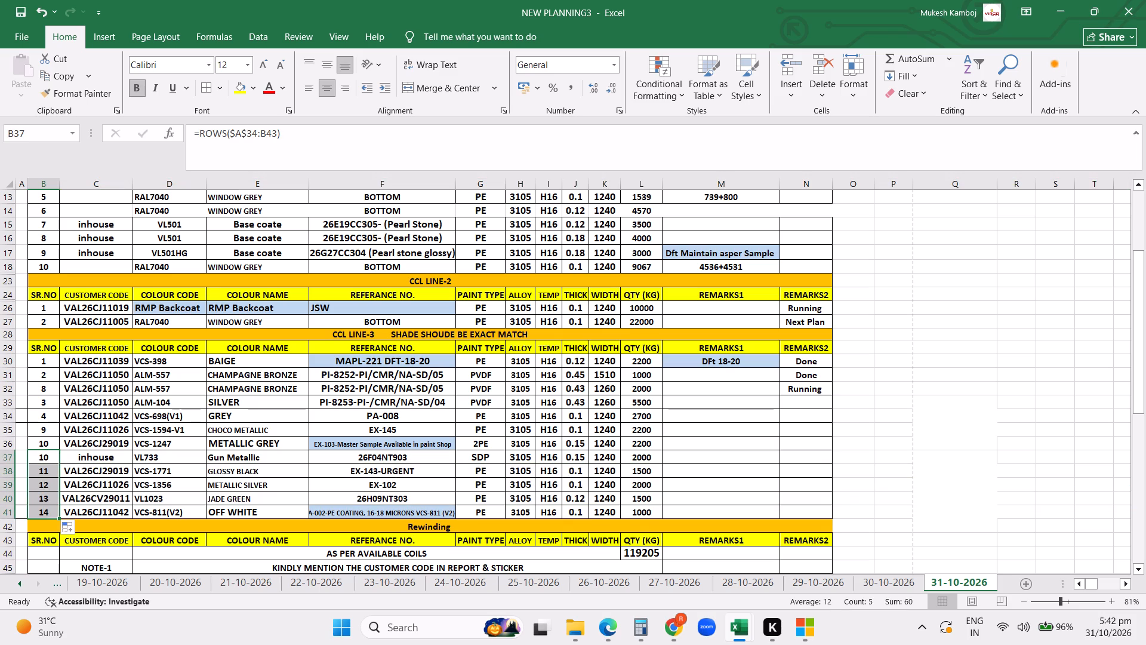
Replace the JADE GREEN order's customer code with inhouse, copied from the Gun Metallic row.
{"action": "left_click", "coordinate": [116, 459]}
{"action": "key", "text": "ctrl+c"}
{"action": "left_click", "coordinate": [113, 497]}
{"action": "key", "text": "ctrl+v"}
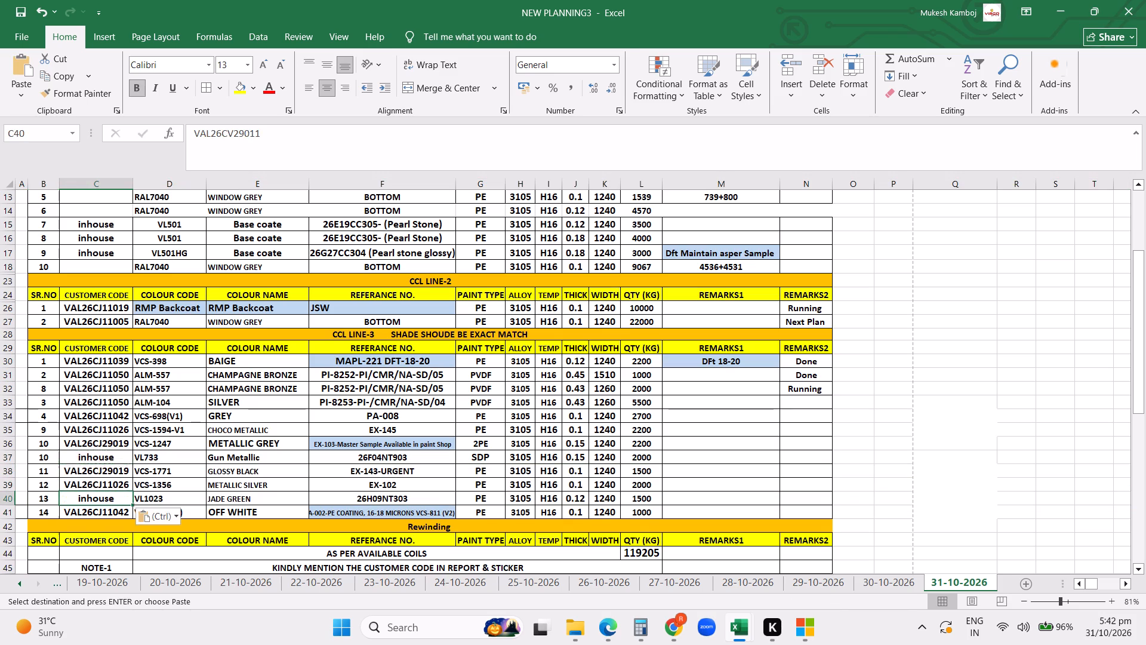
Save the NEW PLANNING3 workbook.
{"action": "scroll", "coordinate": [270, 420], "scroll_direction": "up", "scroll_amount": 4}
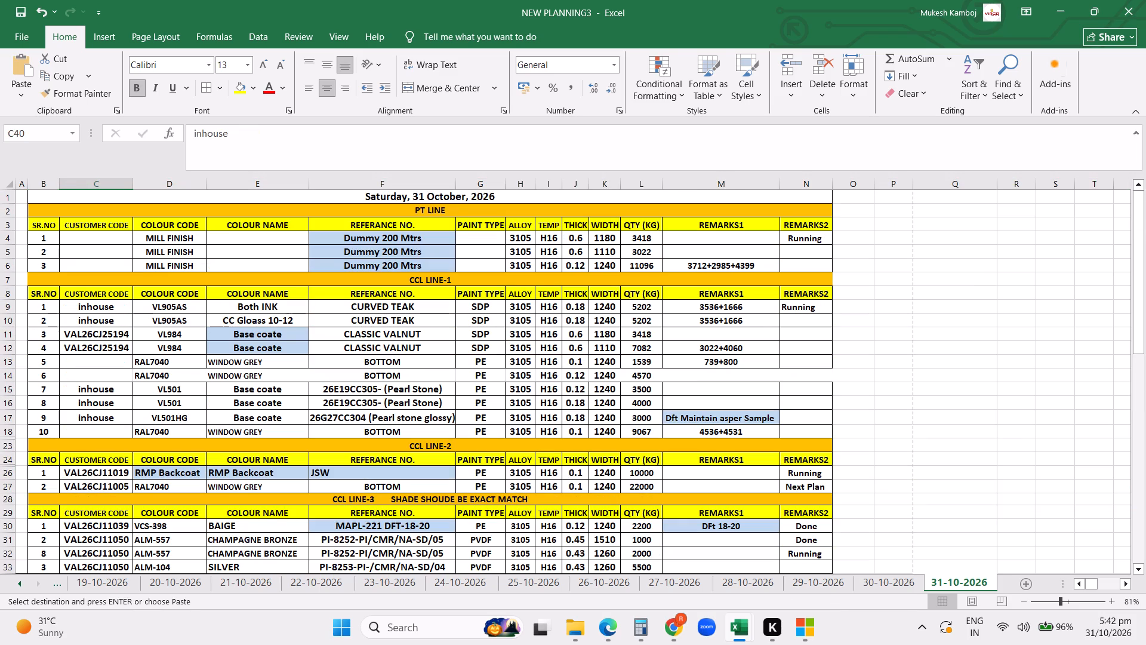
{"action": "scroll", "coordinate": [270, 420], "scroll_direction": "down", "scroll_amount": 3}
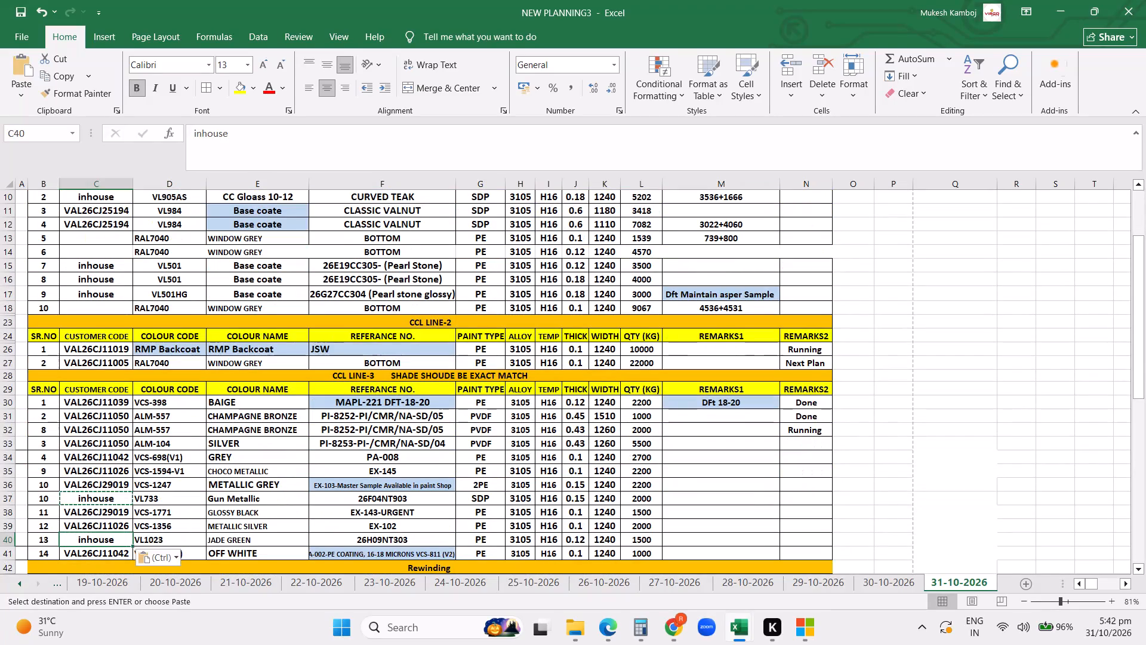
{"action": "scroll", "coordinate": [270, 420], "scroll_direction": "down", "scroll_amount": 1}
{"action": "left_click", "coordinate": [691, 482]}
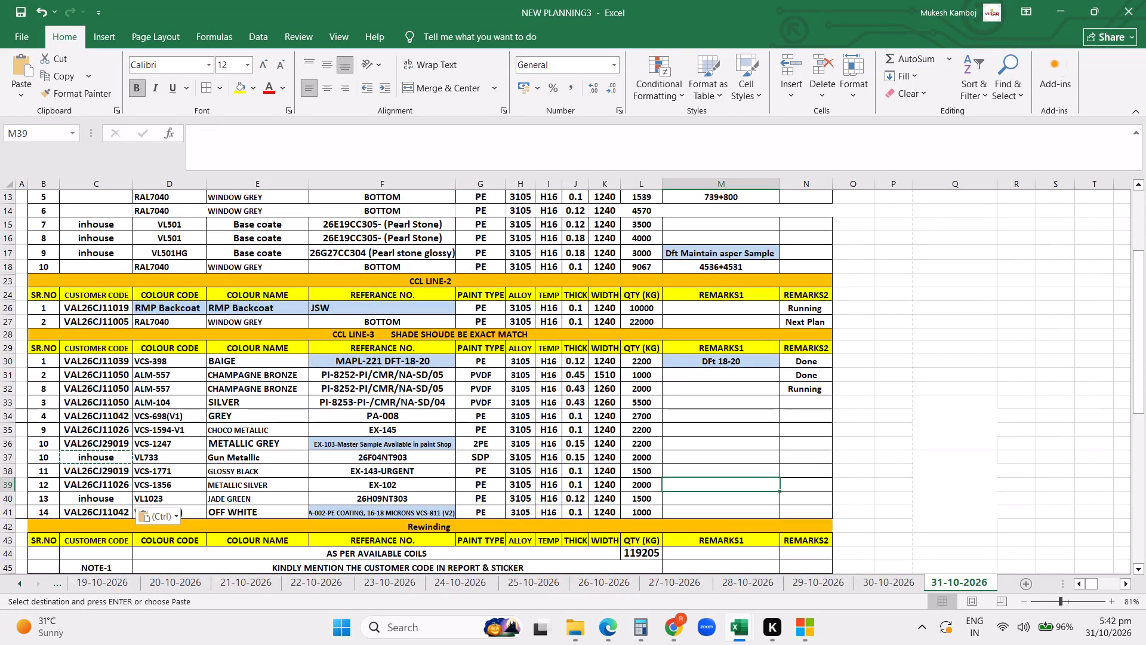
{"action": "left_click", "coordinate": [750, 465]}
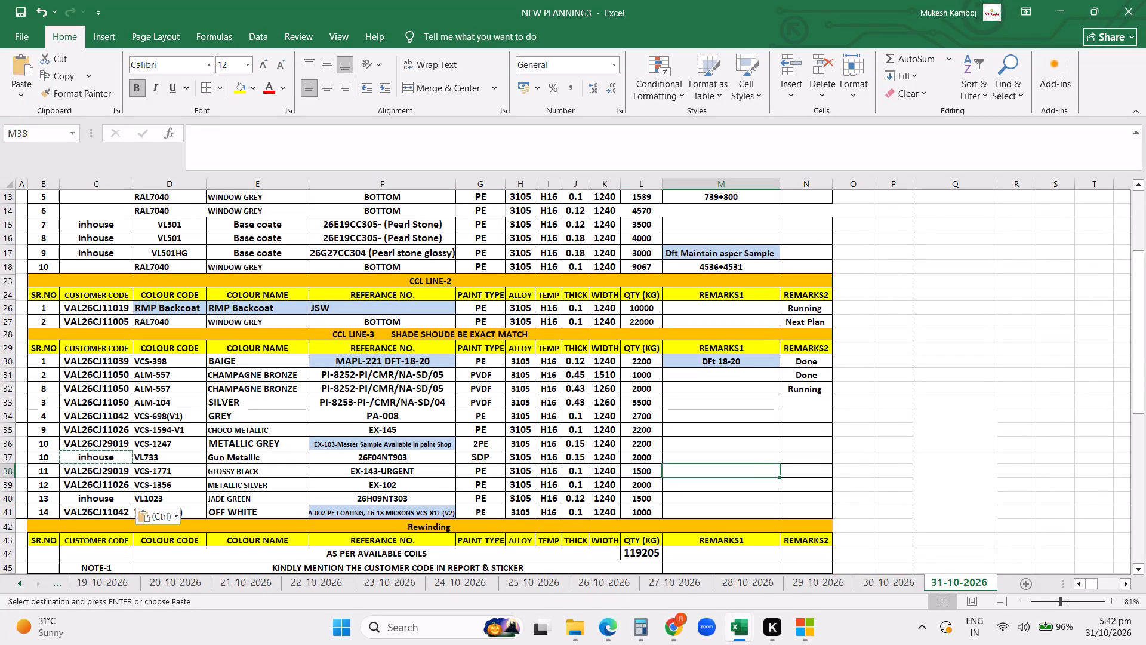
{"action": "key", "text": "ctrl+s"}
{"action": "key", "text": "ctrl+s"}
{"action": "key", "text": "ctrl+s"}
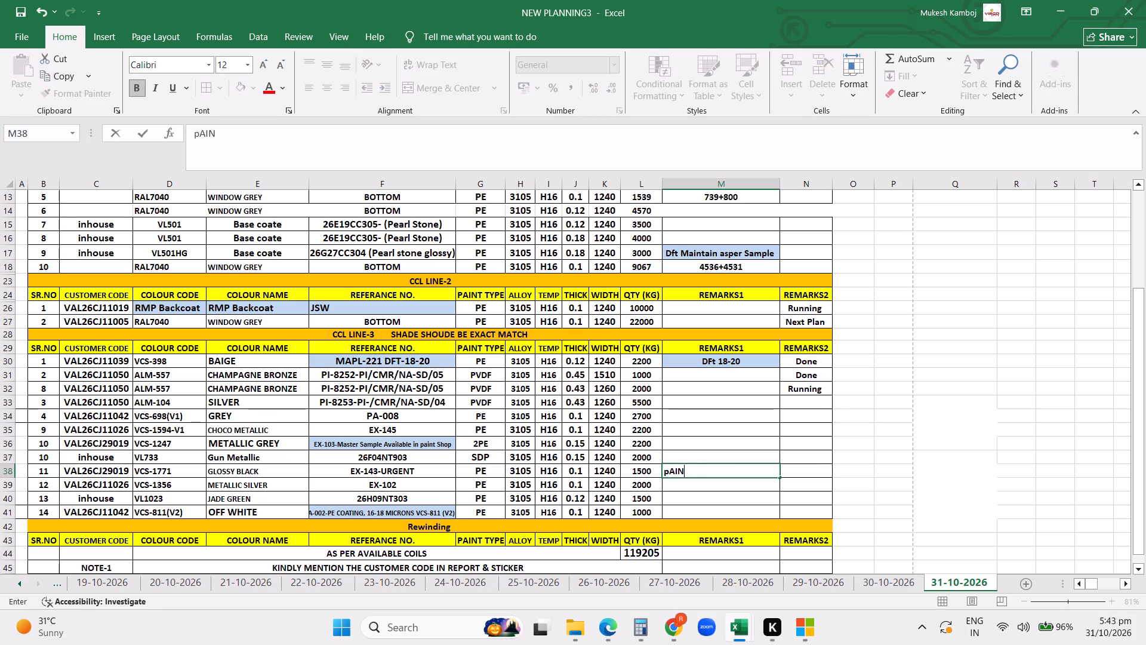
Enter "Painnt from Stock" in REMARKS1 for the GLOSSY BLACK, METALLIC SILVER and JADE GREEN orders.
{"action": "type", "text": "from Stokc"}
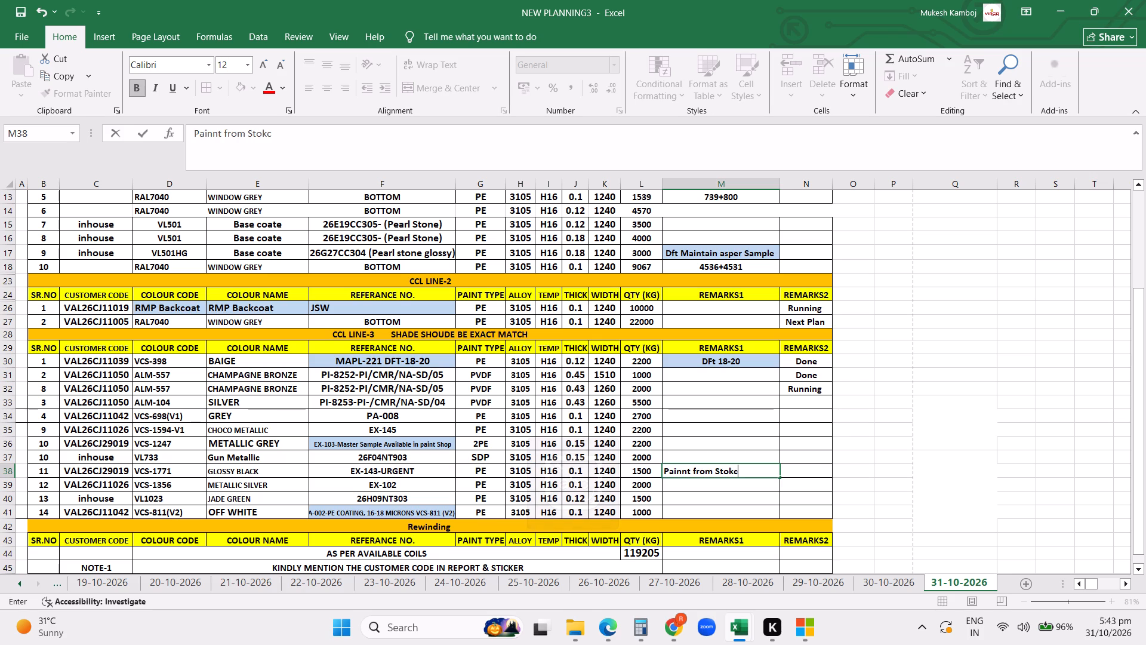
{"action": "key", "text": "BackSpace"}
{"action": "key", "text": "BackSpace"}
{"action": "type", "text": "ck"}
{"action": "key", "text": "space"}
{"action": "key", "text": "Return"}
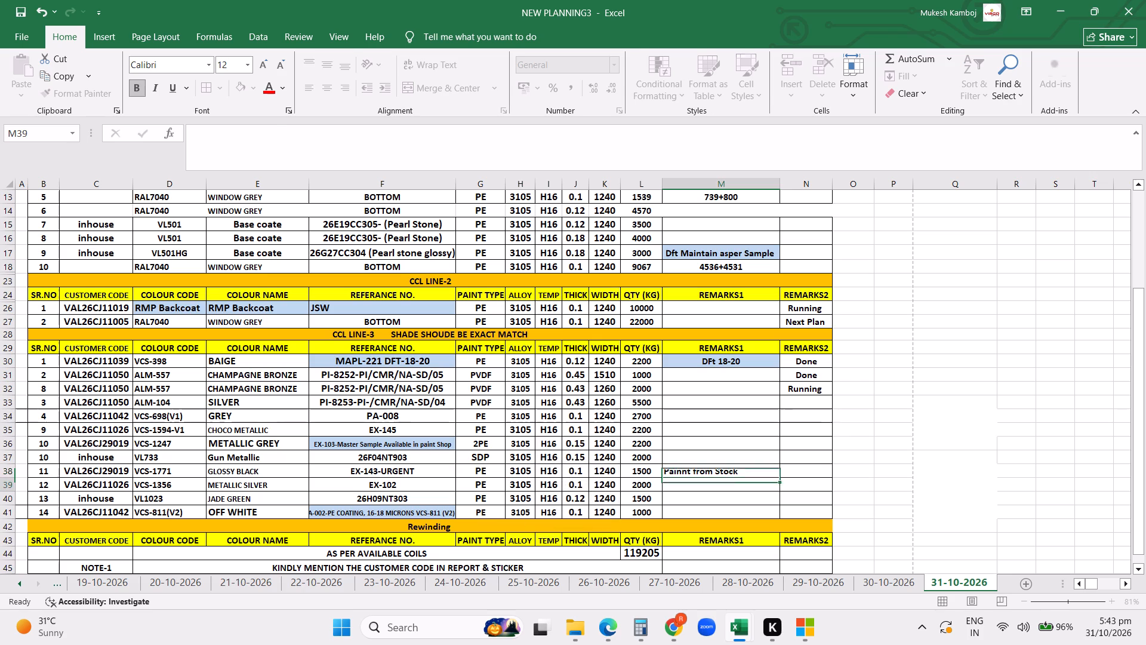
{"action": "key", "text": "Up"}
{"action": "key", "text": "ctrl+c"}
{"action": "key", "text": "shift+Down"}
{"action": "key", "text": "shift+Down"}
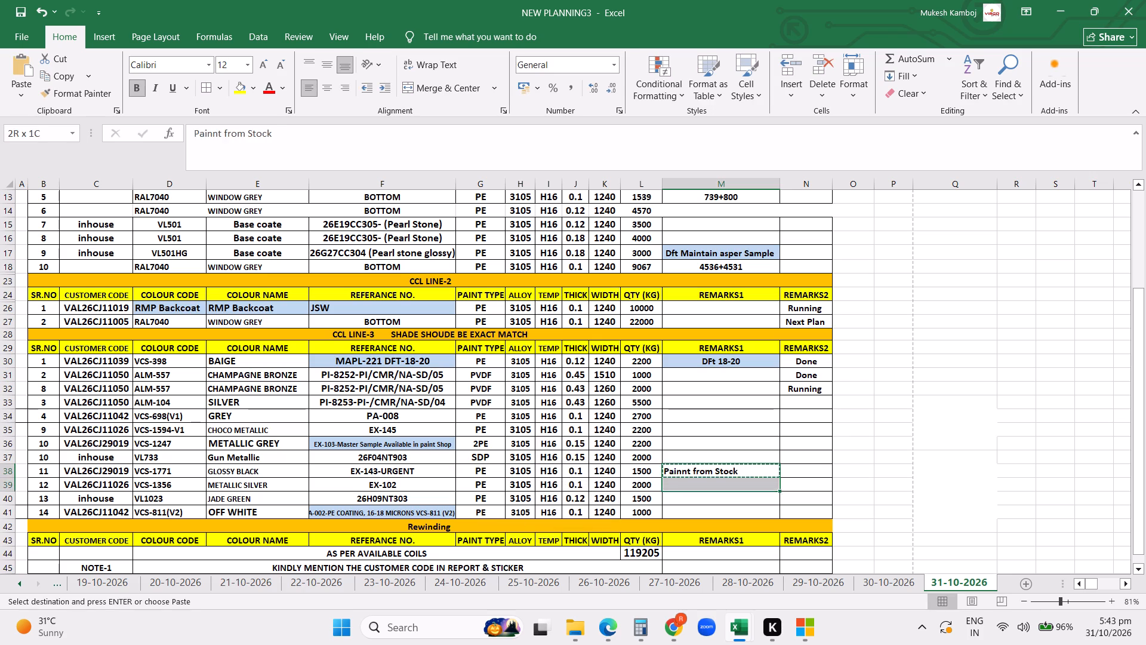
{"action": "key", "text": "Return"}
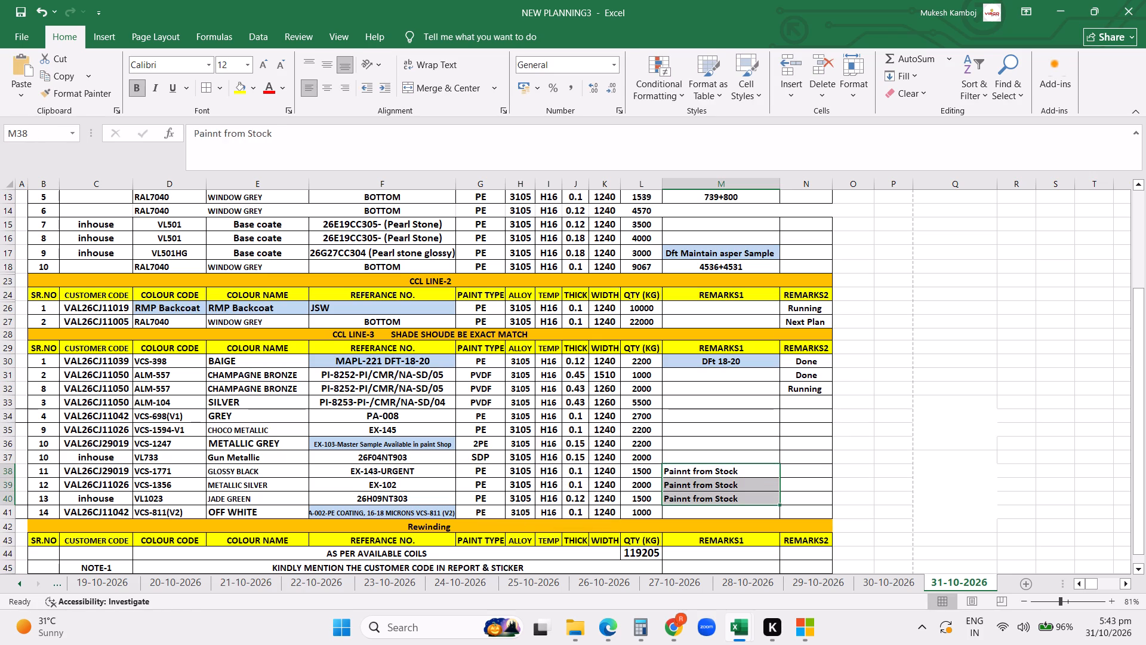
{"action": "left_click", "coordinate": [710, 471]}
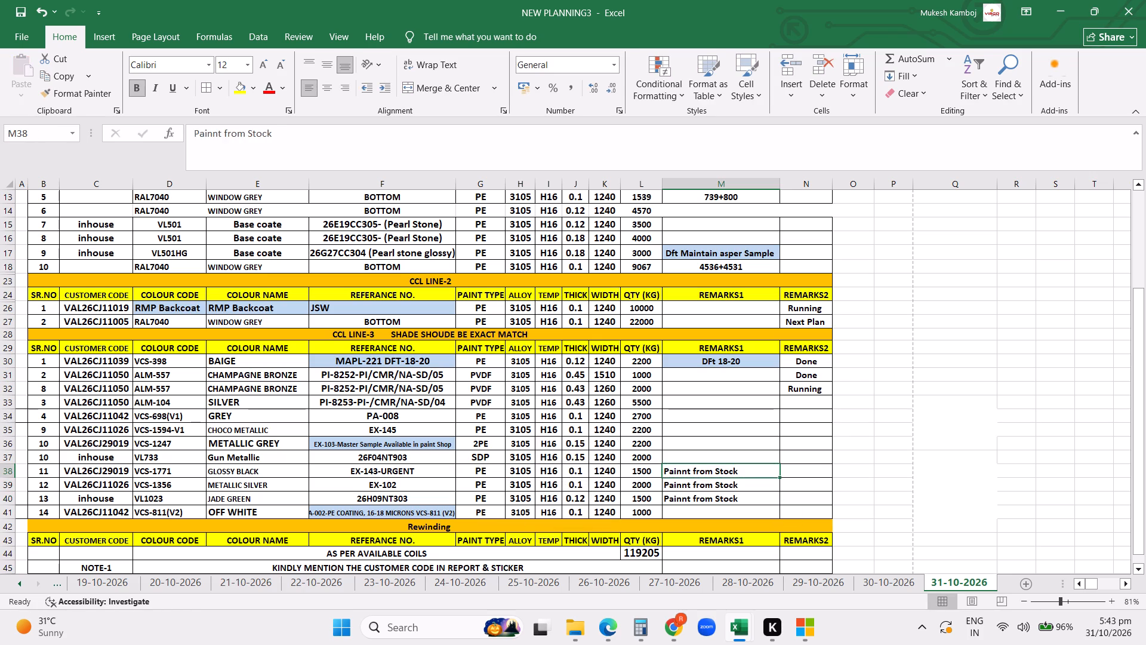
{"action": "left_click", "coordinate": [816, 473]}
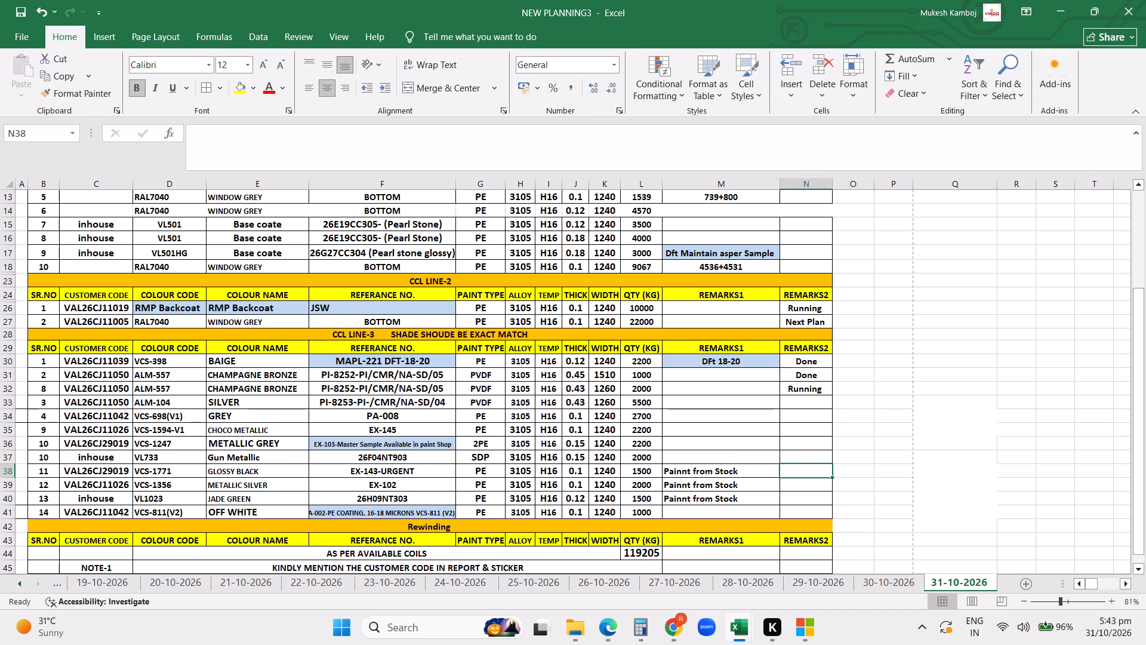
Insert a blank row at the end of the PT LINE section, above the CCL LINE-1 heading.
{"action": "scroll", "coordinate": [754, 535], "scroll_direction": "up", "scroll_amount": 1}
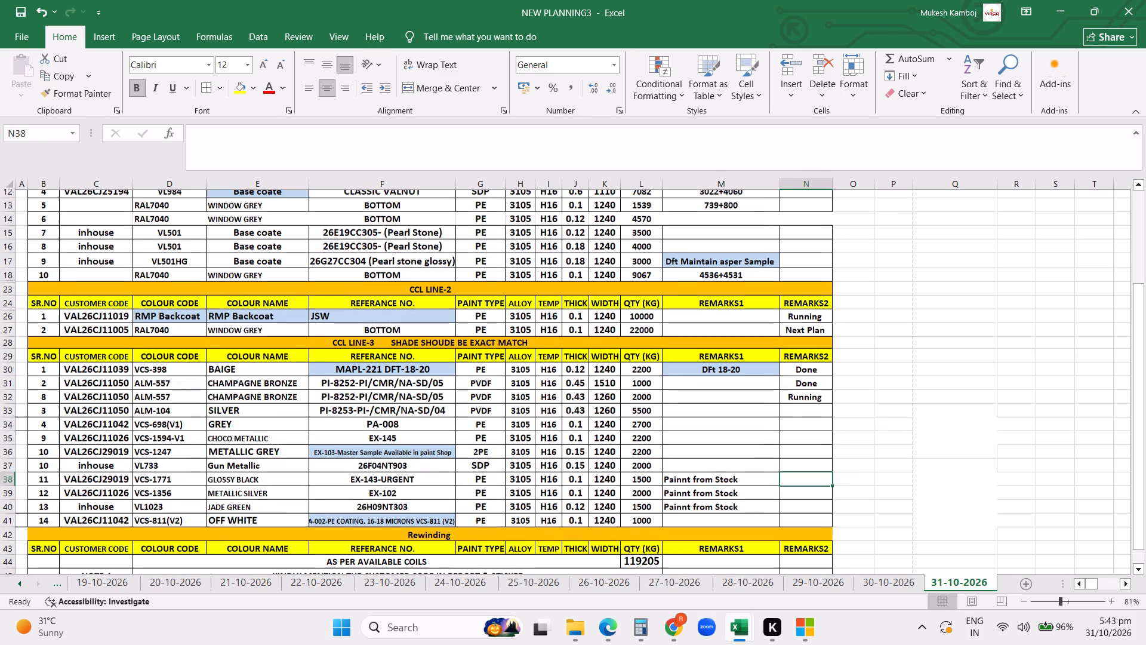
{"action": "scroll", "coordinate": [754, 535], "scroll_direction": "up", "scroll_amount": 11}
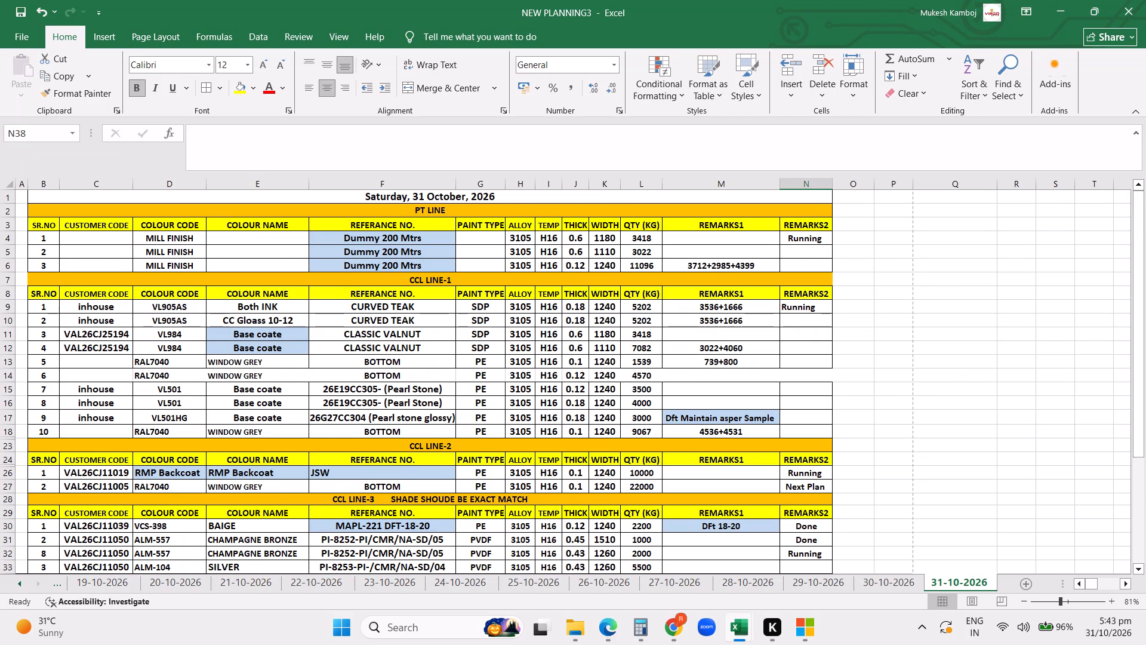
{"action": "left_click", "coordinate": [483, 389]}
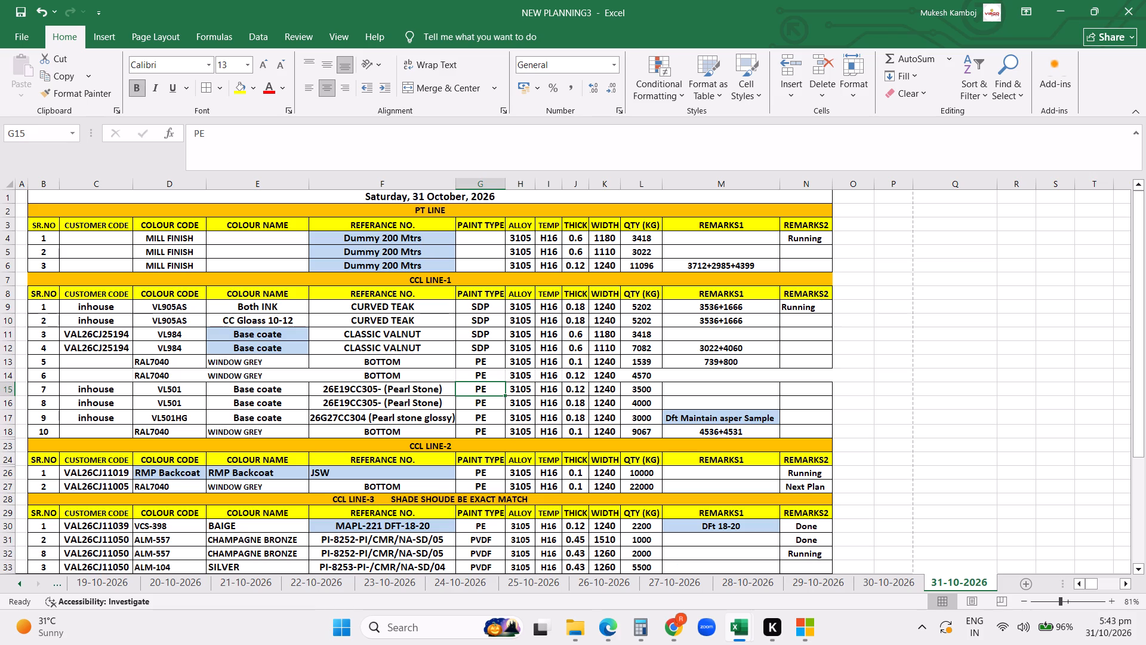
{"action": "left_click", "coordinate": [3, 277]}
{"action": "key", "text": "ctrl+shift+equal"}
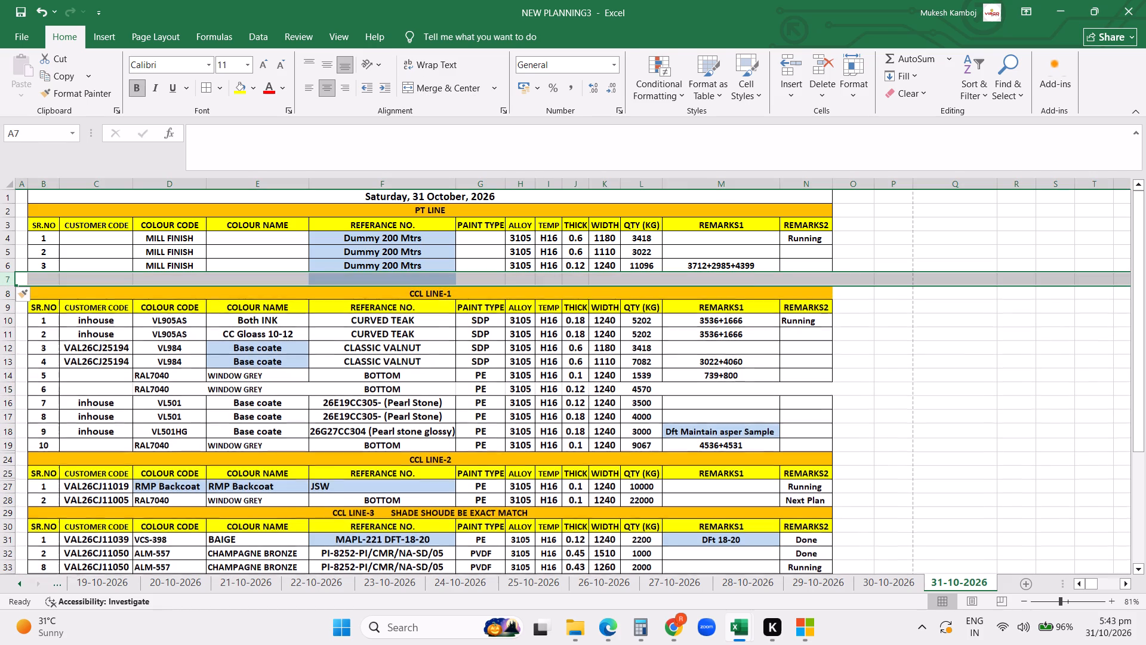
Switch to the DAILY INVENTORY CCL workbook and filter the SIZE column of sheet D30-10-2026 to show only 0.18X1240.
{"action": "left_click", "coordinate": [744, 629]}
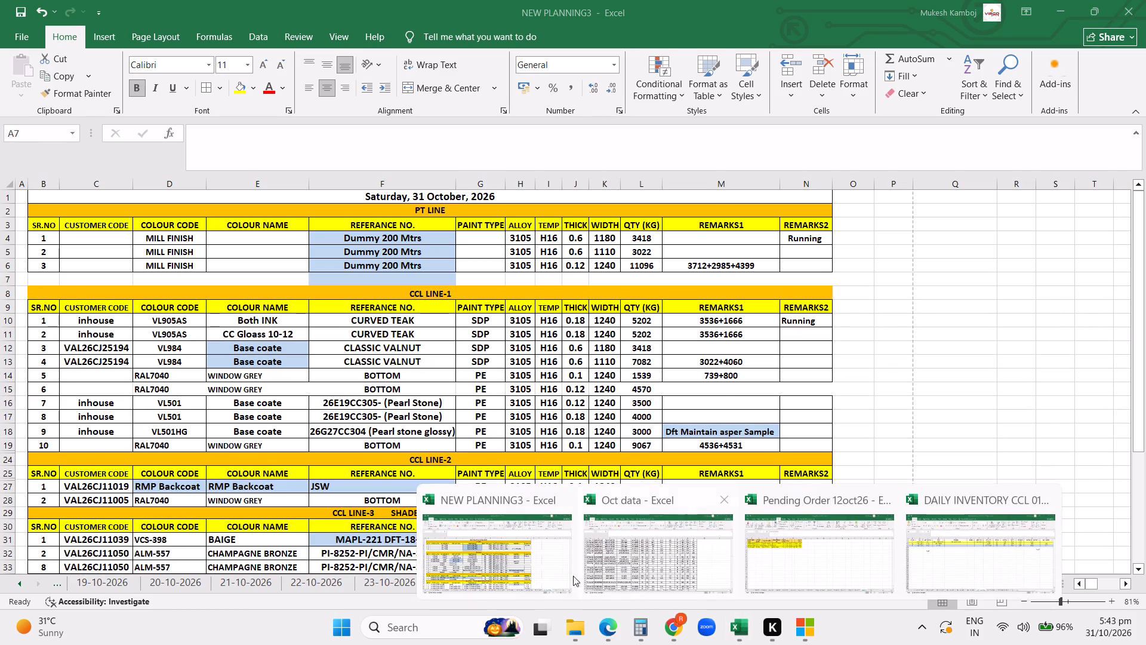
{"action": "left_click", "coordinate": [491, 564]}
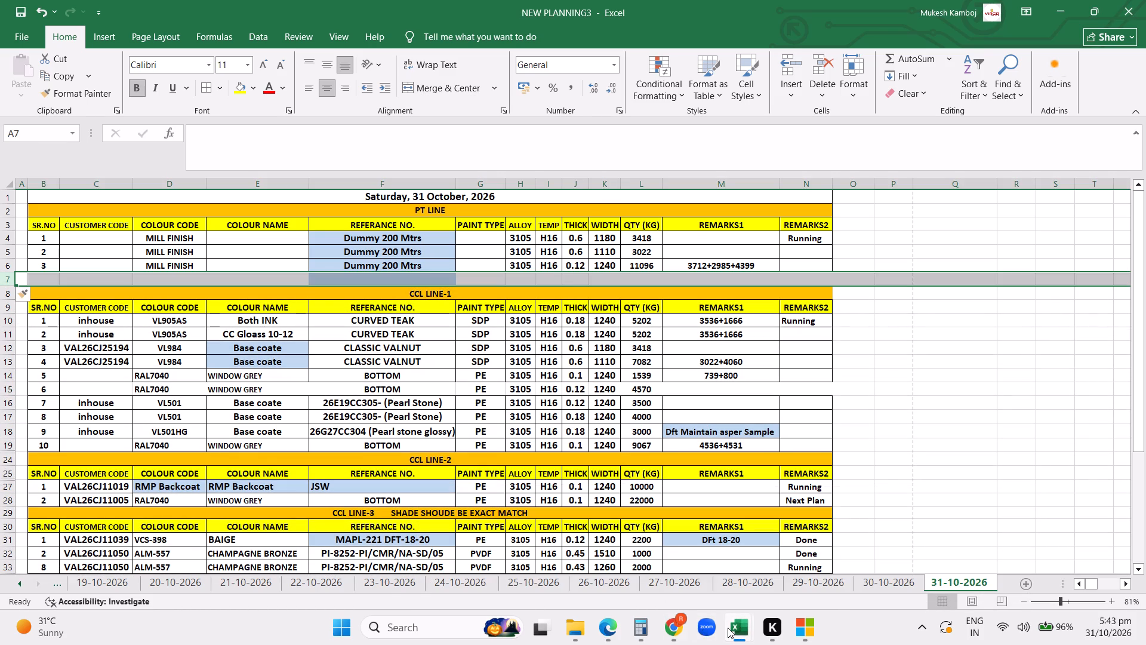
{"action": "left_click", "coordinate": [728, 628]}
{"action": "left_click", "coordinate": [959, 558]}
{"action": "left_click", "coordinate": [127, 198]}
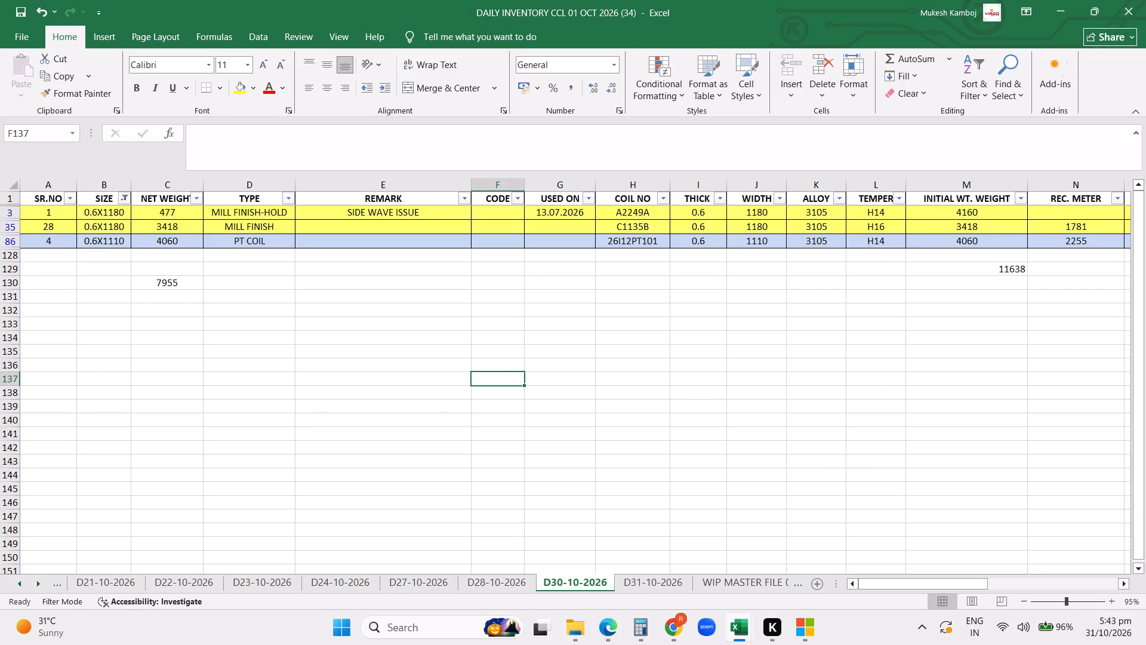
{"action": "triple_click", "coordinate": [67, 369]}
{"action": "left_click", "coordinate": [71, 428]}
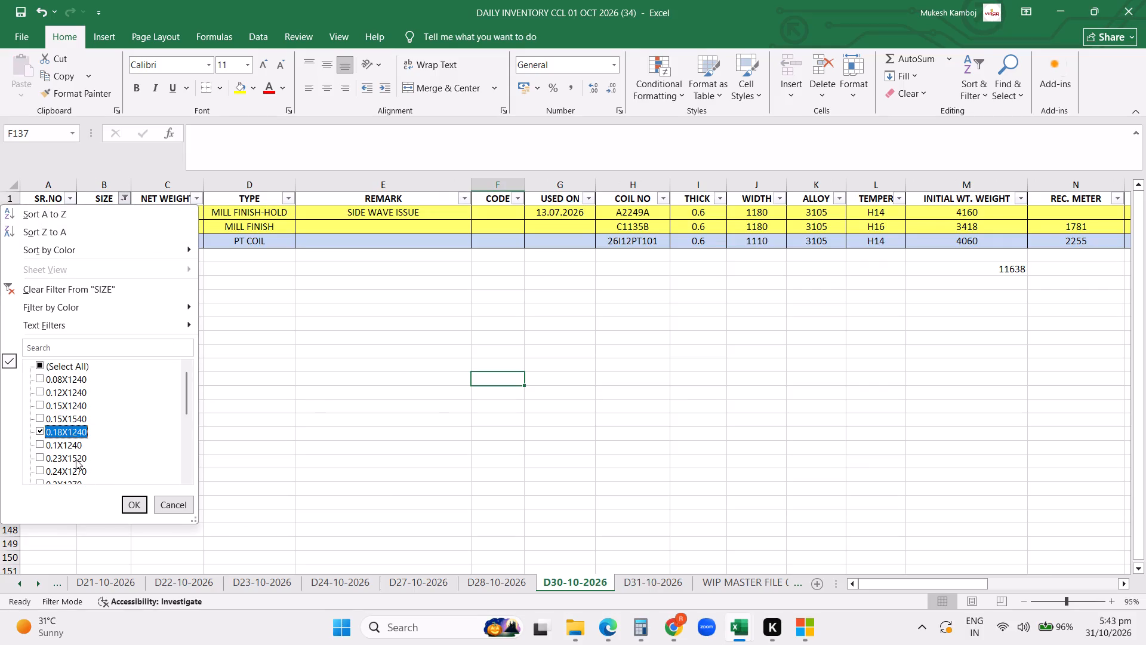
{"action": "left_click", "coordinate": [124, 510]}
{"action": "scroll", "coordinate": [214, 443], "scroll_direction": "up", "scroll_amount": 4}
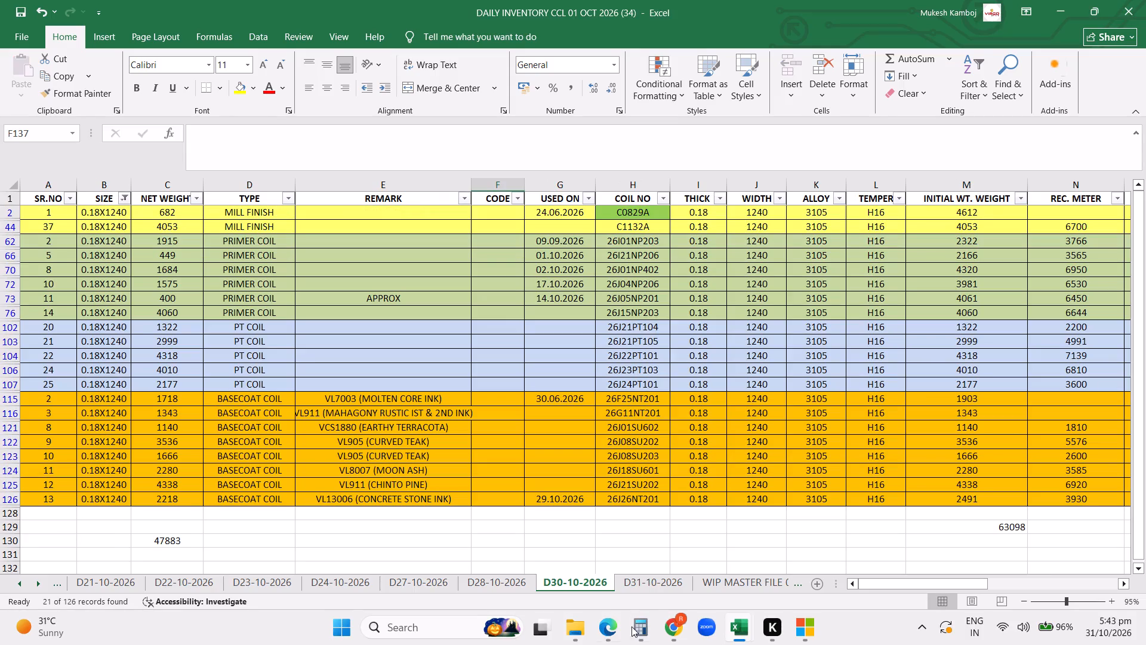
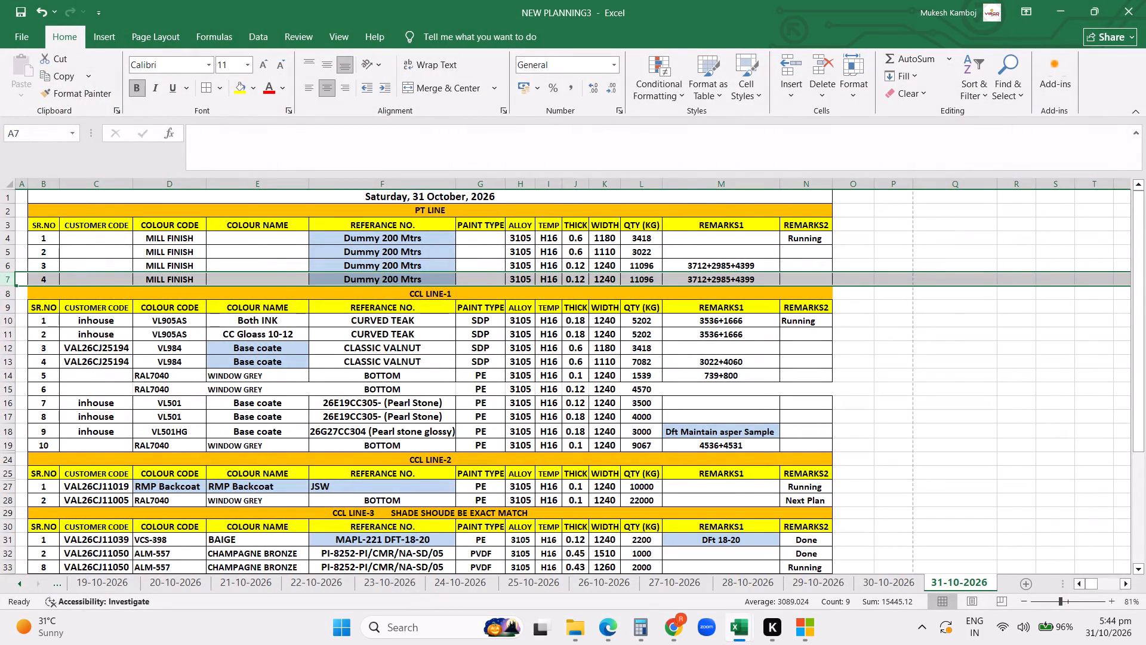
Change the REFERANCE NO. of the third PT LINE row to "Dummy 120 Mtrs".
{"action": "left_click", "coordinate": [368, 266]}
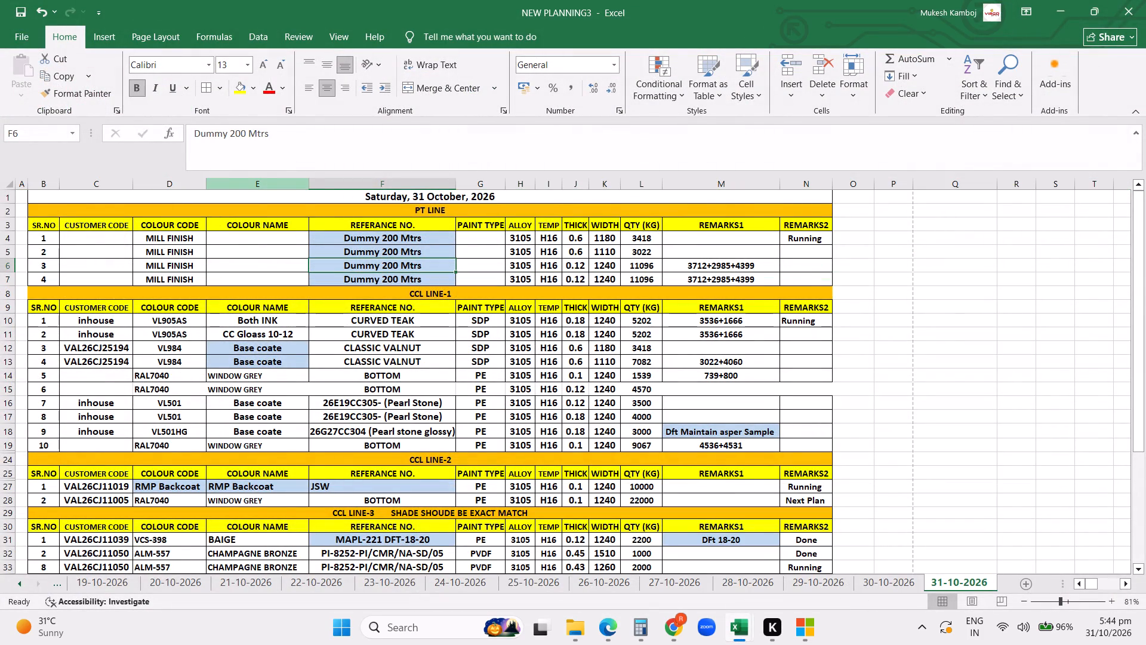
{"action": "left_click", "coordinate": [233, 131]}
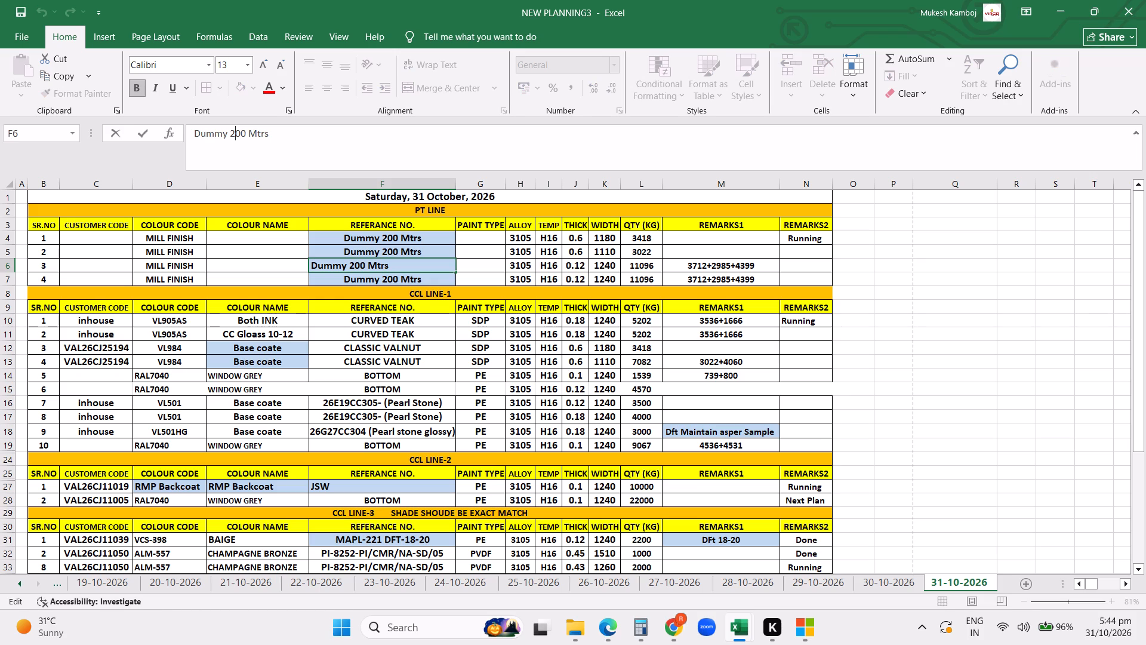
{"action": "left_click", "coordinate": [352, 263]}
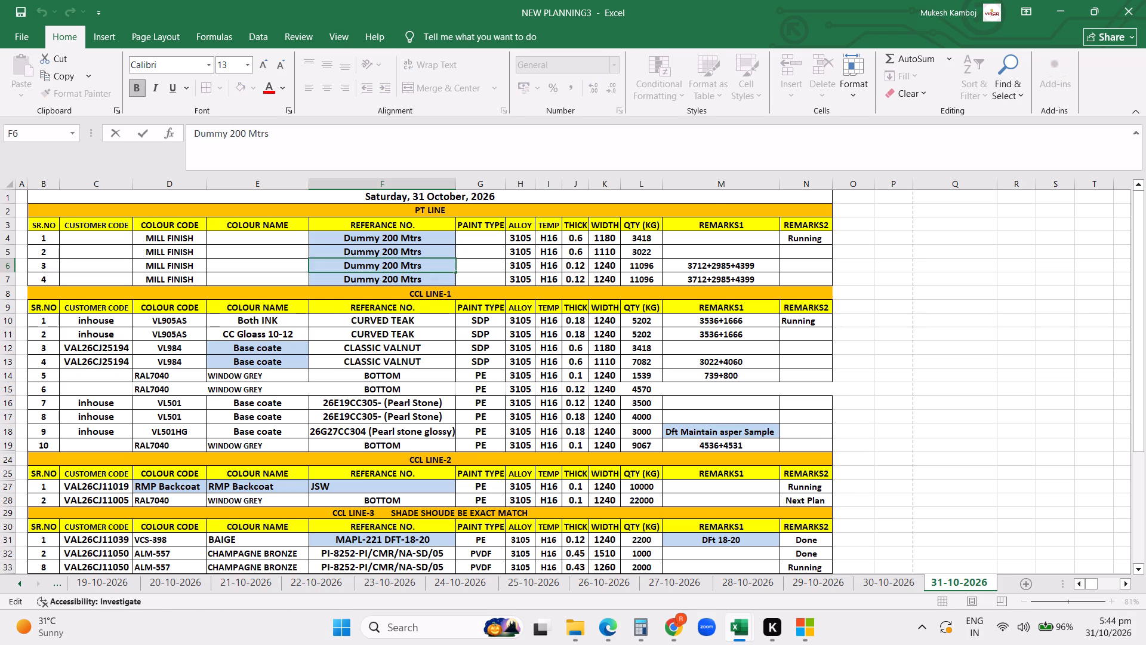
{"action": "key", "text": "Right"}
{"action": "key", "text": "BackSpace"}
{"action": "key", "text": "Left"}
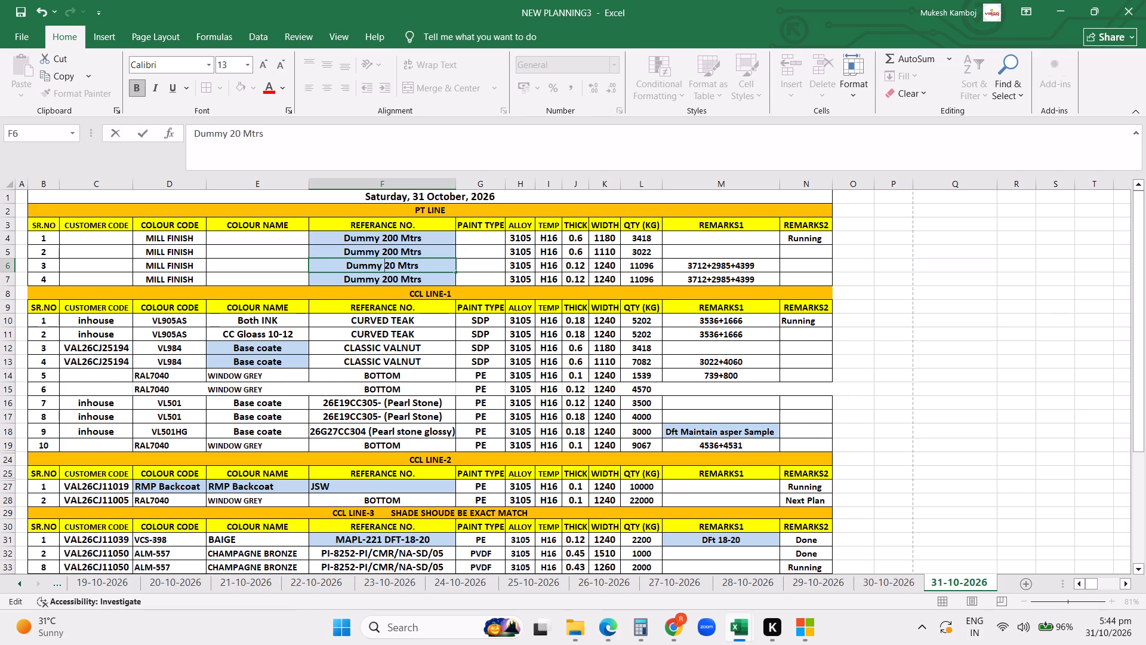
{"action": "key", "text": "1"}
{"action": "key", "text": "Return"}
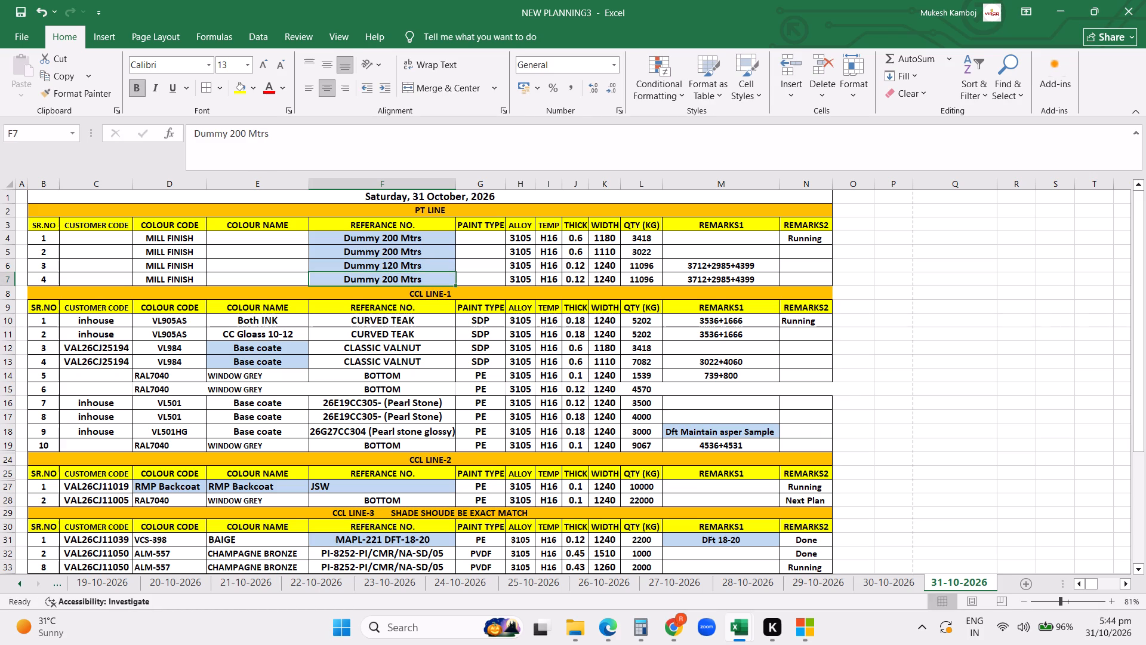
Find "Use Cleare Chrome-2713" in the earlier daily sheets and copy it from 25-10-2026 into the fourth PT LINE row's COLOUR NAME on 31-10-2026.
{"action": "left_click", "coordinate": [802, 584]}
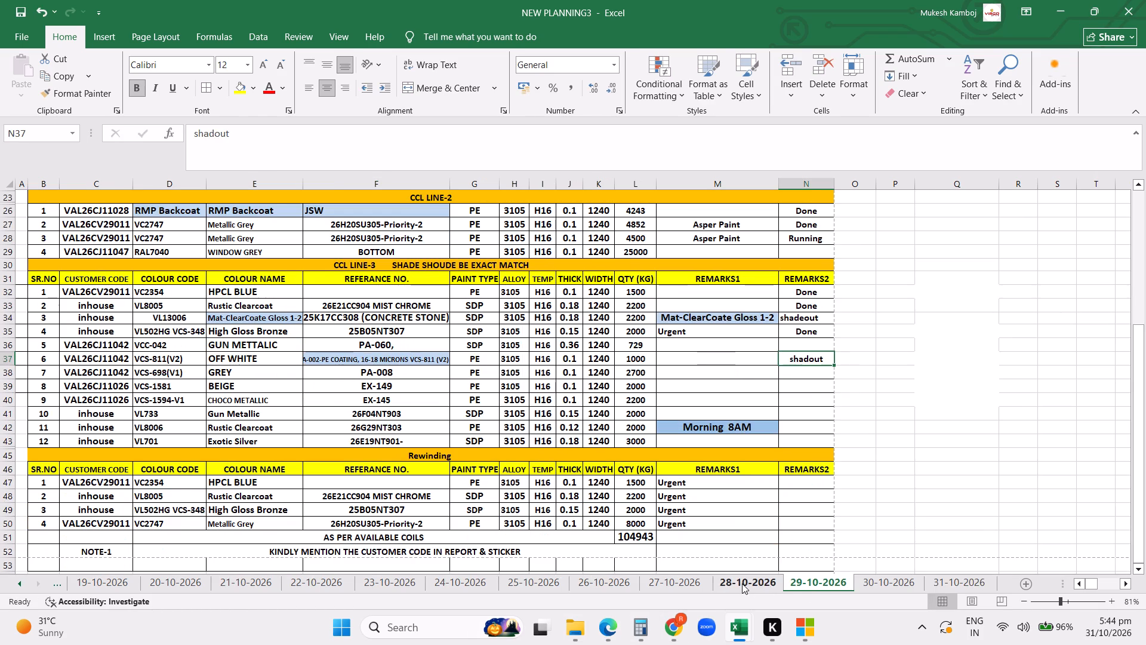
{"action": "scroll", "coordinate": [733, 558], "scroll_direction": "up", "scroll_amount": 9}
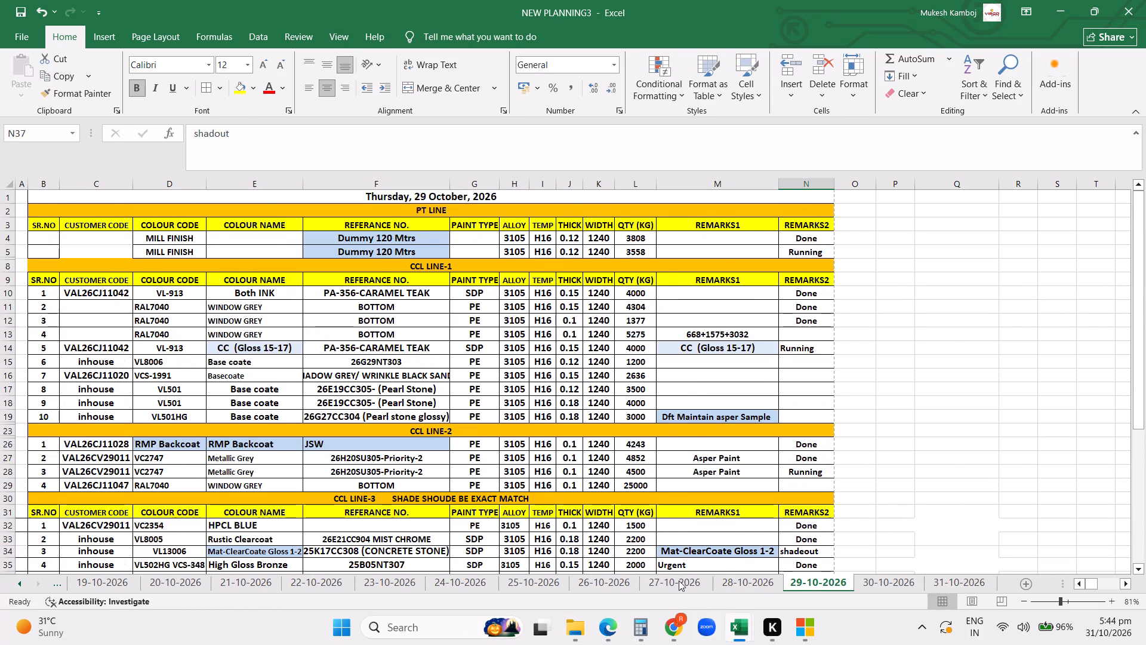
{"action": "left_click", "coordinate": [679, 580]}
{"action": "scroll", "coordinate": [682, 572], "scroll_direction": "up", "scroll_amount": 8}
{"action": "left_click", "coordinate": [748, 583]}
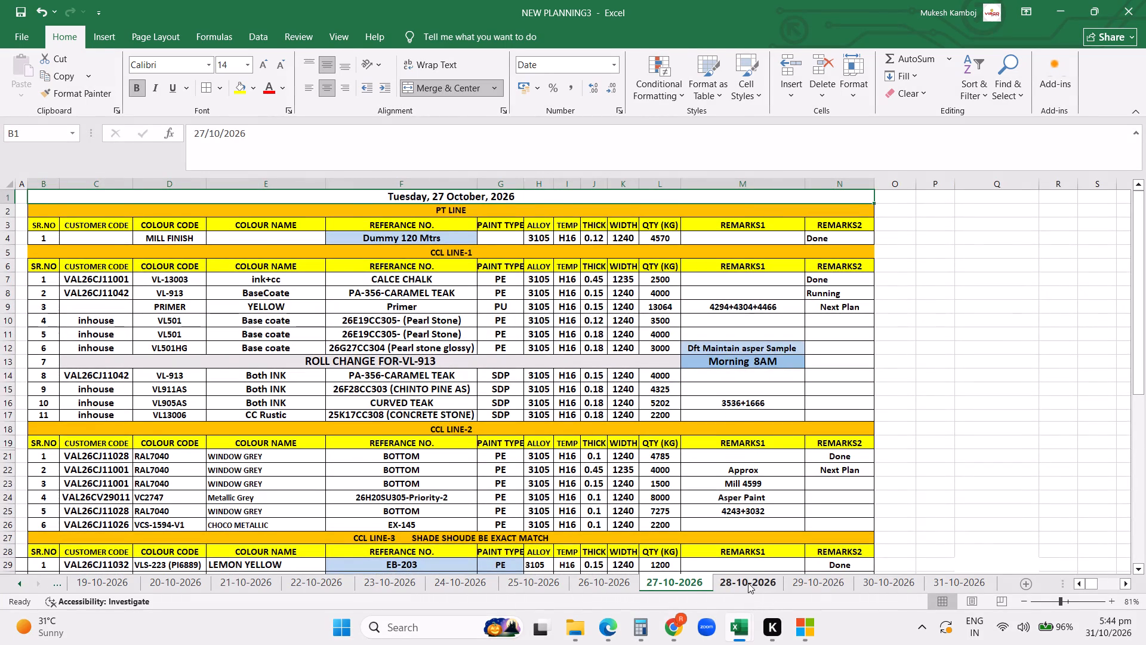
{"action": "scroll", "coordinate": [733, 573], "scroll_direction": "up", "scroll_amount": 10}
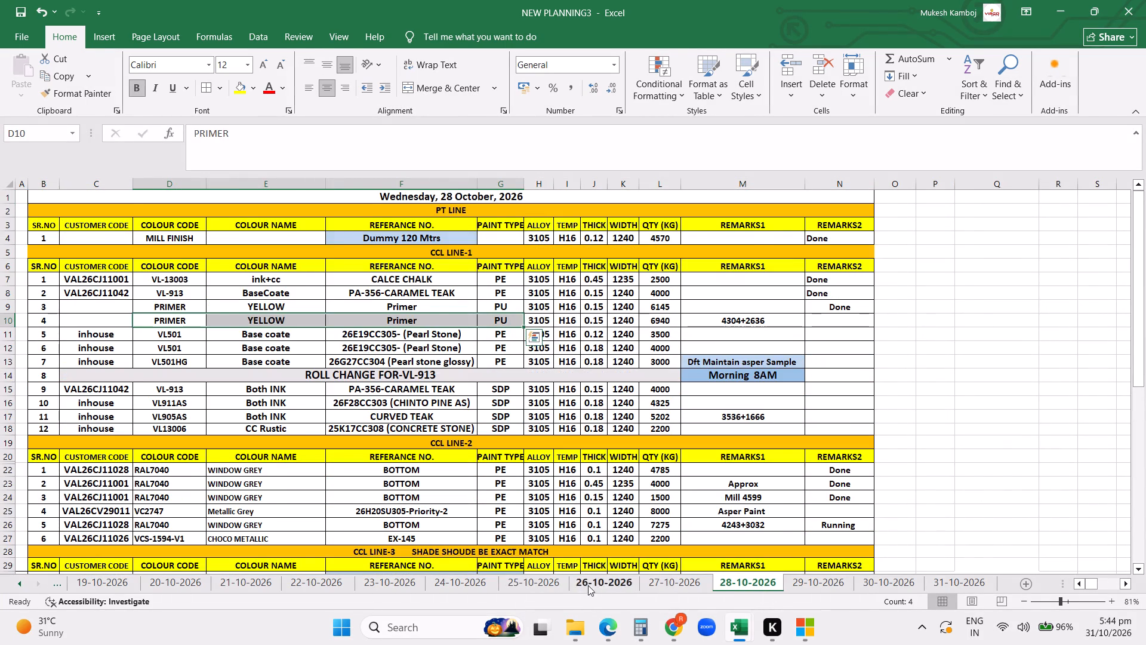
{"action": "left_click", "coordinate": [601, 583]}
{"action": "scroll", "coordinate": [586, 541], "scroll_direction": "up", "scroll_amount": 14}
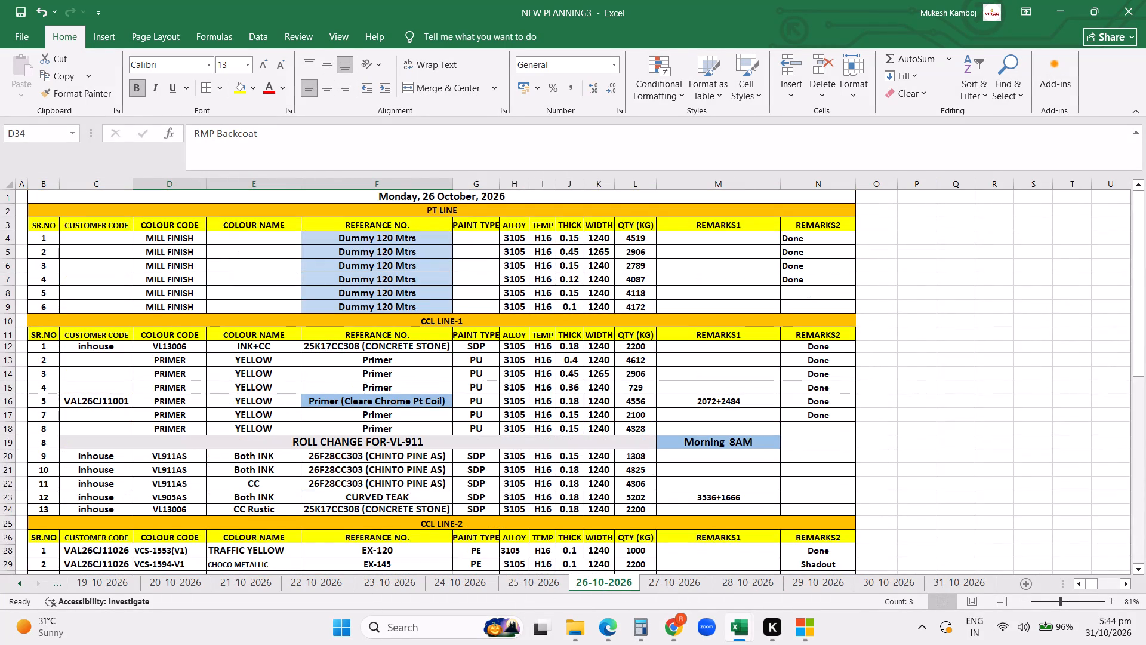
{"action": "left_click", "coordinate": [535, 588]}
{"action": "scroll", "coordinate": [529, 509], "scroll_direction": "up", "scroll_amount": 14}
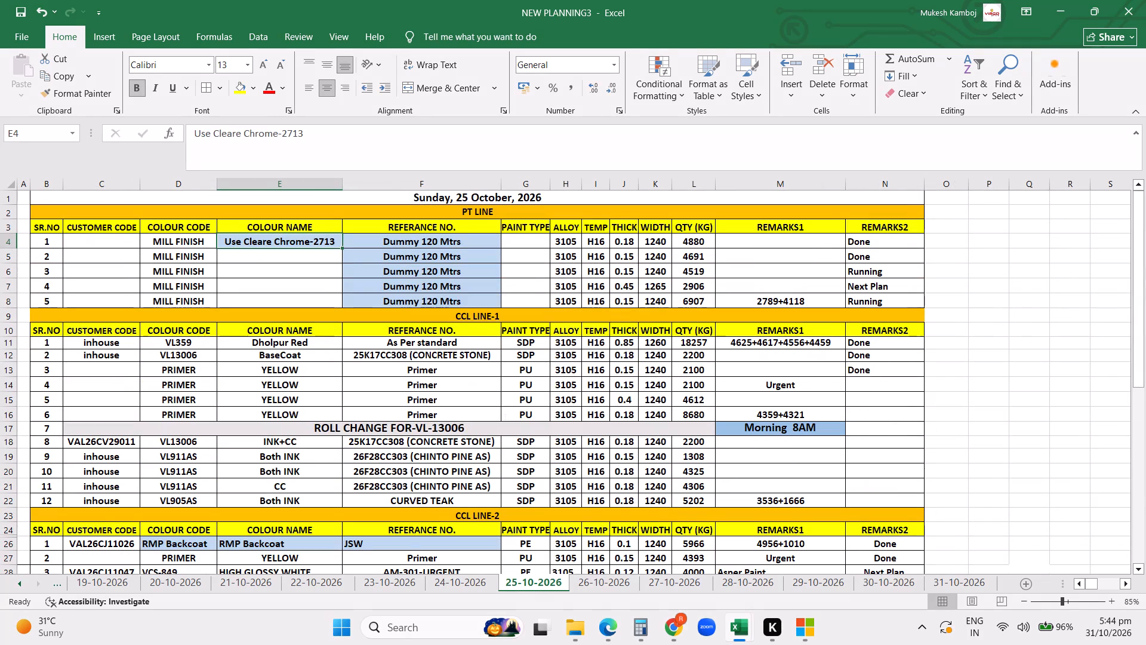
{"action": "scroll", "coordinate": [525, 474], "scroll_direction": "up", "scroll_amount": 4}
{"action": "left_click", "coordinate": [308, 238]}
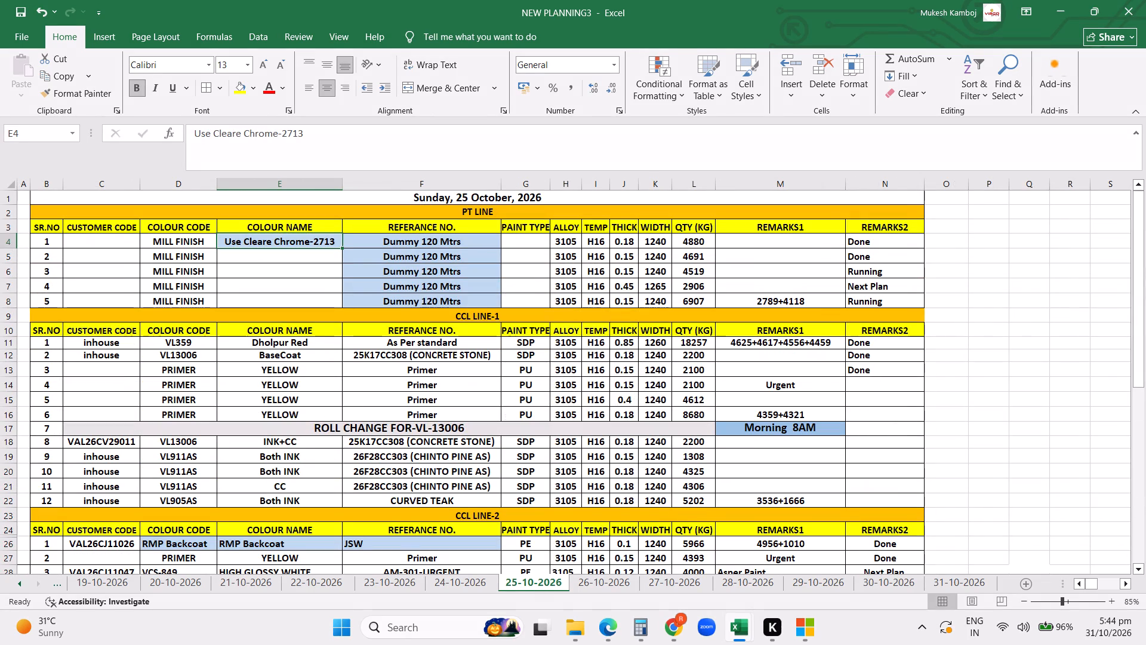
{"action": "left_click", "coordinate": [288, 240]}
{"action": "key", "text": "ctrl+c"}
{"action": "left_click", "coordinate": [946, 579]}
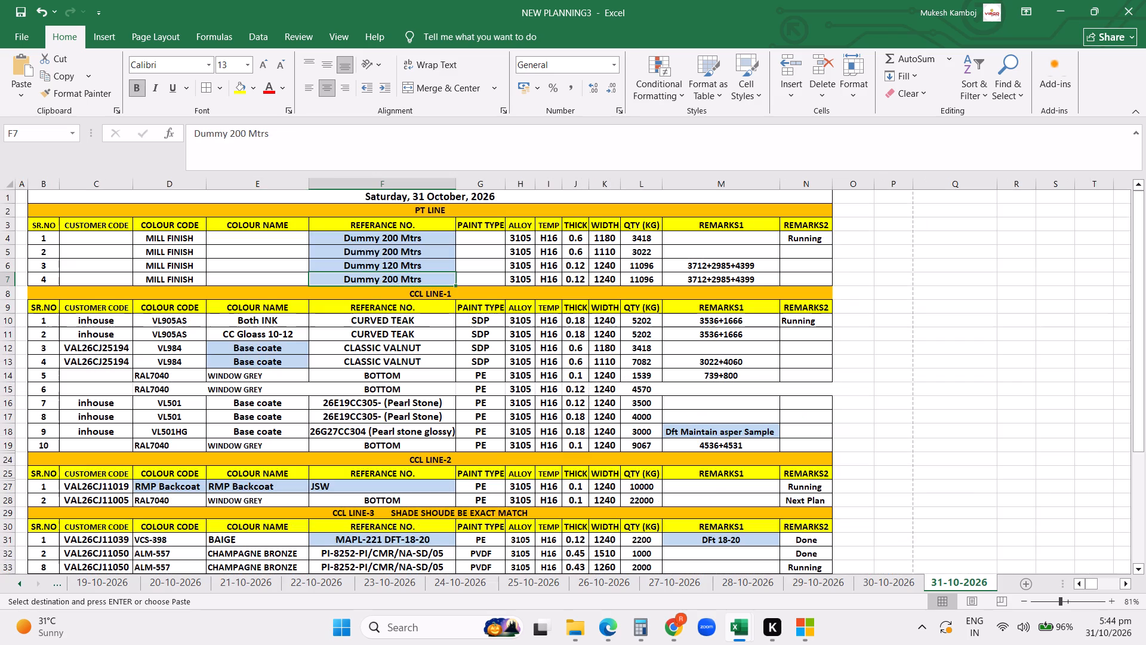
{"action": "left_click", "coordinate": [273, 277]}
{"action": "key", "text": "ctrl+v"}
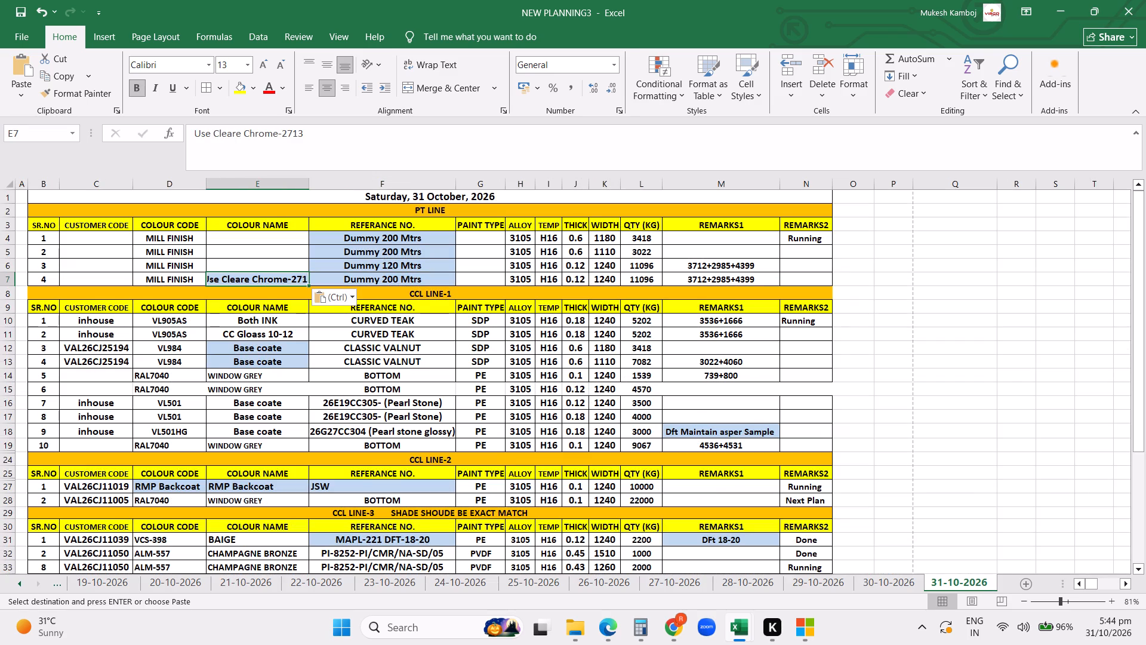
{"action": "left_click", "coordinate": [888, 291]}
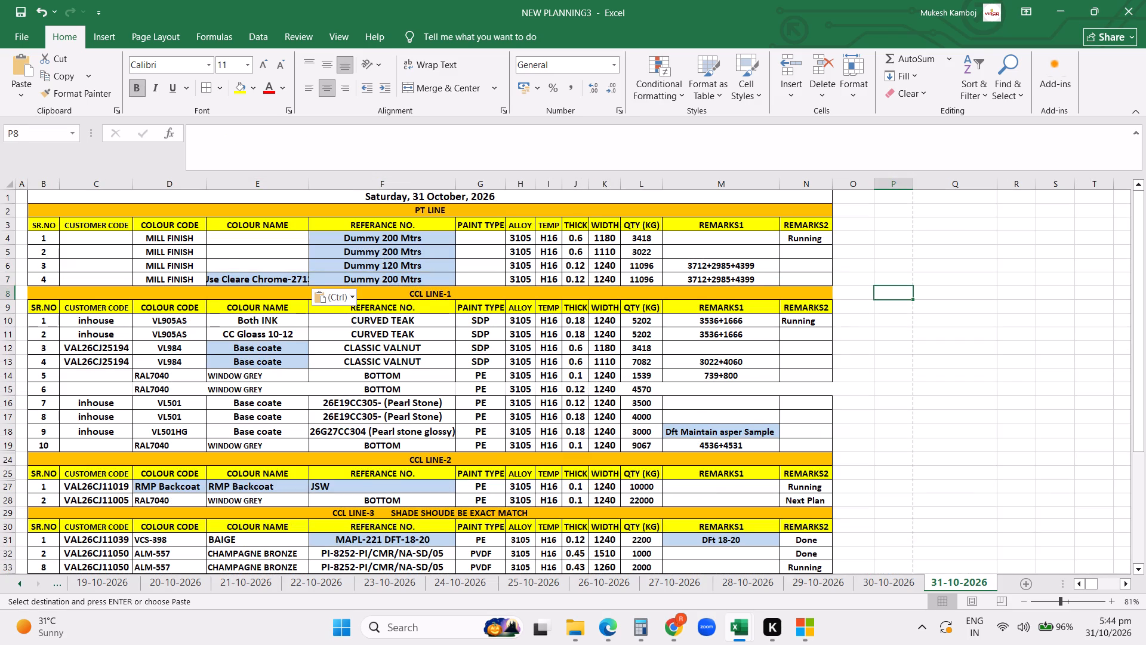
Check the 0.18X1240 coil inventory, set the fourth PT LINE row's QTY to 4053 and clear its REMARKS1.
{"action": "left_click", "coordinate": [746, 638]}
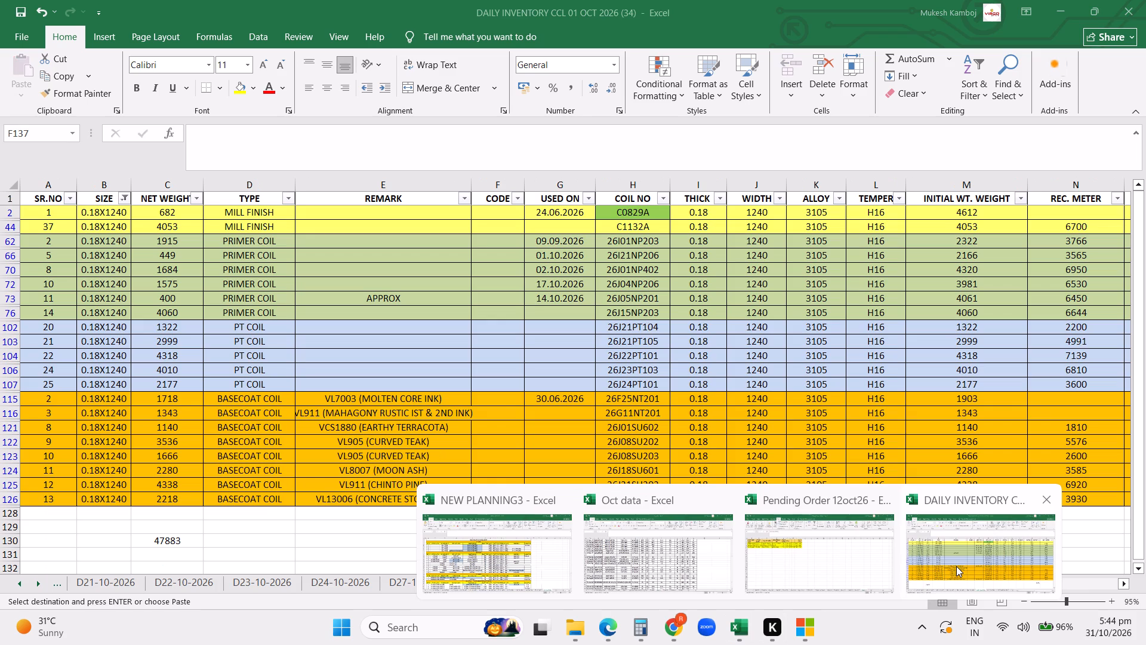
{"action": "left_click", "coordinate": [488, 549]}
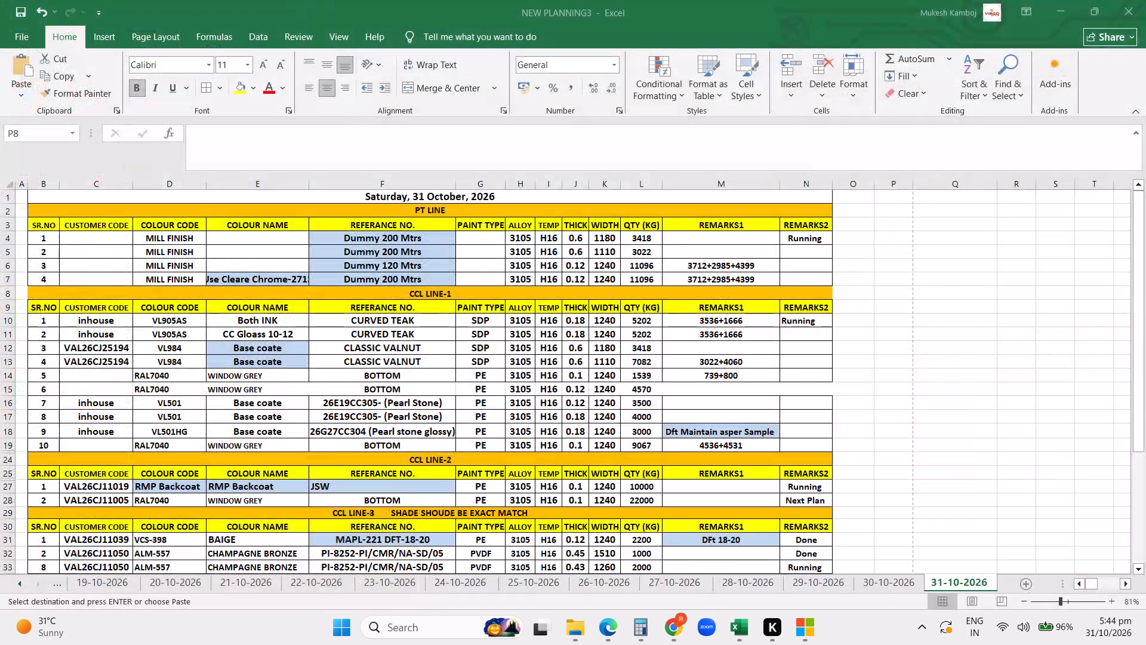
{"action": "left_click", "coordinate": [640, 277]}
{"action": "type", "text": "4053"}
{"action": "key", "text": "Right"}
{"action": "key", "text": "Delete"}
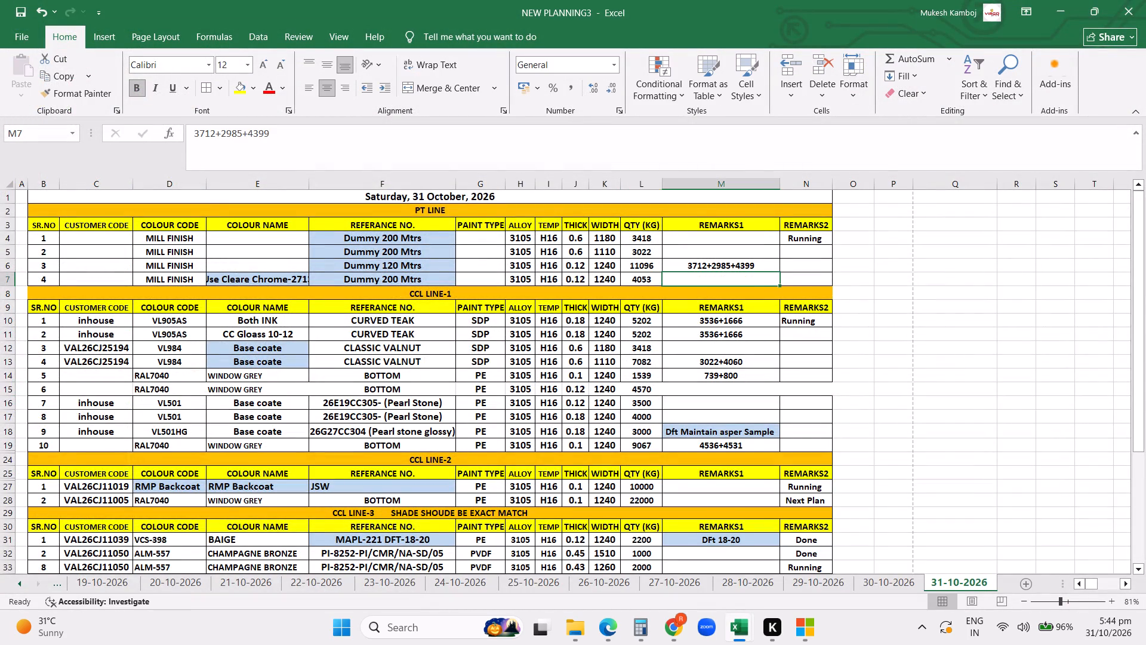
{"action": "left_click", "coordinate": [219, 267]}
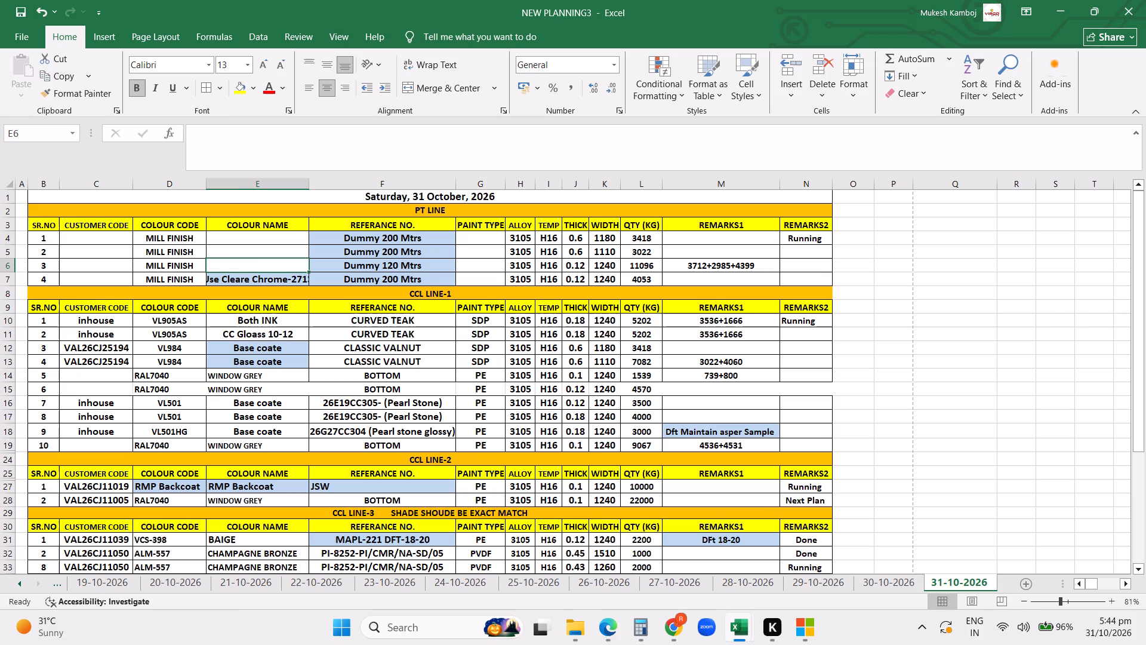
Increase the print scaling of the 31-10-2026 sheet so the plan fills more of the landscape A4 page.
{"action": "left_click", "coordinate": [18, 33]}
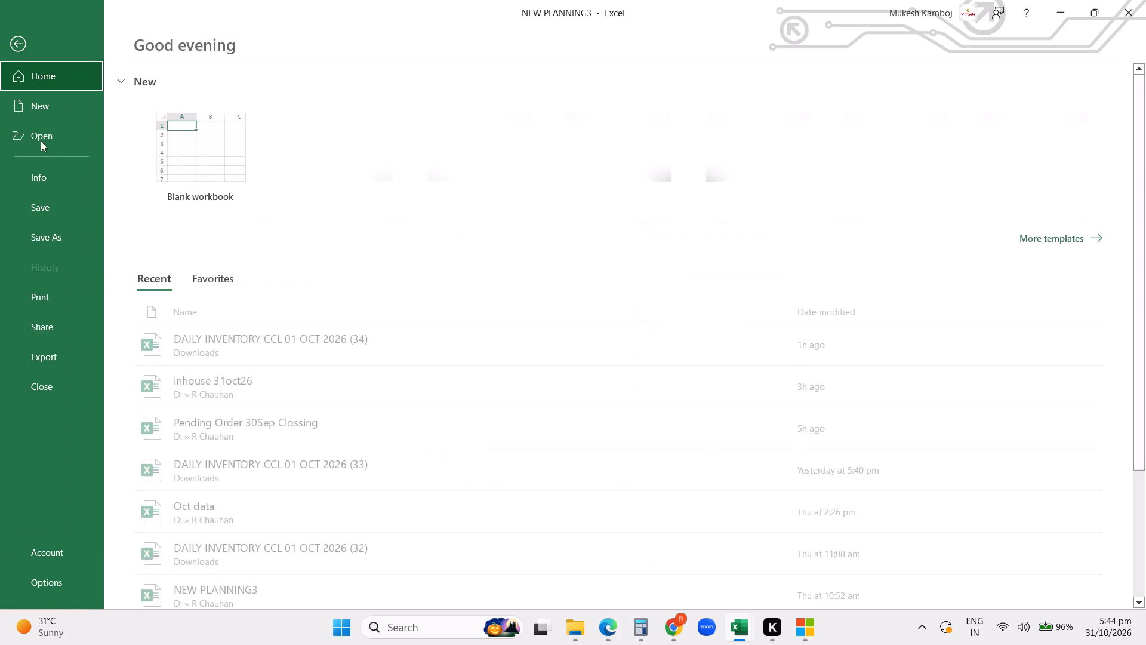
{"action": "left_click", "coordinate": [45, 297]}
{"action": "left_click", "coordinate": [735, 328]}
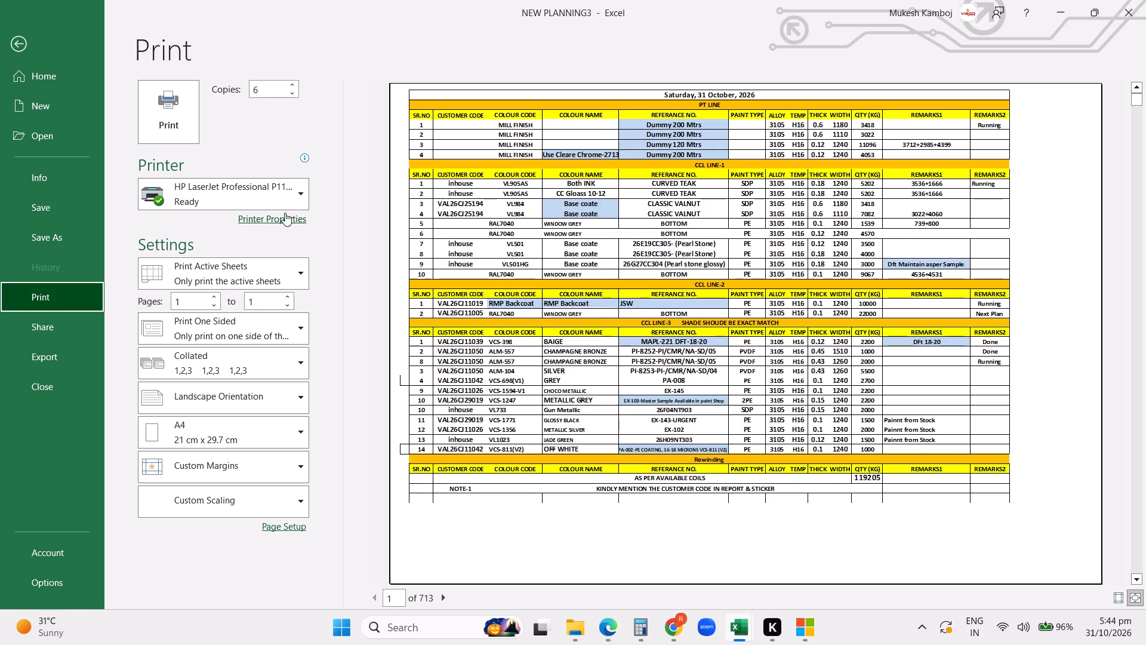
{"action": "left_click", "coordinate": [279, 527]}
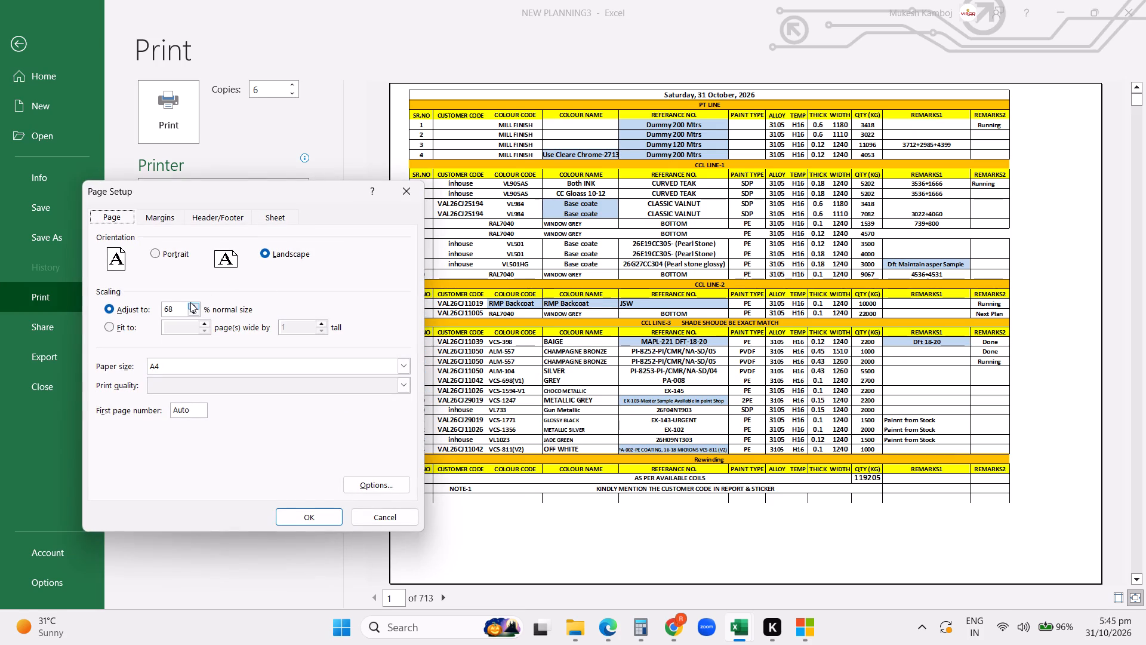
{"action": "left_click", "coordinate": [190, 302]}
{"action": "left_click", "coordinate": [190, 303]}
{"action": "left_click", "coordinate": [319, 515]}
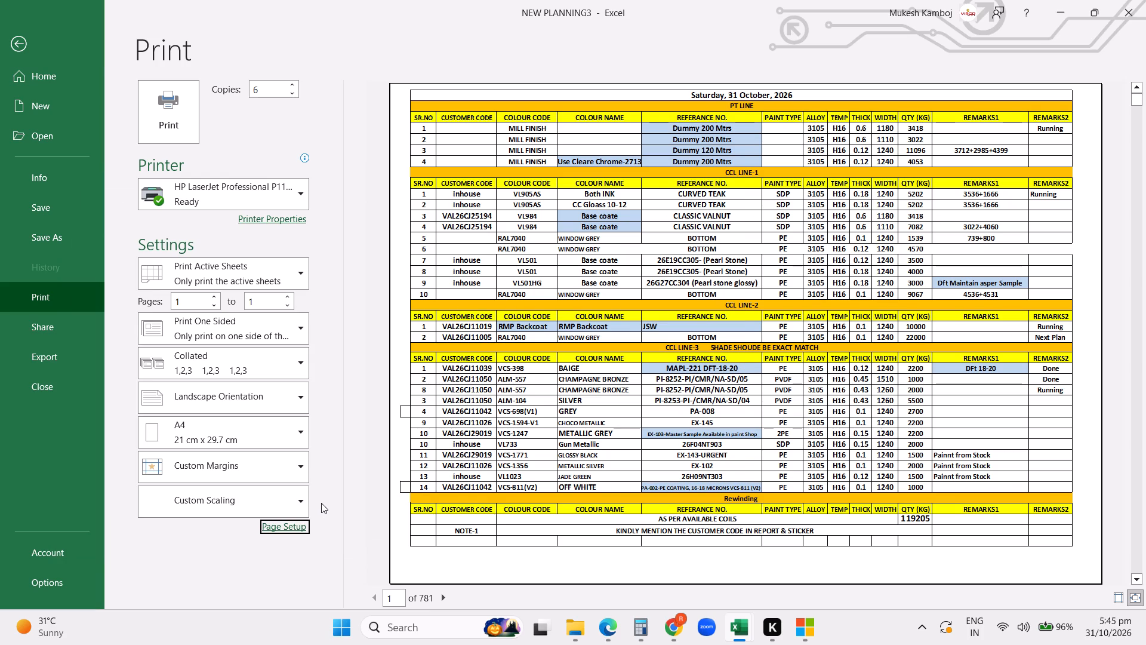
Save the NEW PLANNING3 workbook.
{"action": "left_click", "coordinate": [52, 205]}
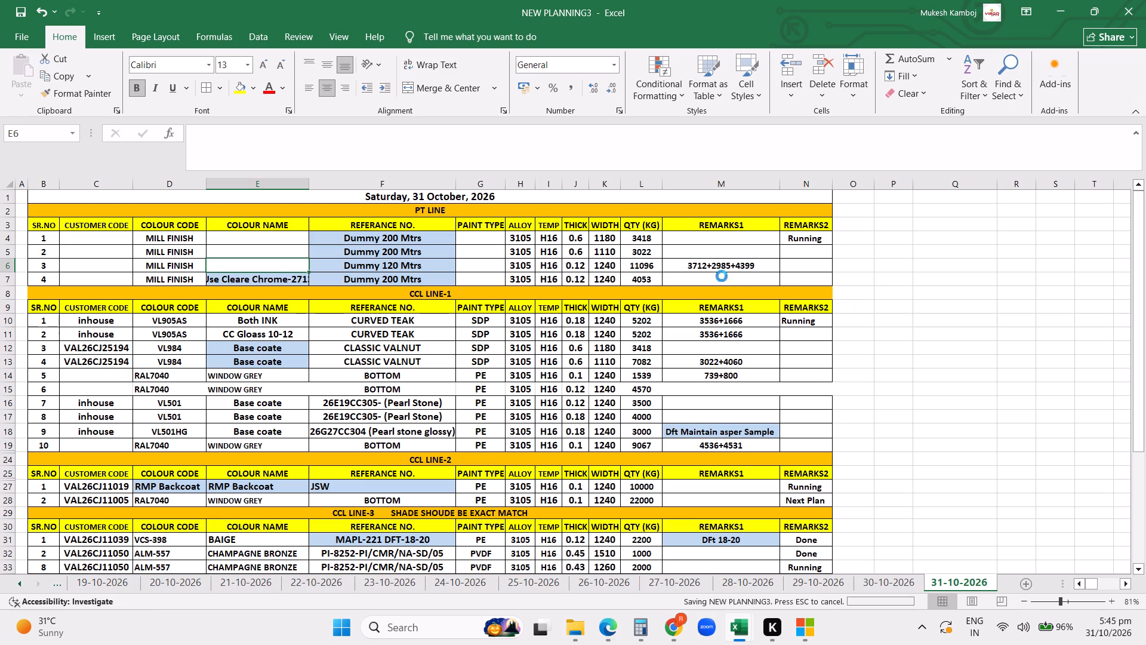
{"action": "left_click", "coordinate": [889, 290]}
Apply borders to the empty REMARKS1 and REMARKS2 cells of the sixth CCL LINE-1 row.
{"action": "left_click", "coordinate": [803, 391]}
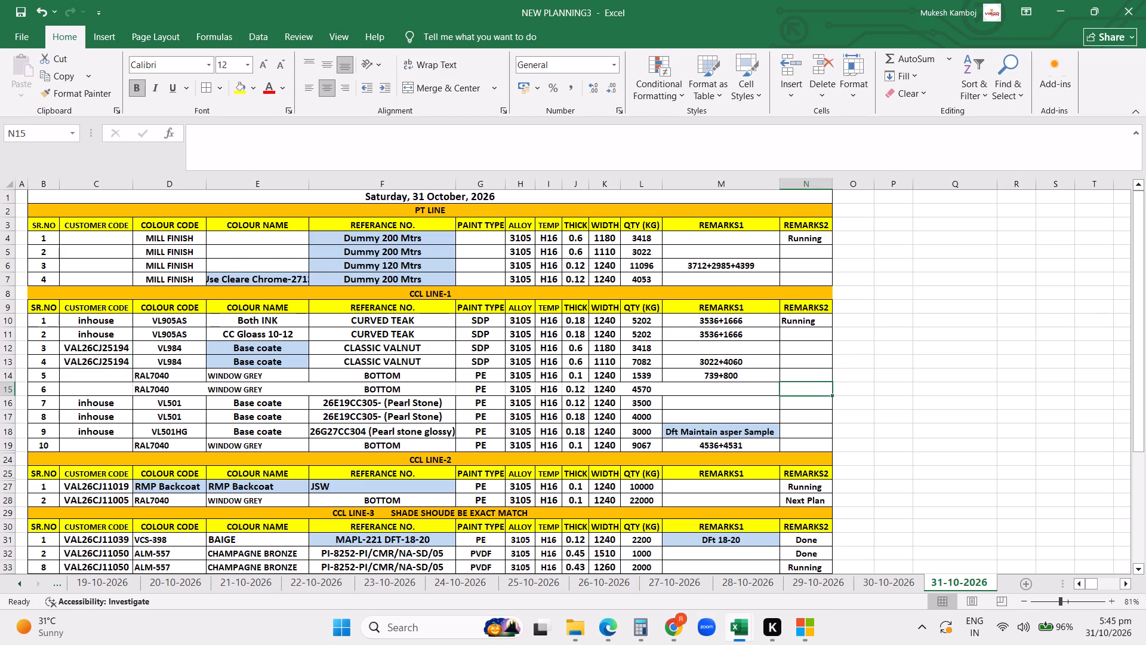
{"action": "left_click_drag", "start_coordinate": [734, 390], "coordinate": [786, 389]}
{"action": "left_click", "coordinate": [206, 84]}
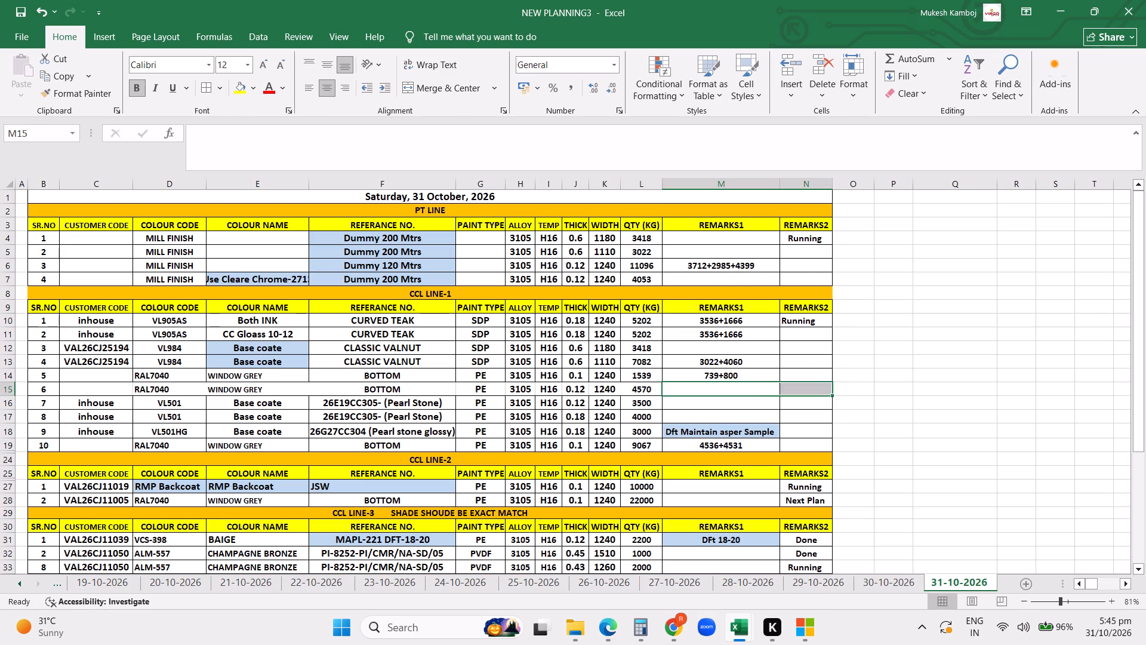
Narrow the REMARKS1 and COLOUR NAME columns slightly to tighten the plan's overall width.
{"action": "left_click", "coordinate": [775, 186]}
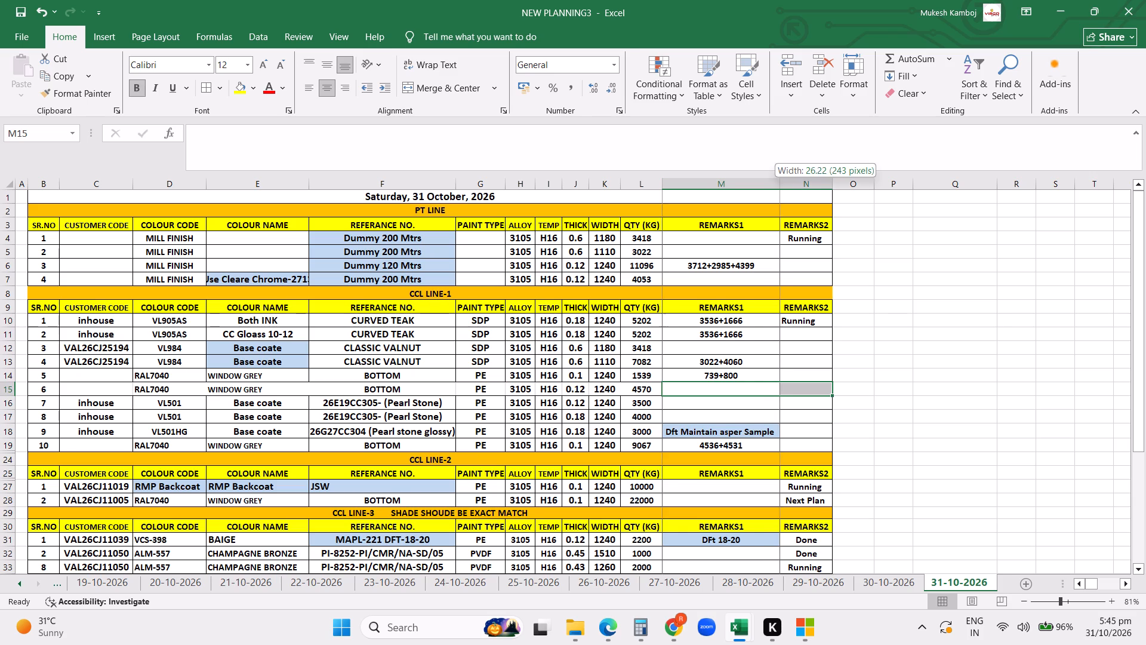
{"action": "scroll", "coordinate": [616, 261], "scroll_direction": "down", "scroll_amount": 1}
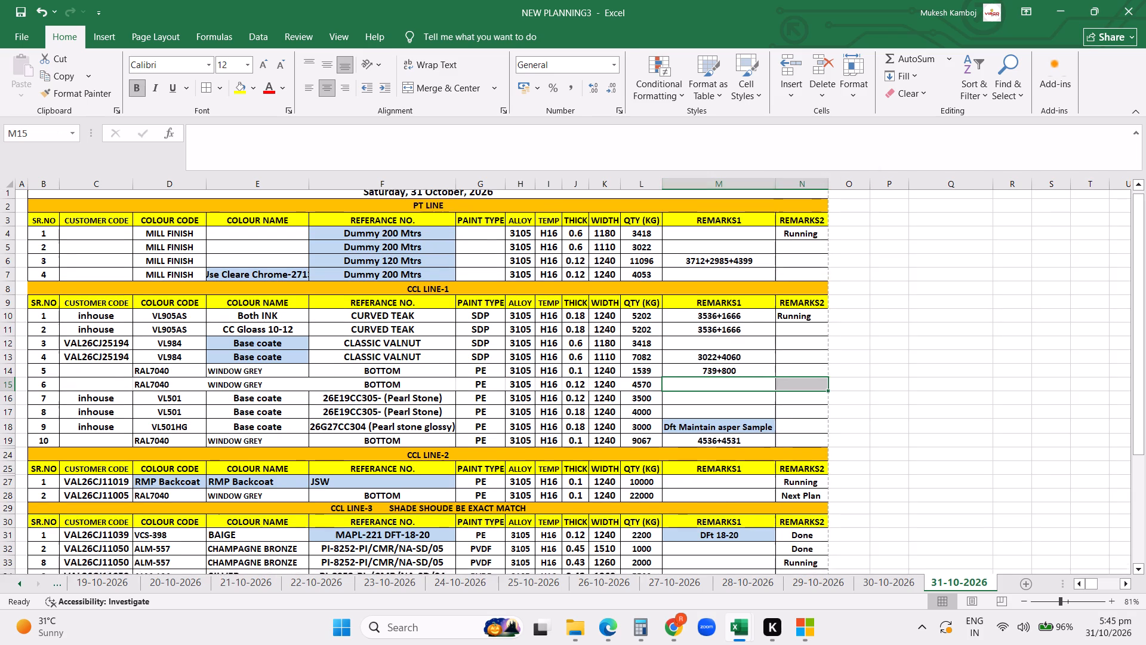
{"action": "scroll", "coordinate": [616, 261], "scroll_direction": "down", "scroll_amount": 3}
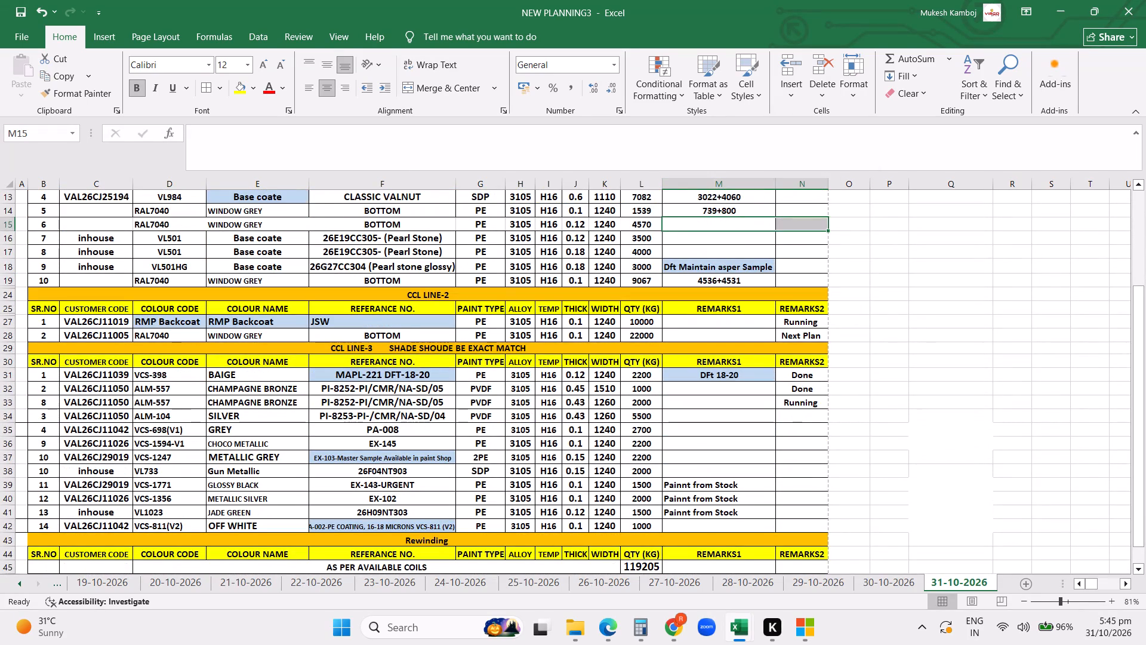
{"action": "left_click_drag", "start_coordinate": [309, 181], "coordinate": [299, 182]}
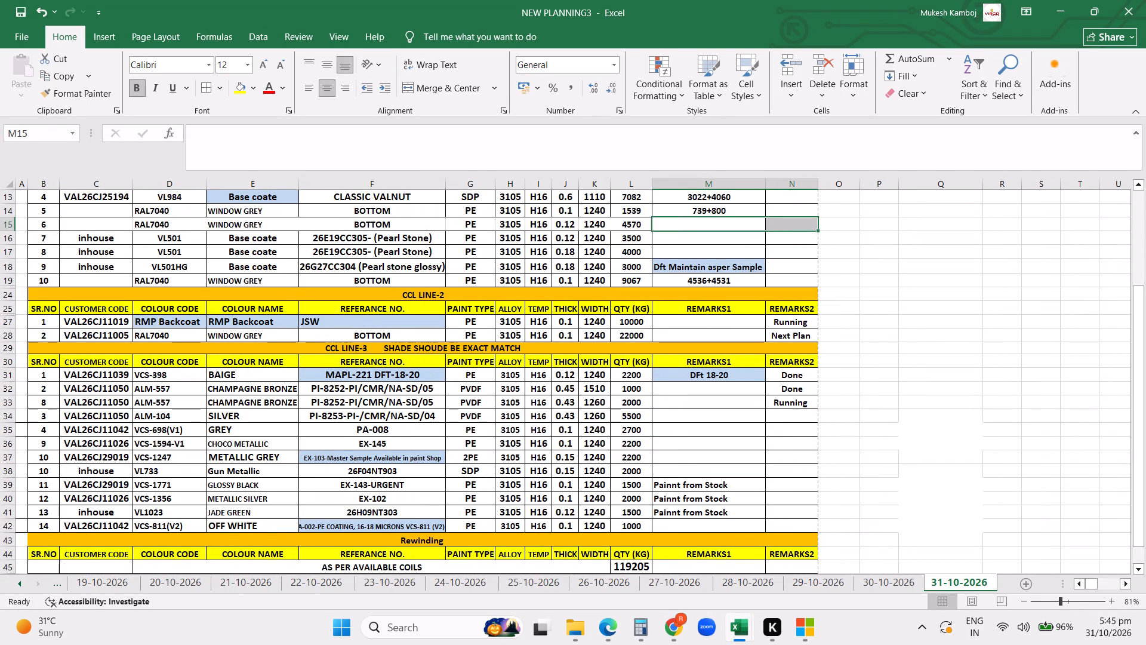
{"action": "scroll", "coordinate": [934, 318], "scroll_direction": "down", "scroll_amount": 2}
{"action": "scroll", "coordinate": [796, 218], "scroll_direction": "up", "scroll_amount": 3}
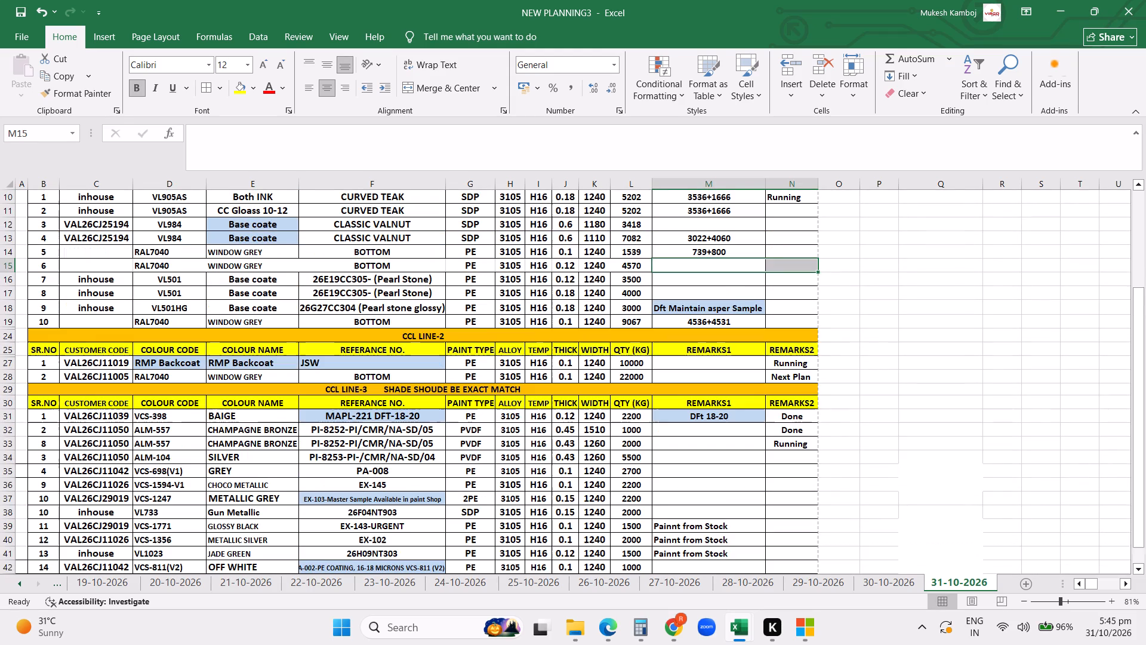
{"action": "left_click_drag", "start_coordinate": [765, 178], "coordinate": [759, 178]}
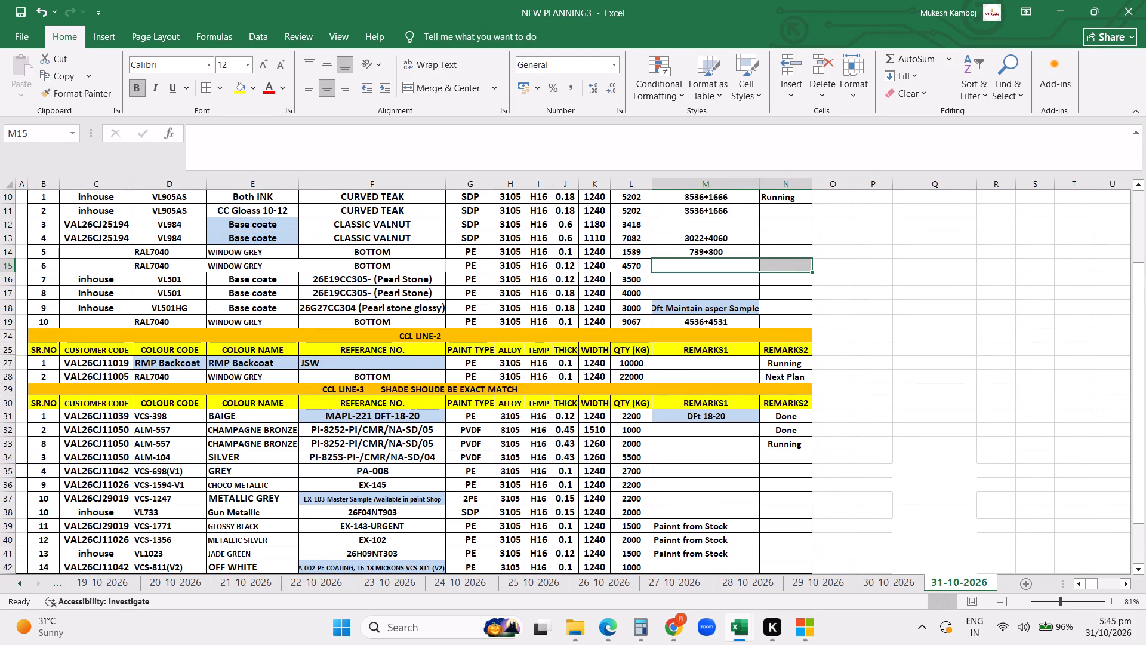
Set the font size of the "Dft Maintain asper Sample" remark in the ninth CCL LINE-1 row to 10.
{"action": "left_click", "coordinate": [666, 311]}
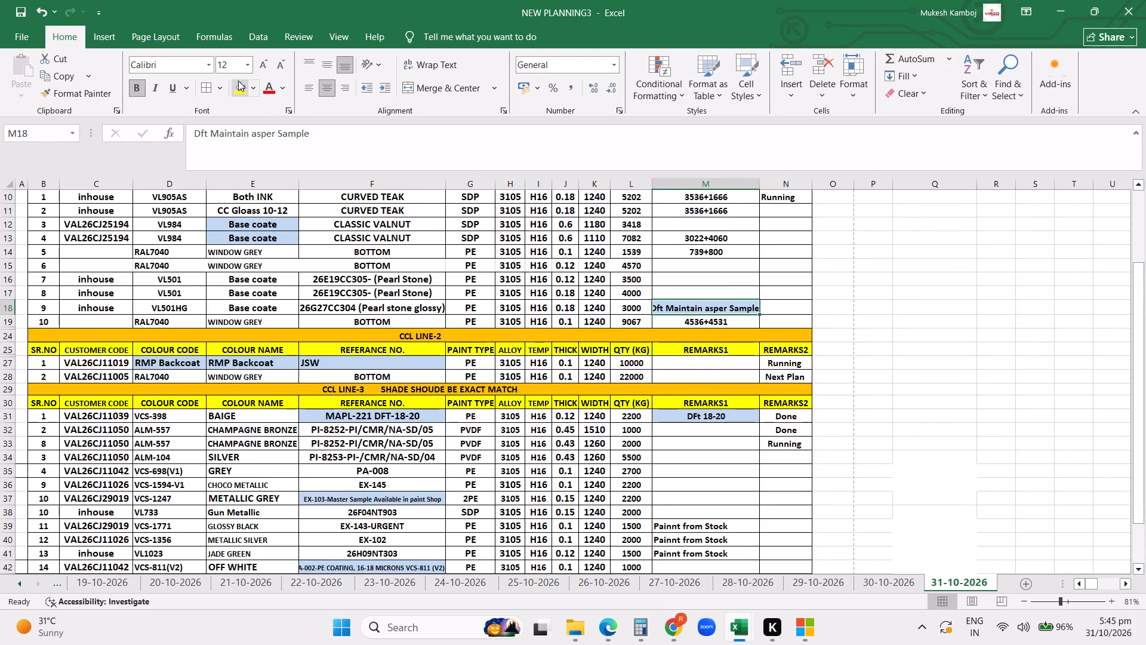
{"action": "left_click", "coordinate": [229, 65]}
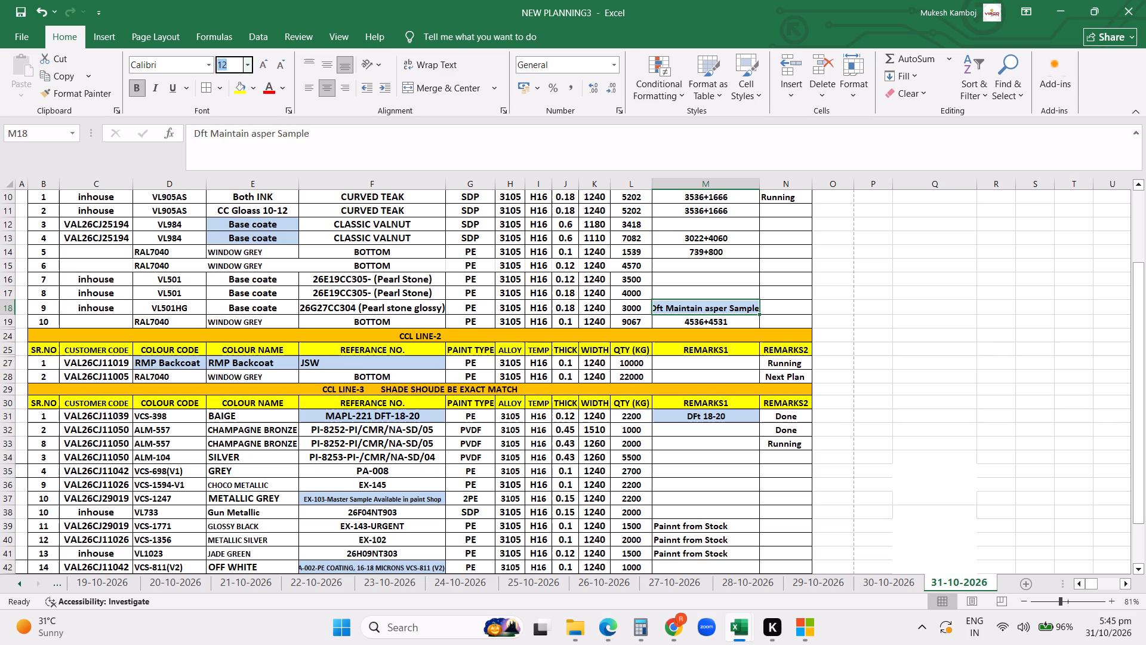
{"action": "type", "text": "10"}
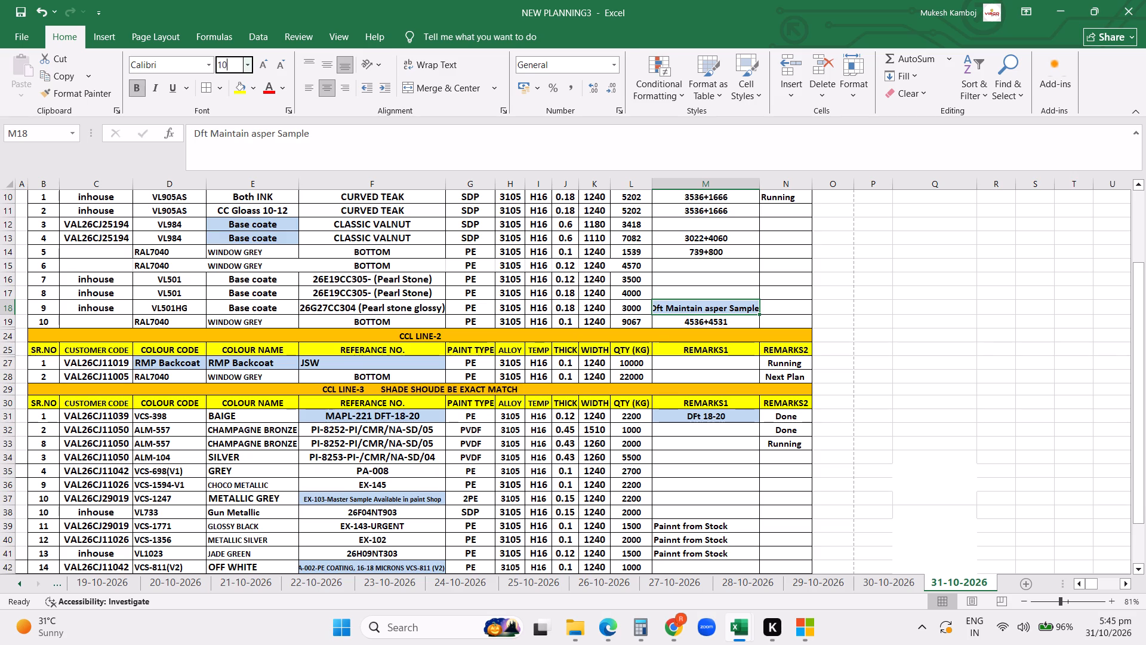
{"action": "key", "text": "Return"}
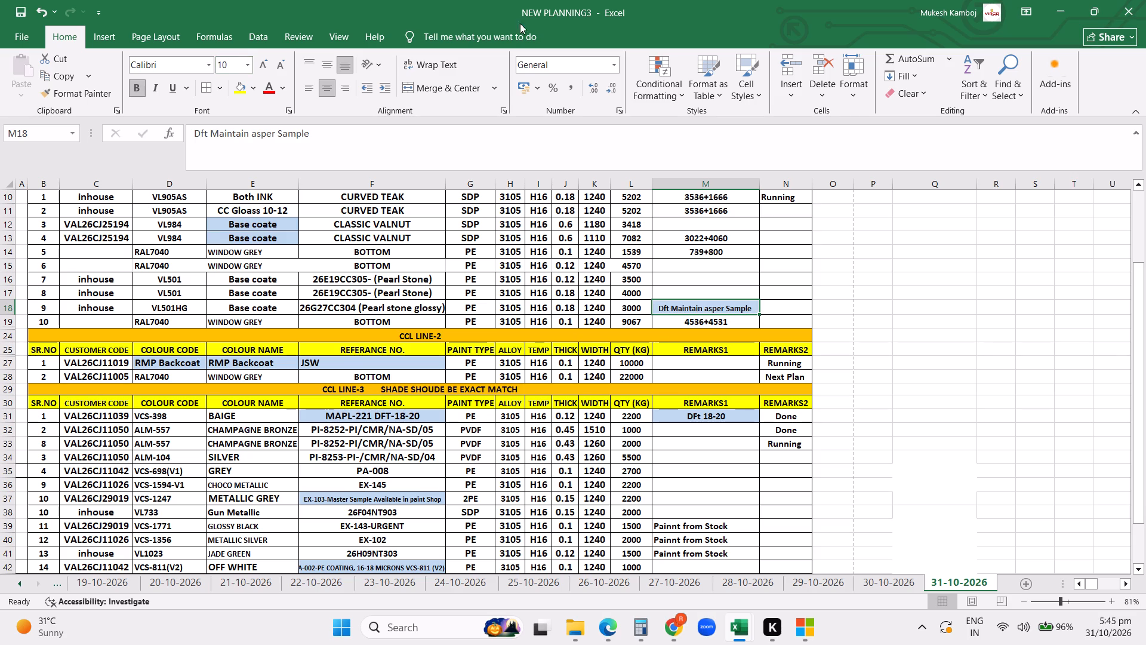
Narrow the REMARKS1 column until it just fits the sample remark, and slightly narrow the COLOUR NAME and COLOUR CODE columns.
{"action": "left_click_drag", "start_coordinate": [765, 185], "coordinate": [756, 186]}
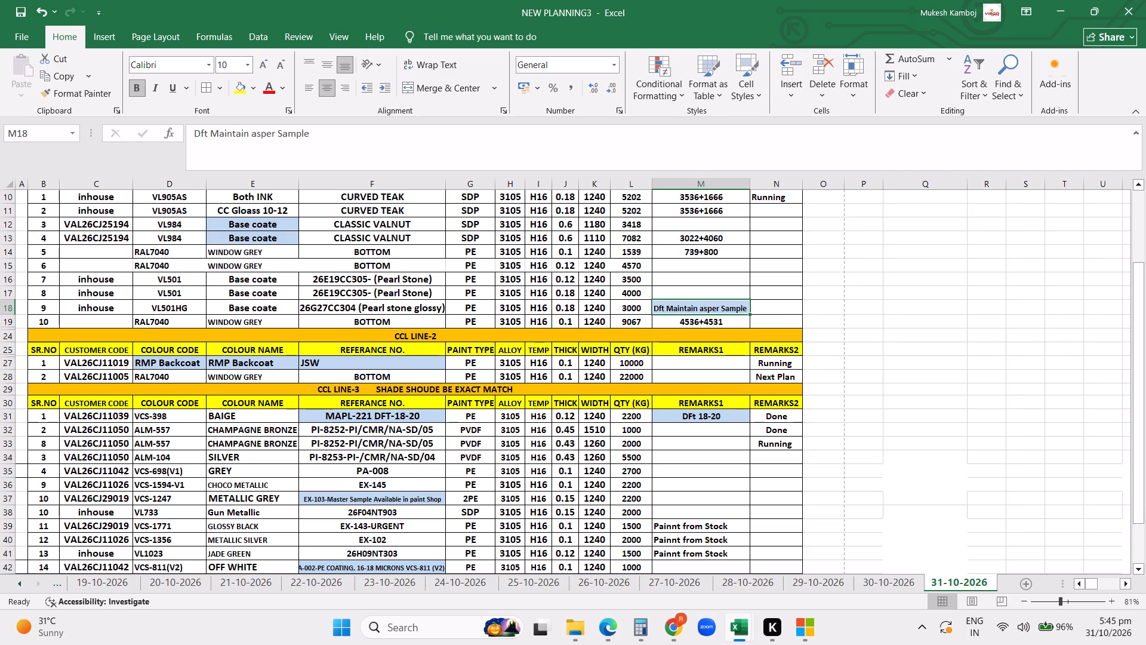
{"action": "left_click", "coordinate": [756, 186]}
{"action": "left_click_drag", "start_coordinate": [751, 186], "coordinate": [756, 186]}
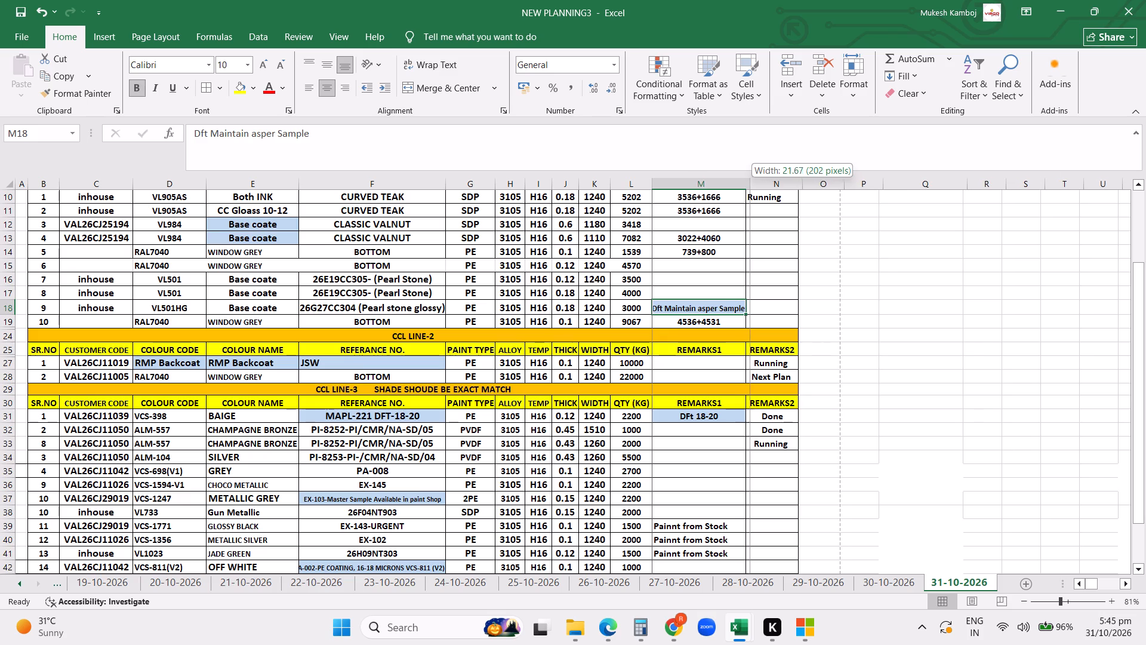
{"action": "left_click_drag", "start_coordinate": [756, 186], "coordinate": [758, 186]}
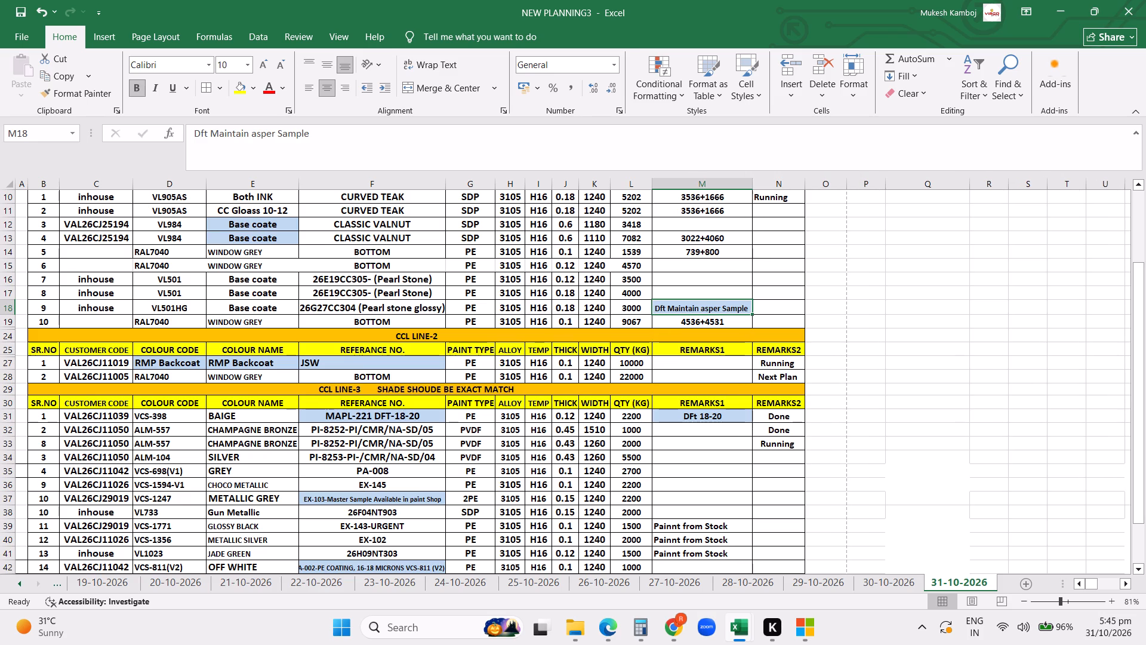
{"action": "left_click", "coordinate": [300, 182]}
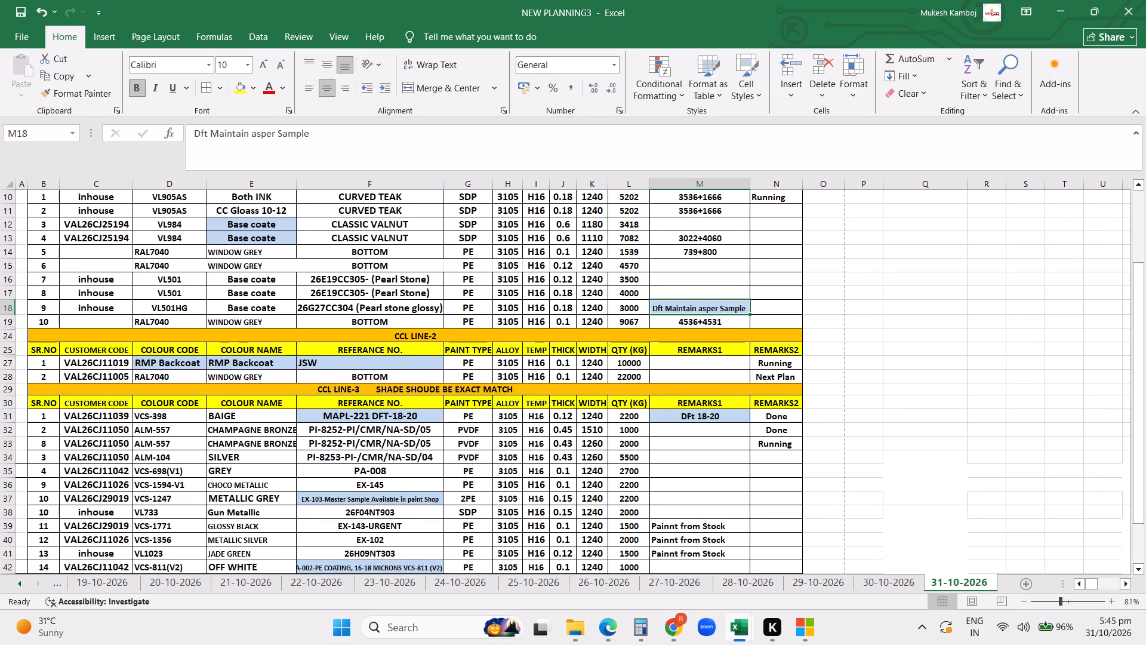
{"action": "left_click", "coordinate": [207, 181]}
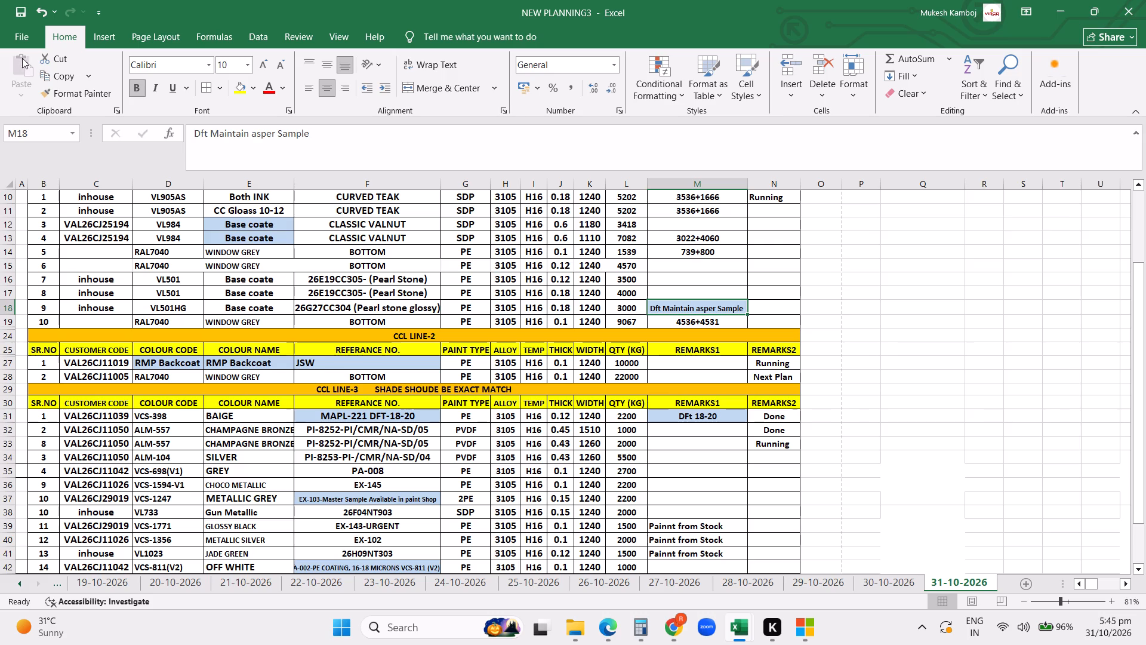
Increase the print scaling of the 31-10-2026 sheet so the plan fills the landscape A4 page, and check the print preview.
{"action": "left_click", "coordinate": [13, 32]}
{"action": "left_click", "coordinate": [51, 297]}
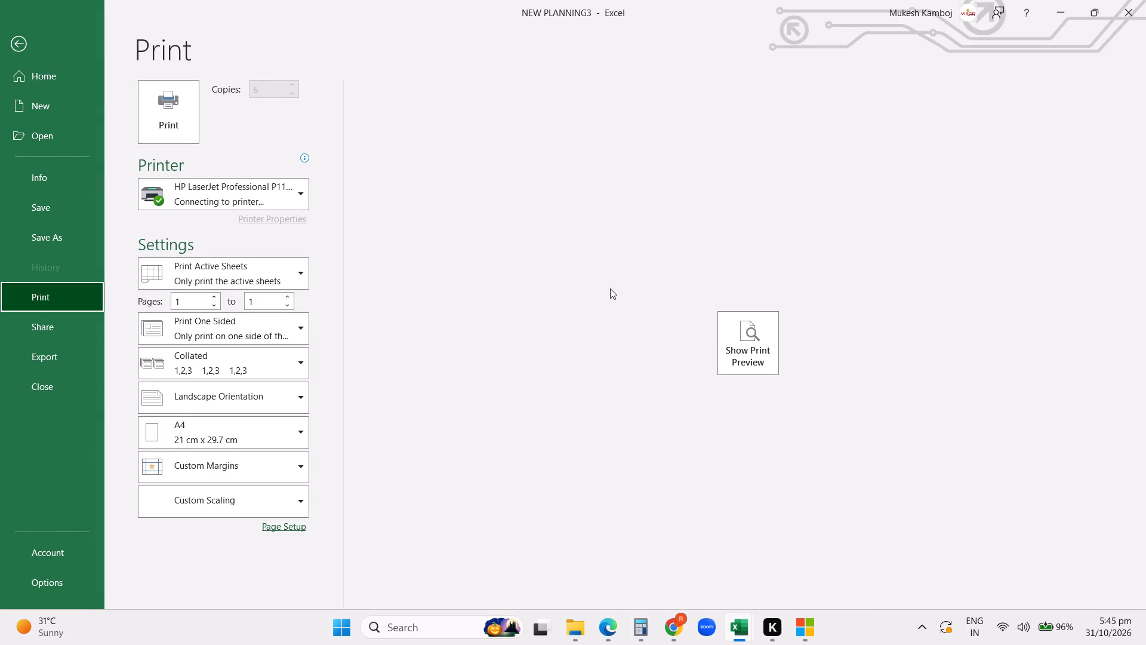
{"action": "left_click", "coordinate": [733, 348]}
{"action": "left_click", "coordinate": [280, 524]}
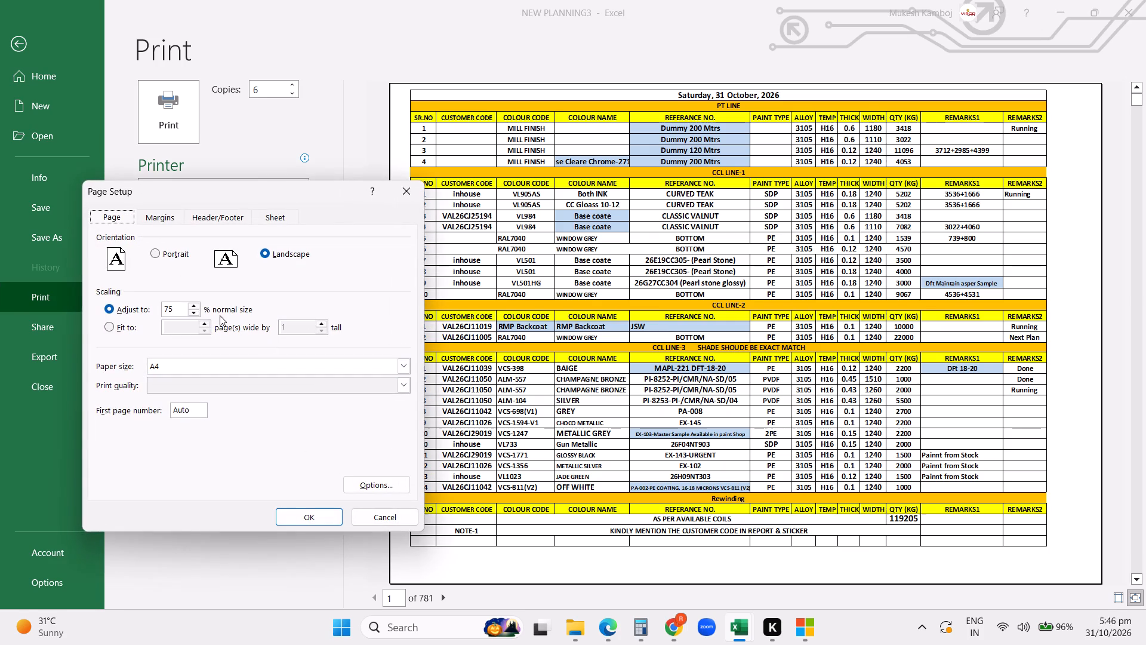
{"action": "left_click", "coordinate": [193, 304]}
{"action": "left_click", "coordinate": [291, 513]}
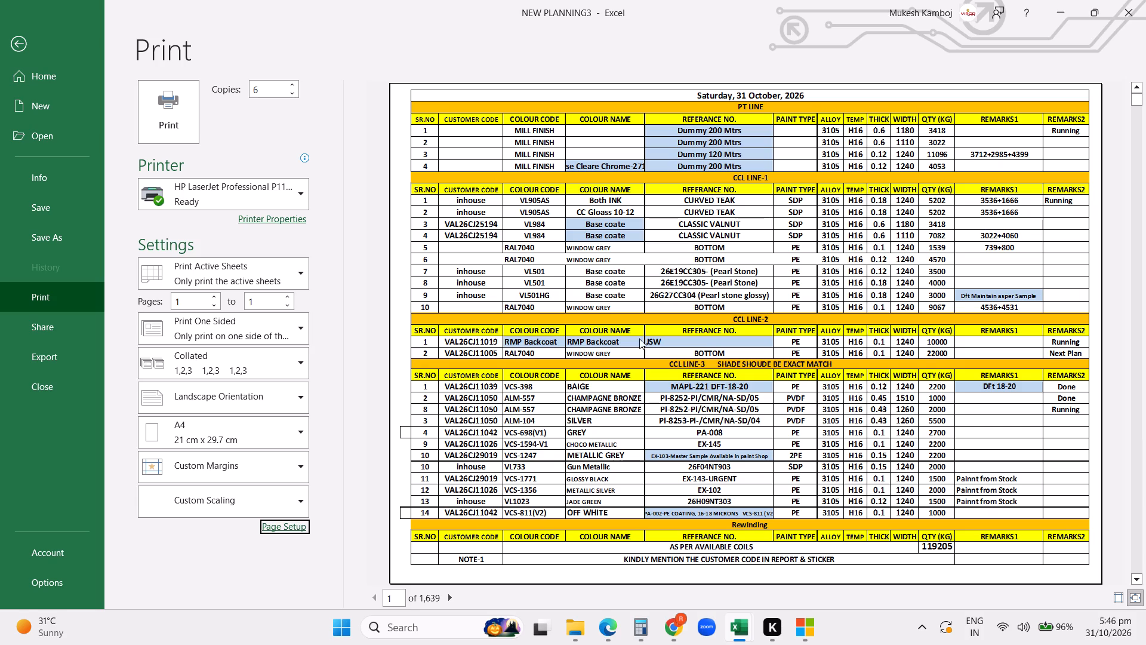
{"action": "scroll", "coordinate": [639, 338], "scroll_direction": "down", "scroll_amount": 3}
{"action": "scroll", "coordinate": [639, 338], "scroll_direction": "up", "scroll_amount": 3}
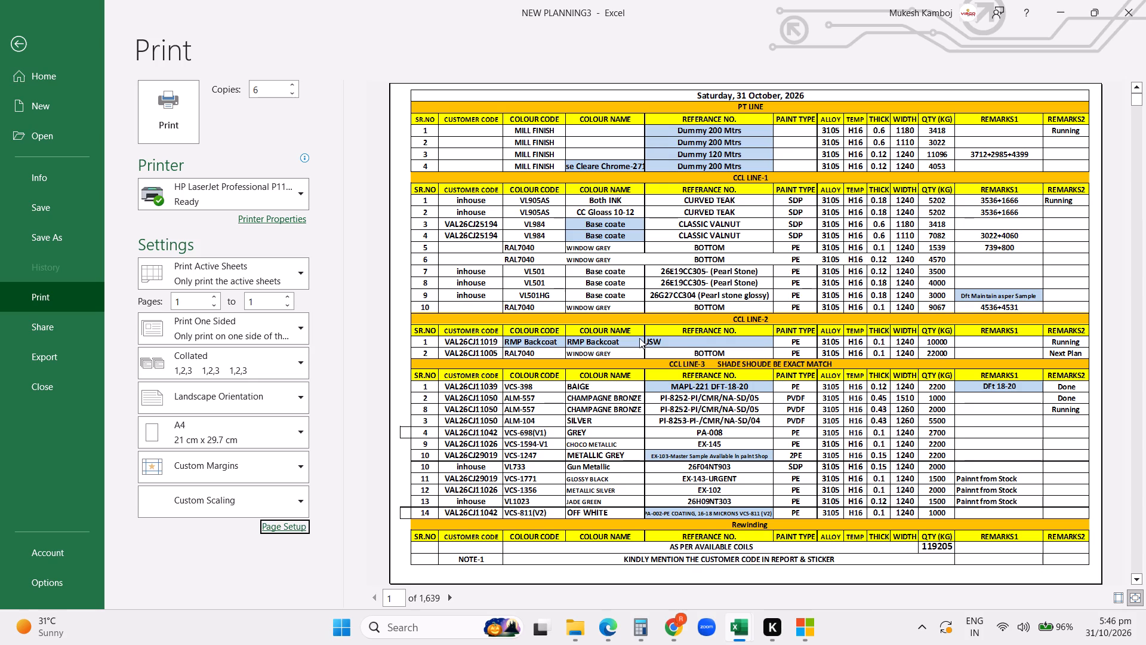
Switch to the DAILY INVENTORY CCL 01 OCT 2026 (34) workbook and reset the SIZE filter selection on sheet D30-10-2026 with Select All.
{"action": "left_click", "coordinate": [742, 636]}
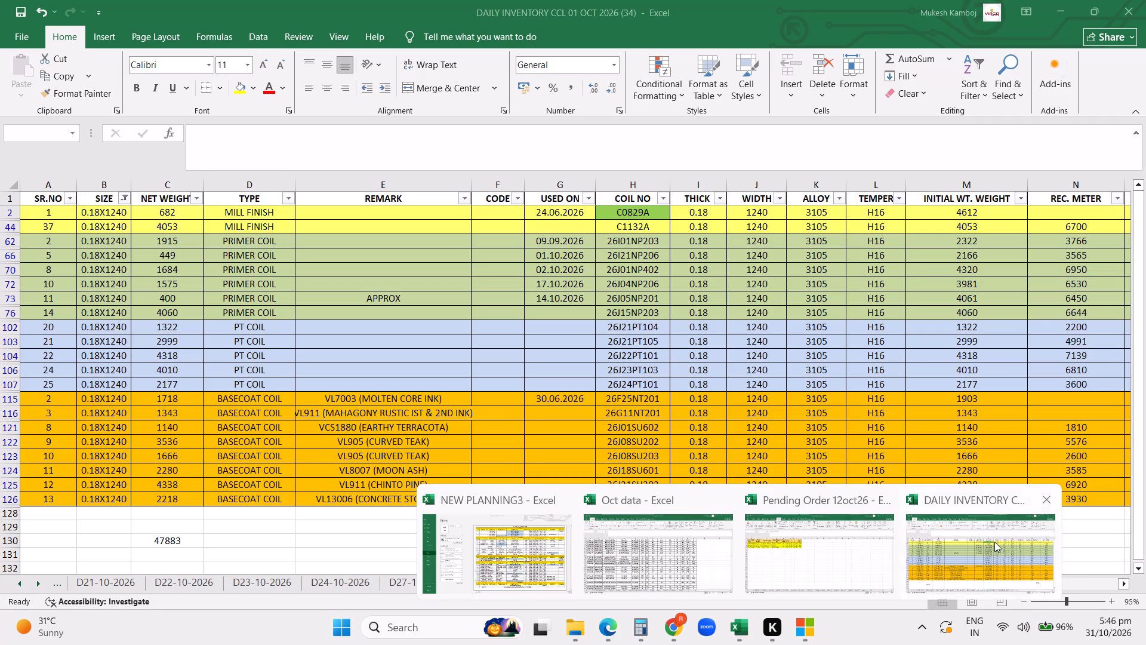
{"action": "left_click", "coordinate": [994, 542]}
{"action": "left_click", "coordinate": [168, 305]}
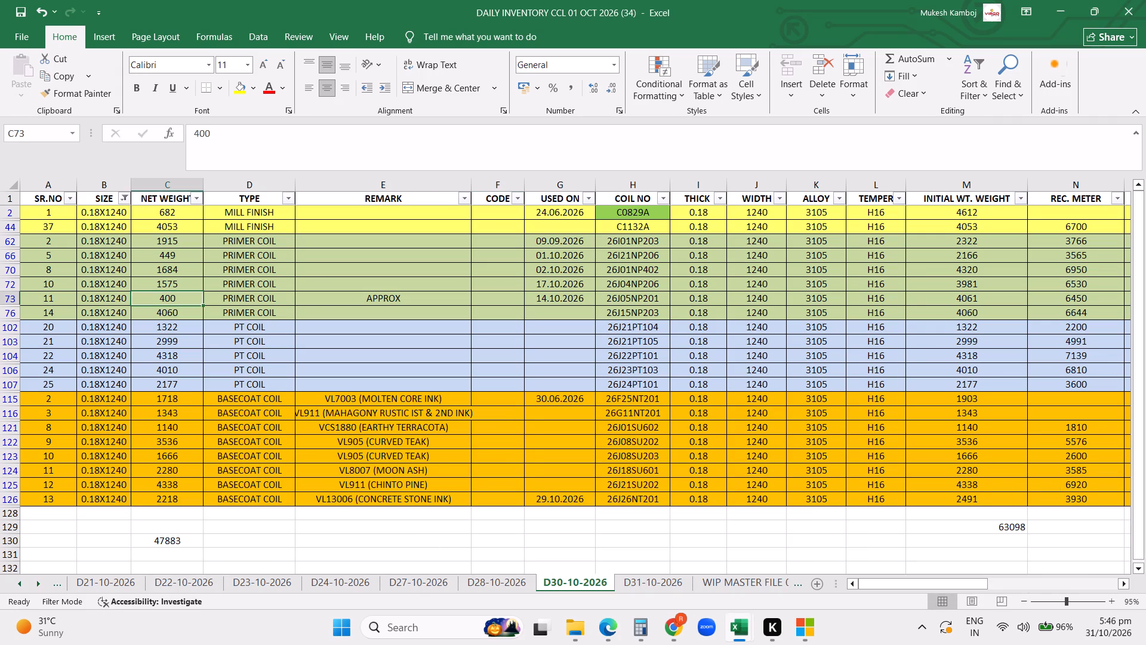
{"action": "left_click", "coordinate": [122, 198]}
{"action": "double_click", "coordinate": [57, 364]}
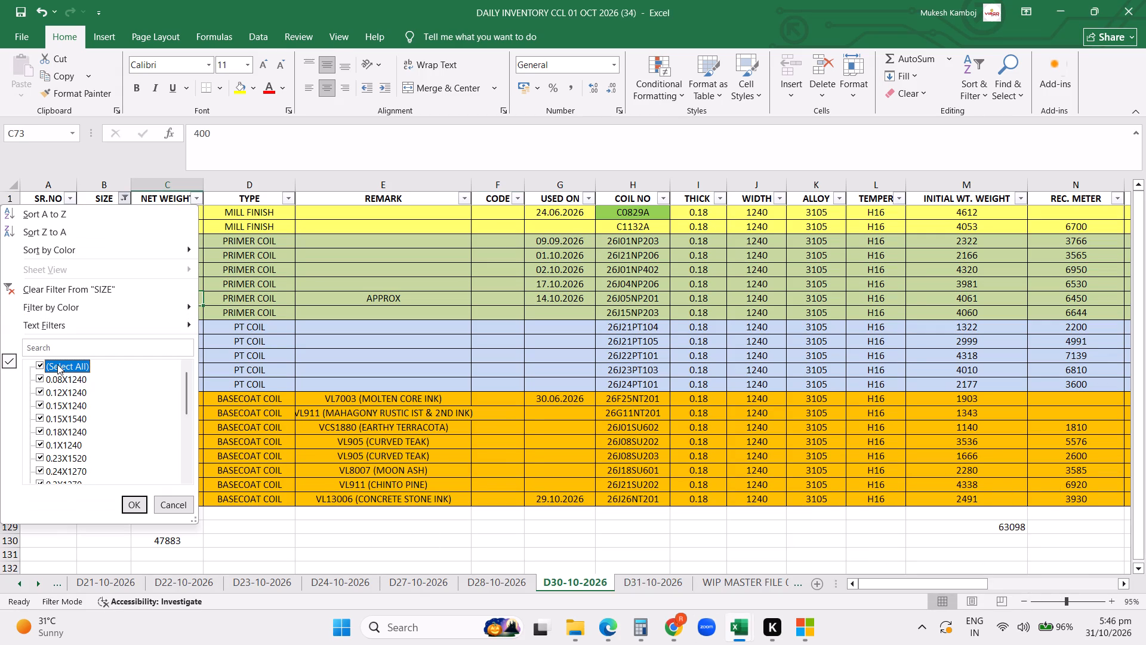
Filter the SIZE column on sheet D30-10-2026 to 0.15X1240 only and check the net weights of the last three primer coils.
{"action": "left_click", "coordinate": [57, 364]}
{"action": "left_click", "coordinate": [65, 404]}
{"action": "left_click", "coordinate": [128, 503]}
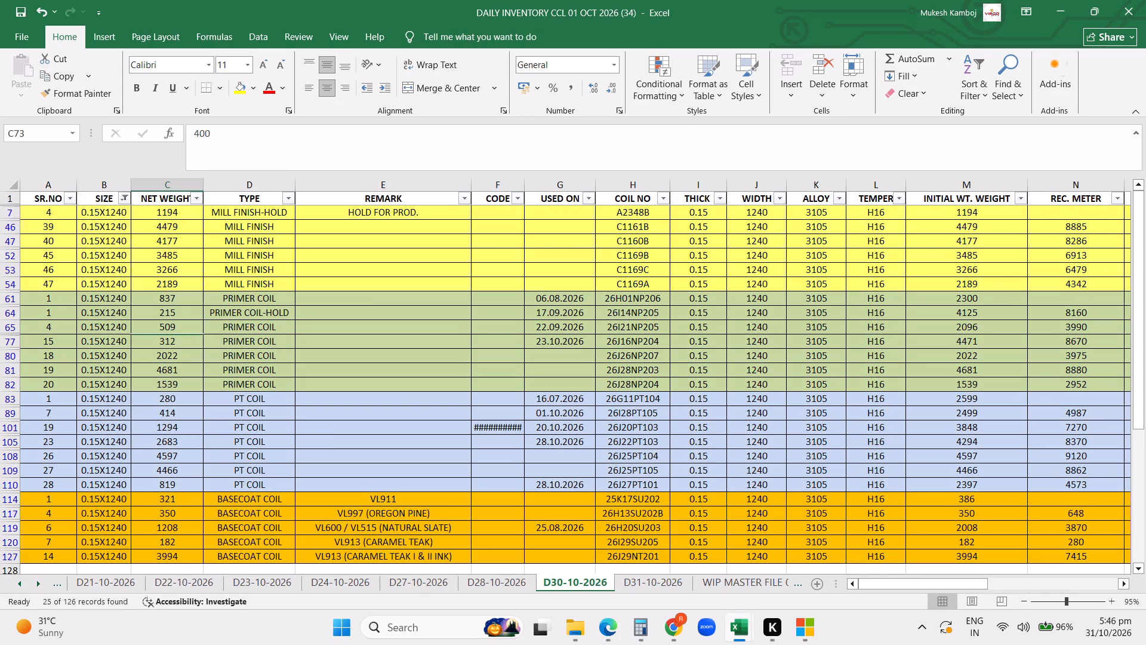
{"action": "left_click_drag", "start_coordinate": [159, 357], "coordinate": [160, 385]}
{"action": "left_click", "coordinate": [282, 368]}
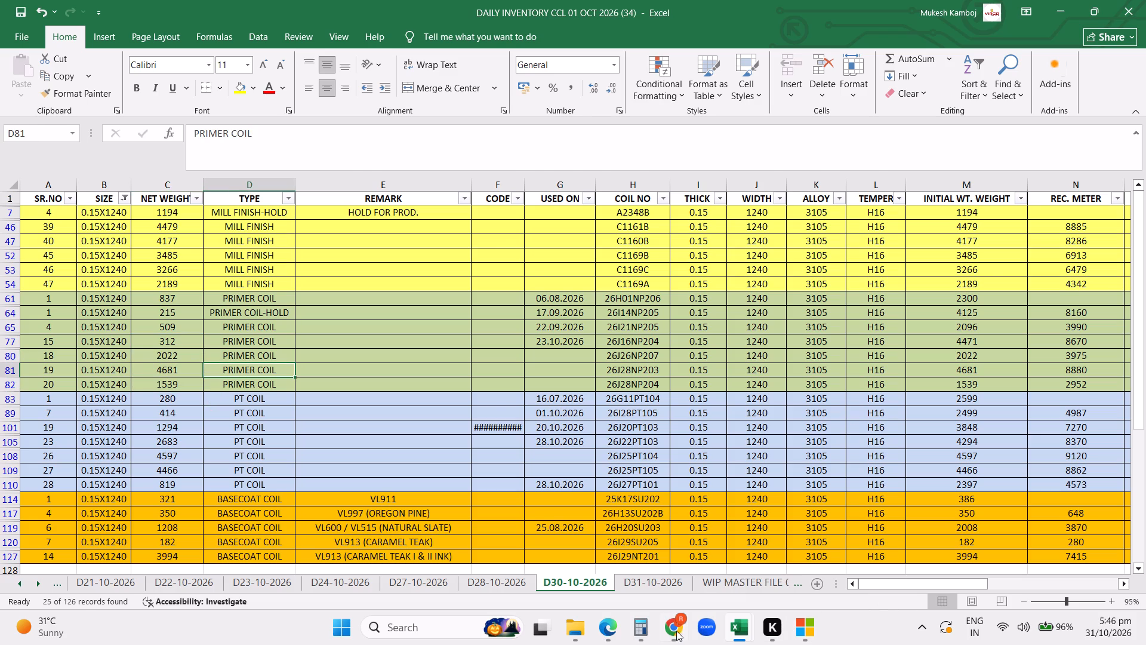
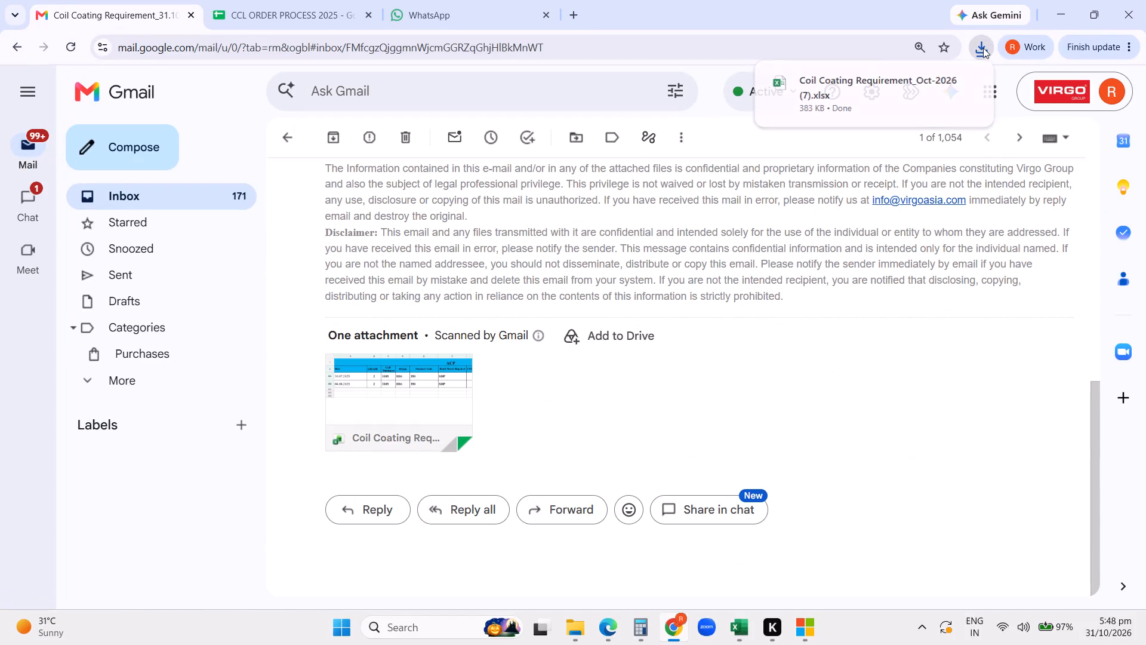
Open the downloaded Coil Coating Requirement_Oct-2026 (7).xlsx workbook from the browser's recent downloads in Excel.
{"action": "left_click", "coordinate": [979, 42]}
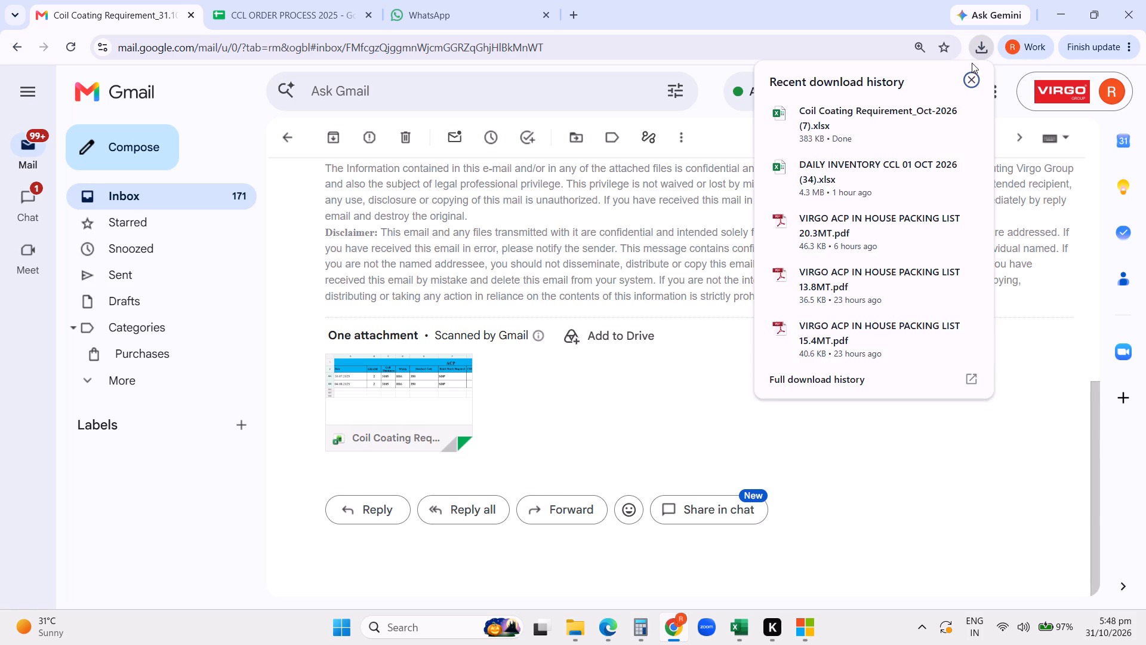
{"action": "left_click", "coordinate": [856, 107]}
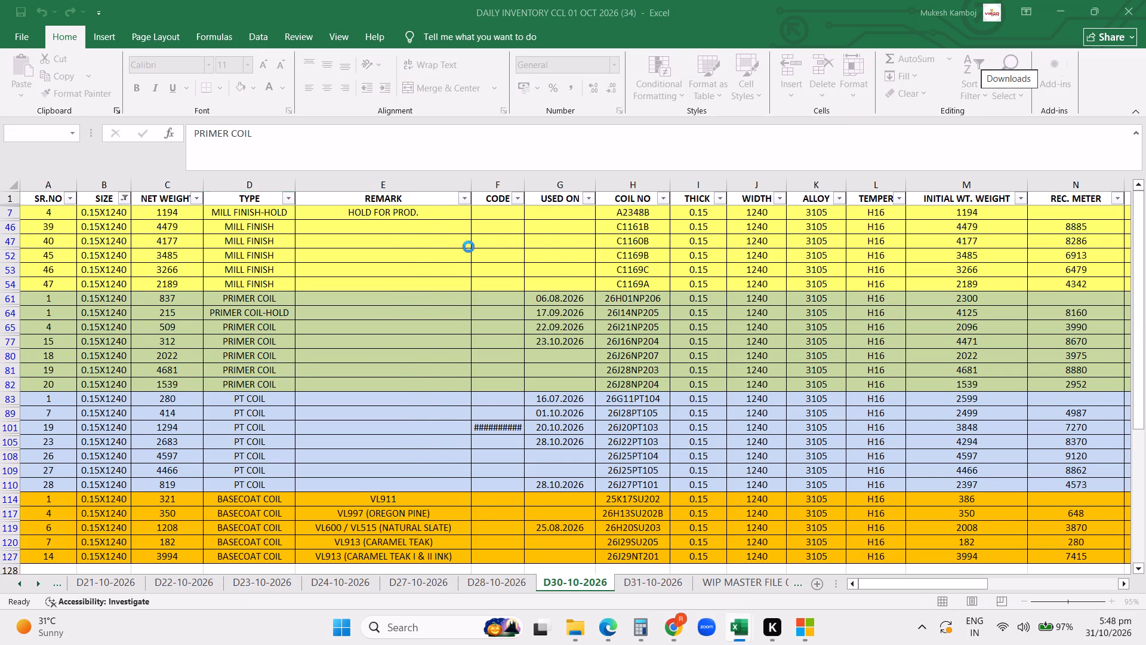
{"action": "left_click", "coordinate": [583, 60]}
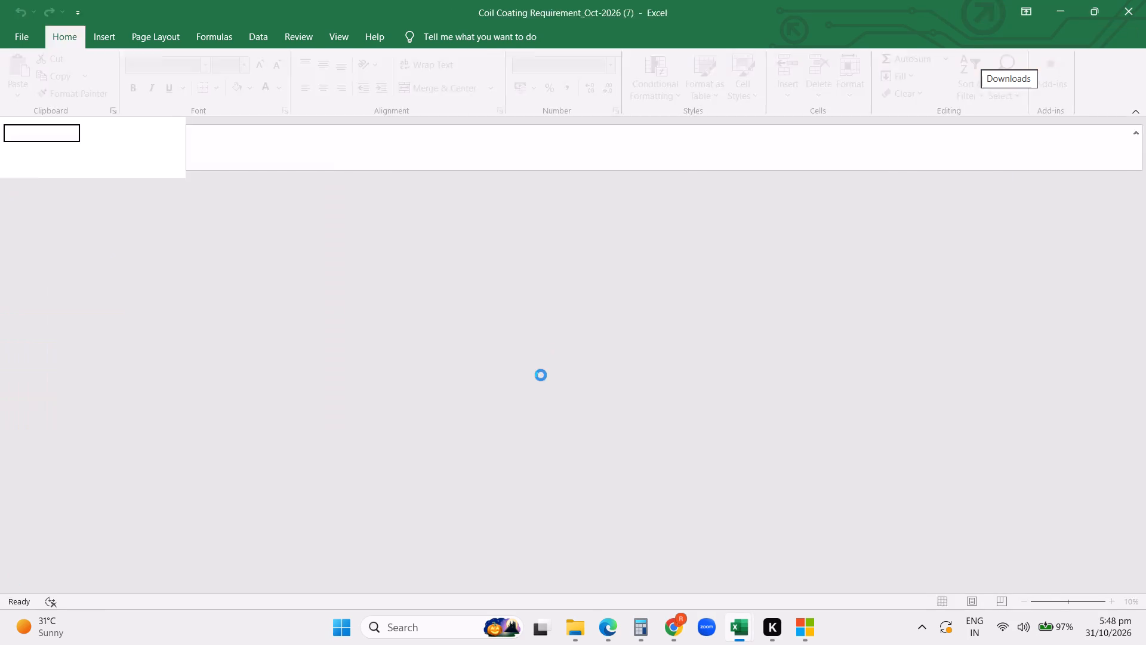
Review the ACP order rows on sheet 105th of the Coil Coating Requirement_Oct-2026 (7) workbook, from first to last row.
{"action": "scroll", "coordinate": [511, 366], "scroll_direction": "down", "scroll_amount": 1}
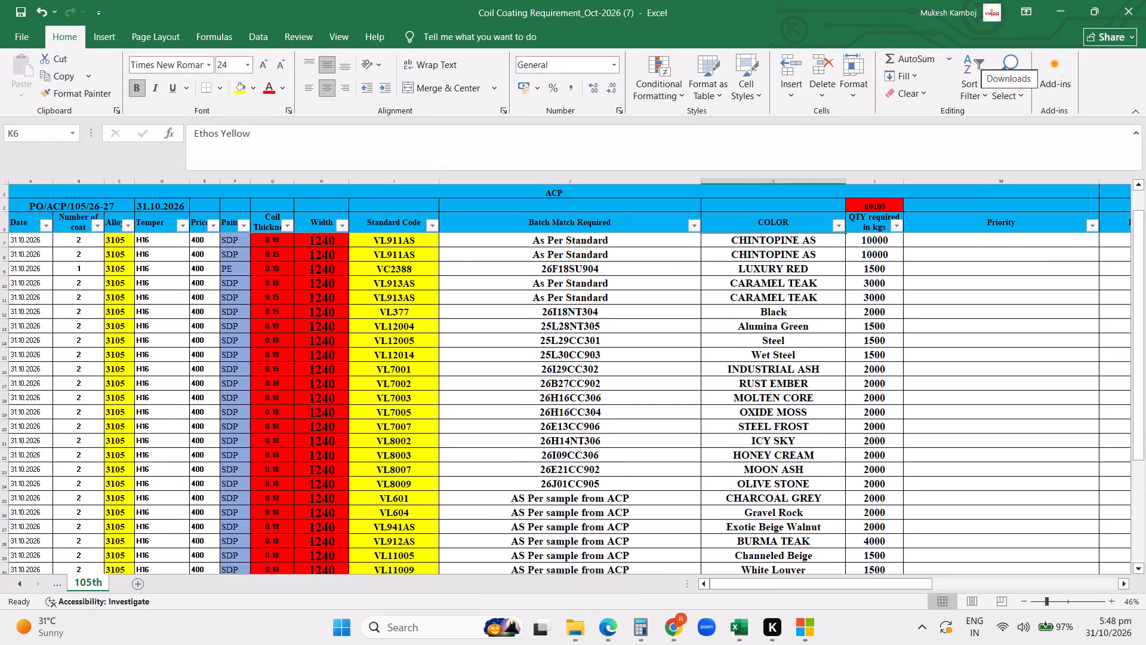
{"action": "scroll", "coordinate": [511, 366], "scroll_direction": "down", "scroll_amount": 2}
{"action": "scroll", "coordinate": [516, 360], "scroll_direction": "up", "scroll_amount": 1}
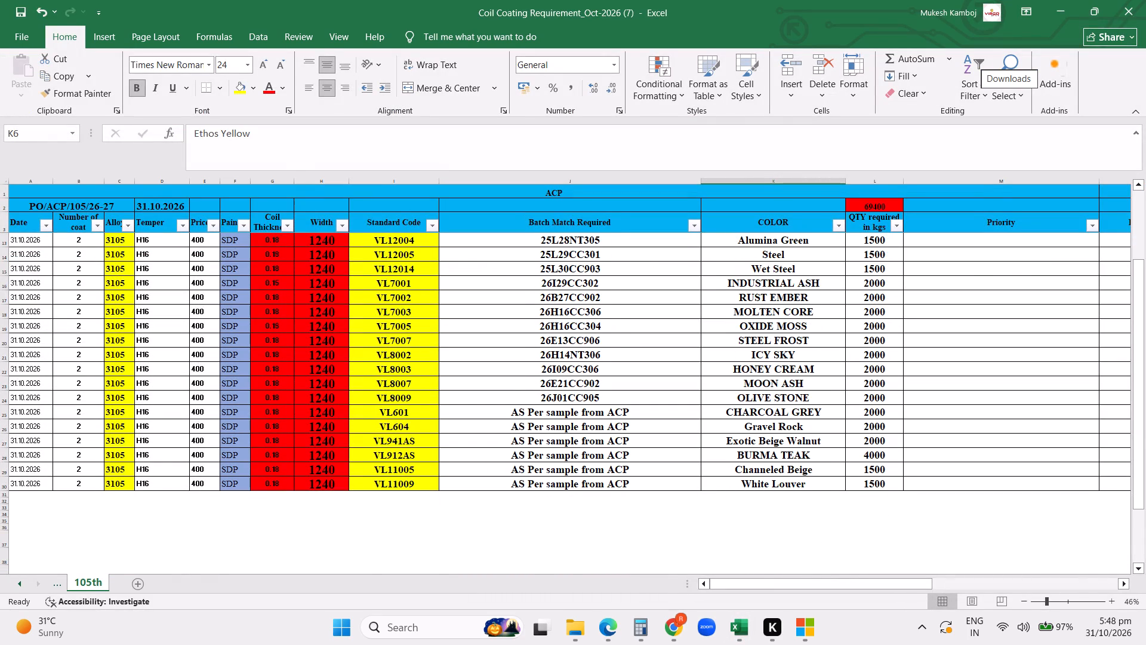
{"action": "scroll", "coordinate": [516, 360], "scroll_direction": "up", "scroll_amount": 3}
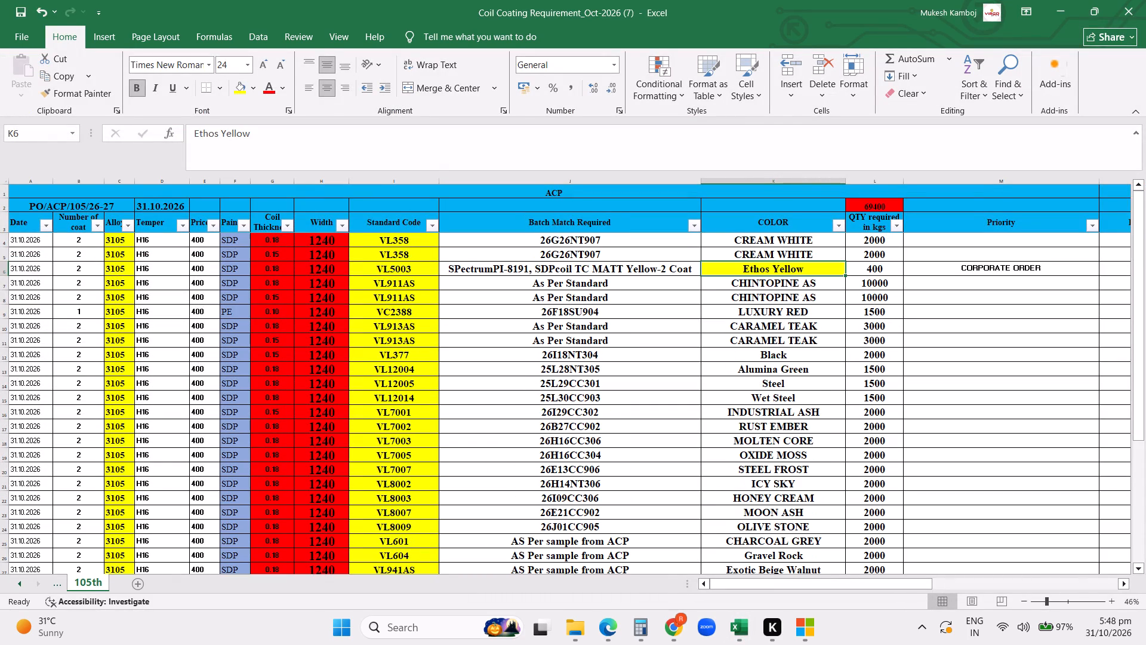
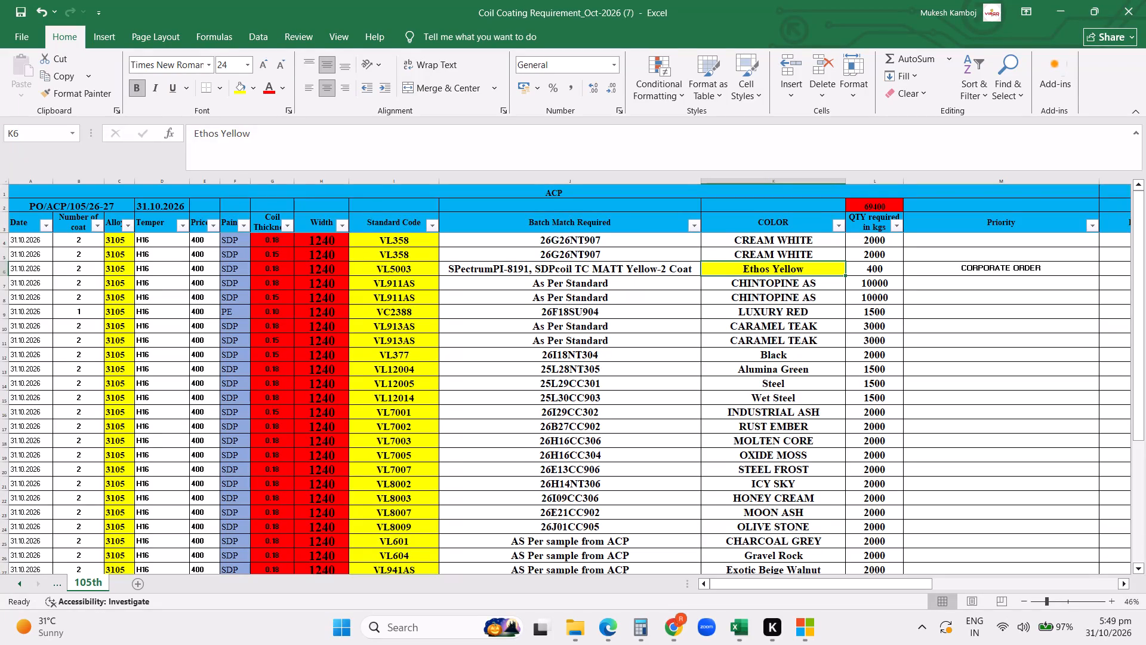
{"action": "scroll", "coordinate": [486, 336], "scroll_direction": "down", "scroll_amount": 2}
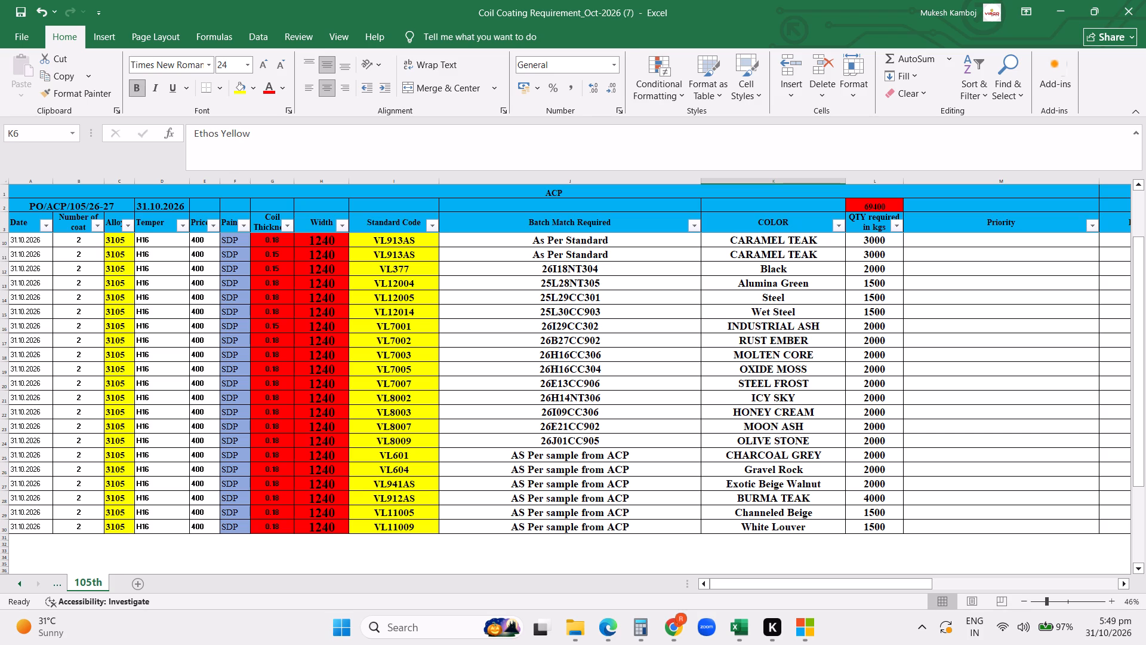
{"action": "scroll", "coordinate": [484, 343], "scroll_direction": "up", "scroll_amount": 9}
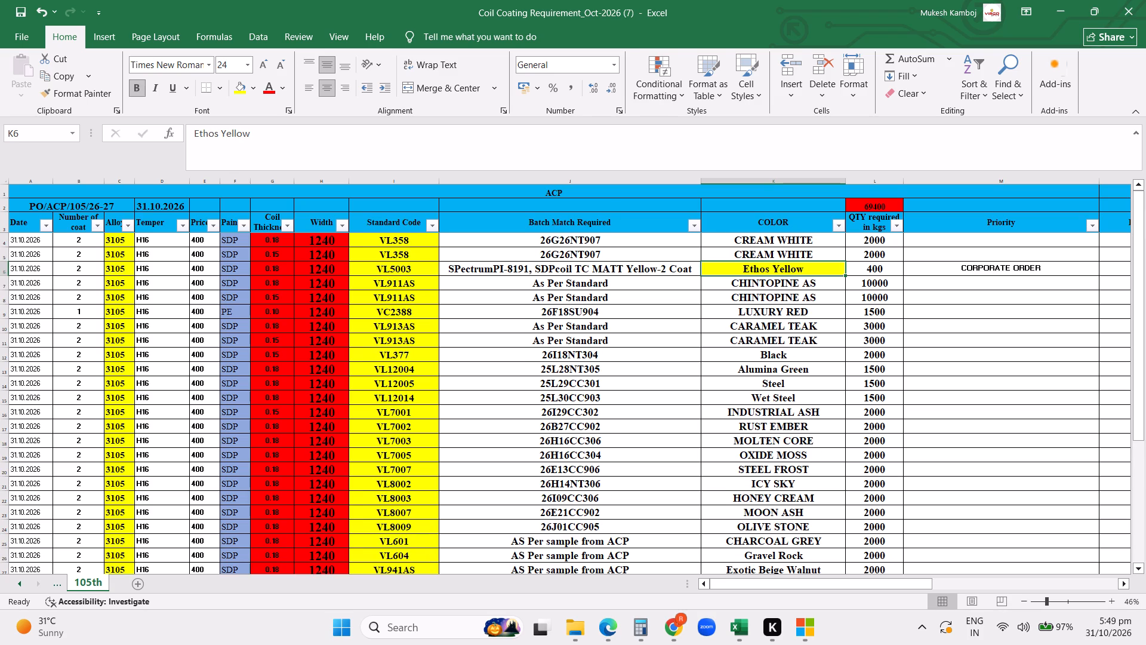
Check the total of the QTY required in kgs values across all ACP order rows on sheet 105th.
{"action": "left_click_drag", "start_coordinate": [880, 238], "coordinate": [858, 642]}
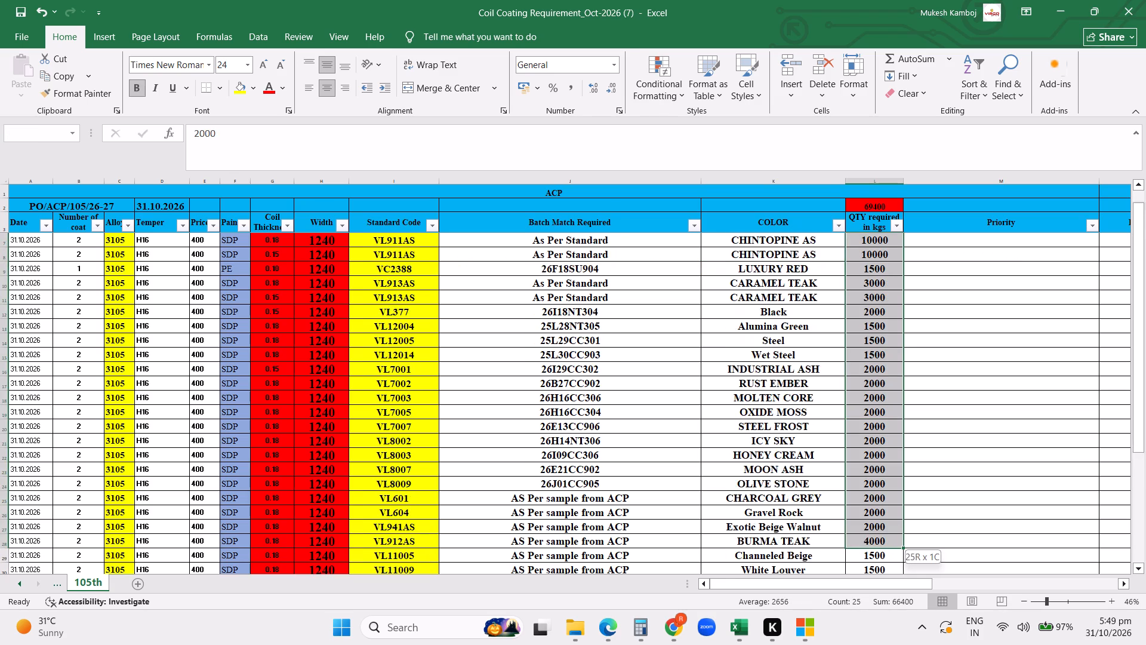
{"action": "left_click_drag", "start_coordinate": [858, 642], "coordinate": [881, 556]}
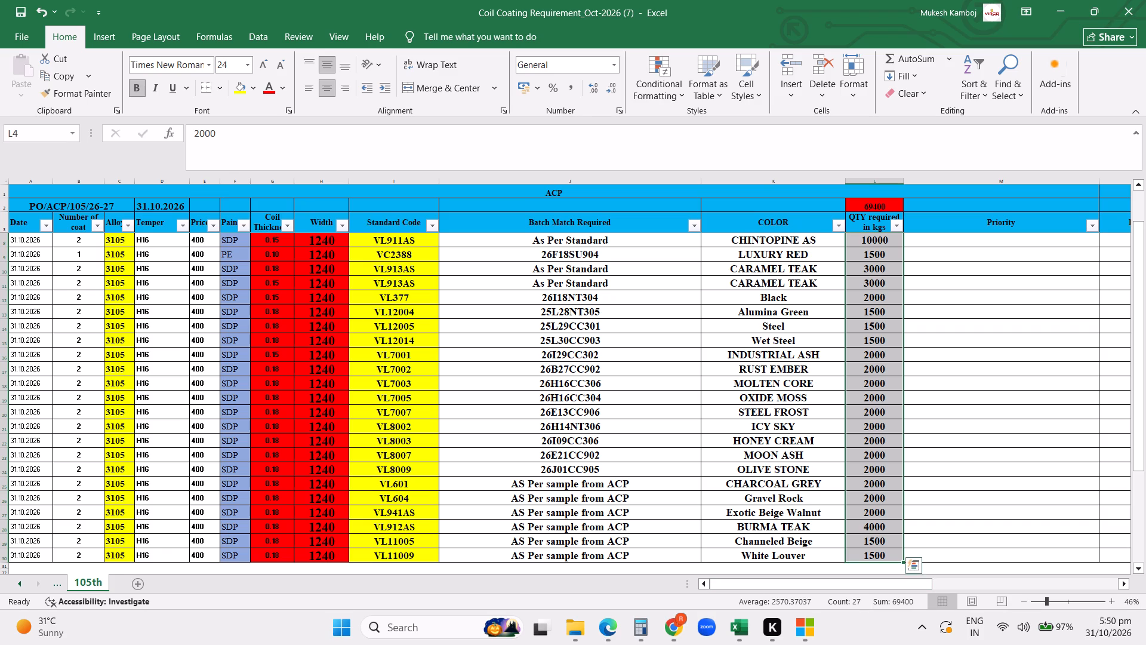
{"action": "left_click", "coordinate": [763, 445]}
{"action": "scroll", "coordinate": [763, 445], "scroll_direction": "down", "scroll_amount": 3}
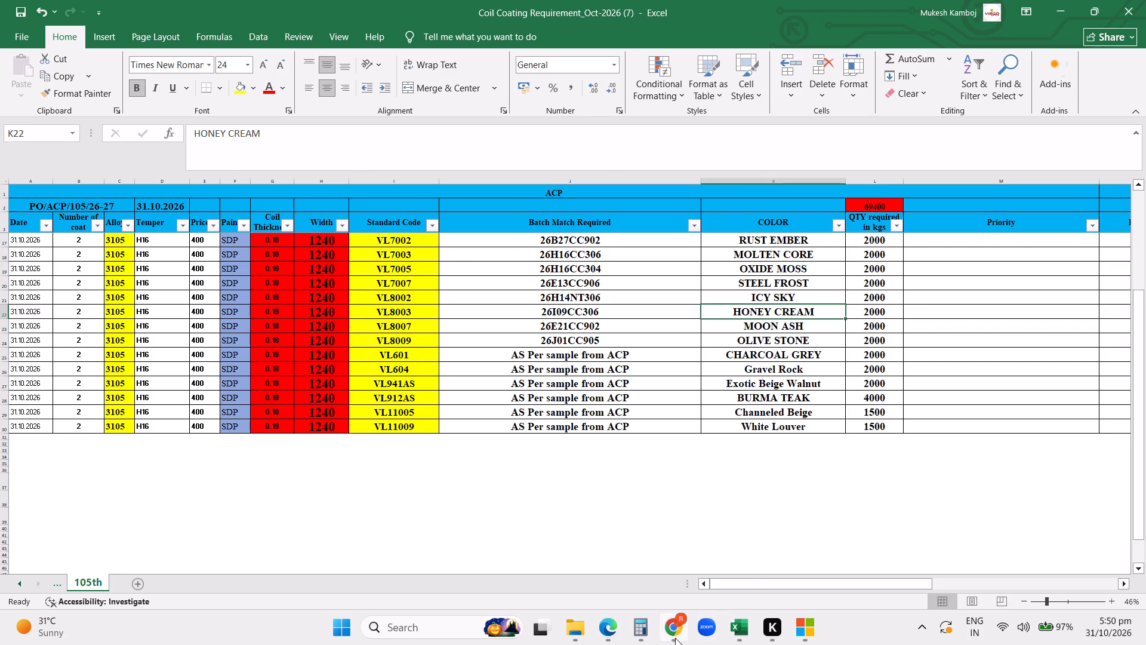
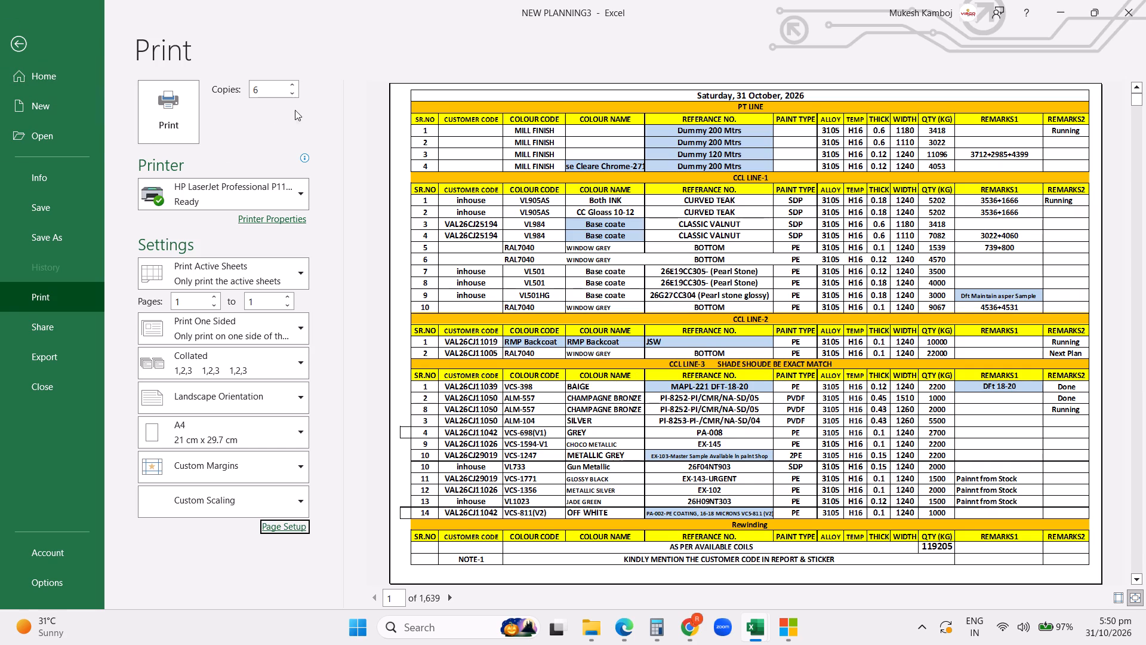
Set the number of copies to 1 and print the 31-10-2026 plan sheet of the NEW PLANNING3 workbook.
{"action": "triple_click", "coordinate": [294, 93]}
{"action": "triple_click", "coordinate": [294, 93]}
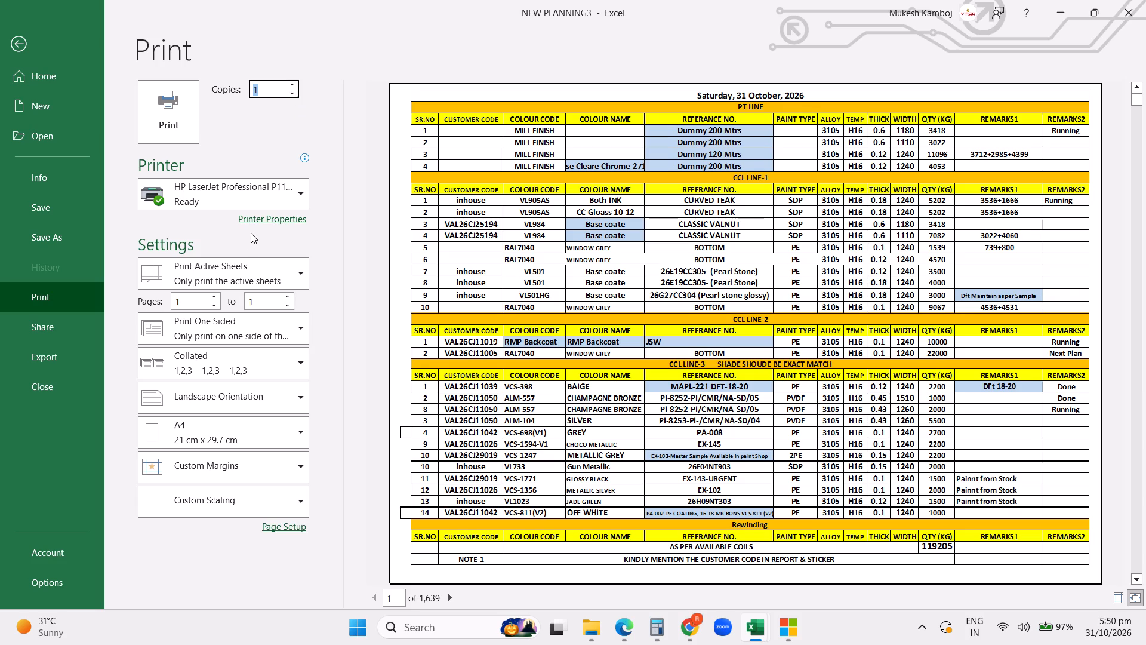
{"action": "left_click", "coordinate": [180, 120]}
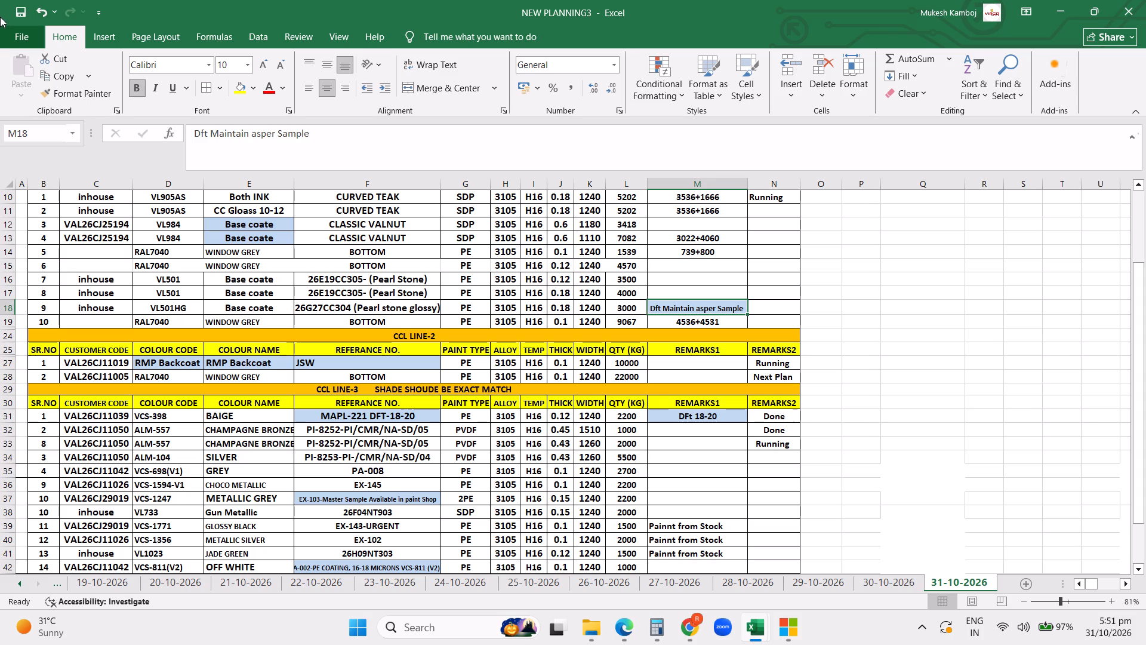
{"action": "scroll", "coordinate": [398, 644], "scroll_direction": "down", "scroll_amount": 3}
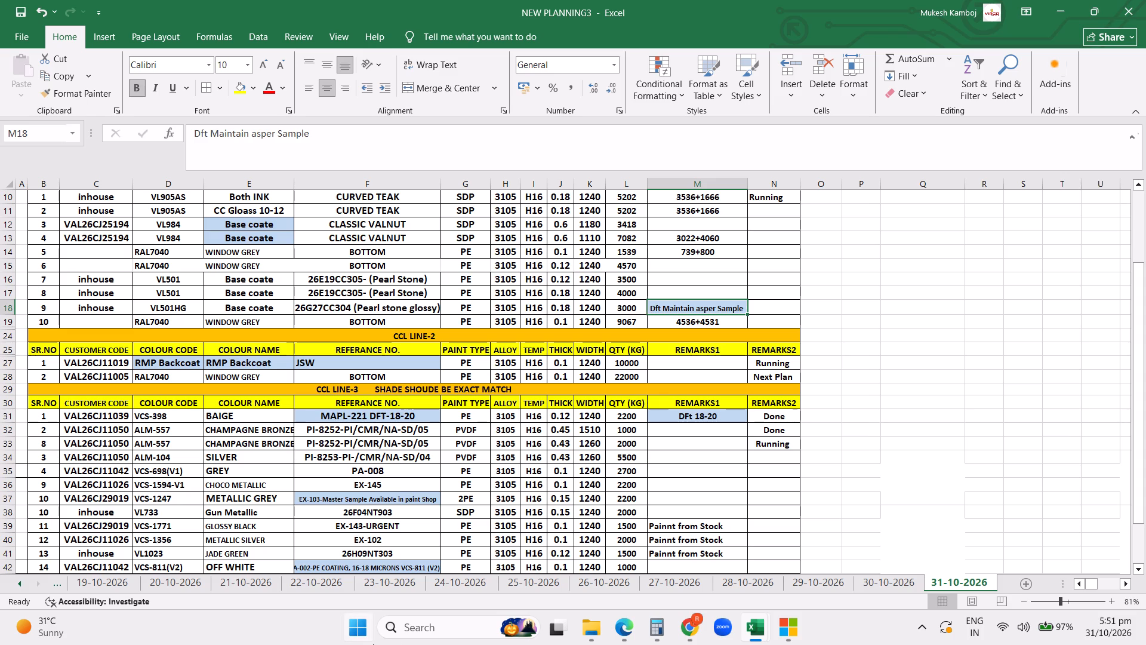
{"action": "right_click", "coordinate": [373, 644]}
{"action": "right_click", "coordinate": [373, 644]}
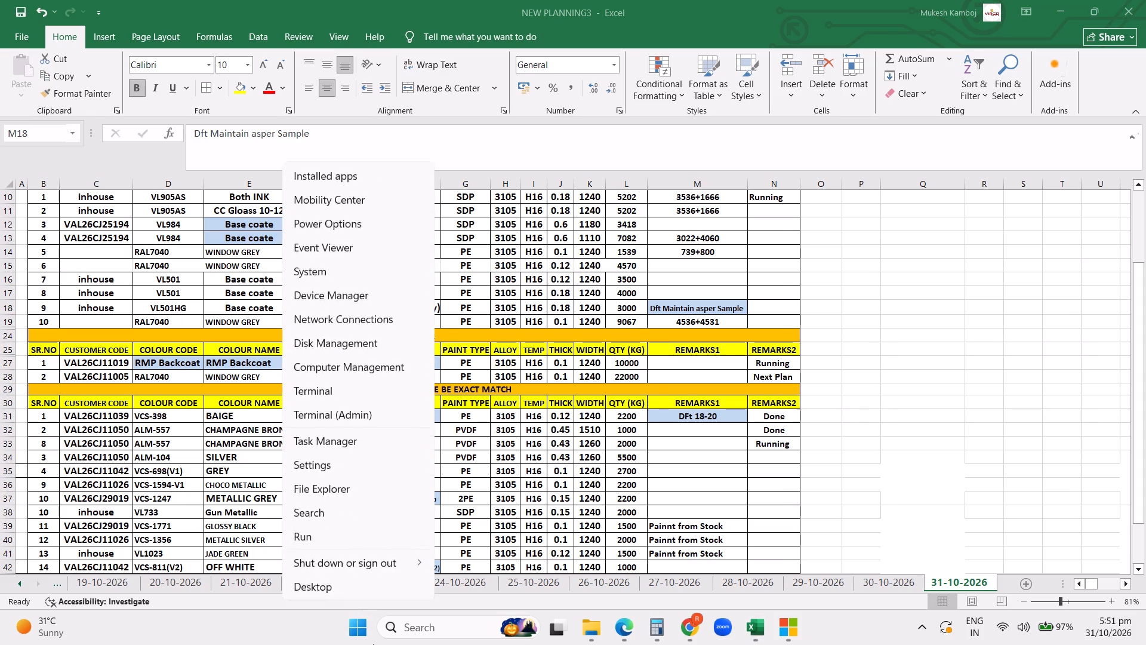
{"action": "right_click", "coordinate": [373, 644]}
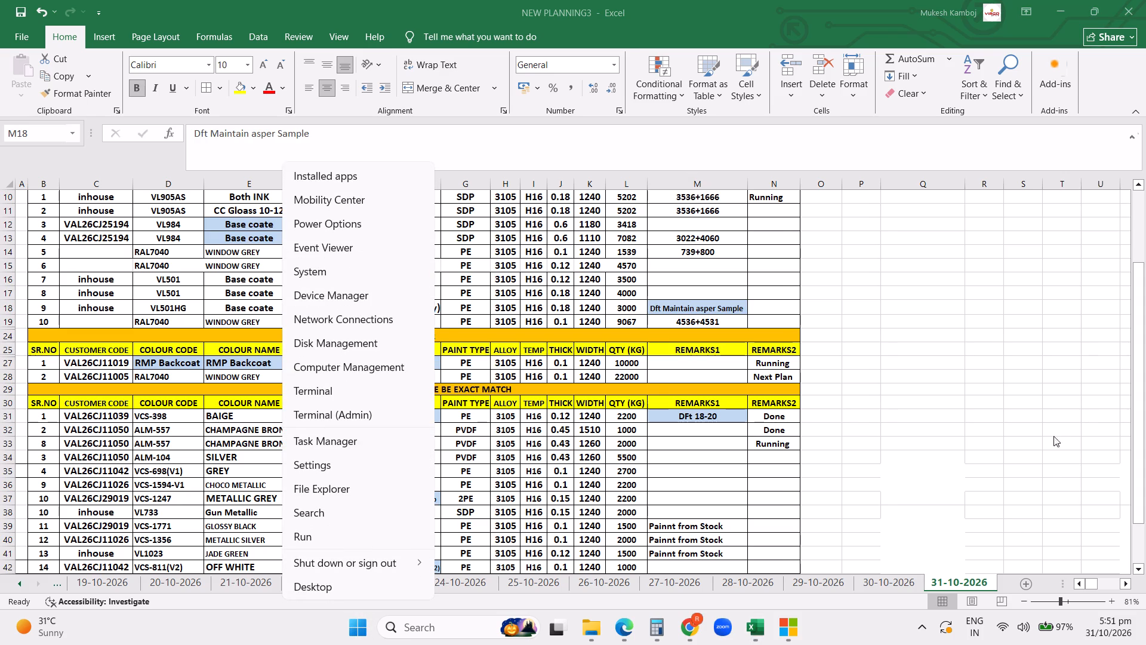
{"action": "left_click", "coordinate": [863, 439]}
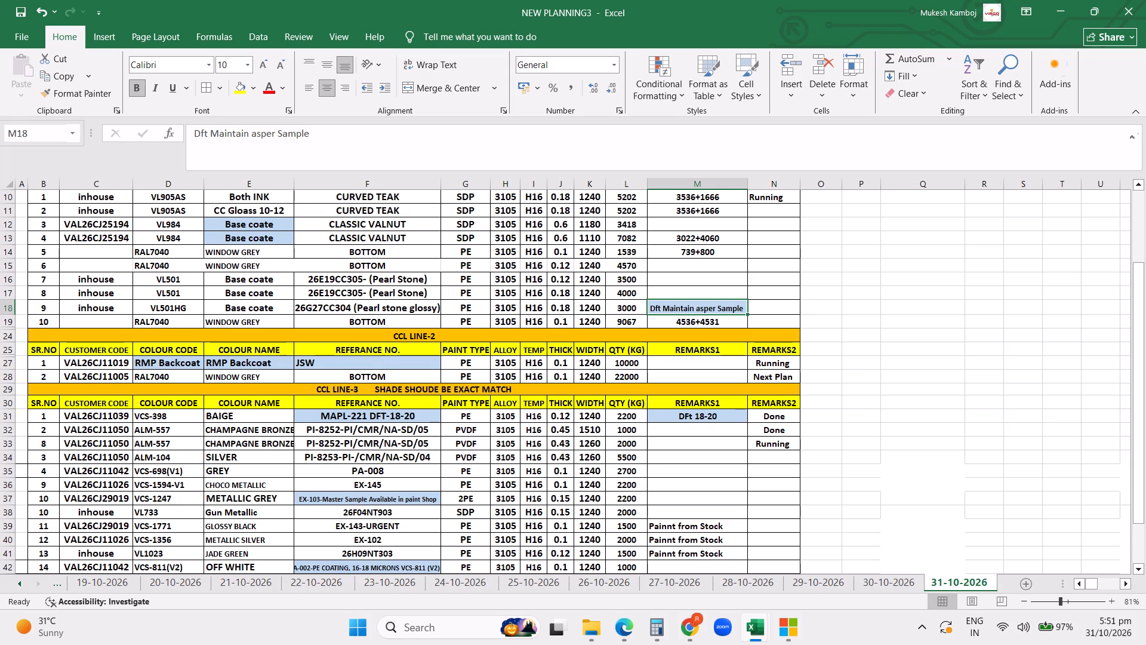
Total the quantities of the four 0.1 mm CCL LINE-3 rows GREY, CHOCO METALLIC, GLOSSY BLACK and METALLIC SILVER in the 31-10-2026 plan.
{"action": "scroll", "coordinate": [867, 427], "scroll_direction": "down", "scroll_amount": 2}
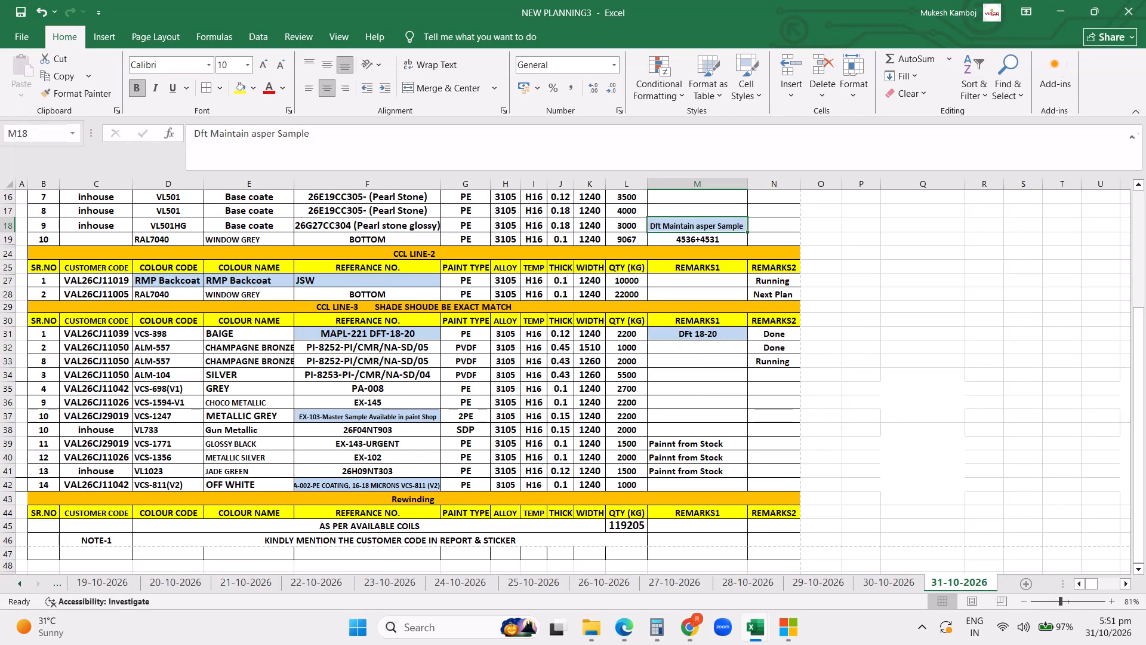
{"action": "left_click_drag", "start_coordinate": [623, 389], "coordinate": [626, 403]}
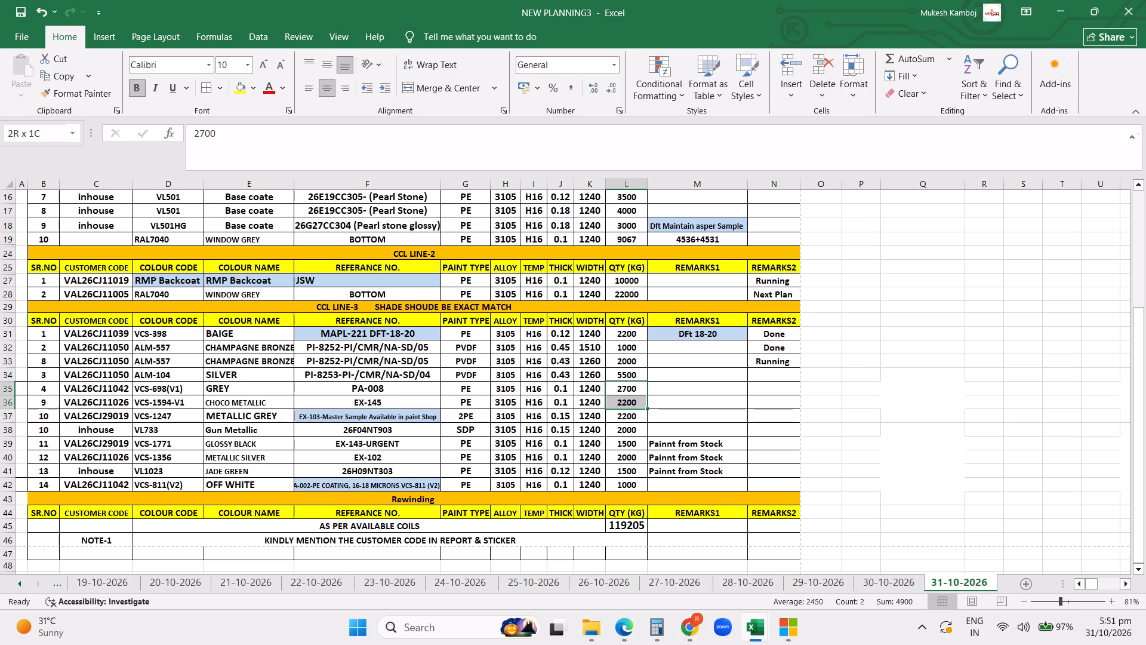
{"action": "left_click_drag", "start_coordinate": [626, 403], "coordinate": [626, 403]}
{"action": "left_click_drag", "start_coordinate": [624, 437], "coordinate": [625, 459], "text": "ctrl"}
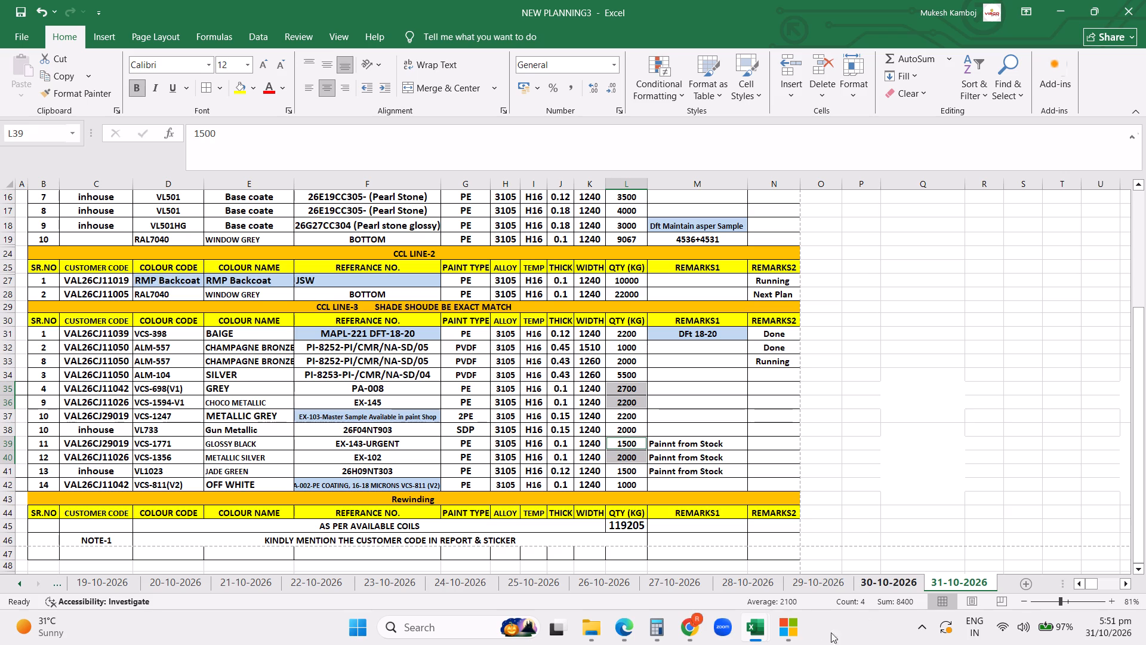
Review the 105th ACP order in the Coil Coating Requirement_Oct-2026 (7) workbook, and return to NEW PLANNING3.
{"action": "left_click", "coordinate": [760, 629]}
{"action": "left_click", "coordinate": [1013, 551]}
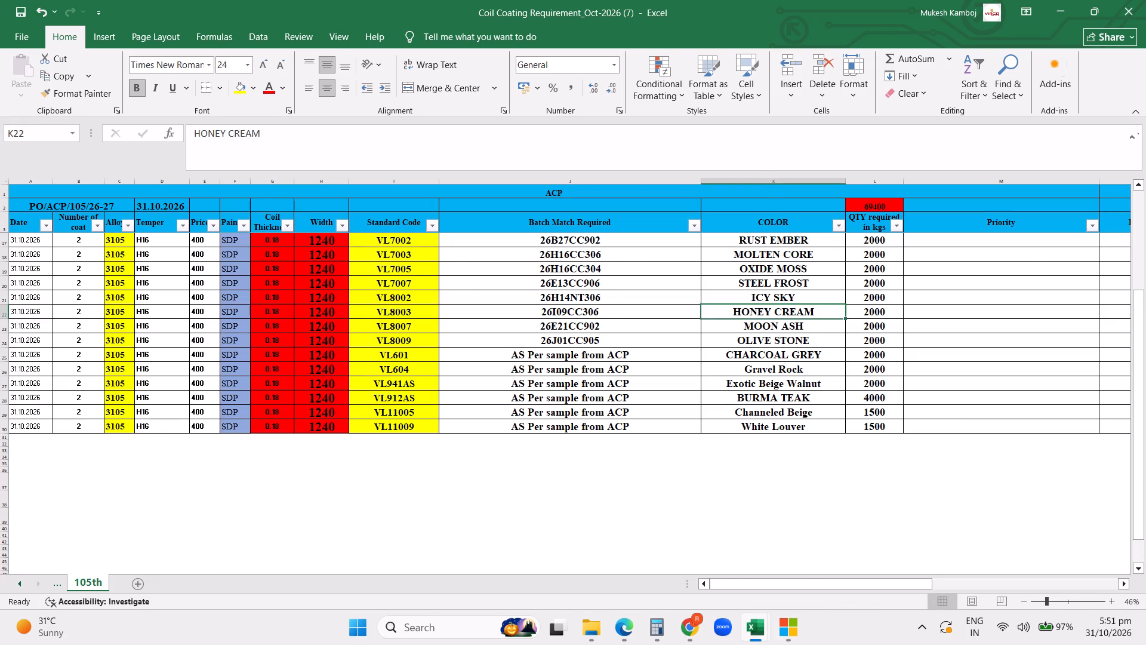
{"action": "scroll", "coordinate": [560, 443], "scroll_direction": "up", "scroll_amount": 20}
{"action": "left_click", "coordinate": [751, 629]}
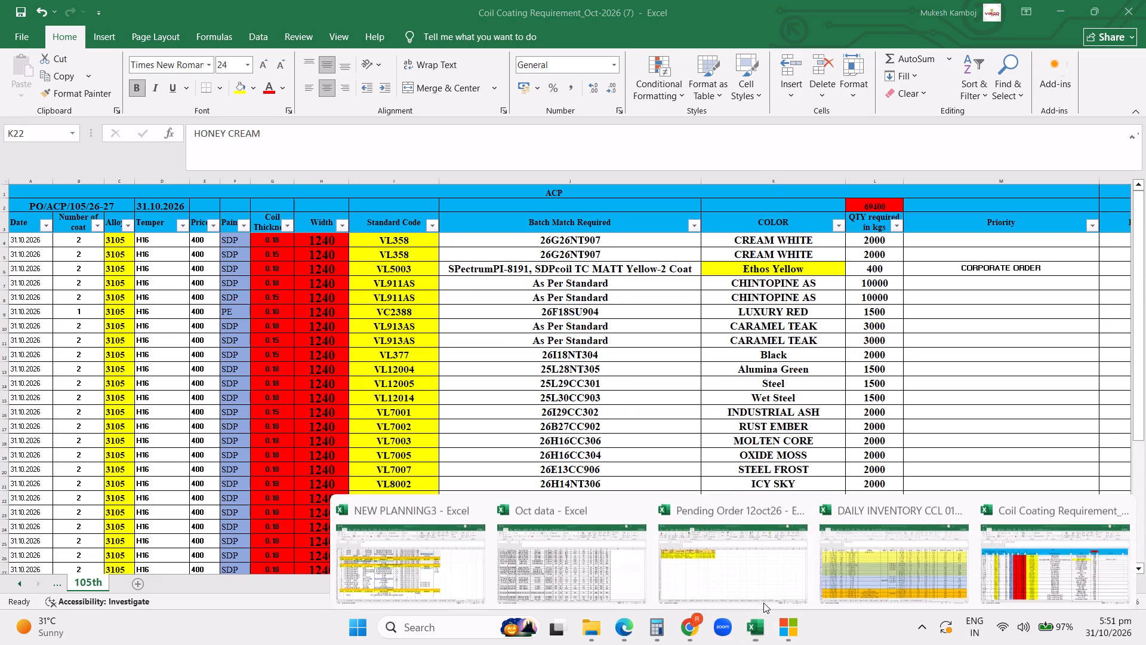
{"action": "left_click", "coordinate": [446, 550]}
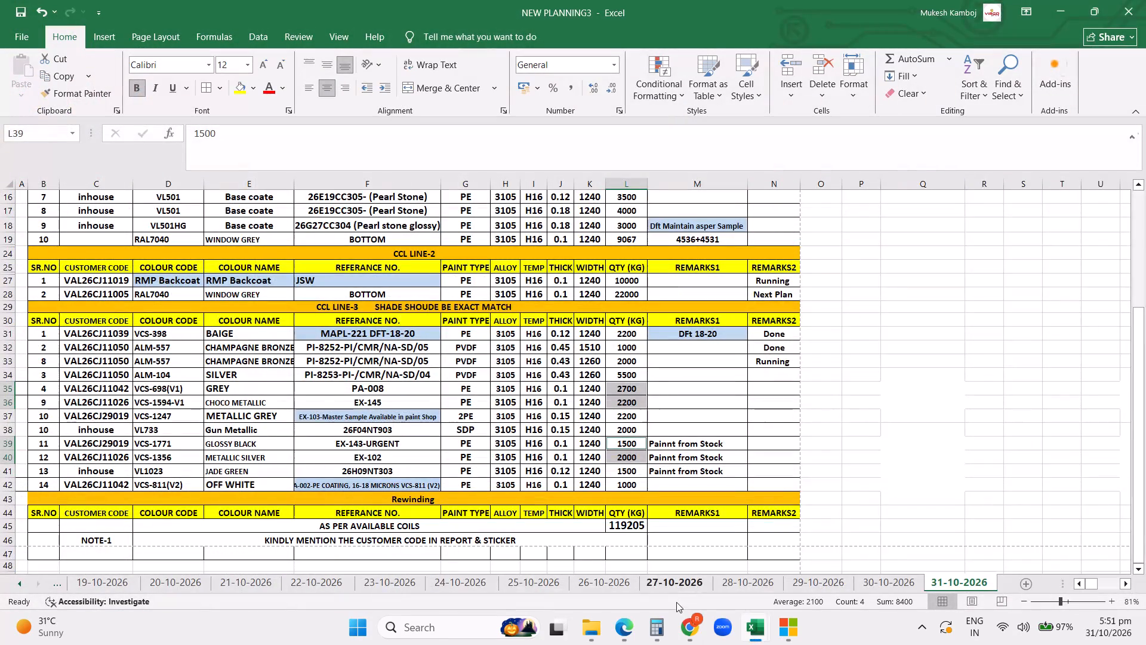
Look through the 0.15X1240 coils on the D30-10-2026 sheet of the DAILY INVENTORY CCL workbook.
{"action": "left_click", "coordinate": [748, 626]}
{"action": "left_click", "coordinate": [905, 579]}
{"action": "scroll", "coordinate": [497, 432], "scroll_direction": "up", "scroll_amount": 2}
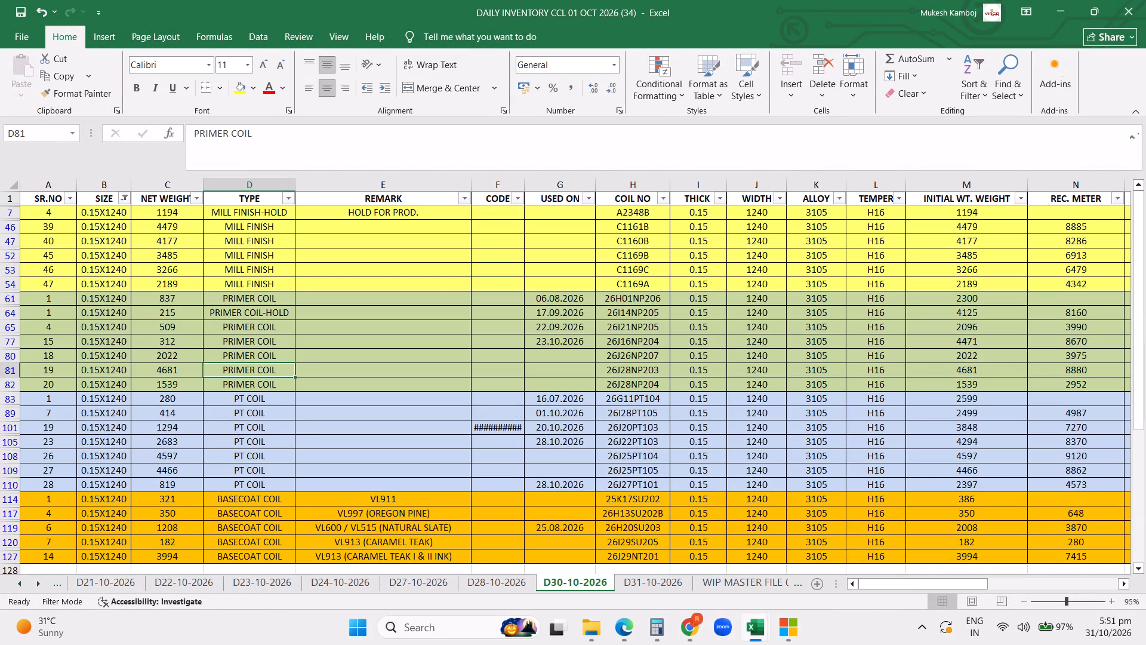
{"action": "scroll", "coordinate": [480, 428], "scroll_direction": "up", "scroll_amount": 4}
Review the 31-10-2026 plan in NEW PLANNING3 against the previous day's plan on the 30-10-2026 sheet.
{"action": "left_click", "coordinate": [756, 631]}
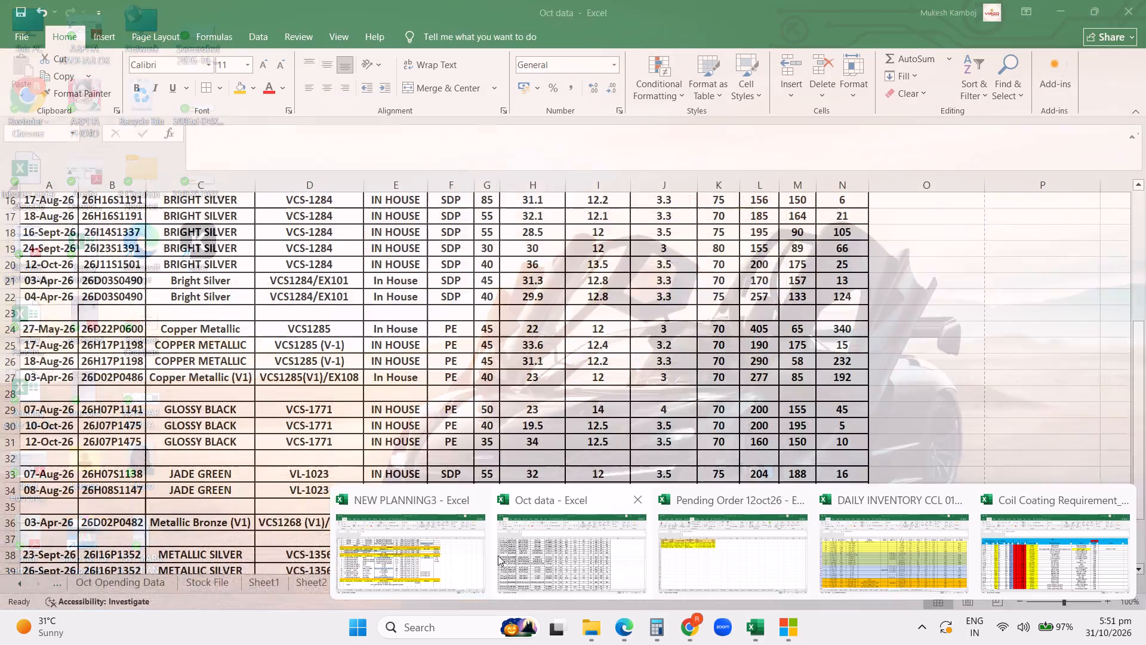
{"action": "left_click", "coordinate": [446, 549]}
{"action": "scroll", "coordinate": [614, 385], "scroll_direction": "up", "scroll_amount": 12}
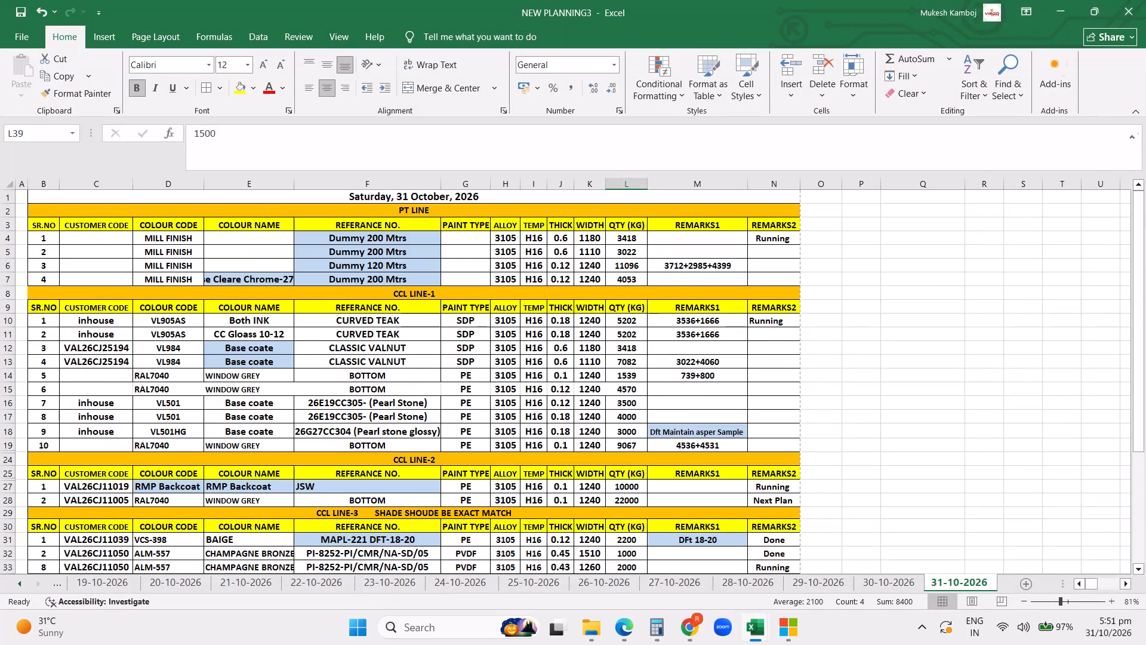
{"action": "left_click", "coordinate": [886, 580]}
{"action": "scroll", "coordinate": [851, 311], "scroll_direction": "up", "scroll_amount": 8}
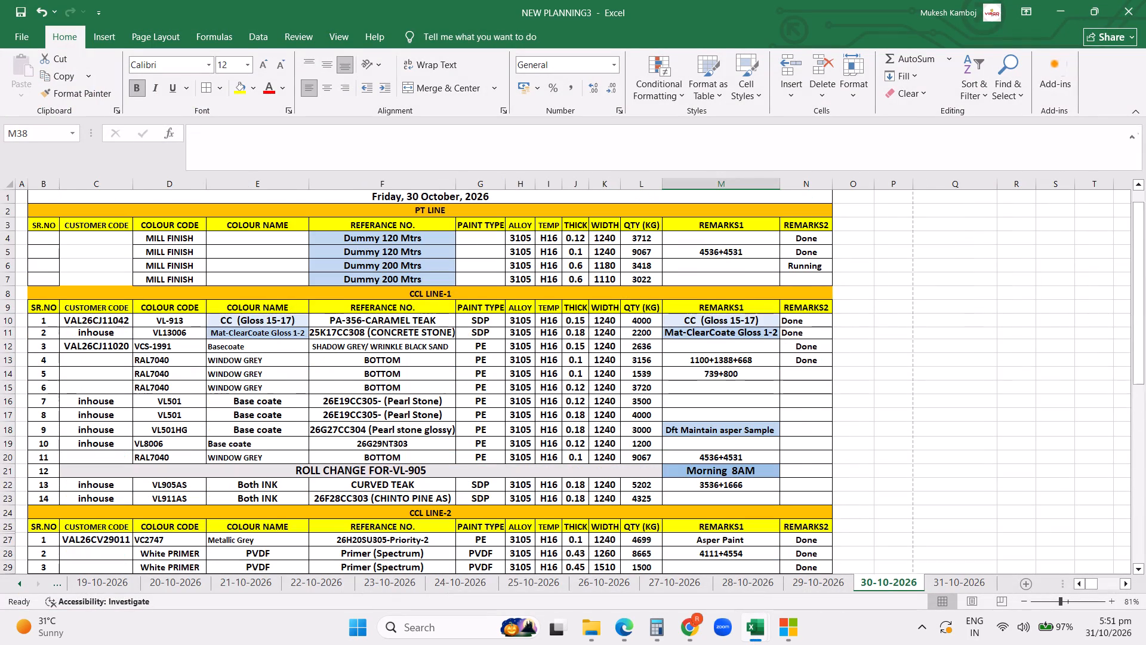
{"action": "scroll", "coordinate": [853, 316], "scroll_direction": "up", "scroll_amount": 2}
{"action": "scroll", "coordinate": [853, 316], "scroll_direction": "down", "scroll_amount": 4}
Look over the ACP order in the Coil Coating Requirement_Oct-2026 (7) workbook again.
{"action": "left_click", "coordinate": [749, 631]}
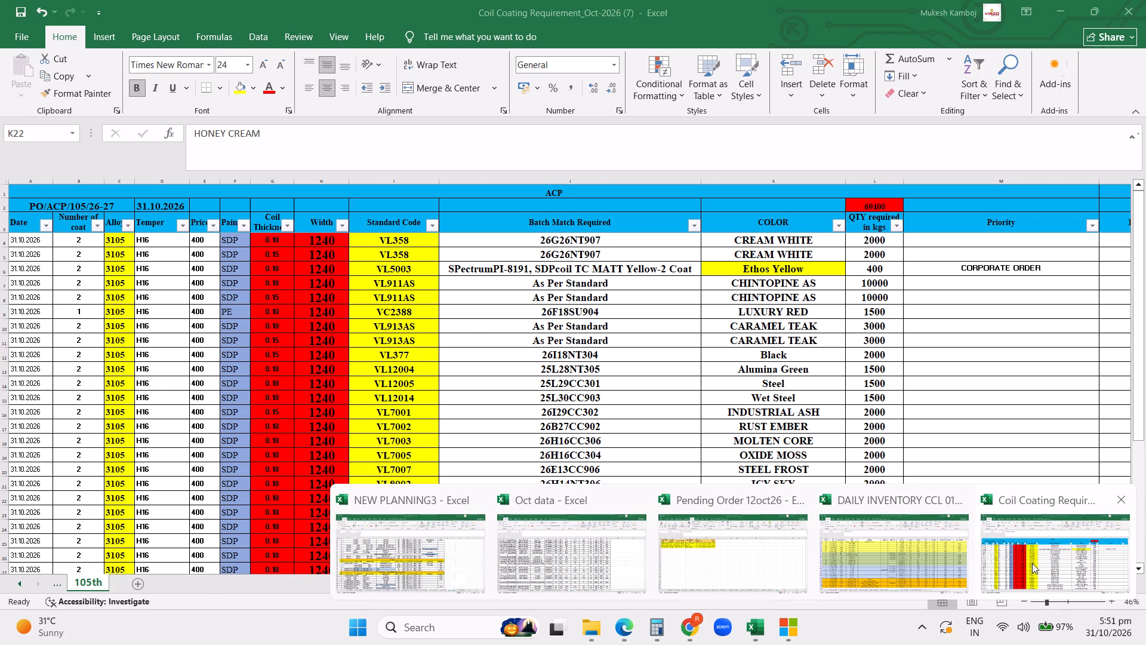
{"action": "left_click", "coordinate": [1032, 563]}
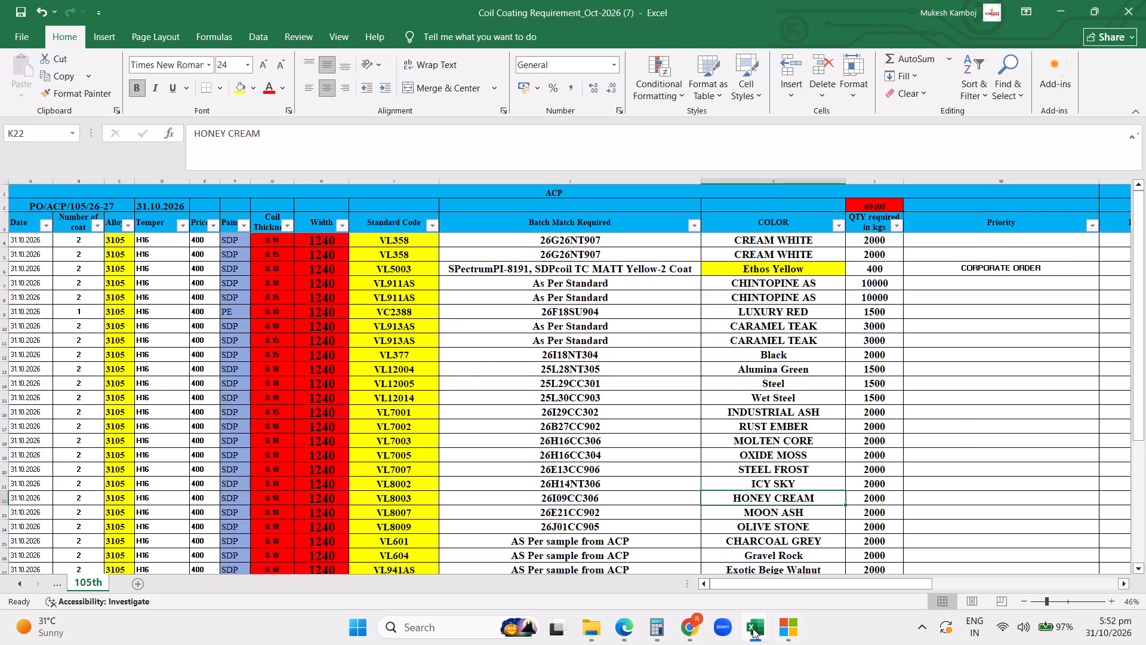
Widen the CODE column on the D30-10-2026 inventory sheet and inspect the code date of PT coil 26J20PT103.
{"action": "left_click", "coordinate": [752, 626]}
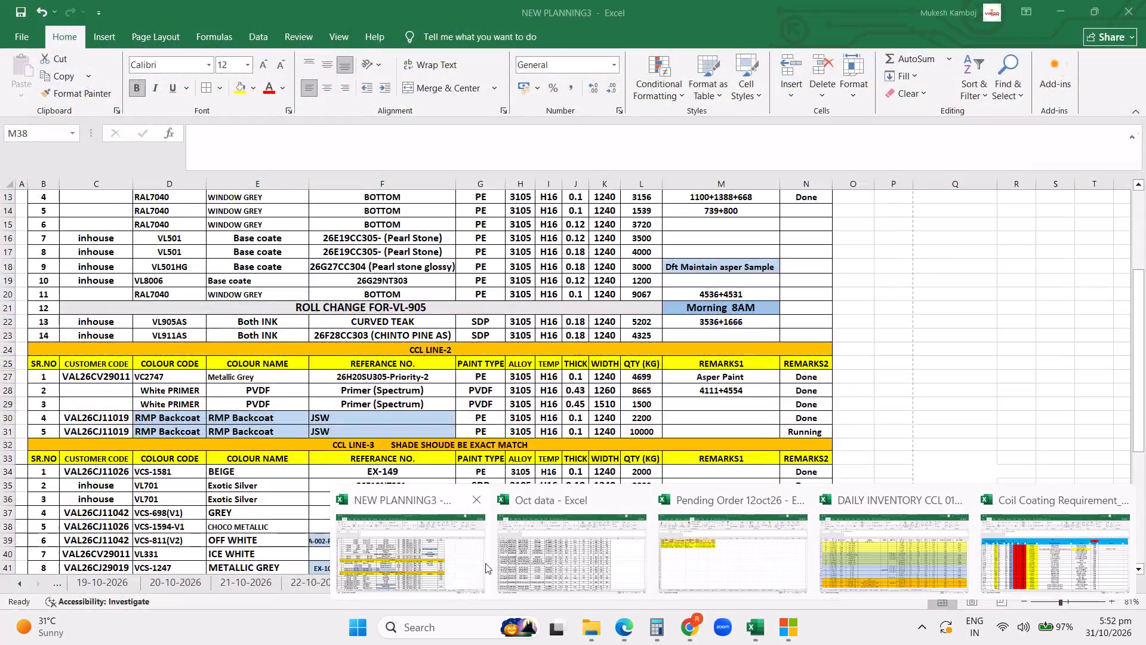
{"action": "left_click", "coordinate": [849, 558]}
{"action": "scroll", "coordinate": [512, 416], "scroll_direction": "down", "scroll_amount": 5}
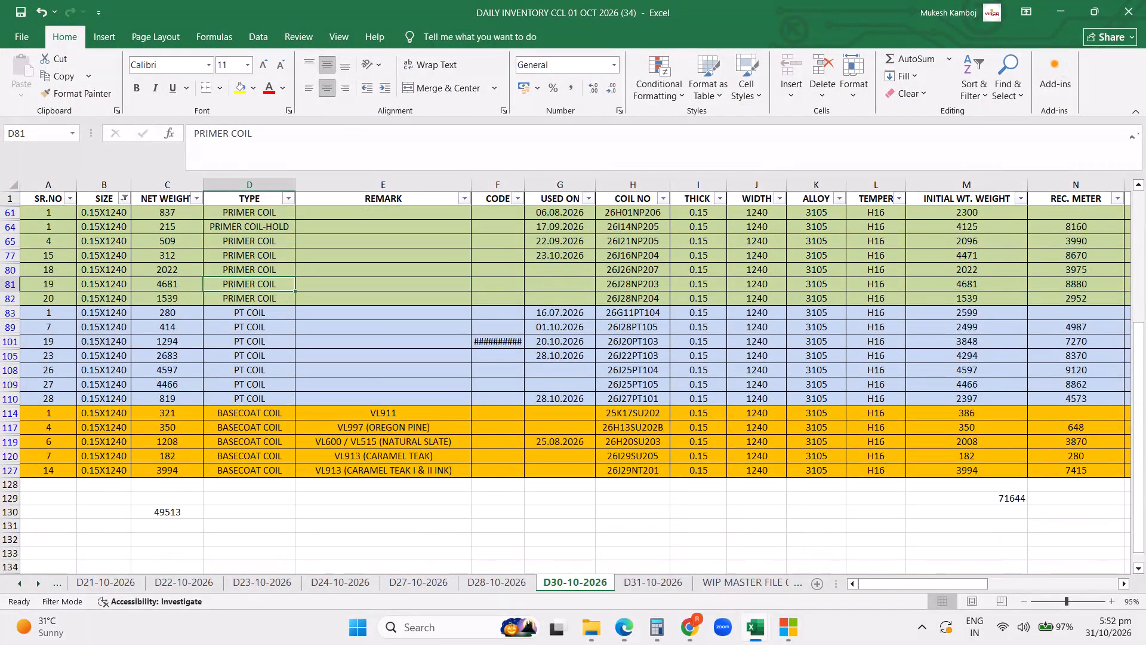
{"action": "scroll", "coordinate": [512, 416], "scroll_direction": "up", "scroll_amount": 5}
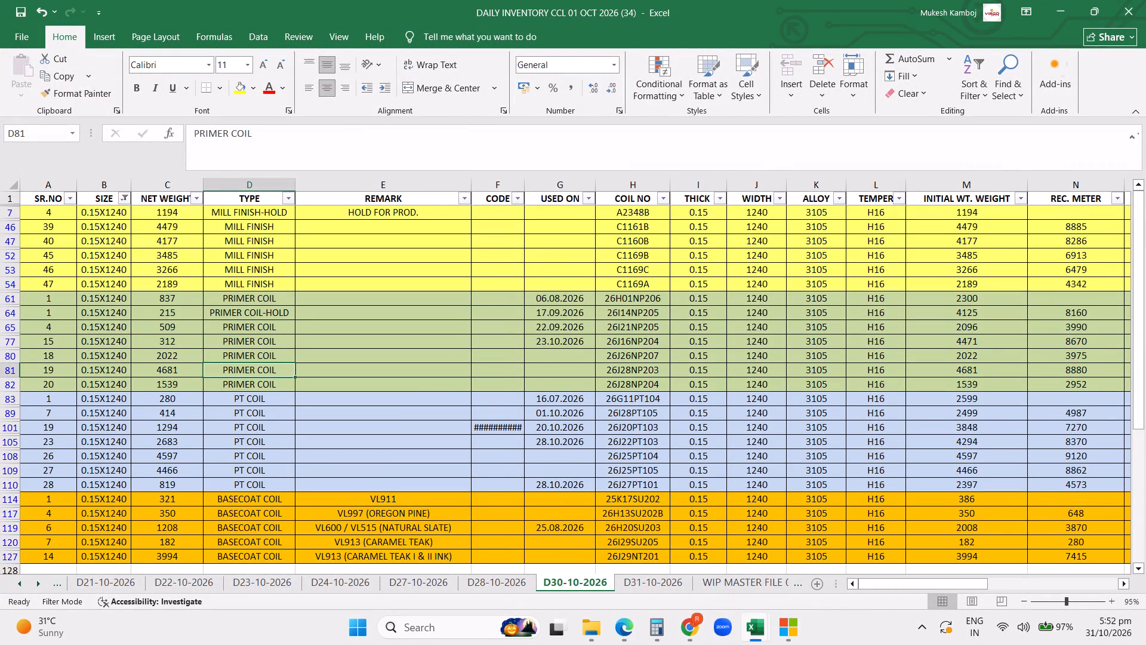
{"action": "left_click_drag", "start_coordinate": [523, 185], "coordinate": [532, 186]}
{"action": "left_click", "coordinate": [511, 388]}
{"action": "left_click", "coordinate": [512, 429]}
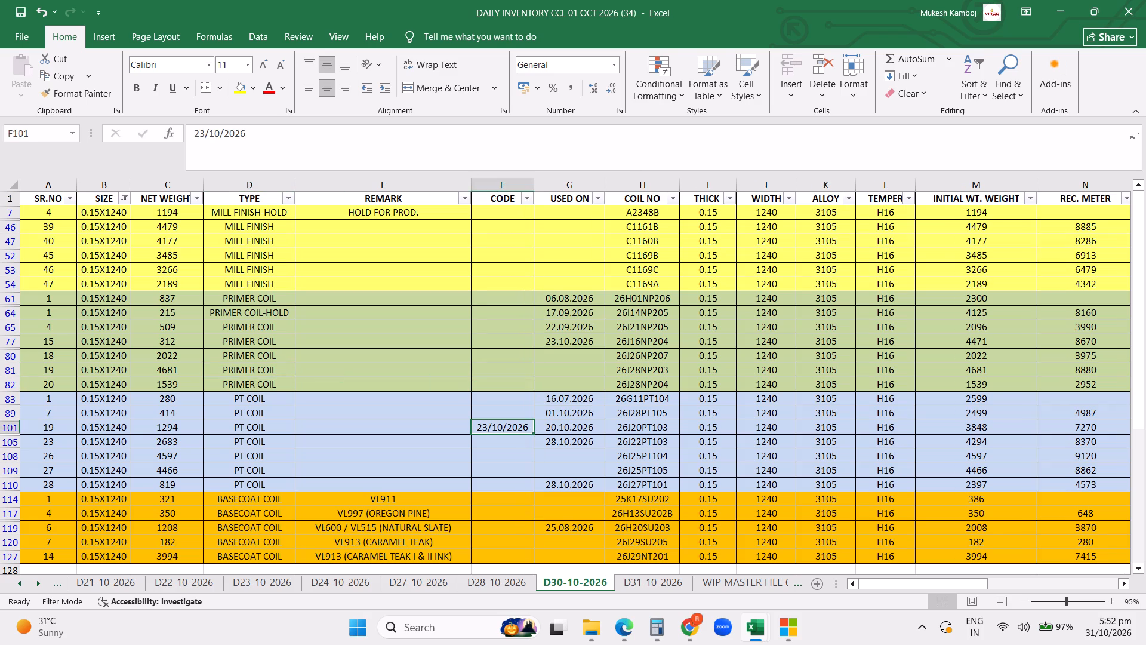
{"action": "scroll", "coordinate": [189, 348], "scroll_direction": "down", "scroll_amount": 6}
{"action": "scroll", "coordinate": [188, 351], "scroll_direction": "up", "scroll_amount": 16}
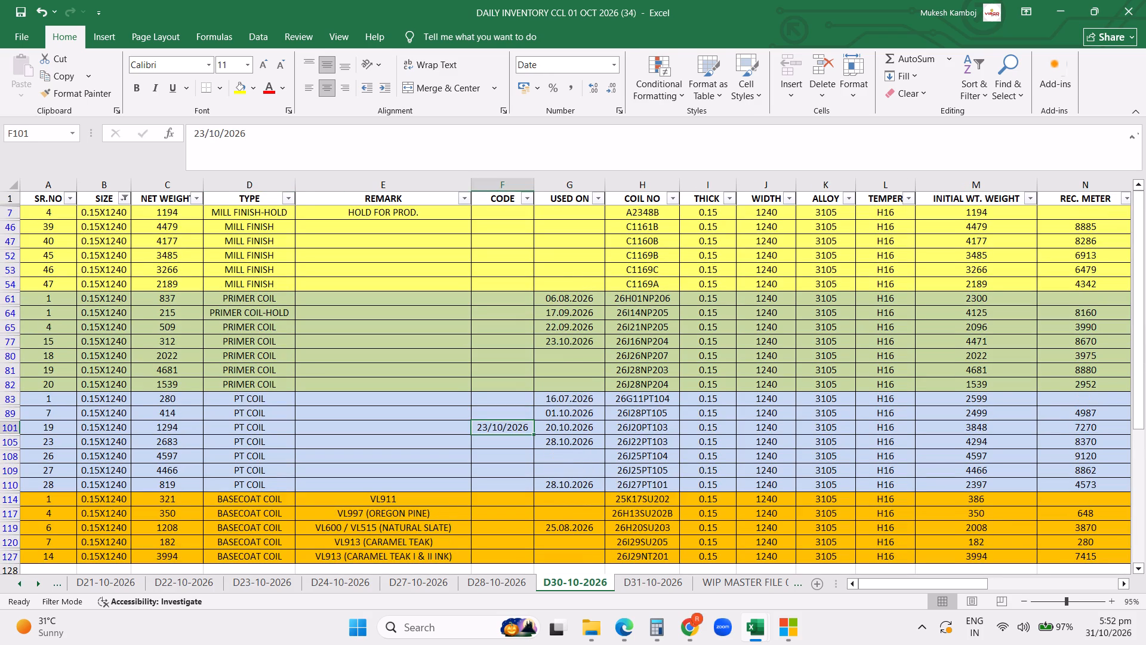
{"action": "scroll", "coordinate": [187, 359], "scroll_direction": "up", "scroll_amount": 16}
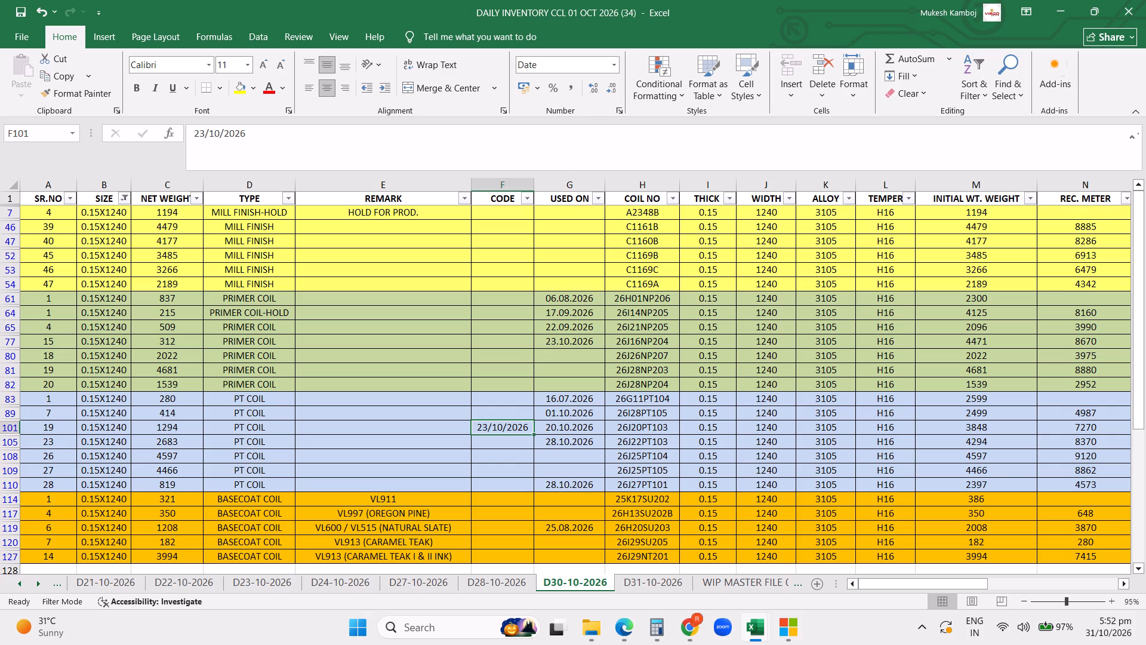
Filter the SIZE column of the D30-10-2026 inventory sheet to show only 0.1X1240 coils.
{"action": "left_click", "coordinate": [127, 196]}
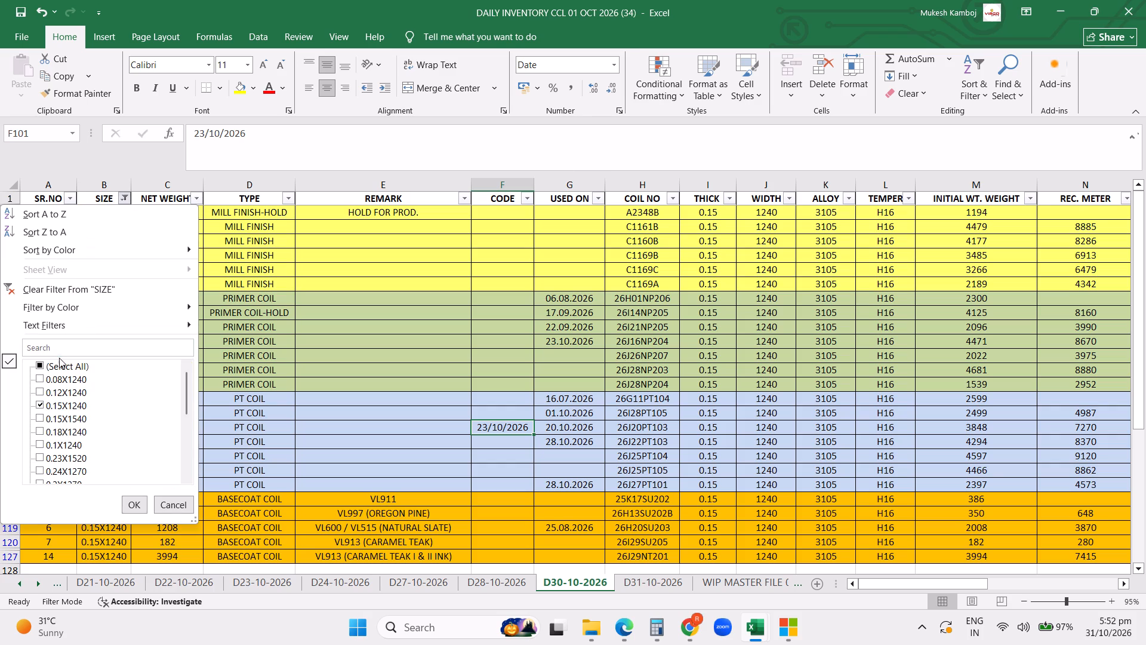
{"action": "triple_click", "coordinate": [58, 360]}
{"action": "left_click", "coordinate": [53, 451]}
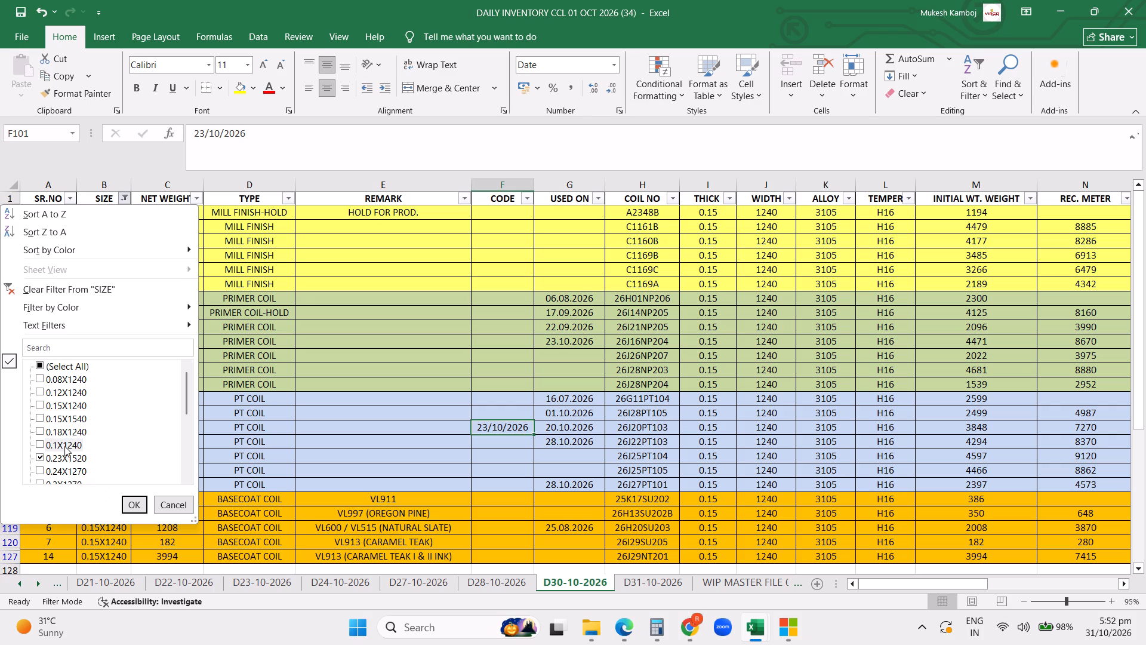
{"action": "left_click", "coordinate": [54, 447]}
{"action": "left_click", "coordinate": [54, 458]}
{"action": "left_click", "coordinate": [127, 507]}
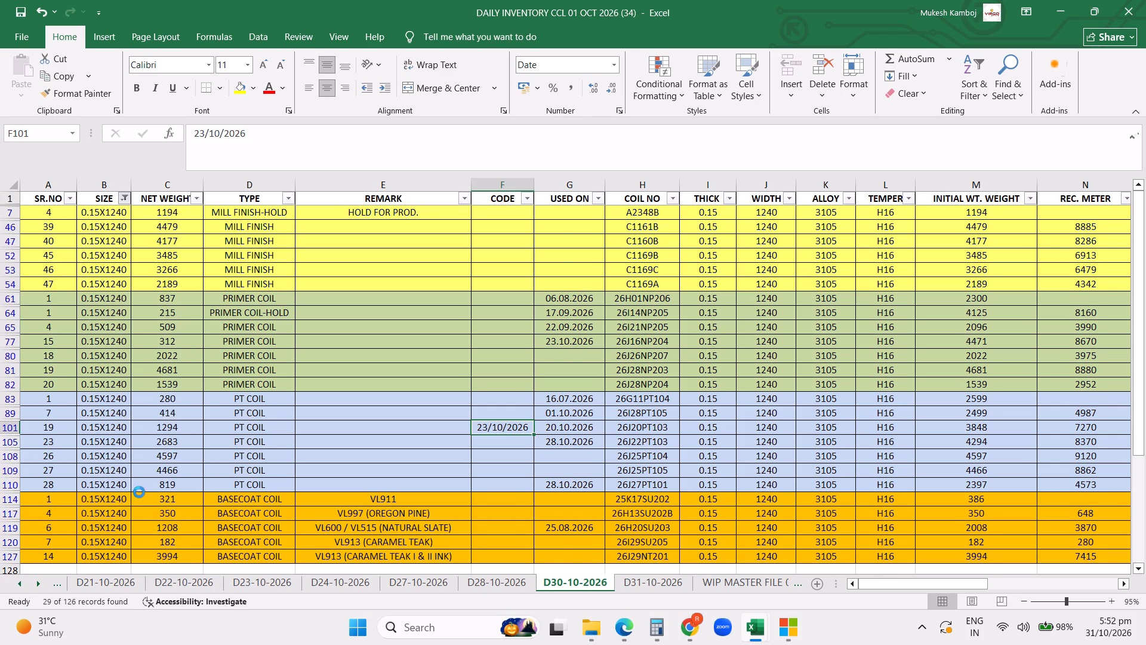
Total the net weights of the four larger 0.1X1240 PT coils in rows 91, 98, 99 and 111, and look through the filtered list.
{"action": "scroll", "coordinate": [366, 301], "scroll_direction": "up", "scroll_amount": 6}
{"action": "scroll", "coordinate": [369, 296], "scroll_direction": "down", "scroll_amount": 6}
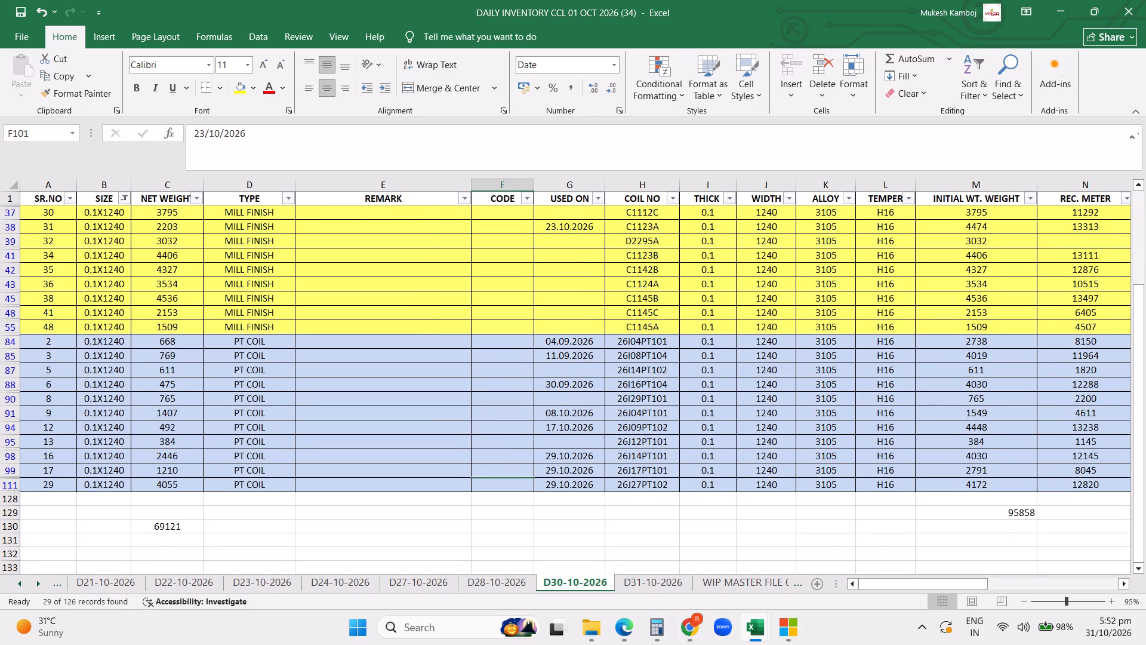
{"action": "left_click_drag", "start_coordinate": [202, 404], "coordinate": [186, 408]}
{"action": "left_click", "coordinate": [182, 409]}
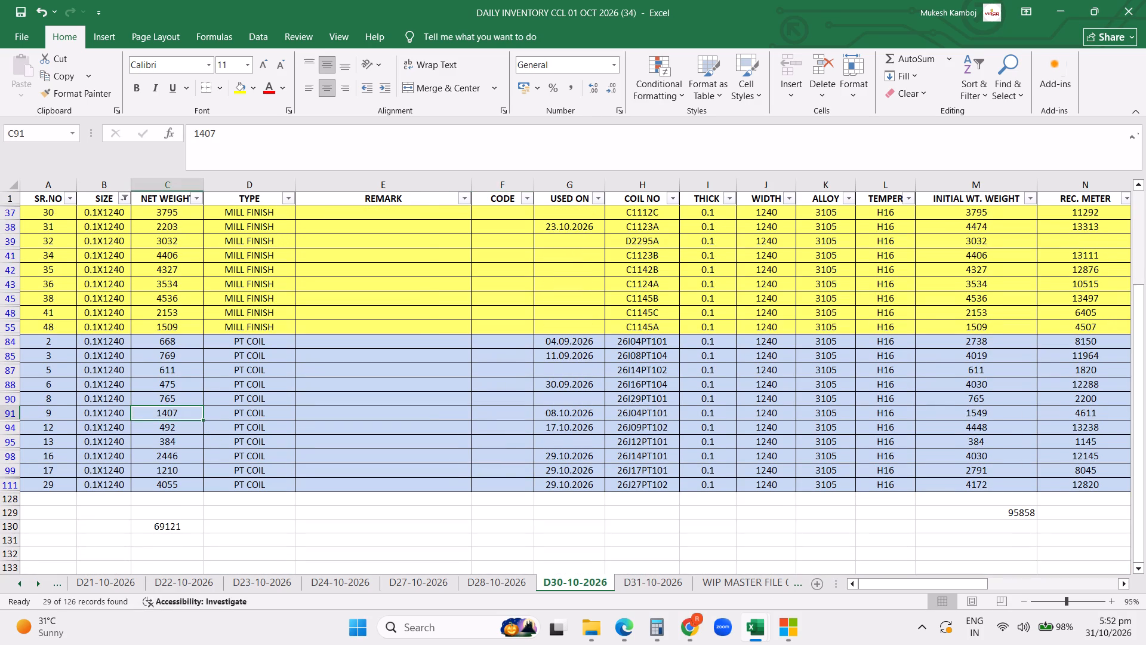
{"action": "left_click_drag", "start_coordinate": [168, 456], "coordinate": [170, 486], "text": "ctrl"}
{"action": "left_click", "coordinate": [367, 406]}
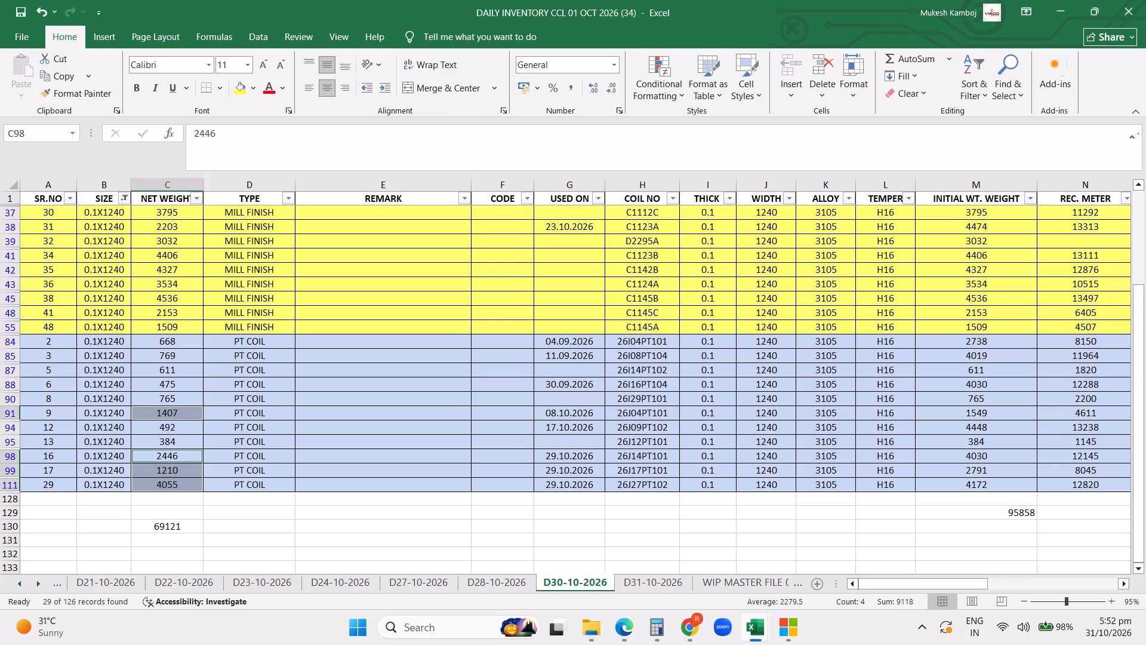
{"action": "left_click", "coordinate": [289, 407]}
{"action": "scroll", "coordinate": [289, 408], "scroll_direction": "up", "scroll_amount": 2}
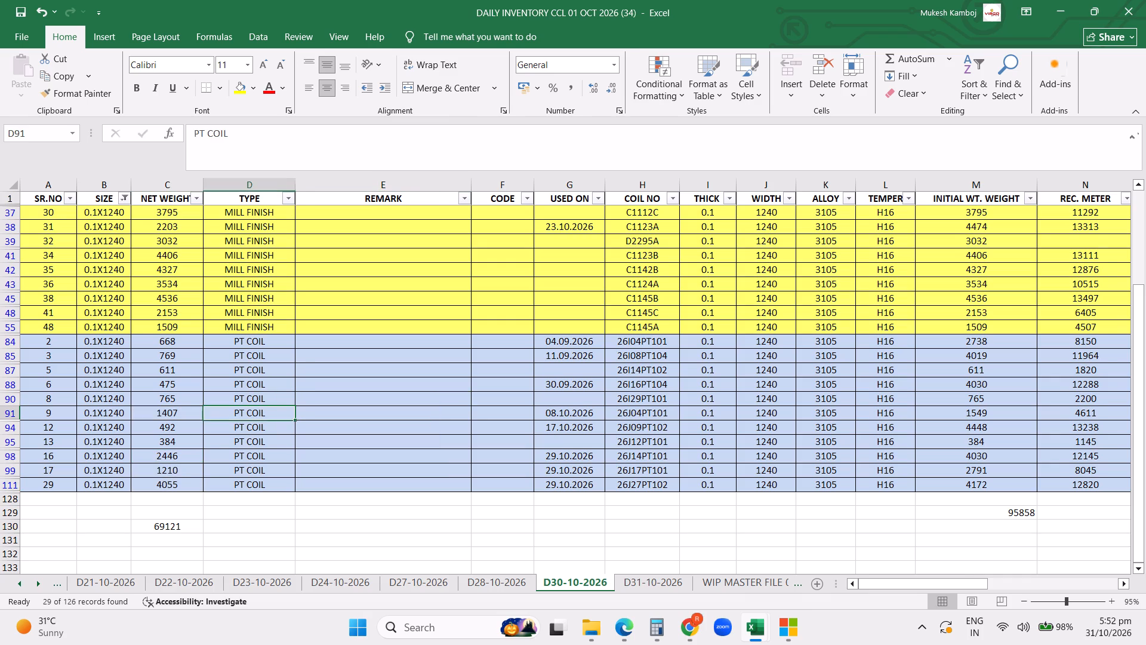
{"action": "scroll", "coordinate": [289, 408], "scroll_direction": "up", "scroll_amount": 8}
{"action": "scroll", "coordinate": [289, 410], "scroll_direction": "down", "scroll_amount": 6}
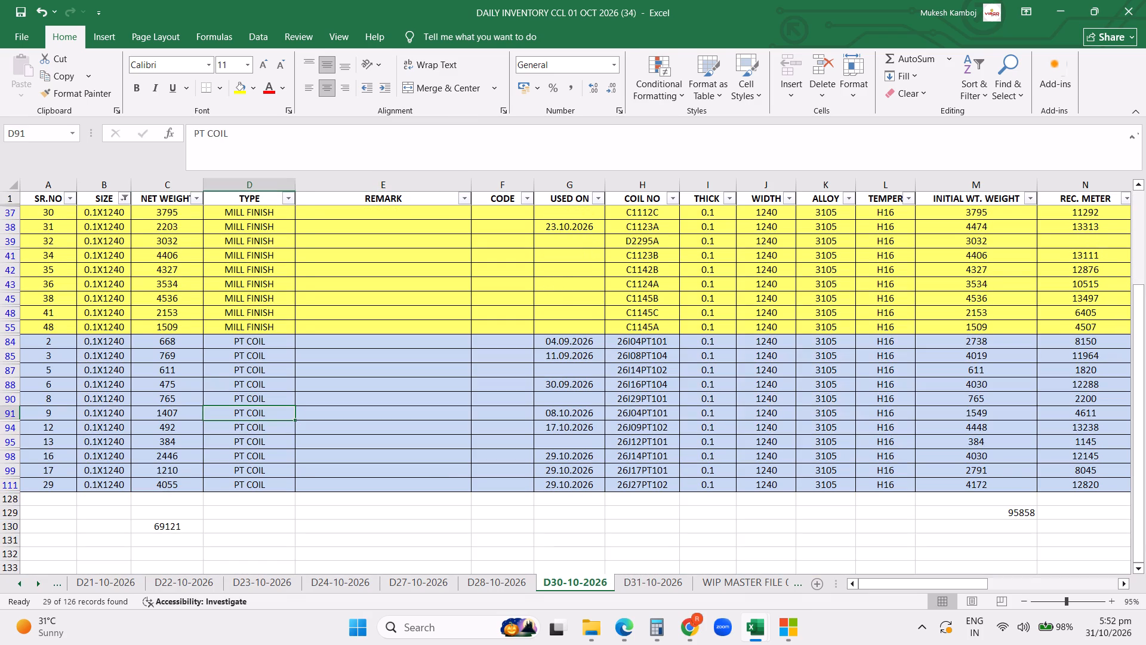
On the D31-10-2026 inventory sheet, filter the SIZE column to show only 0.1X1240 coils.
{"action": "left_click", "coordinate": [639, 582]}
{"action": "scroll", "coordinate": [145, 322], "scroll_direction": "up", "scroll_amount": 5}
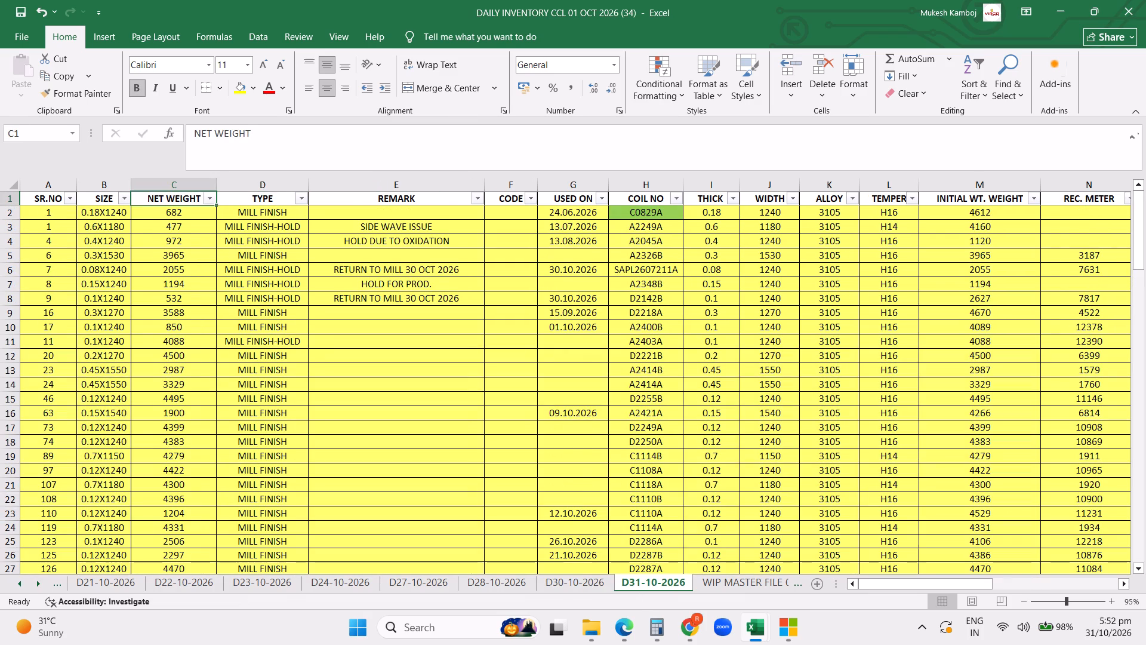
{"action": "left_click", "coordinate": [118, 195]}
{"action": "left_click", "coordinate": [63, 368]}
{"action": "left_click", "coordinate": [58, 442]}
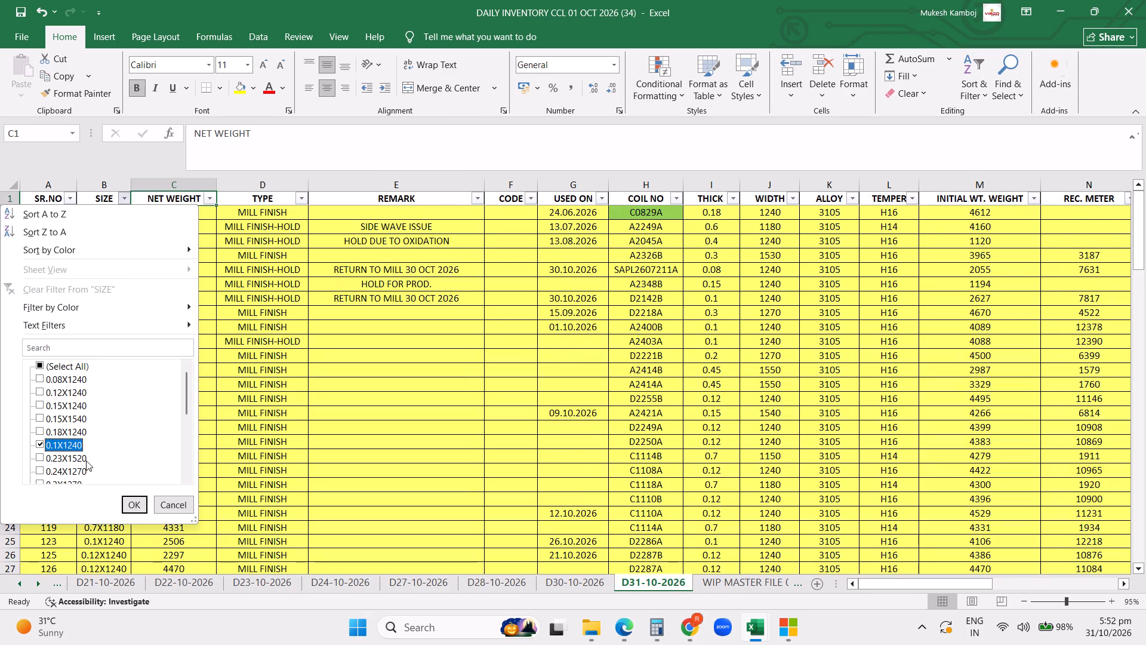
{"action": "left_click", "coordinate": [131, 507]}
Total the net weights of the three larger 0.1X1240 PT coils in rows 93, 104 and 109 of the D31-10-2026 sheet.
{"action": "scroll", "coordinate": [217, 414], "scroll_direction": "down", "scroll_amount": 3}
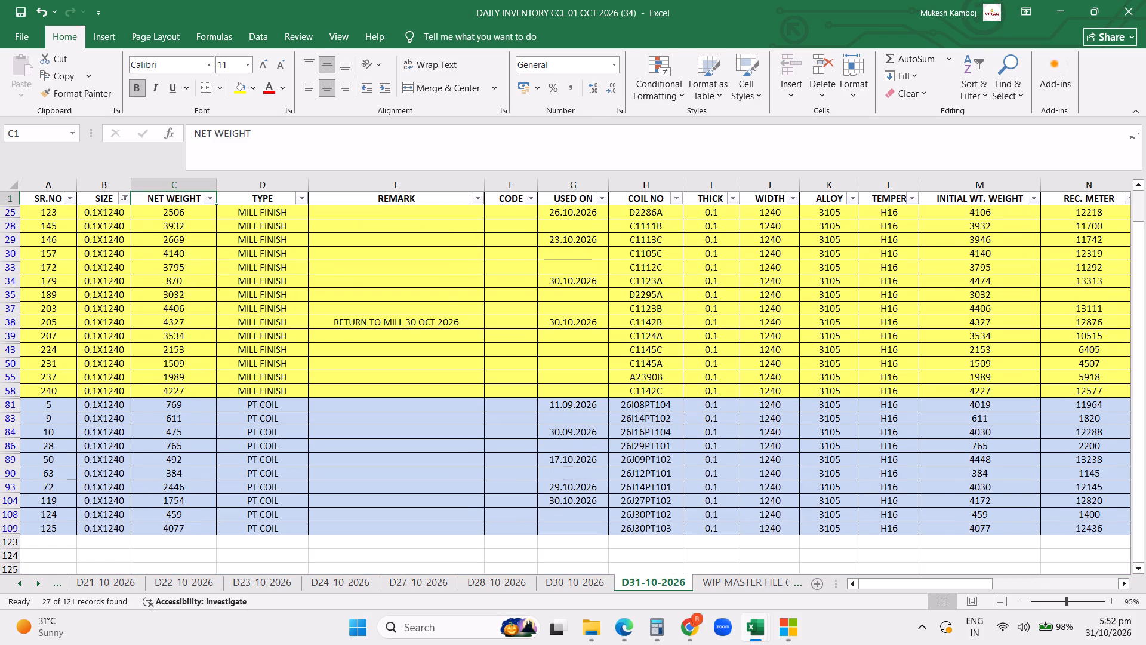
{"action": "left_click_drag", "start_coordinate": [180, 486], "coordinate": [181, 497]}
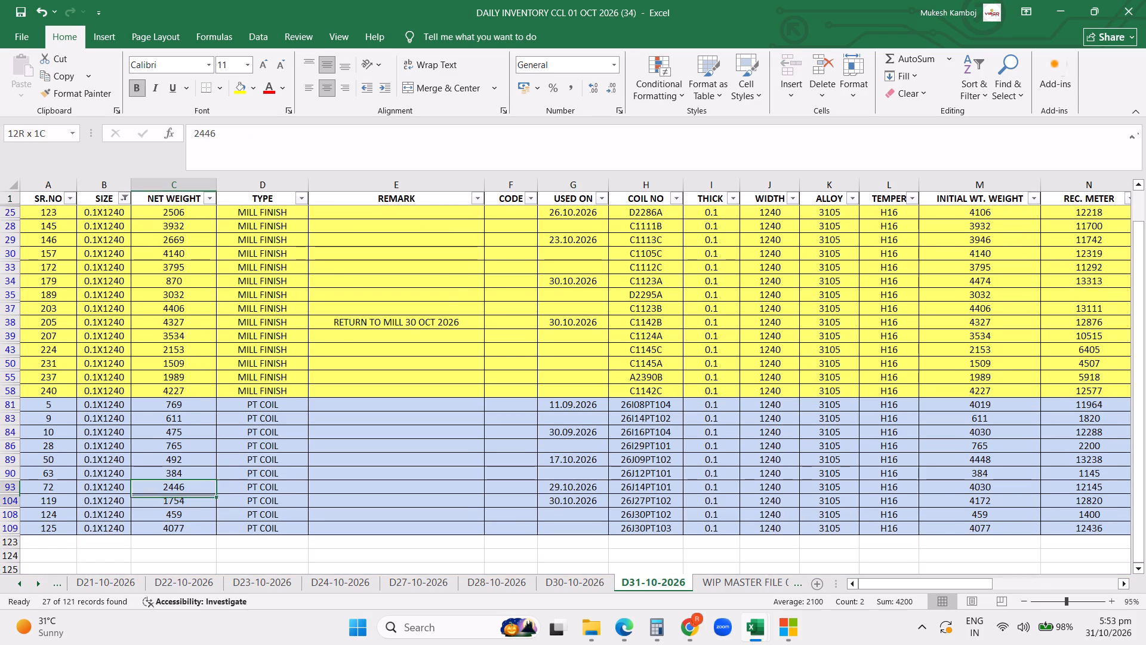
{"action": "left_click_drag", "start_coordinate": [181, 497], "coordinate": [182, 499]}
{"action": "left_click", "coordinate": [178, 526], "text": "ctrl"}
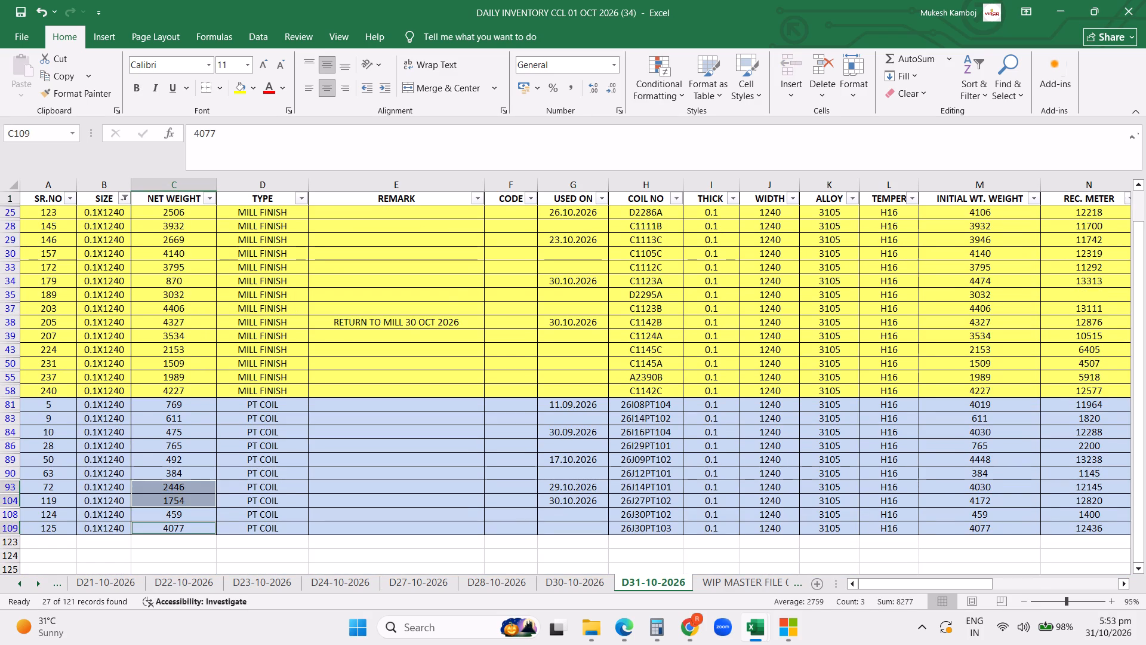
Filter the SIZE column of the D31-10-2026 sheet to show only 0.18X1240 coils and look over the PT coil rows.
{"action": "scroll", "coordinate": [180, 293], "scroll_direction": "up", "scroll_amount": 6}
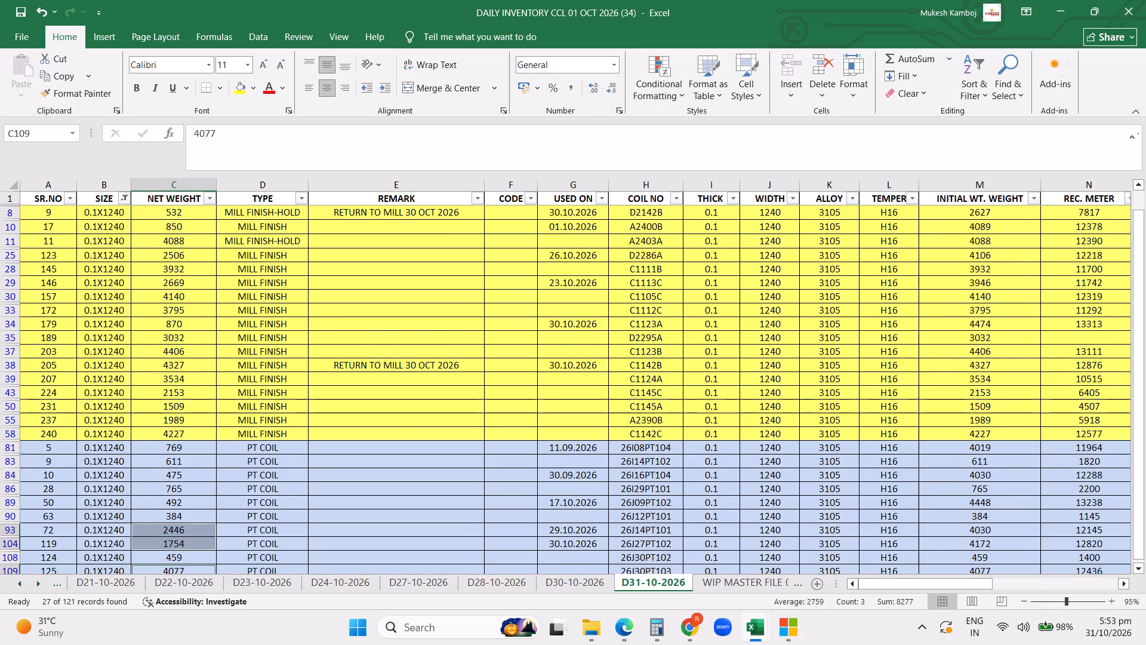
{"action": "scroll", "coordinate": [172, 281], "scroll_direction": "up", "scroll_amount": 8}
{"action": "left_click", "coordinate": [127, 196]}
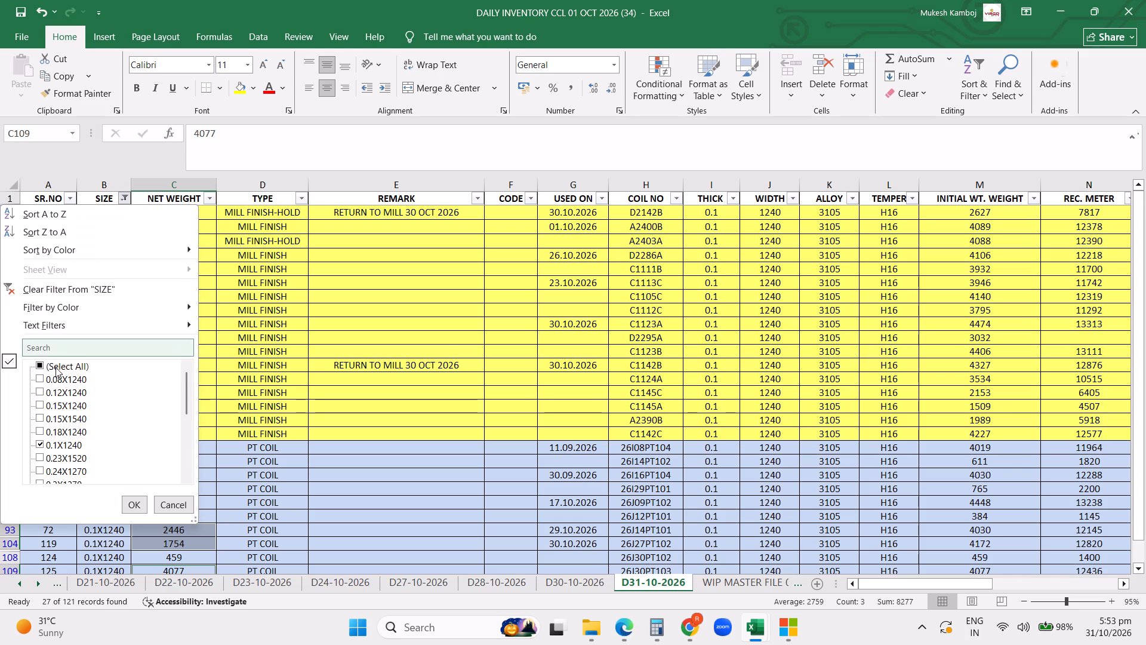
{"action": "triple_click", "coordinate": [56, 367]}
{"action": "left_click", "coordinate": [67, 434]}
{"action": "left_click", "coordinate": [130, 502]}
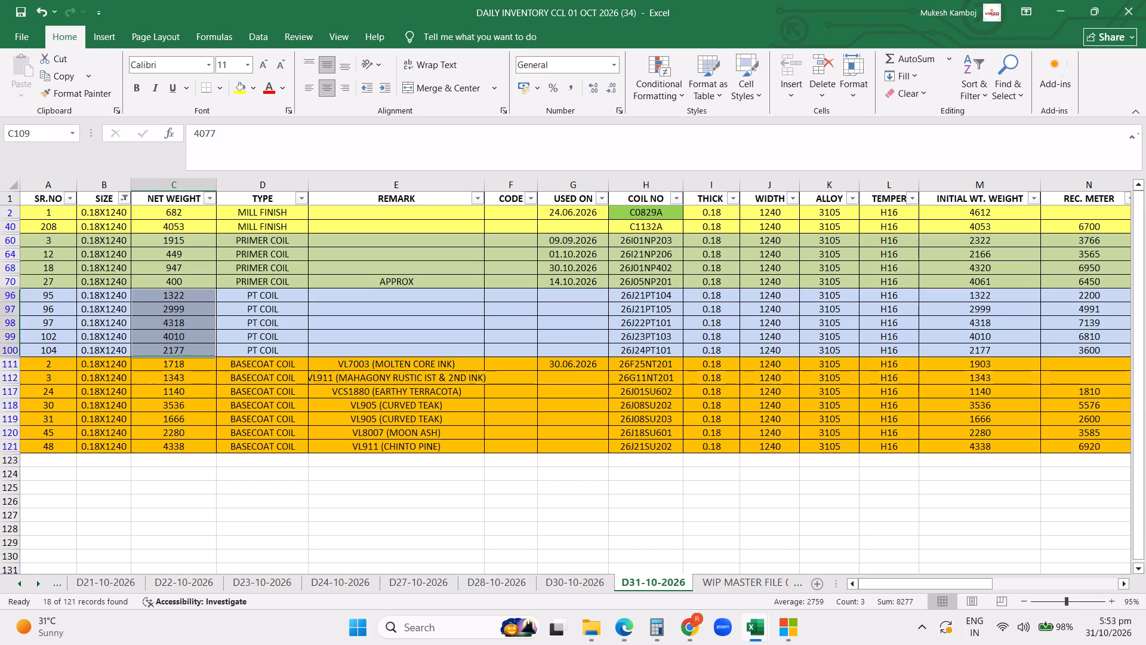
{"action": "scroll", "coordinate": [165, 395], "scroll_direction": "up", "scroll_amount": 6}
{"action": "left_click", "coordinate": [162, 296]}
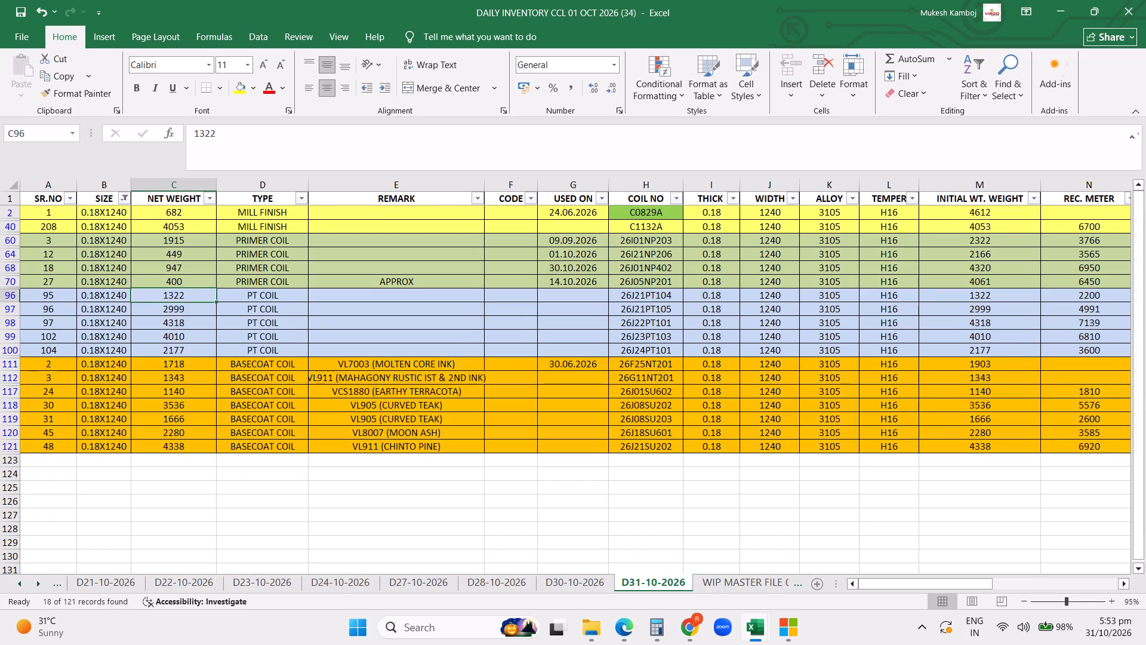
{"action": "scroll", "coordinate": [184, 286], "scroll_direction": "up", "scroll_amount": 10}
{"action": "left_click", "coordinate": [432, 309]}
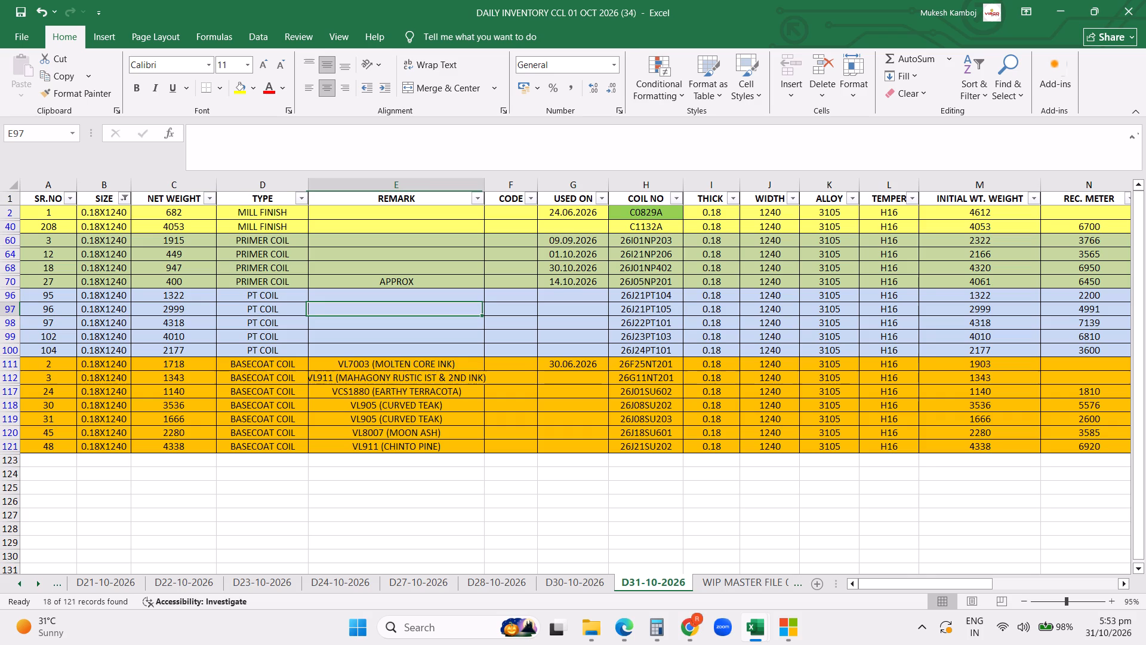
Change the SIZE filter on the D31-10-2026 sheet to show only 0.15X1240 coils.
{"action": "left_click", "coordinate": [121, 196]}
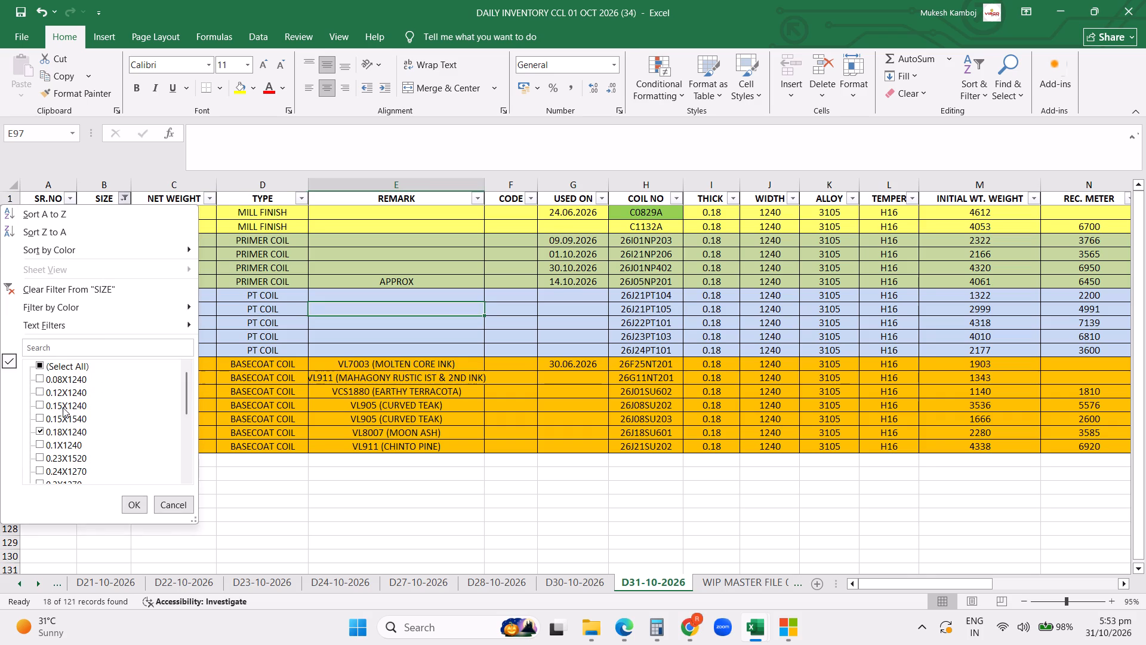
{"action": "left_click", "coordinate": [63, 404]}
{"action": "left_click", "coordinate": [63, 427]}
{"action": "left_click", "coordinate": [126, 505]}
Total the net weights of the three 0.15X1240 primer coils in rows 75 to 77.
{"action": "scroll", "coordinate": [224, 384], "scroll_direction": "up", "scroll_amount": 2}
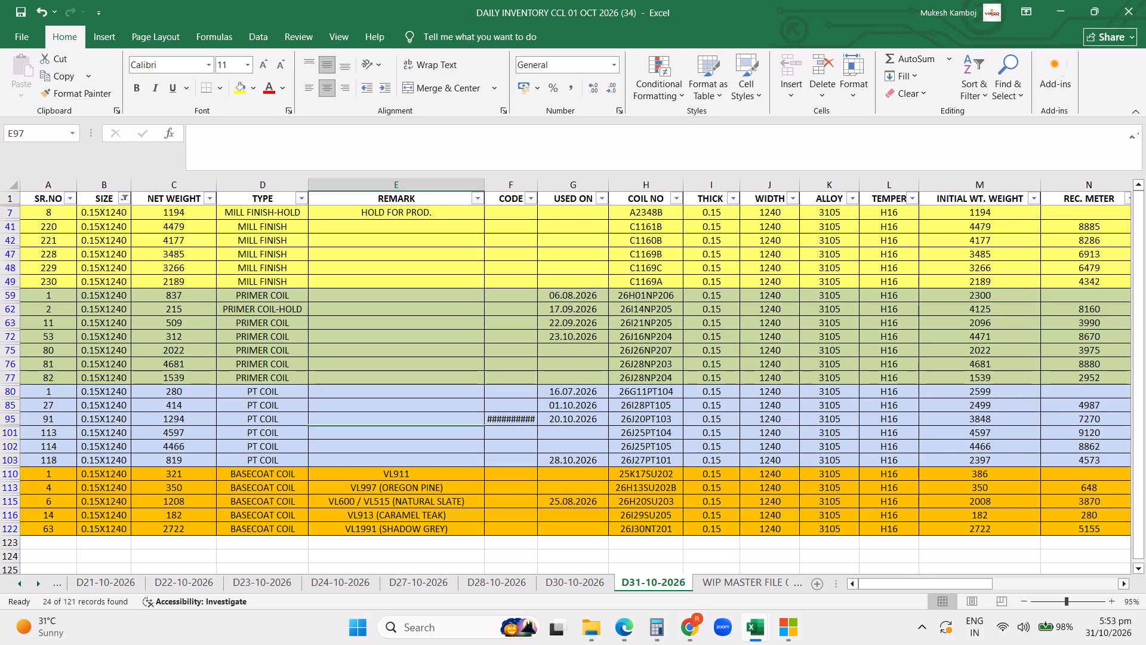
{"action": "scroll", "coordinate": [224, 383], "scroll_direction": "up", "scroll_amount": 4}
{"action": "left_click_drag", "start_coordinate": [180, 348], "coordinate": [179, 375]}
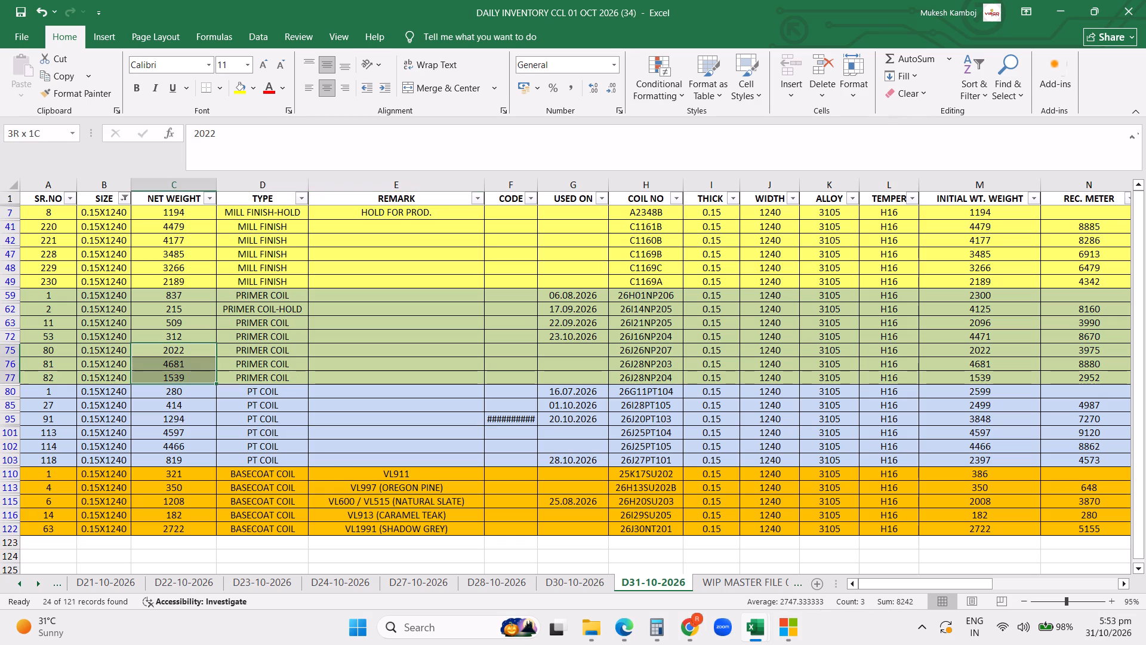
{"action": "left_click_drag", "start_coordinate": [179, 375], "coordinate": [179, 376]}
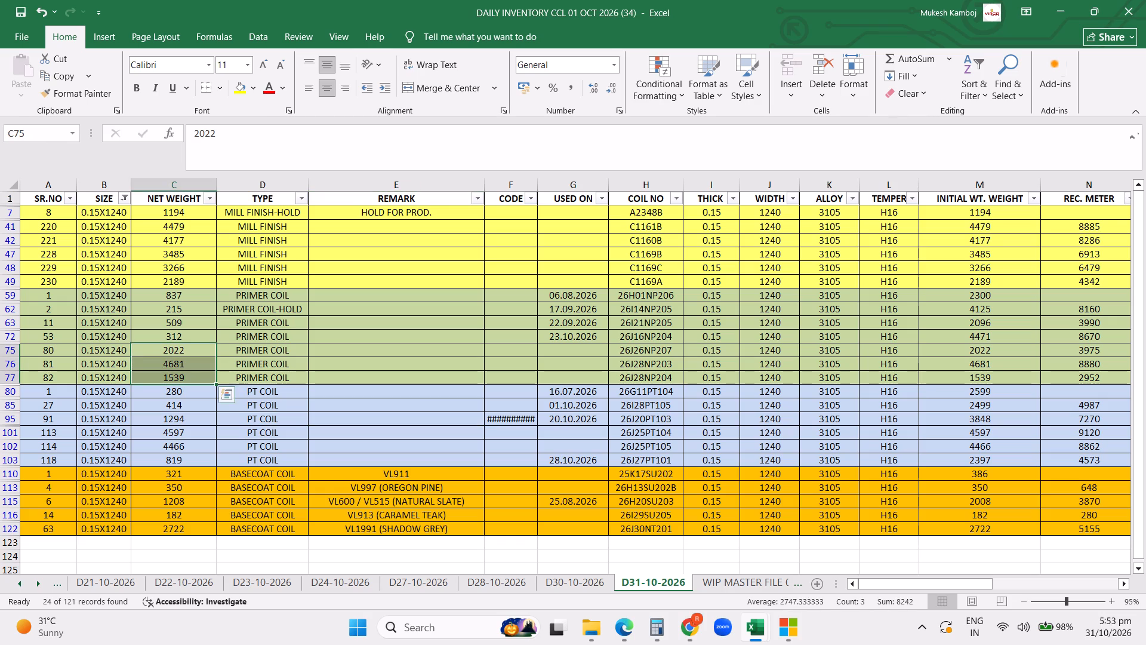
Switch to the NEW PLANNING3 workbook and review the CCL LINE-2 and LINE-3 entries on the 30-10-2026 sheet.
{"action": "left_click", "coordinate": [756, 632]}
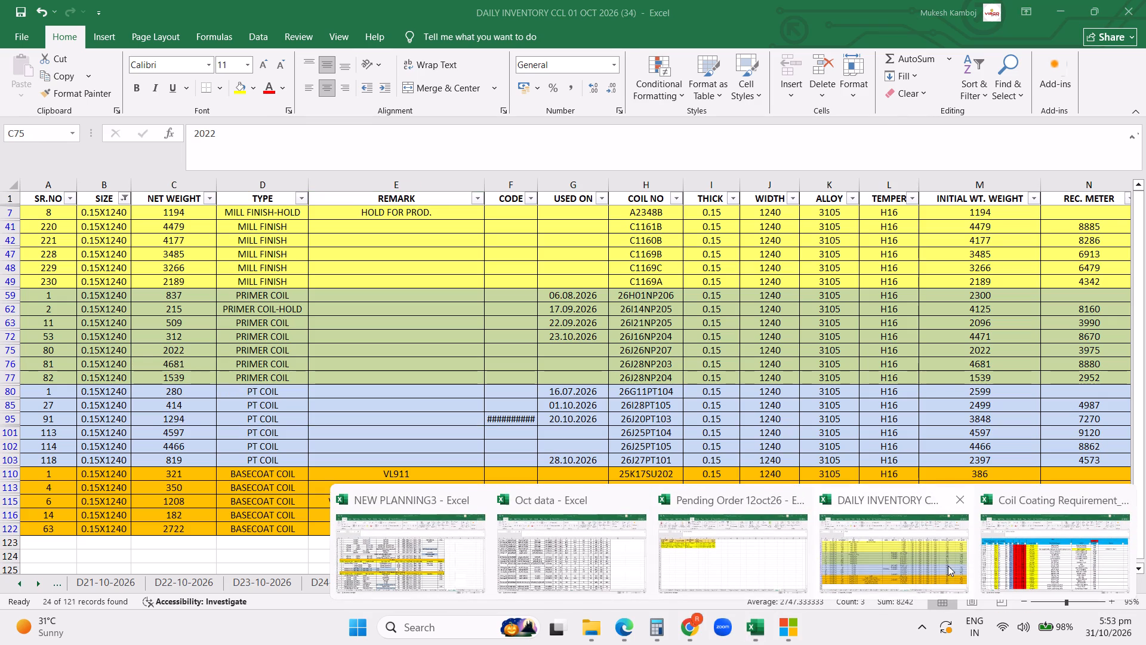
{"action": "left_click", "coordinate": [464, 555]}
{"action": "scroll", "coordinate": [494, 443], "scroll_direction": "down", "scroll_amount": 1}
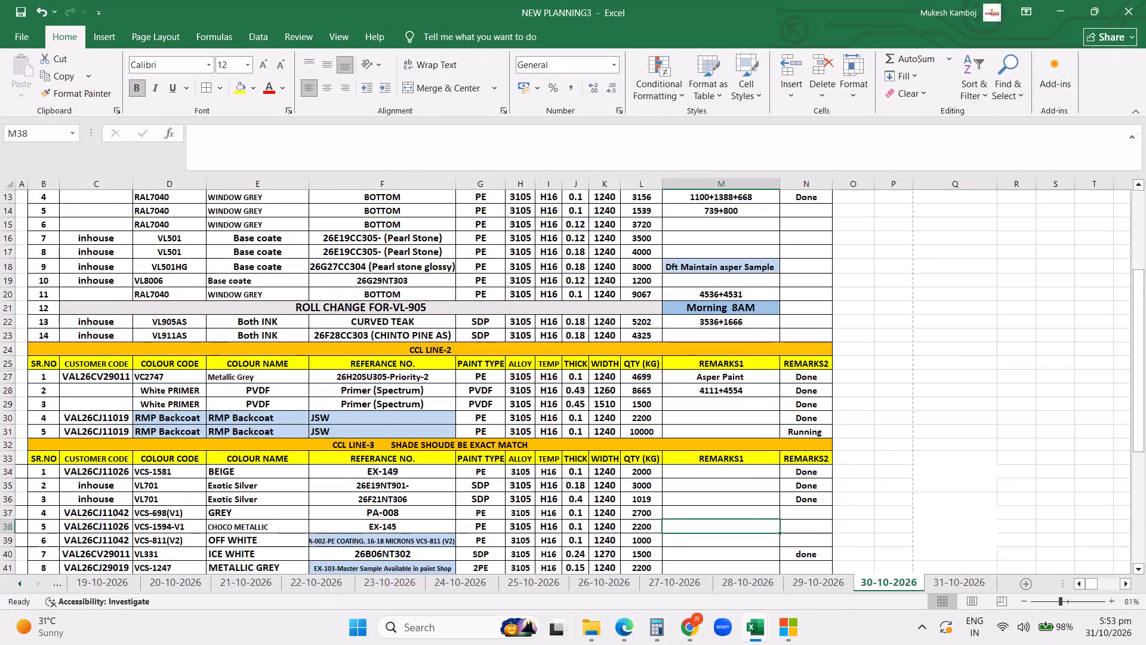
{"action": "scroll", "coordinate": [494, 443], "scroll_direction": "down", "scroll_amount": 1}
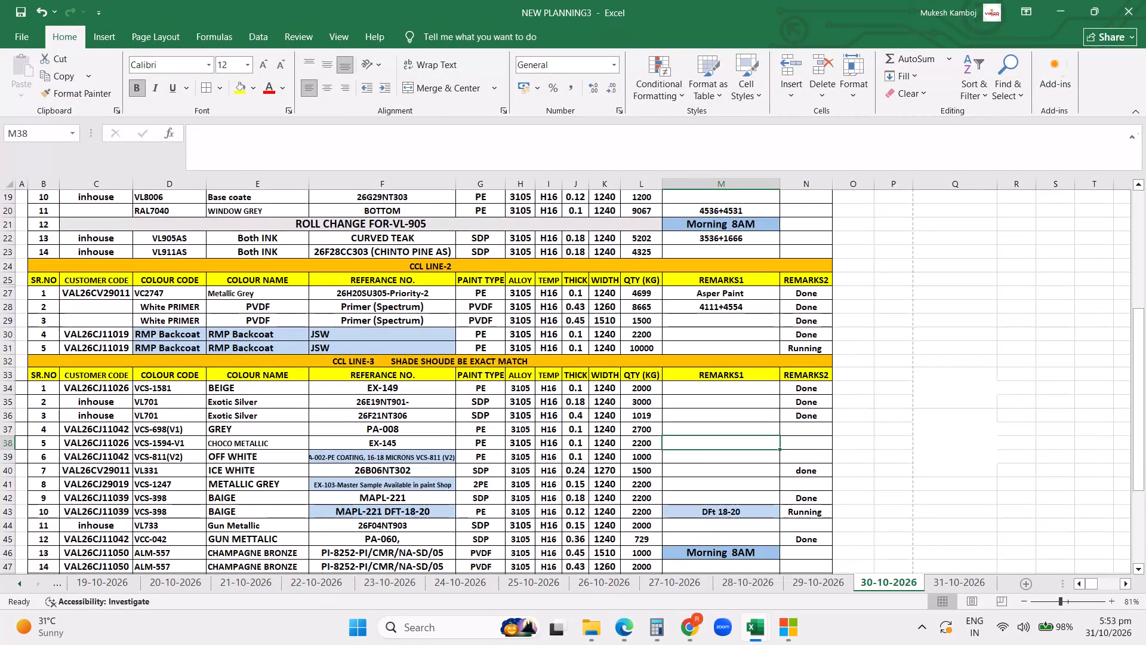
{"action": "scroll", "coordinate": [494, 443], "scroll_direction": "down", "scroll_amount": 1}
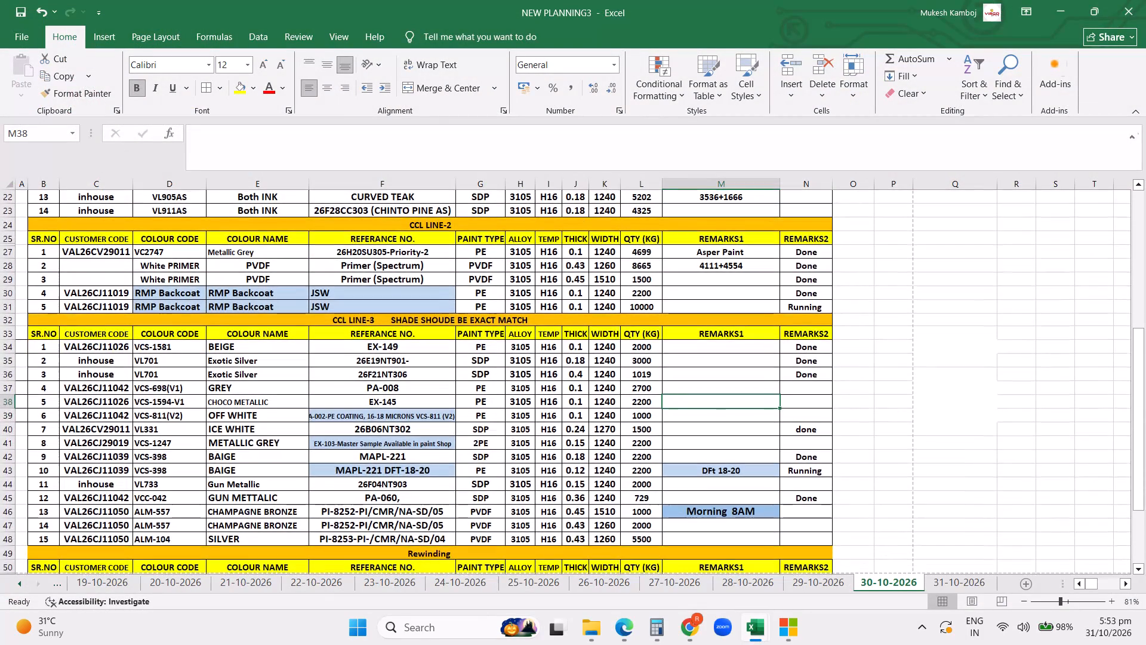
Open the 31-10-2026 plan sheet and review the 0.1 and 0.15 thickness jobs and their remarks under CCL LINE-3.
{"action": "left_click", "coordinate": [943, 585]}
{"action": "scroll", "coordinate": [646, 408], "scroll_direction": "down", "scroll_amount": 3}
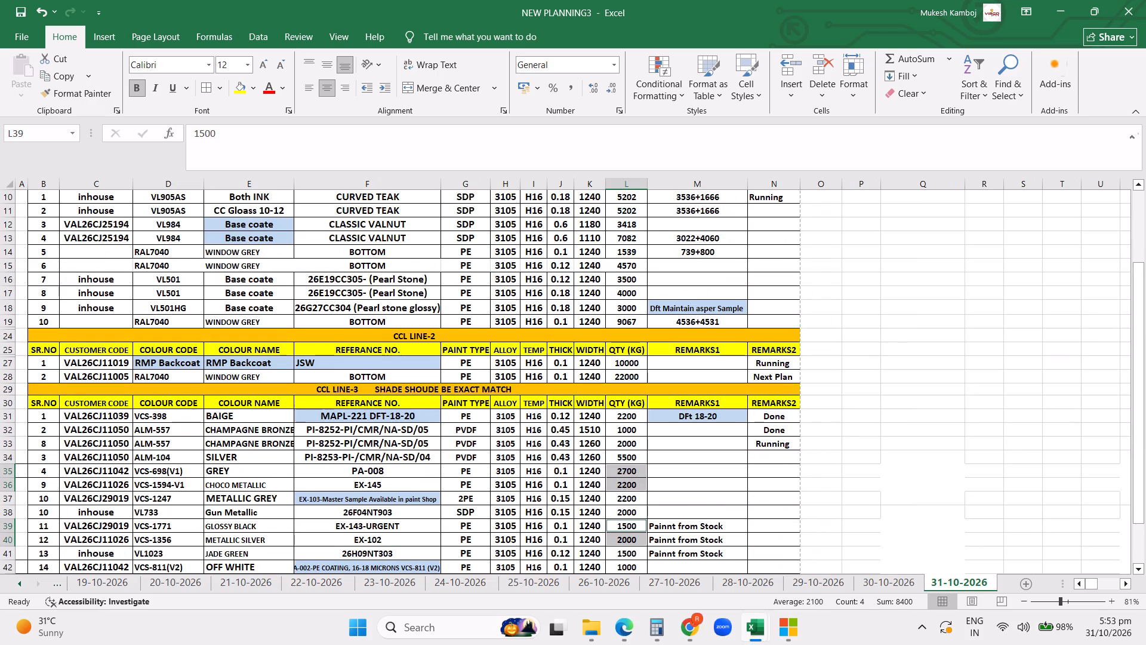
{"action": "scroll", "coordinate": [646, 408], "scroll_direction": "down", "scroll_amount": 3}
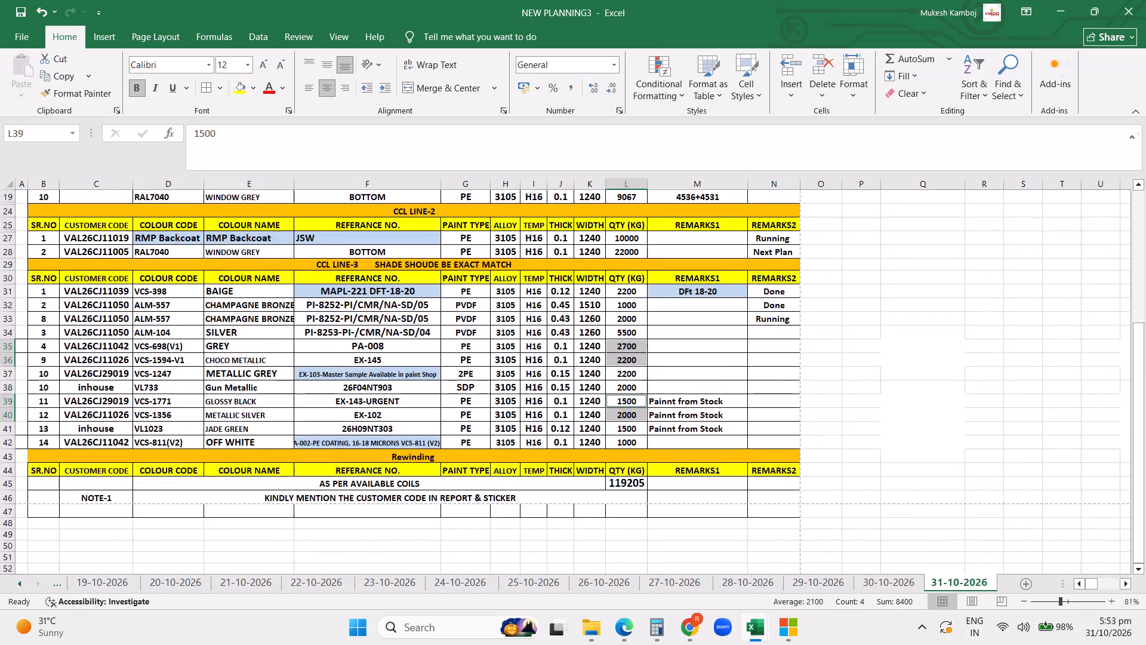
{"action": "left_click", "coordinate": [680, 382]}
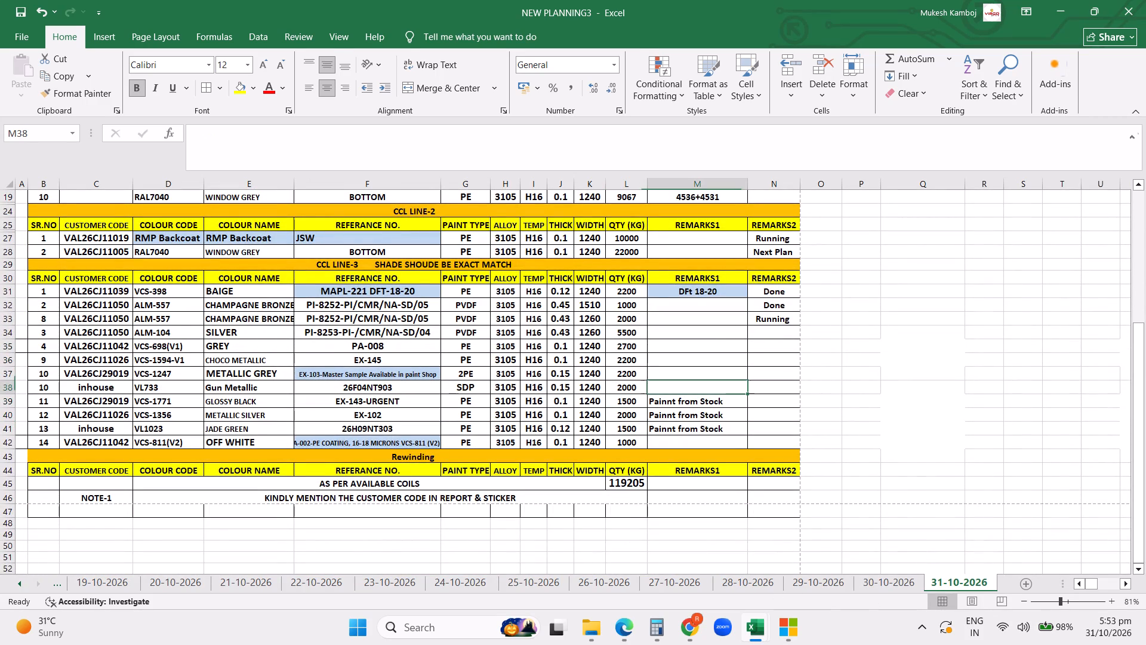
{"action": "left_click", "coordinate": [736, 364]}
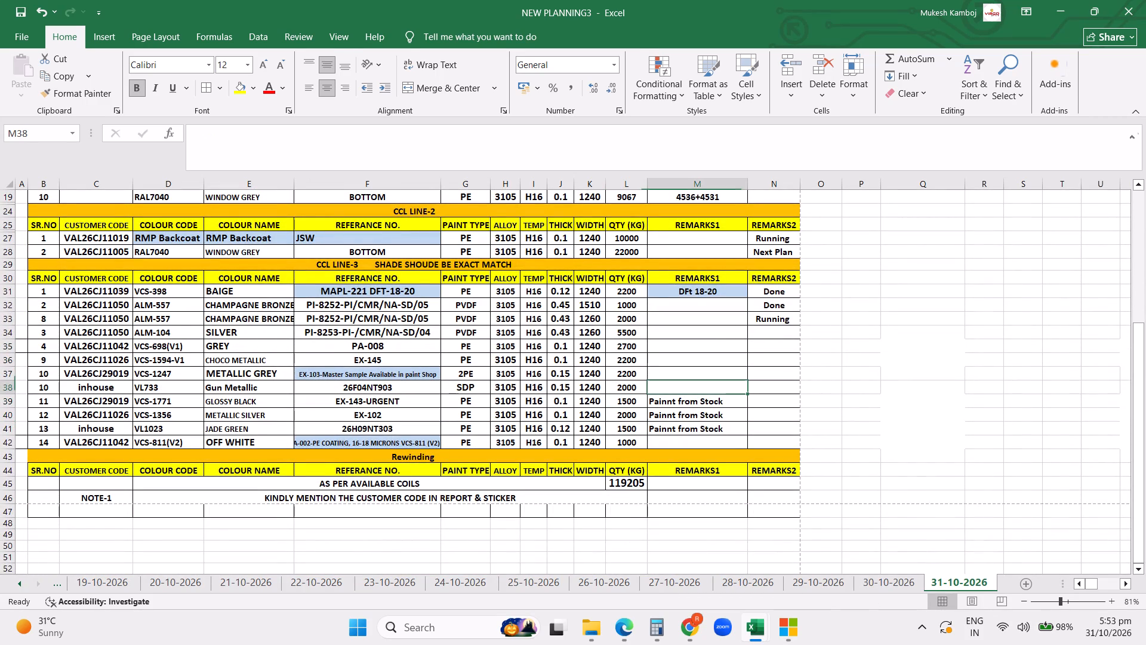
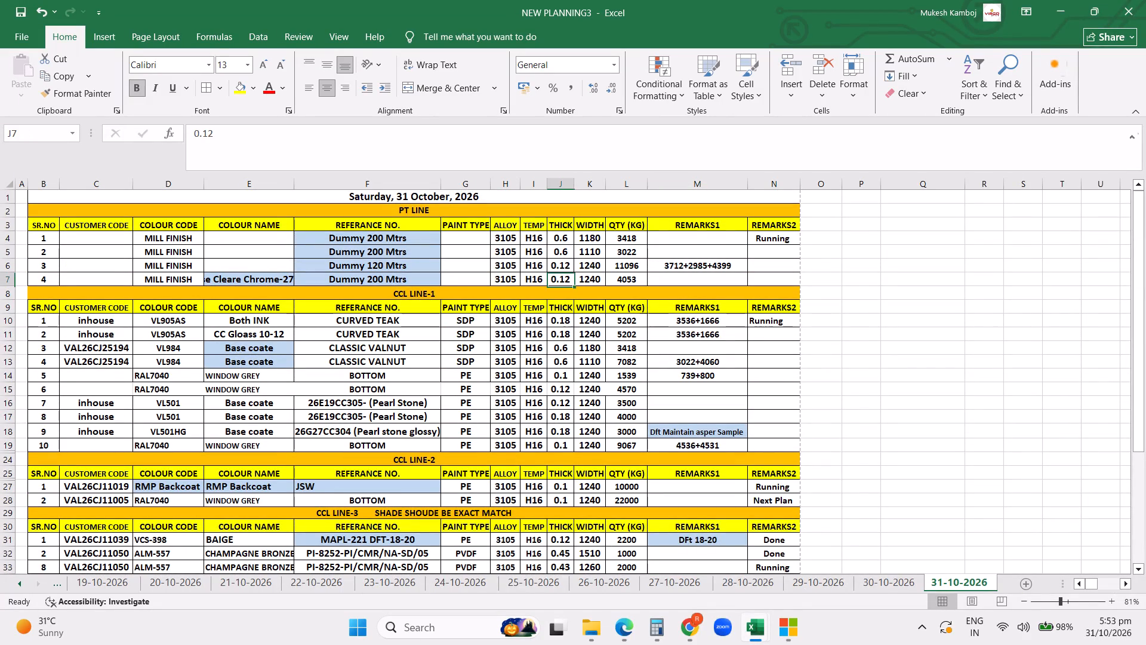
Change the thickness of the fourth PT LINE job, in cell J7, to 0.18.
{"action": "left_click", "coordinate": [224, 135]}
{"action": "key", "text": "BackSpace"}
{"action": "key", "text": "8"}
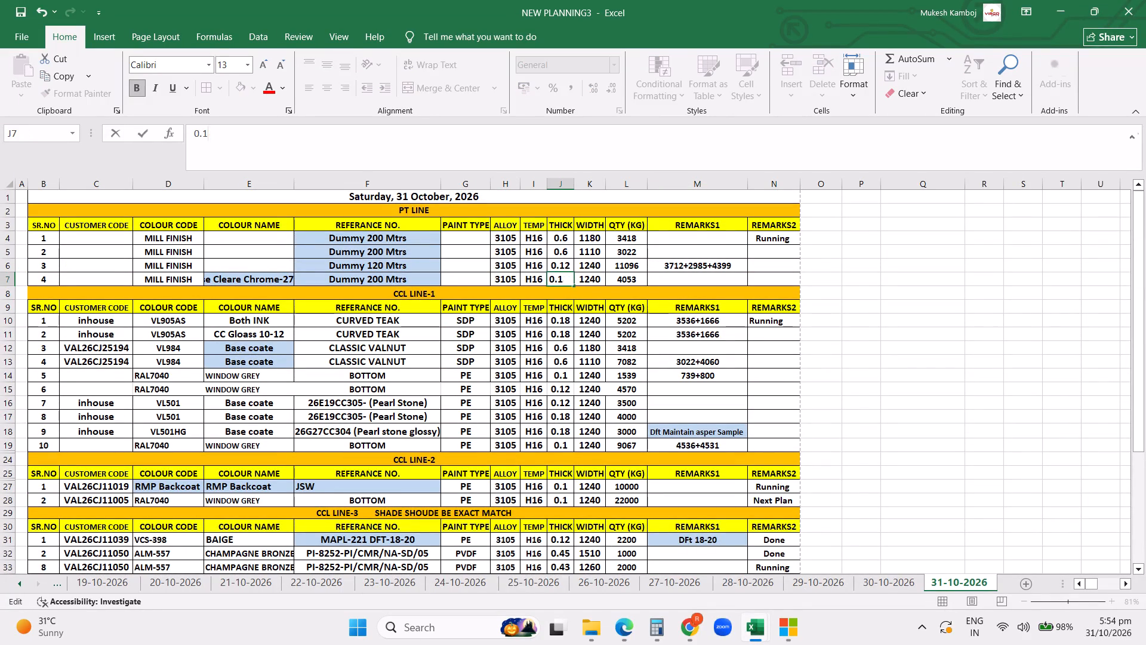
{"action": "key", "text": "Return"}
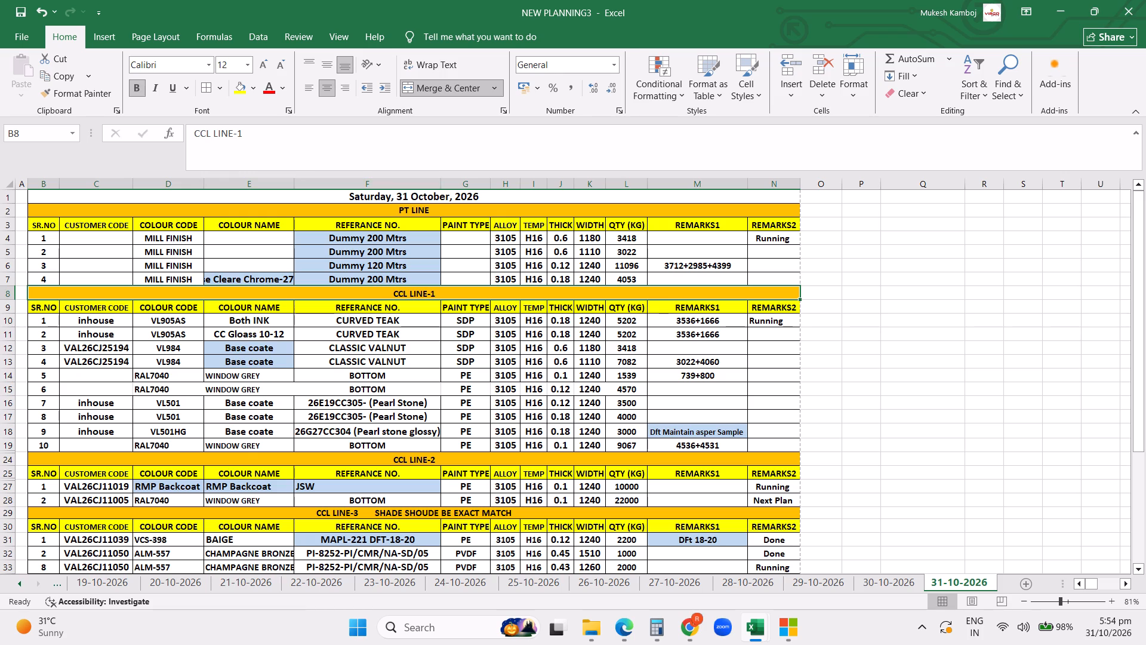
Copy the entire 31 October plan, from the date heading in row 1 through the NOTE-1 line in row 46.
{"action": "left_click_drag", "start_coordinate": [346, 192], "coordinate": [319, 573]}
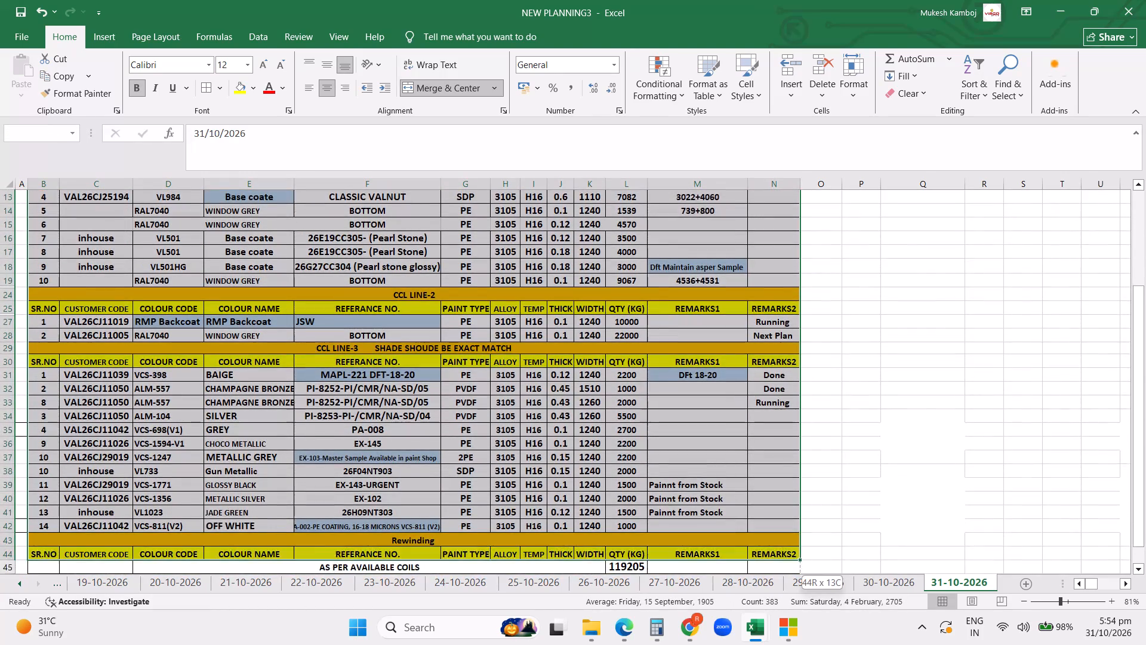
{"action": "left_click_drag", "start_coordinate": [319, 573], "coordinate": [318, 554]}
{"action": "key", "text": "ctrl+c"}
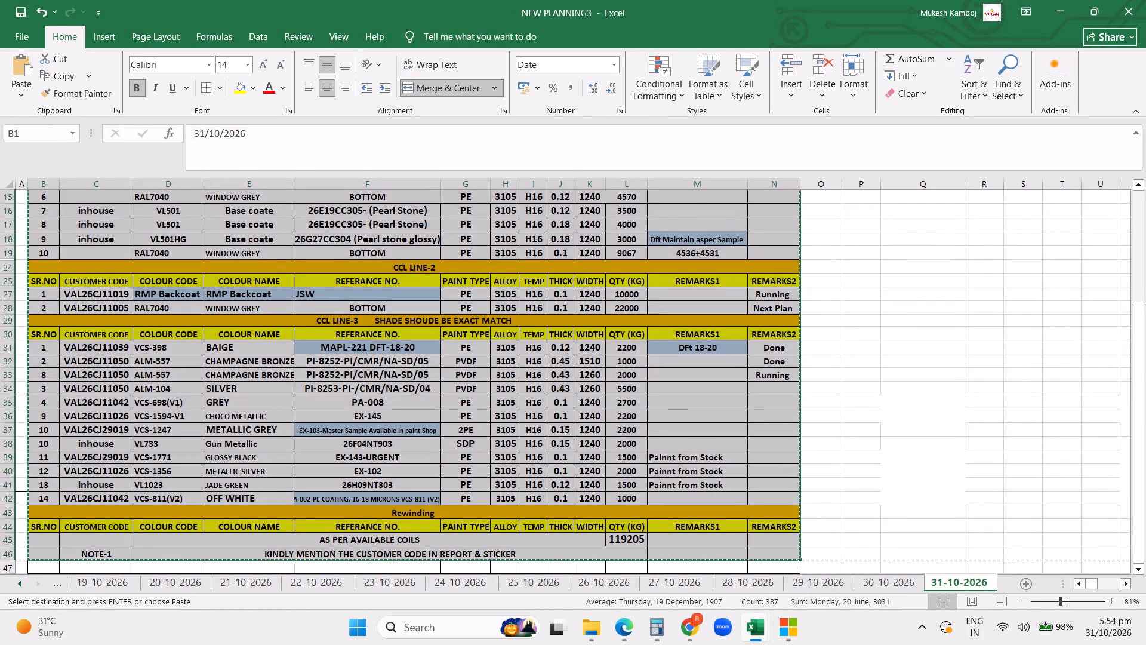
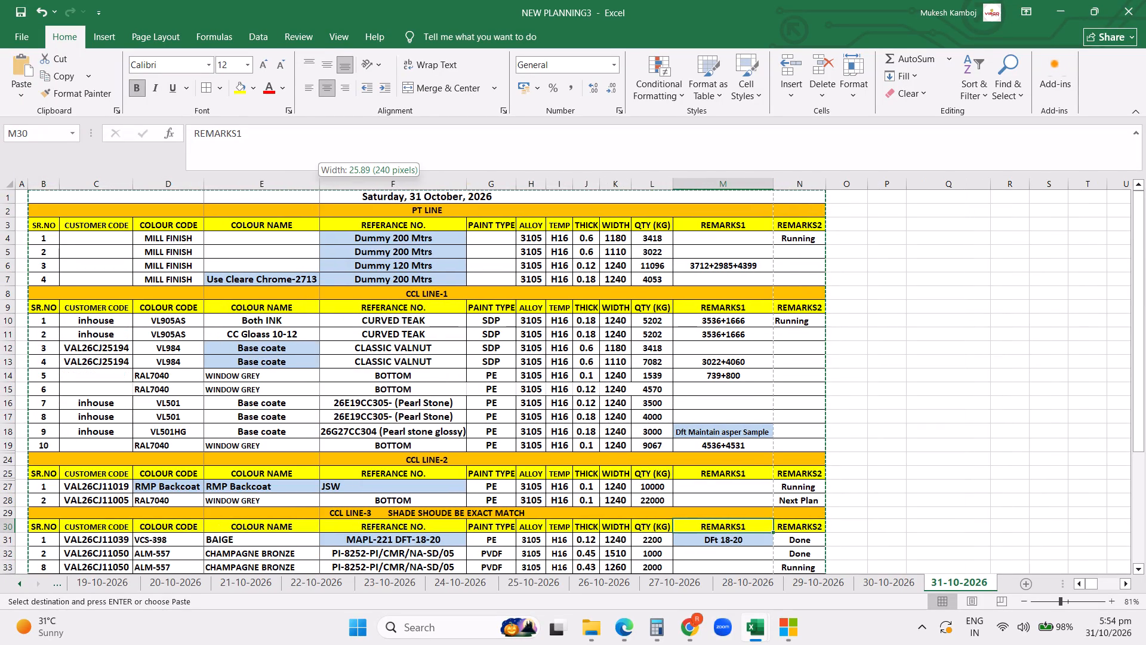
Select the planning table on the 31-10-2026 sheet, columns B to N, from the date heading down through the Rewinding section.
{"action": "left_click", "coordinate": [443, 302]}
{"action": "scroll", "coordinate": [379, 265], "scroll_direction": "up", "scroll_amount": 2}
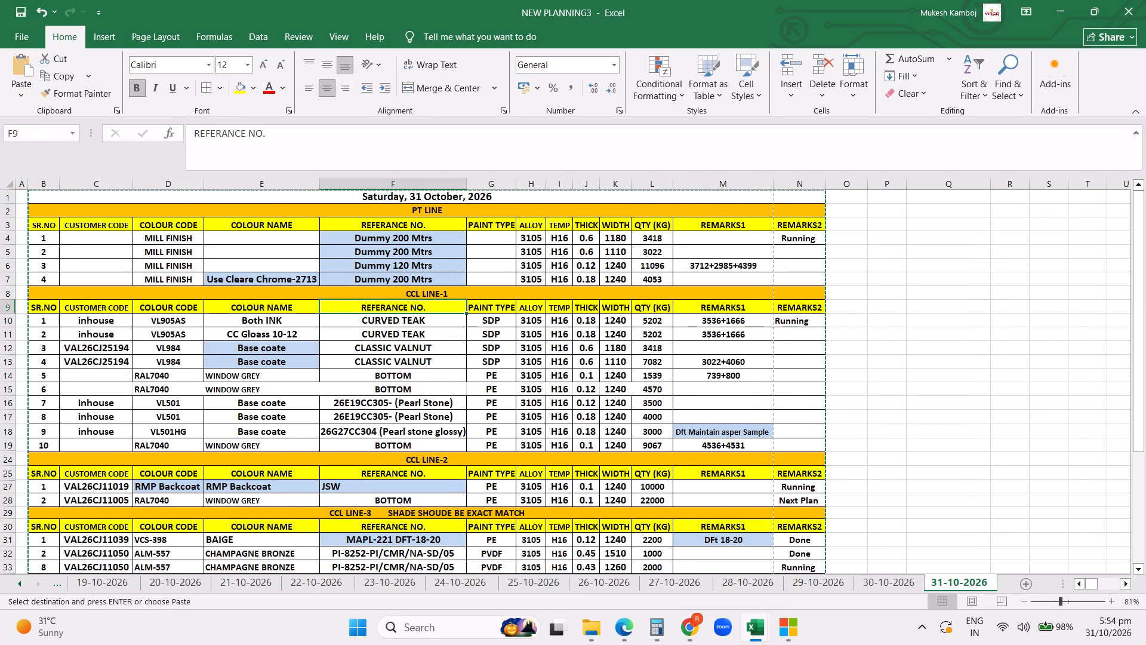
{"action": "left_click_drag", "start_coordinate": [112, 199], "coordinate": [117, 644]}
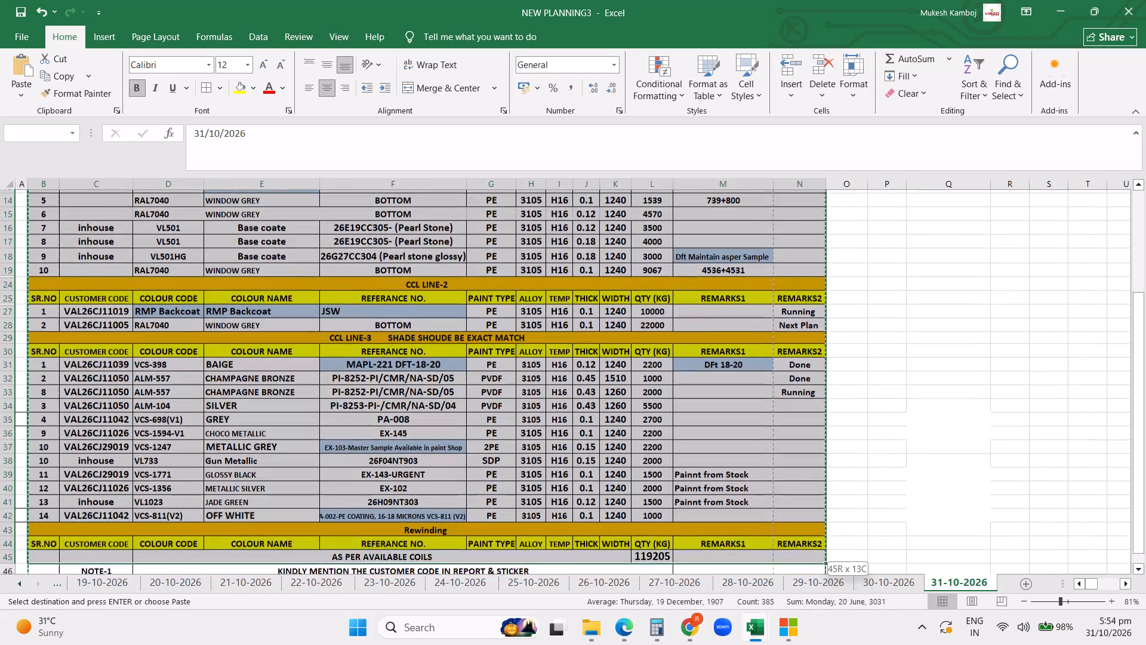
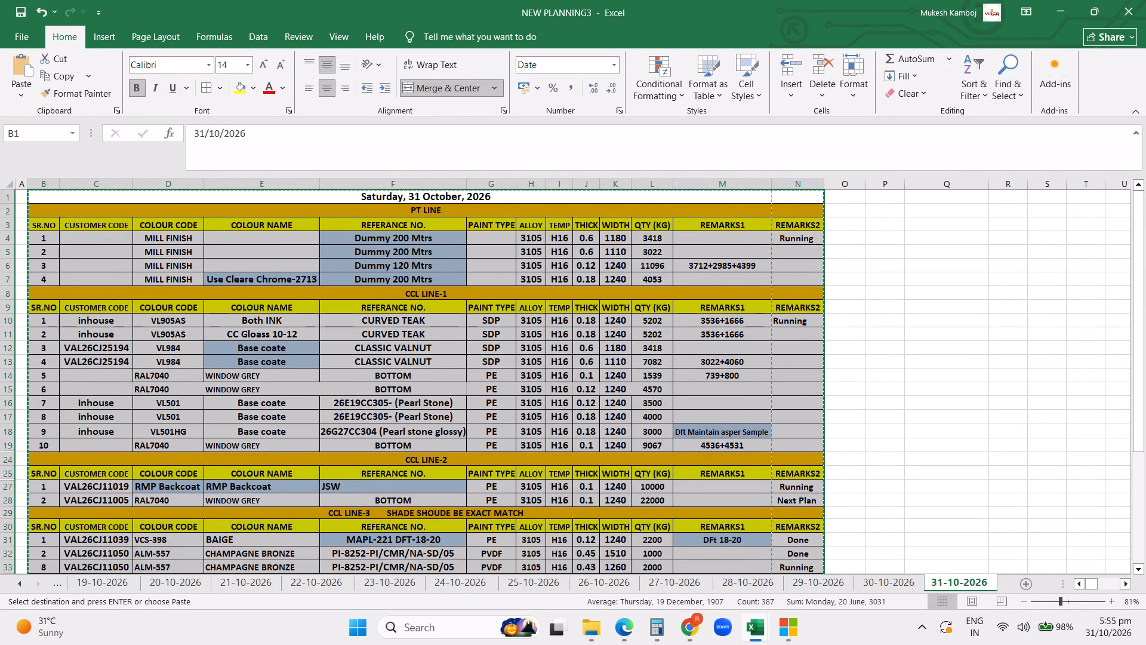
Slightly narrow the REFERANCE NO., ALLOY, CUSTOMER CODE and COLOUR CODE columns of the planning table.
{"action": "left_click_drag", "start_coordinate": [467, 182], "coordinate": [461, 182]}
{"action": "scroll", "coordinate": [533, 268], "scroll_direction": "down", "scroll_amount": 4}
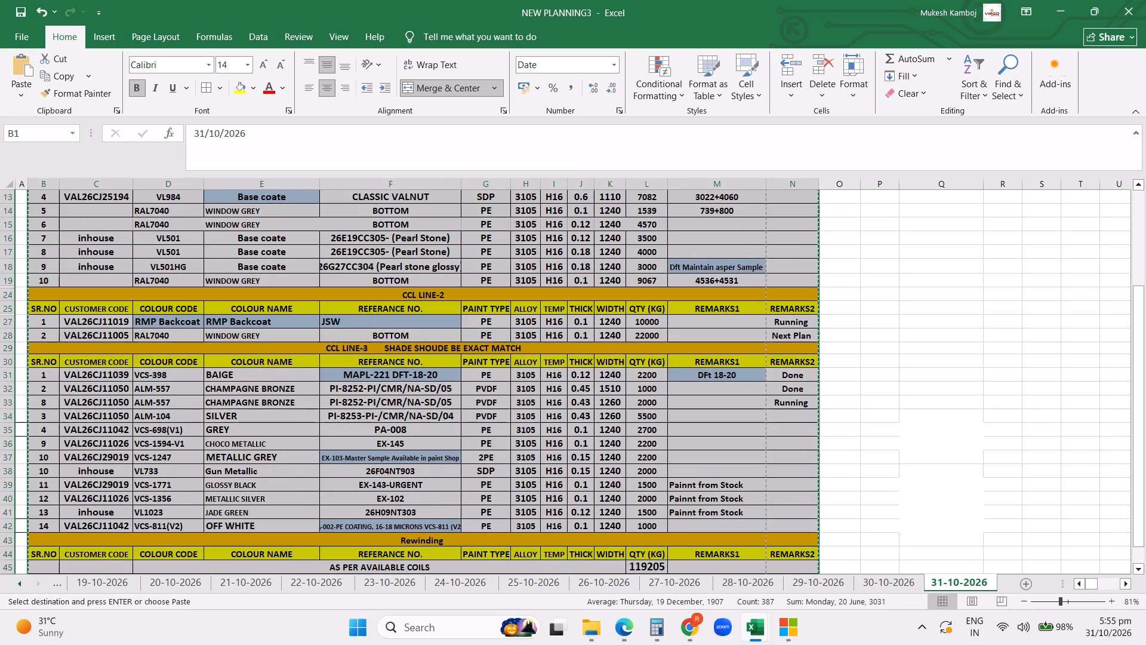
{"action": "left_click", "coordinate": [464, 182]}
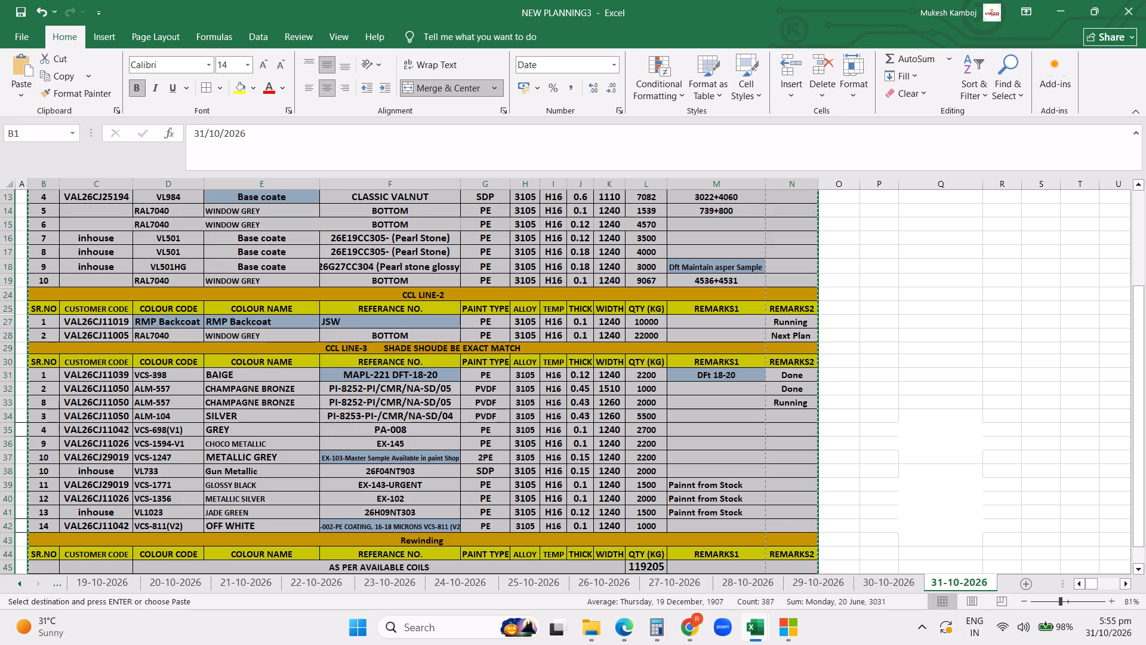
{"action": "left_click", "coordinate": [543, 183]}
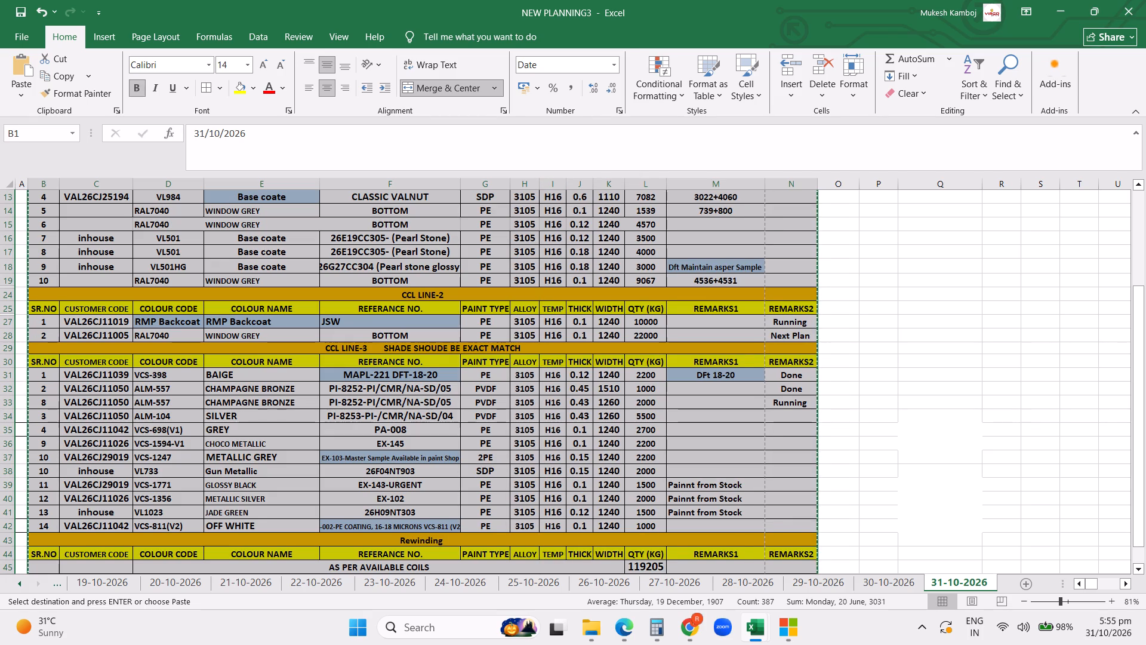
{"action": "left_click", "coordinate": [135, 180]}
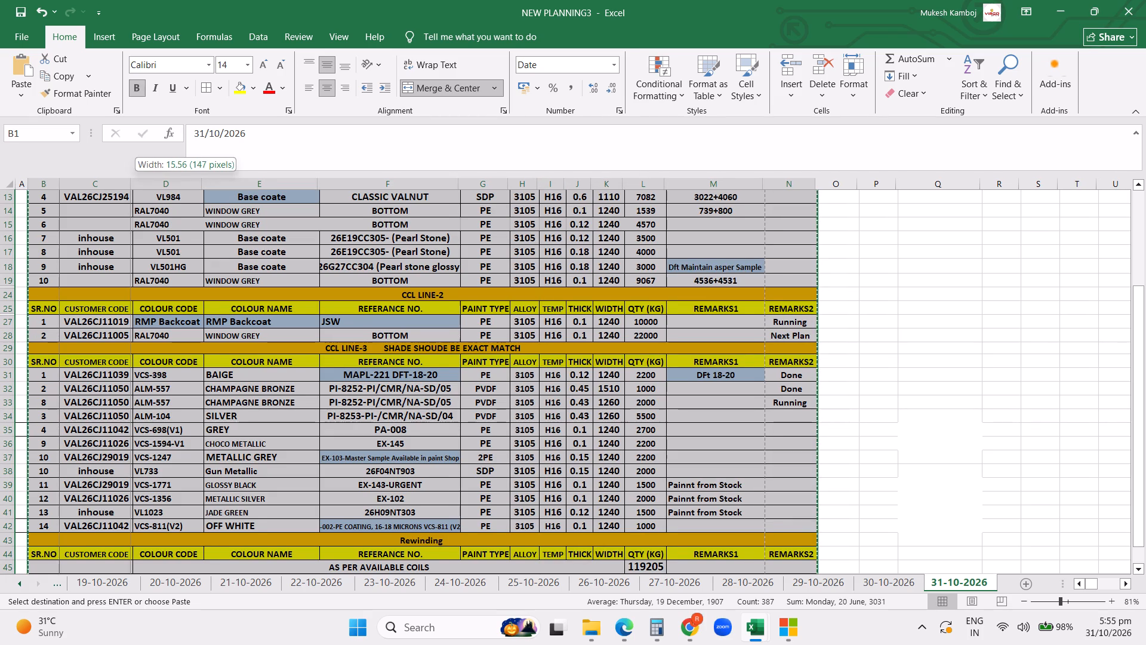
{"action": "left_click", "coordinate": [133, 180]}
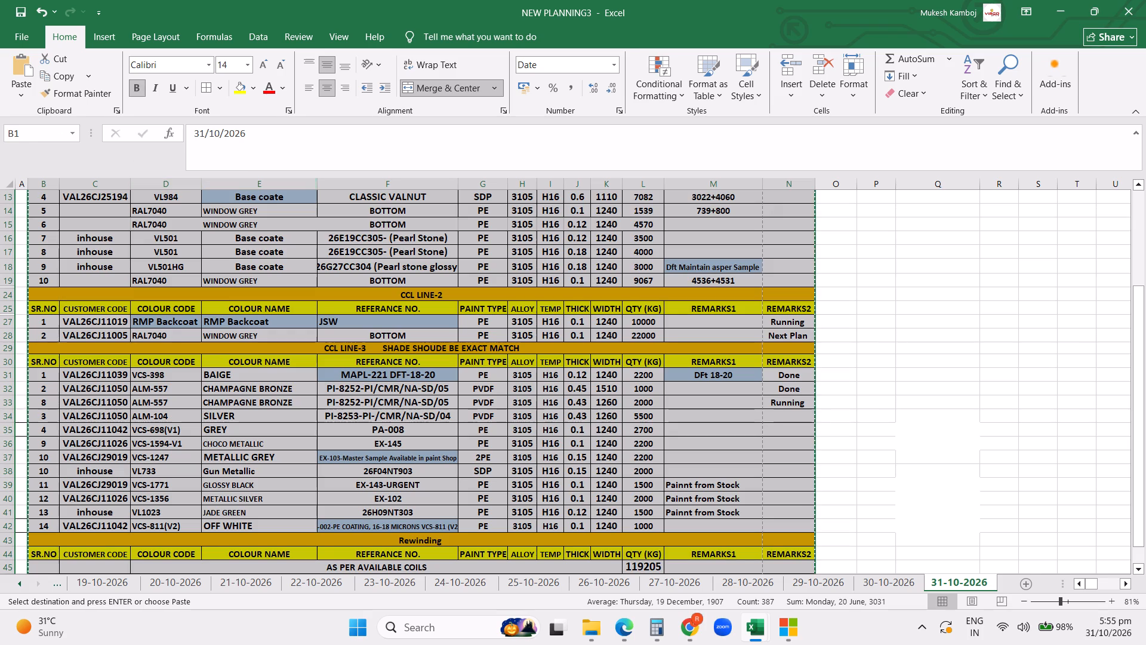
{"action": "left_click", "coordinate": [205, 183]}
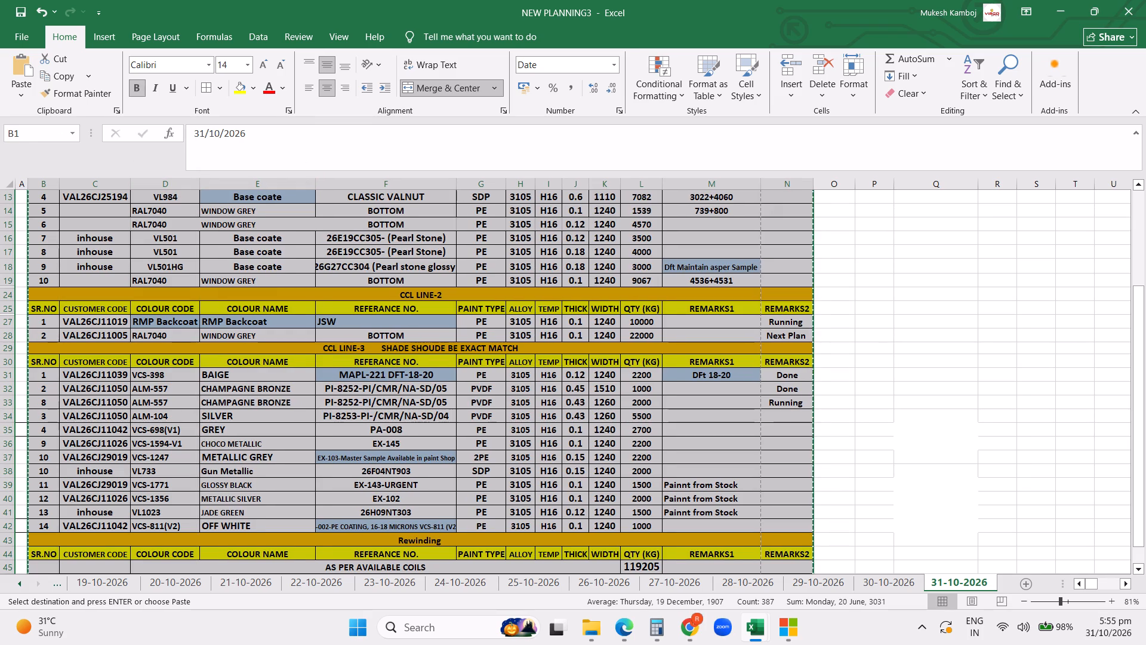
Slightly narrow the QTY (KG) column of the planning table.
{"action": "scroll", "coordinate": [713, 303], "scroll_direction": "up", "scroll_amount": 7}
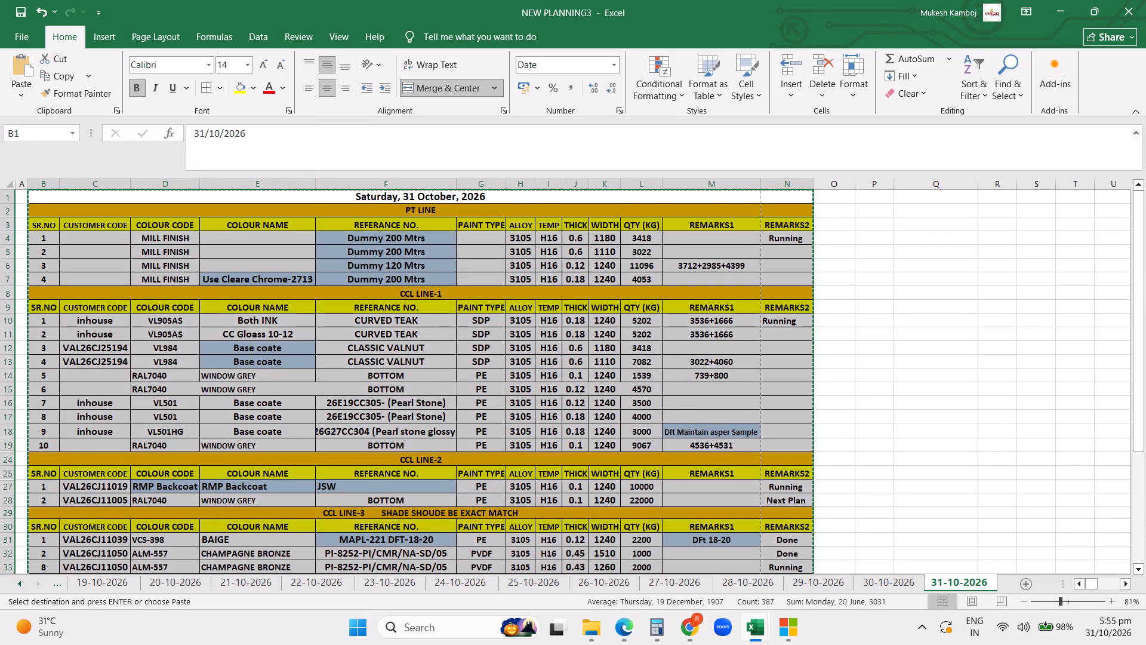
{"action": "left_click_drag", "start_coordinate": [663, 188], "coordinate": [657, 188]}
{"action": "scroll", "coordinate": [700, 274], "scroll_direction": "down", "scroll_amount": 5}
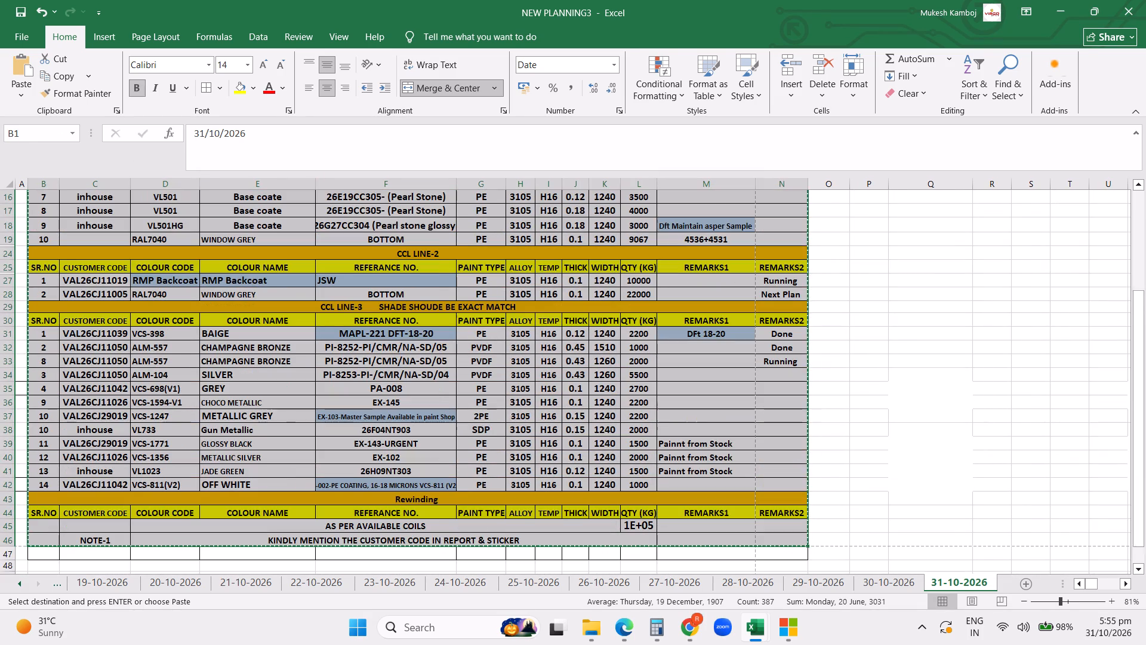
{"action": "left_click", "coordinate": [654, 182]}
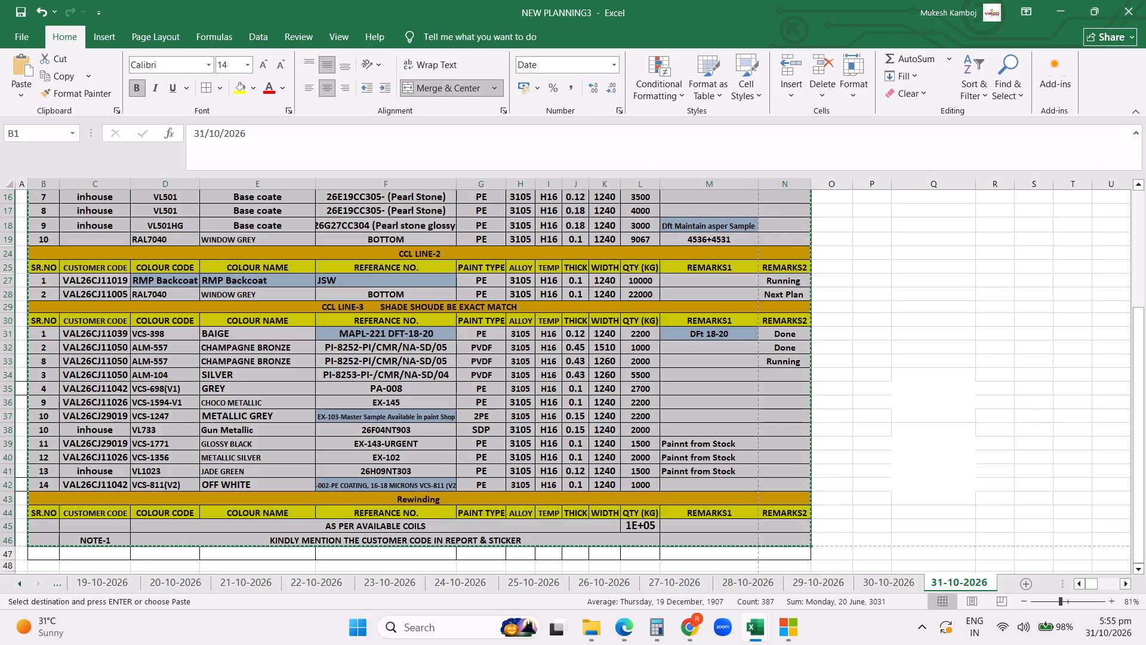
Merge and center the "Dft Maintain asper Sample" remark in row 18 across the REMARKS1 and REMARKS2 columns.
{"action": "left_click", "coordinate": [706, 220]}
{"action": "left_click_drag", "start_coordinate": [728, 224], "coordinate": [732, 224]}
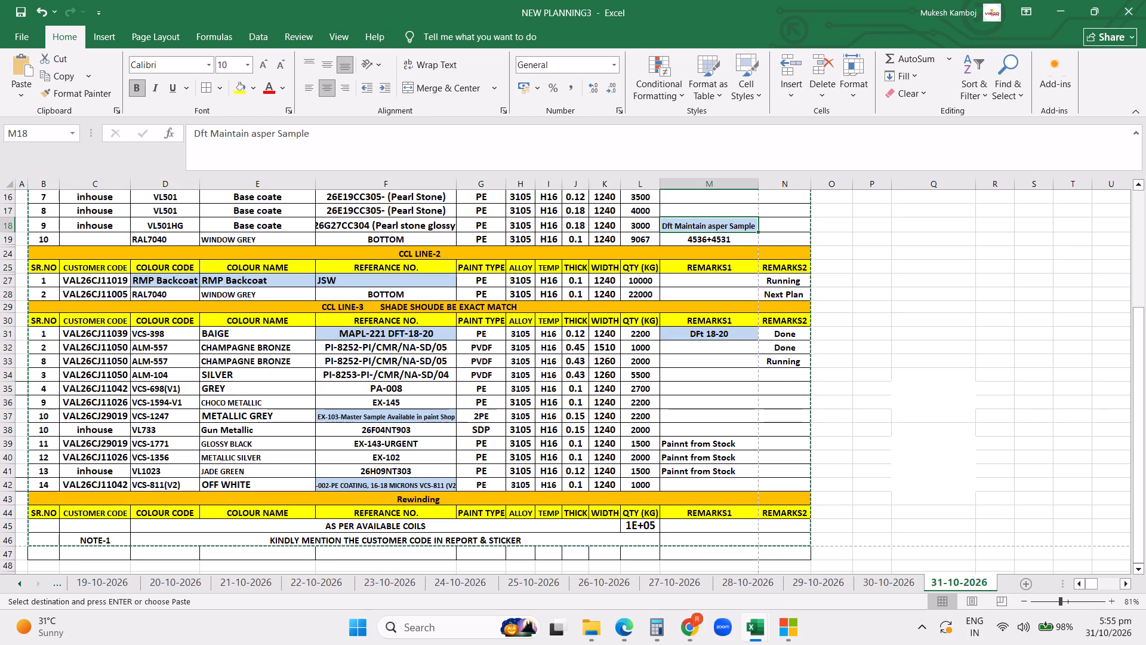
{"action": "left_click_drag", "start_coordinate": [732, 224], "coordinate": [765, 229]}
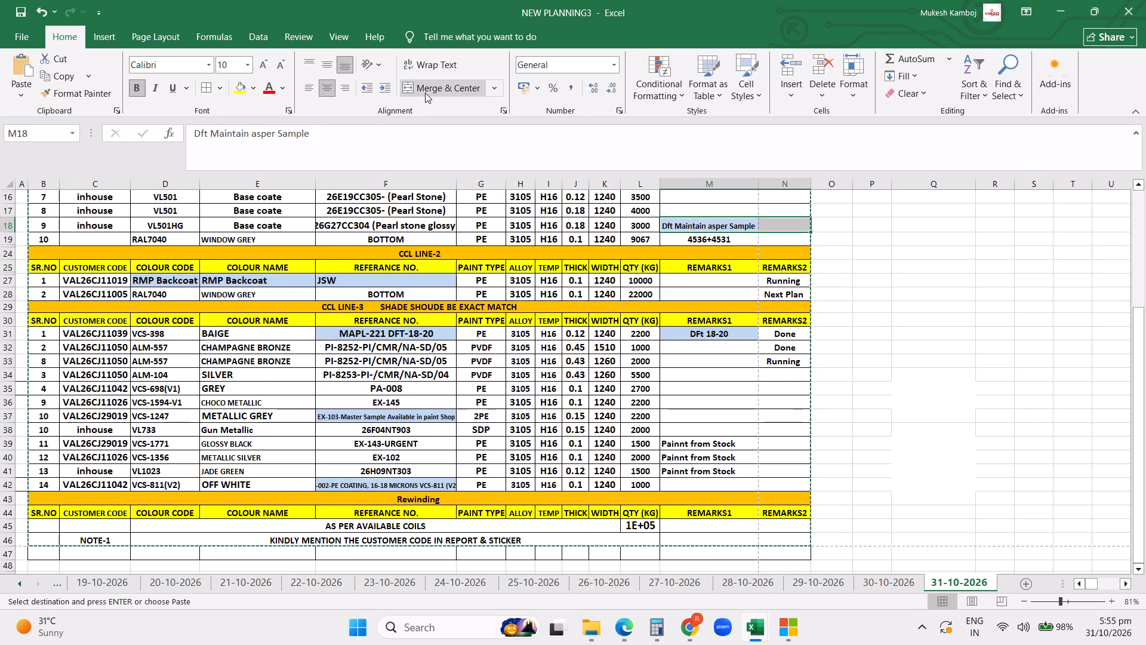
{"action": "left_click", "coordinate": [418, 85]}
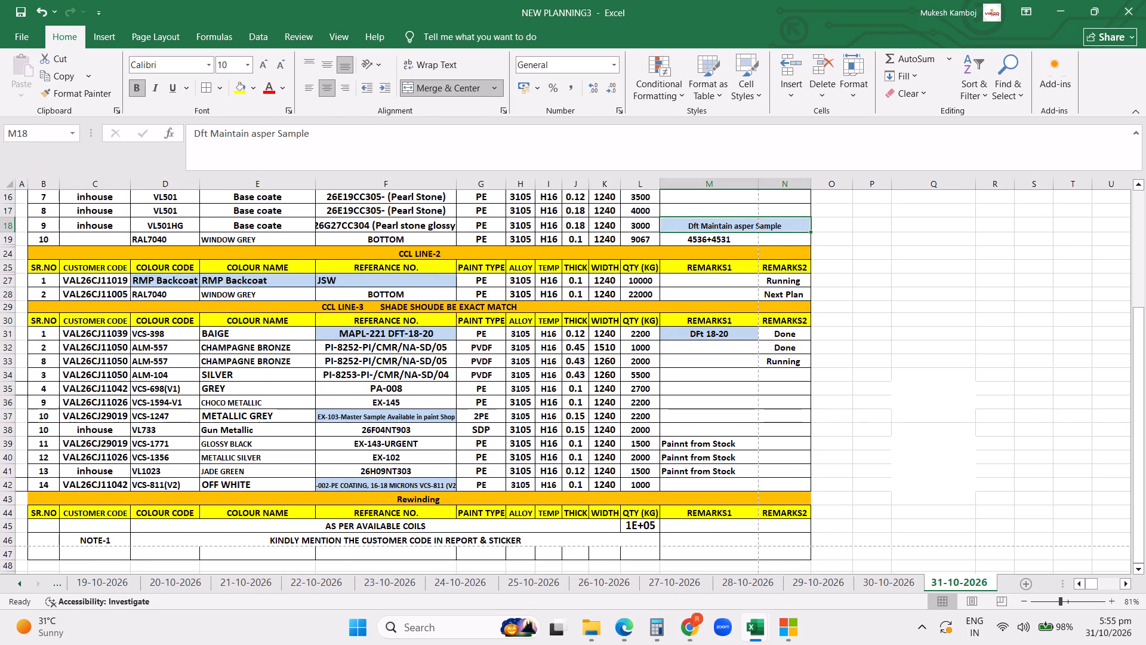
Narrow the REMARKS1 column until it just fits the "Painnt from Stock" remarks.
{"action": "left_click_drag", "start_coordinate": [760, 183], "coordinate": [754, 183]}
{"action": "left_click", "coordinate": [754, 183]}
{"action": "right_click", "coordinate": [750, 184]}
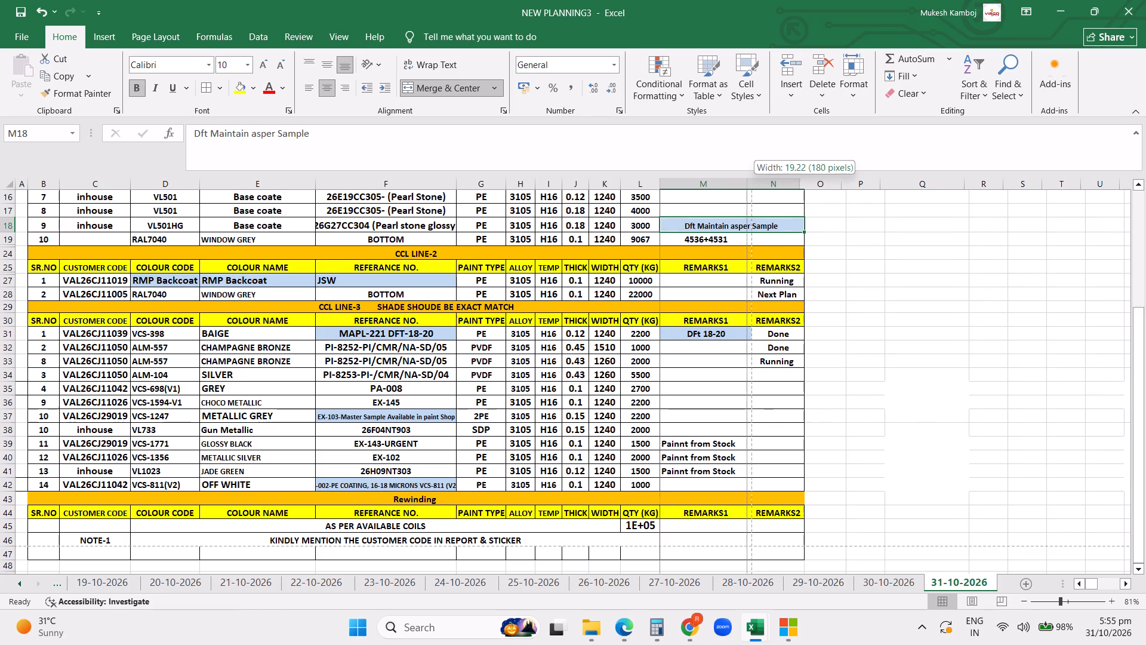
{"action": "left_click_drag", "start_coordinate": [749, 184], "coordinate": [741, 185]}
{"action": "scroll", "coordinate": [796, 225], "scroll_direction": "up", "scroll_amount": 6}
{"action": "scroll", "coordinate": [799, 227], "scroll_direction": "down", "scroll_amount": 5}
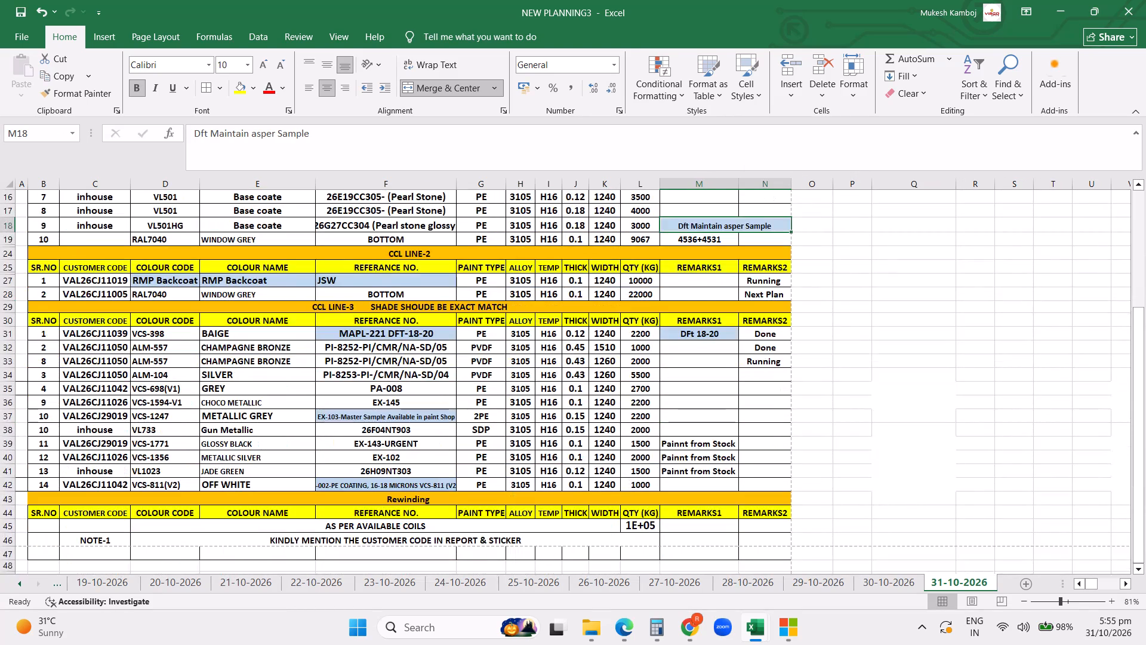
Print 5 copies of page 1 of the active 31-10-2026 sheet on the HP LaserJet Professional printer.
{"action": "left_click", "coordinate": [32, 36]}
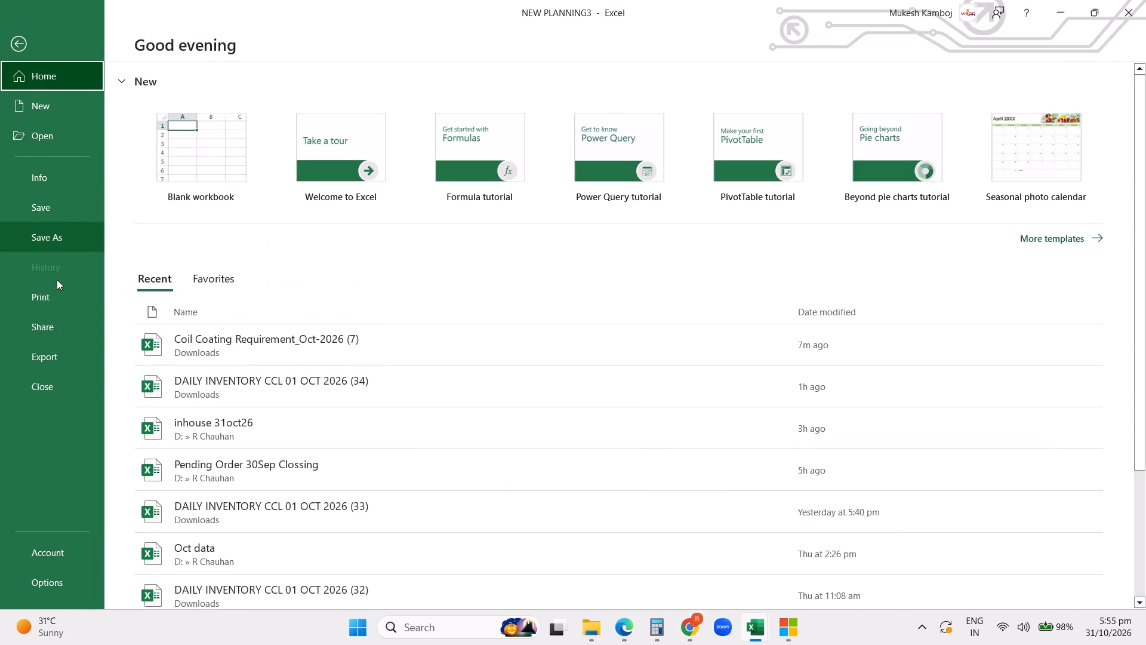
{"action": "left_click", "coordinate": [44, 296]}
{"action": "left_click", "coordinate": [745, 357]}
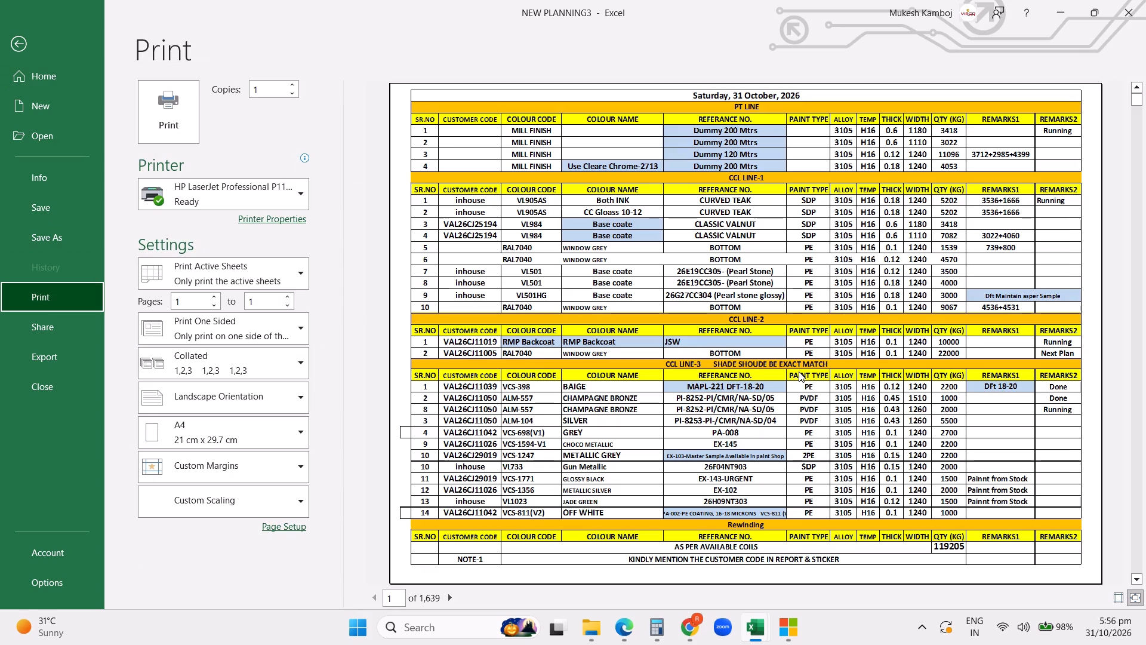
{"action": "triple_click", "coordinate": [294, 85]}
{"action": "left_click", "coordinate": [294, 85]}
{"action": "left_click", "coordinate": [294, 85]}
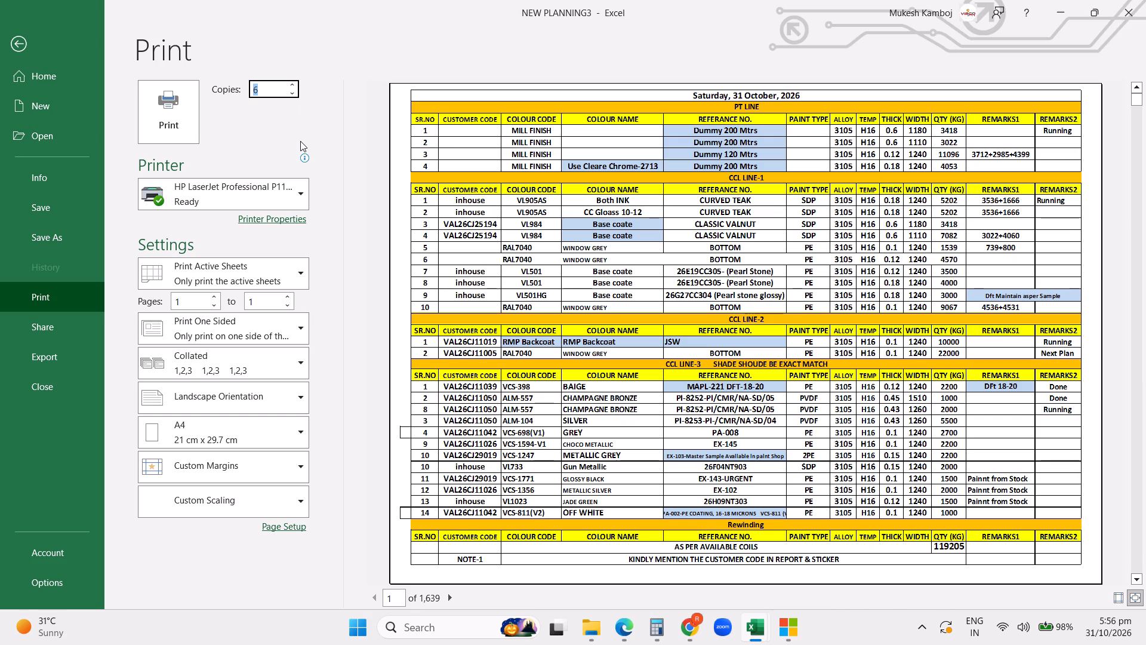
{"action": "left_click", "coordinate": [292, 93]}
{"action": "left_click", "coordinate": [180, 104]}
{"action": "left_click", "coordinate": [874, 312]}
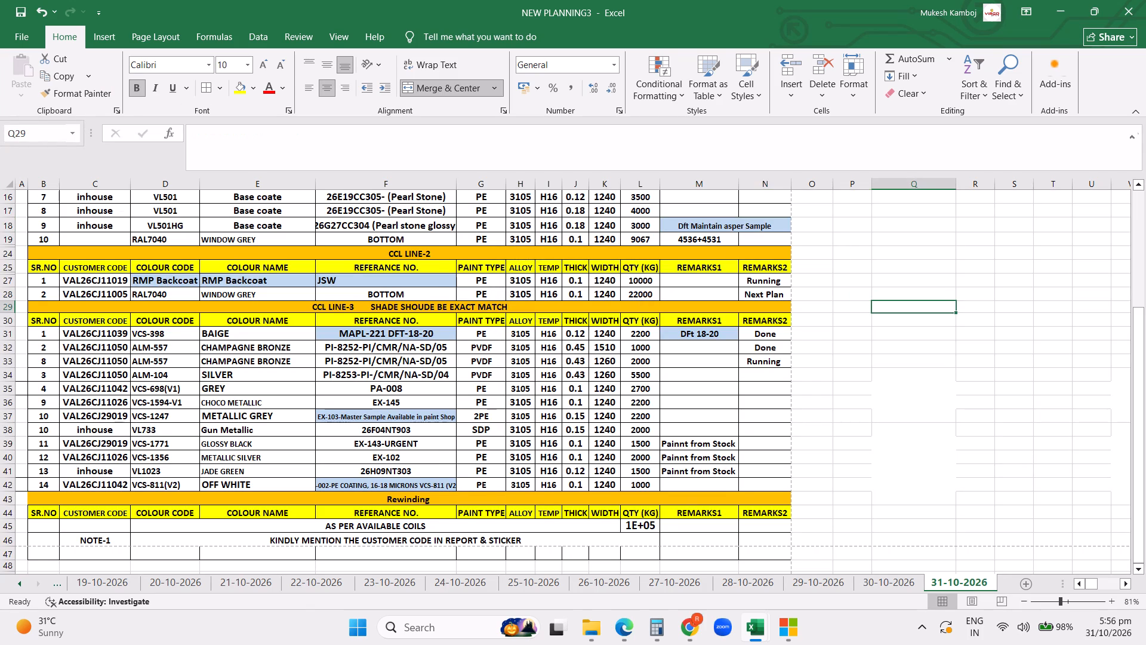